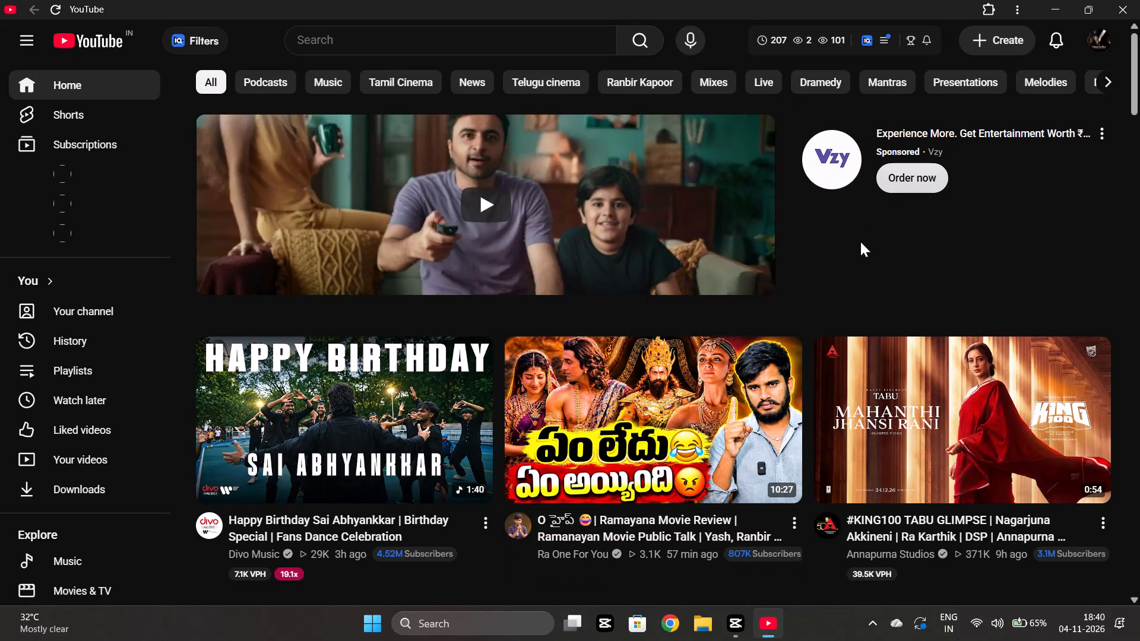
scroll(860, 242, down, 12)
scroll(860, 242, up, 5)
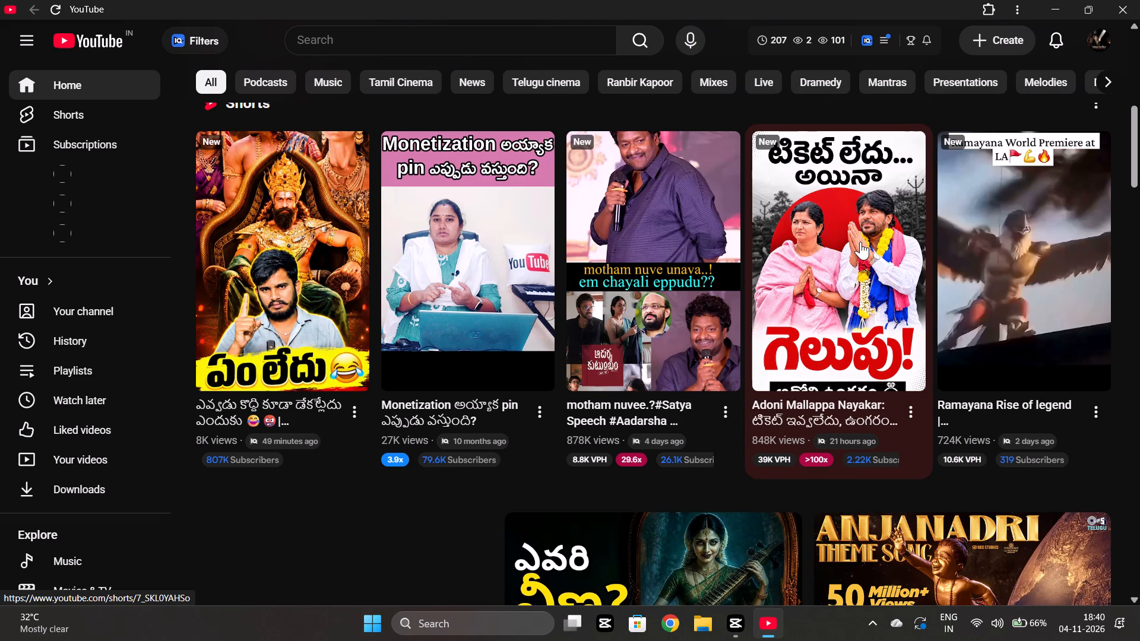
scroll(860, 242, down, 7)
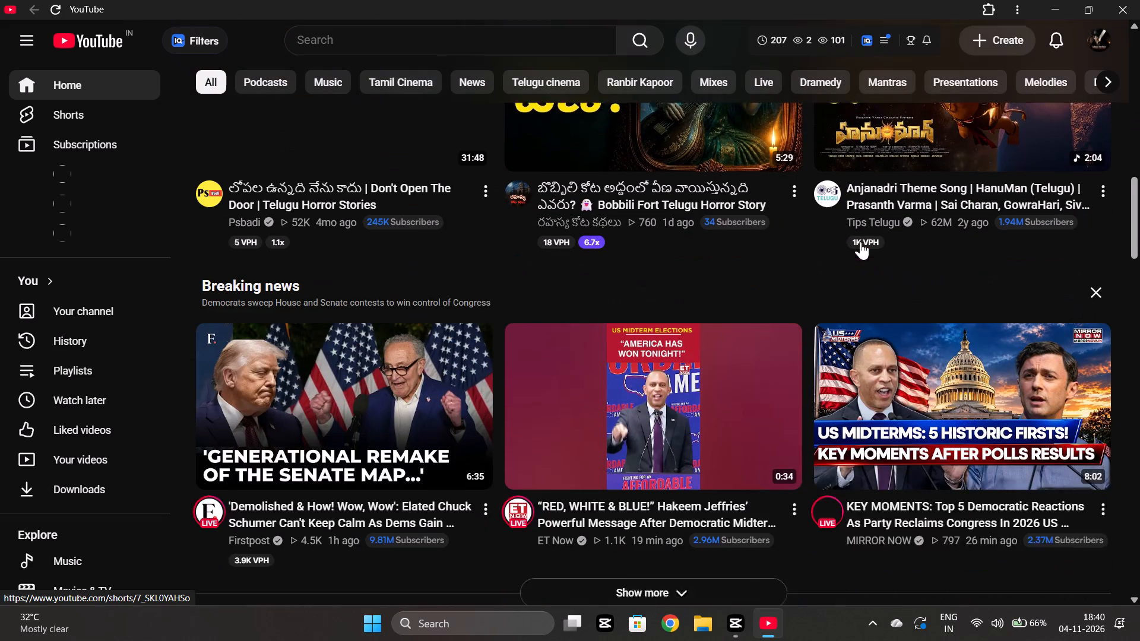
Close the YouTube window.
click(1139, 0)
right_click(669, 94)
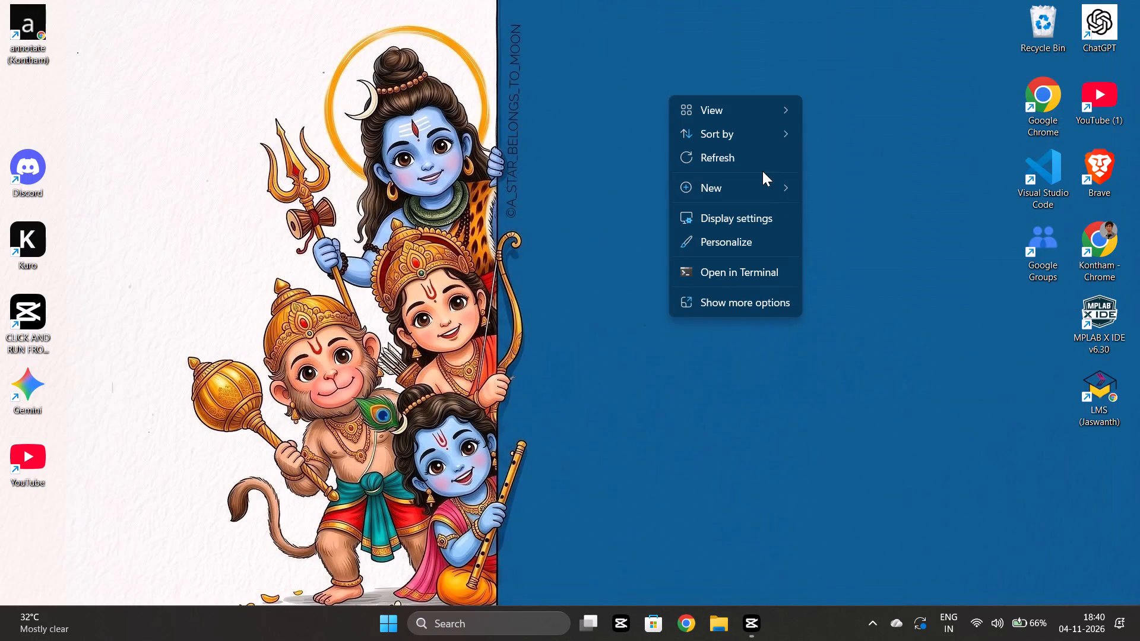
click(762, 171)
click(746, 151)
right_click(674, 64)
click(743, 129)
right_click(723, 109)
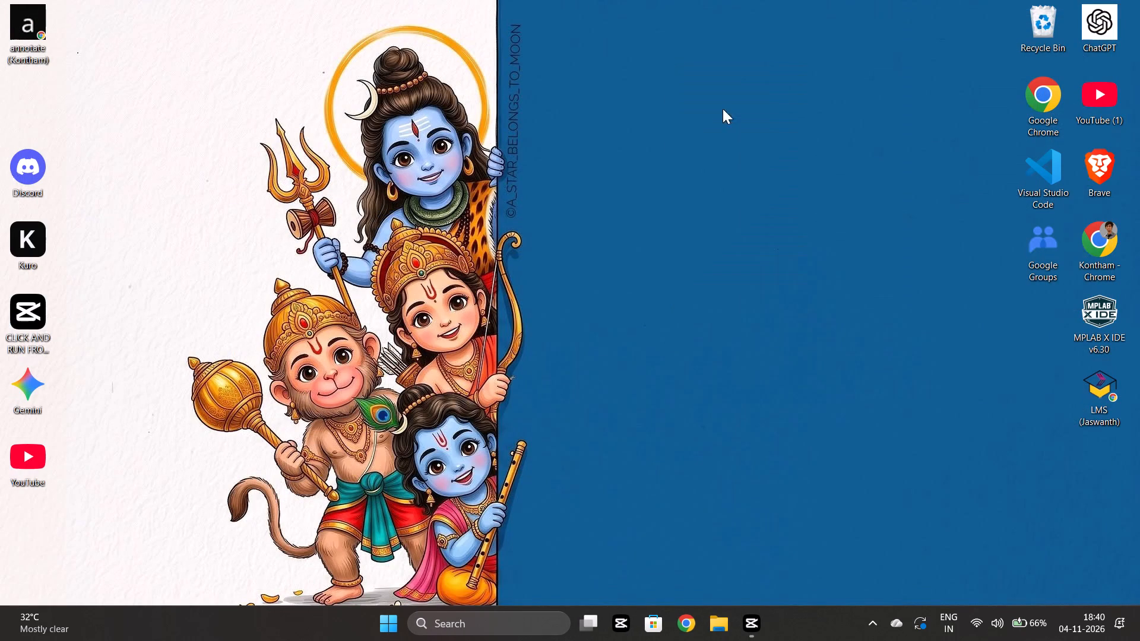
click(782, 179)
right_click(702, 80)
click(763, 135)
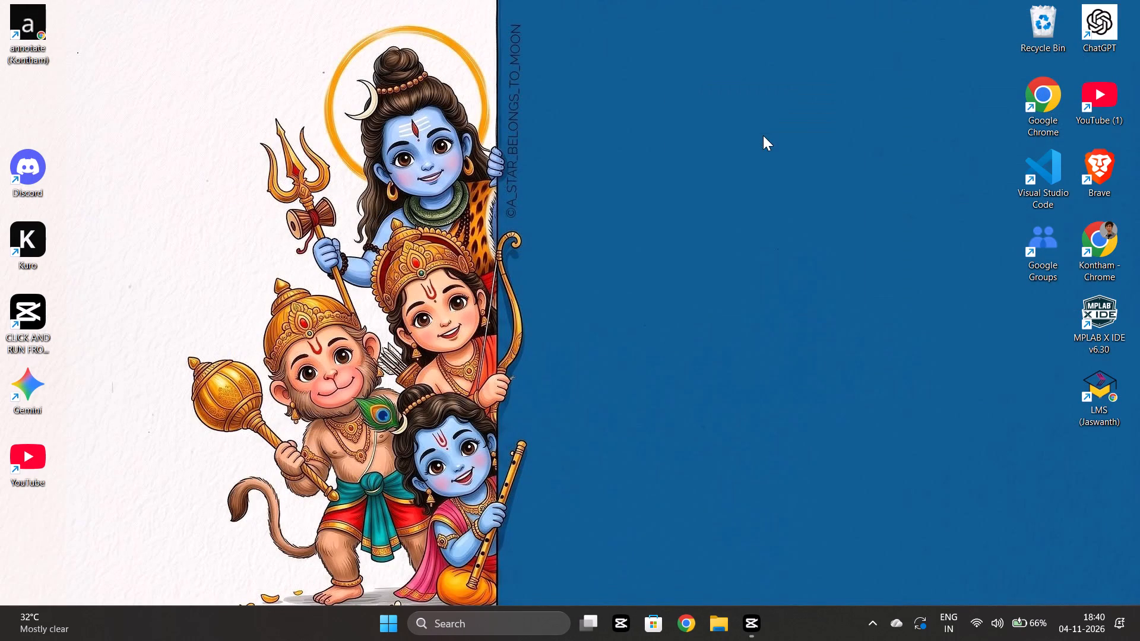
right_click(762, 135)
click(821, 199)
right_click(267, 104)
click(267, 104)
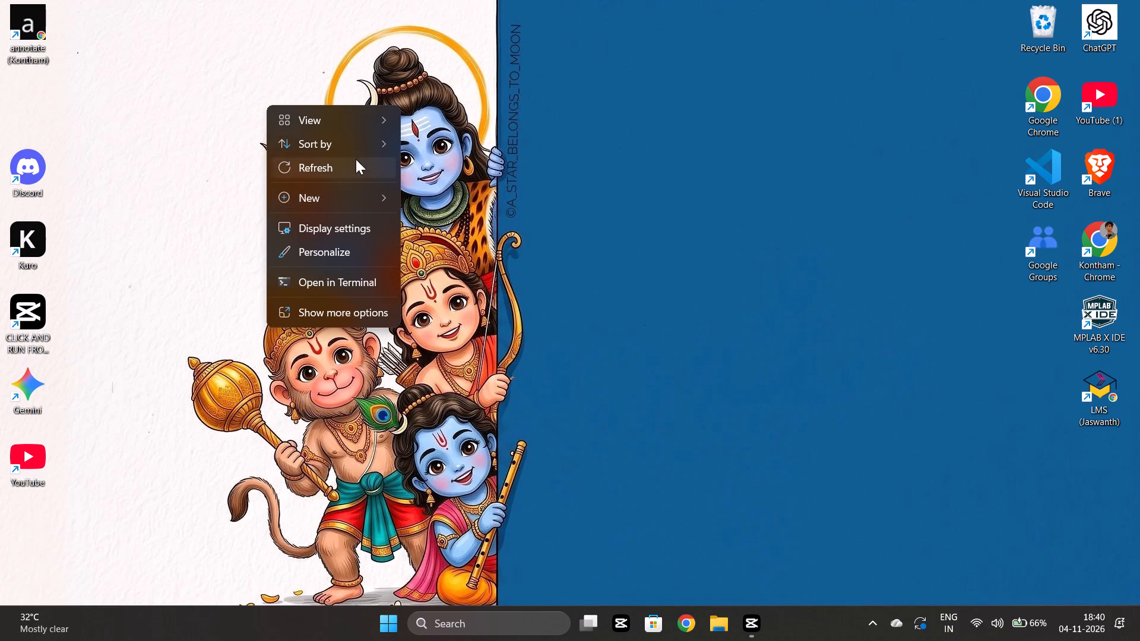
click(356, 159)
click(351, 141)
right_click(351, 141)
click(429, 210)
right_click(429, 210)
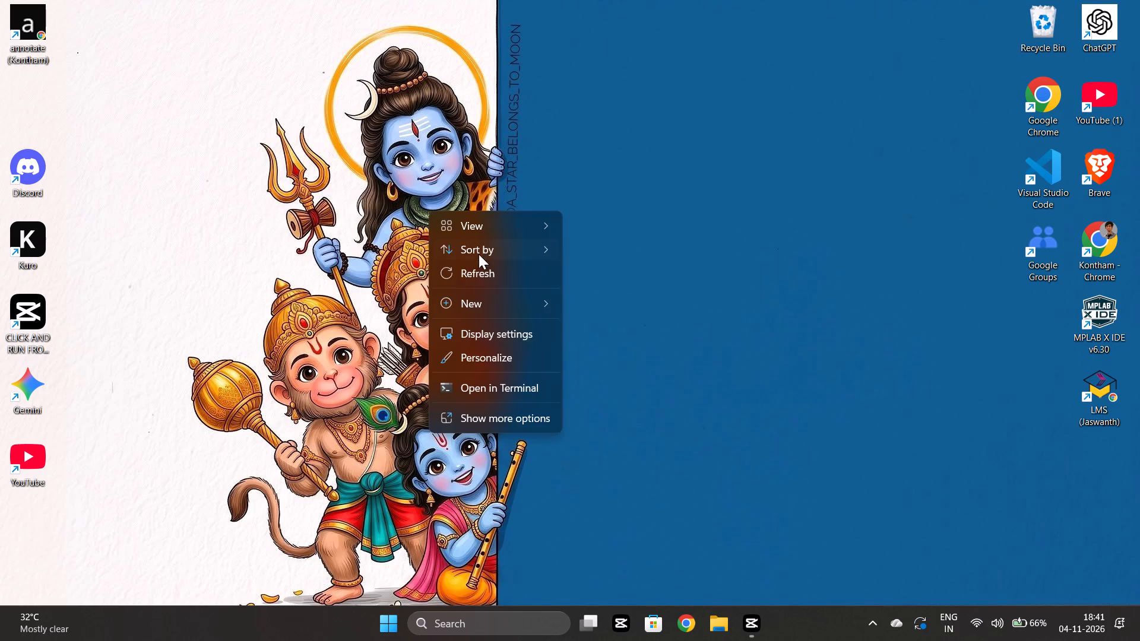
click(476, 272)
Switch to the open JianyingPro project and place the playhead at the very start of the timeline.
click(745, 639)
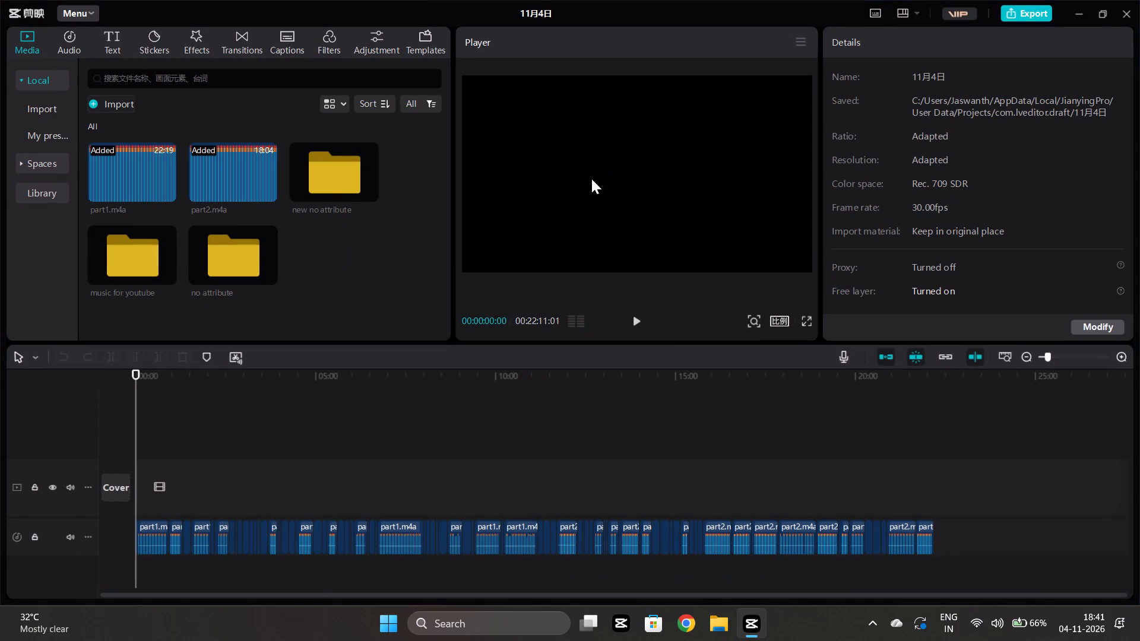
ctrl+scroll(221, 477, up, 4)
scroll(221, 477, down, 1)
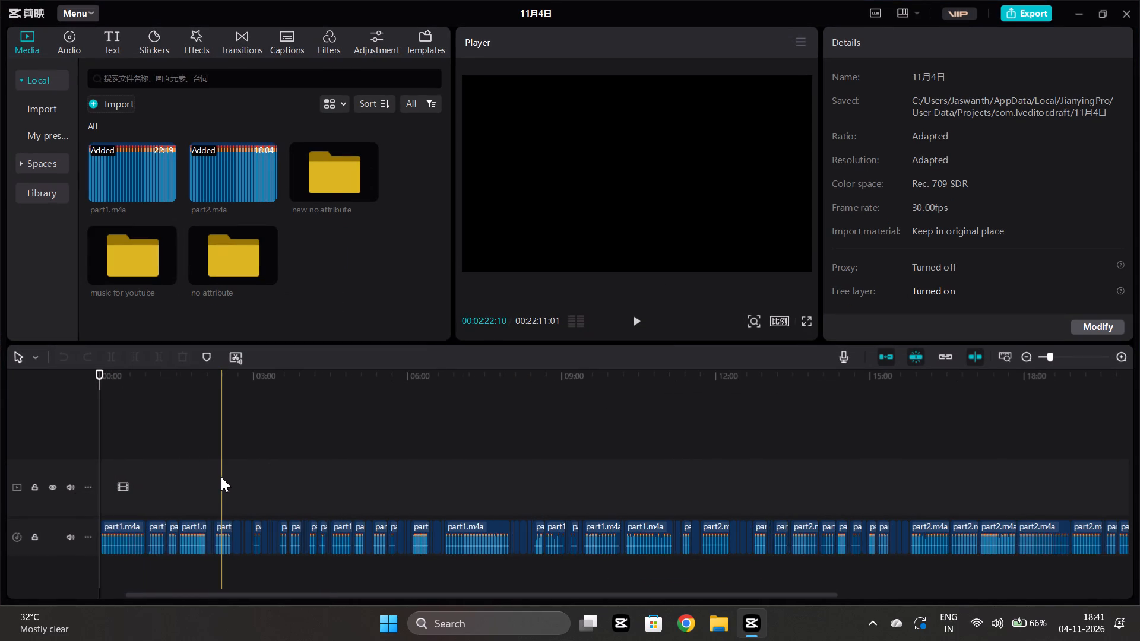
ctrl+scroll(221, 477, up, 6)
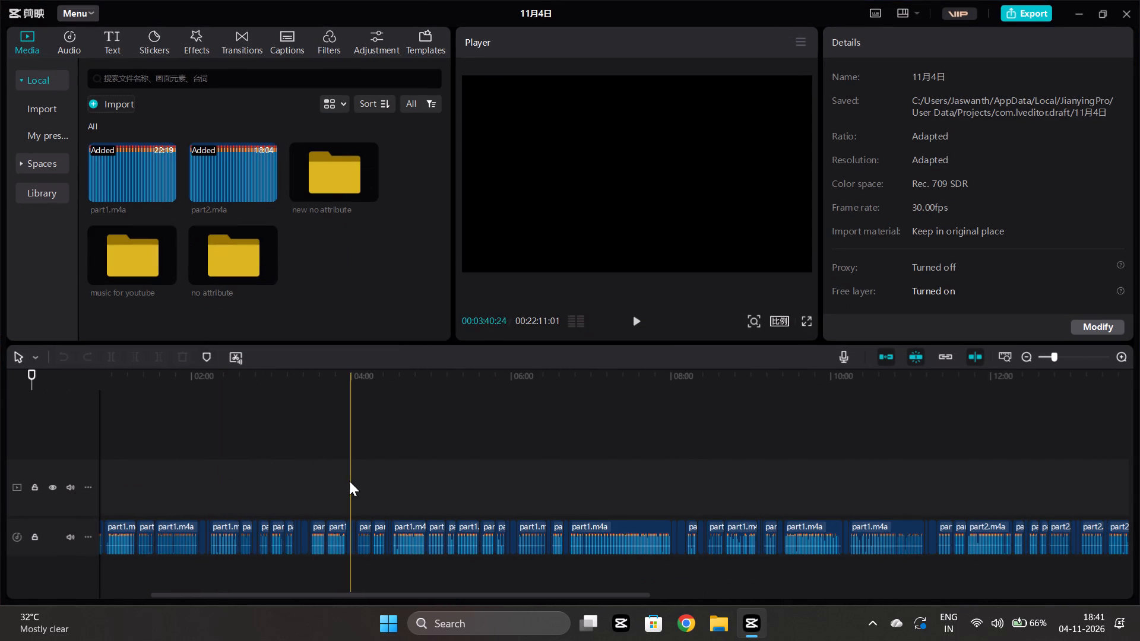
click(337, 497)
ctrl+scroll(337, 497, up, 12)
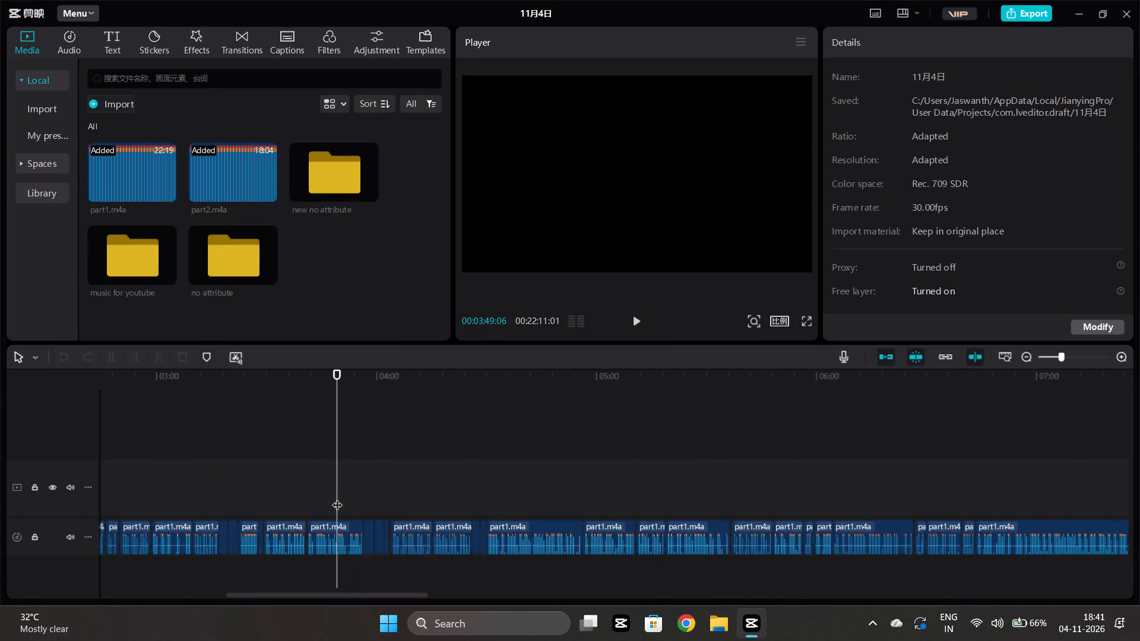
ctrl+scroll(337, 497, up, 6)
scroll(337, 497, right, 11)
scroll(194, 484, right, 3)
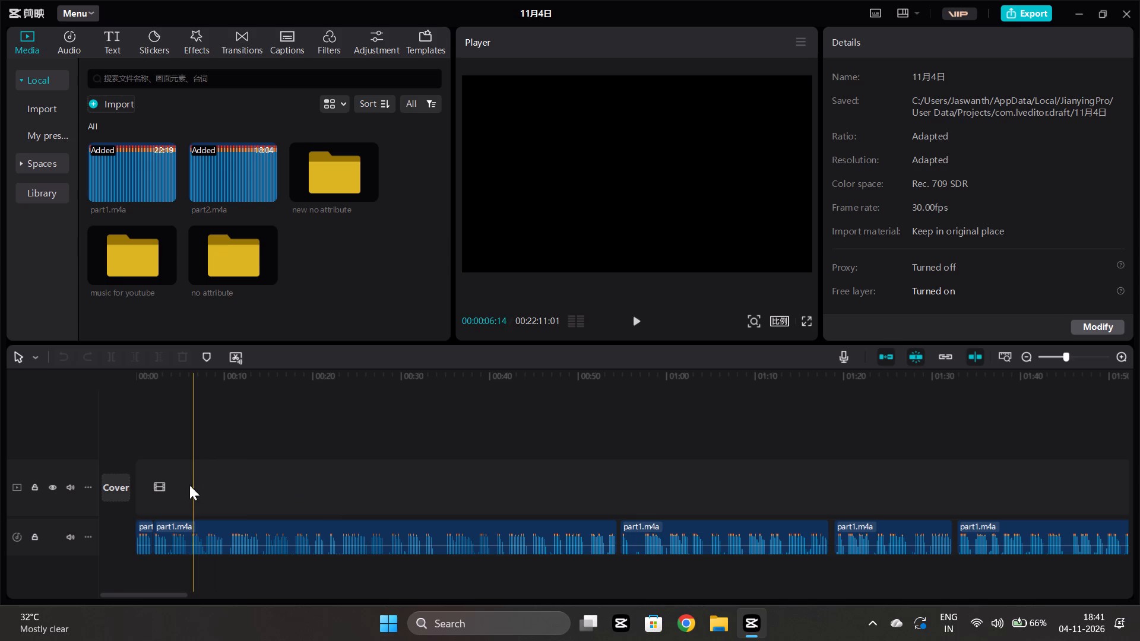
click(138, 463)
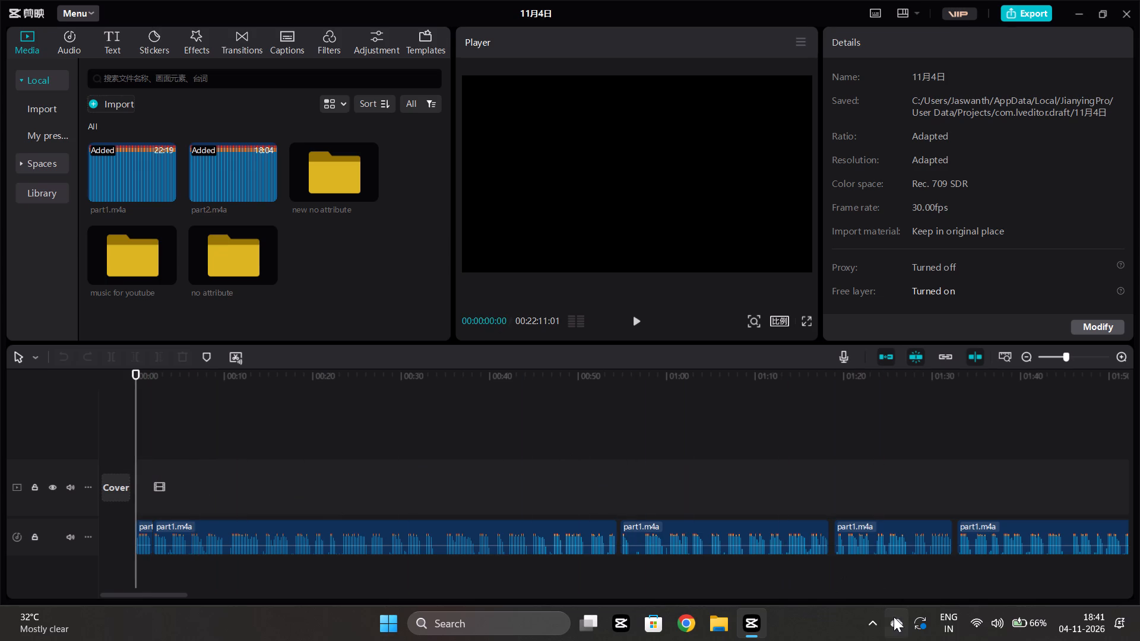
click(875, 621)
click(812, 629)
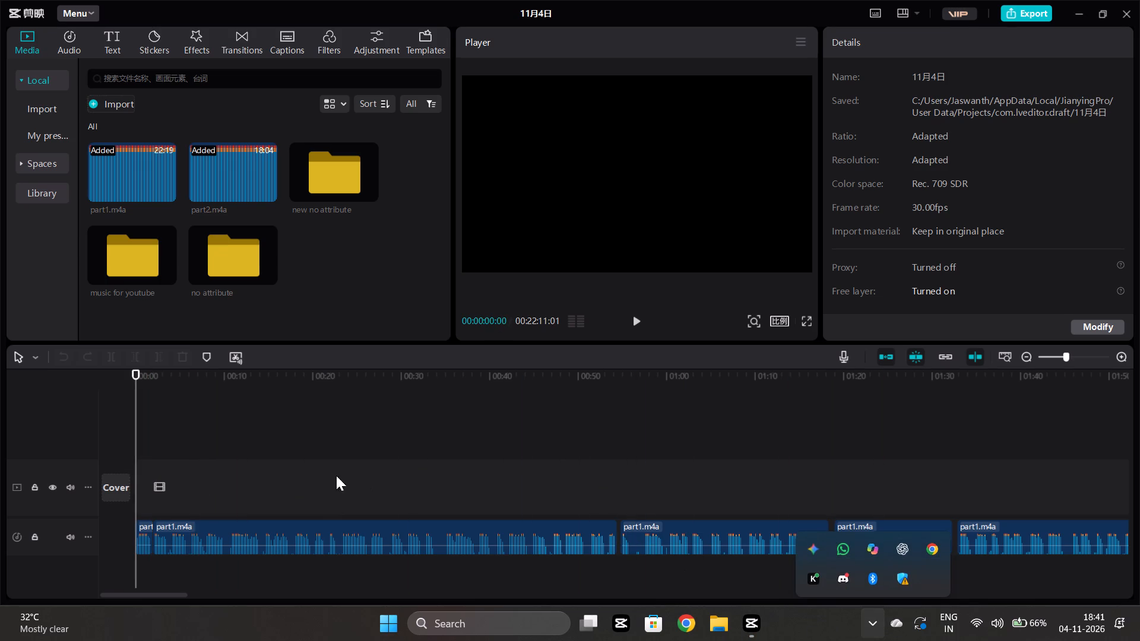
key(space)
Play the opening seconds of the part1.m4a audio and examine its waveform for pauses between phrases.
click(140, 504)
key(space)
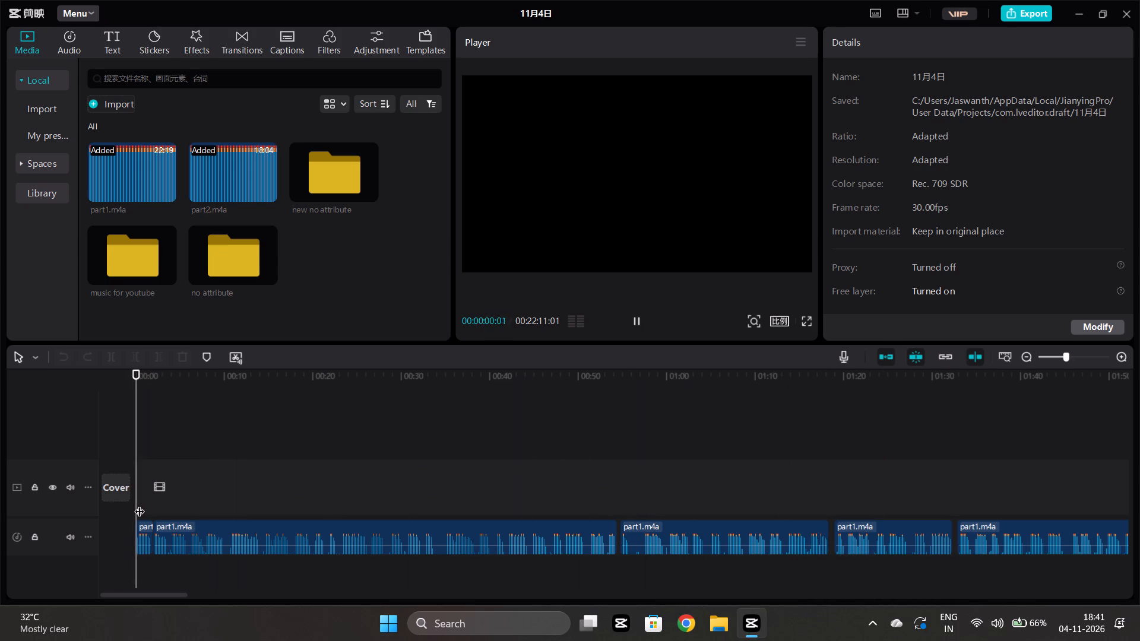
ctrl+scroll(140, 504, up, 5)
scroll(140, 504, down, 7)
ctrl+scroll(140, 504, up, 5)
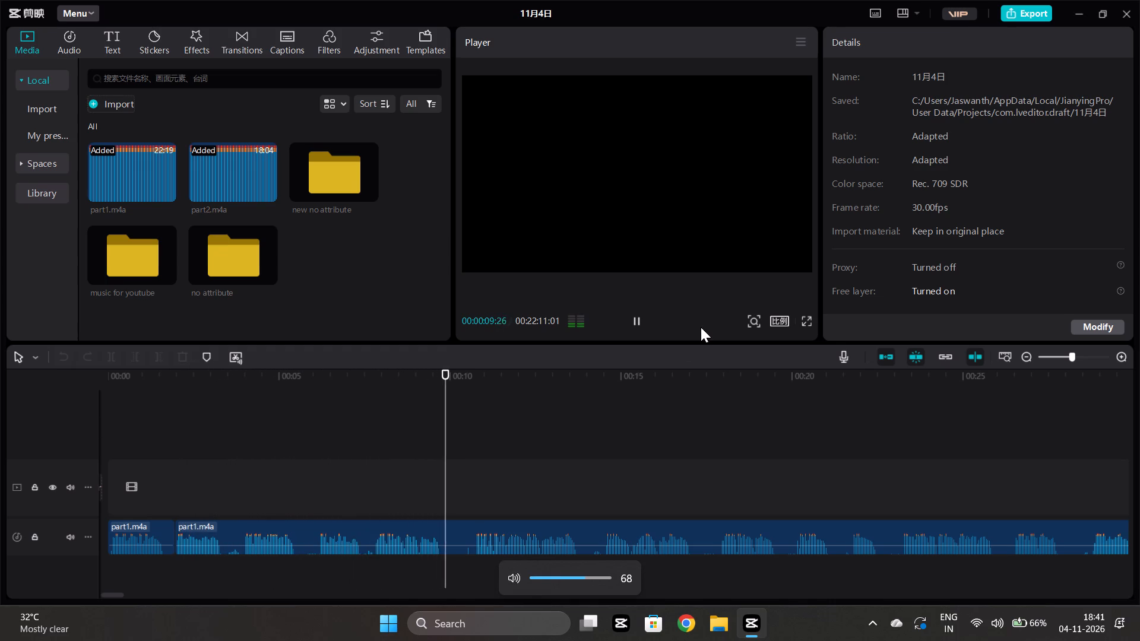
scroll(179, 463, right, 1)
click(164, 471)
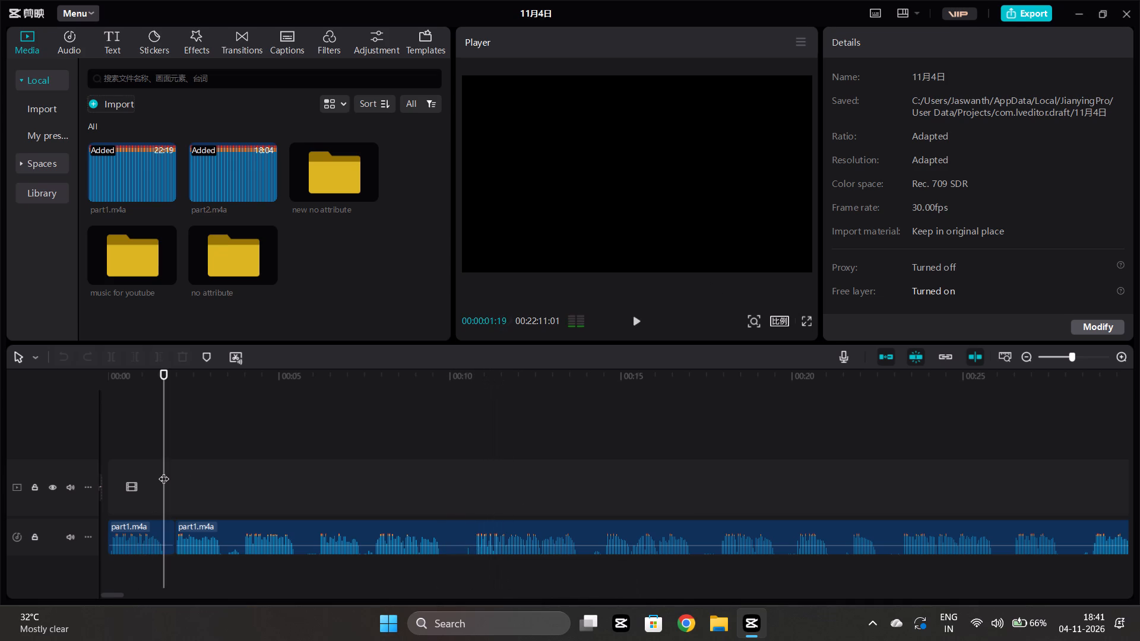
key(space)
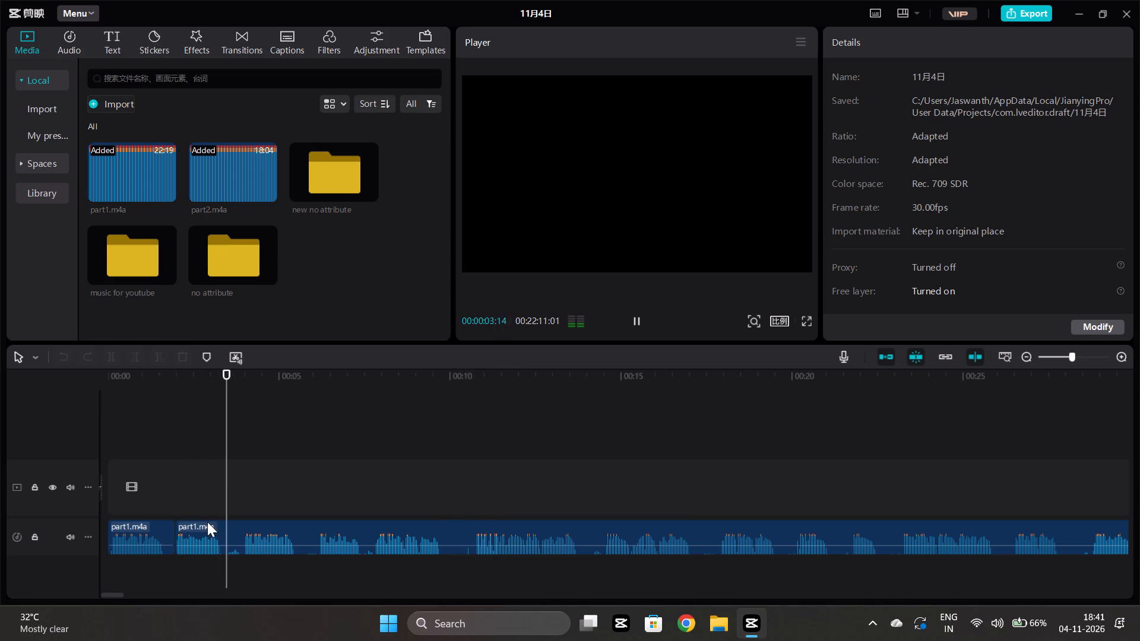
Cut the quiet stretch from about 3.4 s to 3.9 s out of the part1.m4a audio, leaving the gap open.
ctrl+scroll(248, 504, up, 7)
scroll(248, 504, down, 1)
key(space)
click(207, 498)
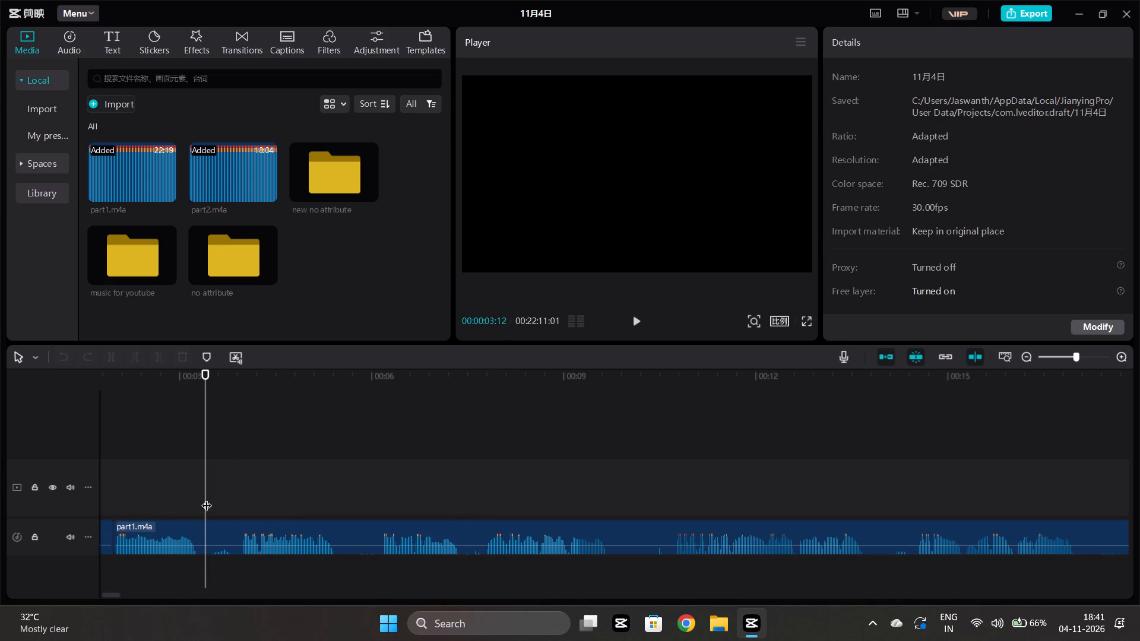
click(208, 540)
click(107, 360)
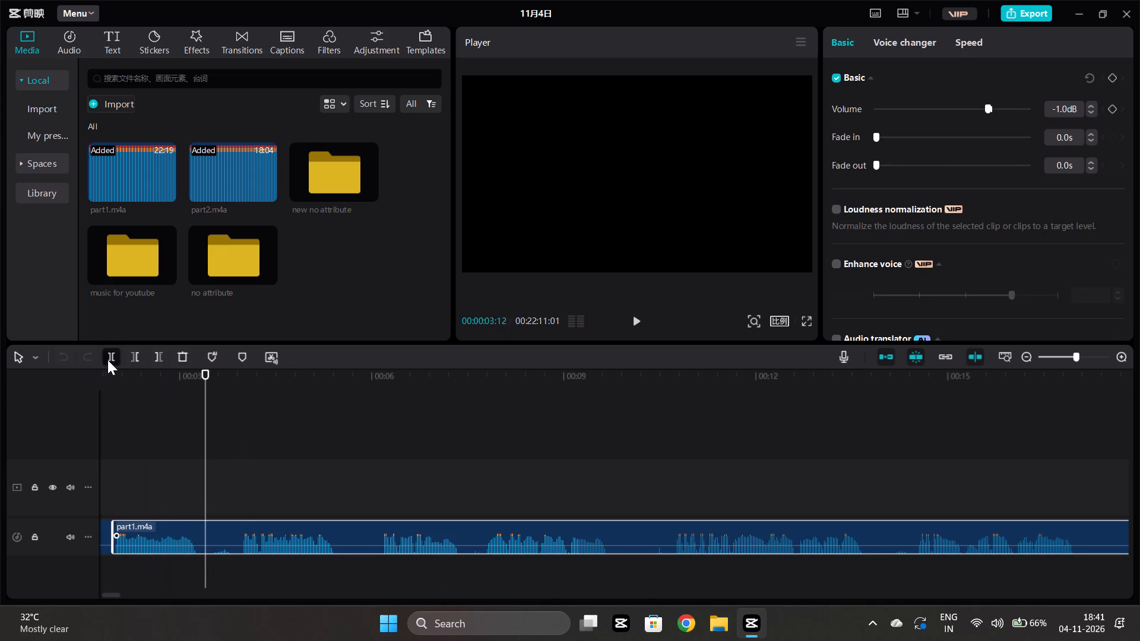
click(237, 501)
click(233, 545)
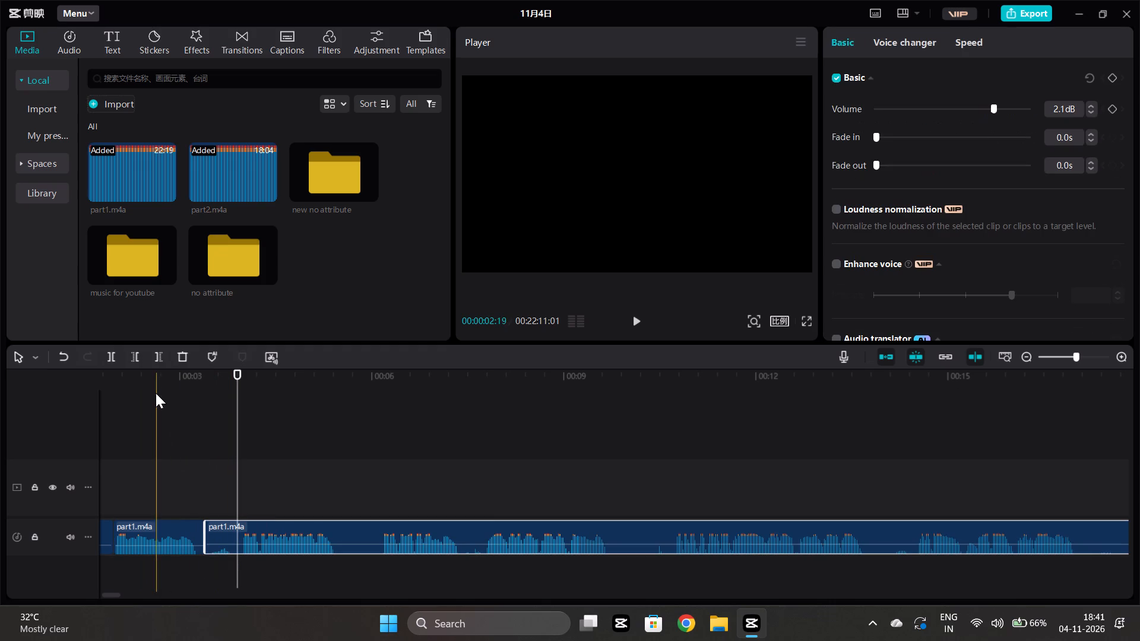
click(135, 360)
Cut the quiet stretch from about 5.6 s to 6.1 s out of the part1.m4a audio, leaving the gap open.
click(249, 491)
key(space)
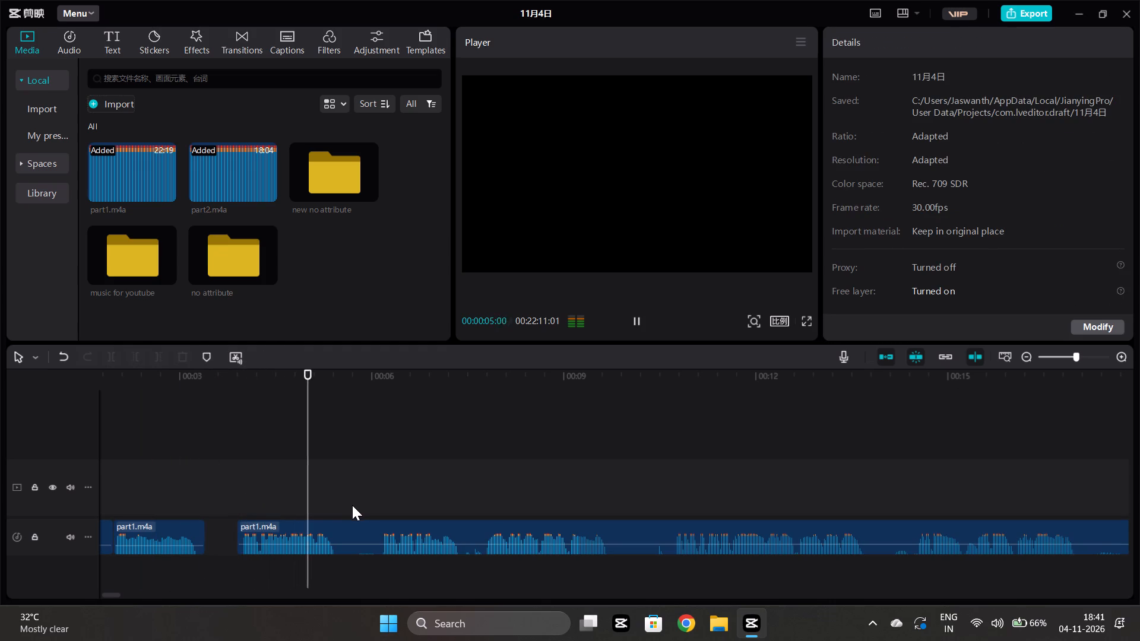
key(space)
click(346, 484)
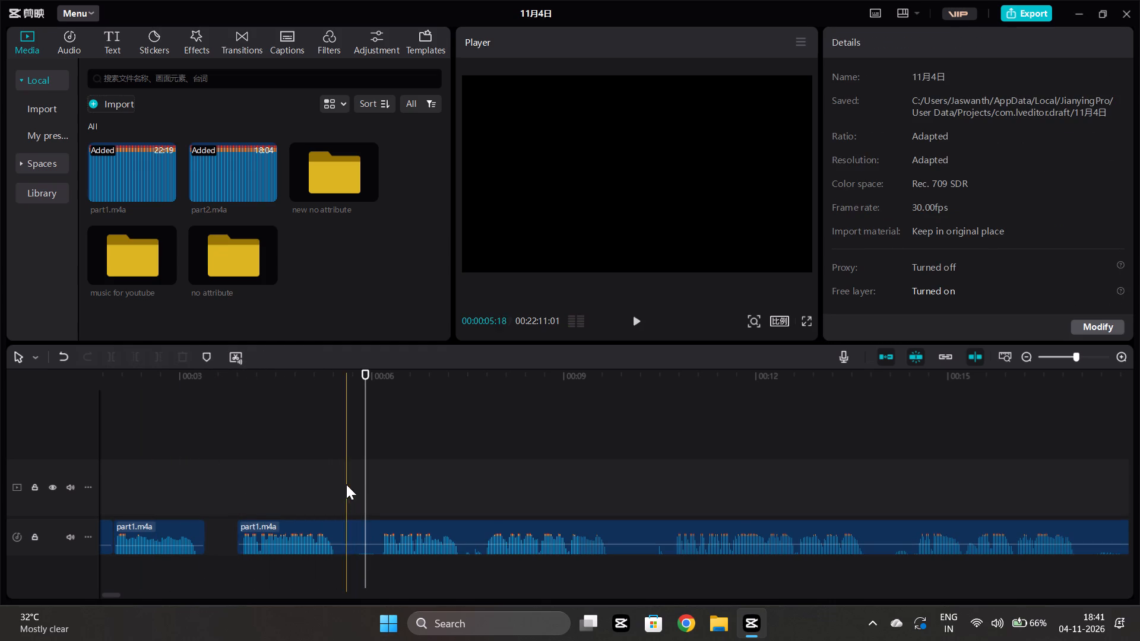
click(356, 551)
click(110, 356)
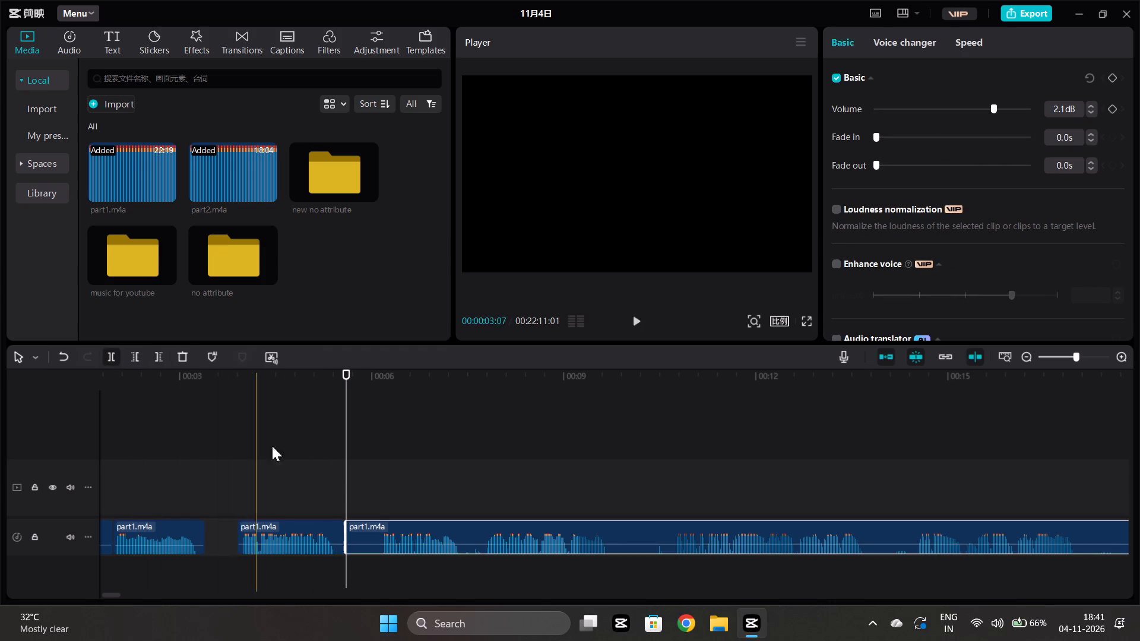
click(379, 481)
click(376, 542)
click(141, 358)
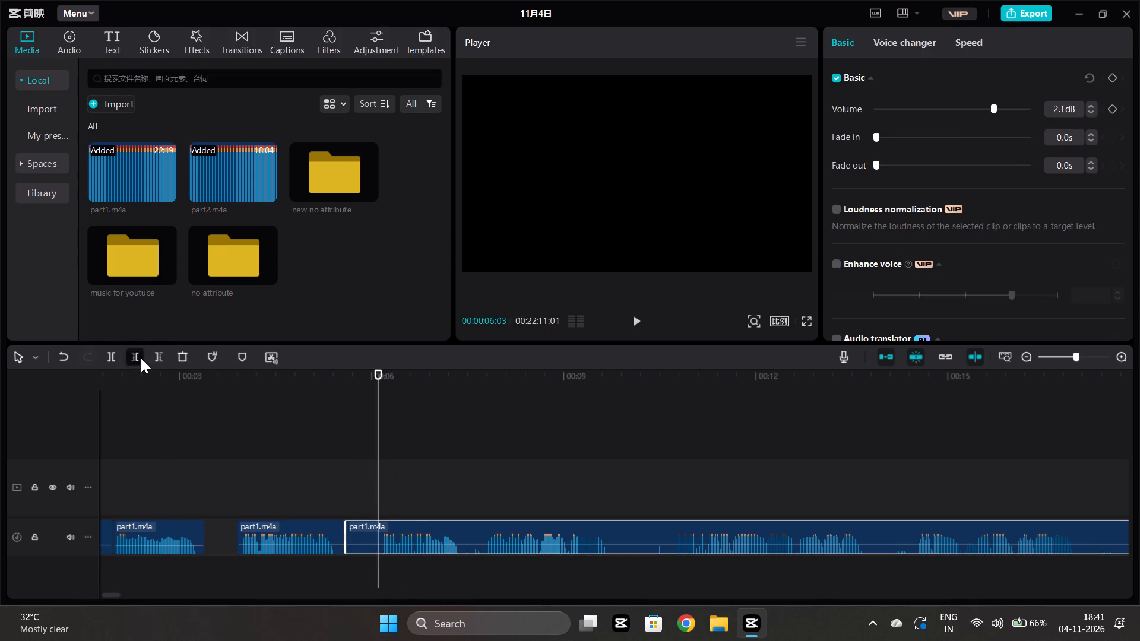
Cut the quiet stretch from 00:00:07:11 to 00:00:07:22 out of the part1.m4a audio, leaving the gap open.
click(460, 475)
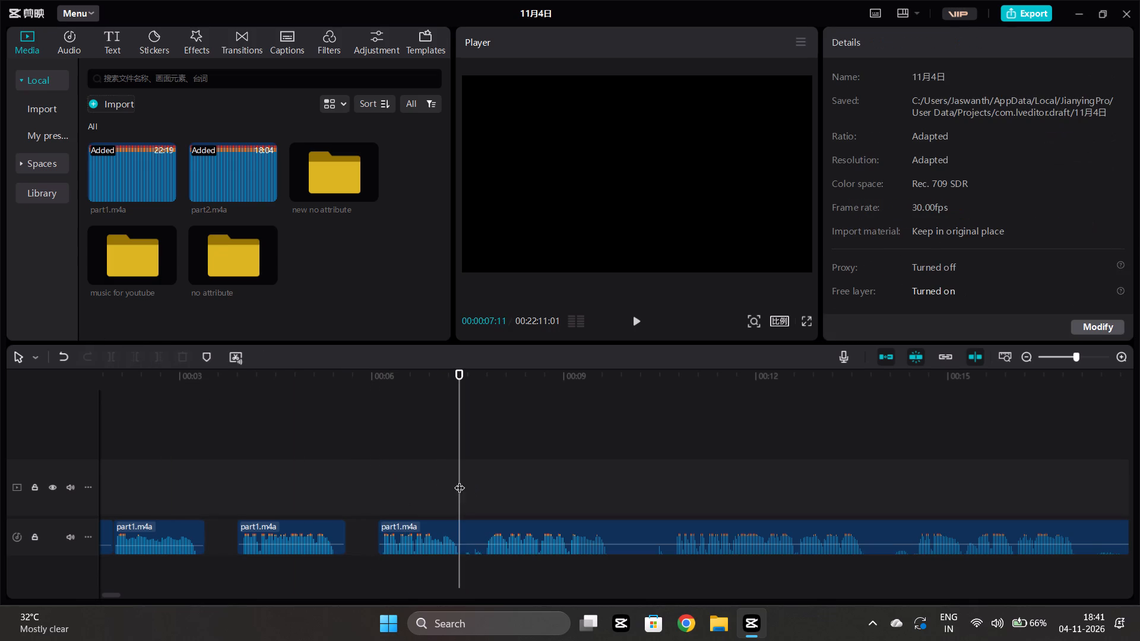
click(463, 537)
click(110, 360)
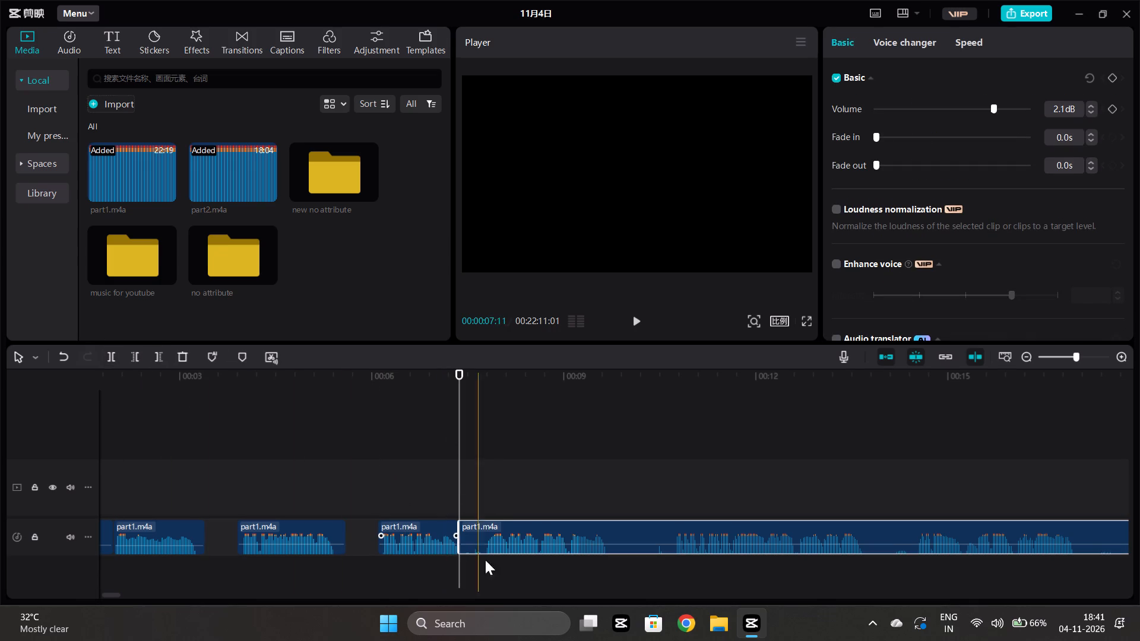
ctrl+scroll(493, 497, up, 7)
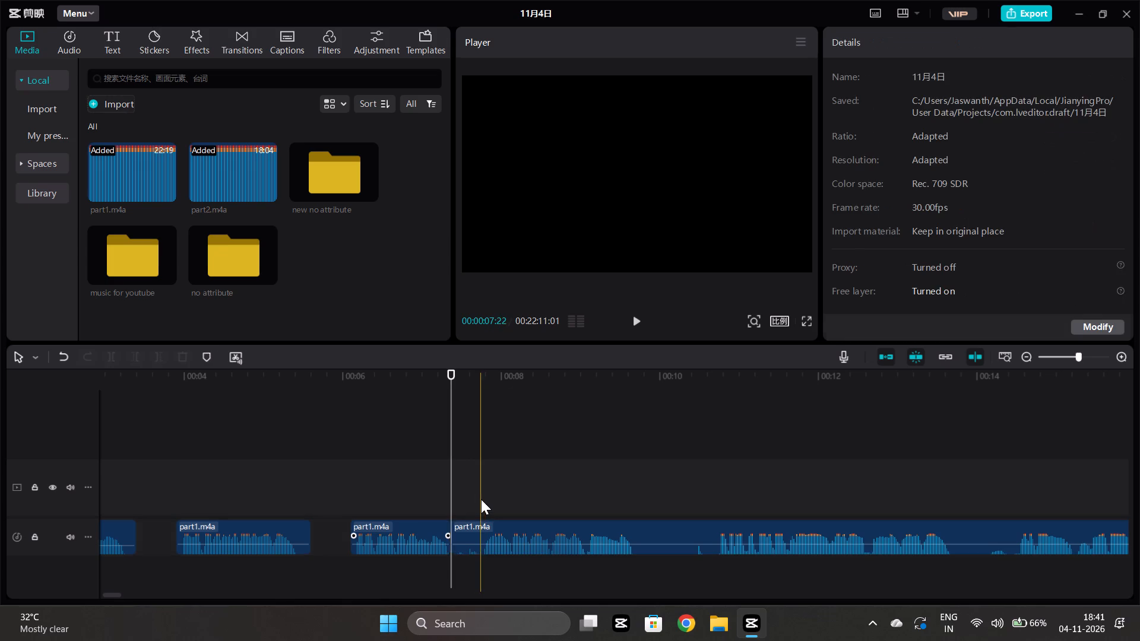
click(481, 499)
click(489, 537)
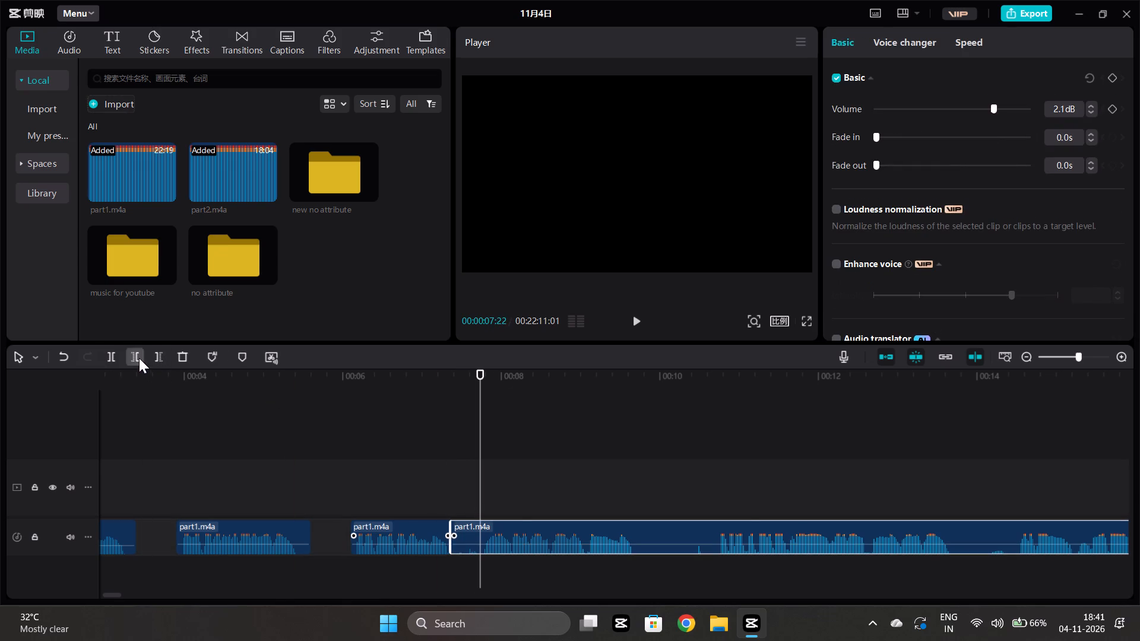
click(139, 358)
Cut the stretch with the faint noise from about 10.4 s to 10.6 s out of the part1.m4a audio, leaving the gap open.
click(666, 500)
key(space)
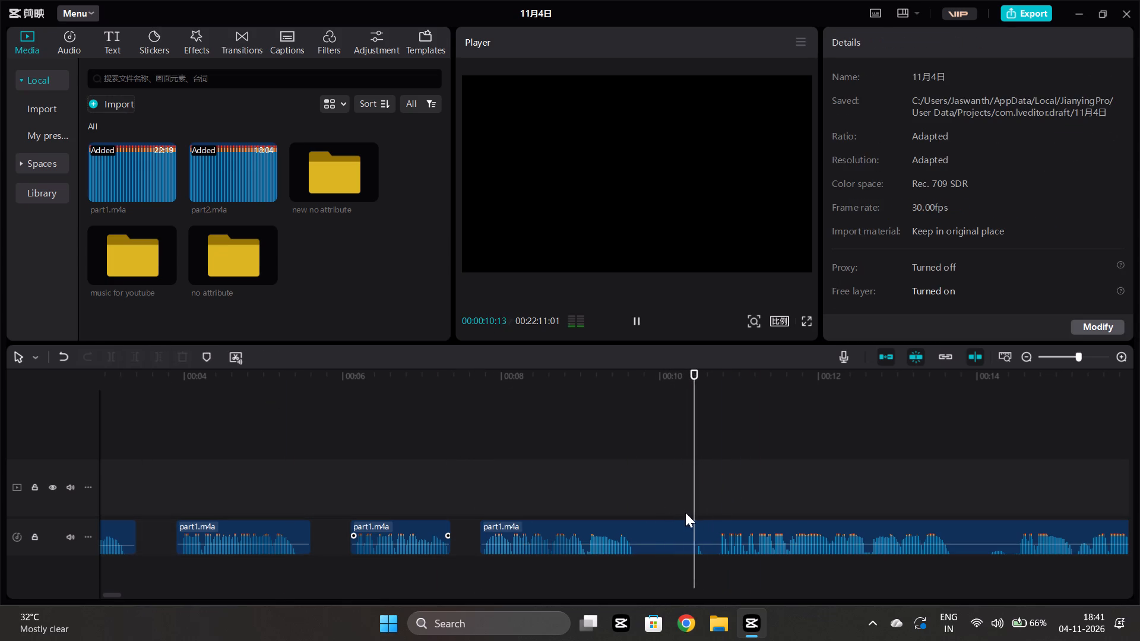
key(space)
click(691, 513)
click(691, 537)
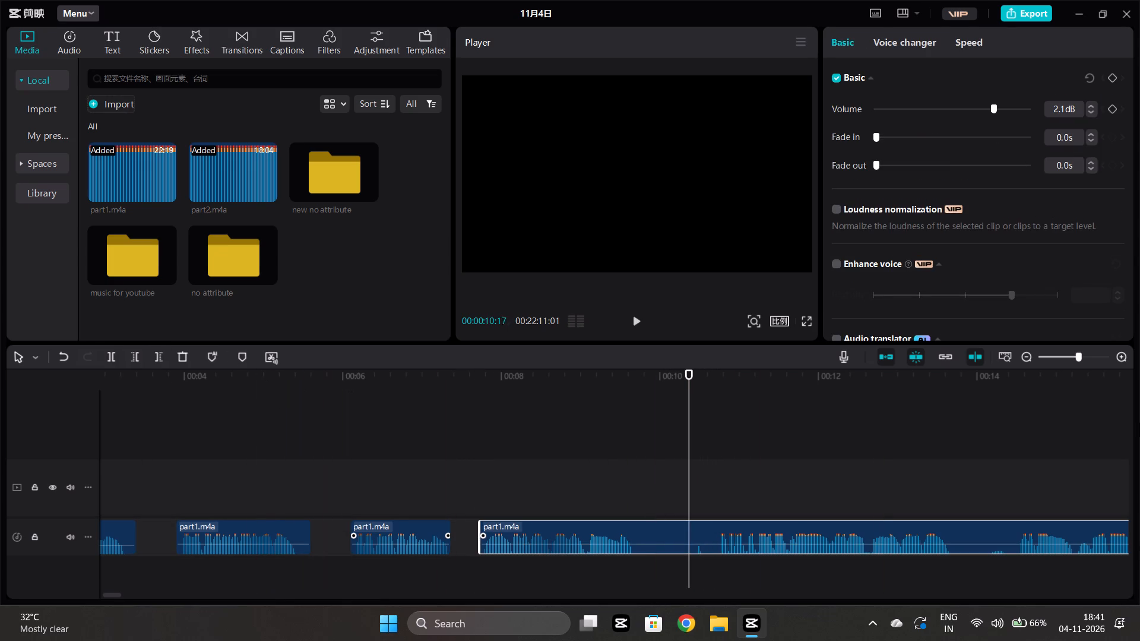
click(115, 353)
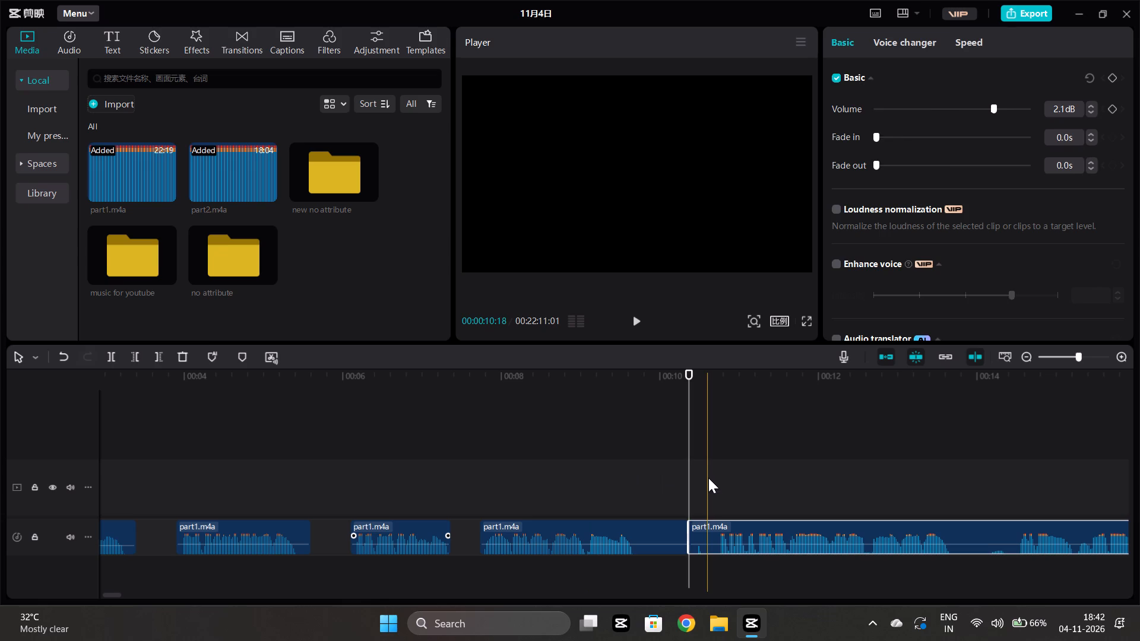
click(708, 477)
click(711, 524)
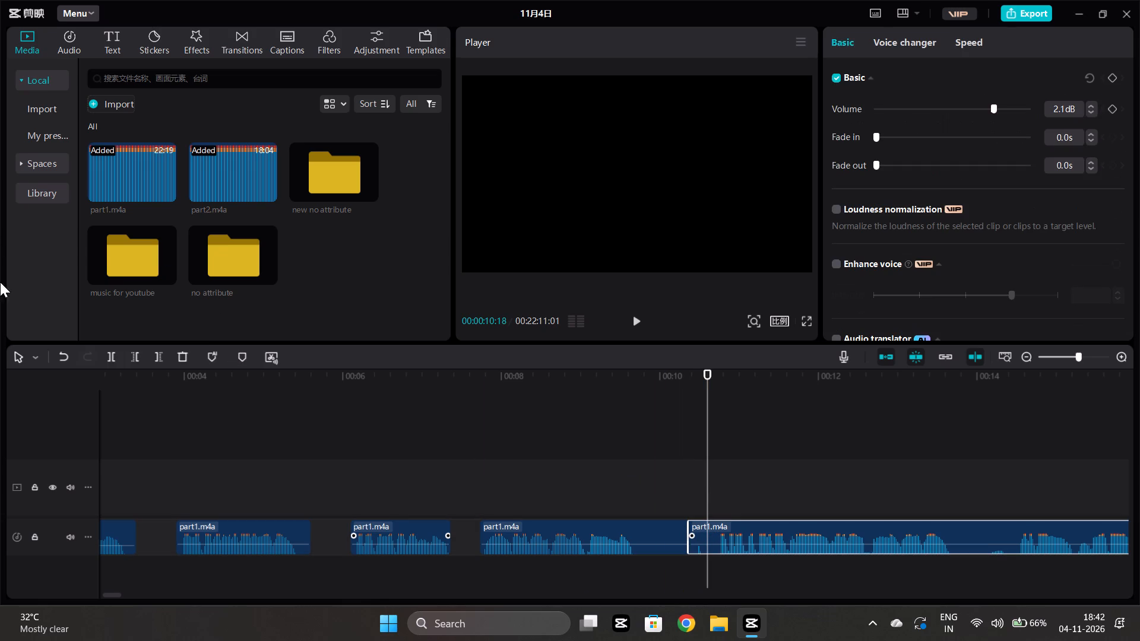
click(137, 350)
Play the edited part1.m4a audio from about 1 s to 9.6 s to check the pauses at the cuts.
scroll(339, 486, right, 14)
click(213, 469)
key(space)
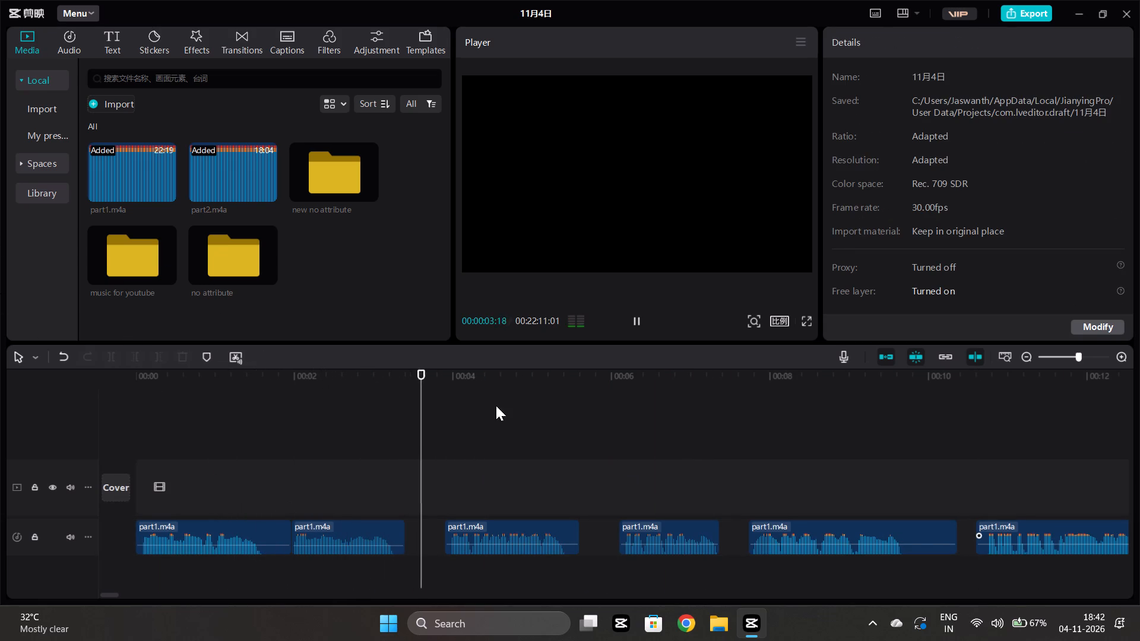
scroll(495, 452, left, 1)
scroll(332, 468, down, 2)
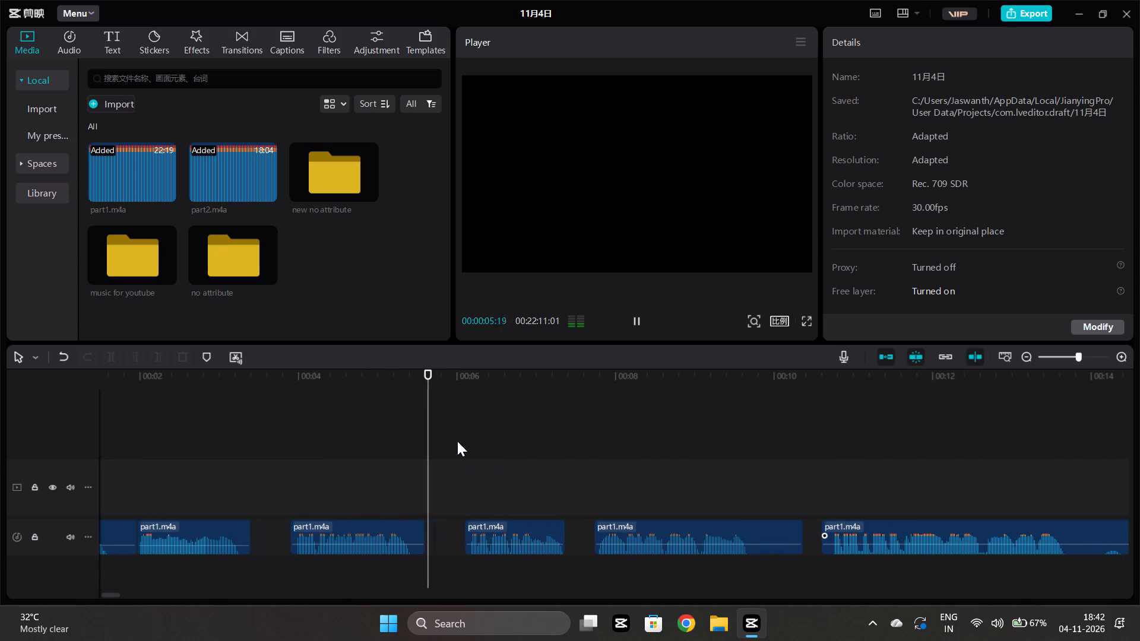
scroll(457, 441, left, 1)
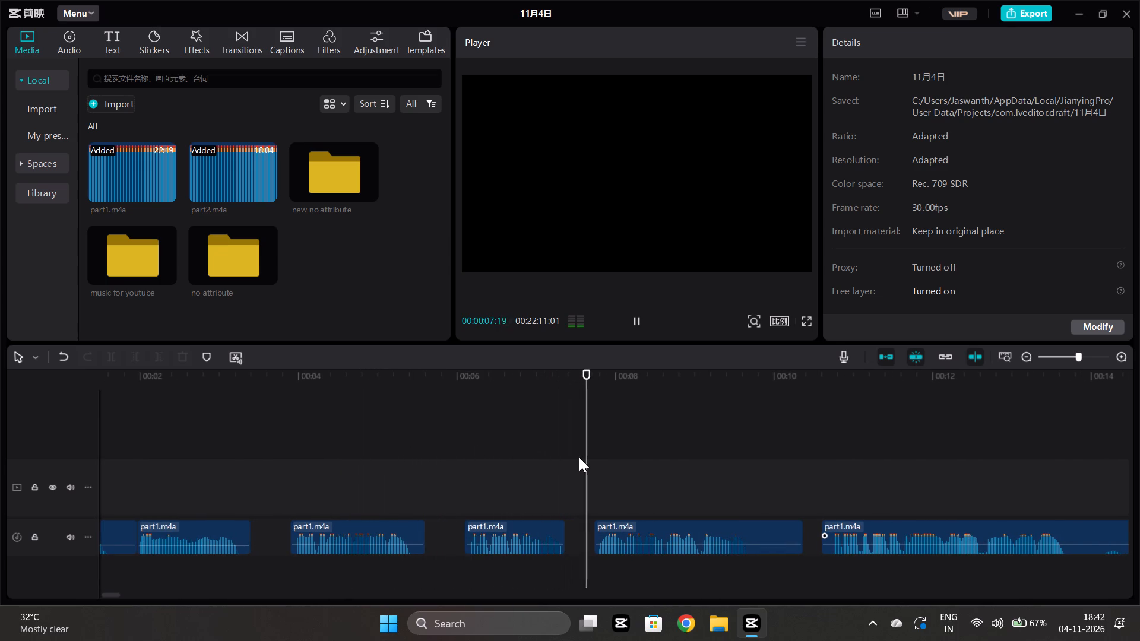
scroll(579, 457, left, 1)
ctrl+scroll(579, 457, down, 1)
ctrl+scroll(579, 457, left, 1)
scroll(584, 456, left, 1)
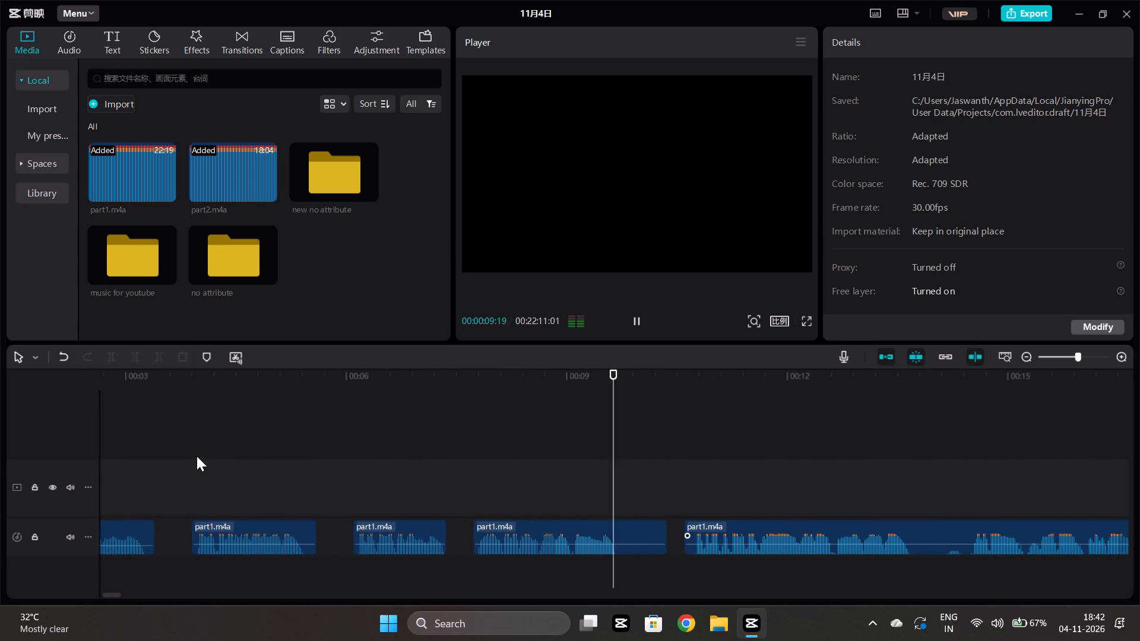
Replay the gap after the second part1.m4a clip and move the third clip earlier to start at about 3.6 s.
scroll(197, 456, right, 1)
click(318, 467)
key(space)
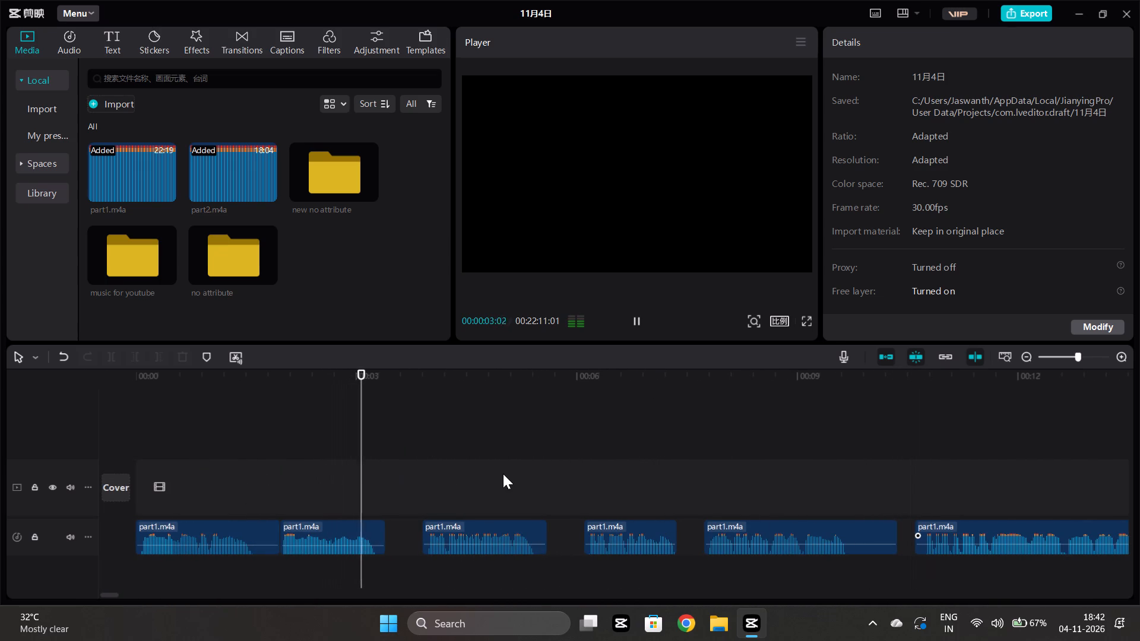
key(space)
drag(472, 526, 454, 530)
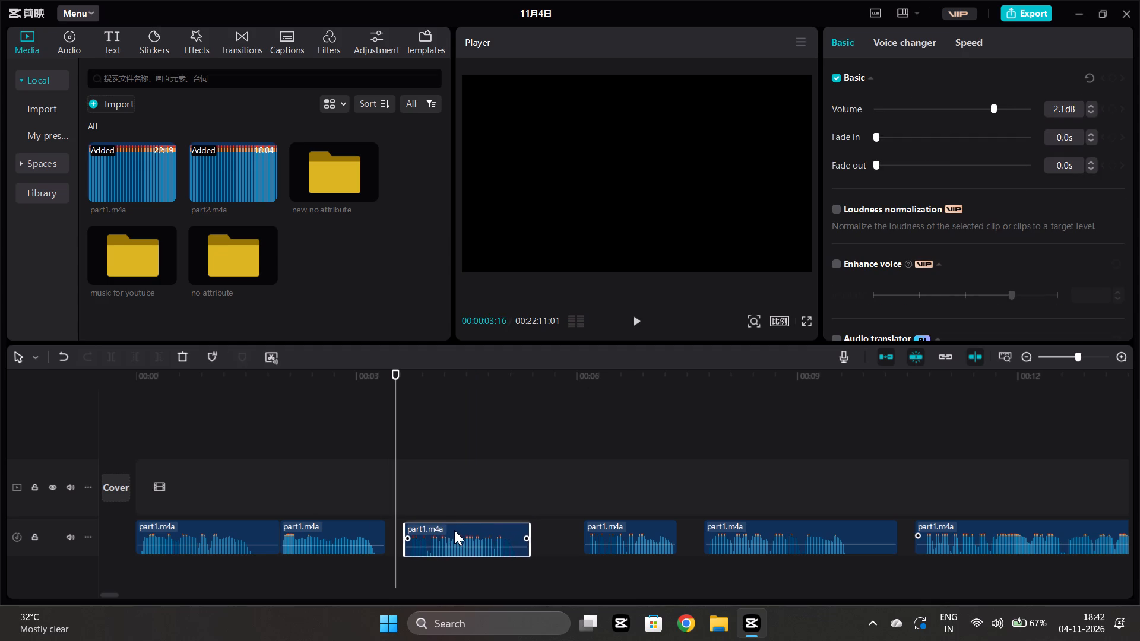
drag(454, 530, 454, 529)
Listen across the tightened gap and move the fourth part1.m4a clip earlier to start at about 5.5 s.
click(369, 487)
key(space)
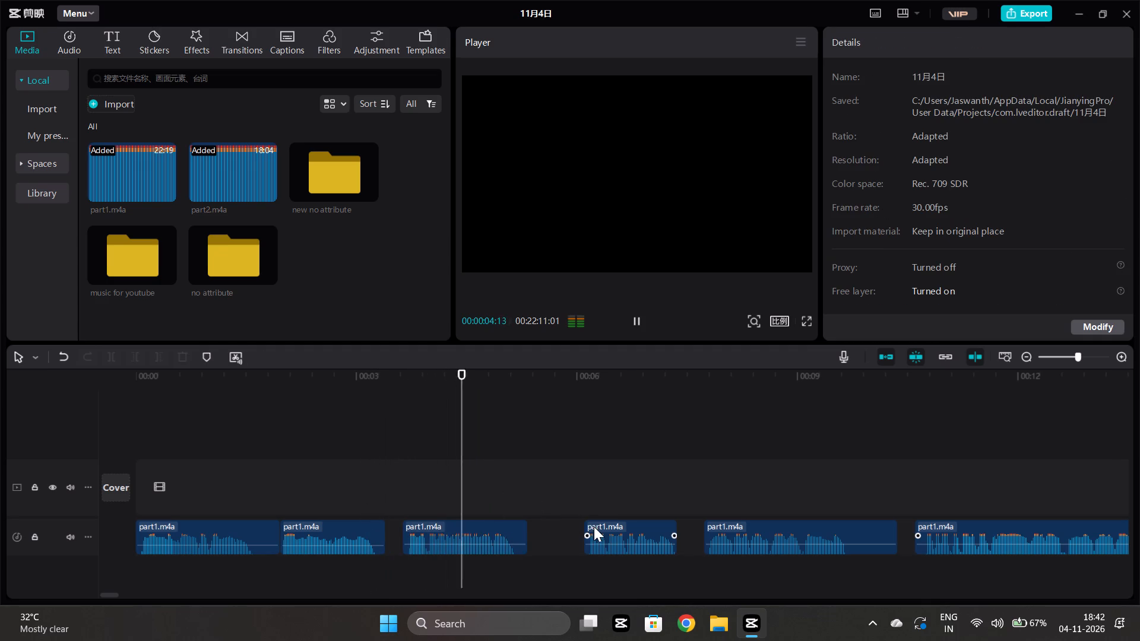
drag(594, 526, 549, 527)
Listen through the fourth part1.m4a clip and move the fifth clip earlier to start at about 7.0 s.
click(500, 472)
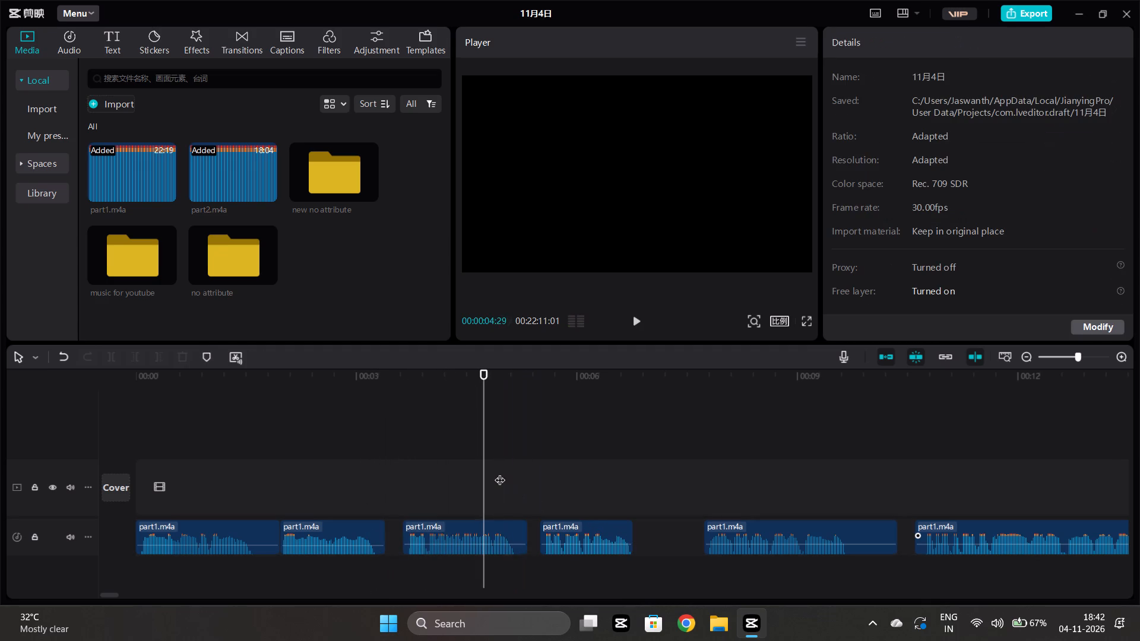
key(space)
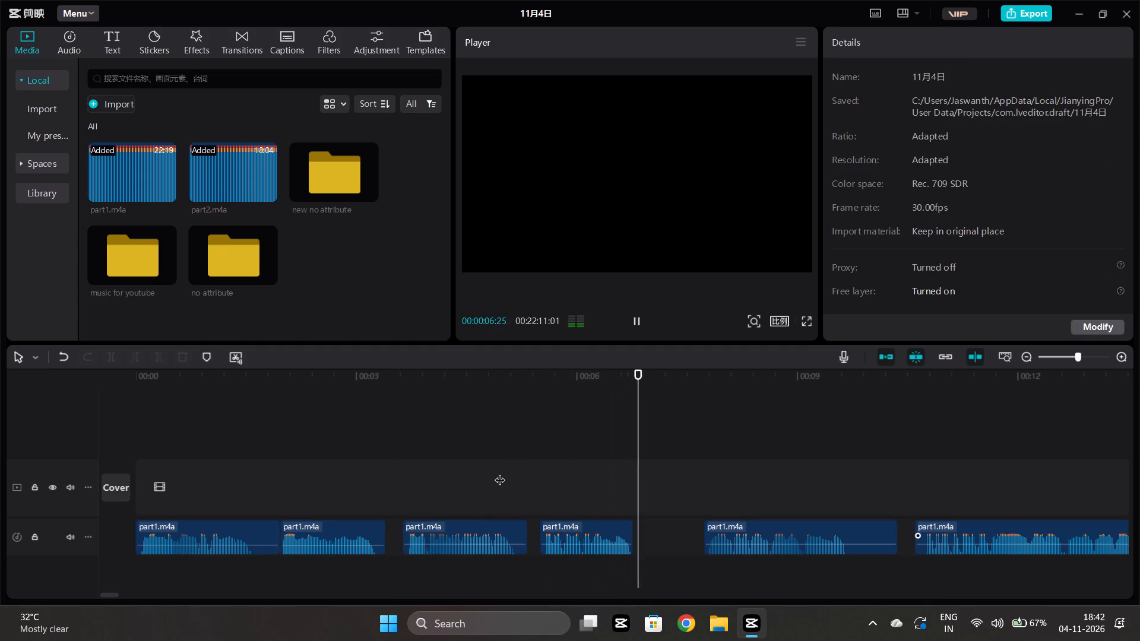
scroll(576, 455, left, 2)
scroll(682, 486, left, 1)
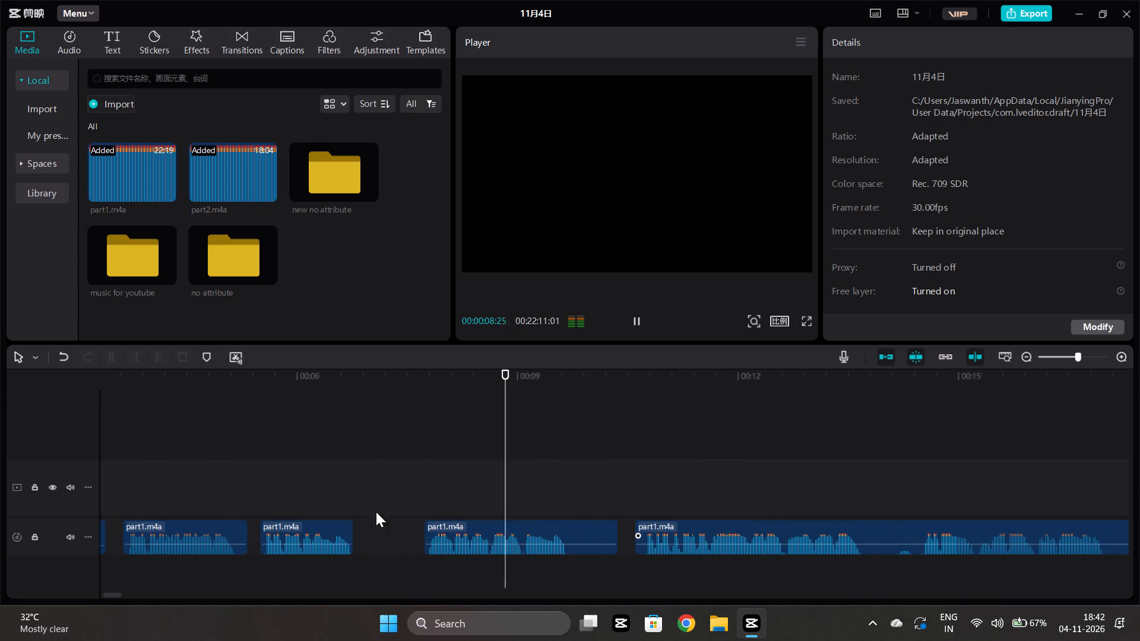
scroll(376, 512, left, 1)
drag(465, 530, 411, 531)
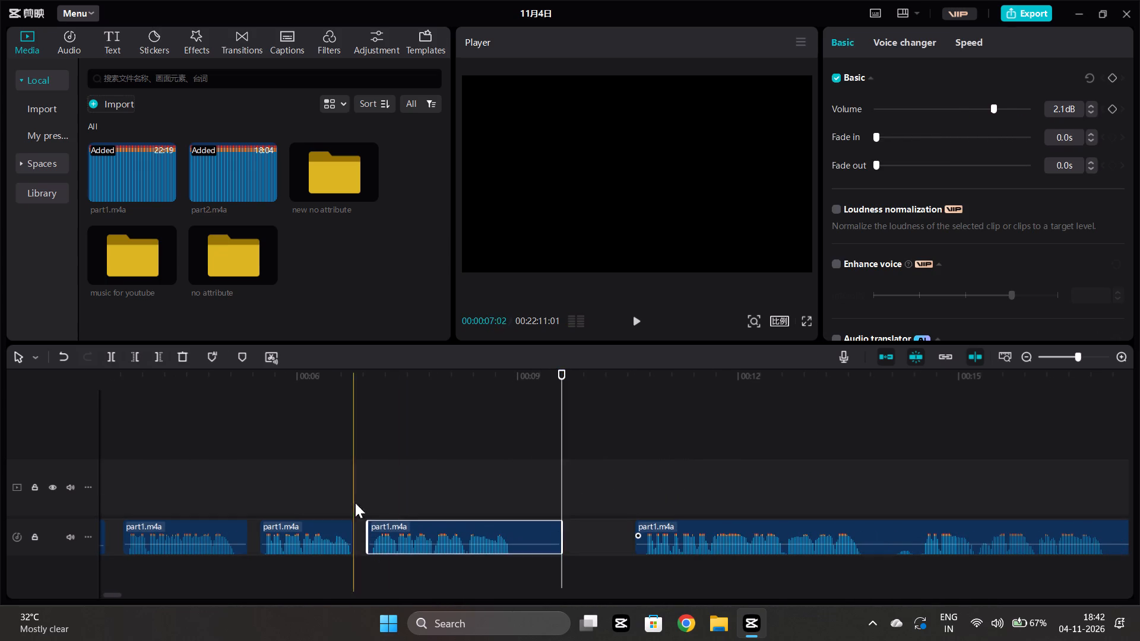
Listen to the fifth part1.m4a clip and move the sixth clip earlier against its end at about 9.6 s.
click(316, 494)
key(space)
scroll(339, 500, left, 1)
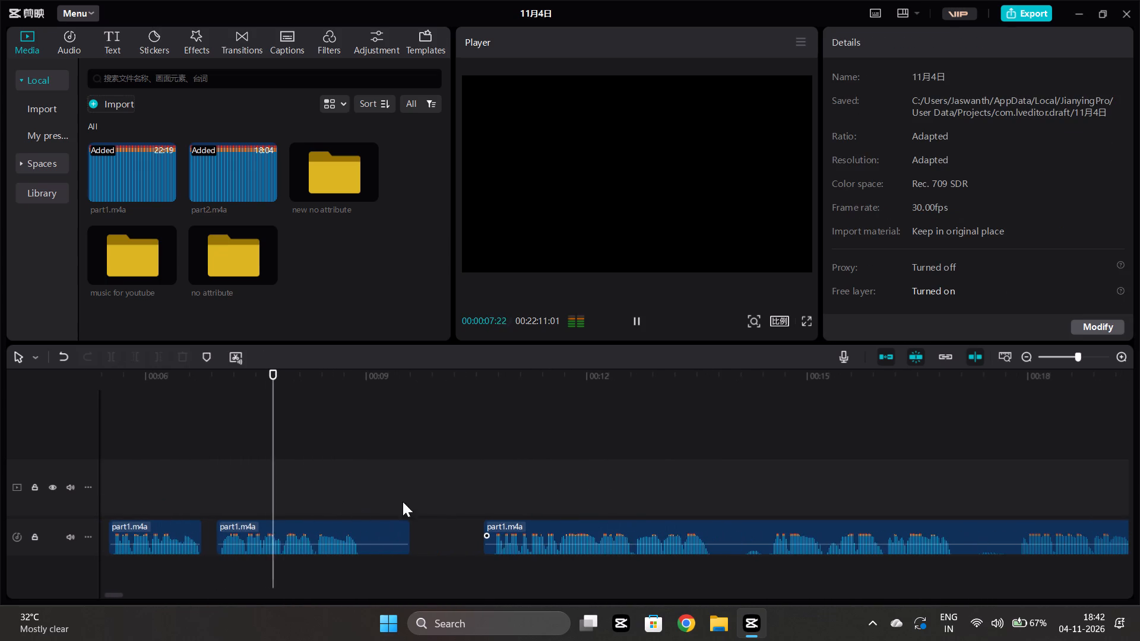
drag(515, 531, 438, 534)
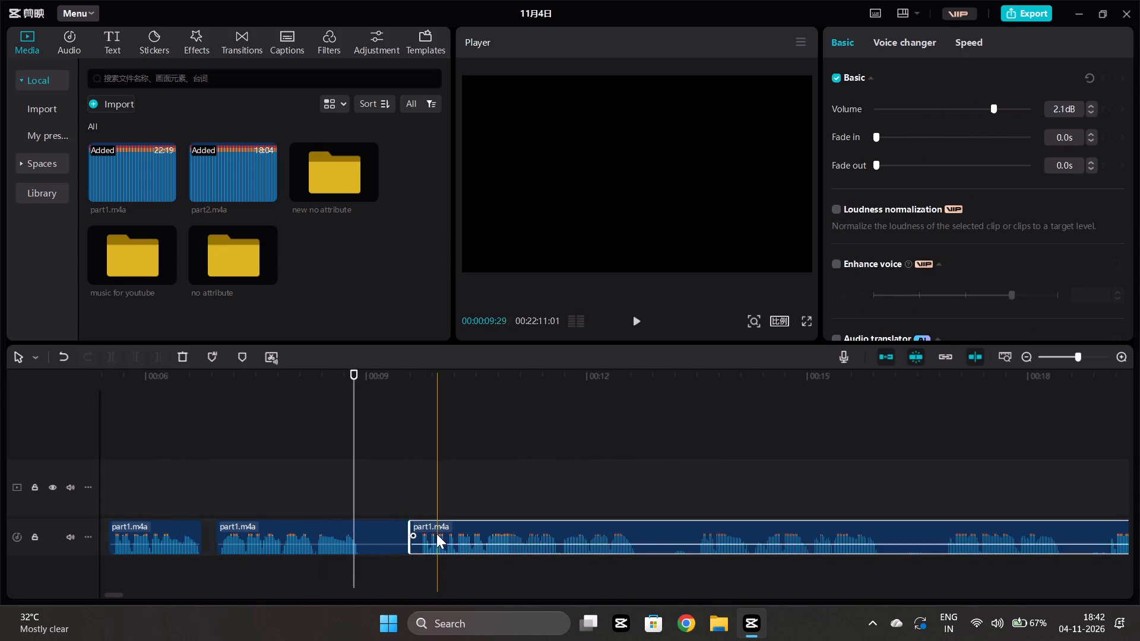
Trim the quiet end of the fifth part1.m4a clip to about 9.4 s and move the sixth clip up against it.
click(335, 480)
key(space)
key(space)
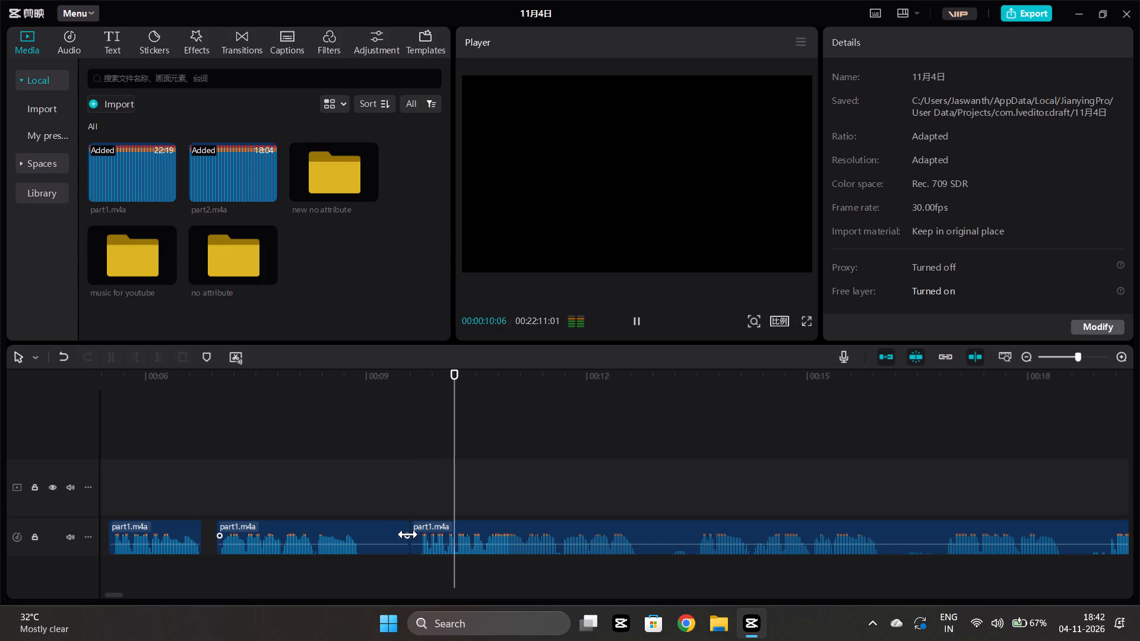
click(408, 534)
drag(410, 548, 395, 545)
drag(433, 529, 425, 531)
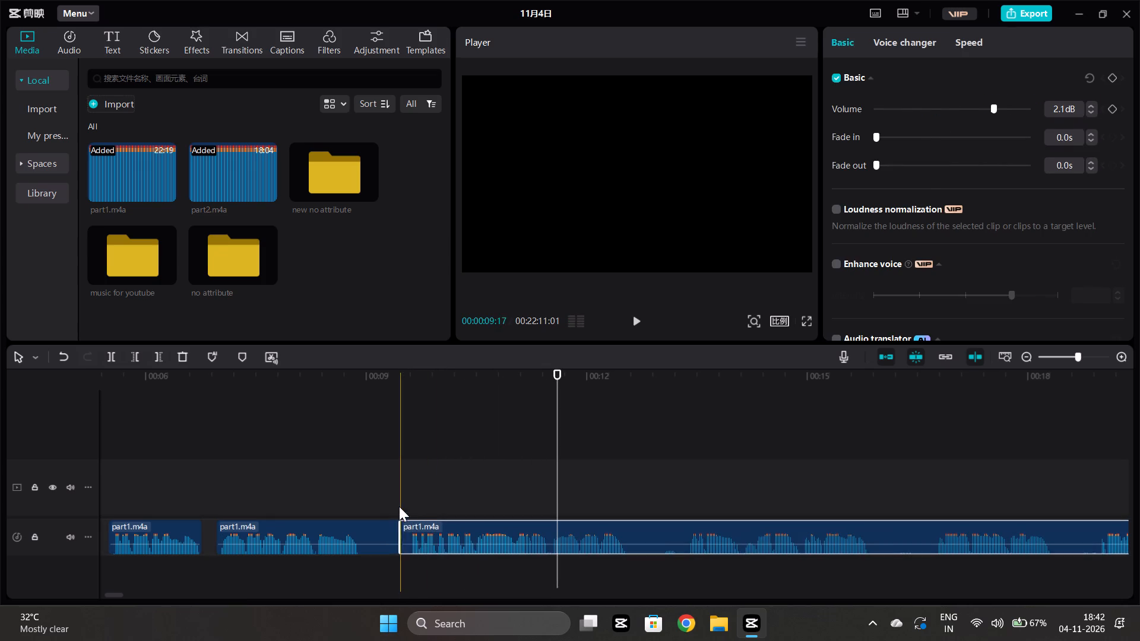
Play on from about 9.4 s and cut the faint noise from about 12.9 s to 13.3 s, leaving the gap open.
click(399, 506)
key(space)
scroll(399, 506, left, 2)
scroll(560, 504, left, 1)
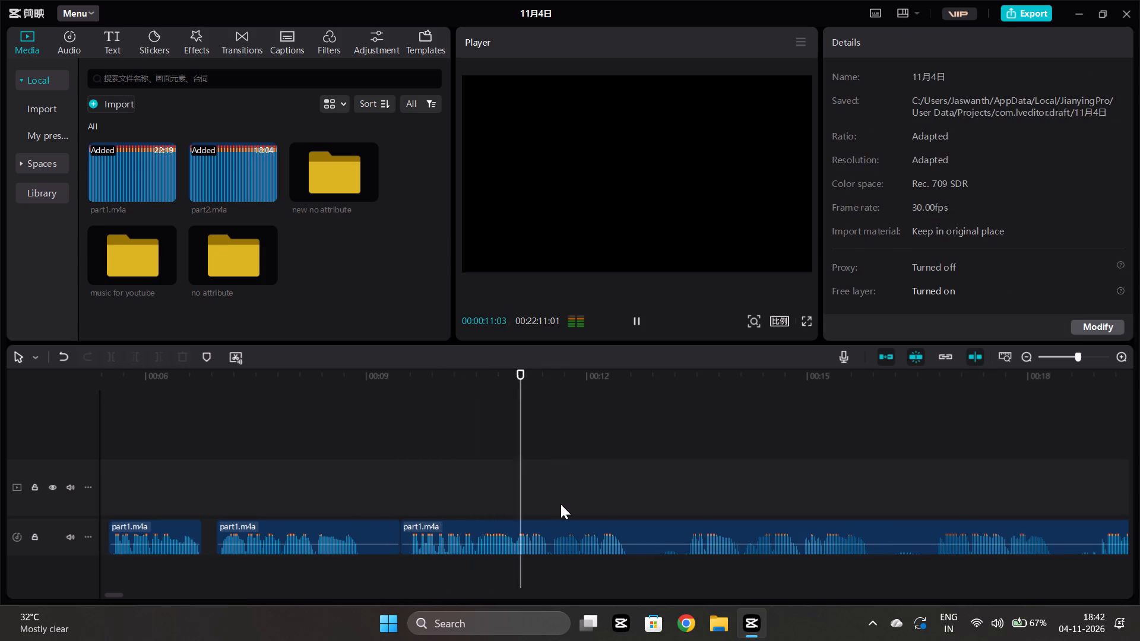
scroll(560, 504, left, 1)
scroll(322, 448, right, 1)
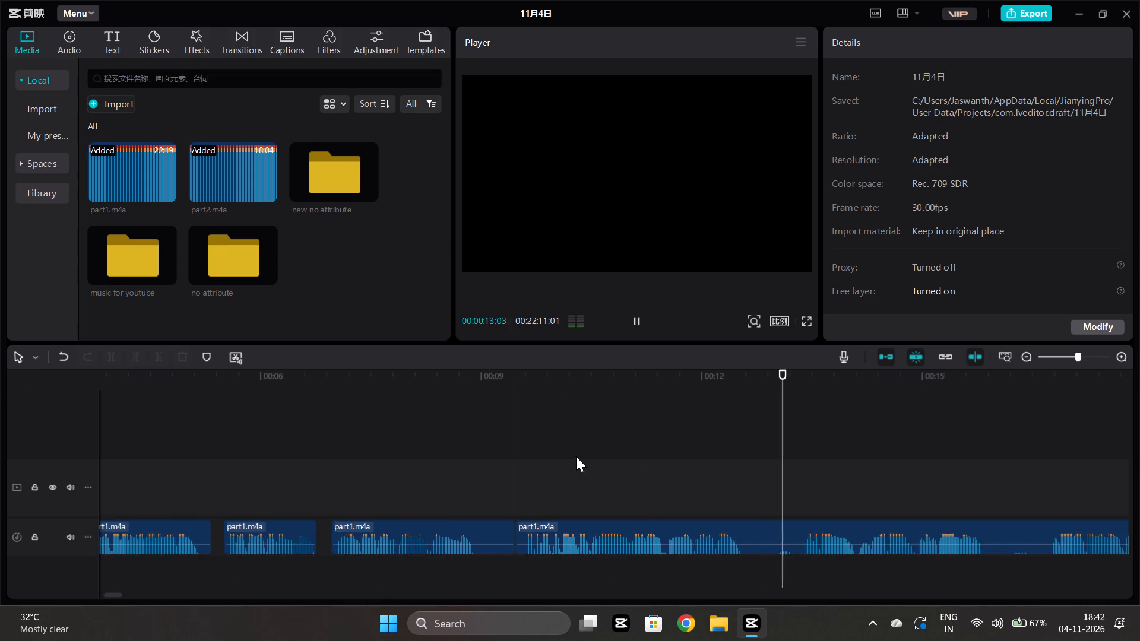
scroll(576, 456, right, 1)
key(space)
click(433, 491)
click(444, 537)
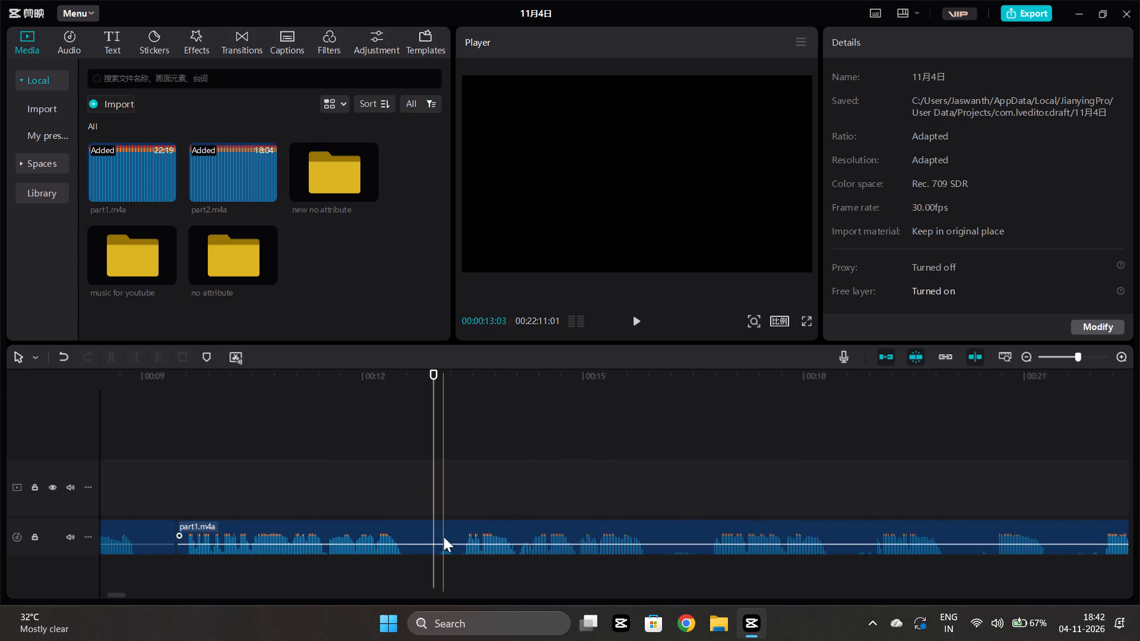
click(116, 358)
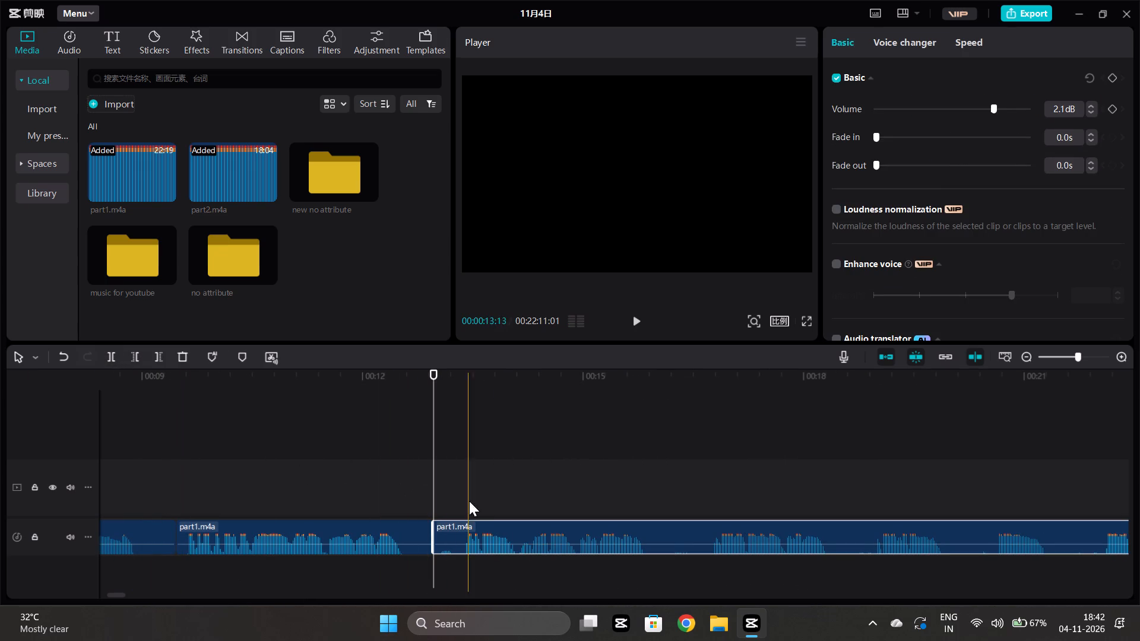
click(457, 491)
click(462, 544)
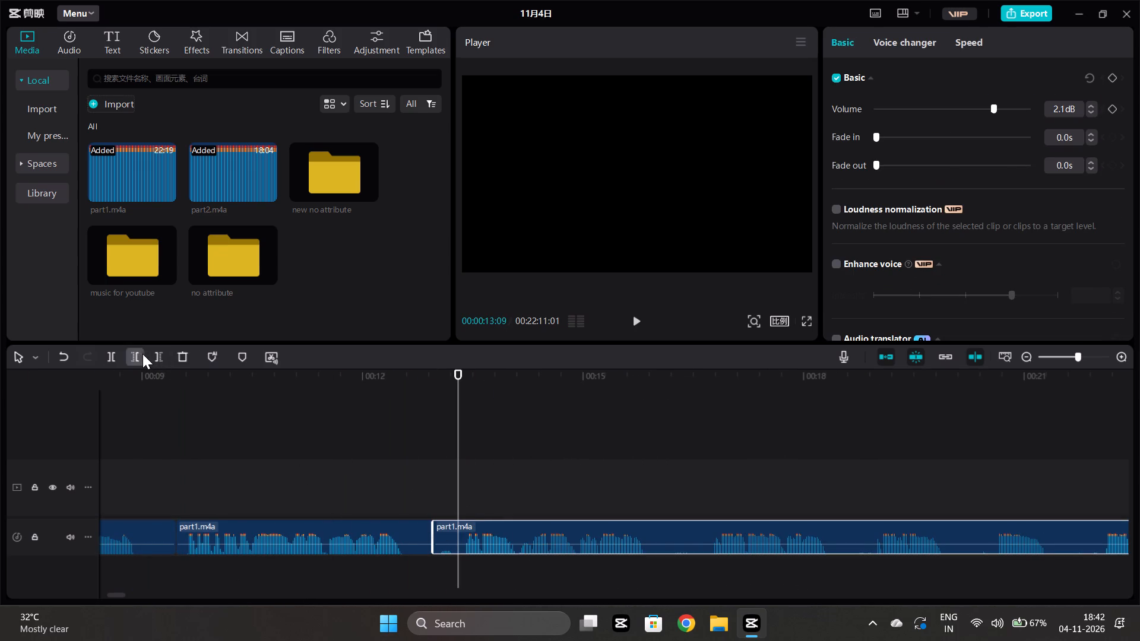
click(142, 354)
Play on past 15 s and cut the quiet stretch from about 16.0 s to 16.7 s out of the part1.m4a audio.
click(609, 474)
key(space)
scroll(609, 474, left, 1)
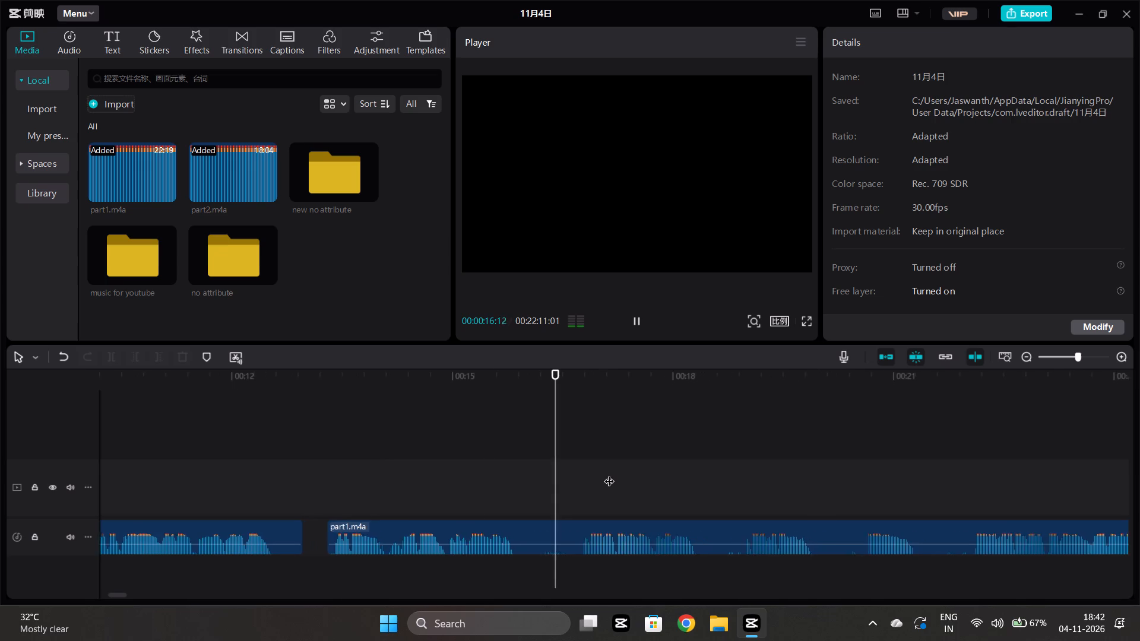
scroll(609, 474, left, 1)
key(space)
click(293, 493)
click(313, 547)
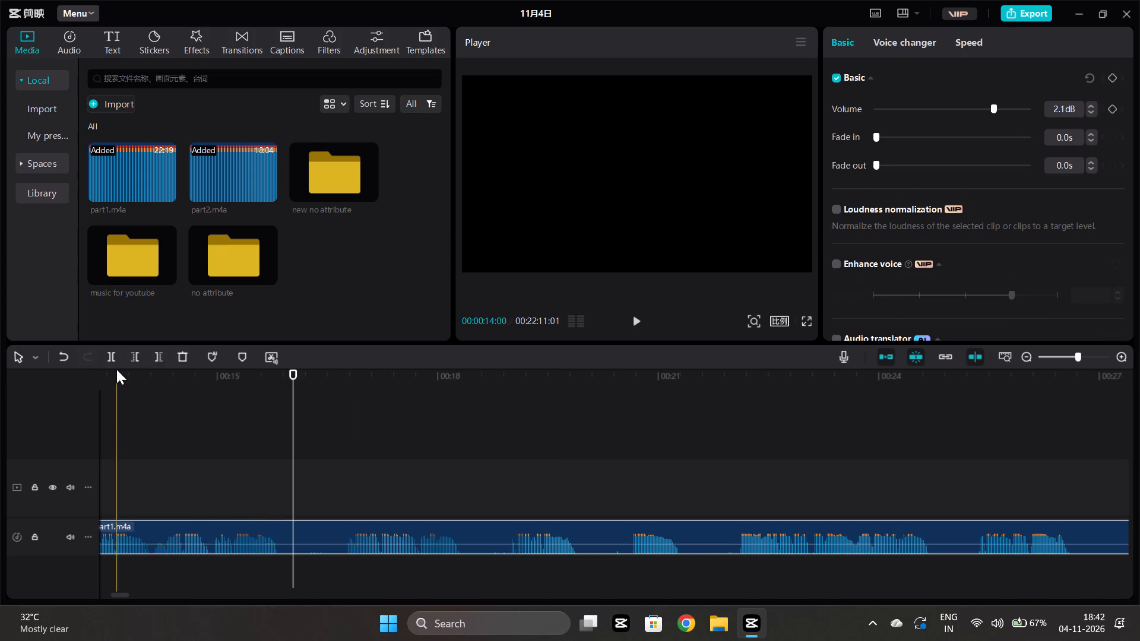
click(115, 361)
click(339, 494)
click(351, 545)
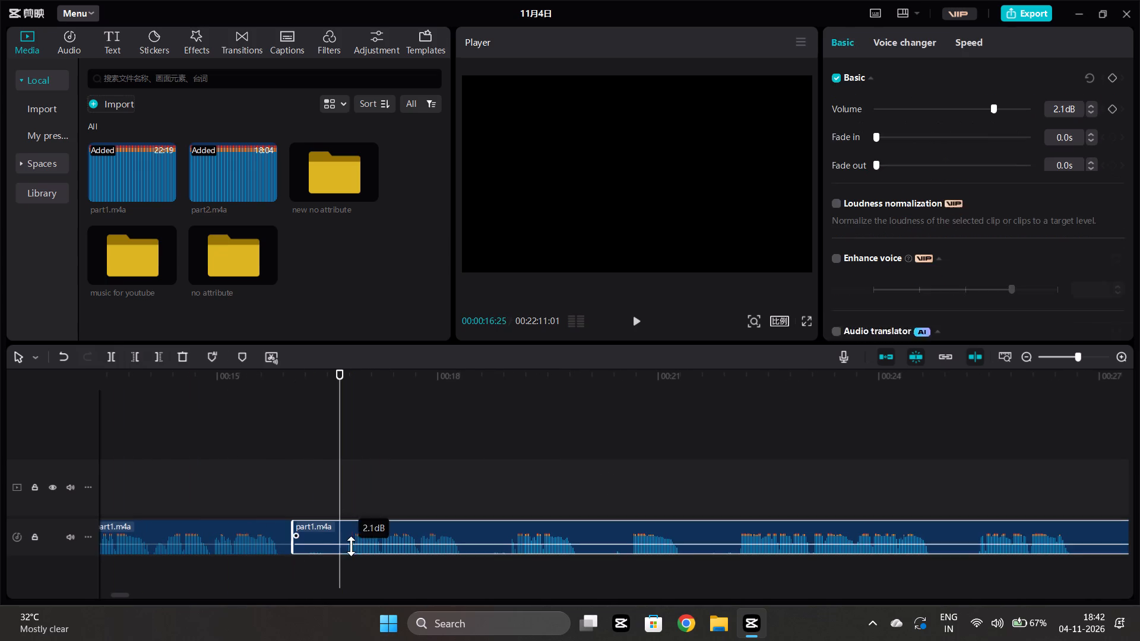
click(140, 364)
Play the opening of the edited audio from 00:00:00:00 and return the playhead to the start.
scroll(607, 506, right, 9)
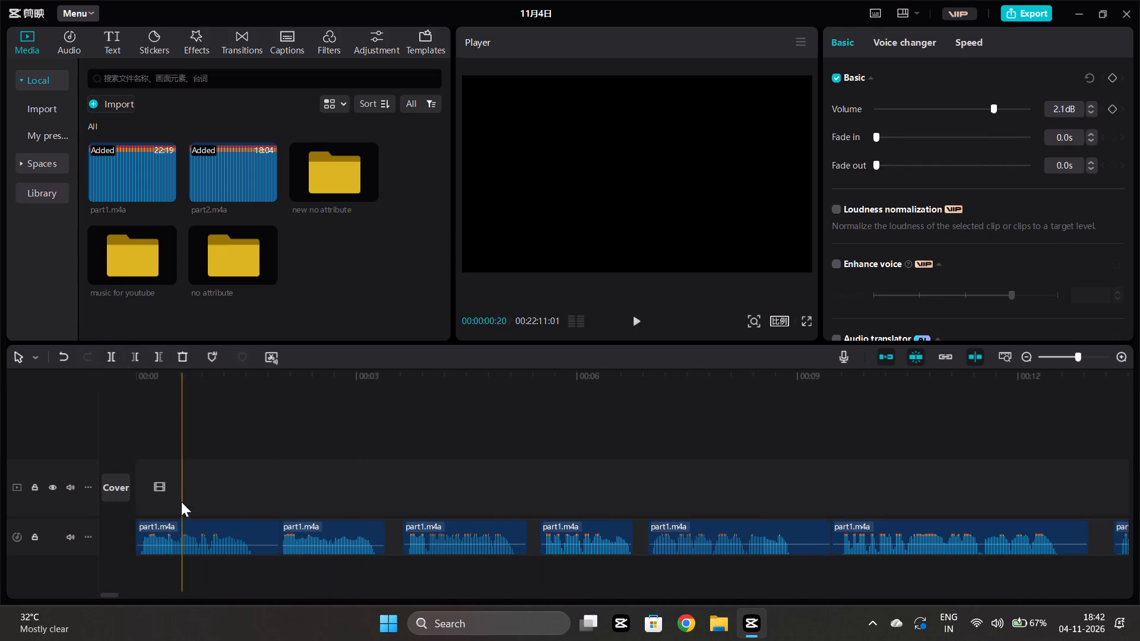
click(140, 465)
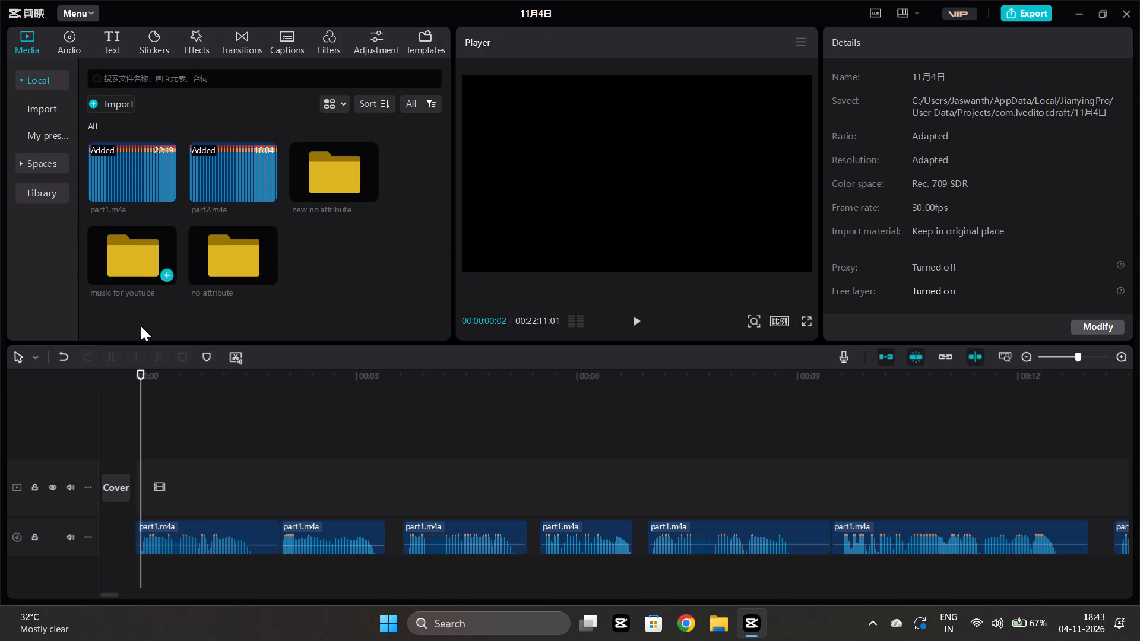
drag(142, 416, 129, 411)
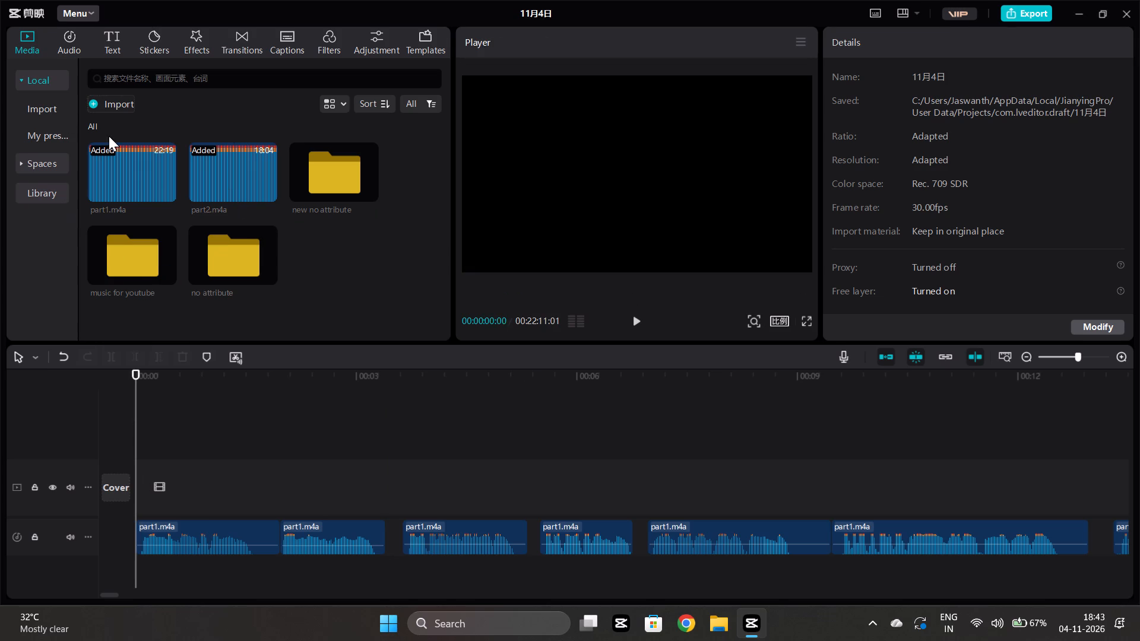
click(135, 436)
key(space)
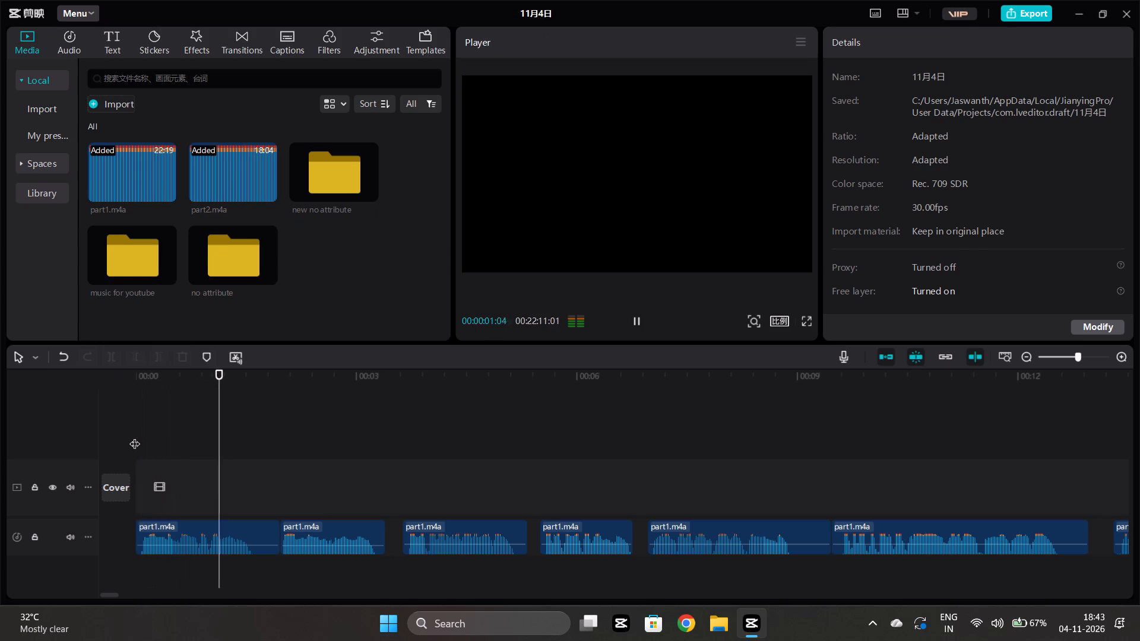
click(135, 436)
click(146, 445)
drag(146, 445, 121, 435)
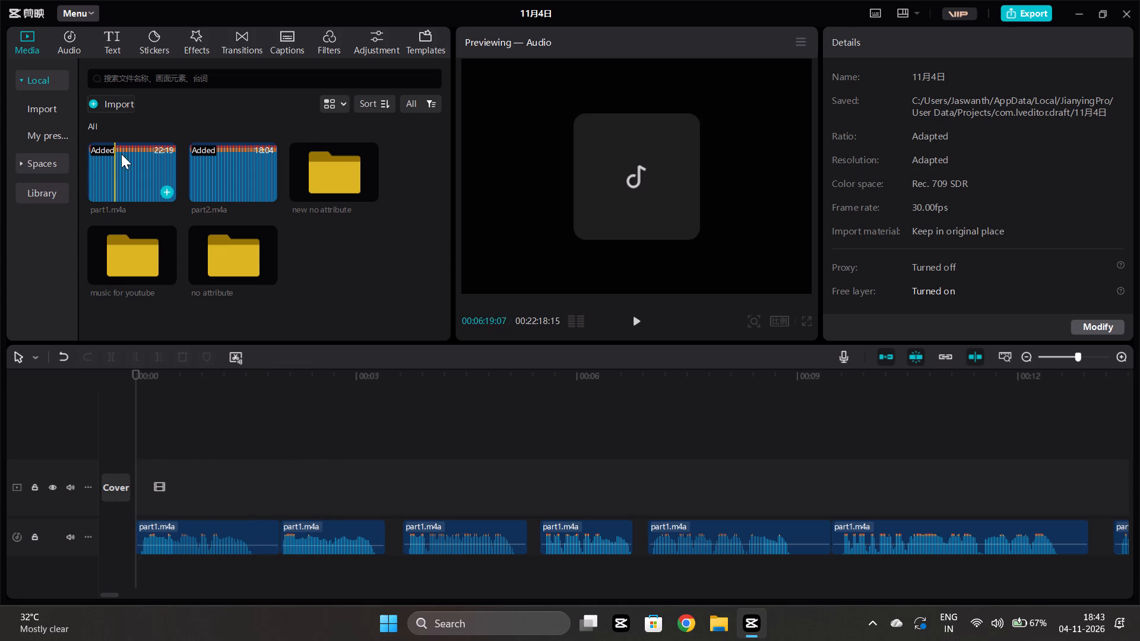
Start a media import from the Downloads folder and select the disclaimer image ChatGPT Image Sep 26, 2026, 08_53_01 AM.
click(107, 95)
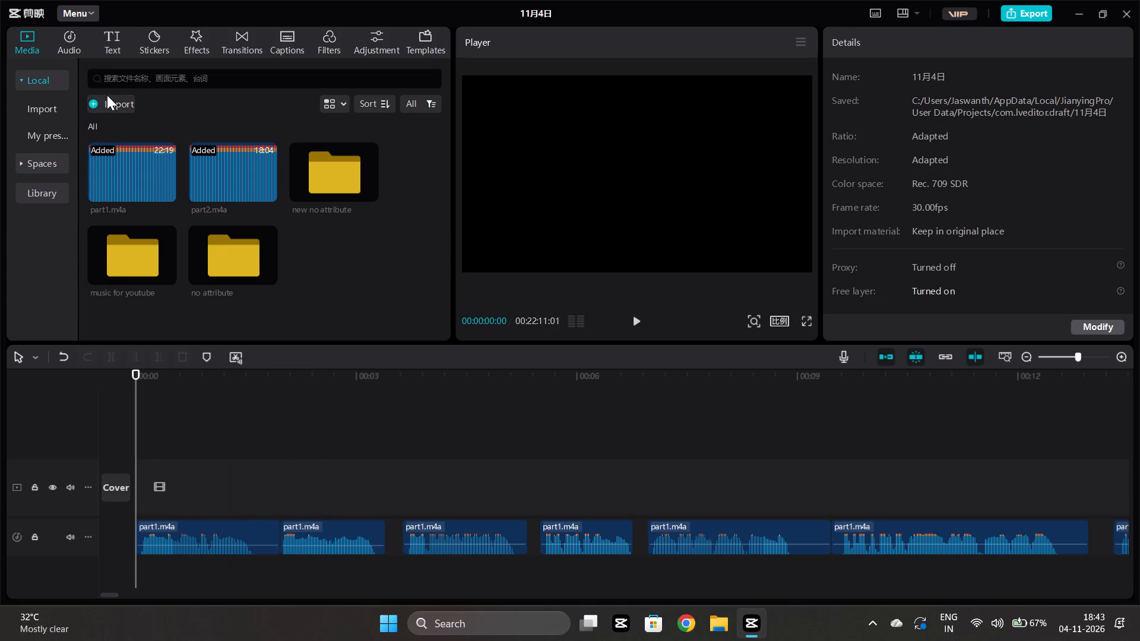
scroll(75, 155, down, 2)
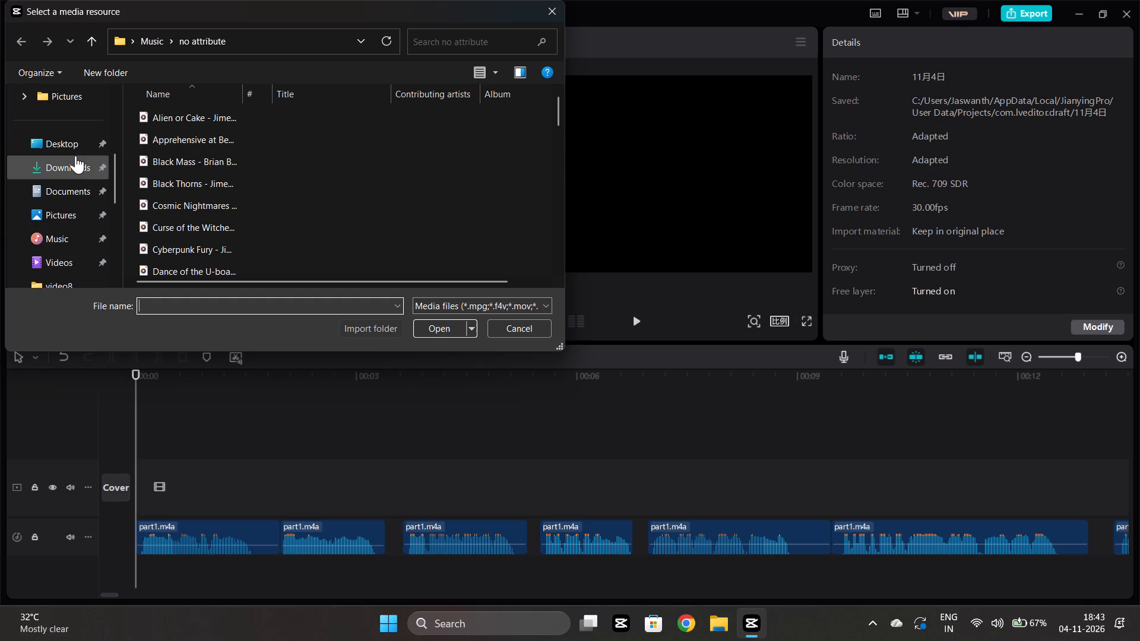
click(75, 156)
scroll(263, 217, down, 17)
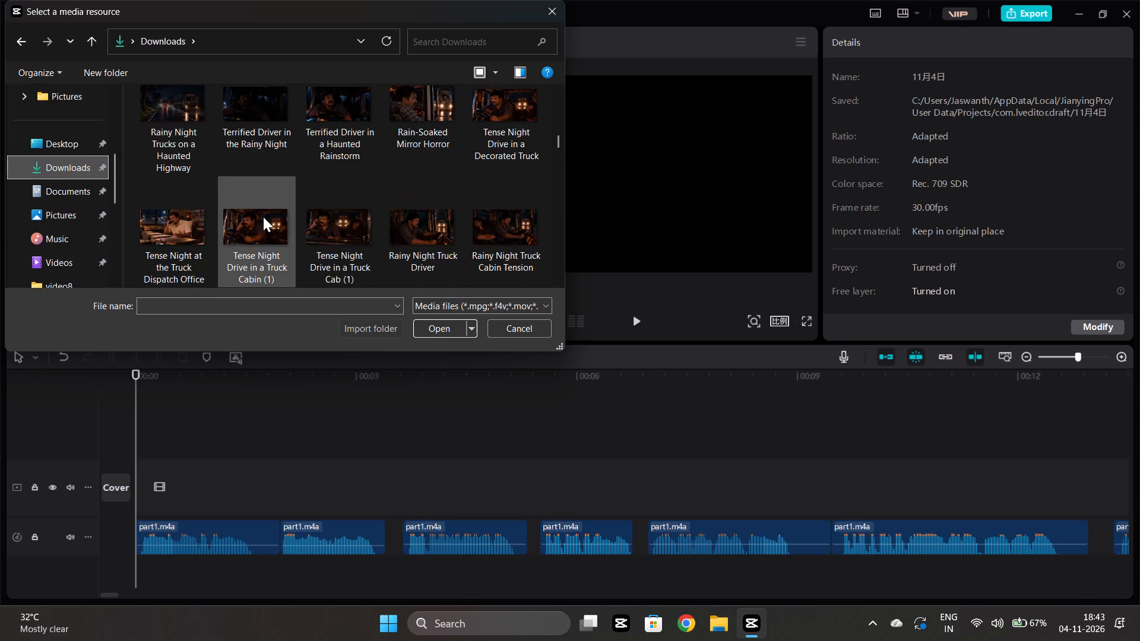
scroll(263, 217, down, 14)
scroll(264, 217, down, 7)
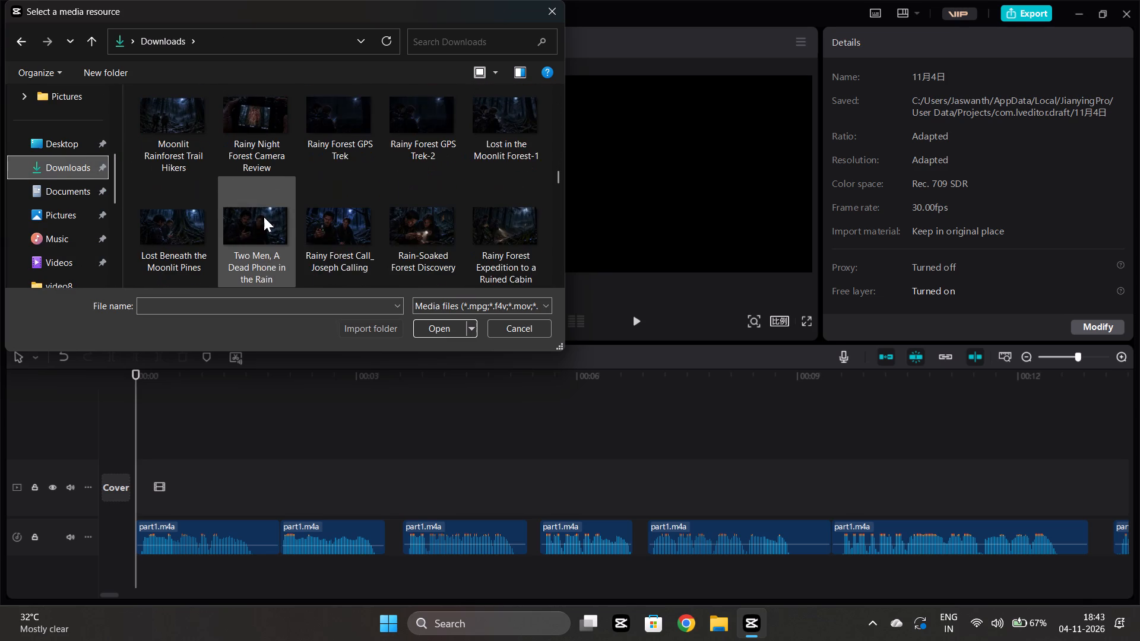
scroll(264, 217, down, 2)
scroll(264, 217, up, 1)
scroll(264, 217, down, 18)
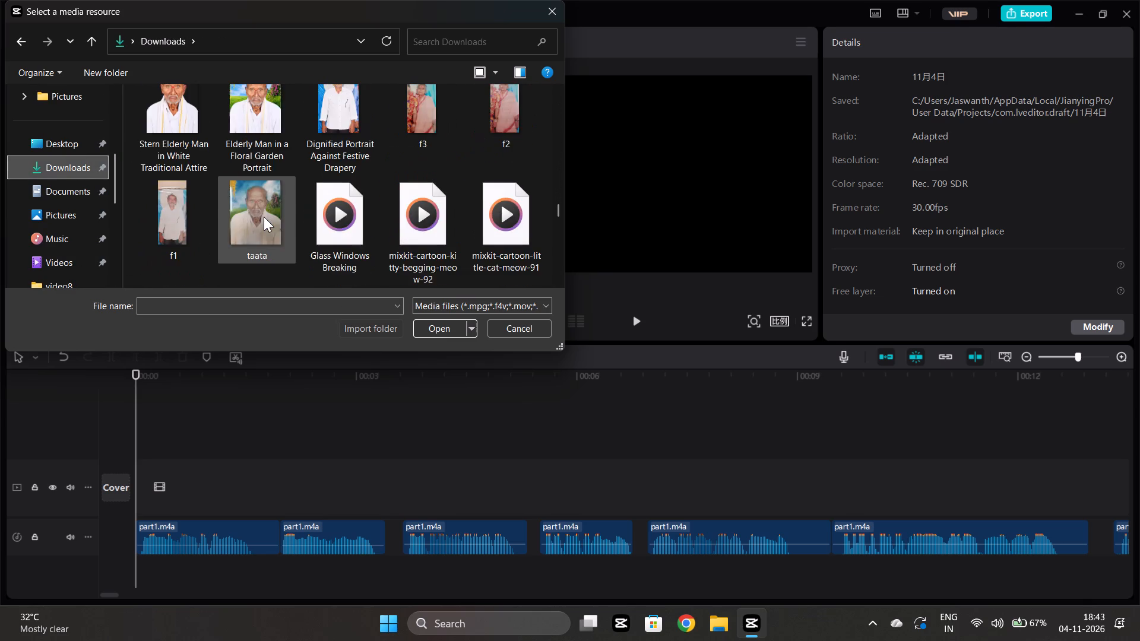
scroll(264, 217, down, 16)
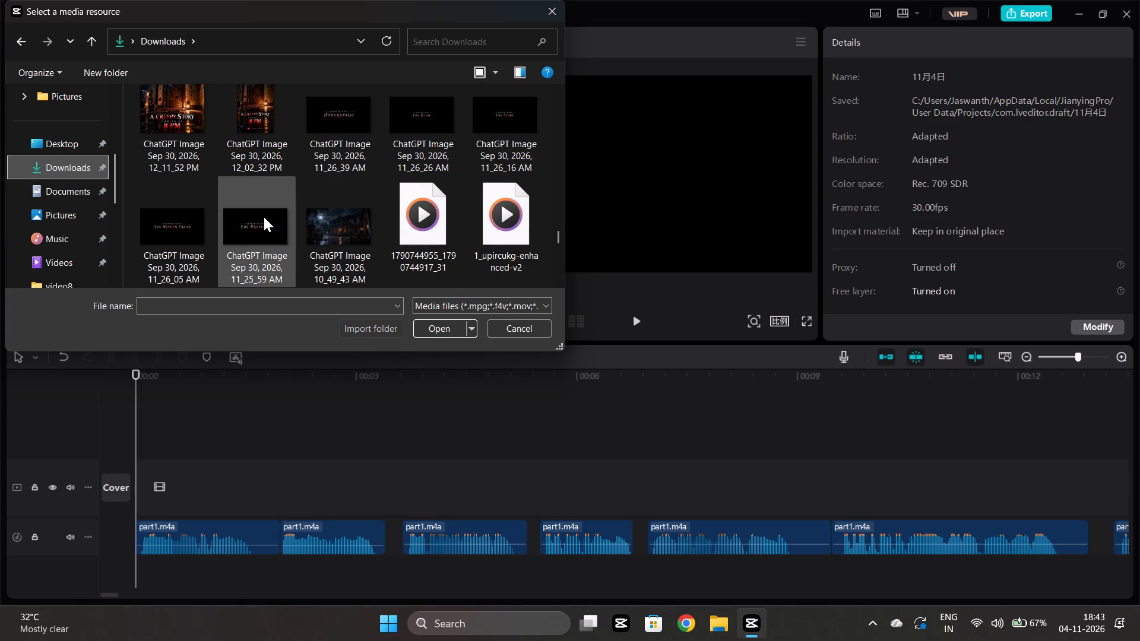
scroll(264, 217, down, 5)
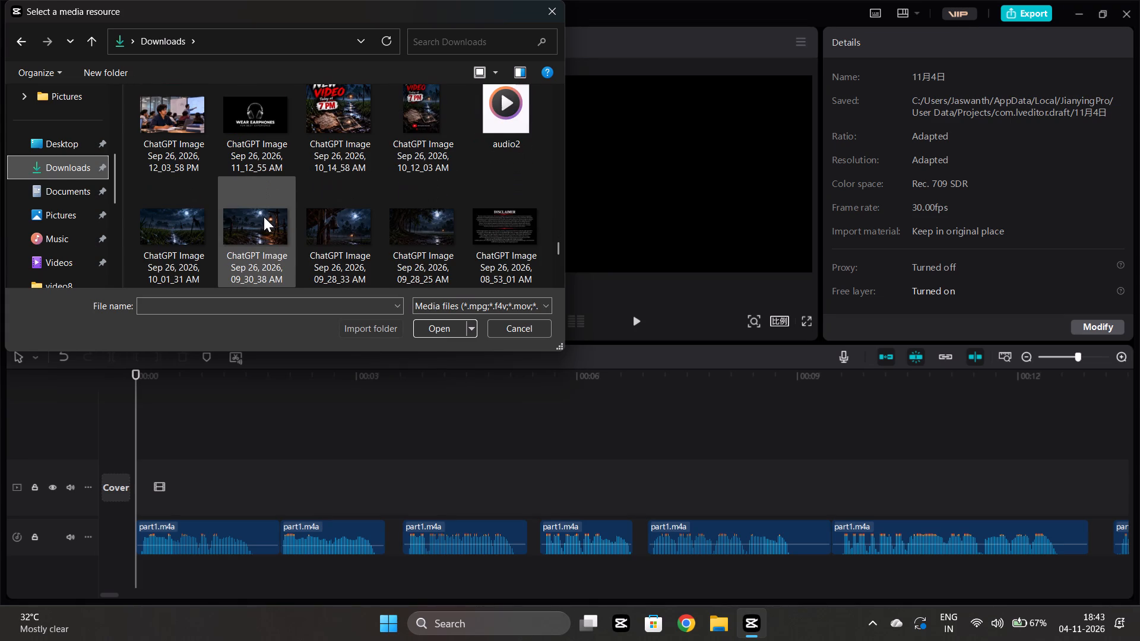
scroll(264, 217, down, 1)
click(484, 131)
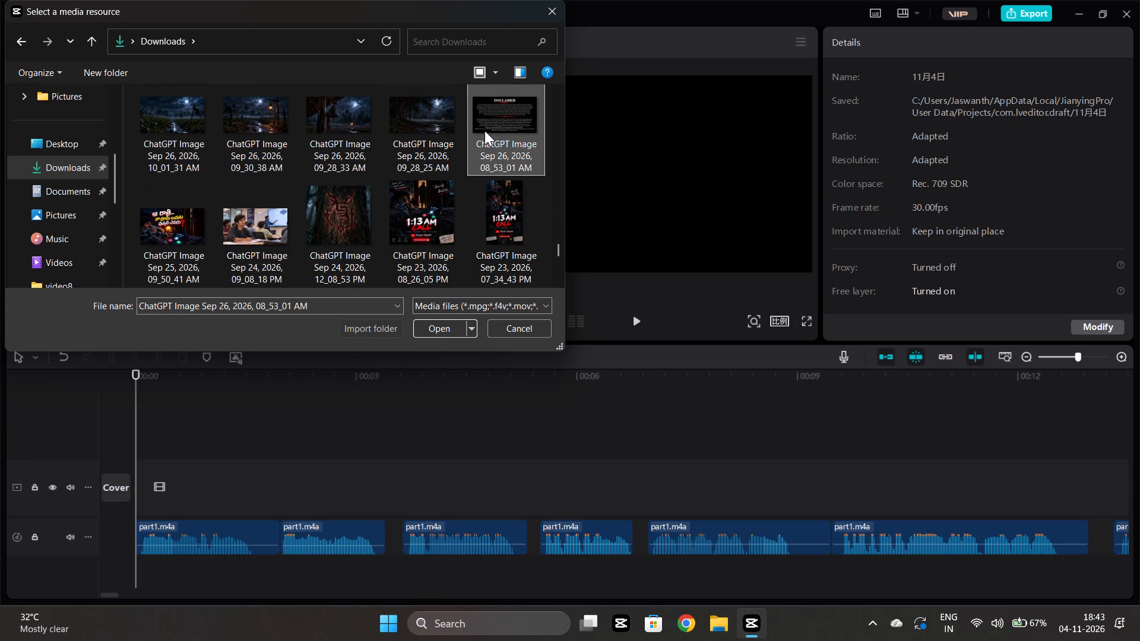
Add the YT LOGO image in Downloads to the import selection.
scroll(349, 203, down, 2)
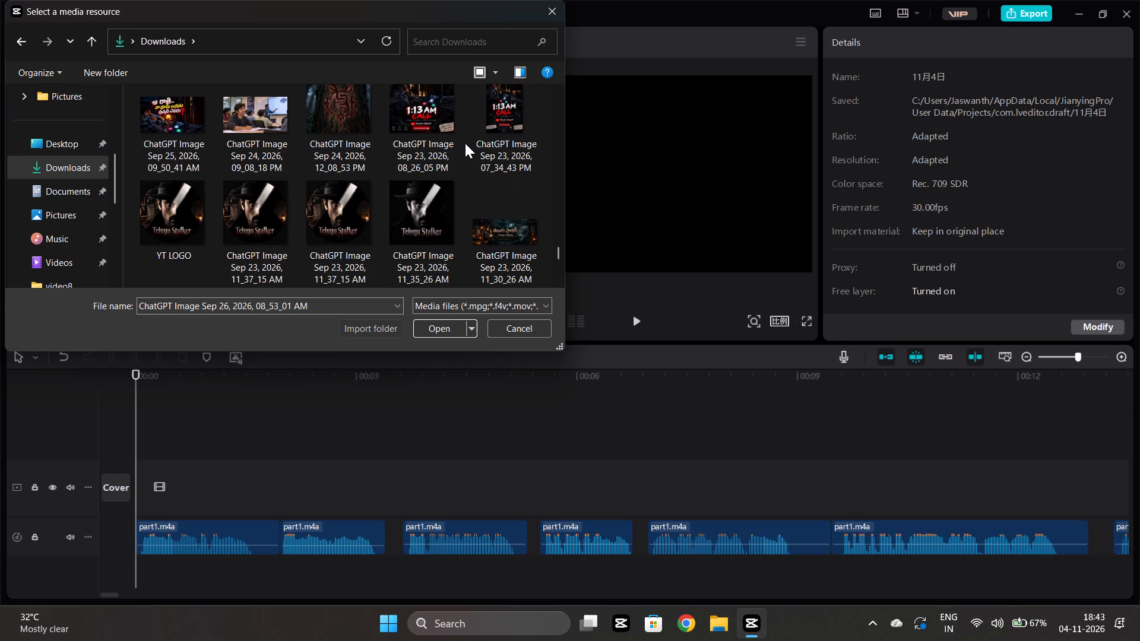
scroll(465, 143, down, 3)
scroll(465, 143, up, 3)
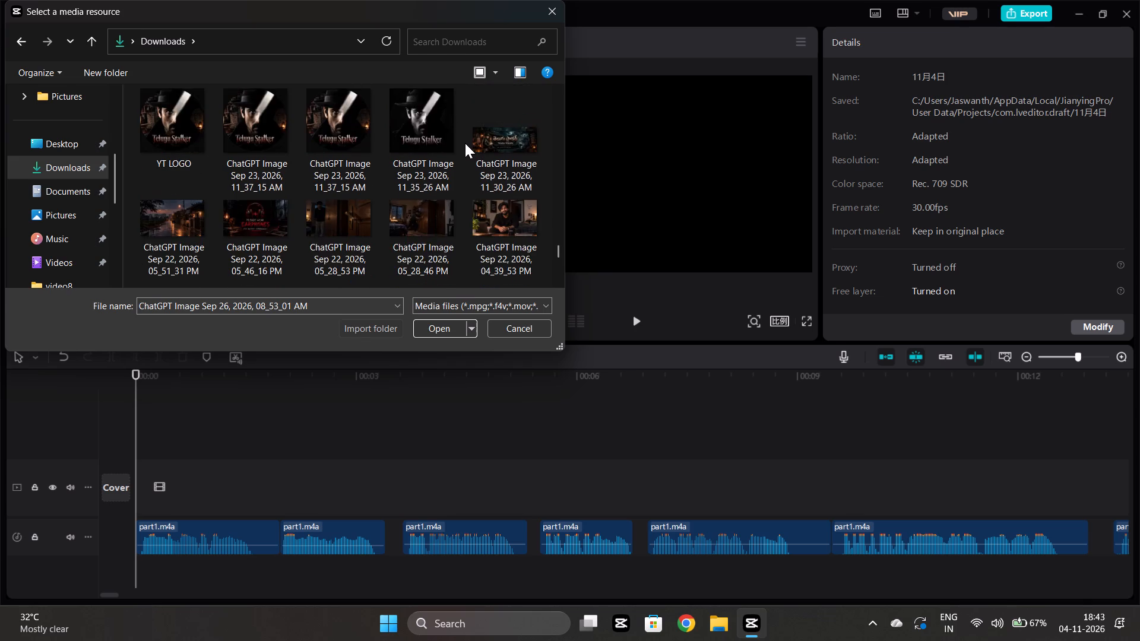
scroll(465, 143, up, 2)
scroll(465, 143, down, 2)
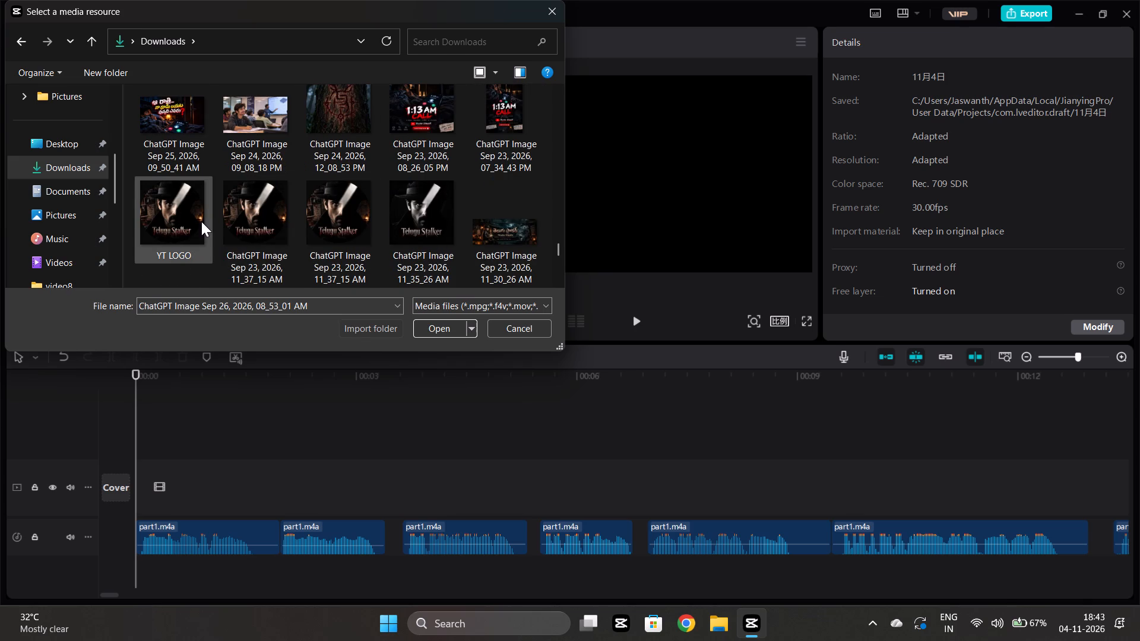
ctrl+click(197, 221)
Add the Wear Earphones image ChatGPT Image Sep 26, 2026, 11_12_55 AM to the selection and import all three images.
scroll(441, 157, down, 2)
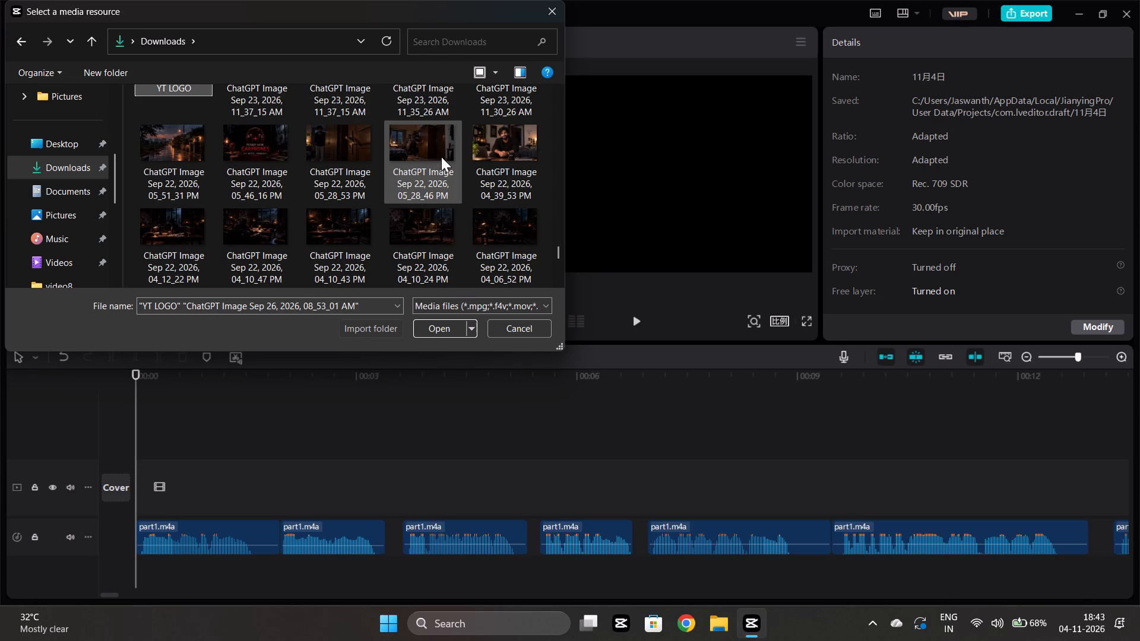
scroll(431, 179, down, 1)
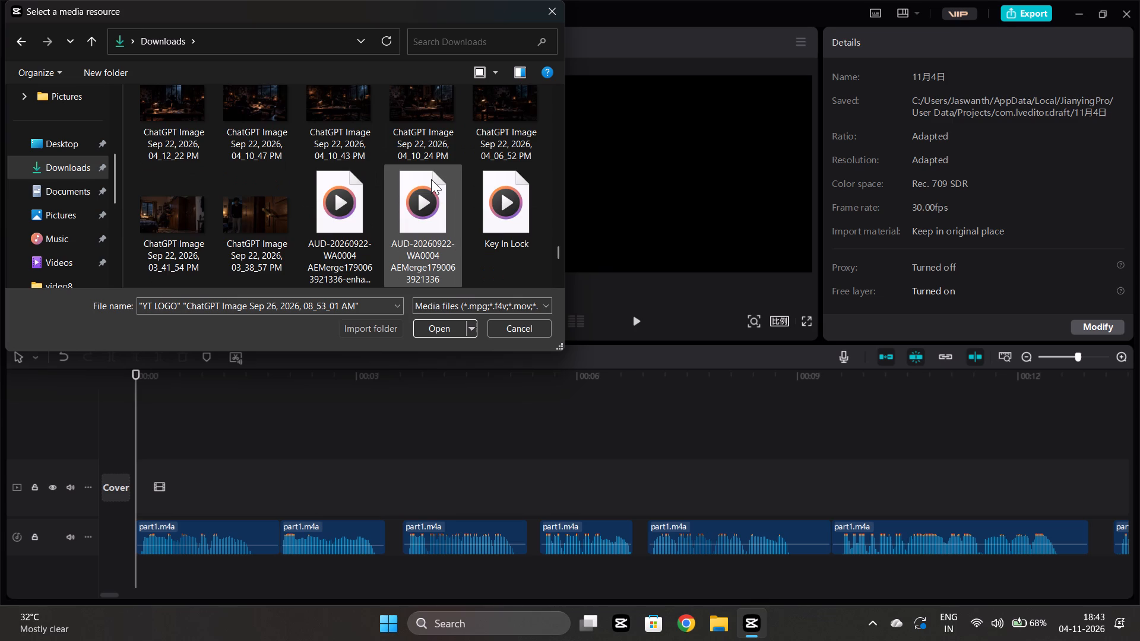
scroll(431, 179, down, 2)
scroll(431, 179, up, 2)
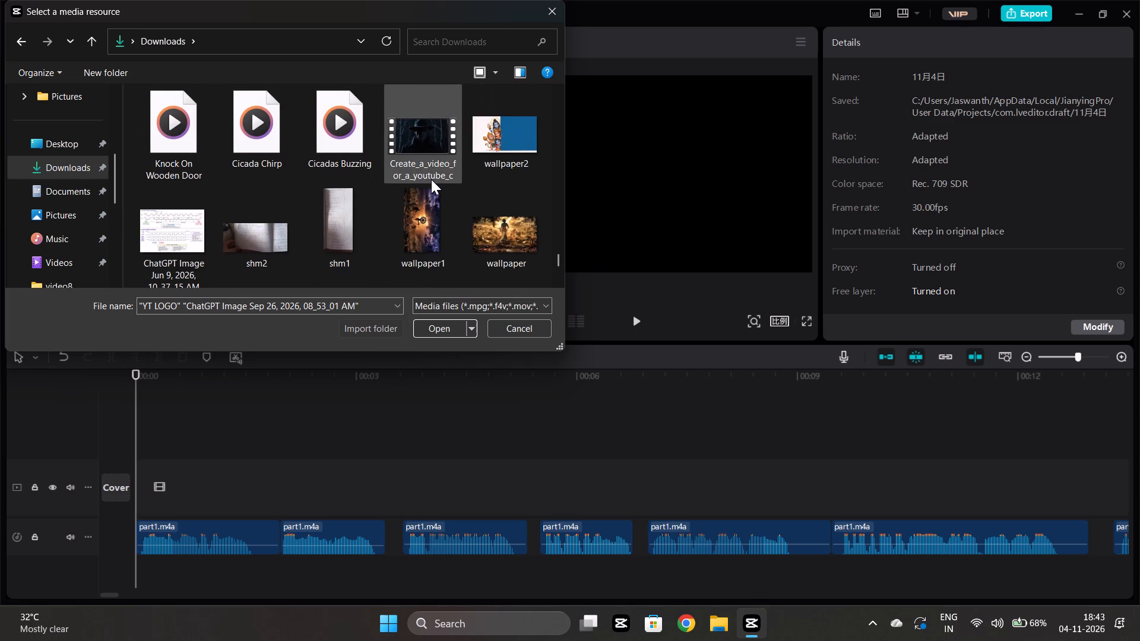
scroll(431, 179, up, 5)
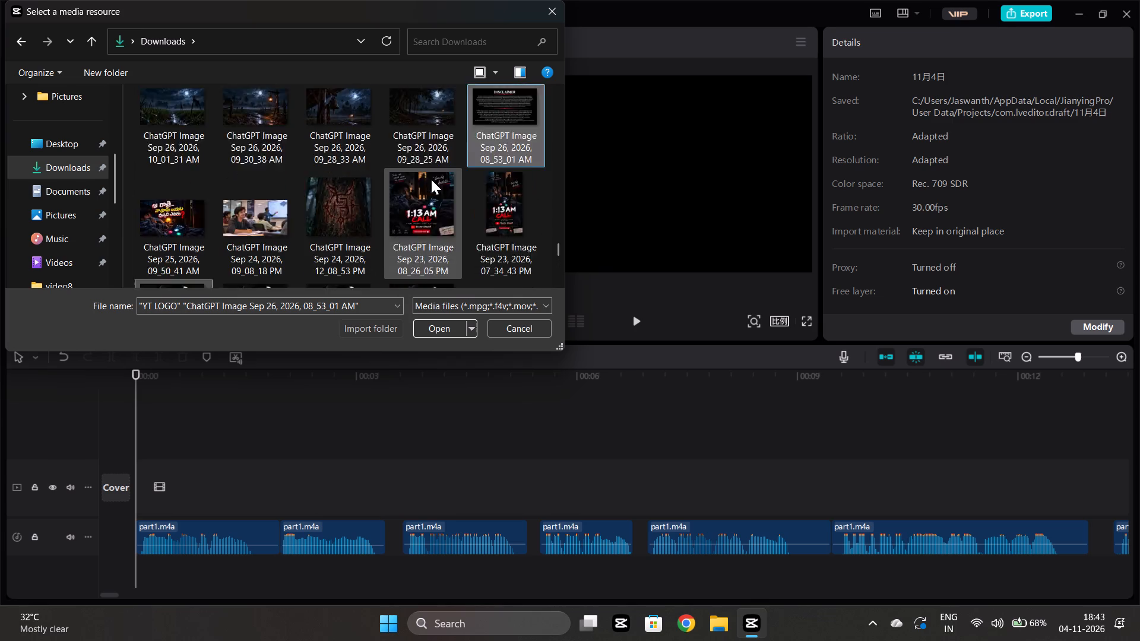
scroll(431, 179, up, 1)
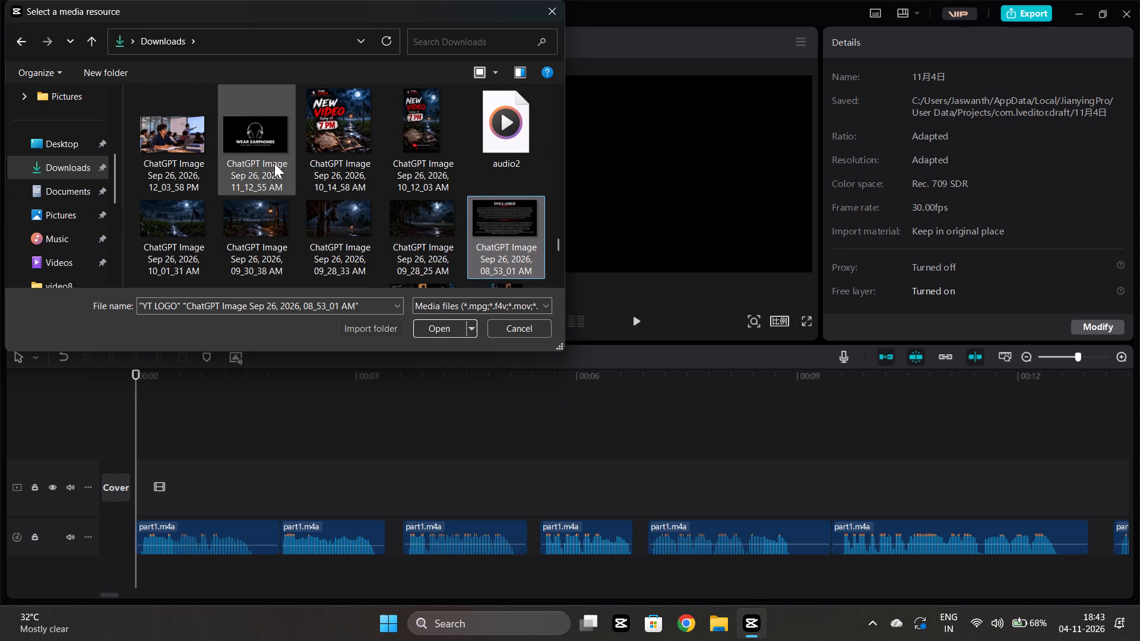
ctrl+click(274, 161)
click(445, 329)
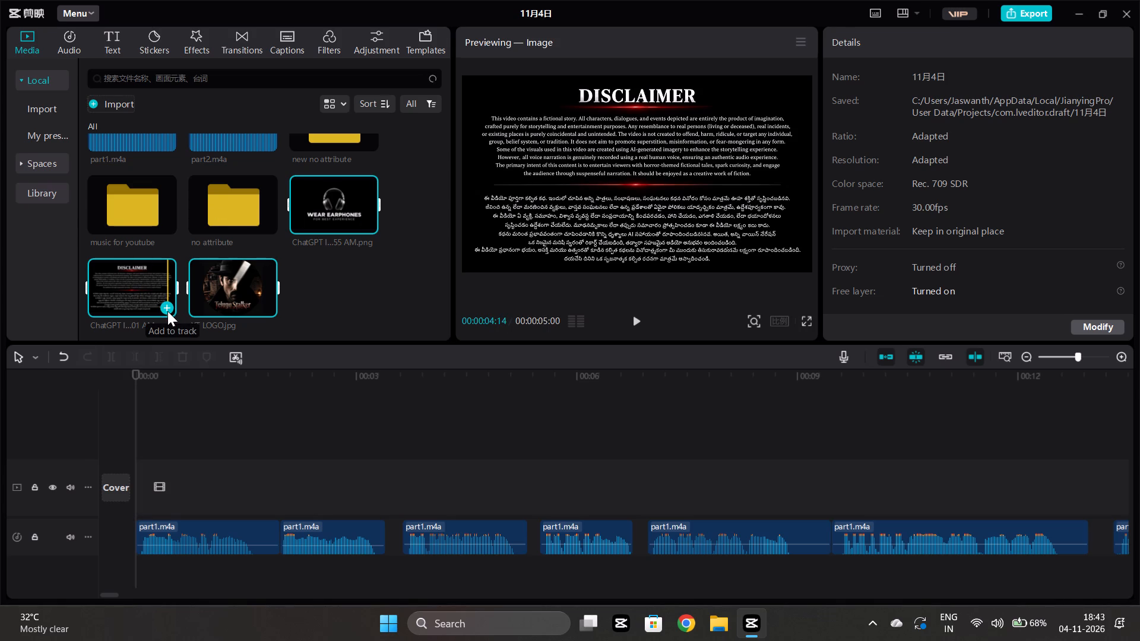
Add the three imported images together to the main video track, starting at 00:00:00:00.
click(167, 311)
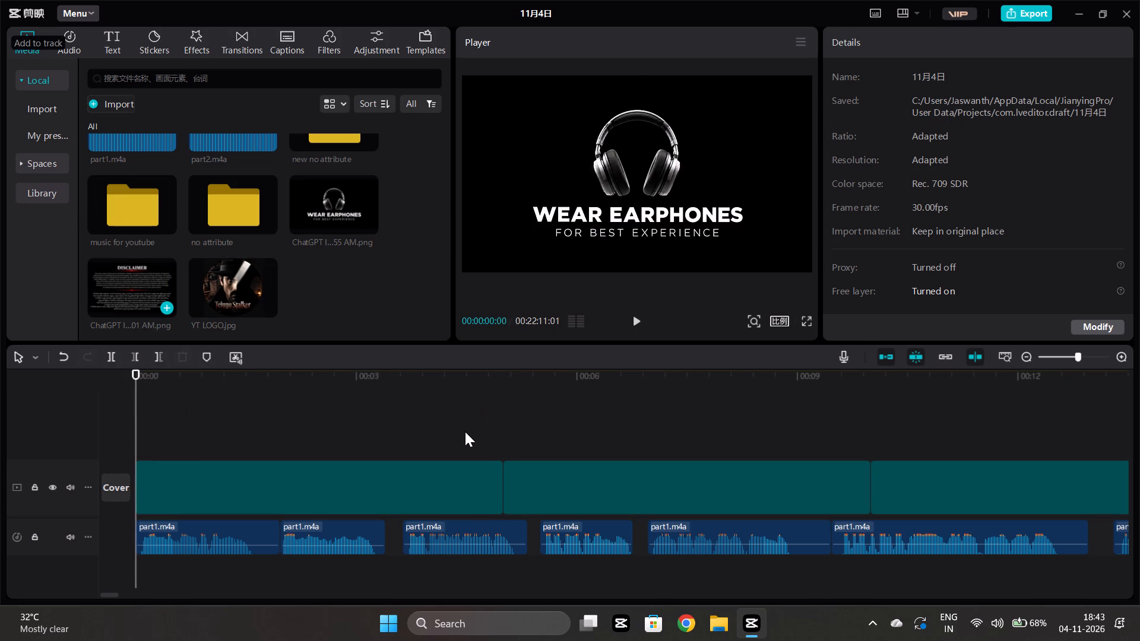
click(291, 418)
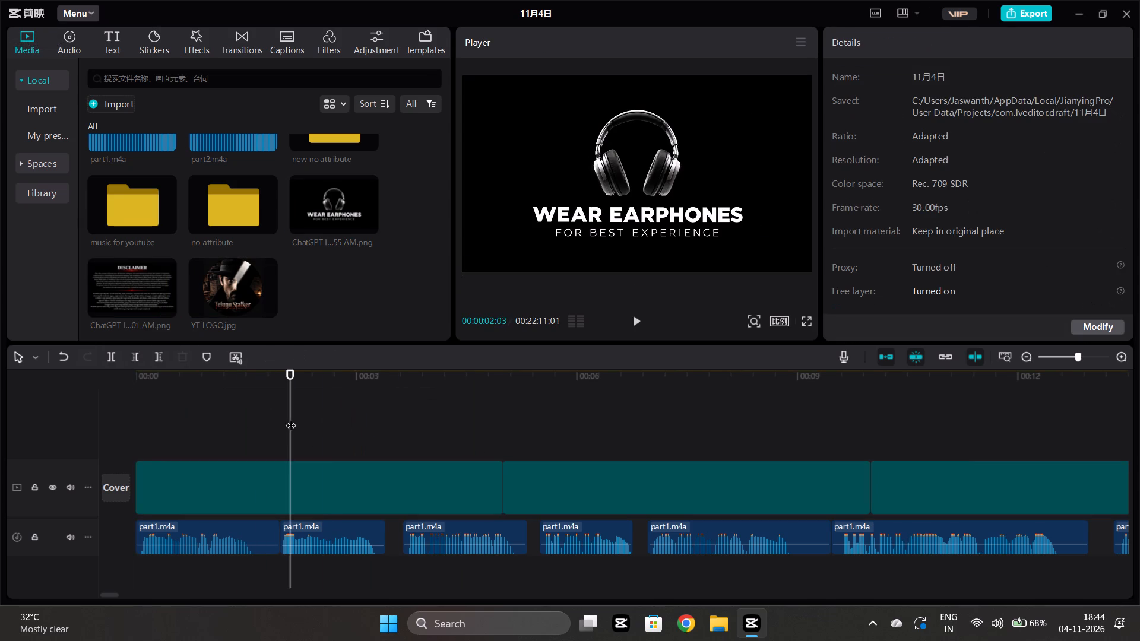
Delete the YT LOGO.jpg clip from the main video track.
click(966, 424)
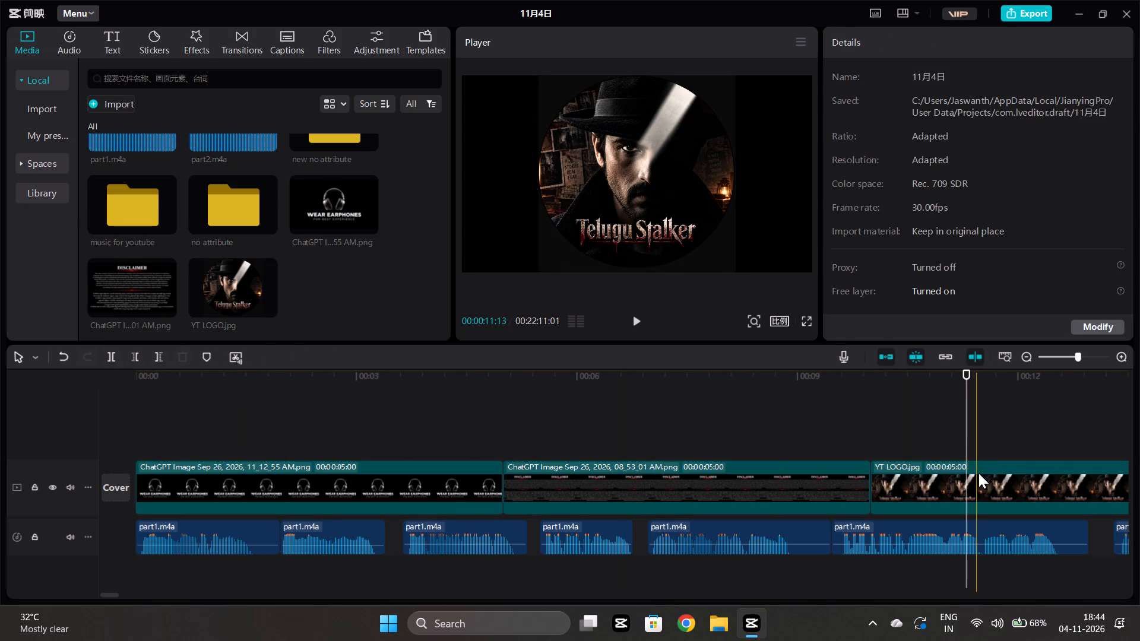
click(978, 473)
key(Delete)
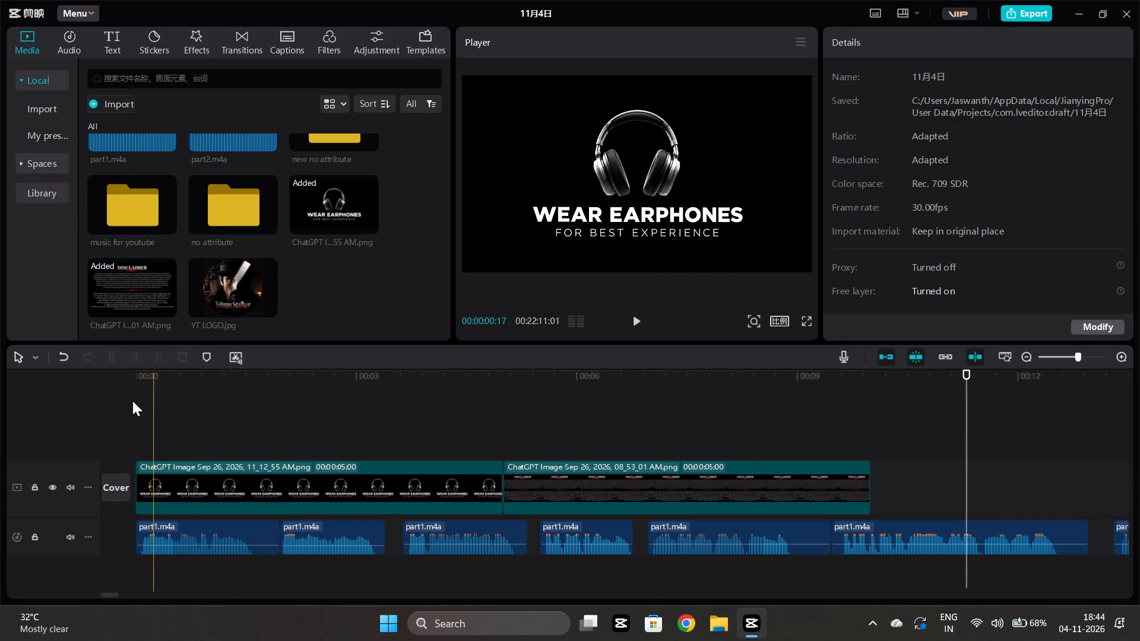
Play the opening briefly, then move the disclaimer image clip ahead of the Wear Earphones clip on the video track.
click(135, 415)
key(space)
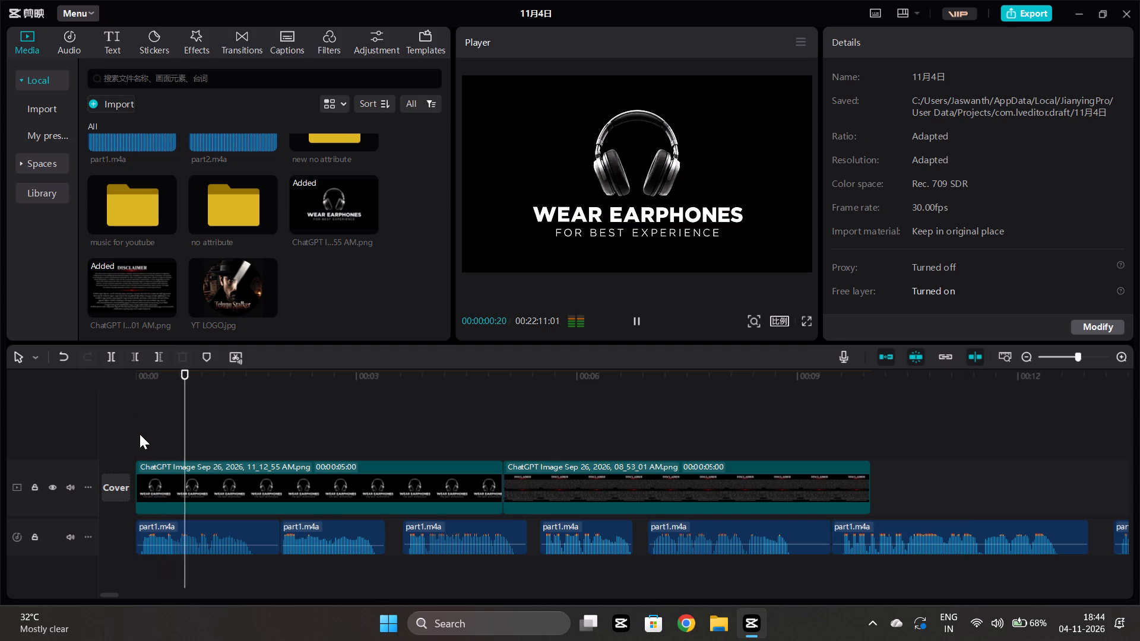
click(140, 433)
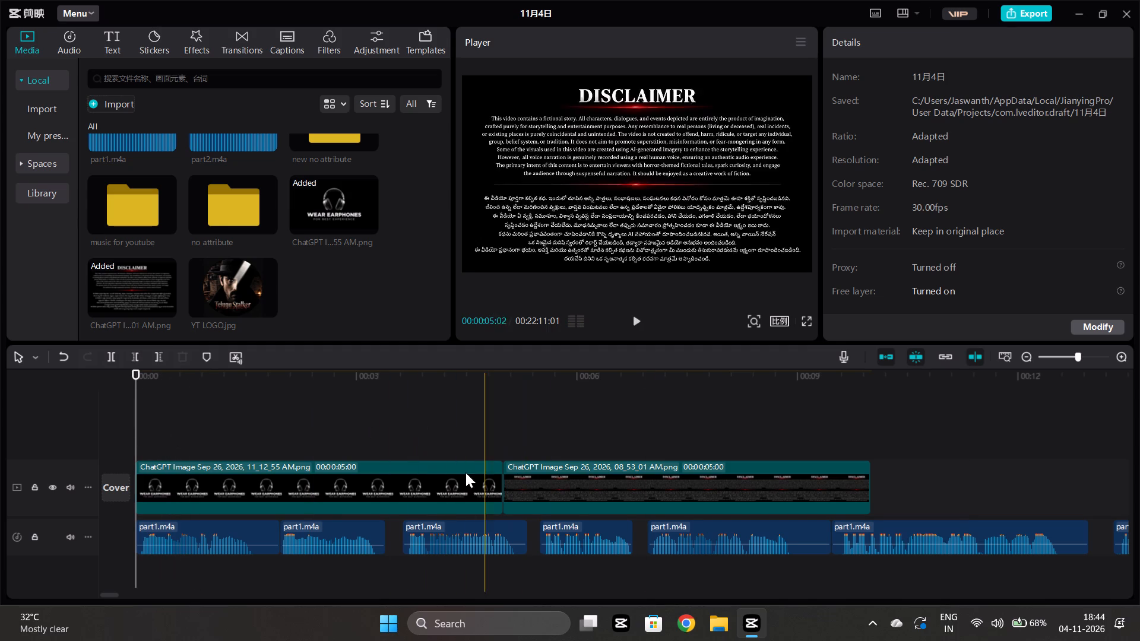
drag(628, 478, 220, 483)
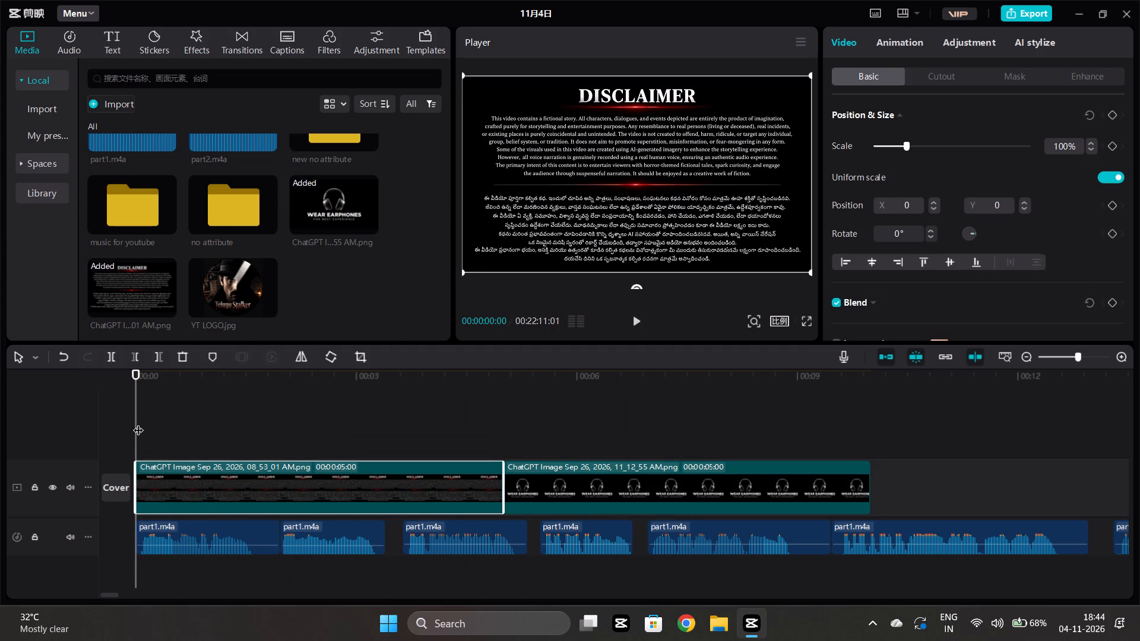
Play the reordered opening from 00:00:00:00 and stop at about 4.5 s.
click(138, 423)
key(space)
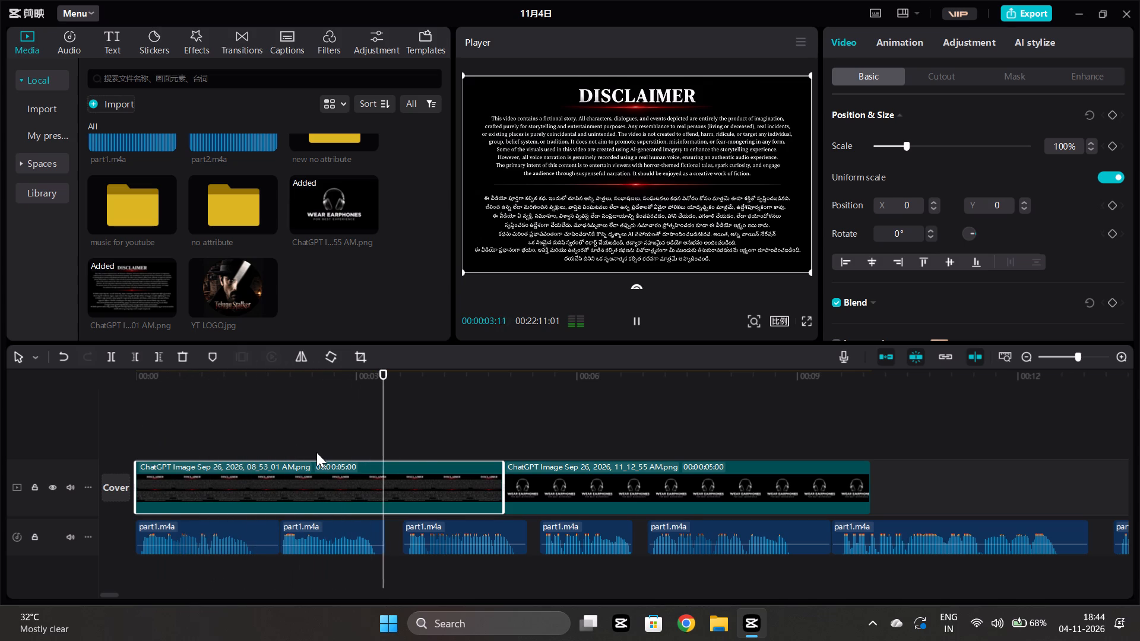
key(space)
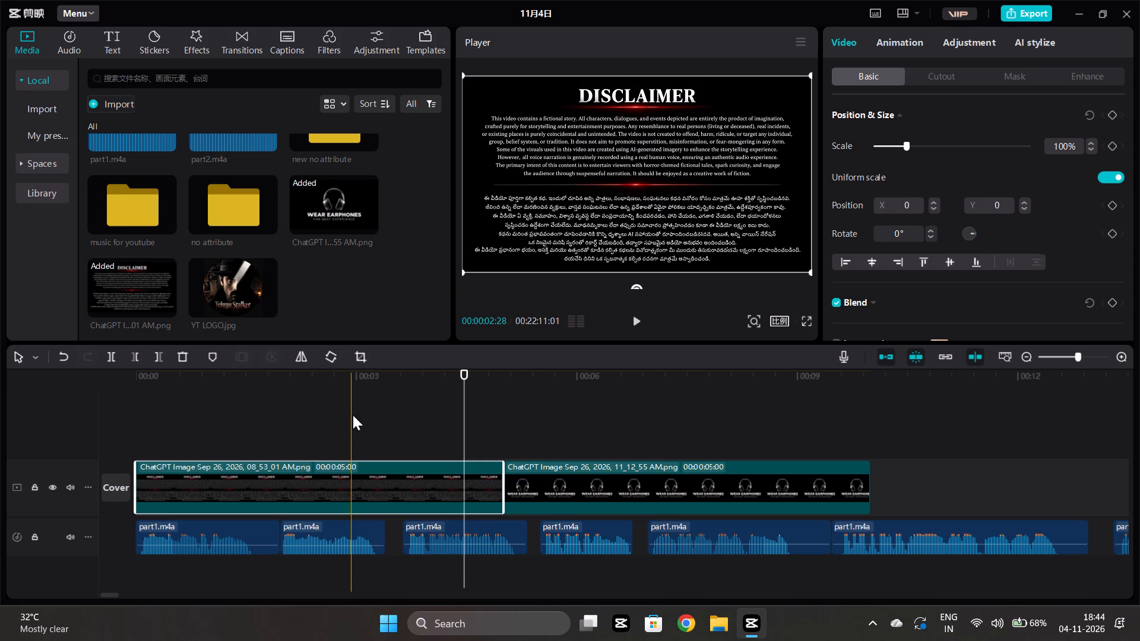
Shorten the disclaimer image clip at the start of the video track to about 0.8 s.
click(468, 482)
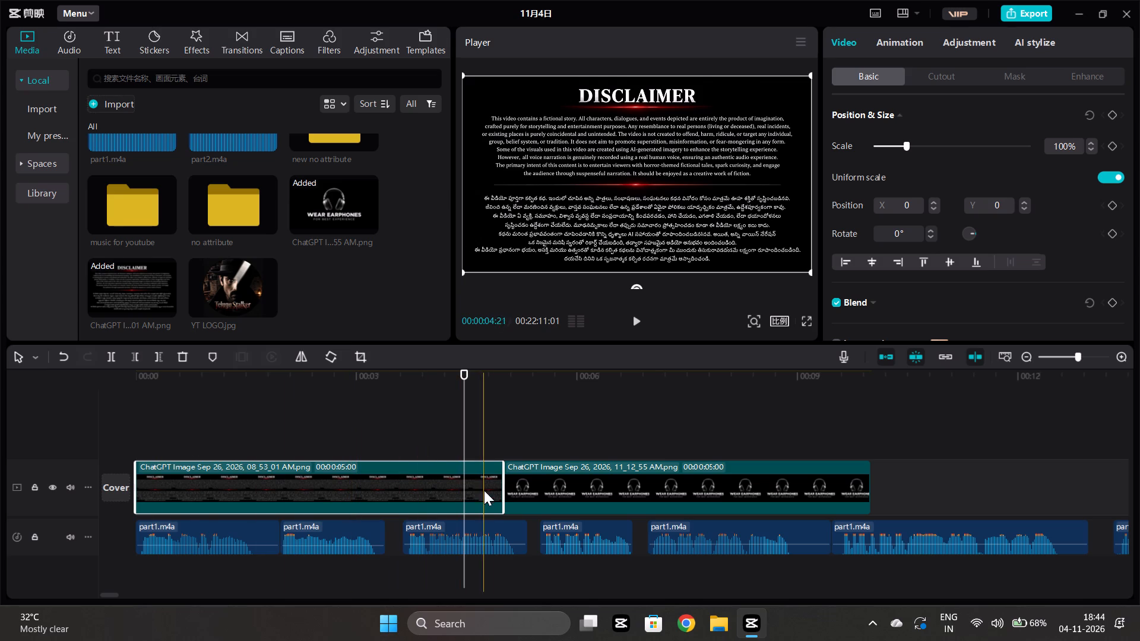
drag(503, 487, 238, 491)
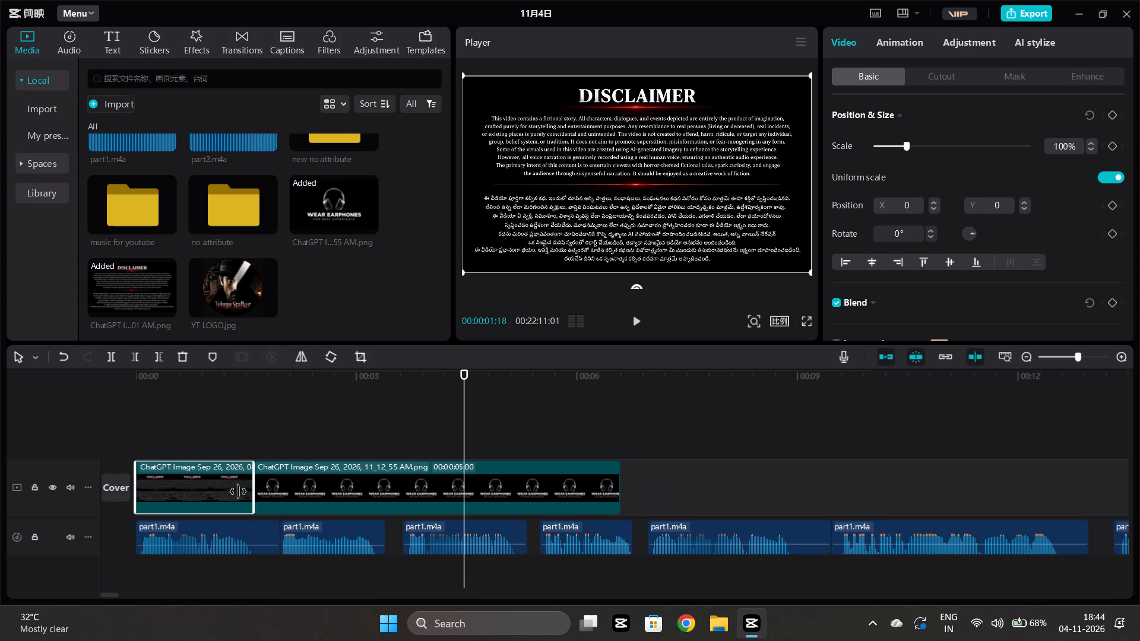
drag(238, 491, 190, 497)
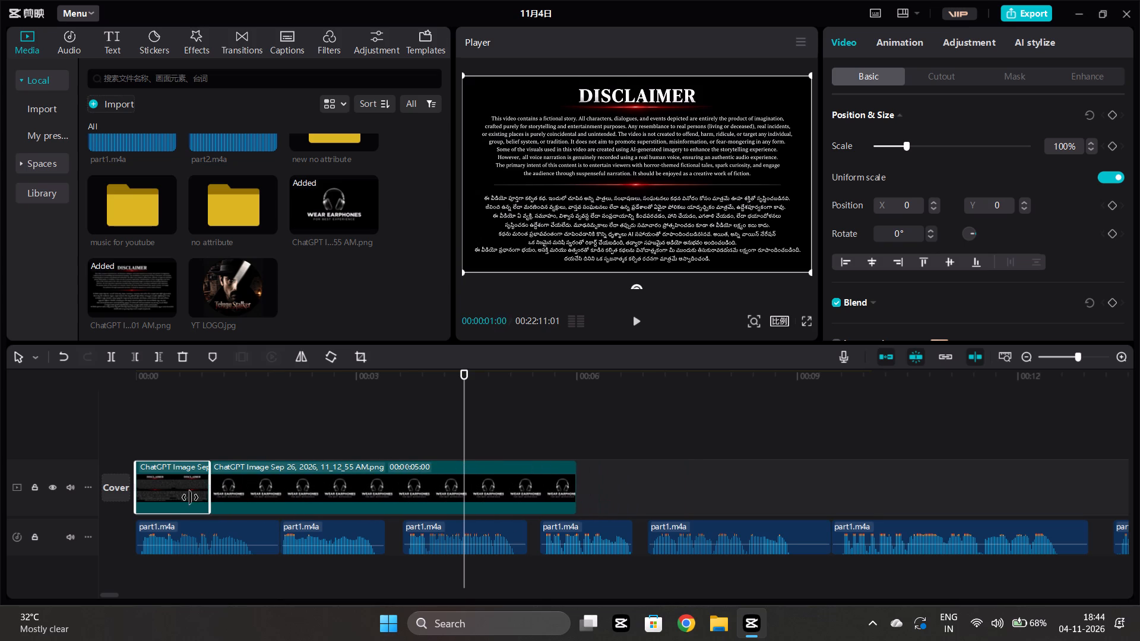
drag(190, 497, 188, 493)
Extend the disclaimer image clip at the start of the video track so it ends at about 00:00:02:26.
click(137, 437)
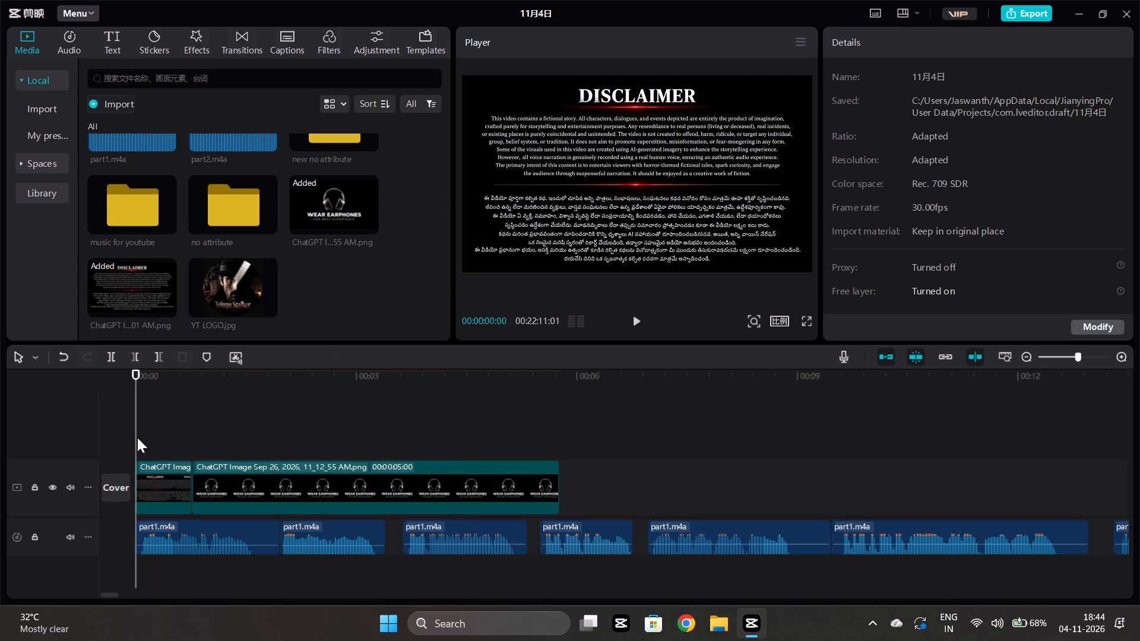
click(193, 430)
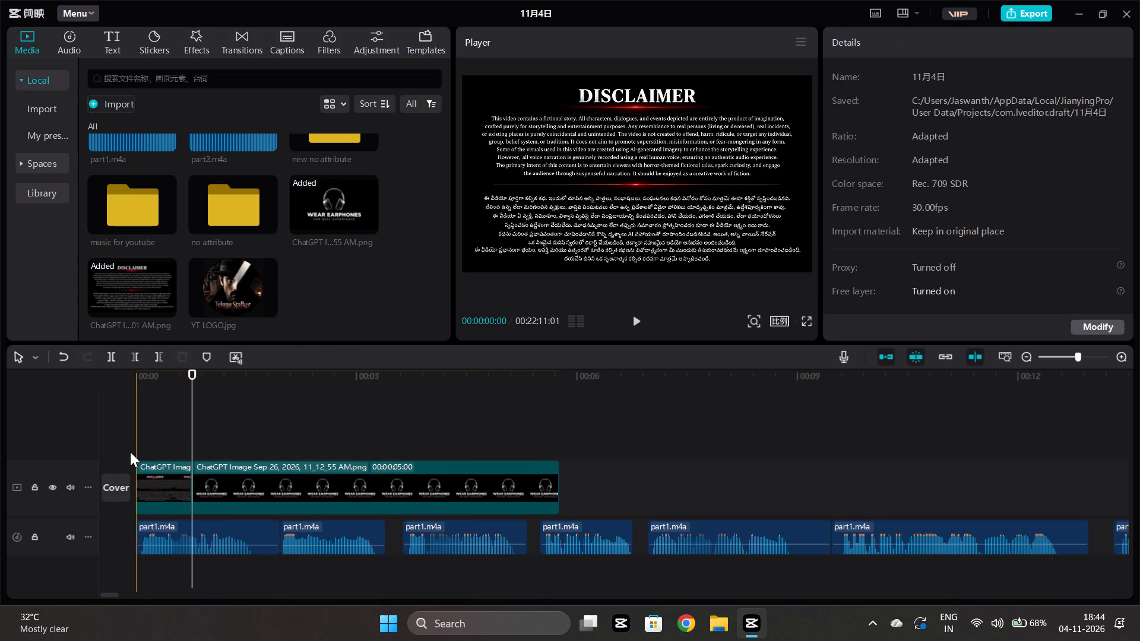
click(141, 437)
drag(141, 437, 133, 436)
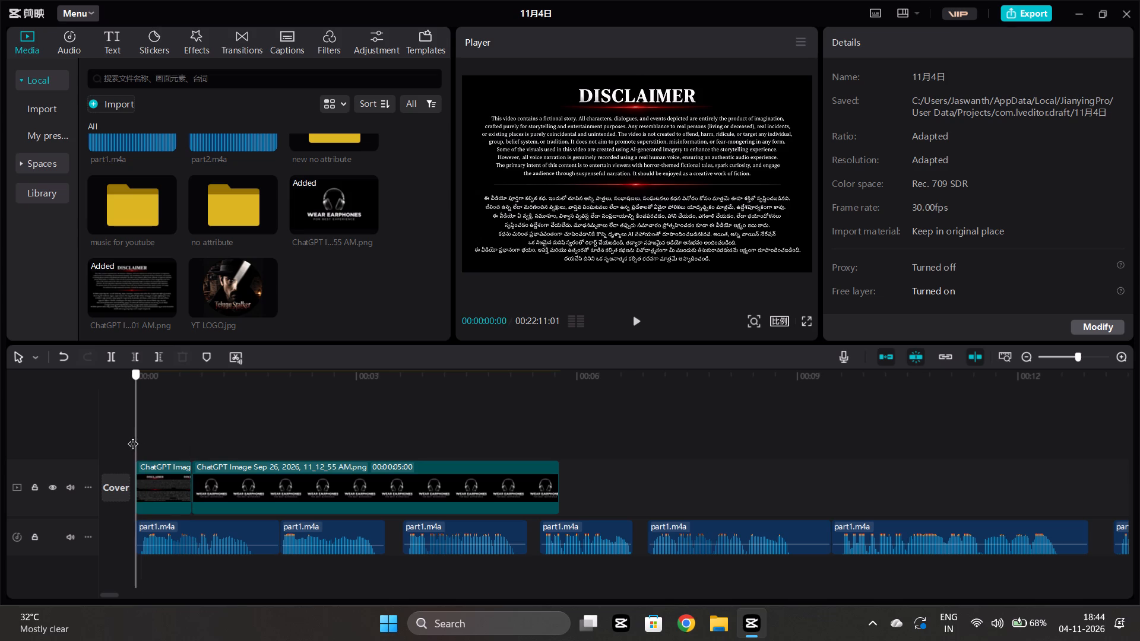
drag(133, 436, 199, 442)
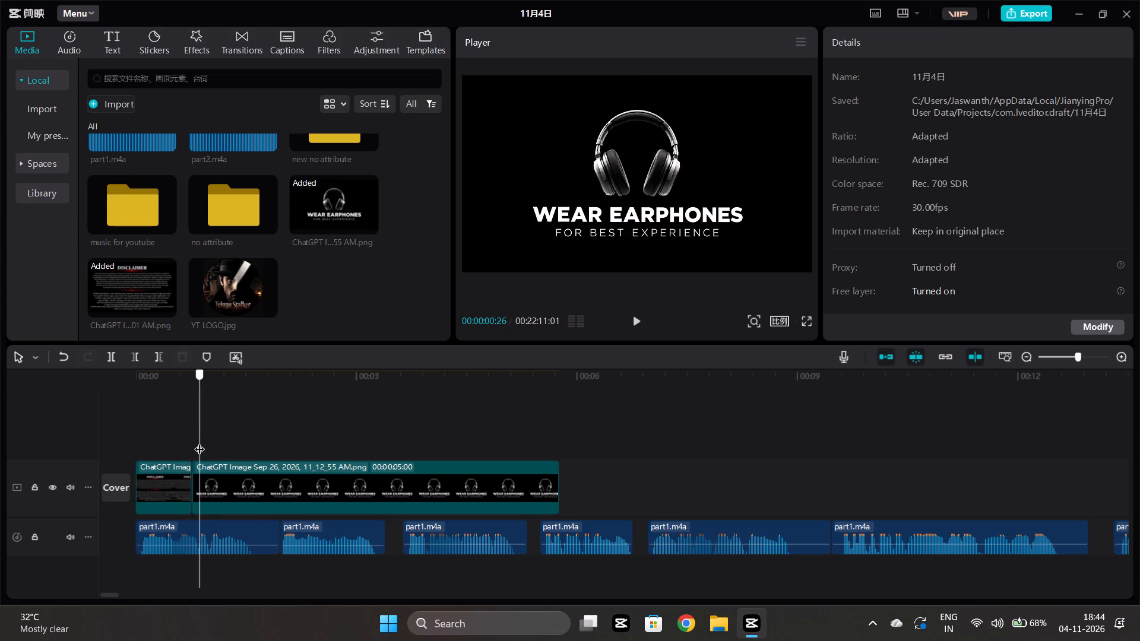
drag(199, 442, 369, 456)
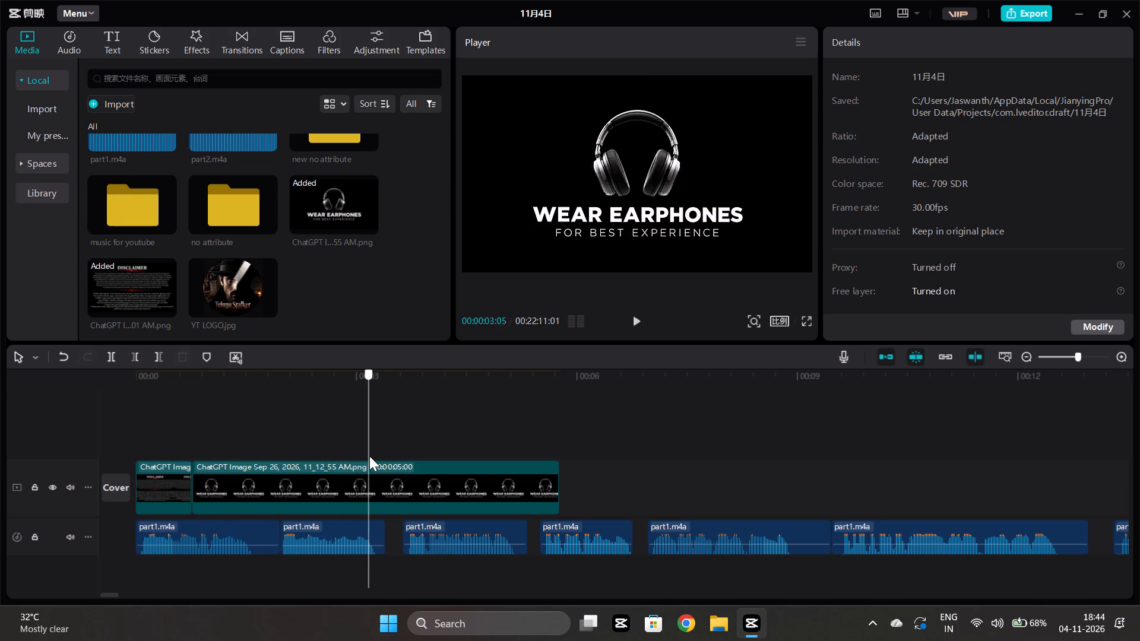
drag(369, 456, 365, 456)
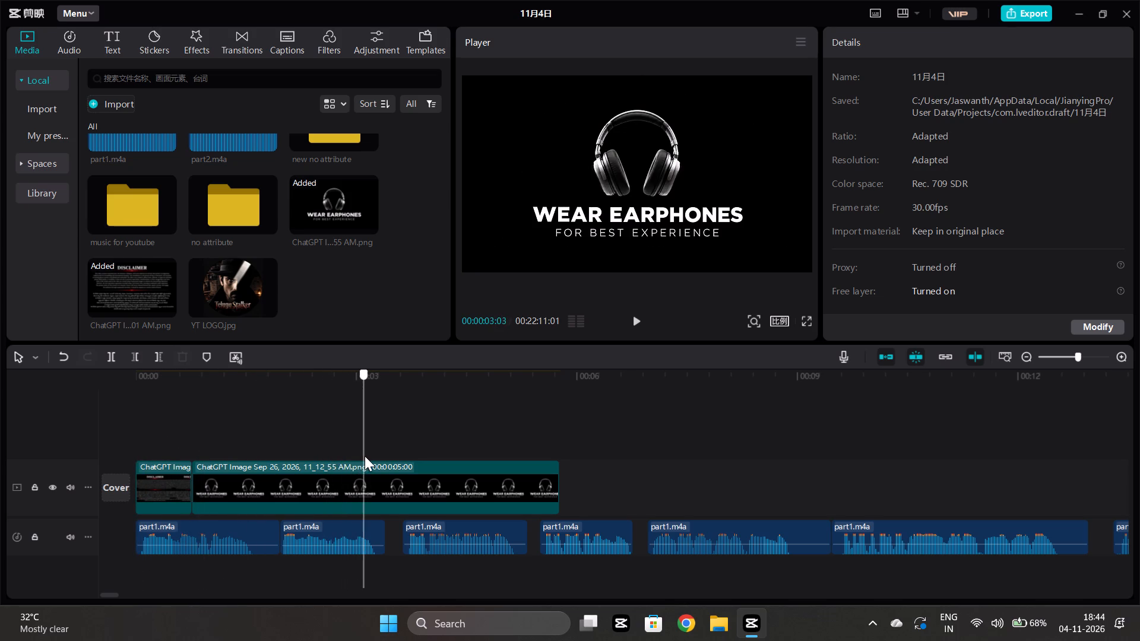
drag(365, 456, 347, 455)
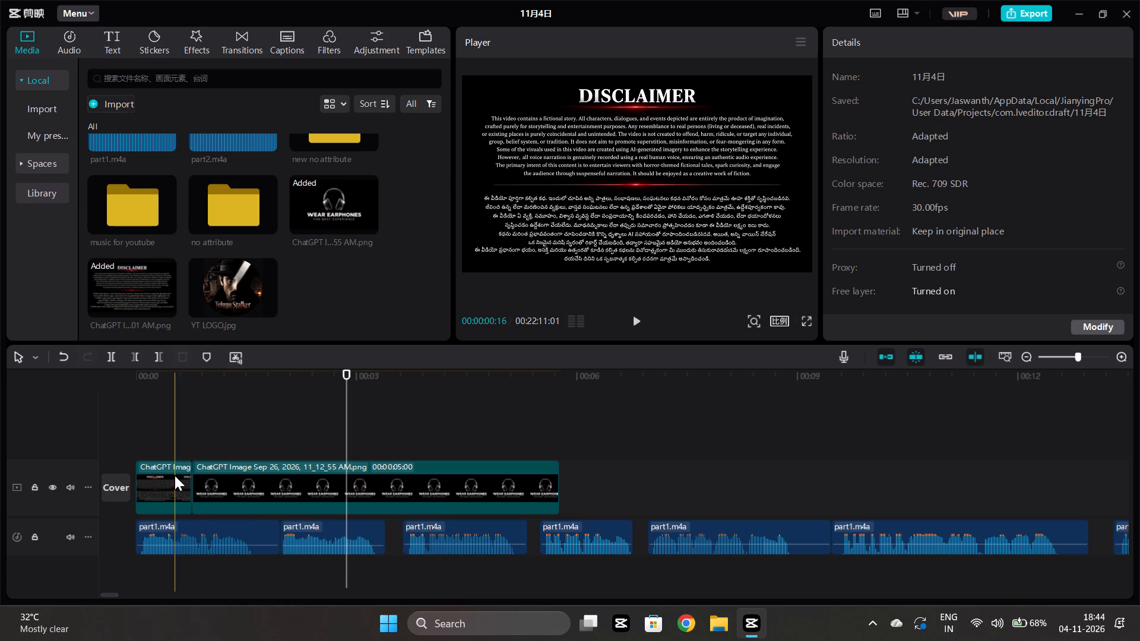
click(175, 475)
drag(195, 490, 348, 485)
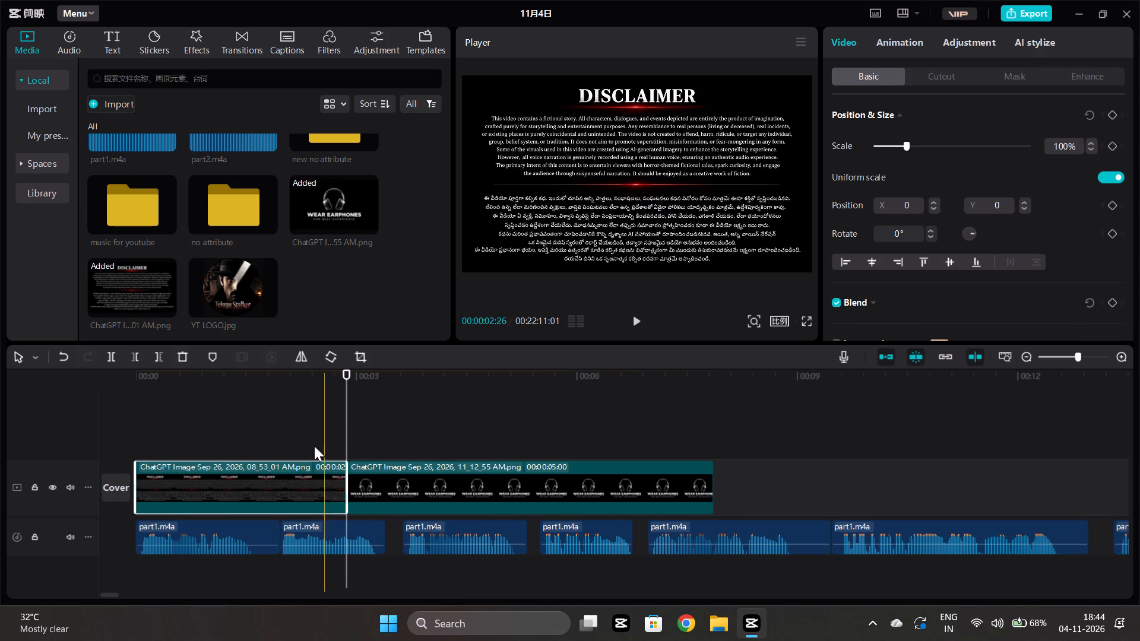
Play the opening from about 2.2 s across the cut between the disclaimer and Wear Earphones images.
click(301, 420)
key(space)
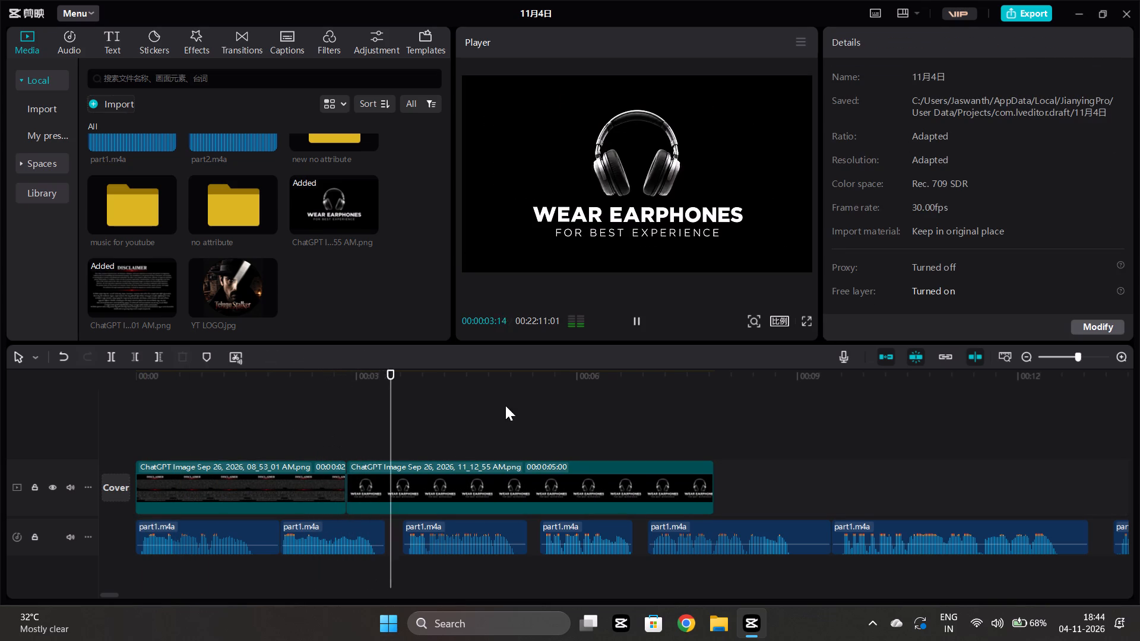
key(space)
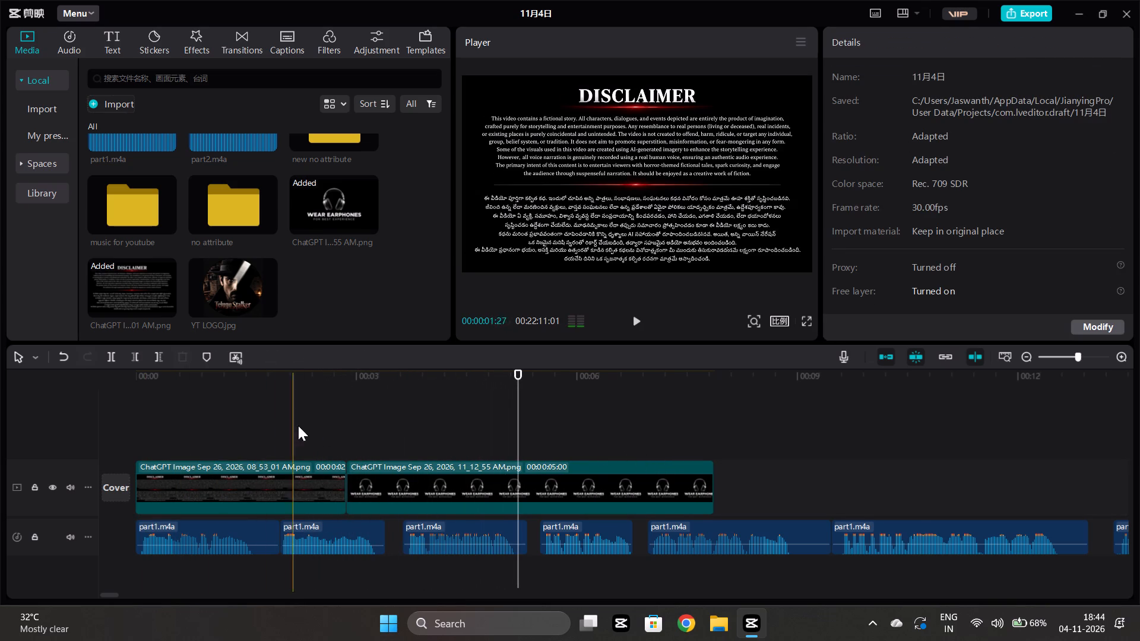
click(347, 438)
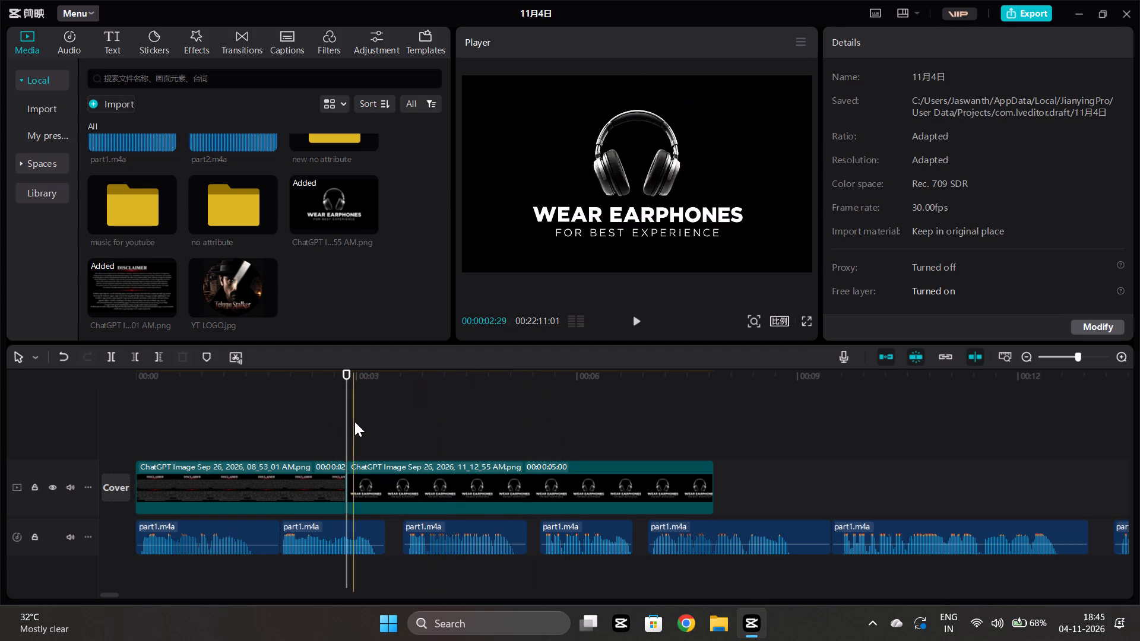
Trim the end of the Wear Earphones image clip at 00:00:03:28, removing everything after that point.
click(425, 420)
click(423, 465)
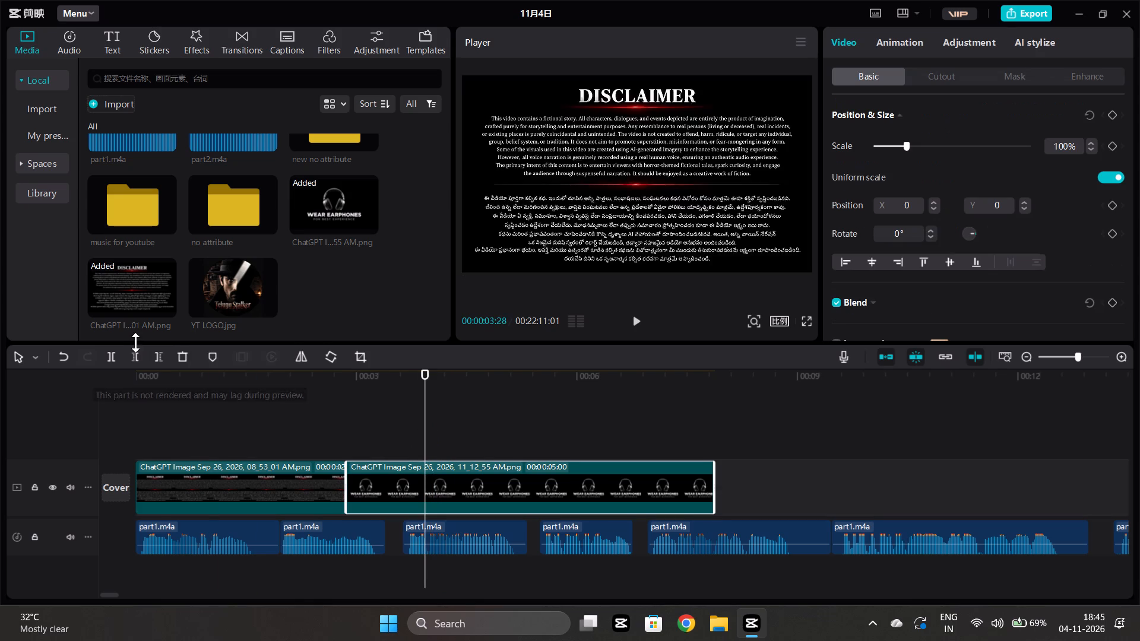
click(159, 358)
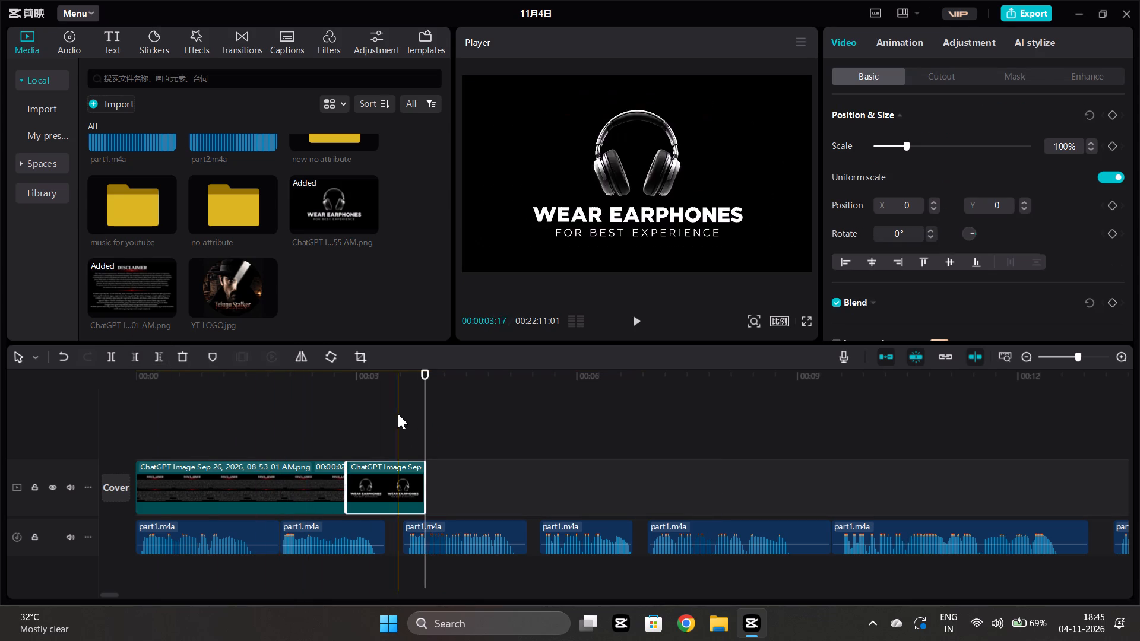
Select all part1.m4a and part2.m4a narration clips and shift them together to start where the Wear Earphones image ends, at about 00:00:03:28.
click(347, 425)
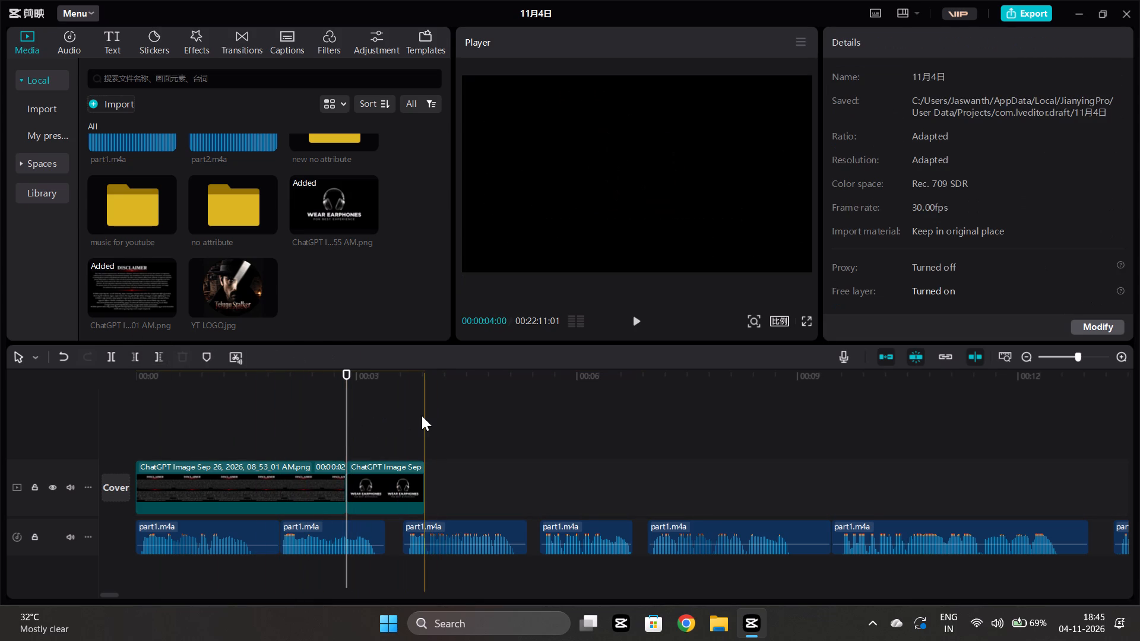
click(131, 434)
click(137, 436)
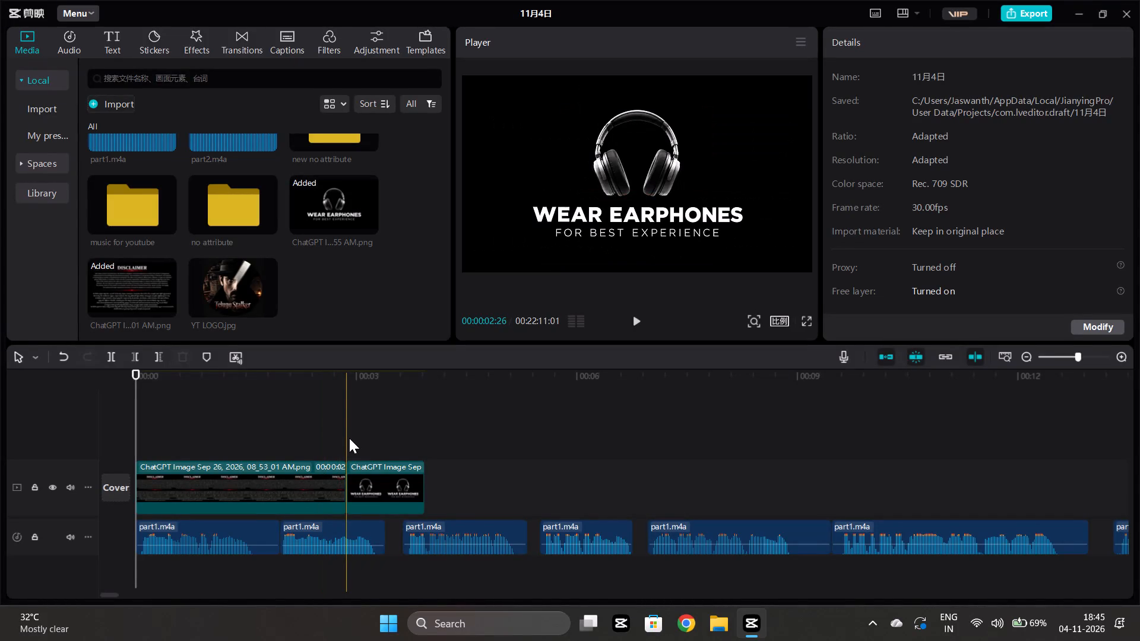
scroll(144, 438, down, 3)
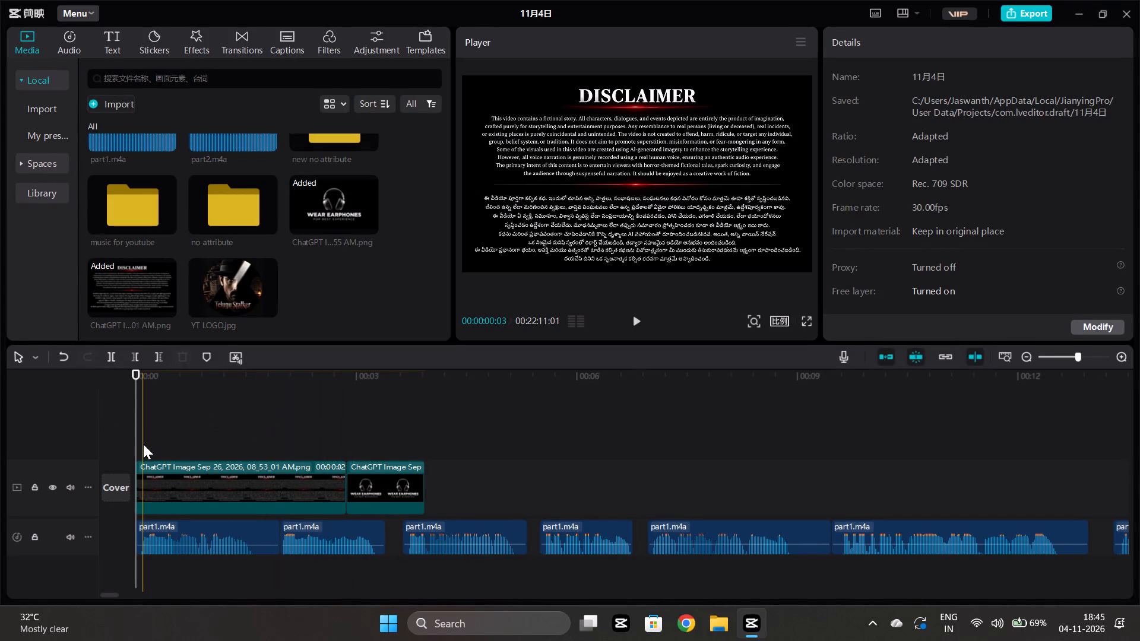
scroll(245, 529, down, 5)
ctrl+scroll(385, 513, down, 20)
scroll(385, 513, left, 3)
ctrl+scroll(385, 513, down, 8)
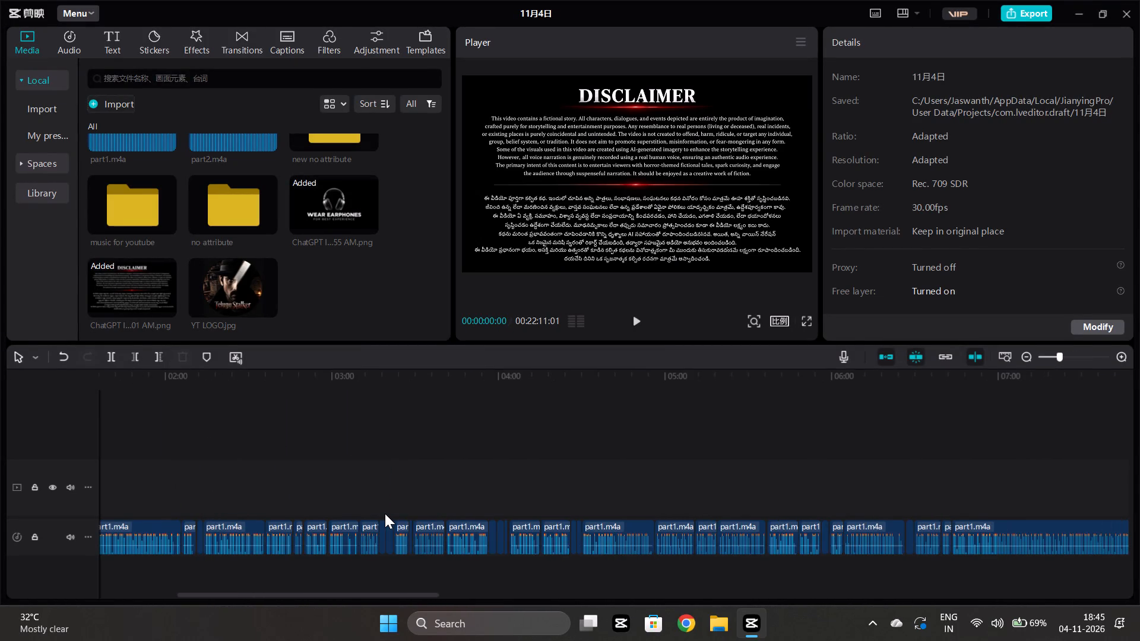
ctrl+scroll(385, 513, down, 7)
scroll(385, 513, right, 11)
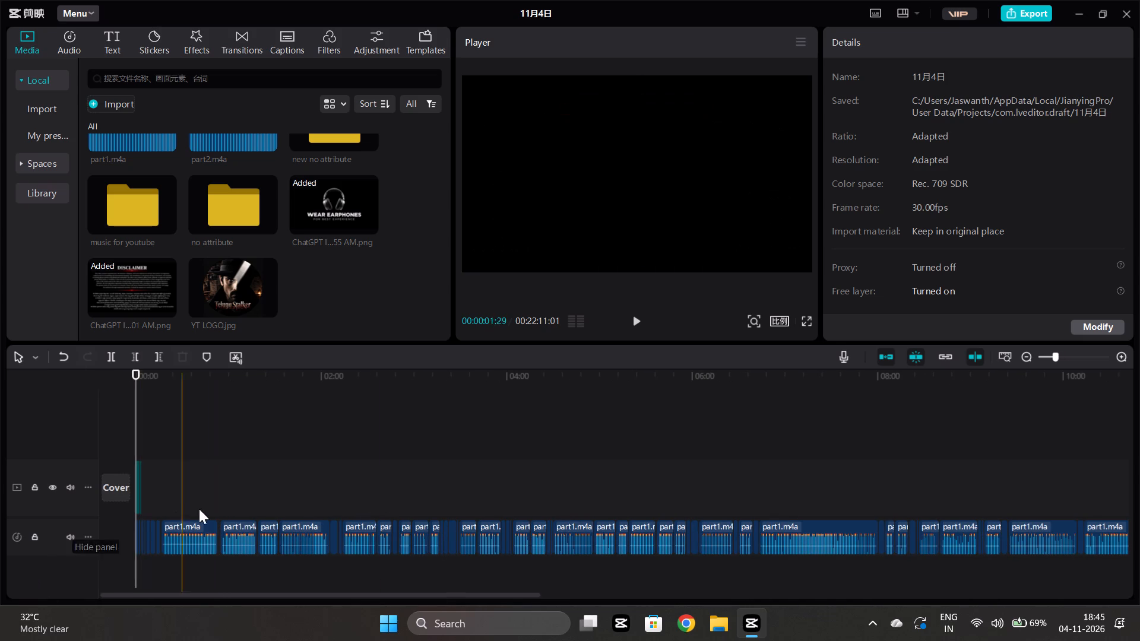
click(131, 575)
drag(148, 569, 143, 568)
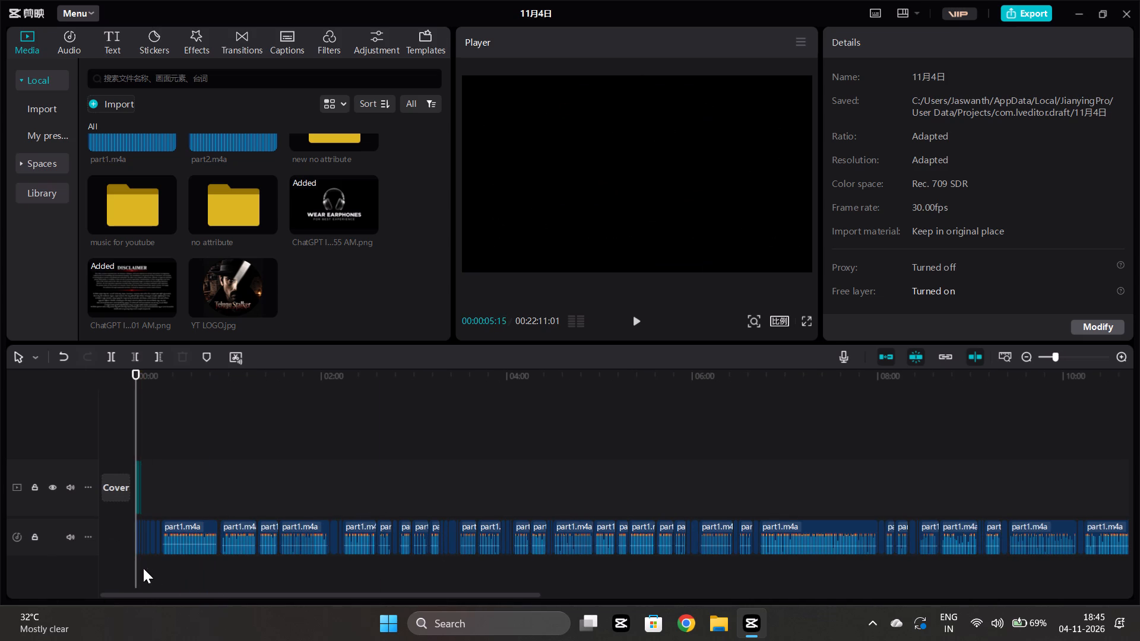
drag(143, 568, 209, 545)
click(142, 572)
drag(163, 574, 135, 561)
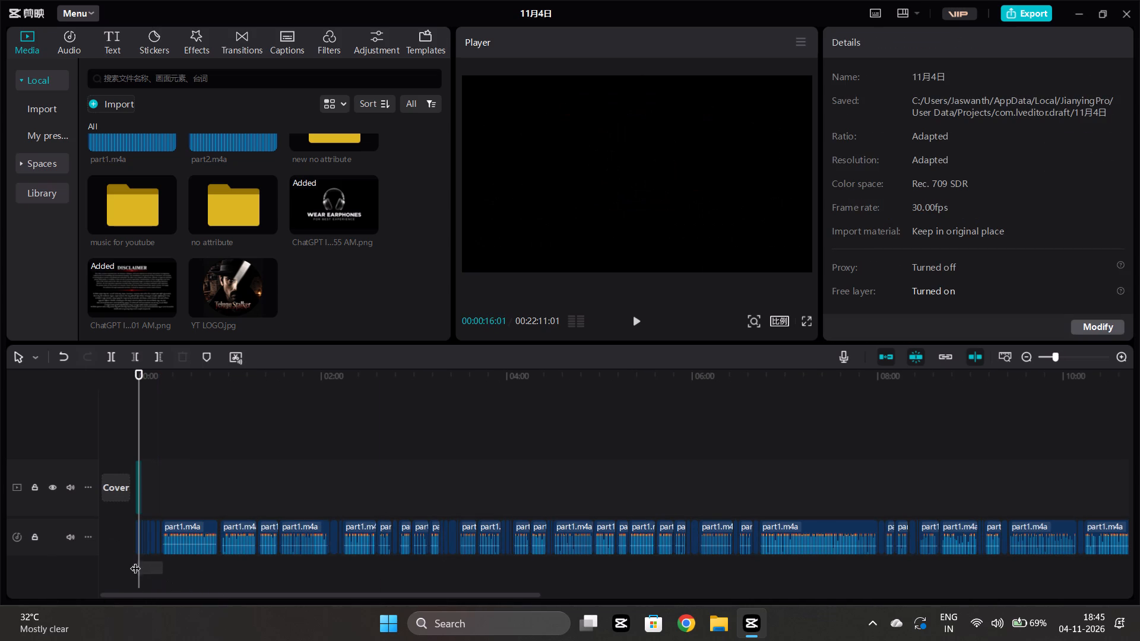
drag(135, 561, 1005, 474)
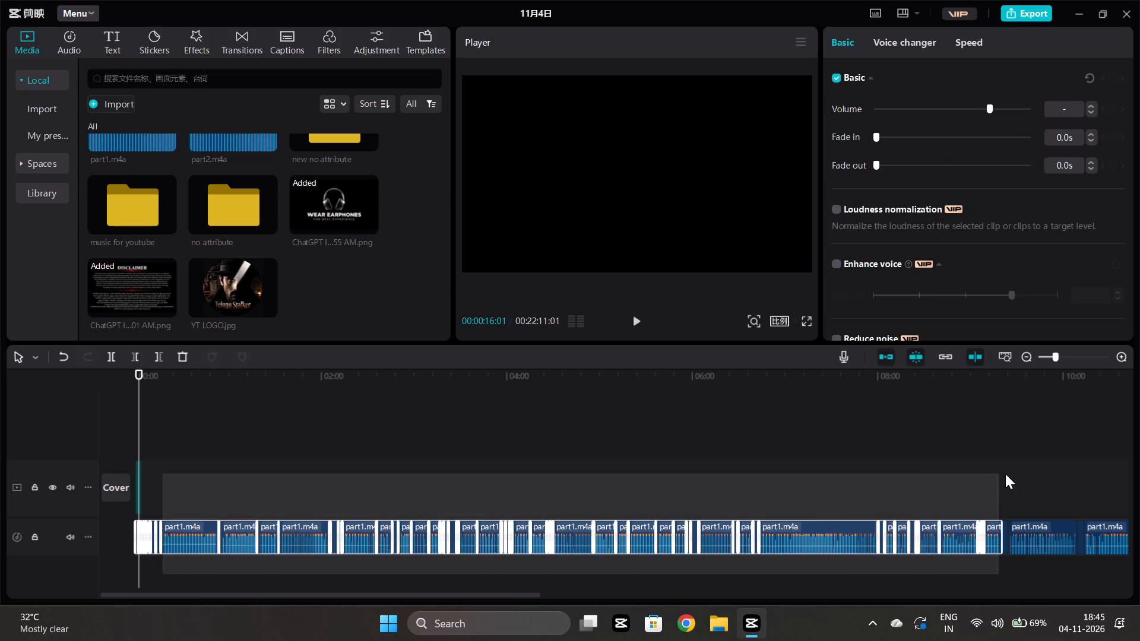
drag(1005, 474, 1139, 463)
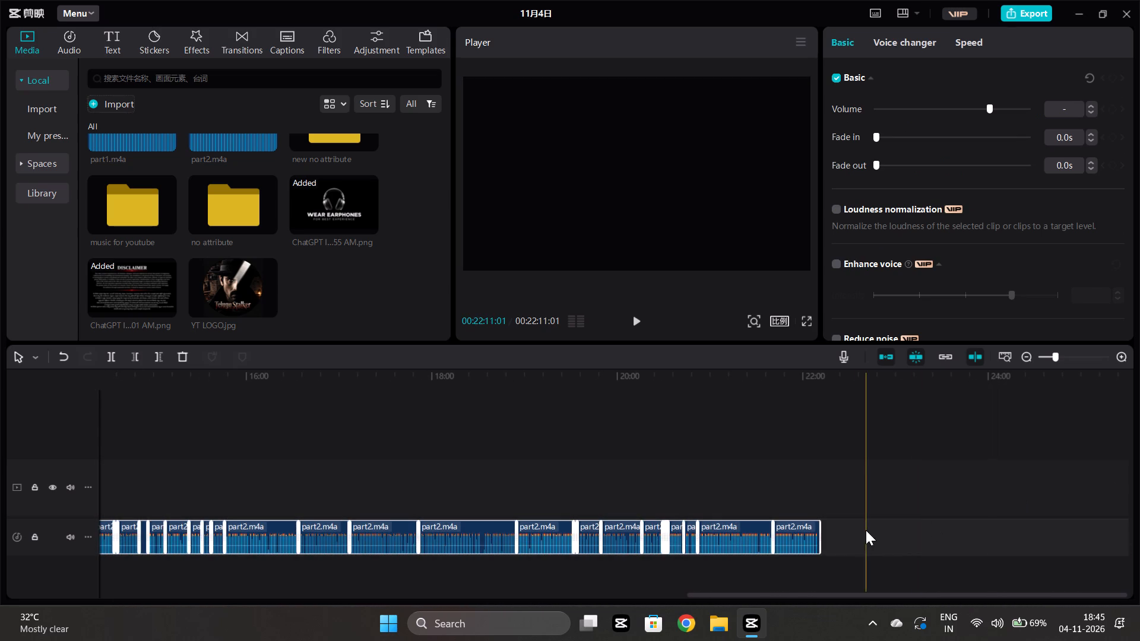
ctrl+scroll(853, 522, down, 2)
scroll(848, 520, right, 18)
ctrl+scroll(325, 475, up, 7)
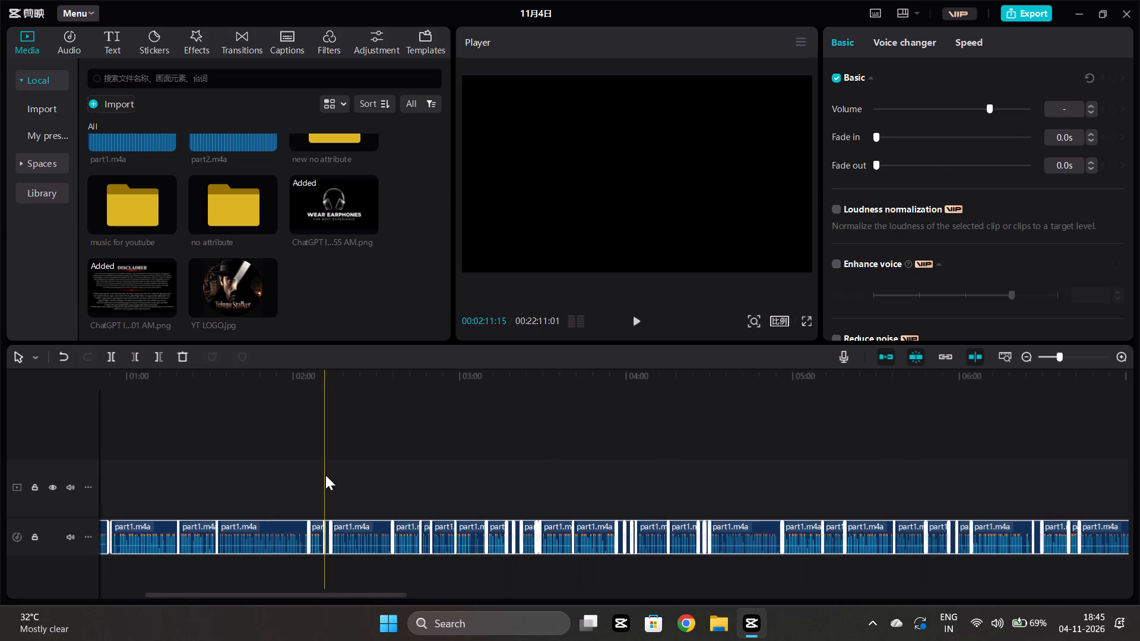
ctrl+scroll(325, 475, up, 18)
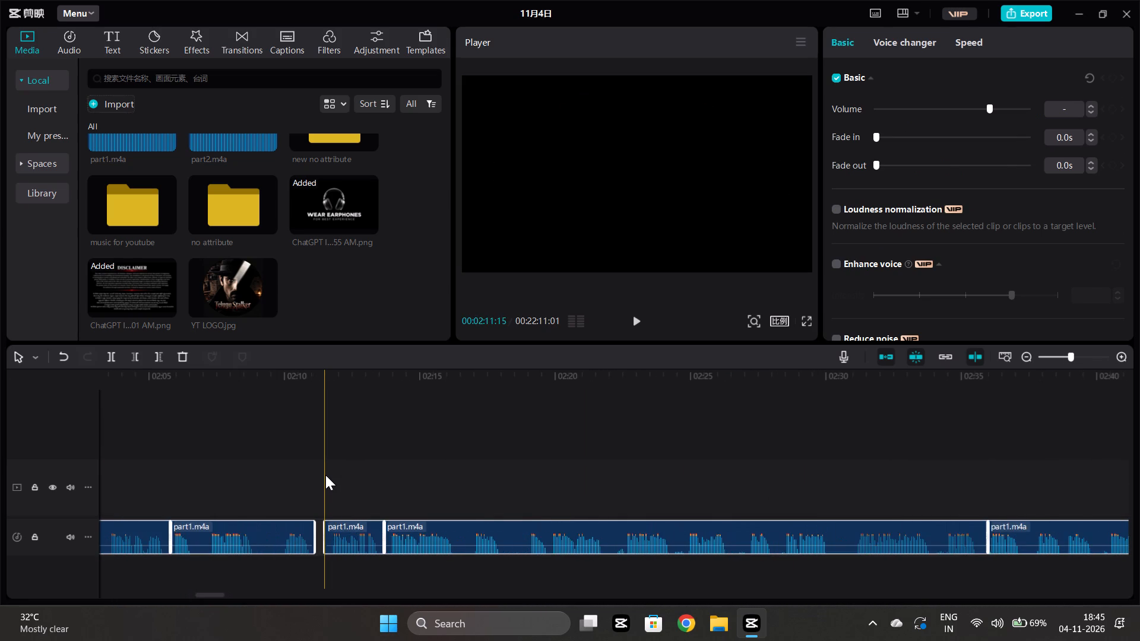
scroll(325, 475, right, 20)
scroll(249, 496, right, 3)
ctrl+drag(157, 534, 175, 532)
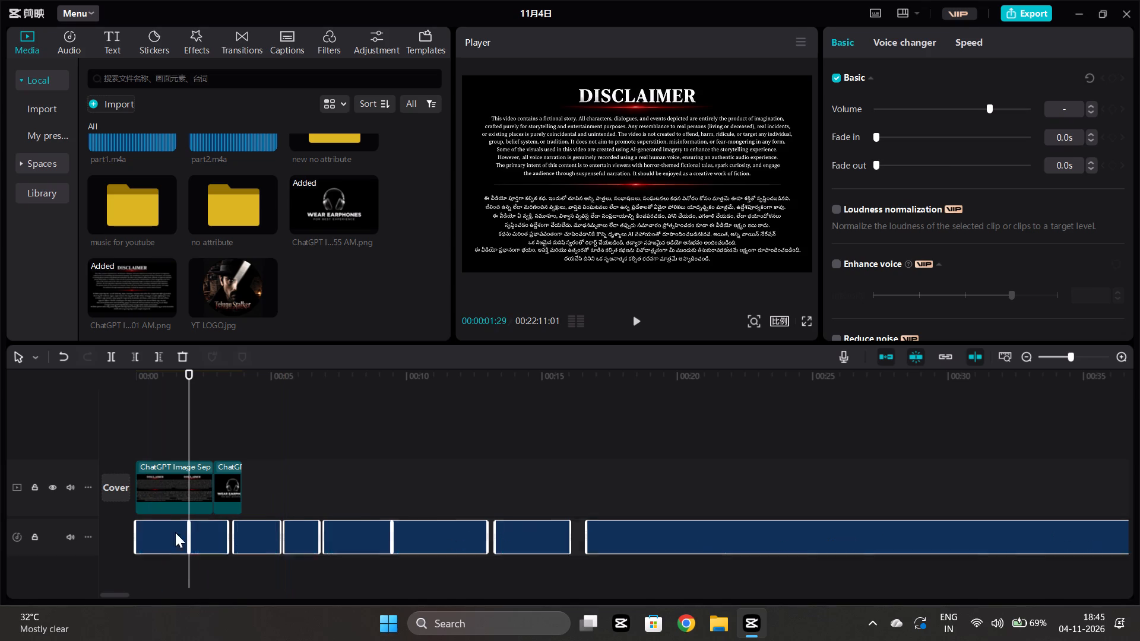
ctrl+drag(175, 532, 264, 534)
Play the opening images from 00:00:00:00 to about 3 s, then return the playhead to the start.
click(140, 544)
drag(140, 544, 134, 539)
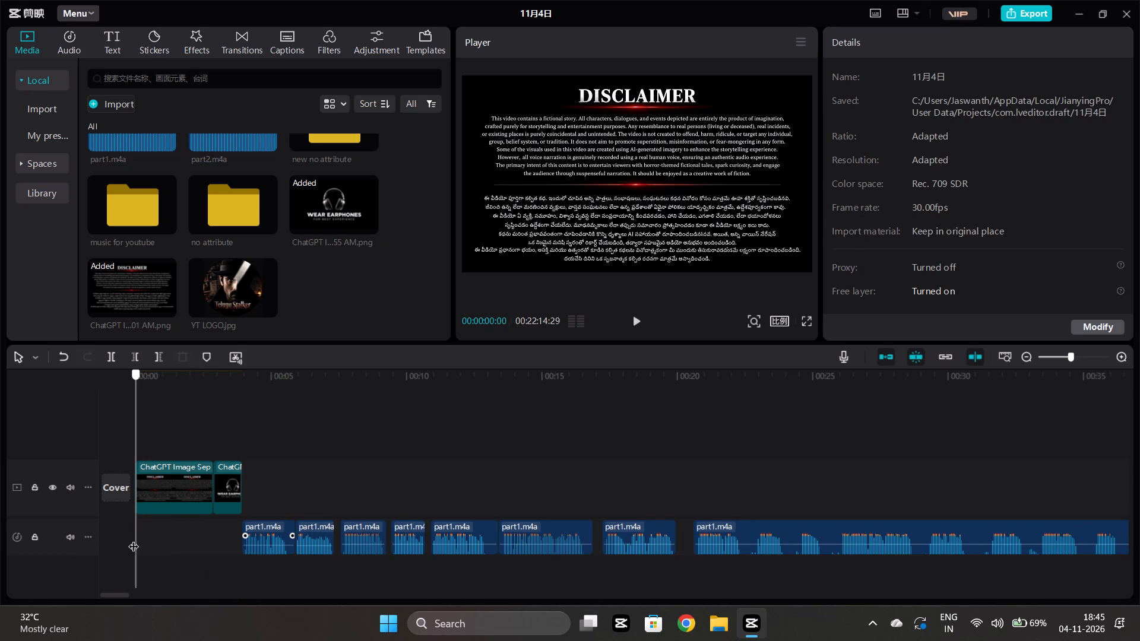
drag(134, 539, 133, 539)
text(c)
key(space)
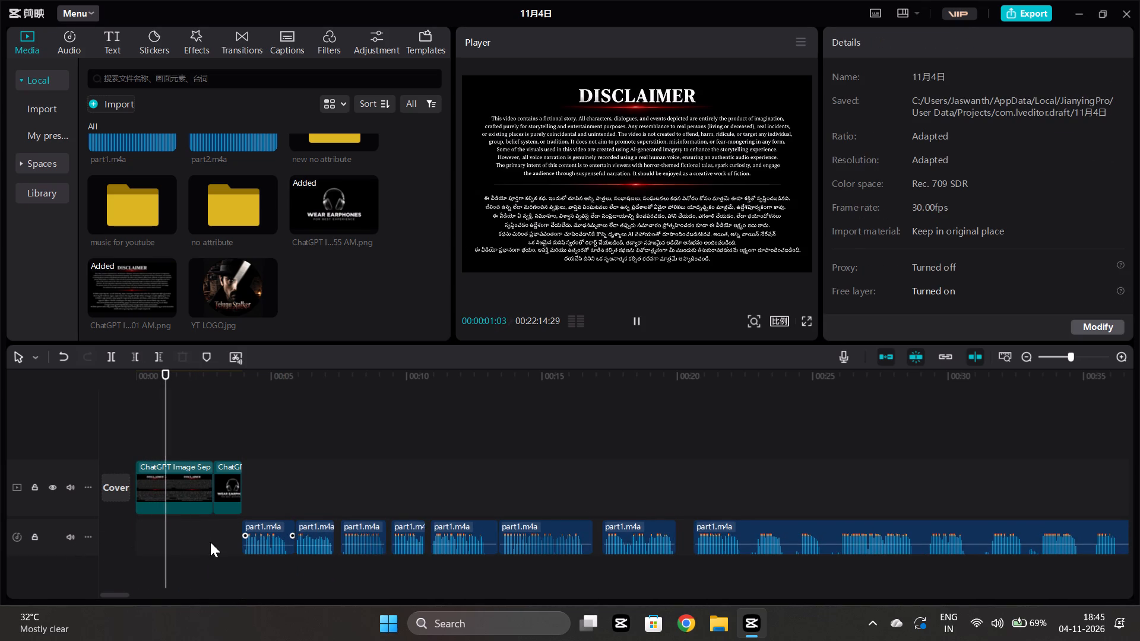
scroll(206, 545, down, 1)
scroll(206, 545, up, 1)
scroll(206, 545, down, 3)
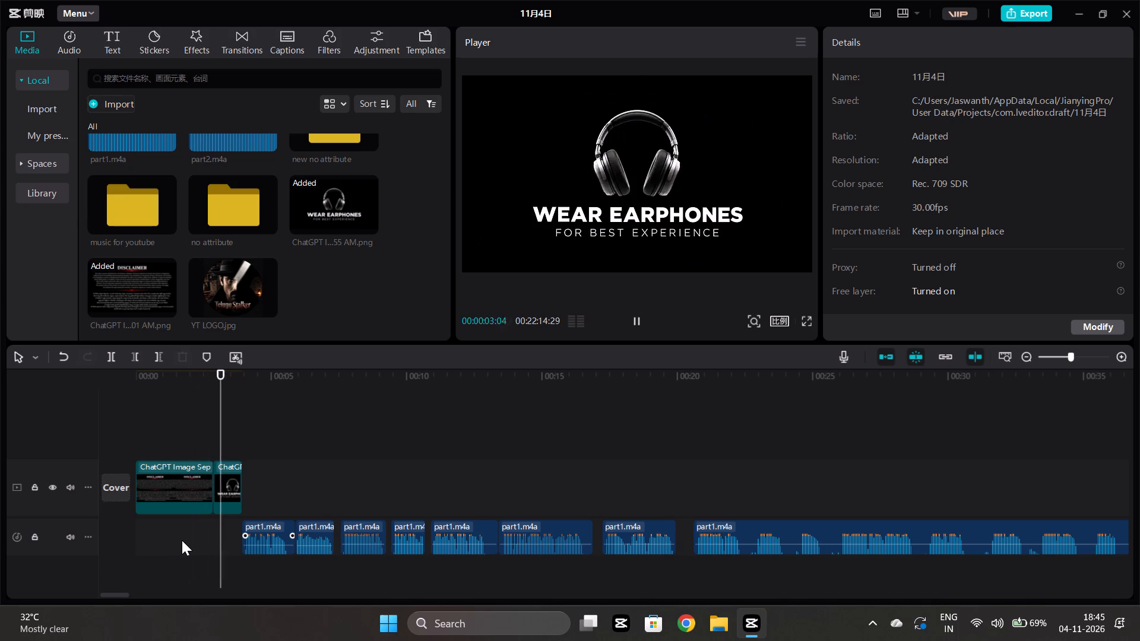
click(141, 569)
drag(141, 569, 134, 564)
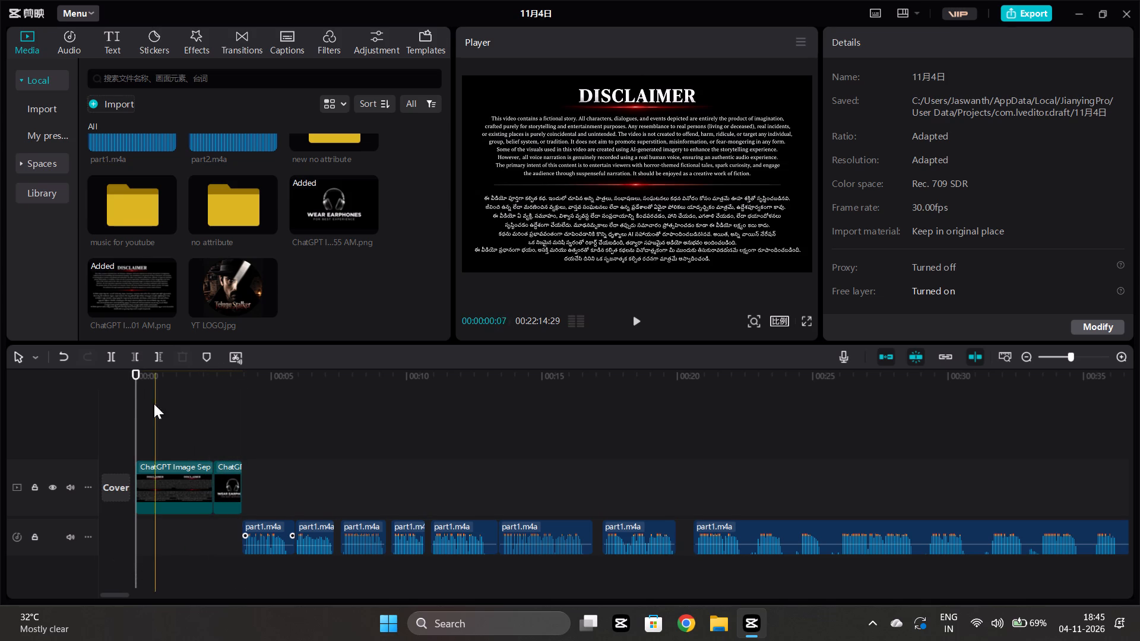
Open the no attribute music folder and audition its last tracks: Yacoby, Worse, Voices in, Viral Bliss and Underwor….
scroll(168, 265, up, 5)
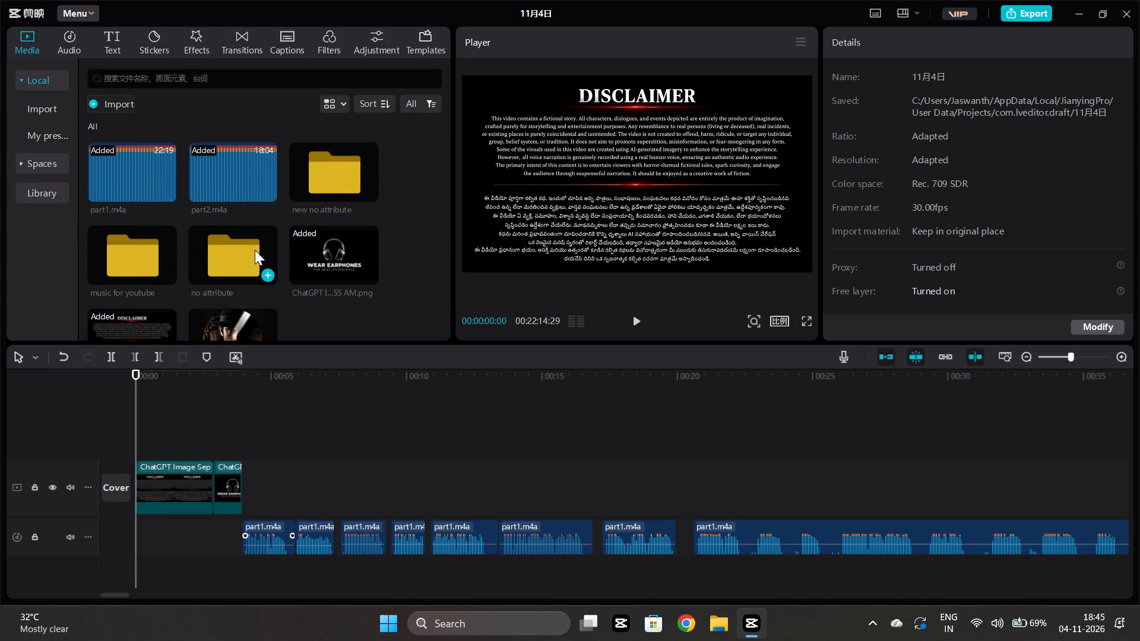
double_click(214, 254)
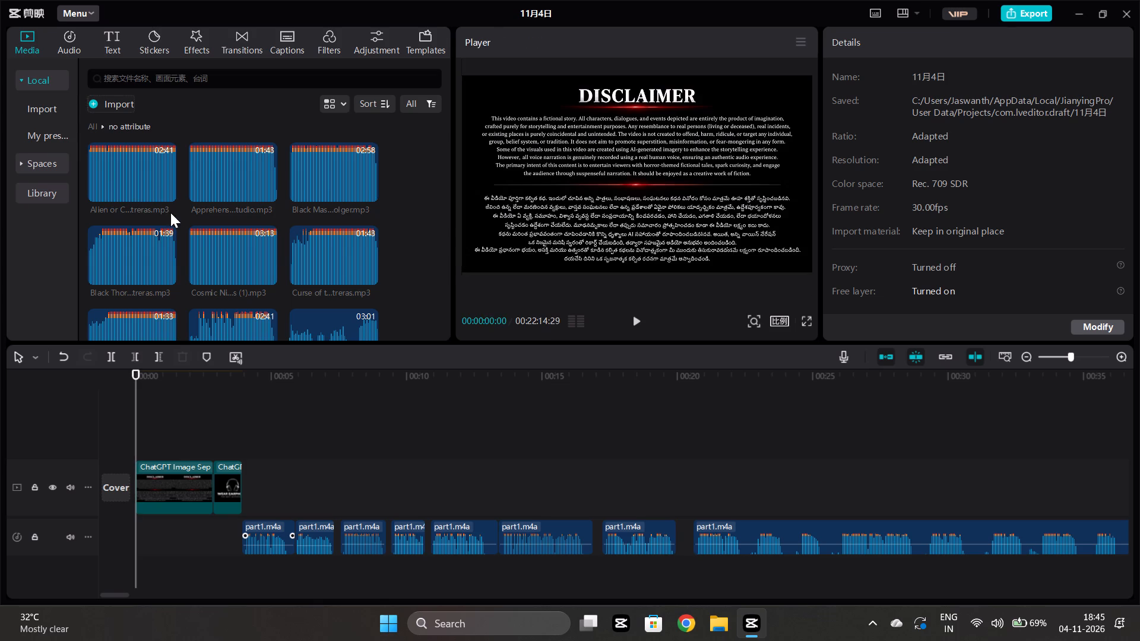
scroll(318, 284, down, 15)
scroll(318, 281, up, 2)
scroll(318, 281, down, 4)
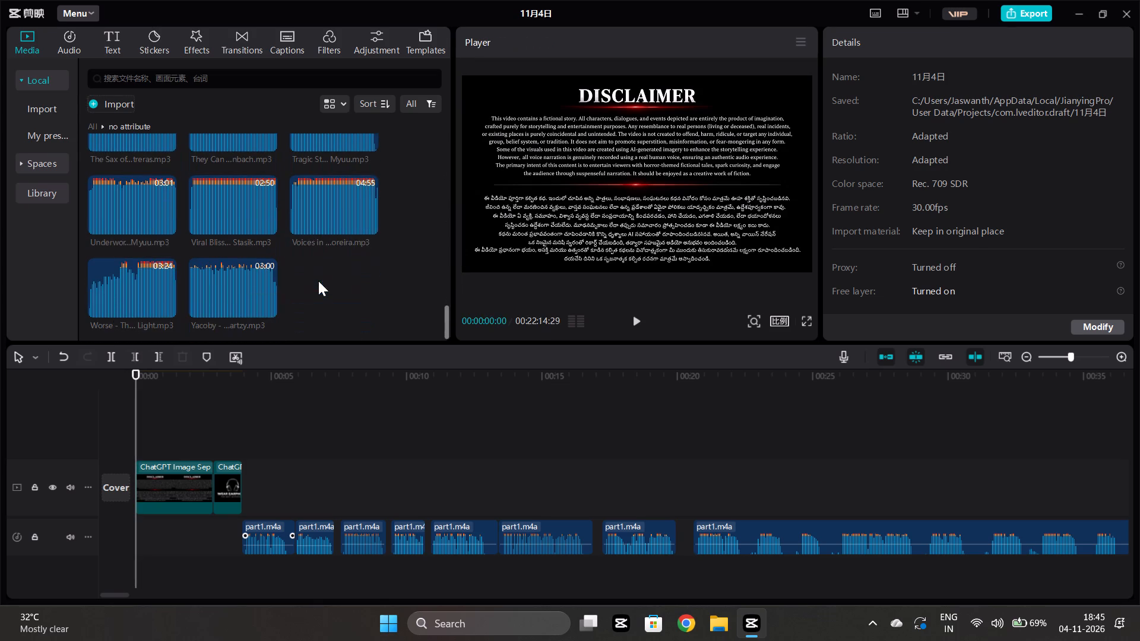
scroll(318, 281, down, 2)
click(194, 290)
key(space)
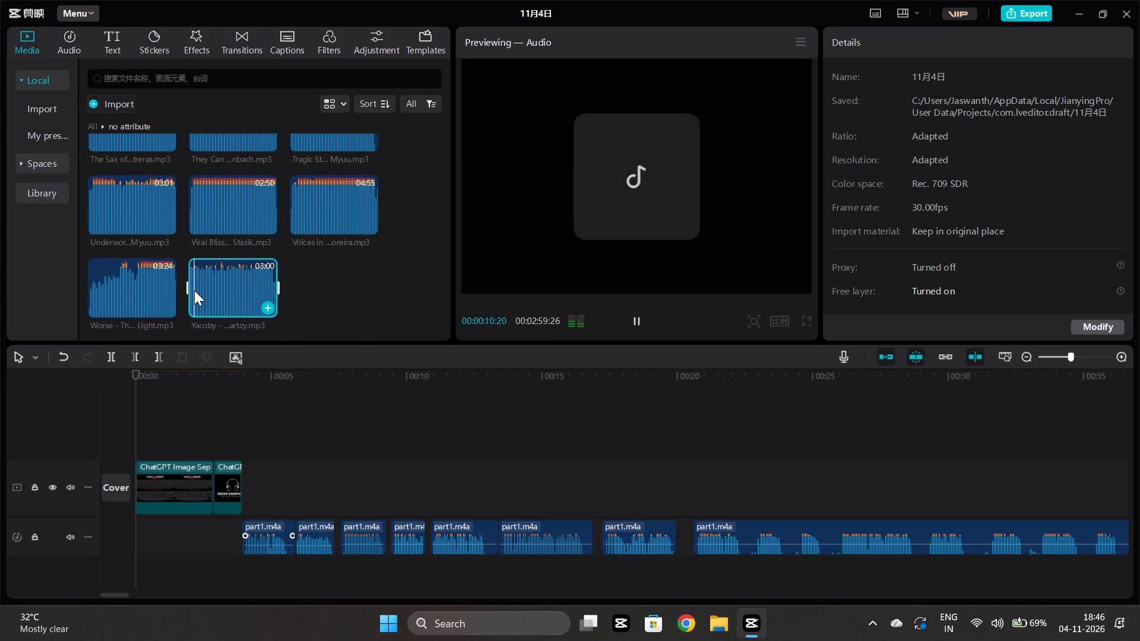
click(92, 297)
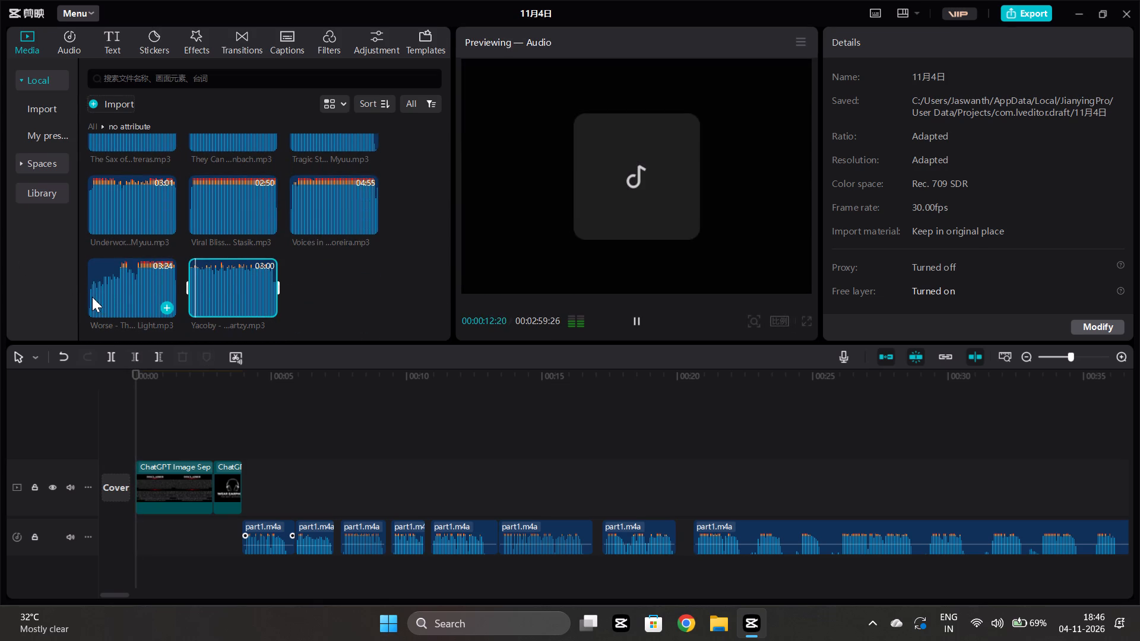
key(space)
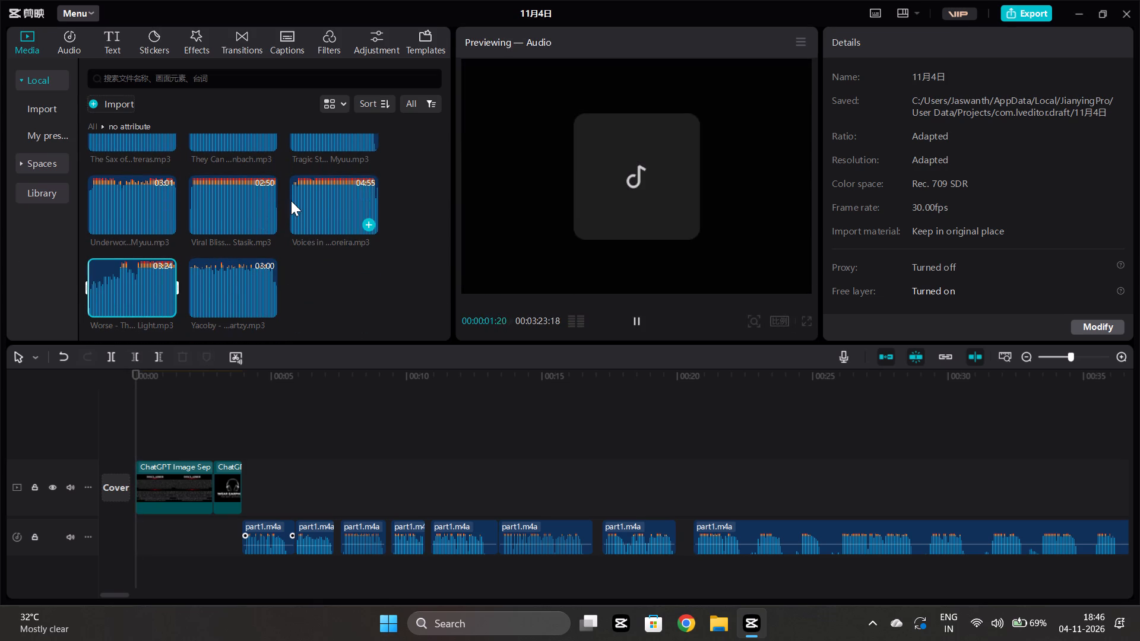
click(296, 204)
key(space)
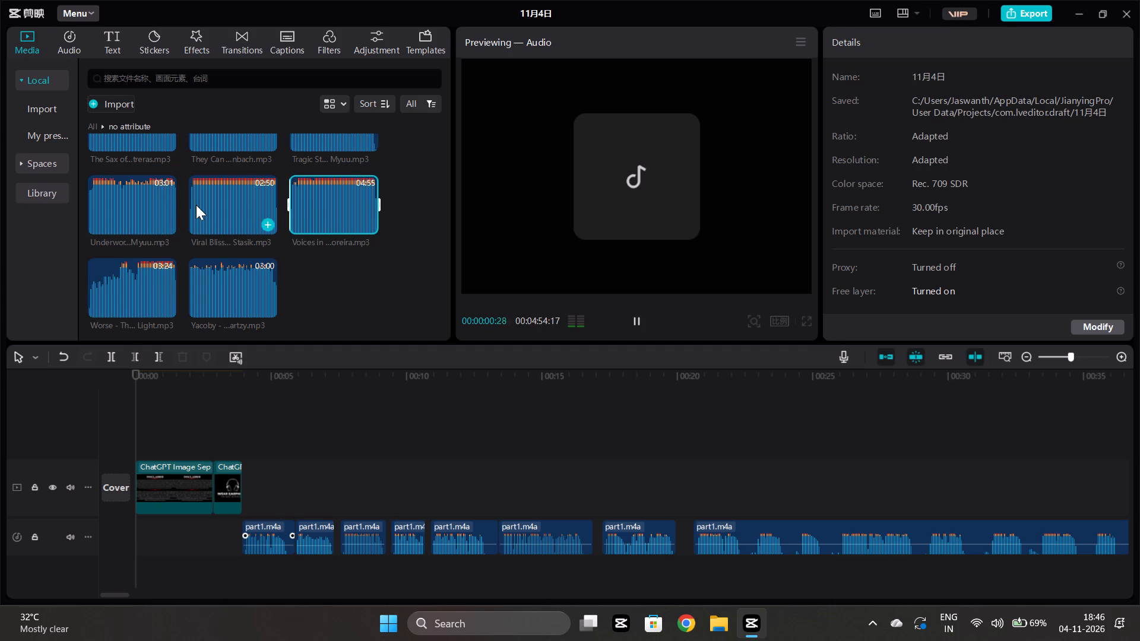
click(192, 210)
key(space)
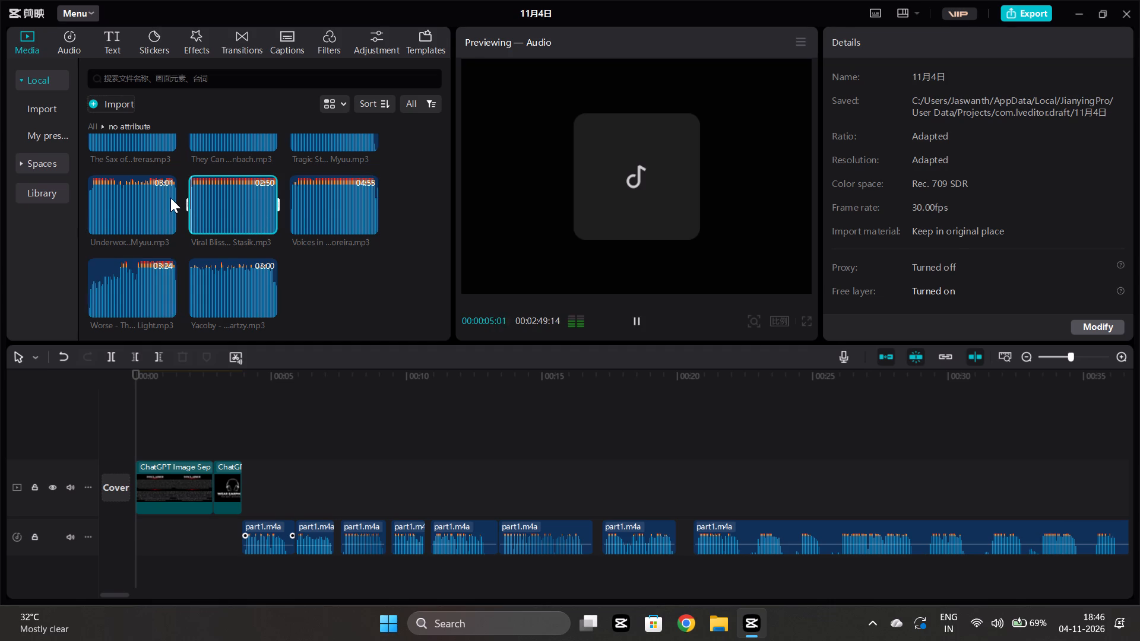
click(89, 207)
key(space)
Audition the tracks The Sax of, They Can, Tragic St…, The New, Spirit of and Spine Chil… in the same folder.
scroll(89, 207, up, 1)
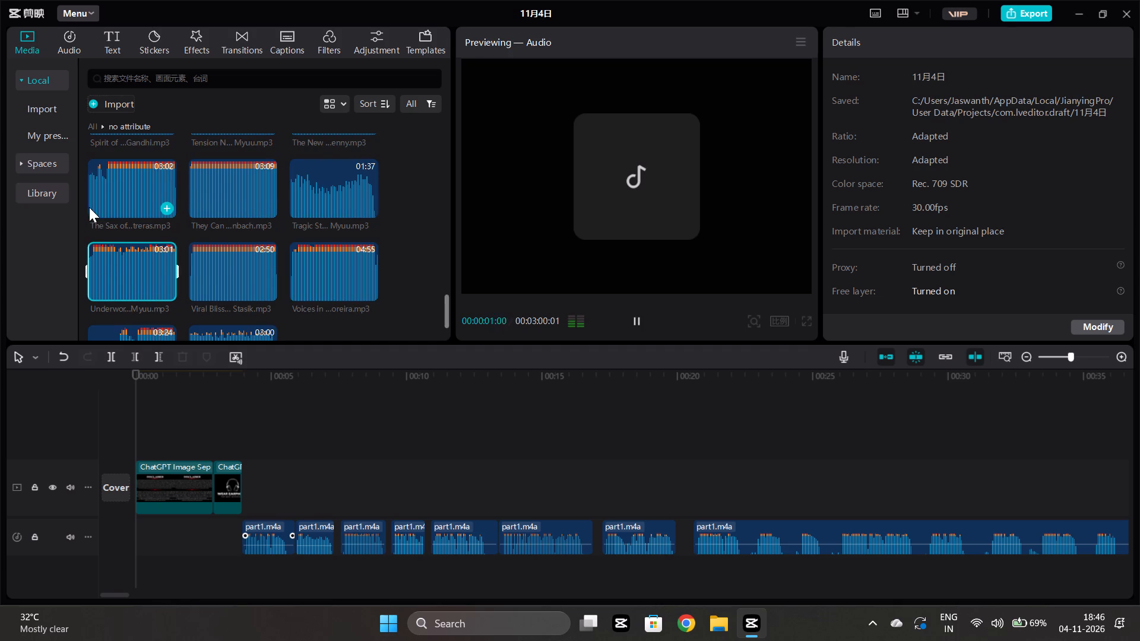
click(93, 193)
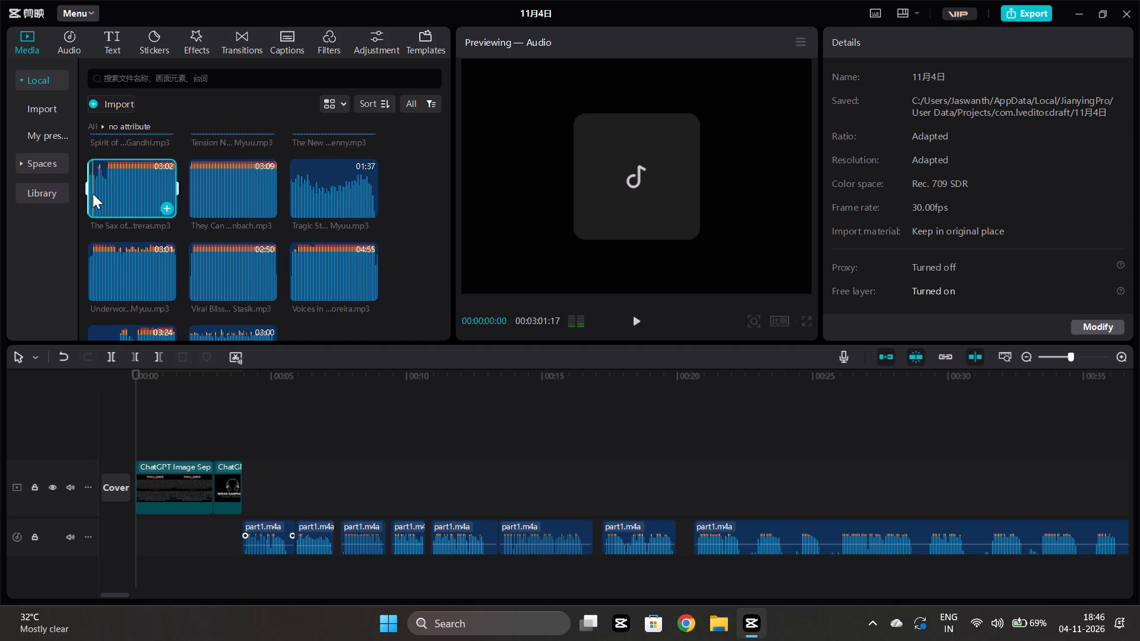
key(space)
scroll(94, 196, up, 2)
scroll(173, 257, down, 1)
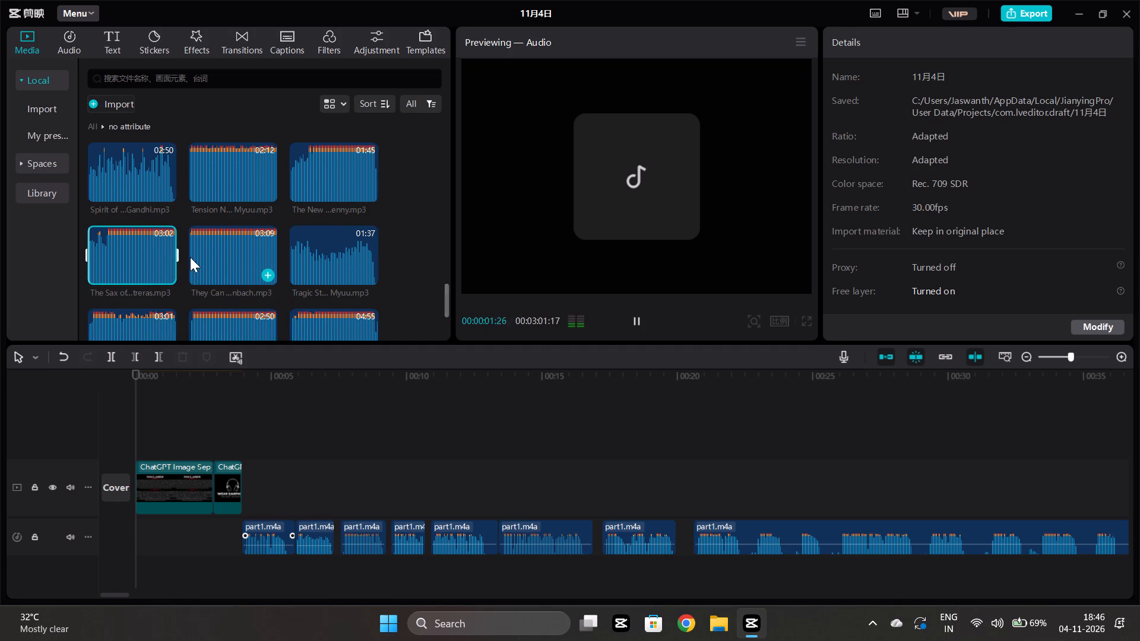
click(190, 257)
key(space)
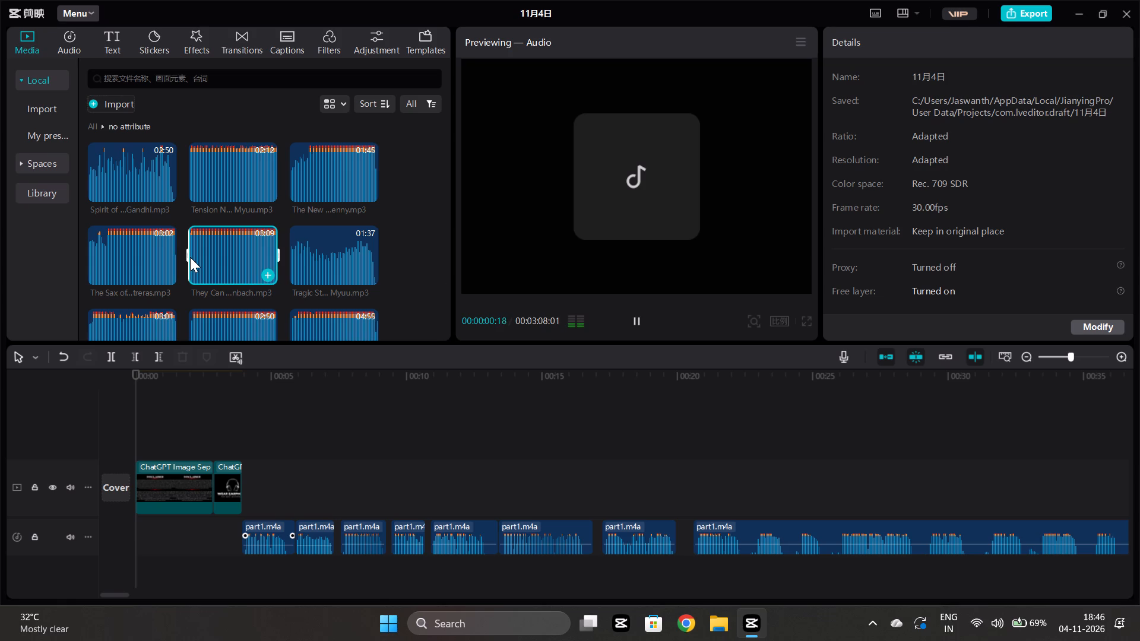
click(291, 258)
key(space)
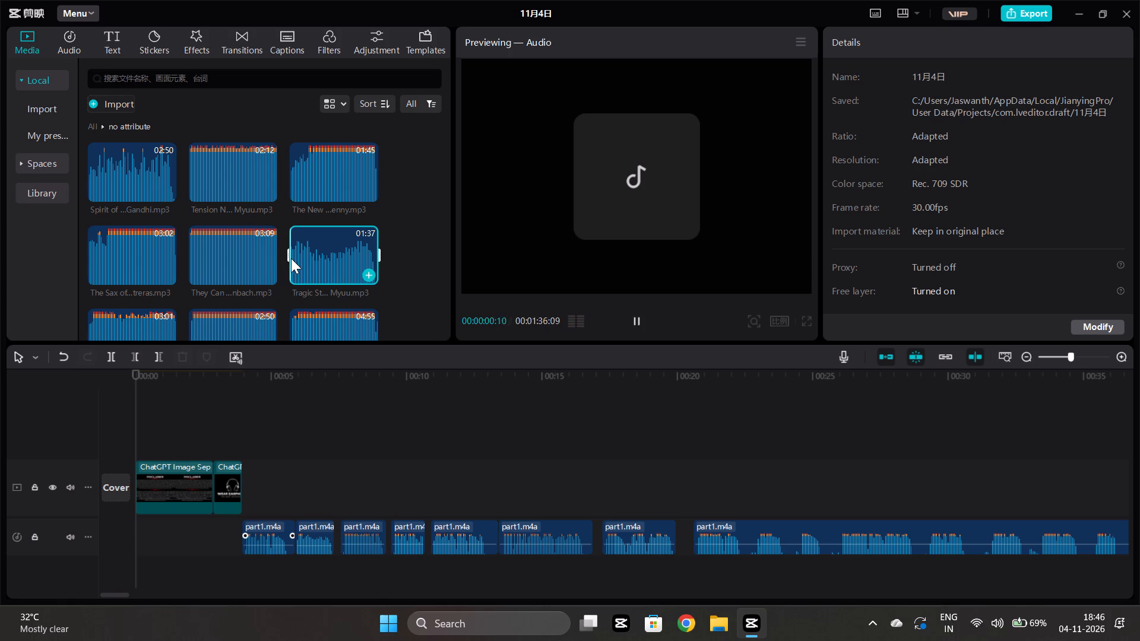
scroll(291, 258, up, 1)
click(293, 250)
key(space)
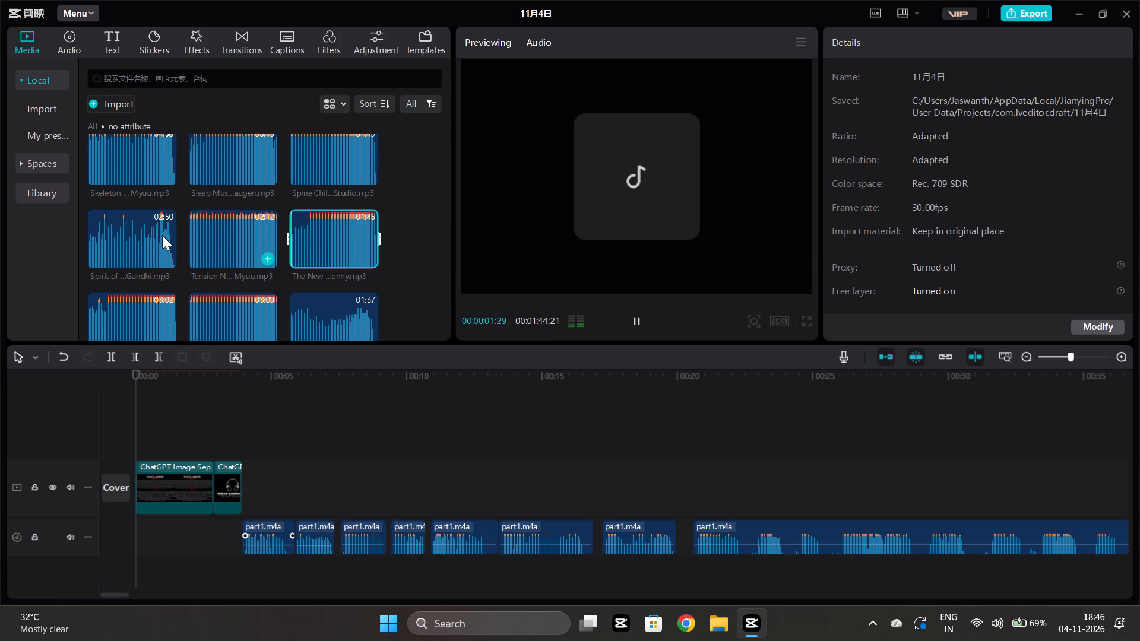
click(93, 246)
key(space)
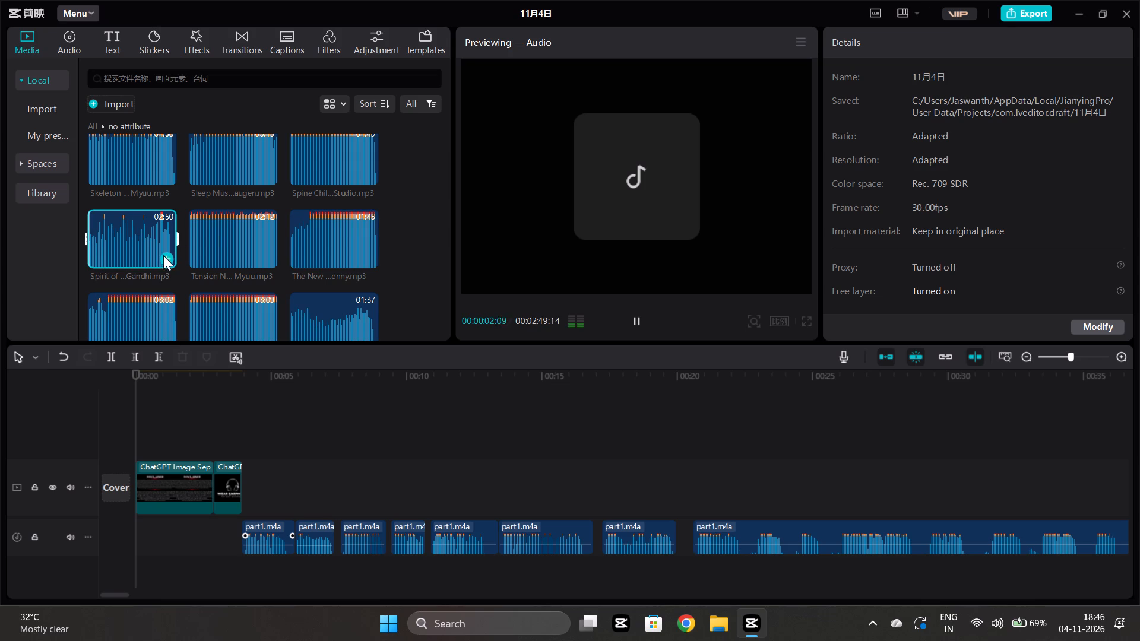
click(294, 170)
key(space)
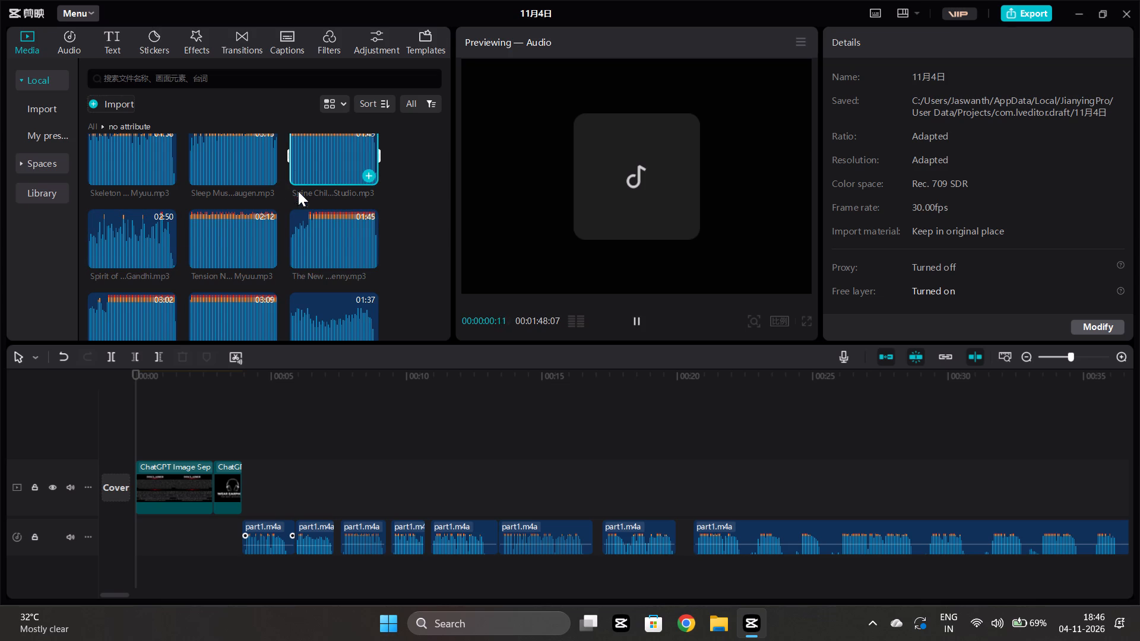
Audition the tracks Sleep Mus…, Skeleton, Serious, Shadow Ch… and Sinister as background music candidates.
scroll(319, 230, up, 2)
click(194, 287)
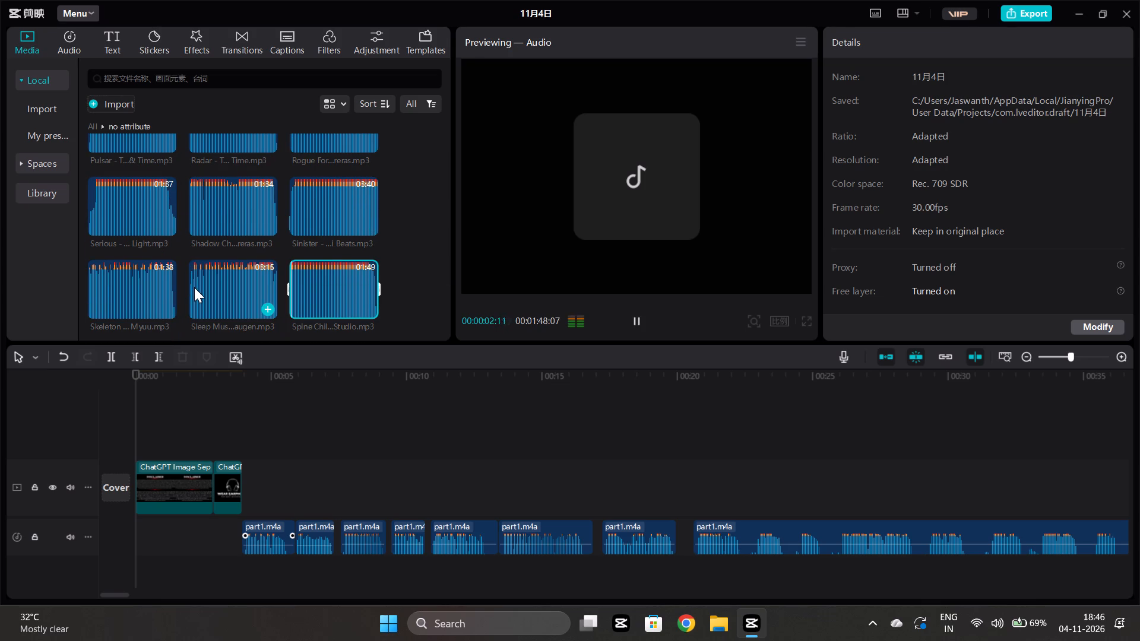
key(space)
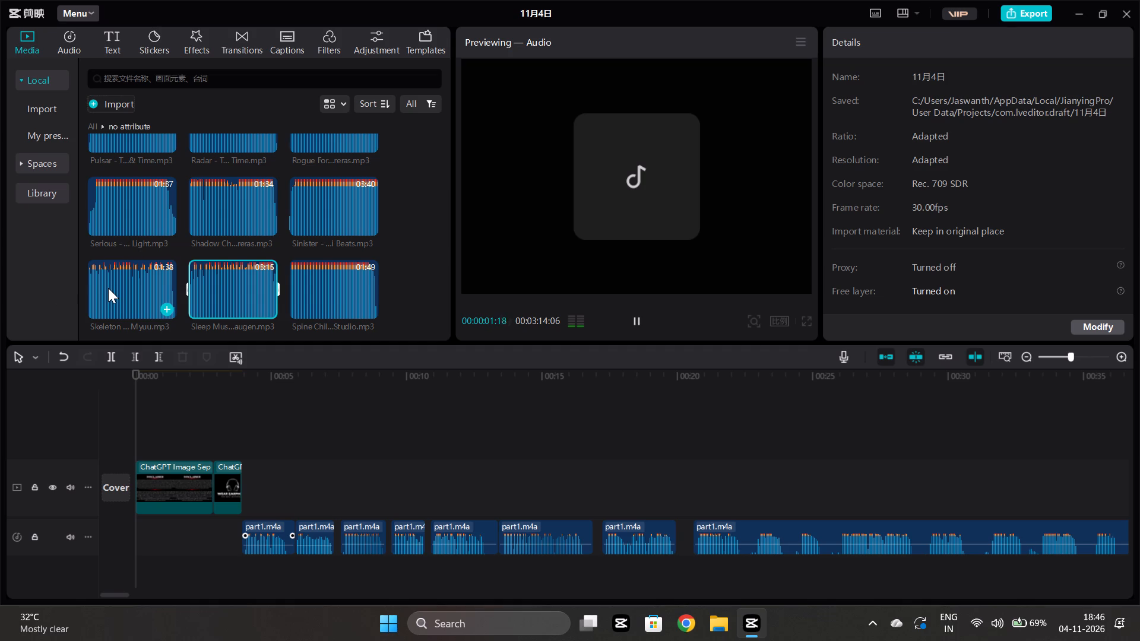
click(94, 291)
key(space)
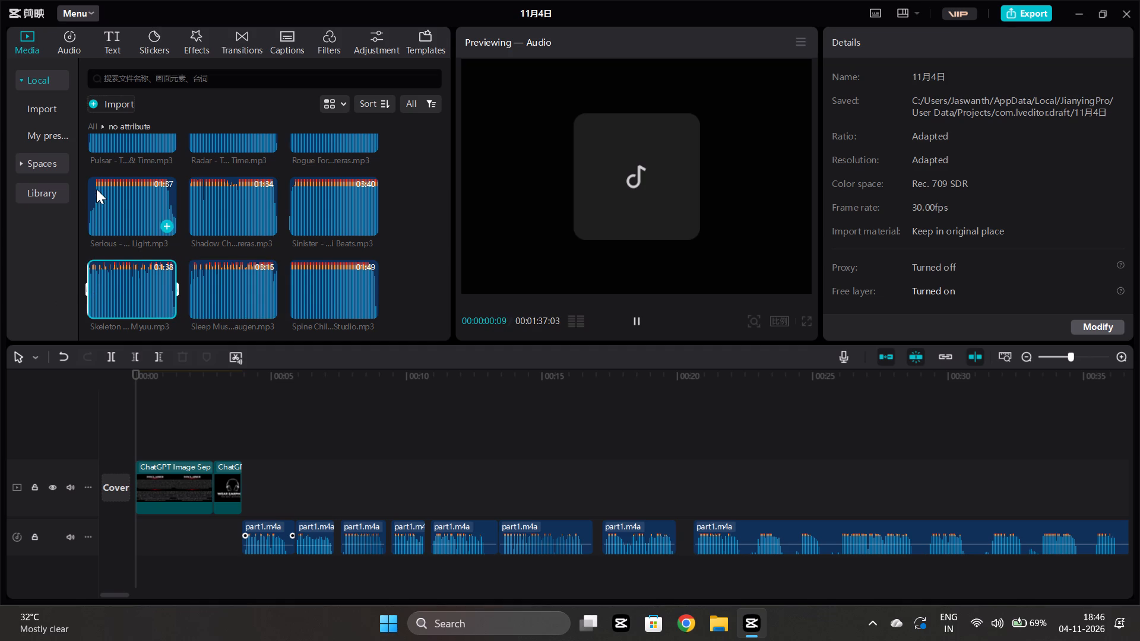
click(90, 221)
key(space)
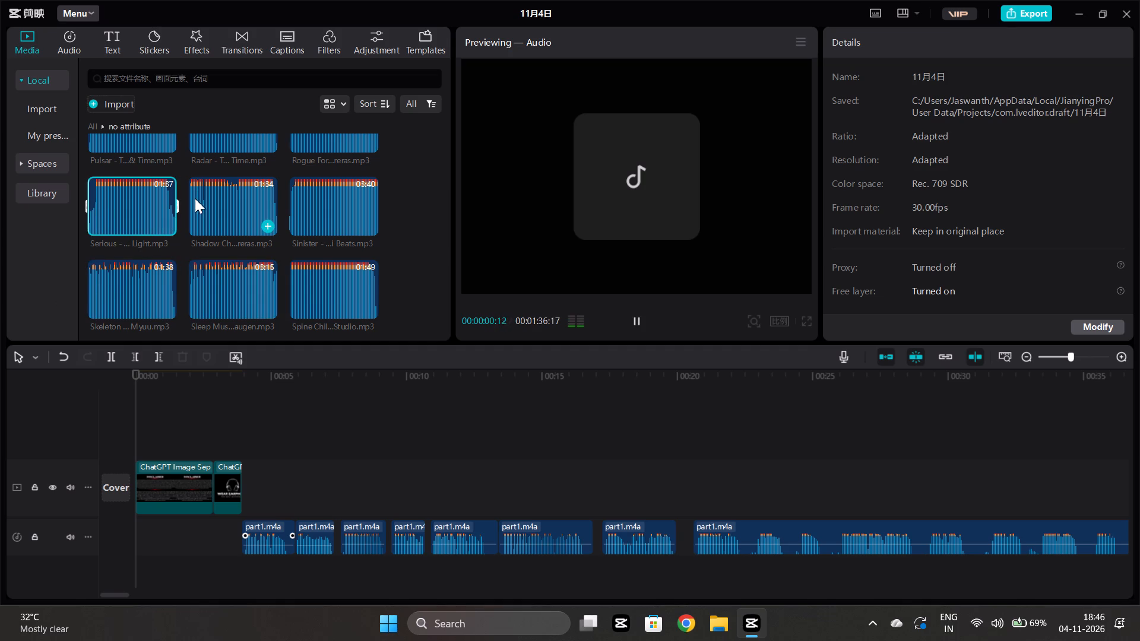
click(194, 215)
key(space)
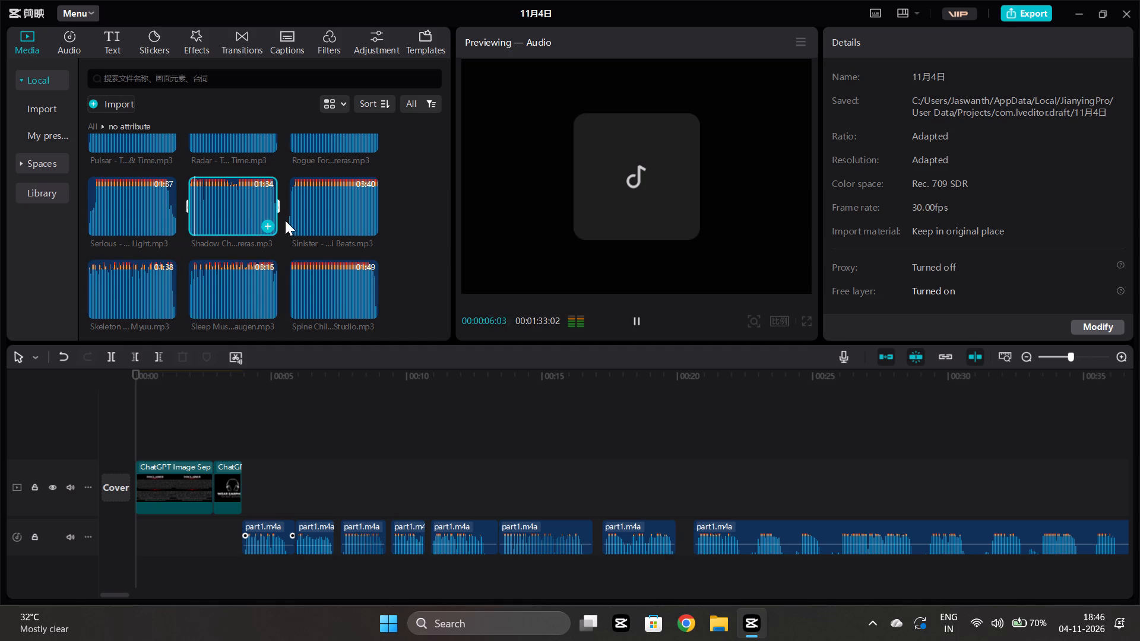
click(294, 211)
key(space)
Audition the tracks Rogue For…, Radar, Pulsar, Never Don… and Night Hun… as background music candidates.
scroll(294, 211, up, 2)
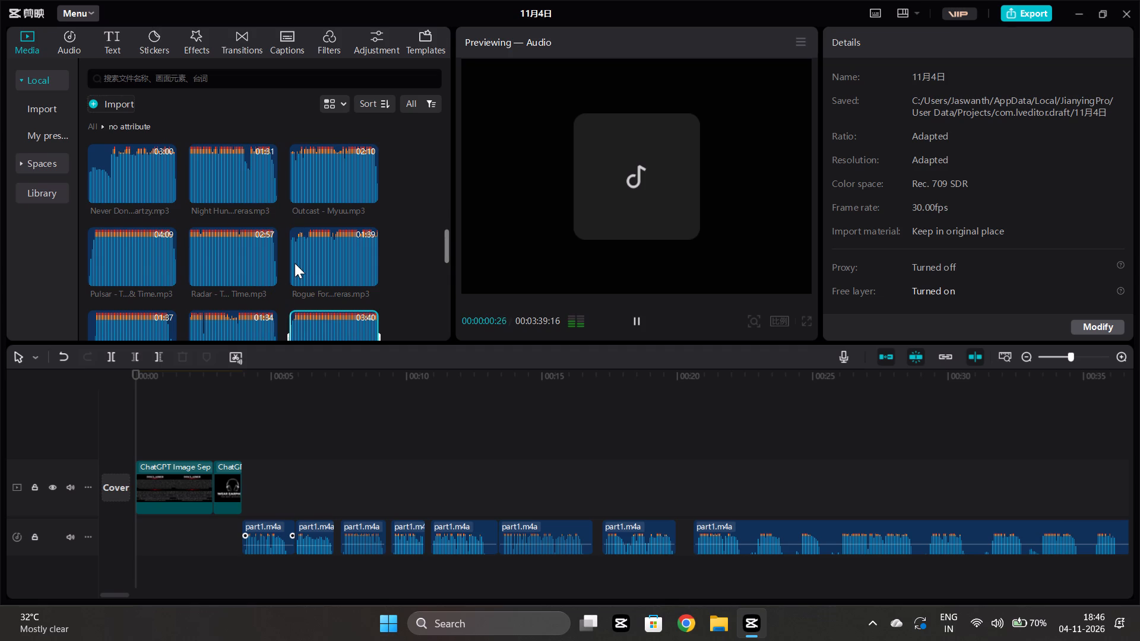
click(294, 263)
key(space)
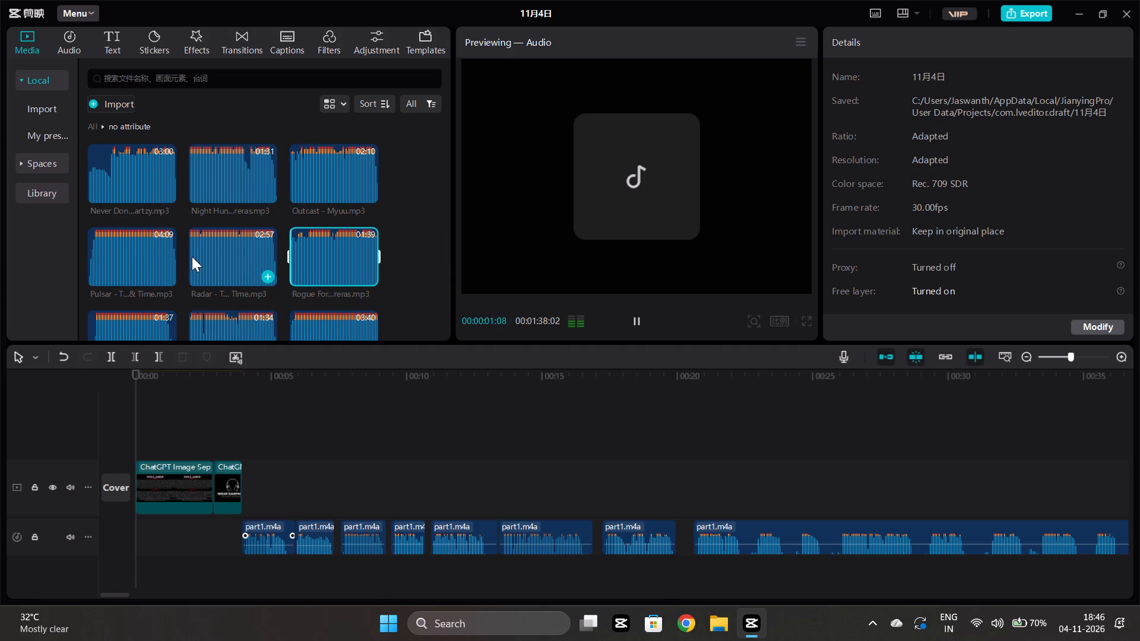
click(192, 257)
key(space)
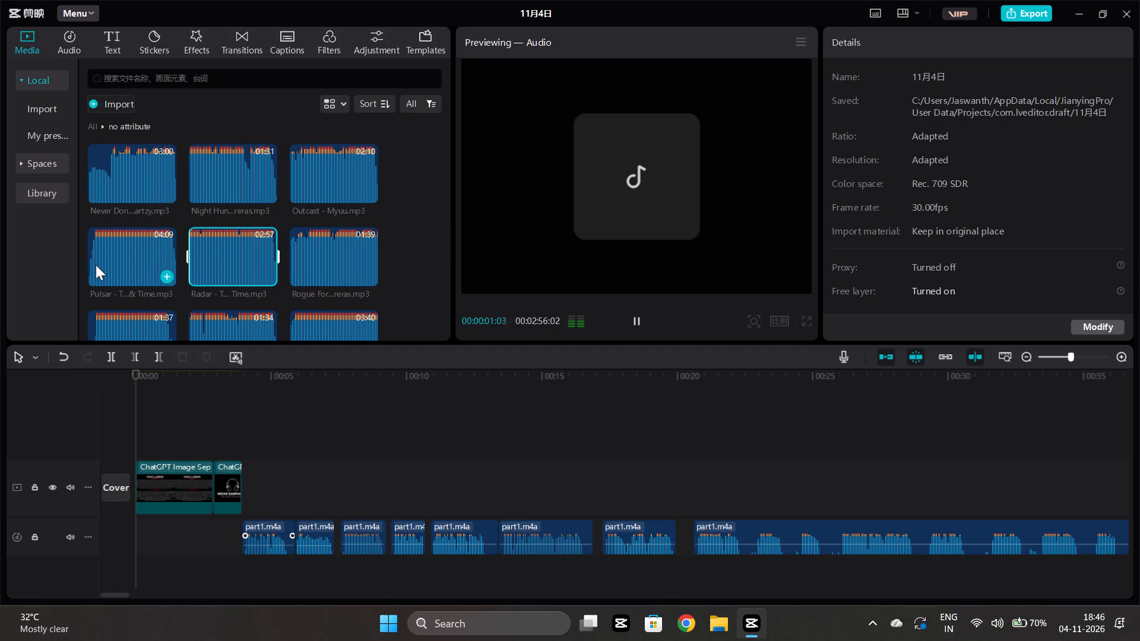
click(85, 250)
key(space)
click(90, 252)
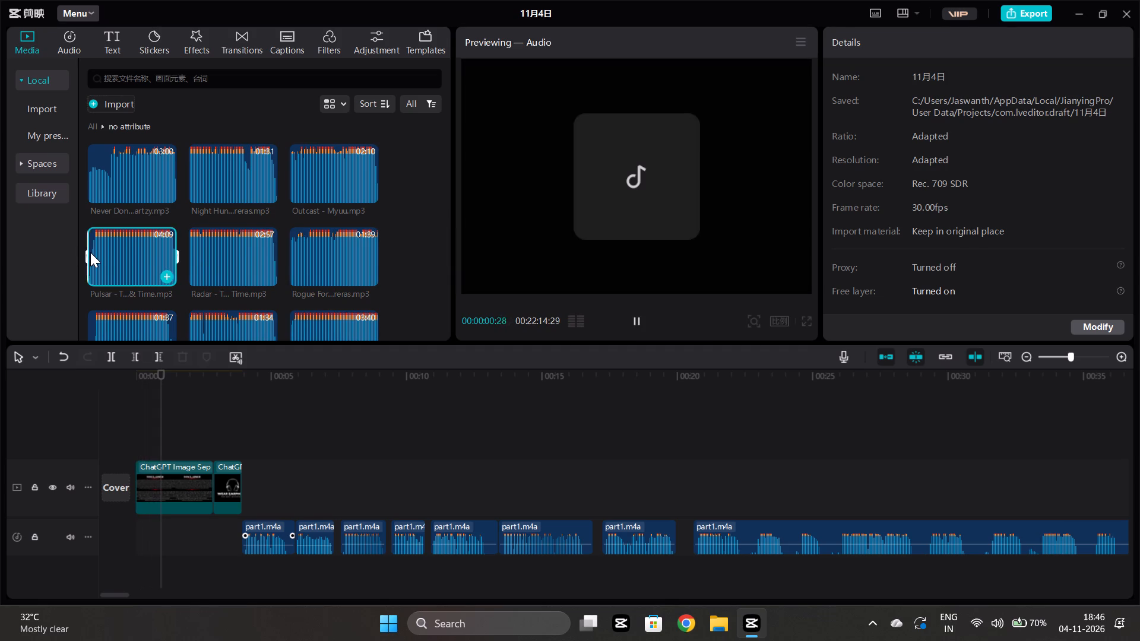
key(space)
scroll(90, 252, up, 1)
click(90, 241)
key(space)
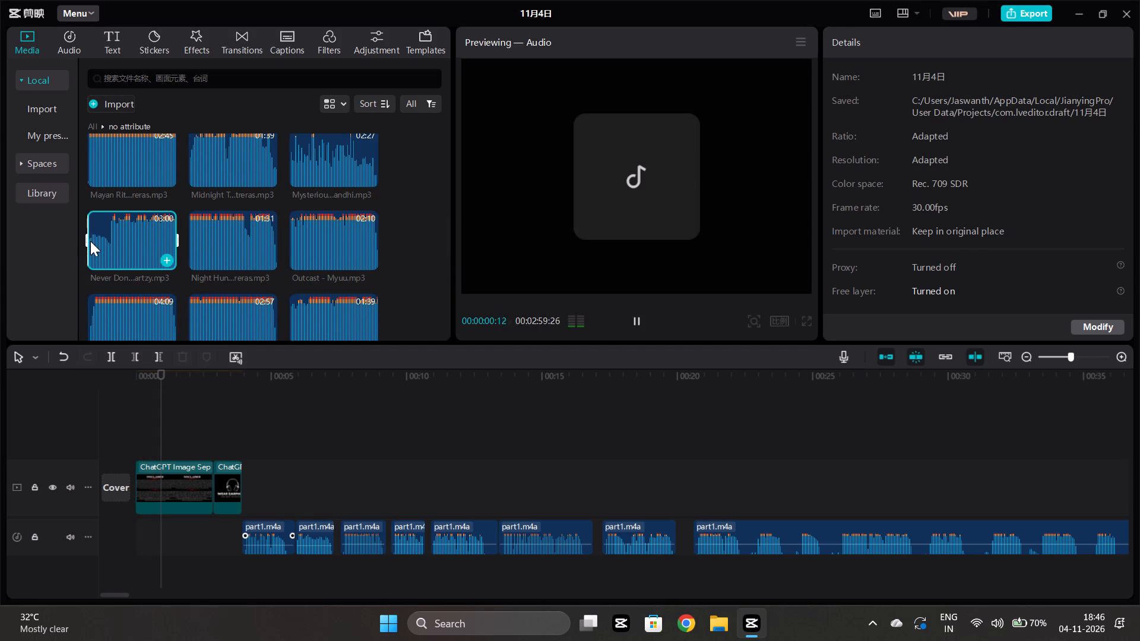
click(191, 258)
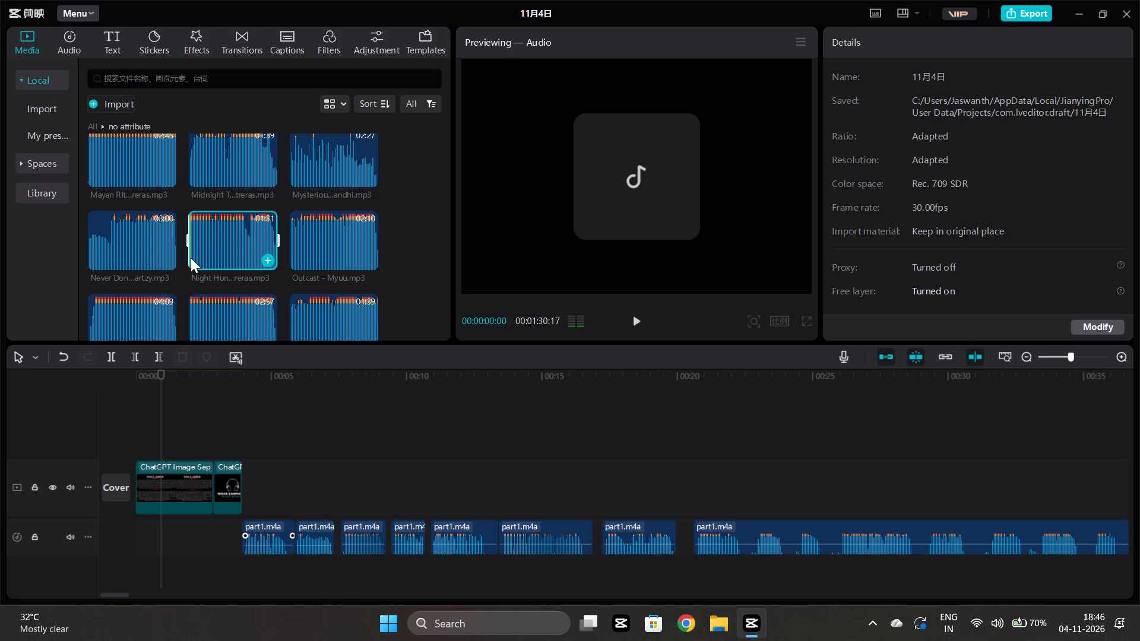
key(space)
Preview Outcast - Myuu.mp3 from about 3 s and add it to the timeline as background music.
click(290, 236)
click(292, 236)
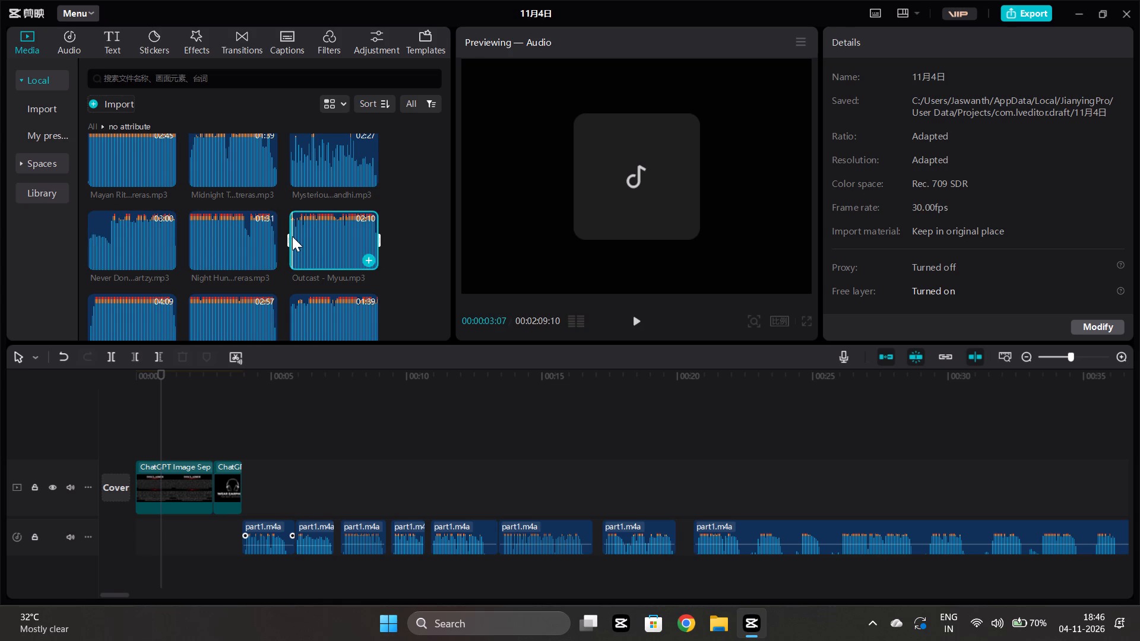
key(space)
scroll(346, 272, down, 1)
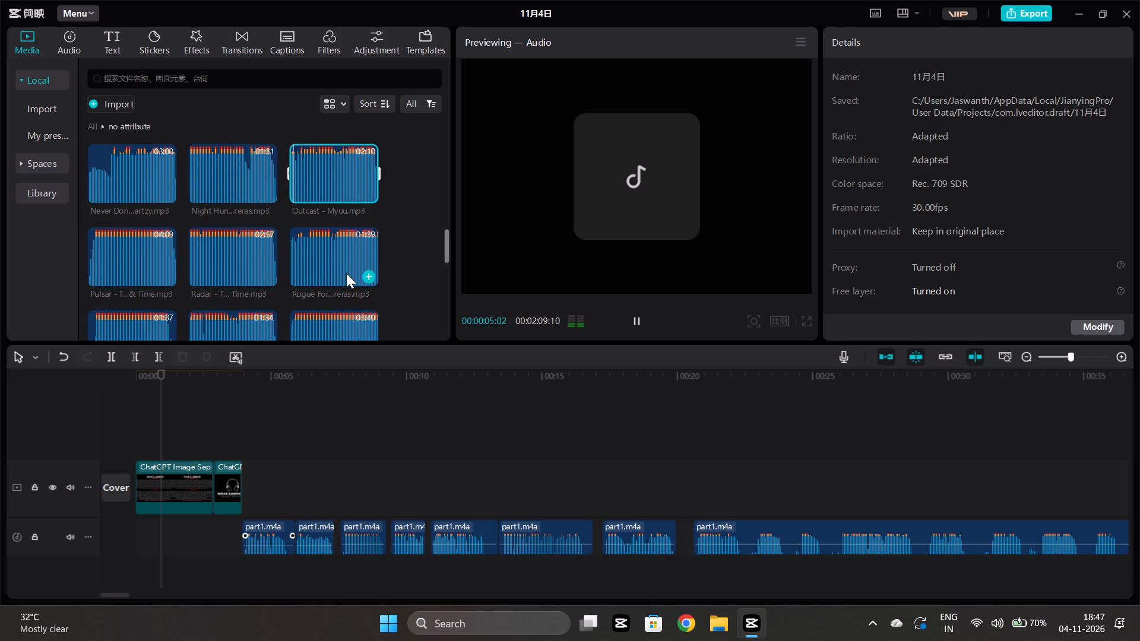
click(369, 190)
Trim about 0.4 s off the start of the Outcast - Myuu.mp3 clip and move it to the timeline start at 00:00:00:00.
scroll(214, 370, down, 3)
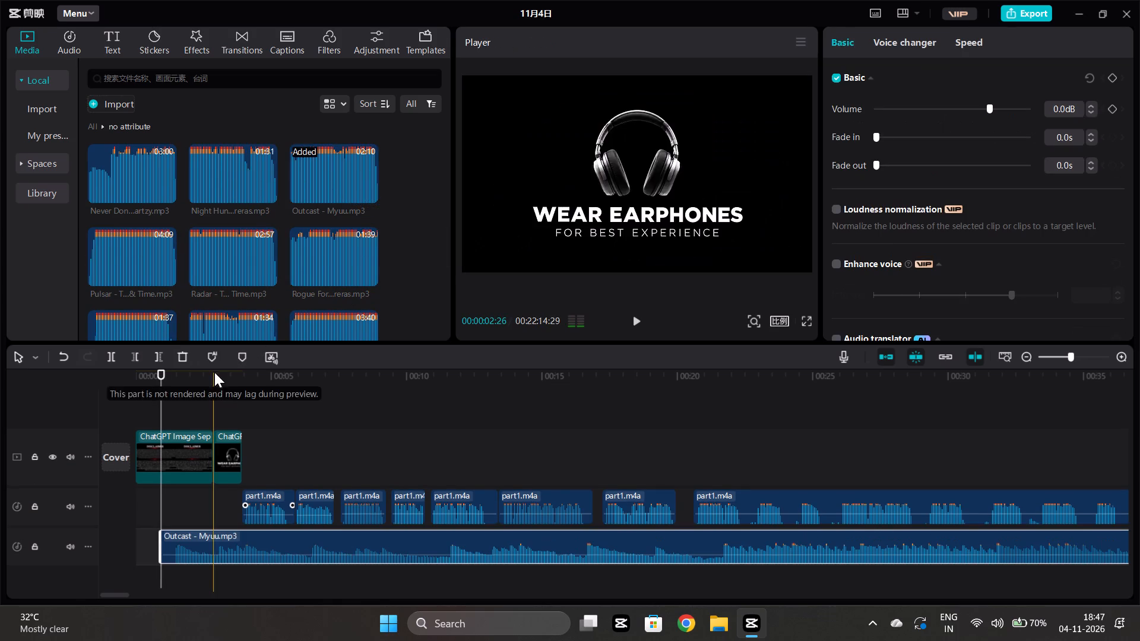
scroll(214, 372, down, 2)
drag(159, 556, 172, 554)
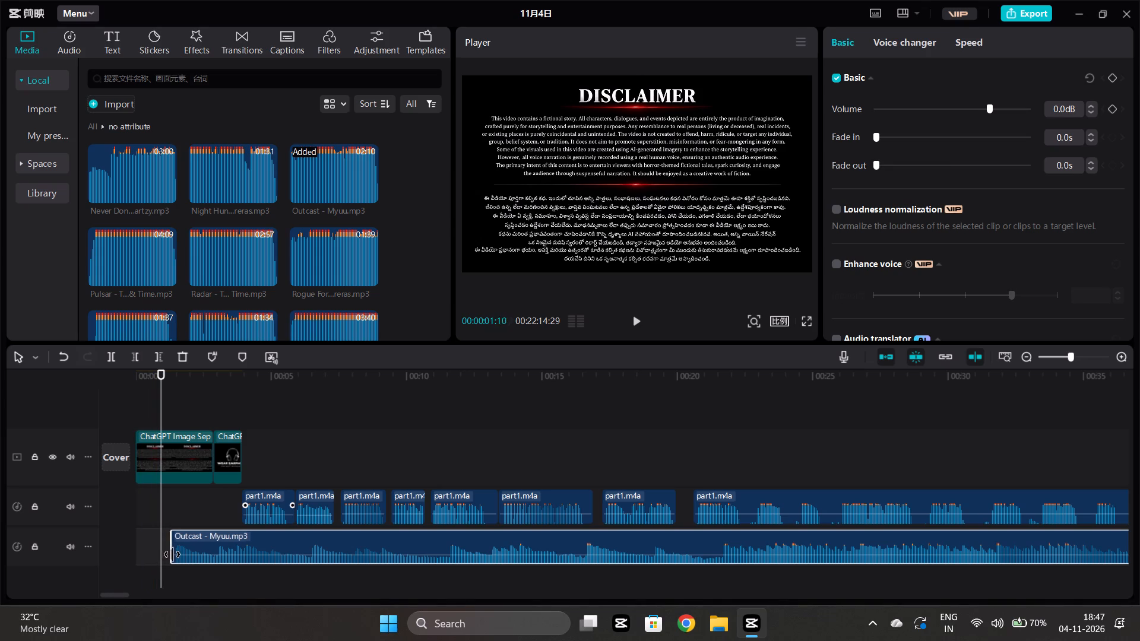
drag(172, 554, 173, 554)
drag(220, 540, 186, 540)
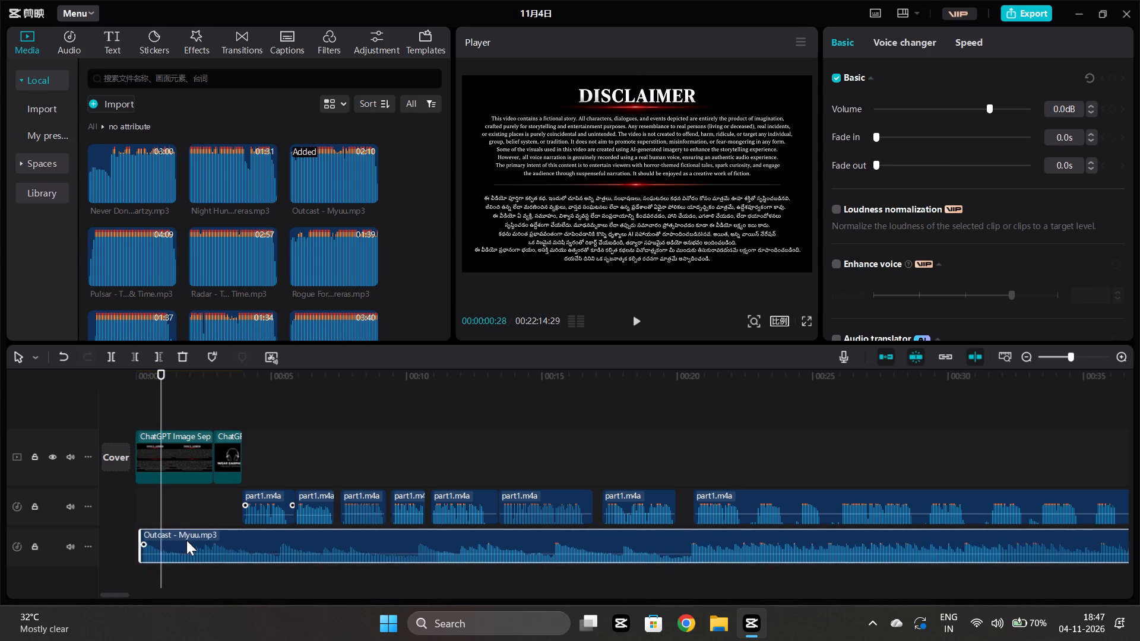
drag(186, 540, 186, 540)
scroll(227, 530, down, 4)
Listen to the narration with the Outcast - Myuu.mp3 background music at about 9 s, 17 s and 39 s.
click(378, 568)
key(space)
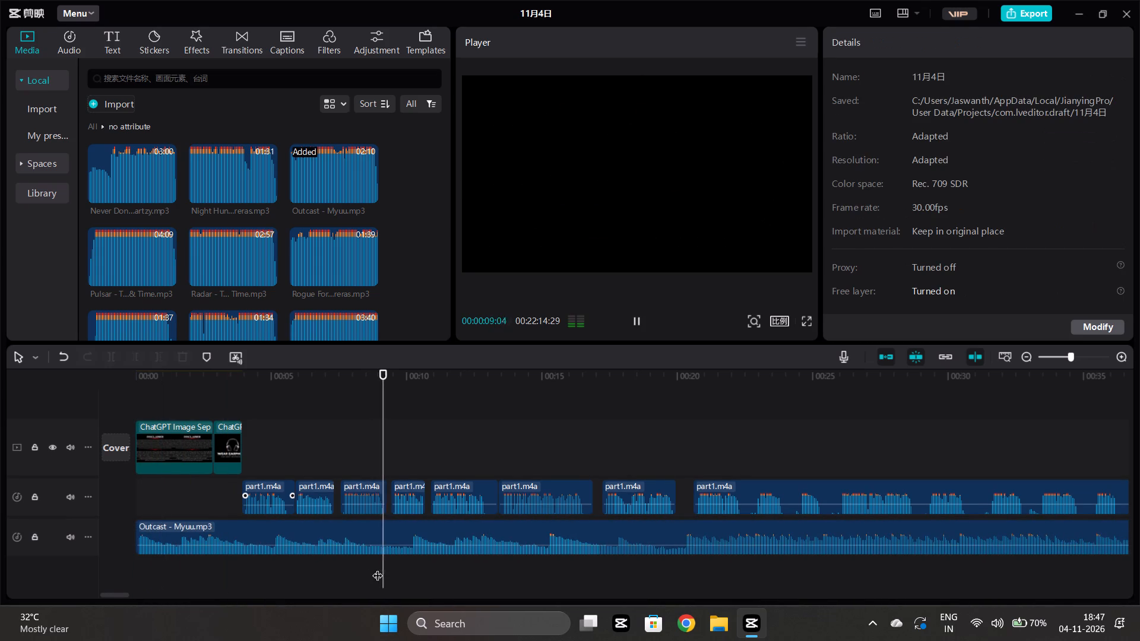
click(610, 567)
key(space)
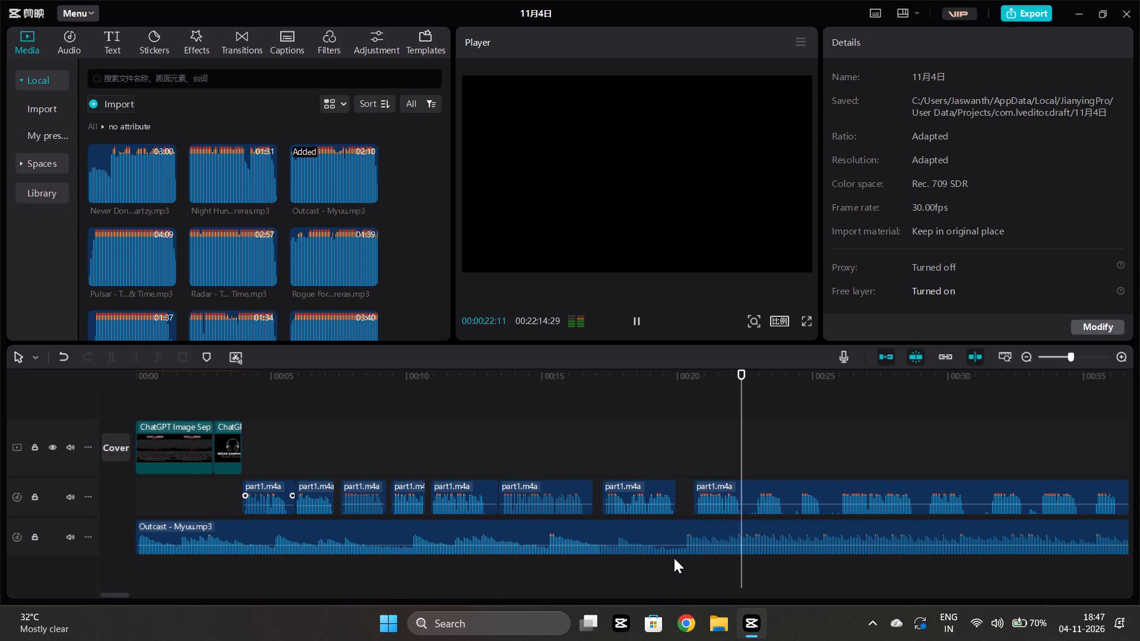
scroll(674, 557, left, 1)
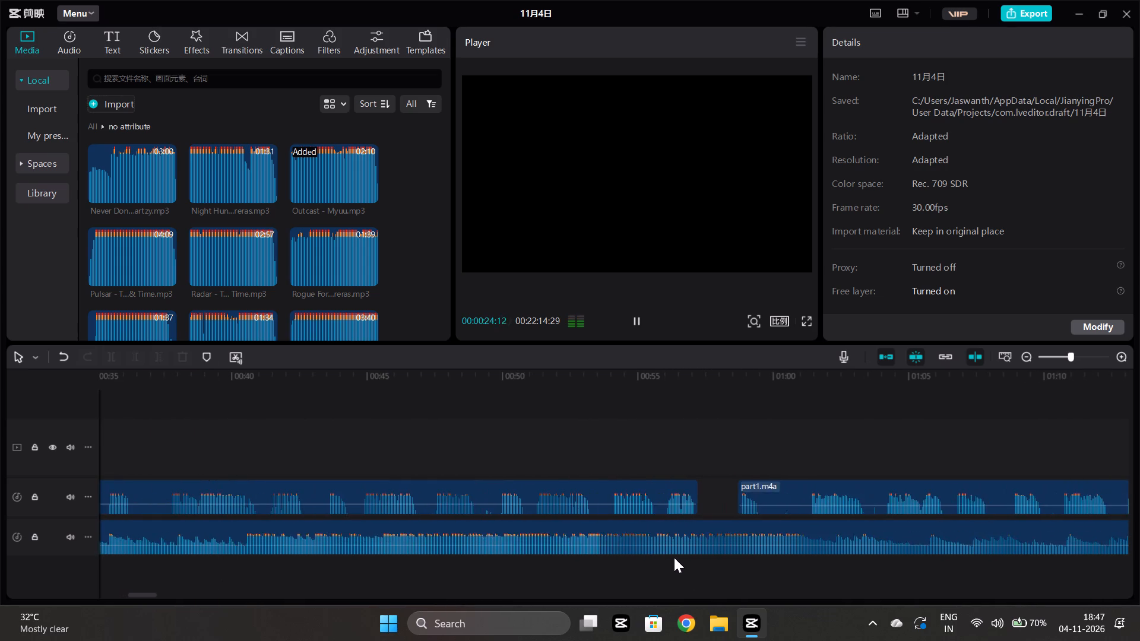
scroll(674, 557, left, 1)
click(418, 570)
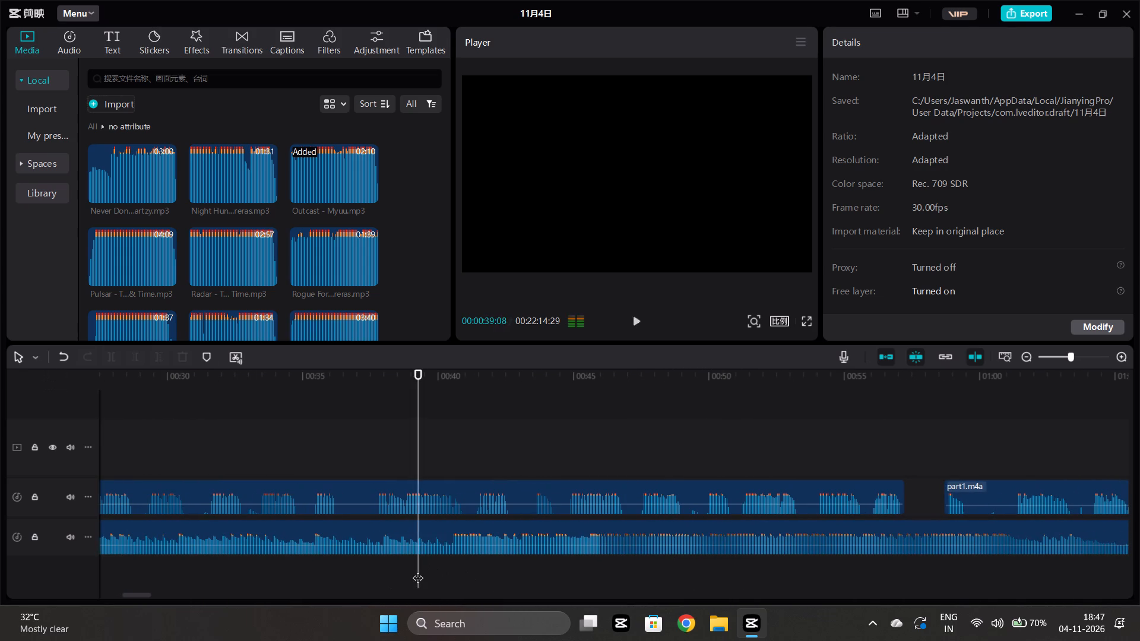
key(space)
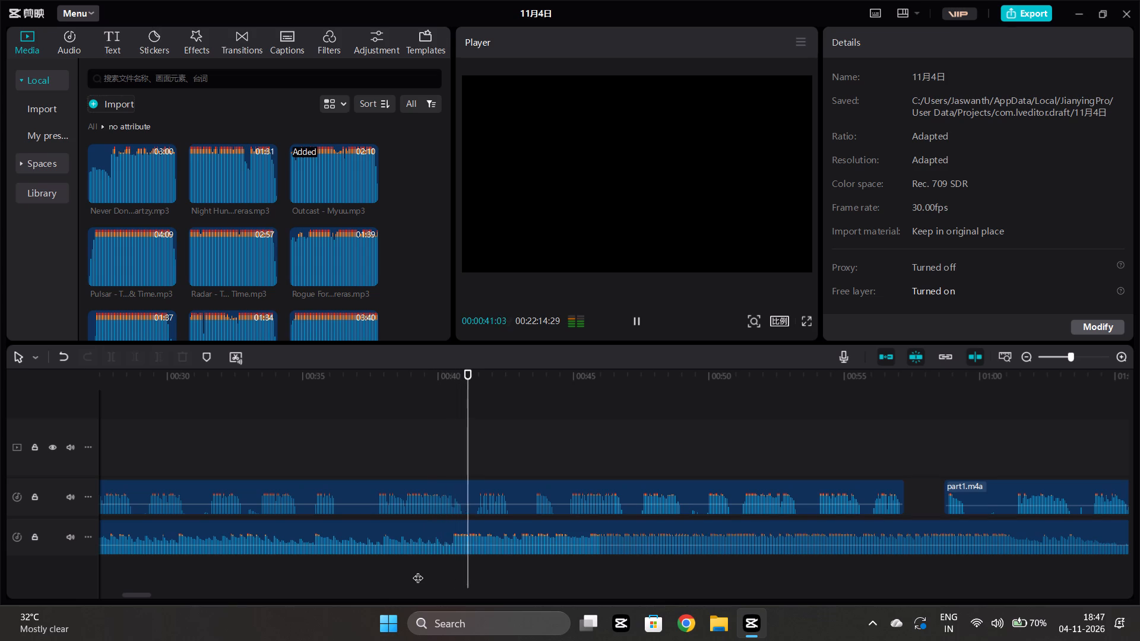
click(492, 531)
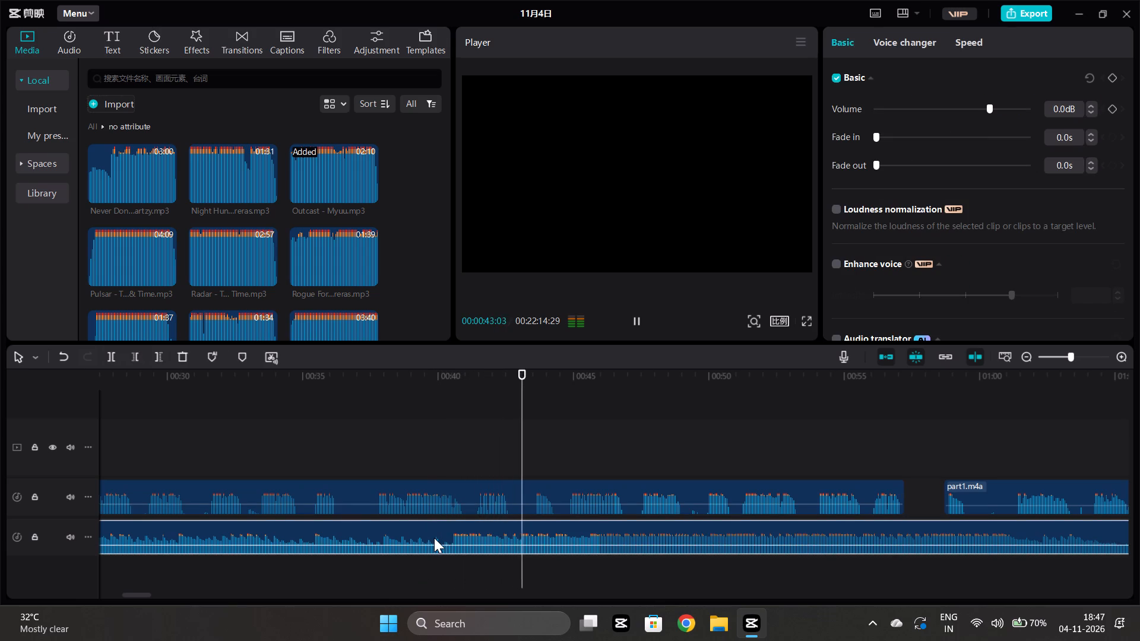
scroll(434, 538, right, 1)
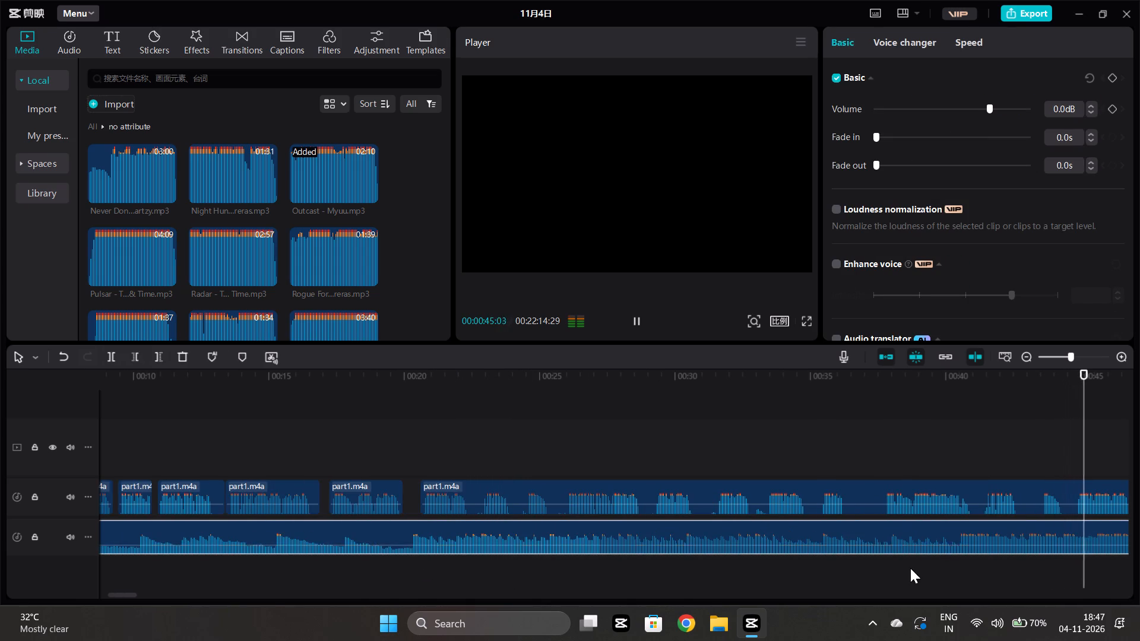
scroll(841, 533, left, 1)
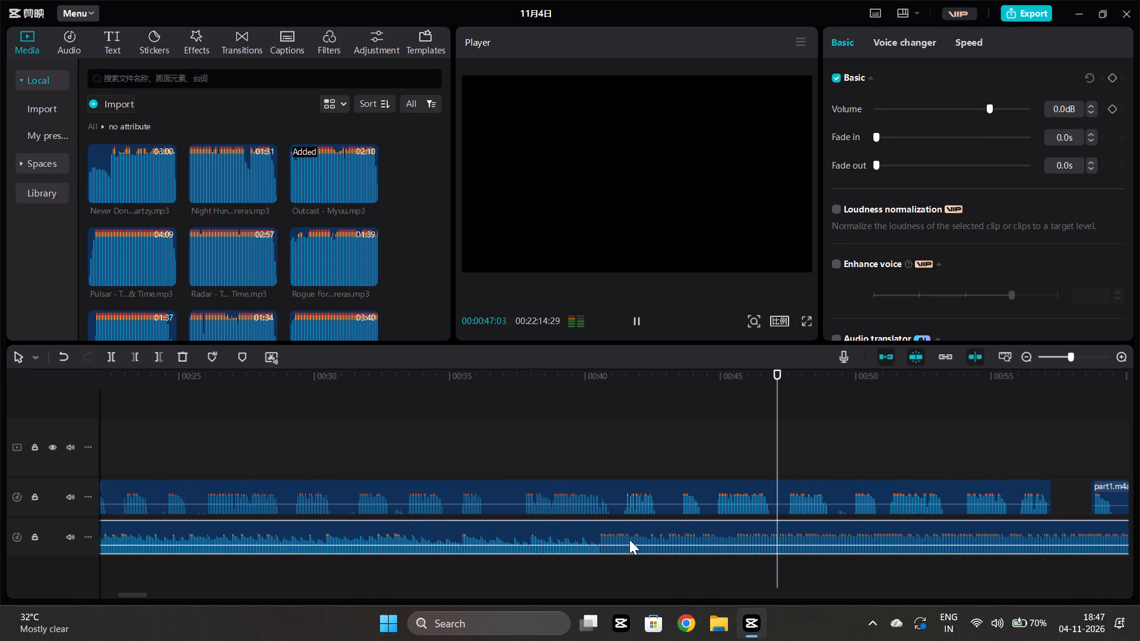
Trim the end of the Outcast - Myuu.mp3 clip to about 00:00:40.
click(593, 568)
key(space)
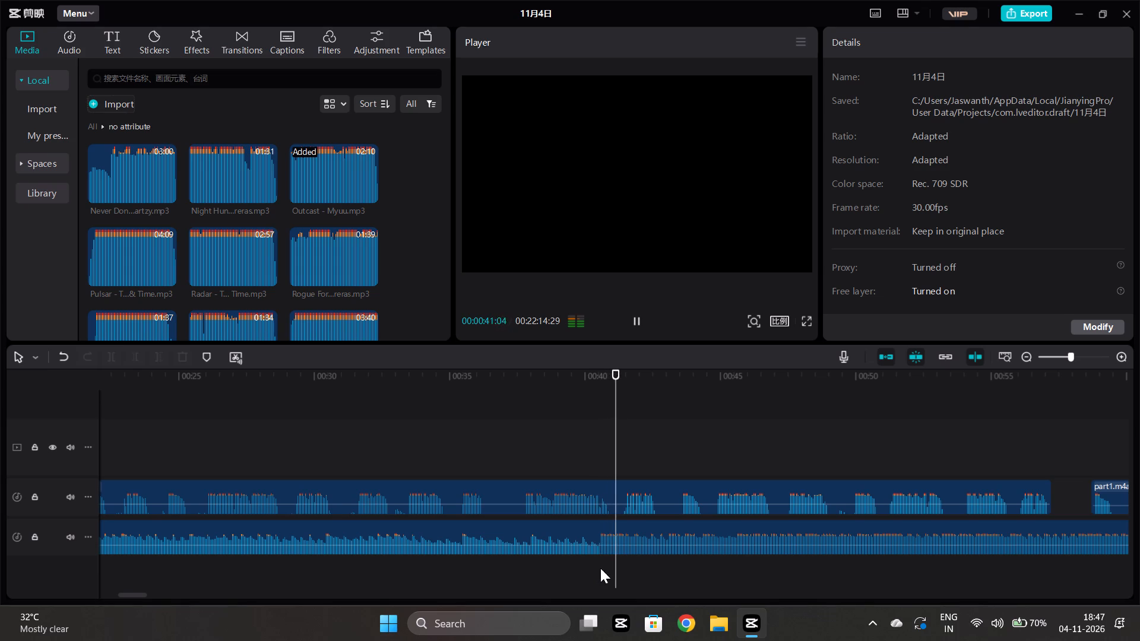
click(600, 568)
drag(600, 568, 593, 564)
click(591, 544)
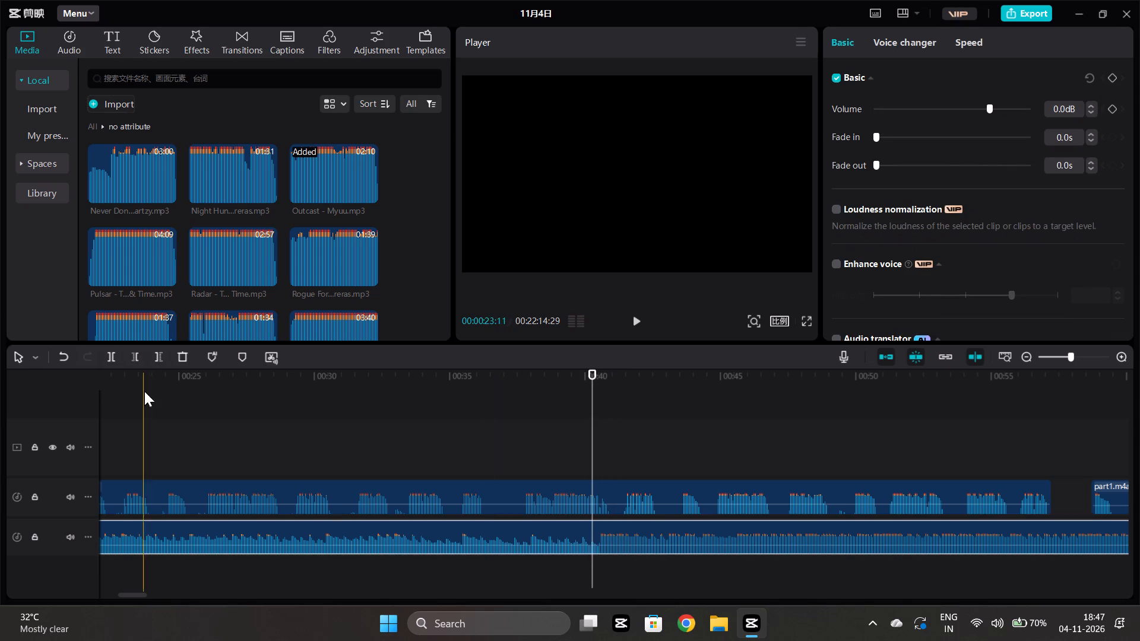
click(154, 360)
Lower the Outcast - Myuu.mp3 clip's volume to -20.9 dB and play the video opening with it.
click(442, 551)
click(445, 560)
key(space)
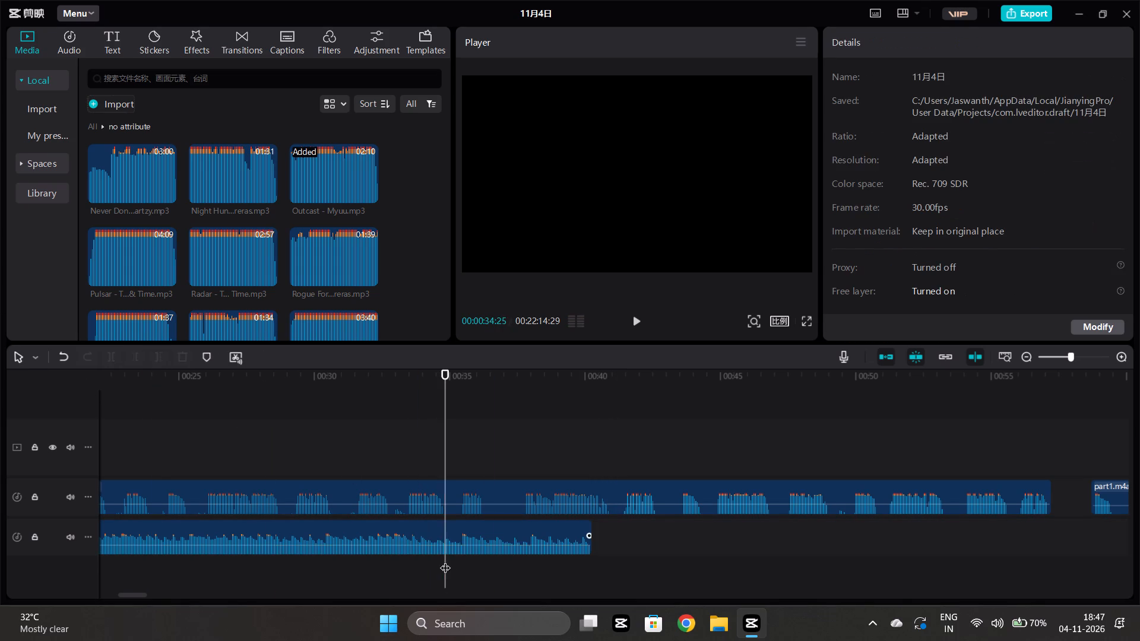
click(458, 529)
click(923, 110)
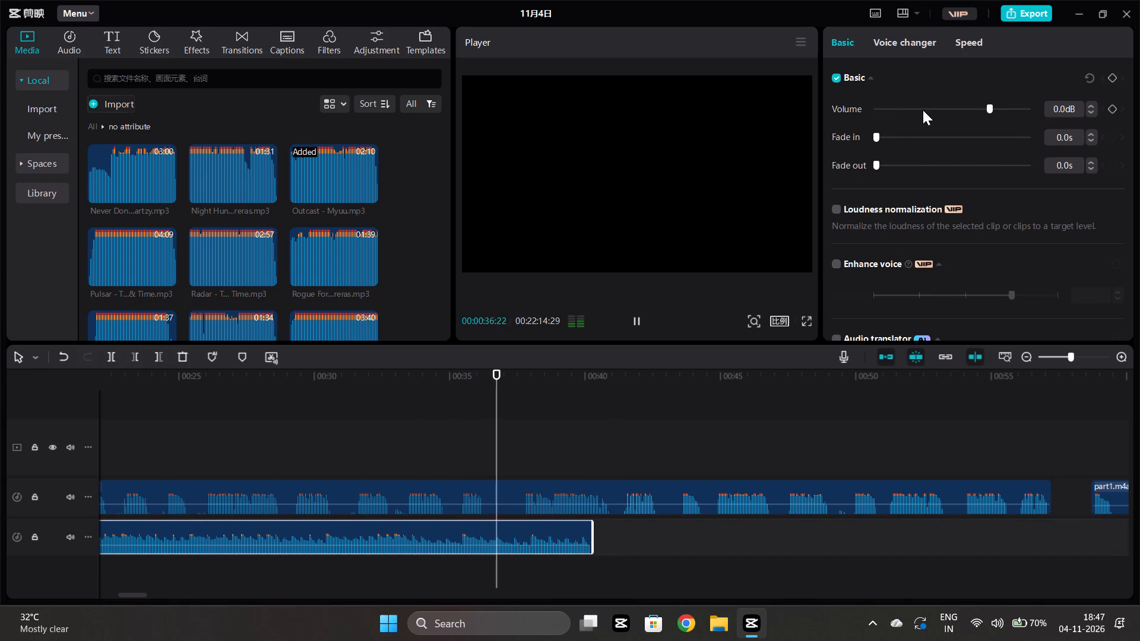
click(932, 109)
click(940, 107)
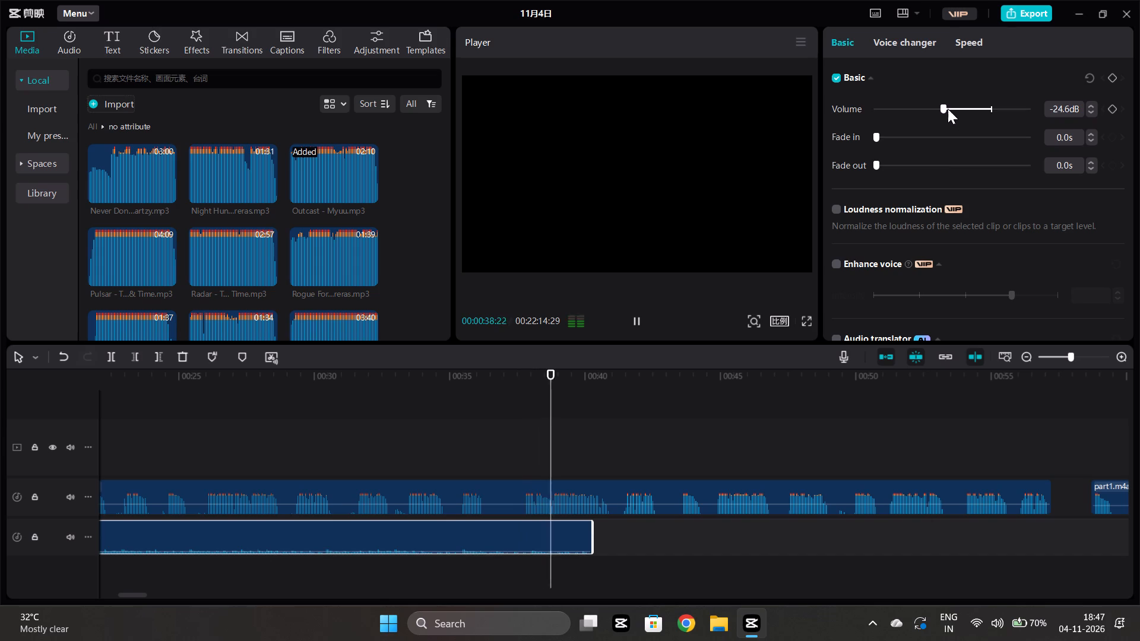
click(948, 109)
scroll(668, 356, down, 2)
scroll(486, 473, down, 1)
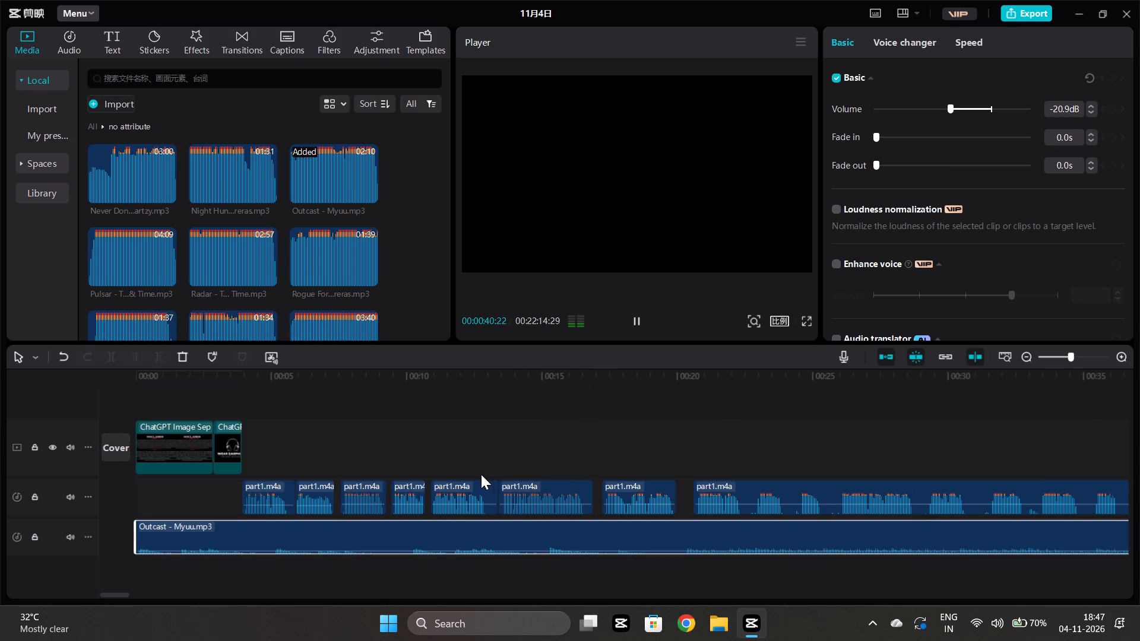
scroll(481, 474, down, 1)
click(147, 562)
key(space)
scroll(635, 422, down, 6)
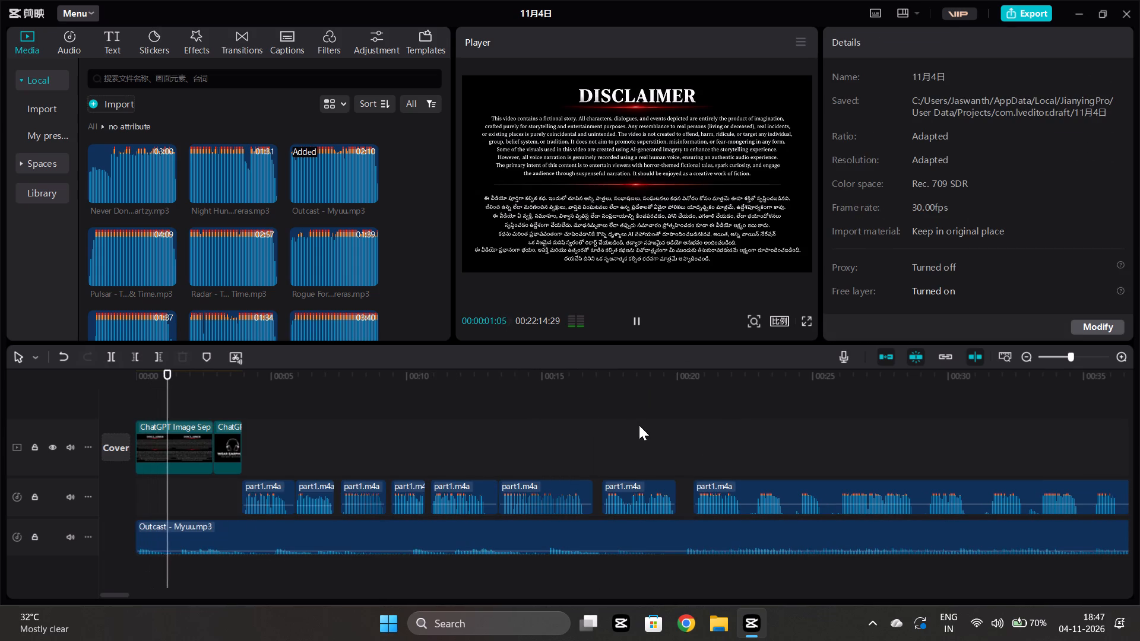
Trim the end of the Outcast - Myuu.mp3 clip to 00:00:19:28.
scroll(700, 453, left, 1)
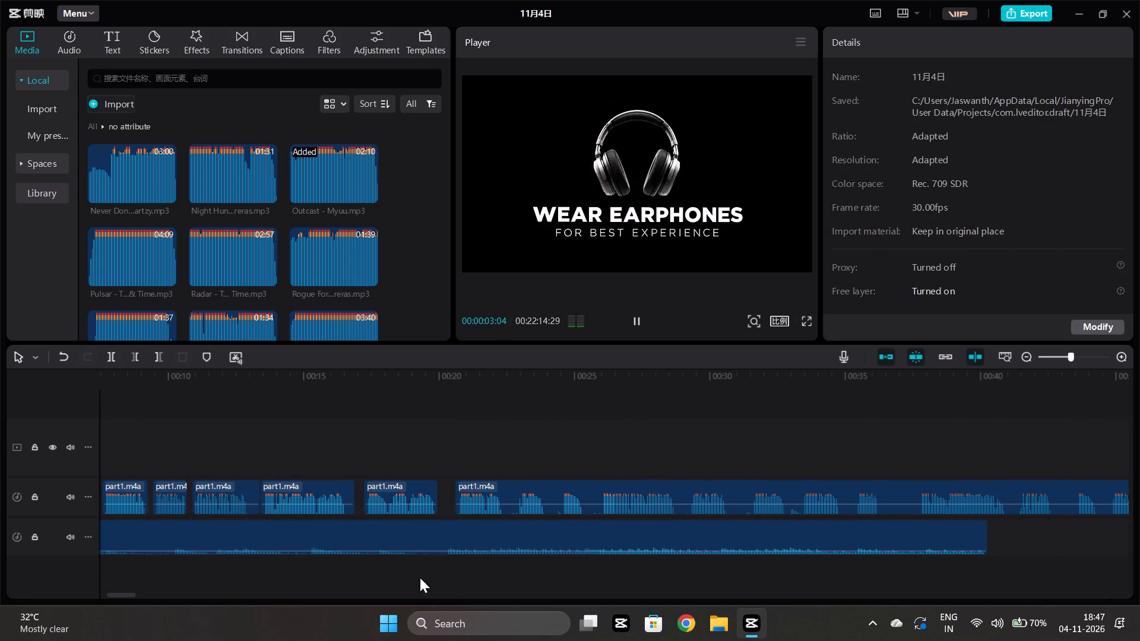
click(420, 577)
key(space)
key(space)
click(426, 553)
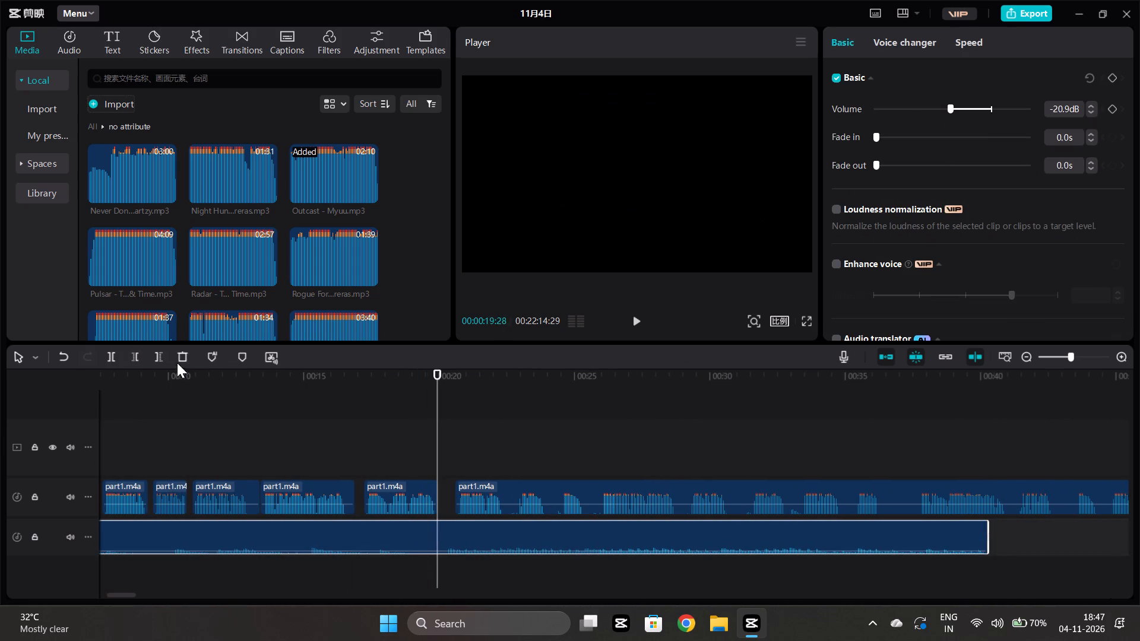
click(164, 359)
Copy the trimmed Outcast - Myuu.mp3 clip and paste it at 00:00:17:25, overlapping the original, and again at 00:00:35:22.
click(375, 531)
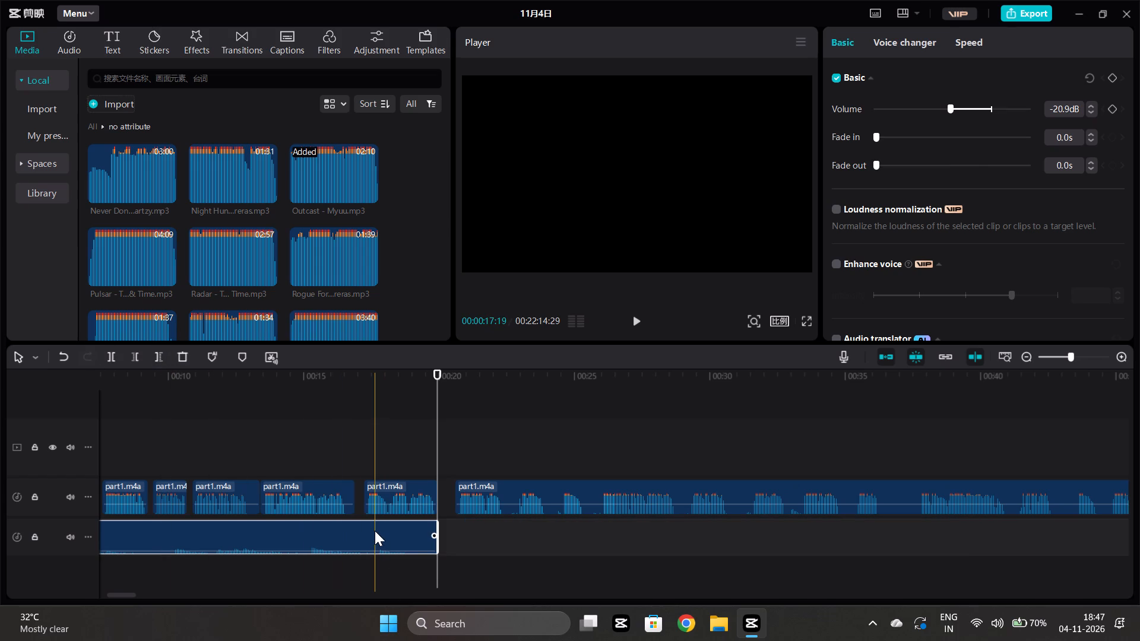
key(ctrl+c)
click(380, 572)
key(ctrl+v)
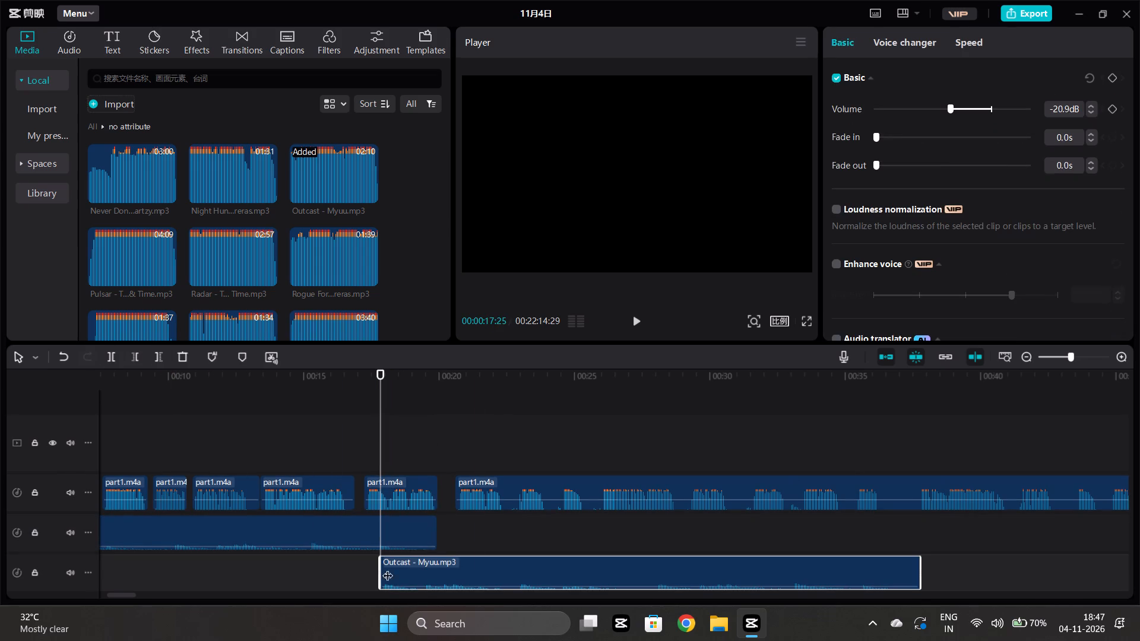
scroll(863, 520, down, 5)
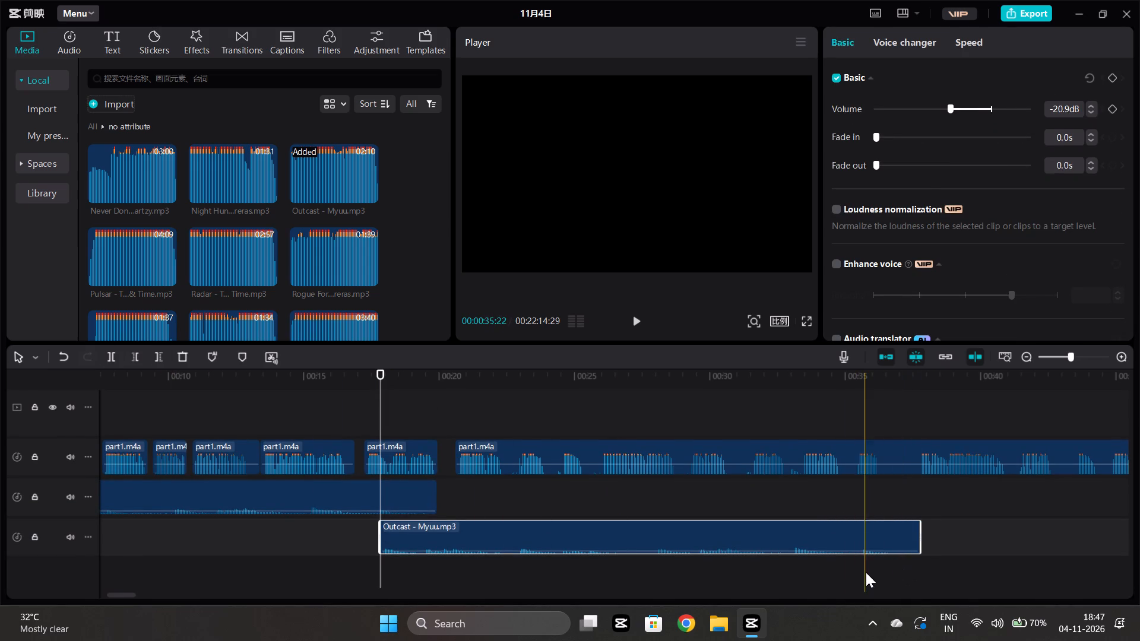
click(866, 572)
key(ctrl+v)
Set the volumes of the three Outcast - Myuu.mp3 clips in timeline order to -15.5 dB, -13.3 dB and -16.2 dB.
click(345, 506)
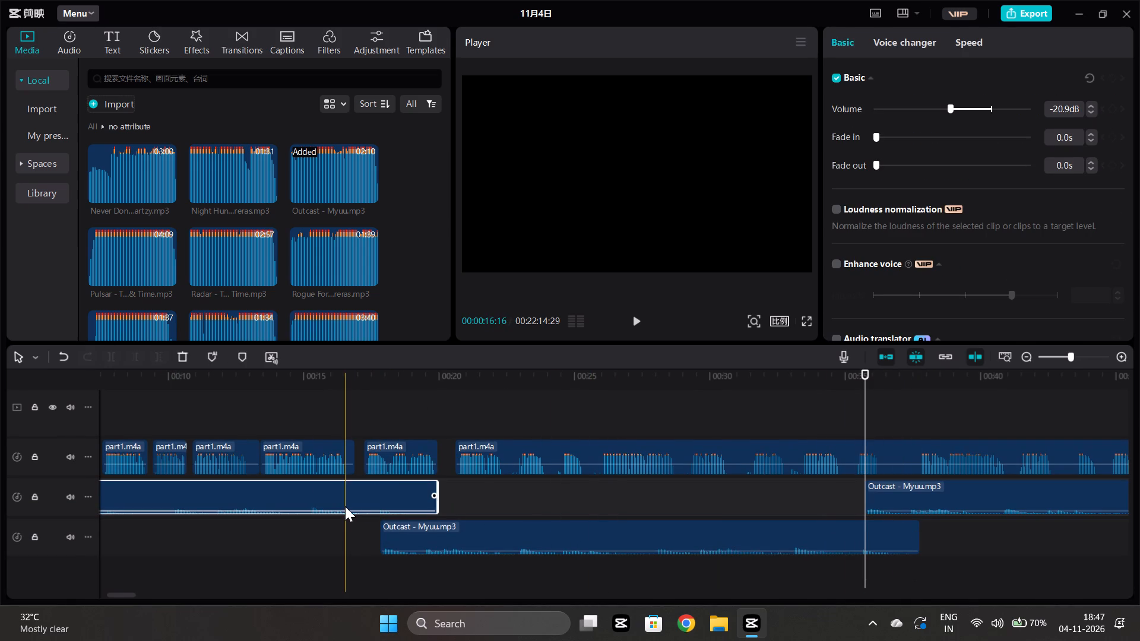
click(958, 103)
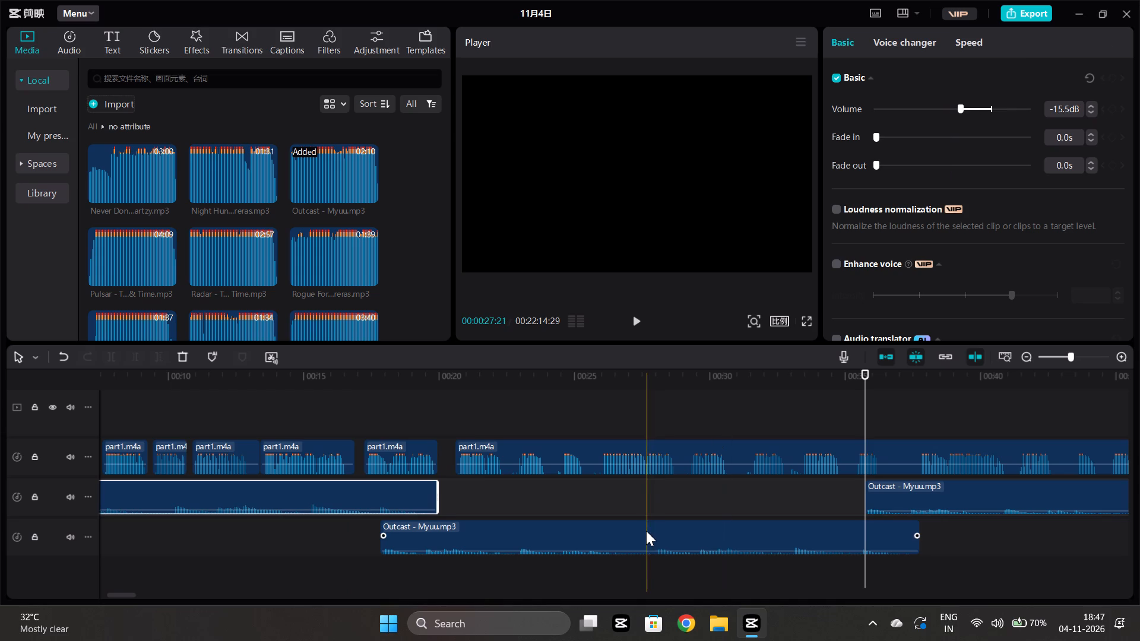
click(646, 537)
click(962, 109)
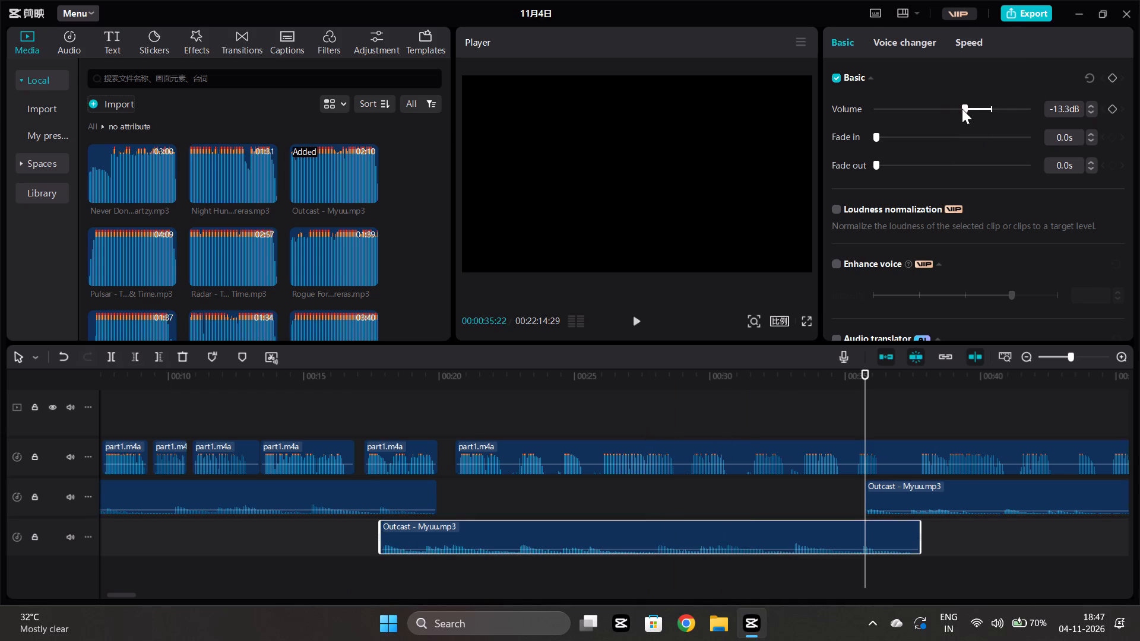
click(970, 485)
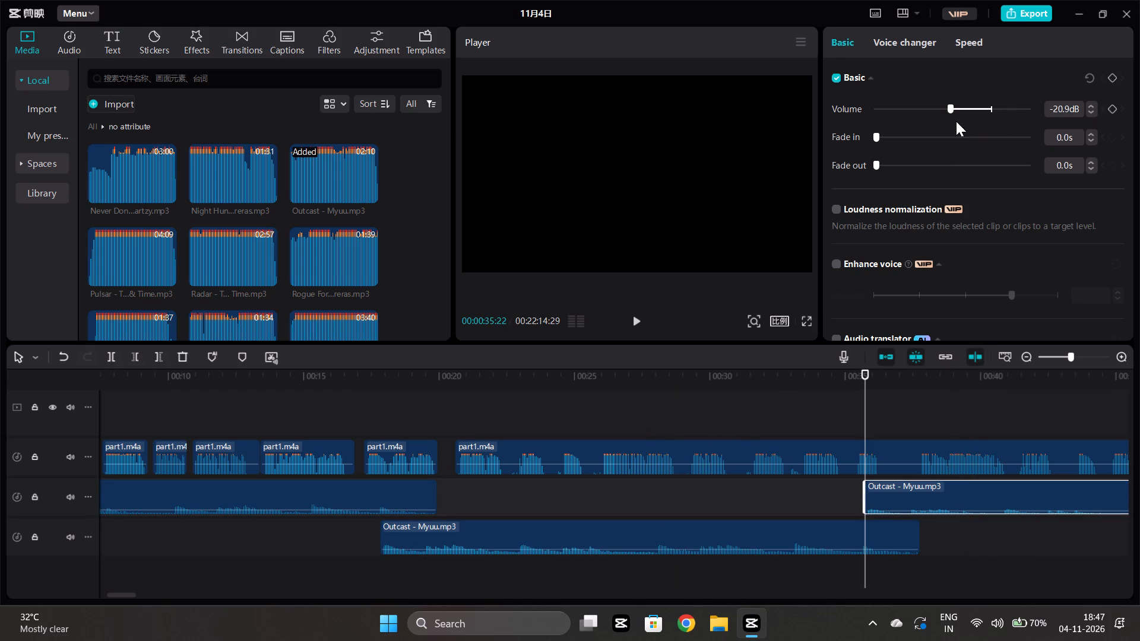
click(957, 103)
Play the timeline from the start and replay from about 18 s to check the overlap of the first two music clips.
scroll(475, 417, down, 3)
scroll(319, 534, right, 11)
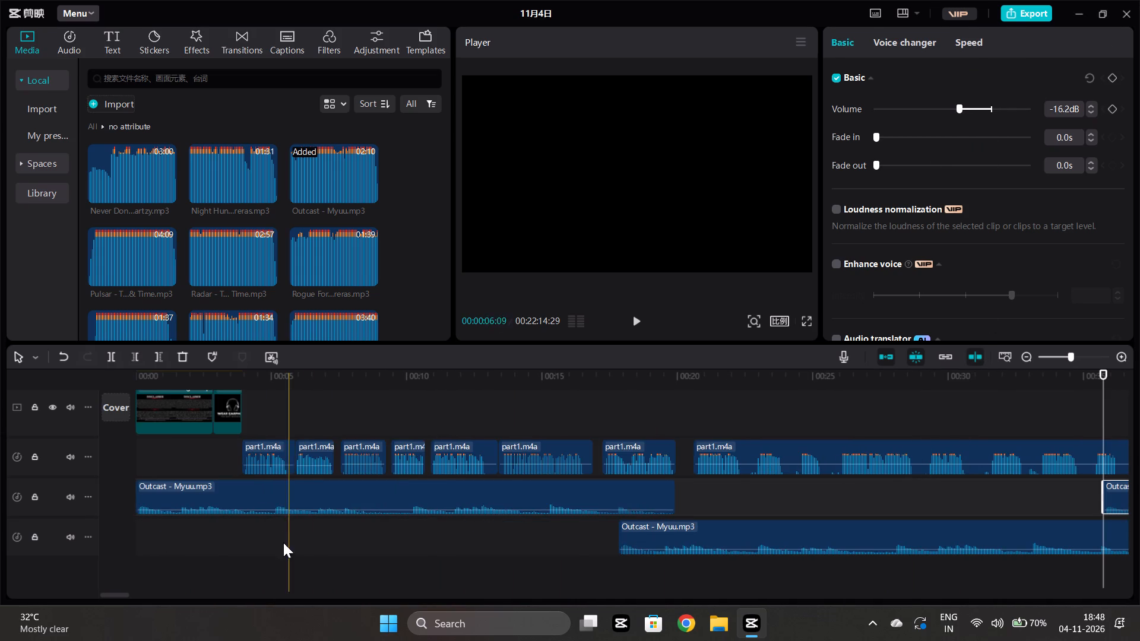
scroll(115, 502, right, 3)
click(136, 527)
key(space)
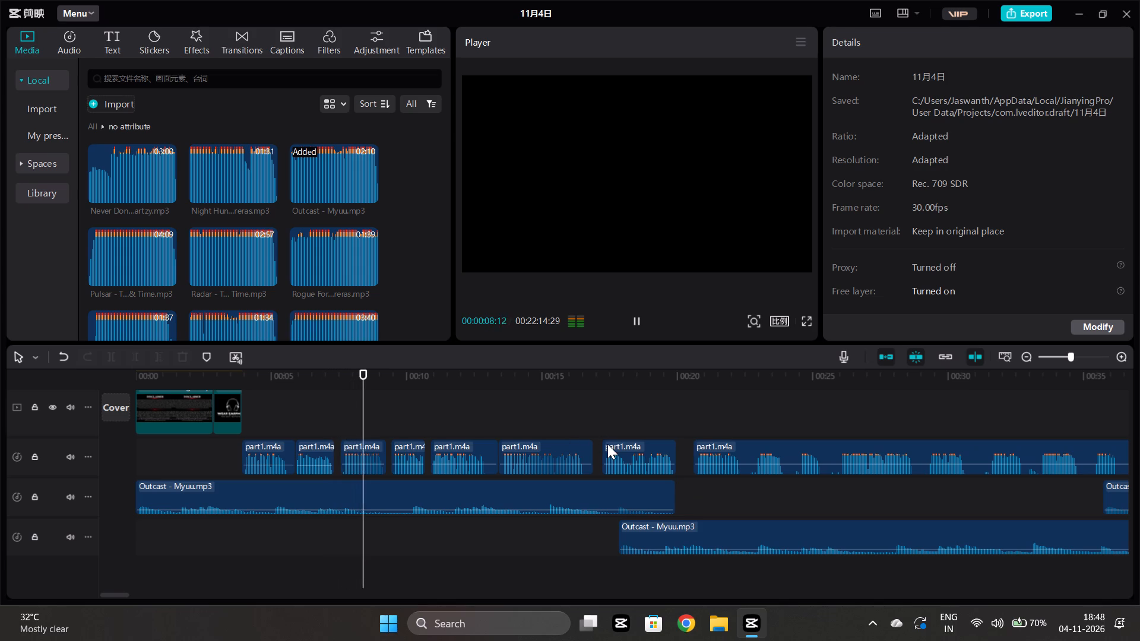
scroll(654, 450, down, 1)
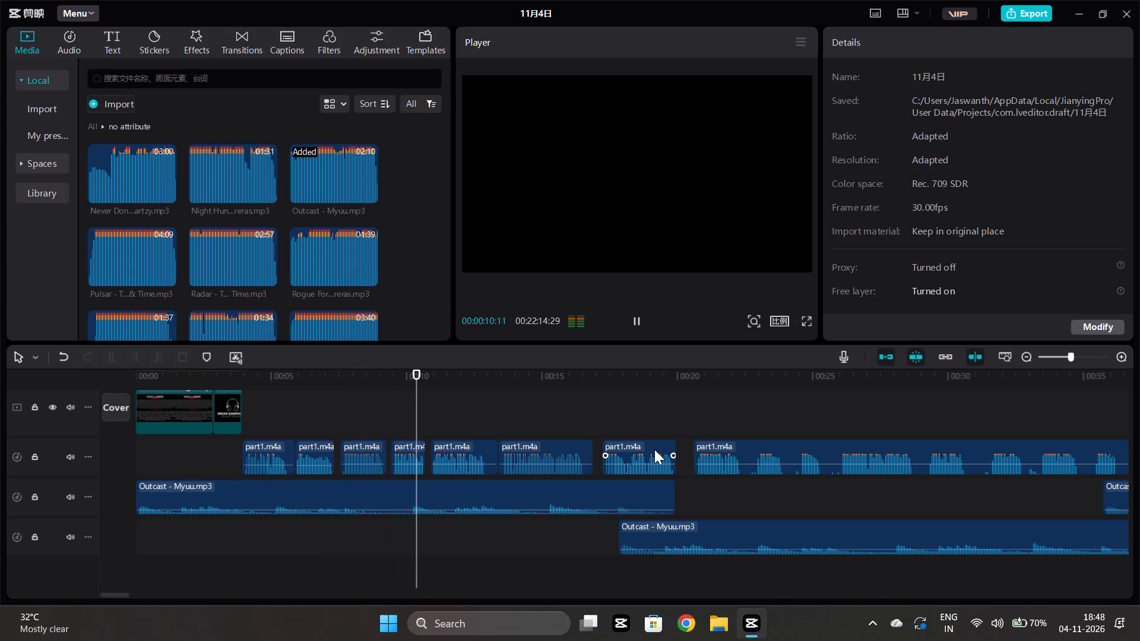
scroll(654, 449, down, 1)
ctrl+scroll(668, 489, up, 4)
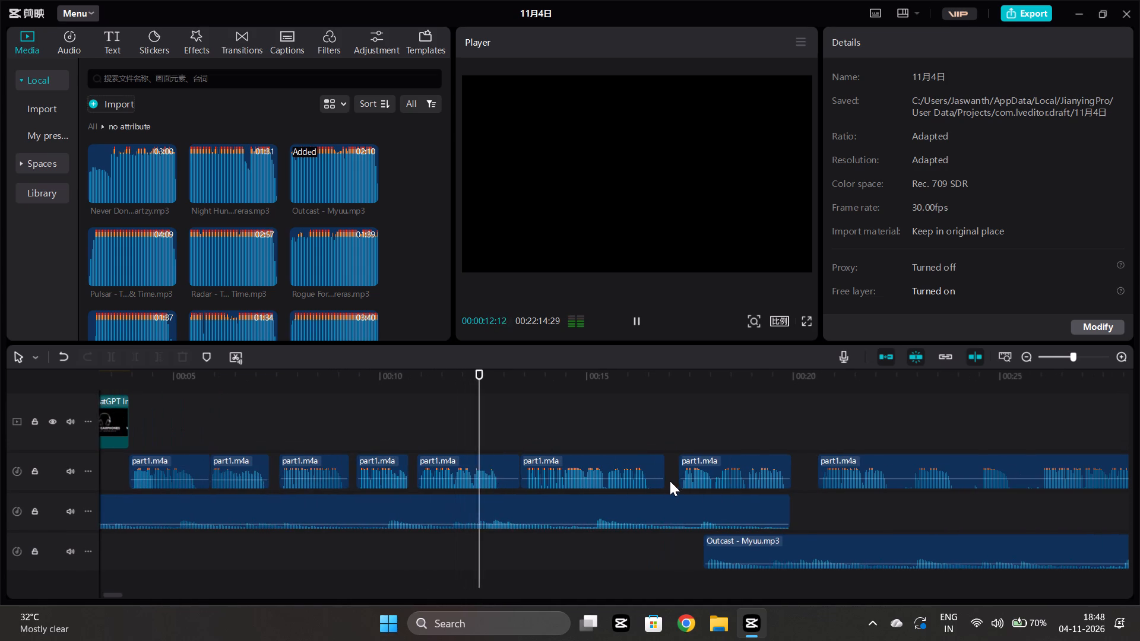
scroll(676, 454, left, 1)
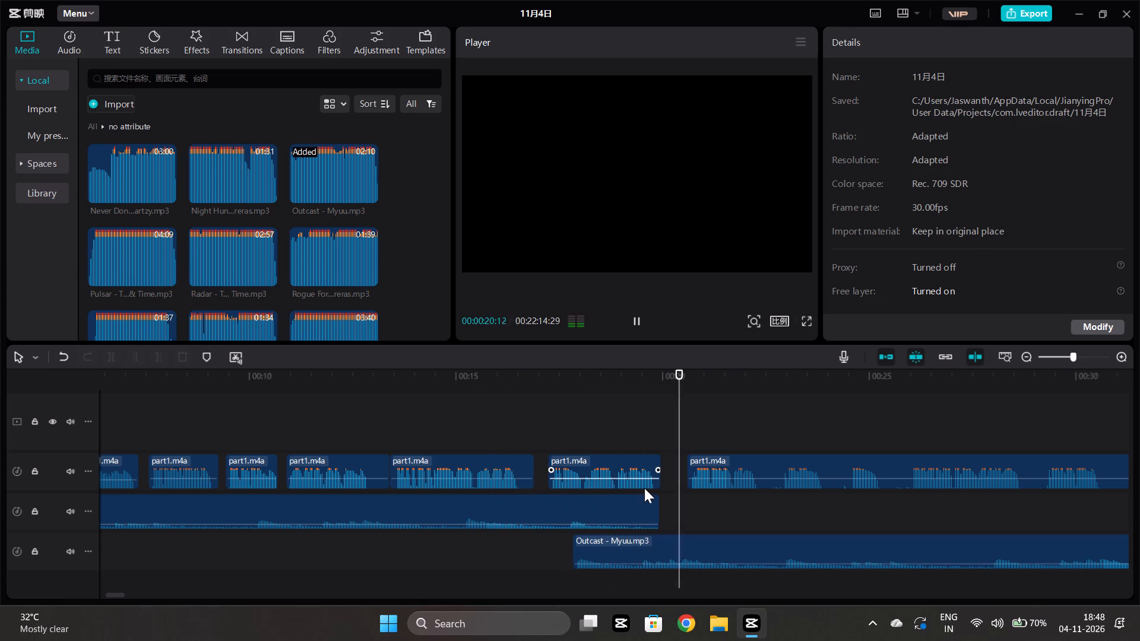
click(599, 424)
key(space)
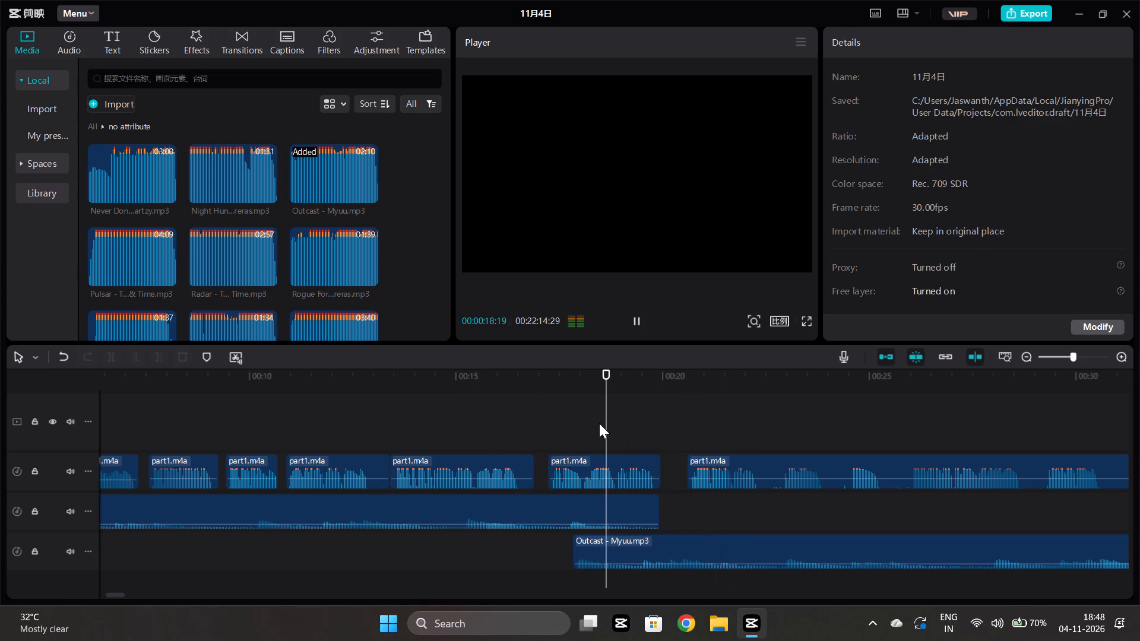
Move the second Outcast - Myuu.mp3 clip about 1.2 s later, starting at about 19 s, and play back the overlap.
scroll(608, 427, left, 1)
key(space)
drag(464, 545, 465, 545)
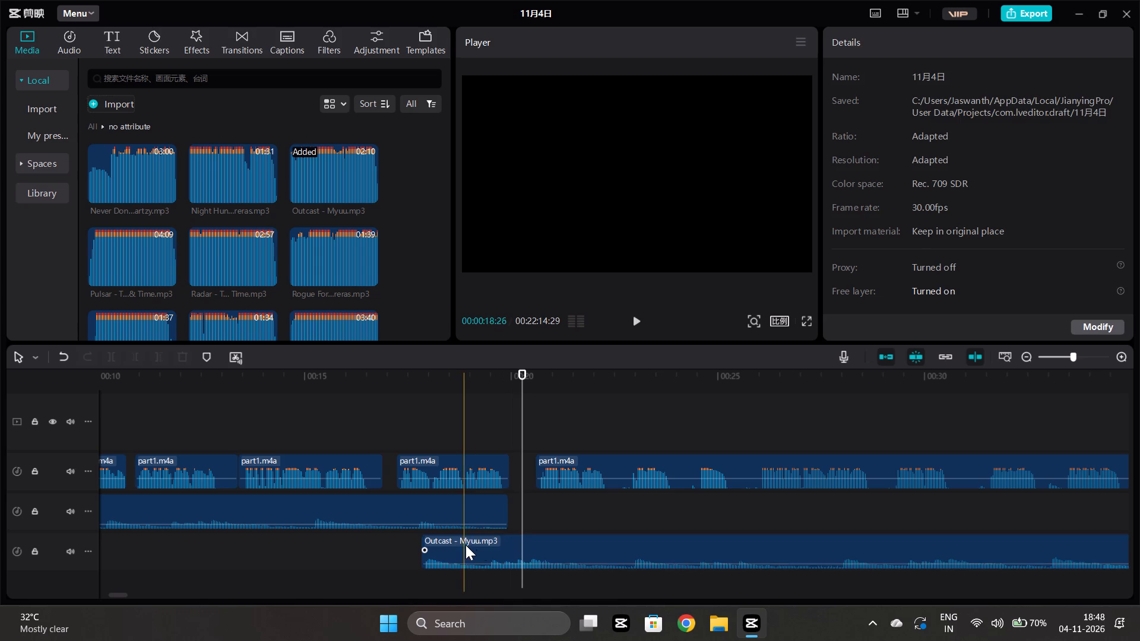
drag(465, 545, 515, 550)
click(458, 550)
key(space)
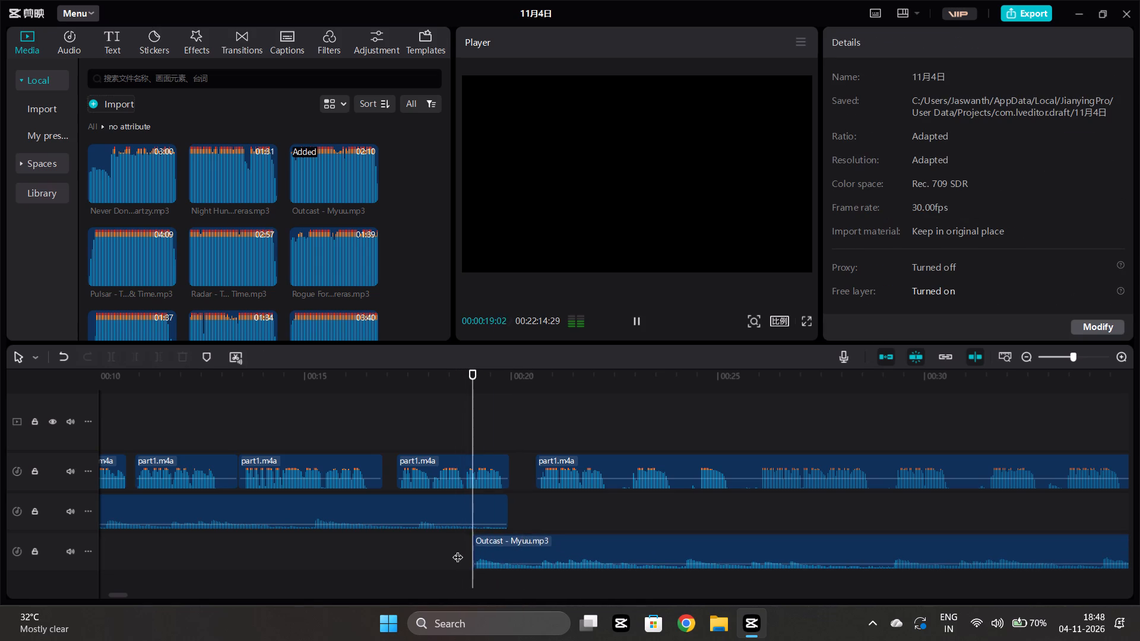
Move the long part1.m4a narration clip that starts just after 20 s about 0.5 s earlier.
scroll(501, 550, left, 1)
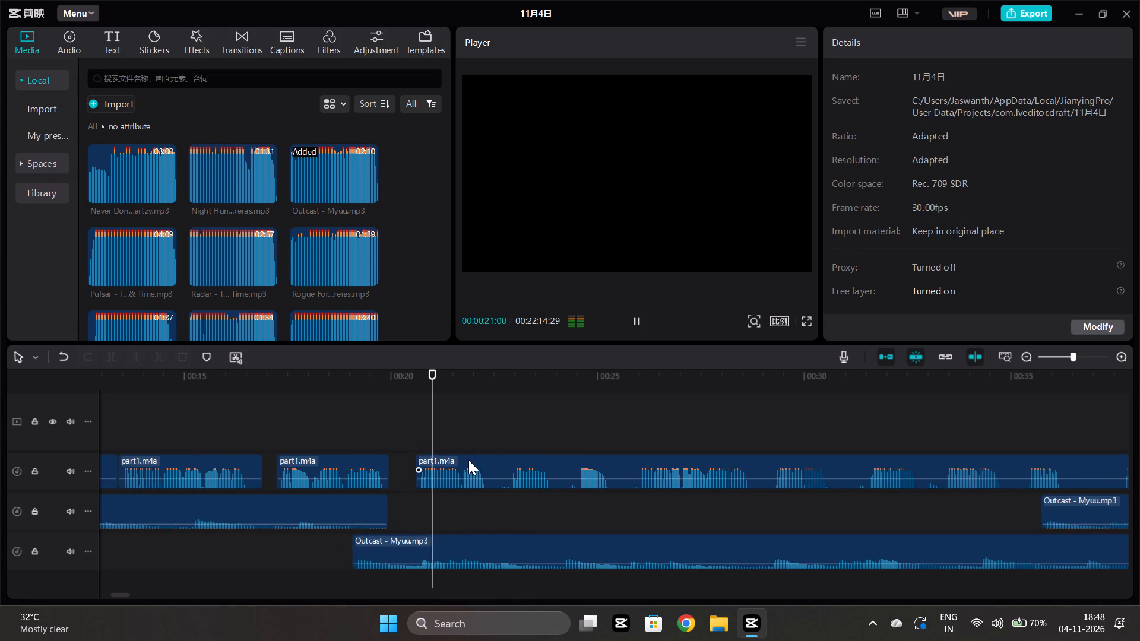
drag(468, 460, 449, 467)
Lower the second Outcast - Myuu.mp3 clip's volume to -15.2 dB.
click(444, 540)
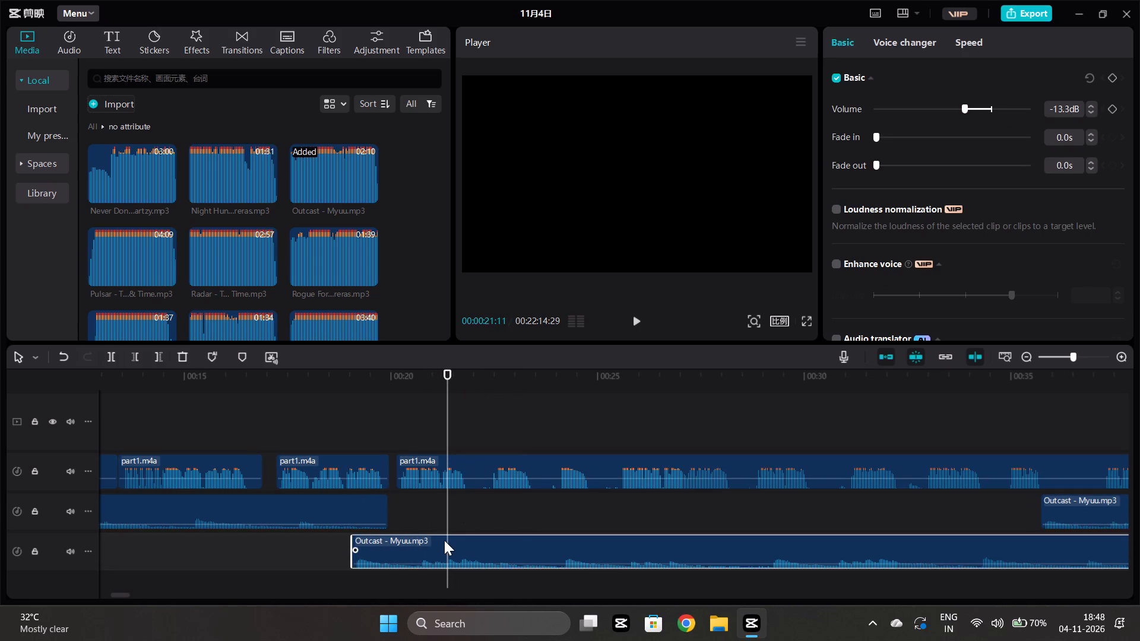
click(958, 108)
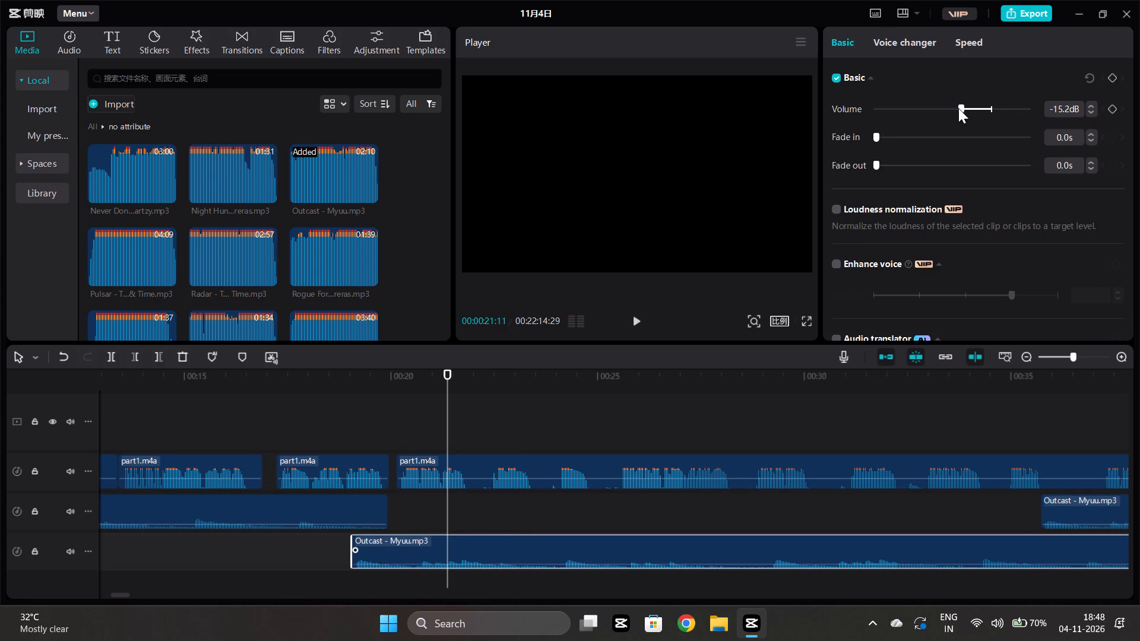
Play back the start of the second Outcast - Myuu.mp3 clip from about 18 s to check its level under the narration.
click(342, 541)
key(space)
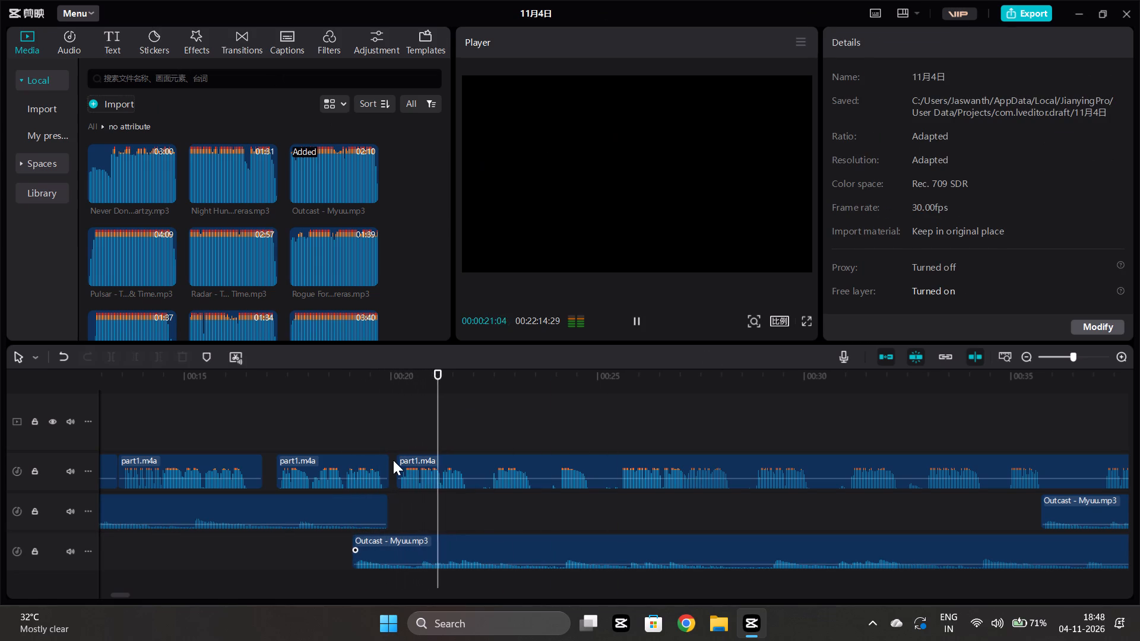
scroll(612, 511, left, 1)
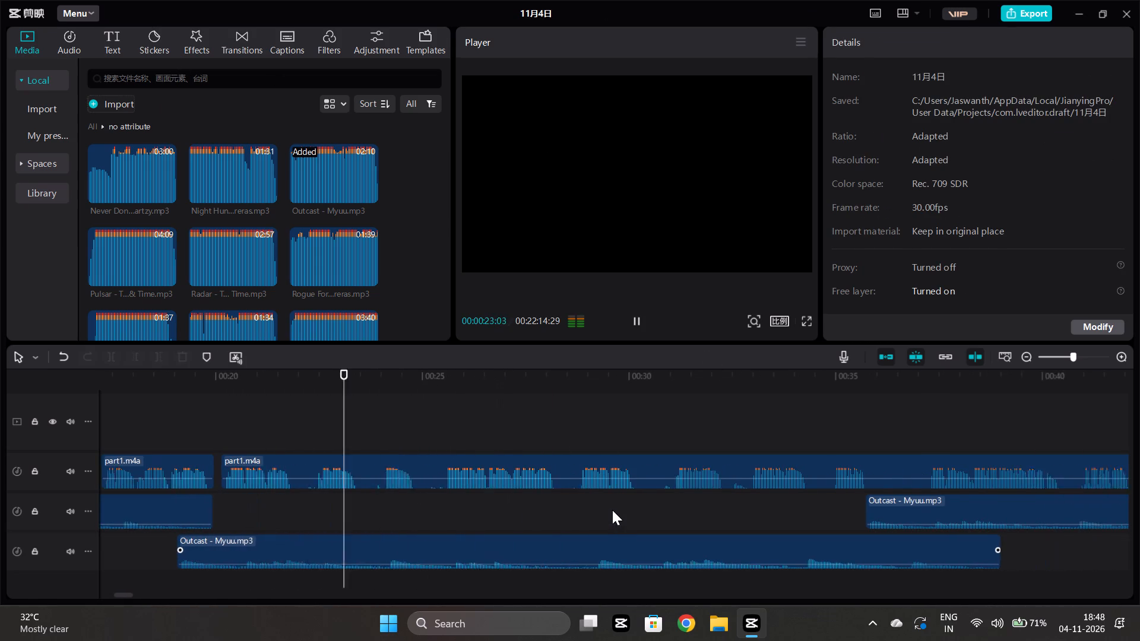
scroll(612, 510, left, 1)
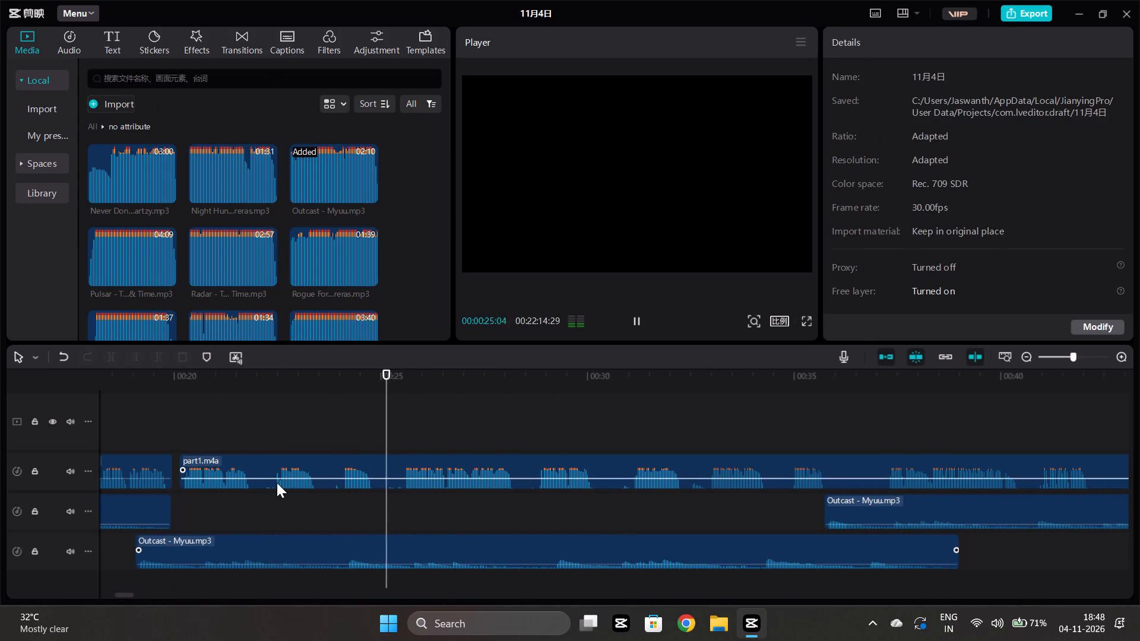
scroll(277, 483, right, 2)
click(615, 558)
click(569, 553)
key(space)
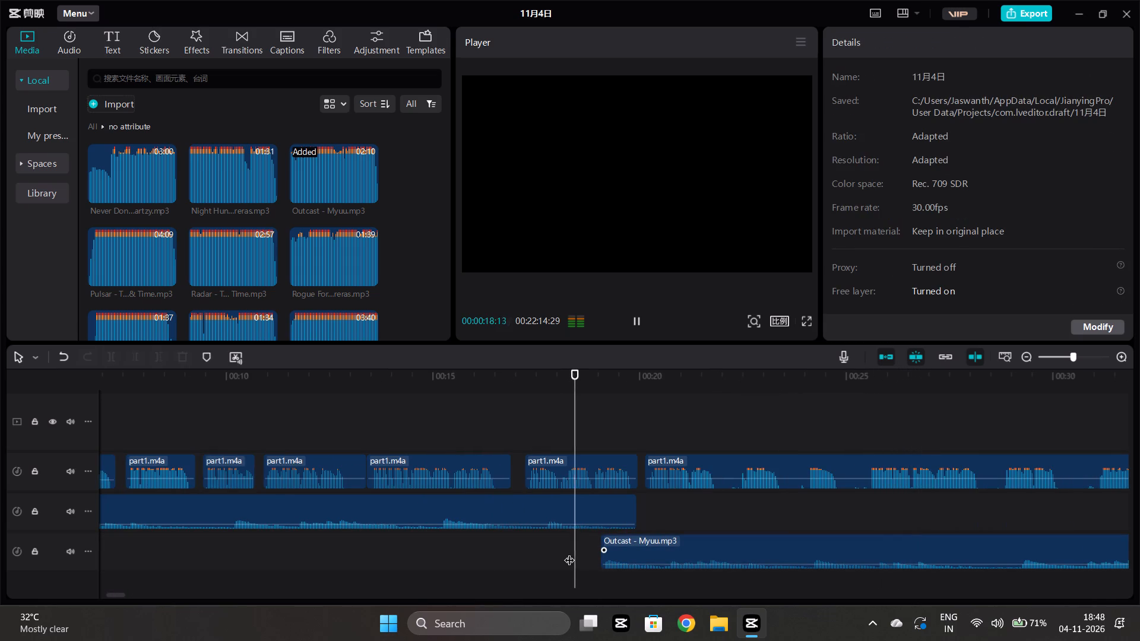
scroll(603, 530, left, 1)
scroll(524, 496, down, 5)
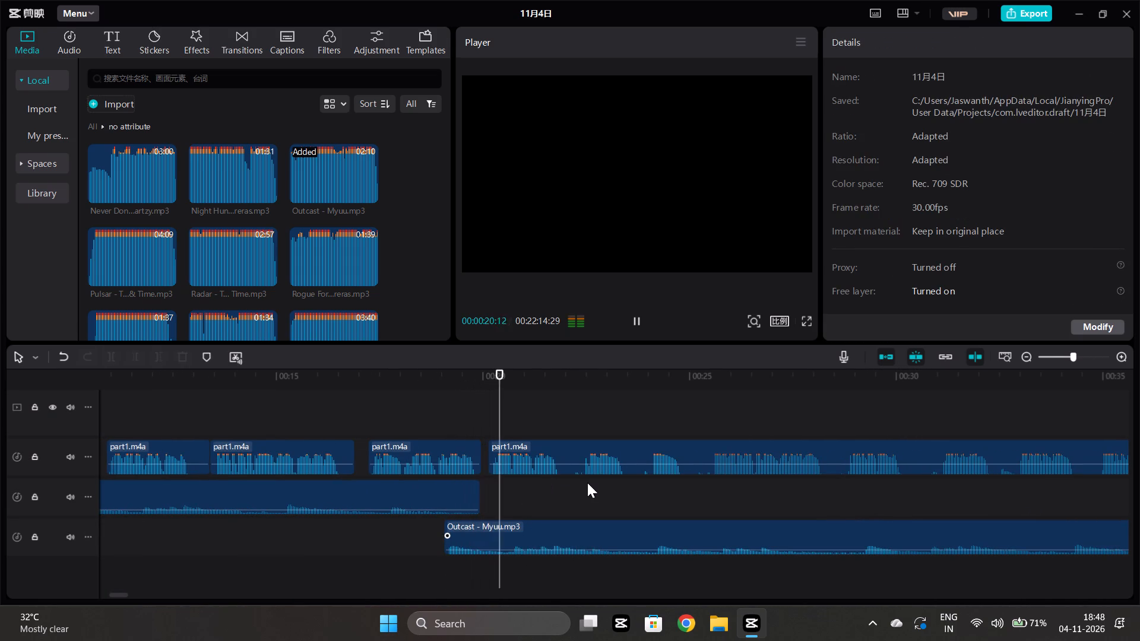
ctrl+scroll(587, 483, up, 9)
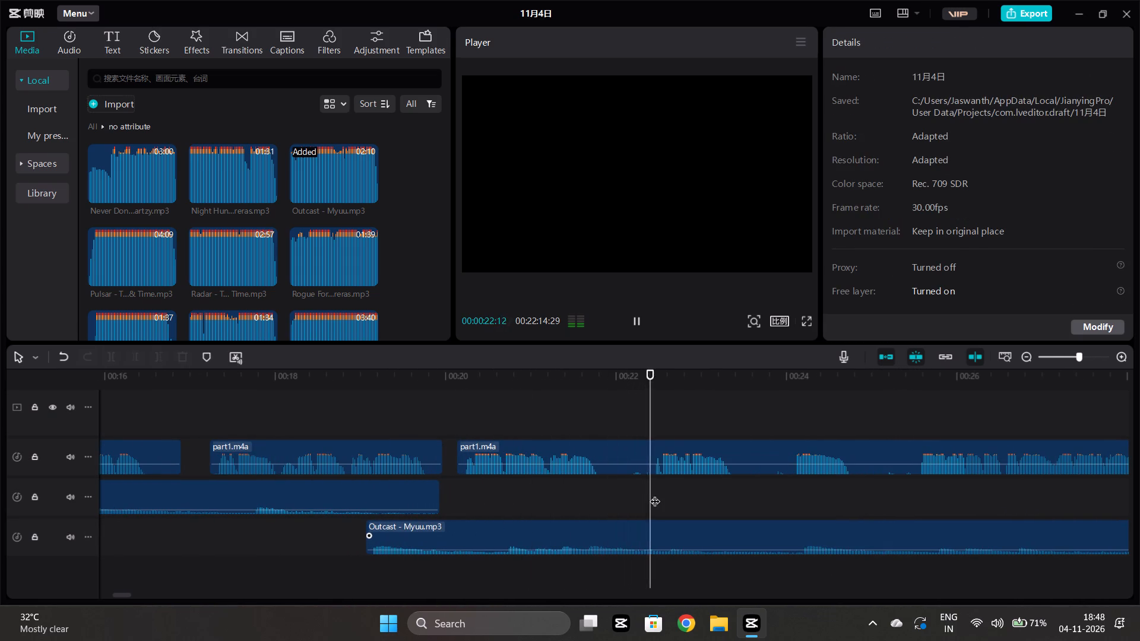
key(space)
Split the long part1.m4a narration at about 22.4 s and trim the end of the piece before it back to about 22.2 s.
click(651, 493)
click(651, 491)
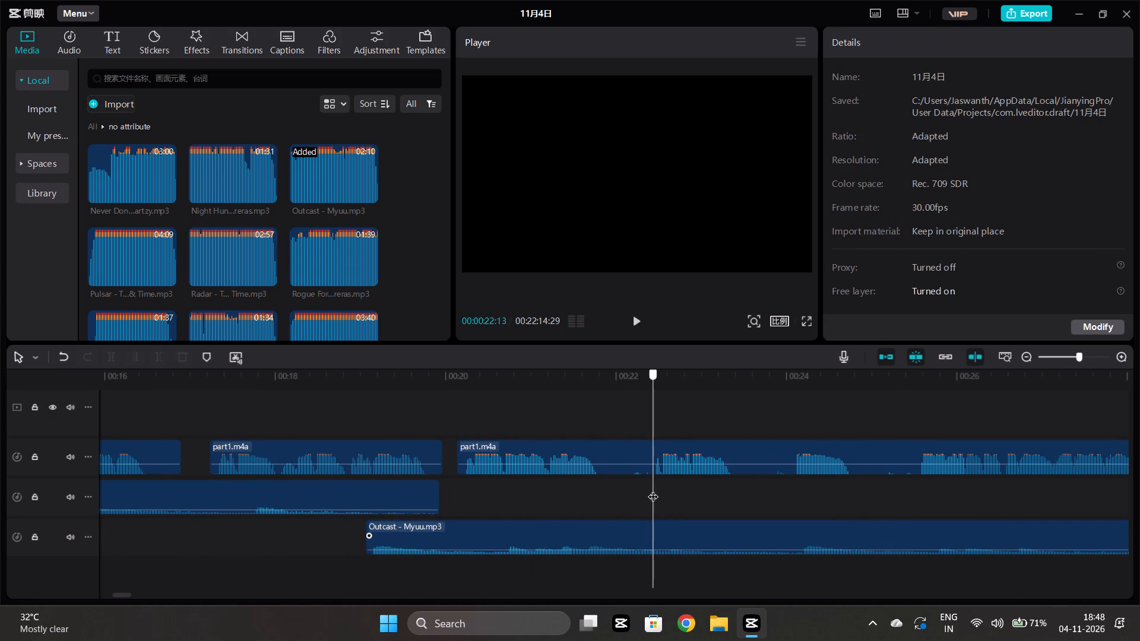
click(654, 442)
click(110, 356)
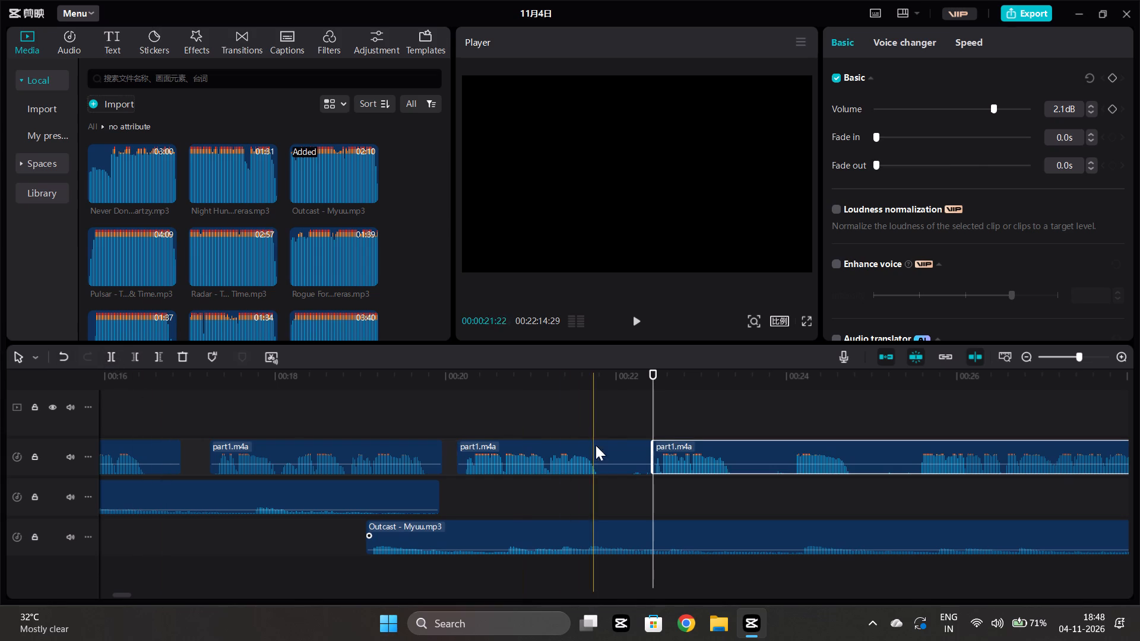
click(631, 483)
click(625, 462)
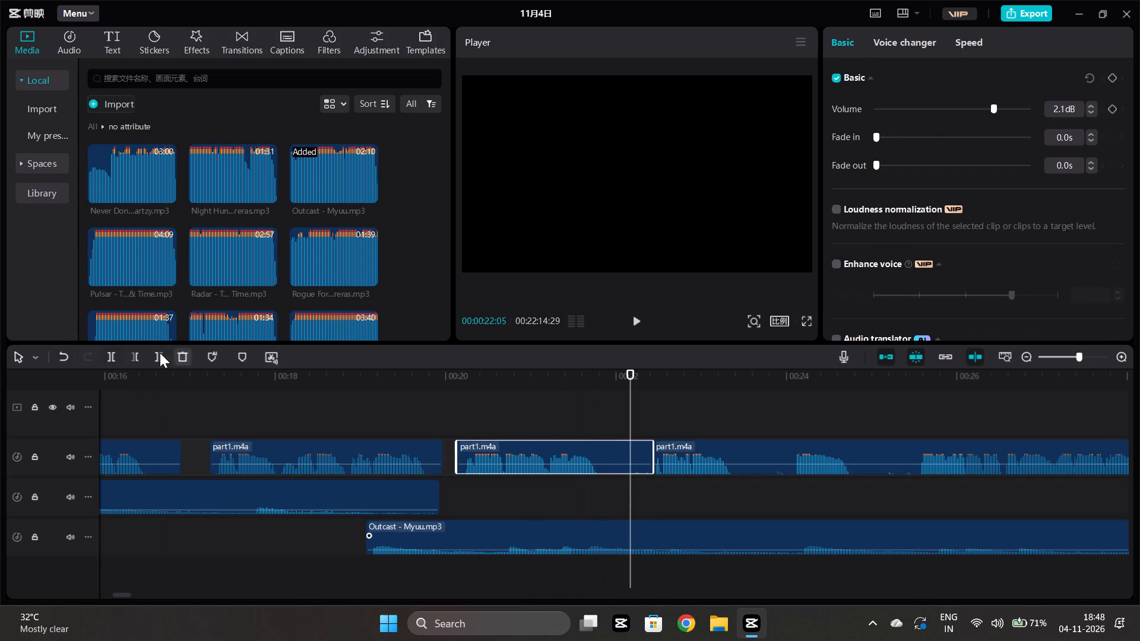
click(160, 353)
Split the narration at about 23.8 s and trim the start of the following piece to about 24 s.
click(768, 491)
click(778, 453)
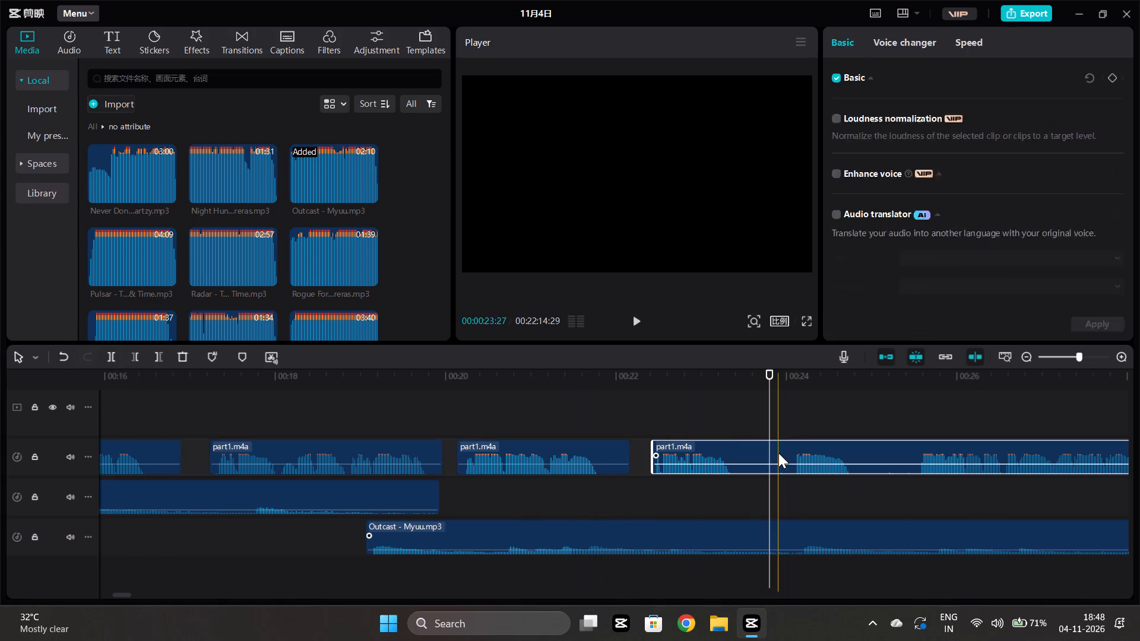
click(114, 350)
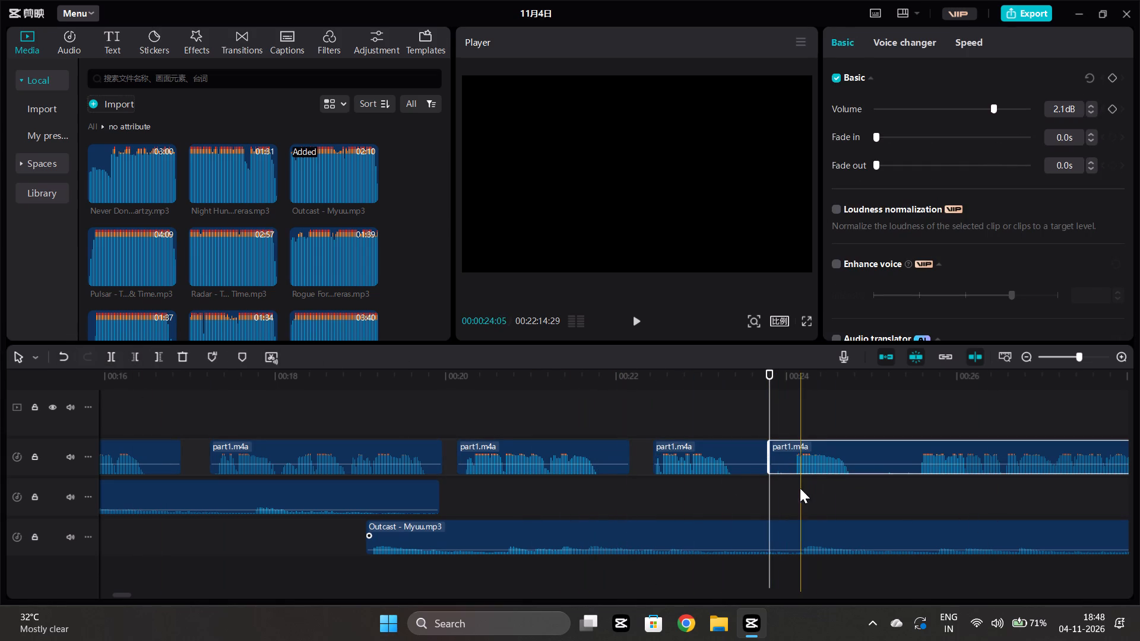
click(787, 478)
click(791, 455)
click(135, 351)
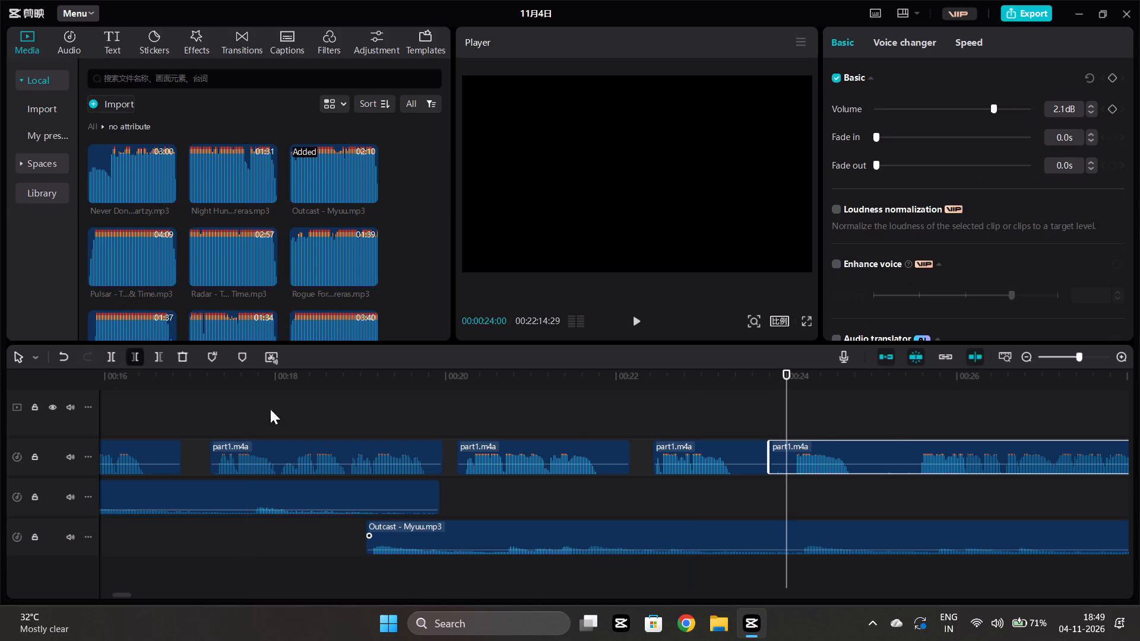
Split the narration at about 25 s and trim the start of the following piece to about 25.5 s.
click(867, 478)
click(872, 453)
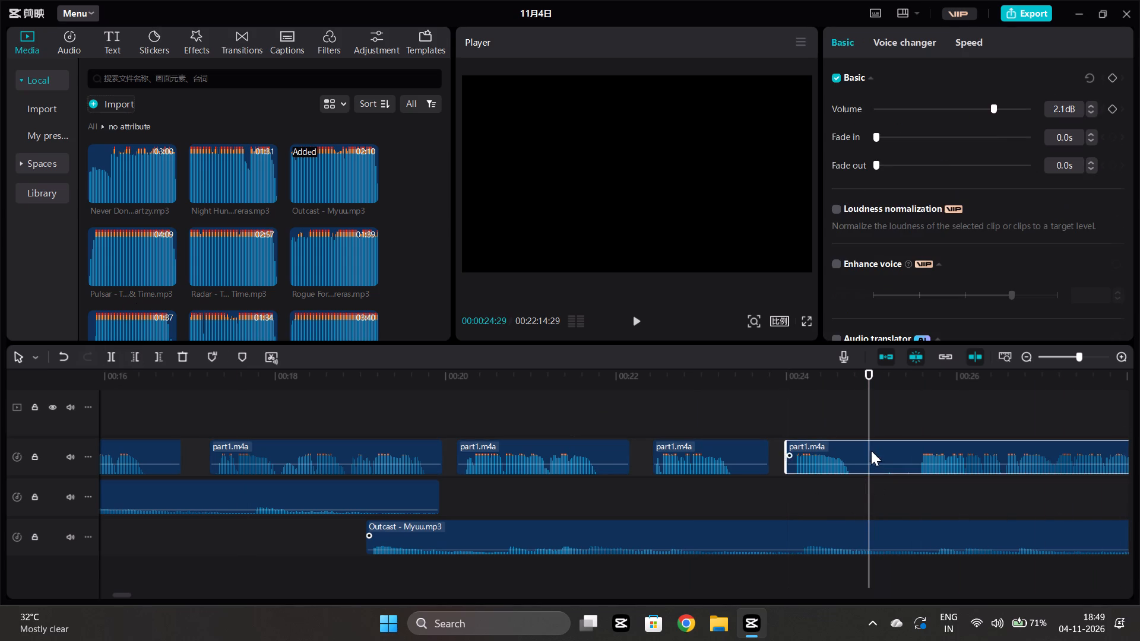
click(110, 353)
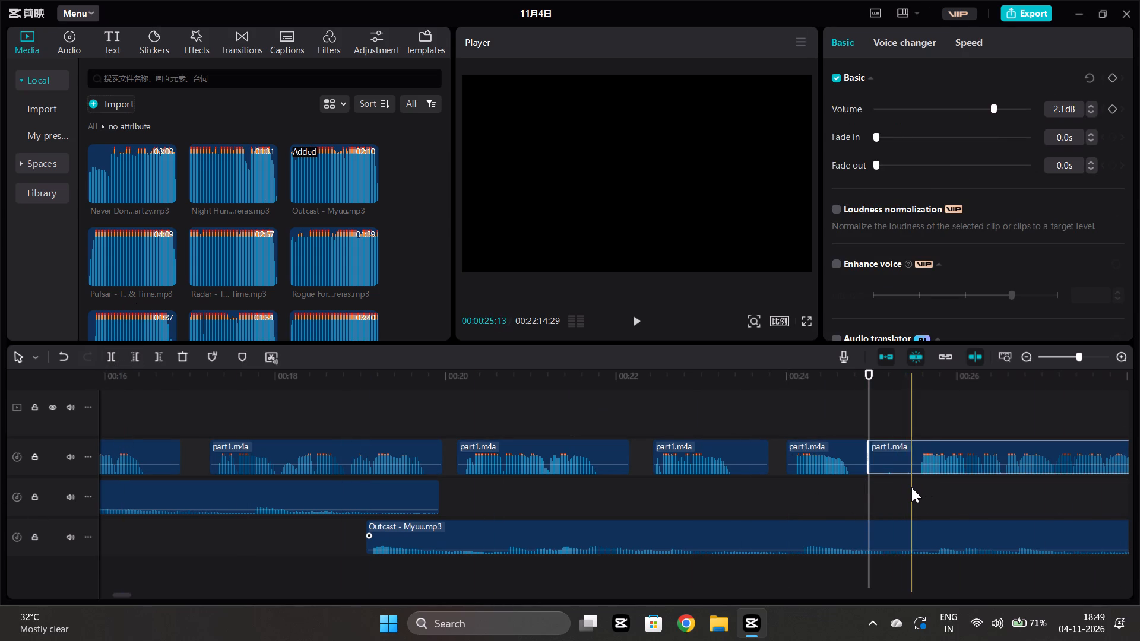
click(914, 487)
click(903, 464)
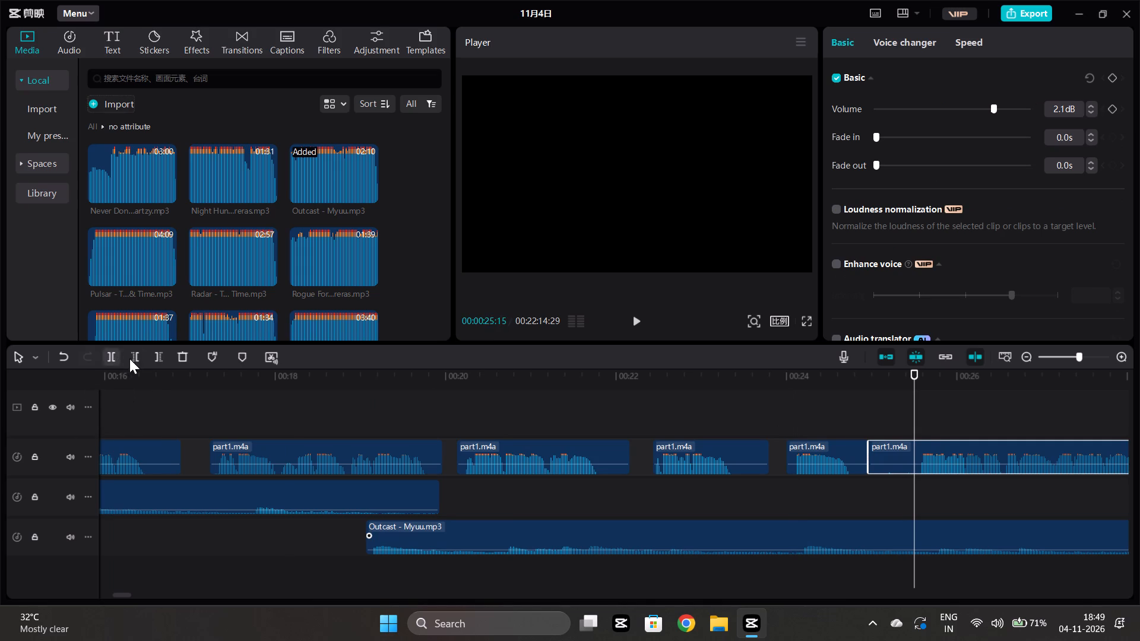
click(137, 351)
Play back the trimmed narration from about 24 s and replay the pause from about 28 s to check it.
click(802, 490)
key(space)
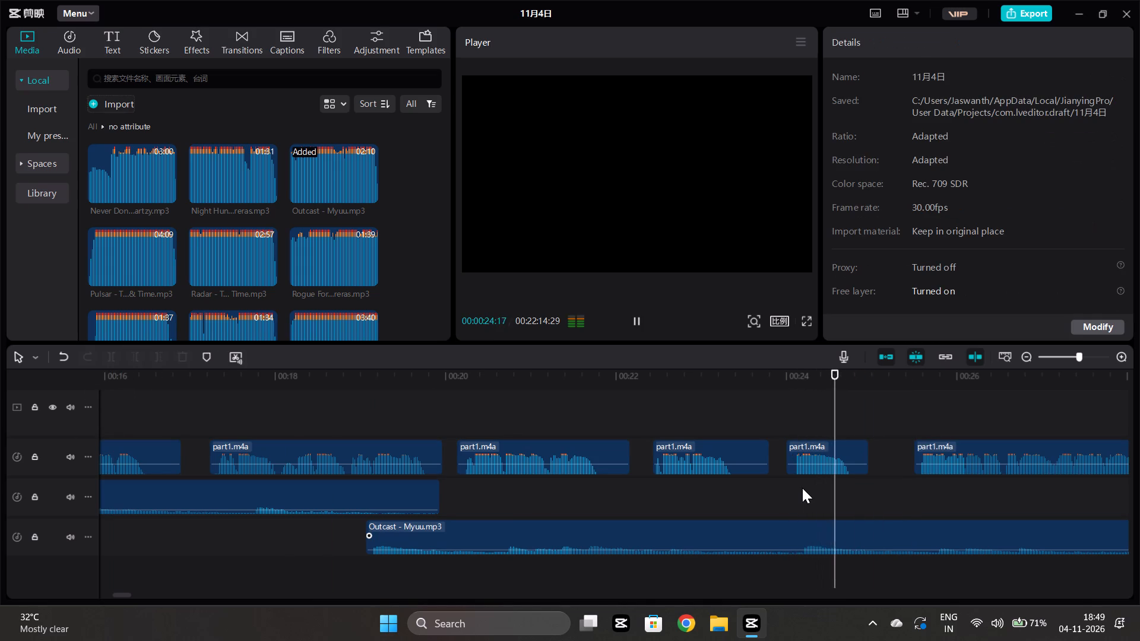
scroll(802, 487, left, 3)
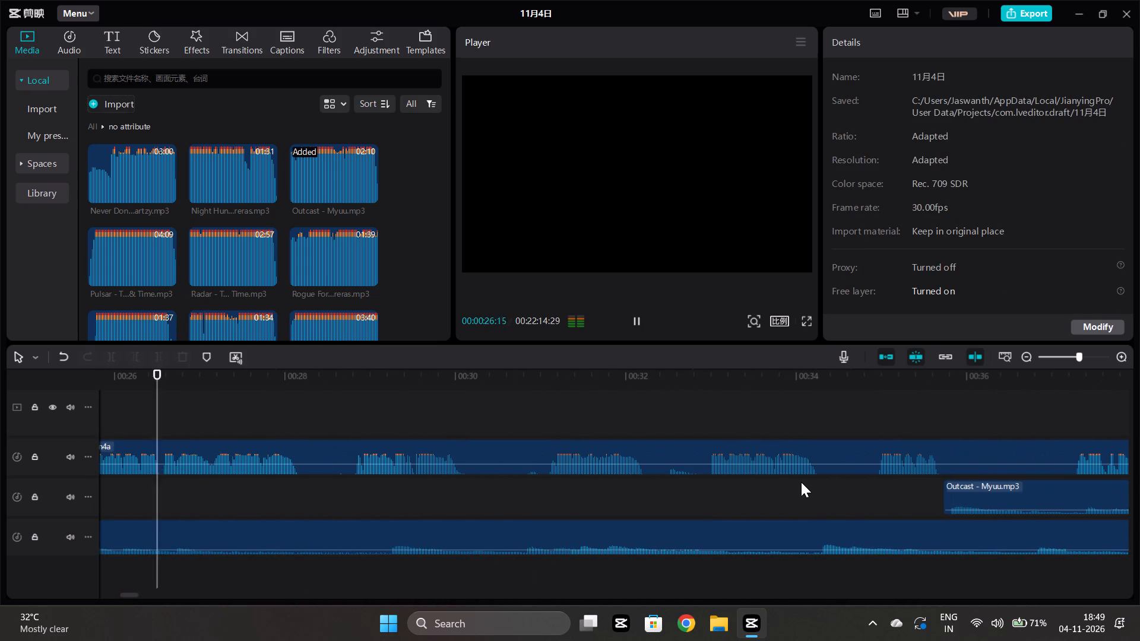
scroll(801, 482, left, 1)
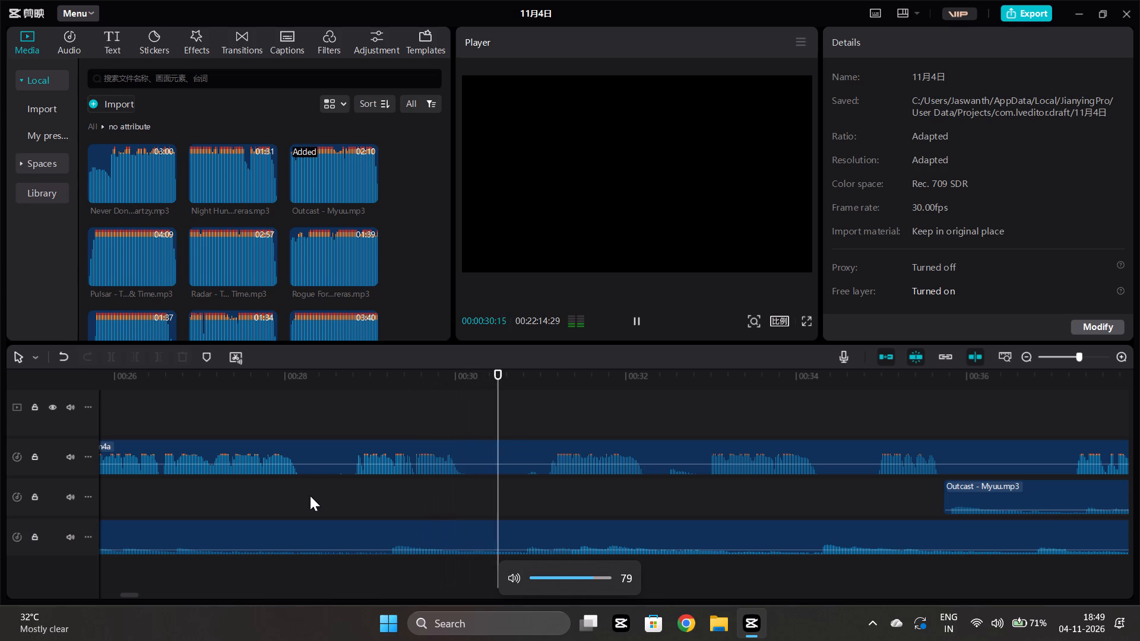
click(310, 496)
key(space)
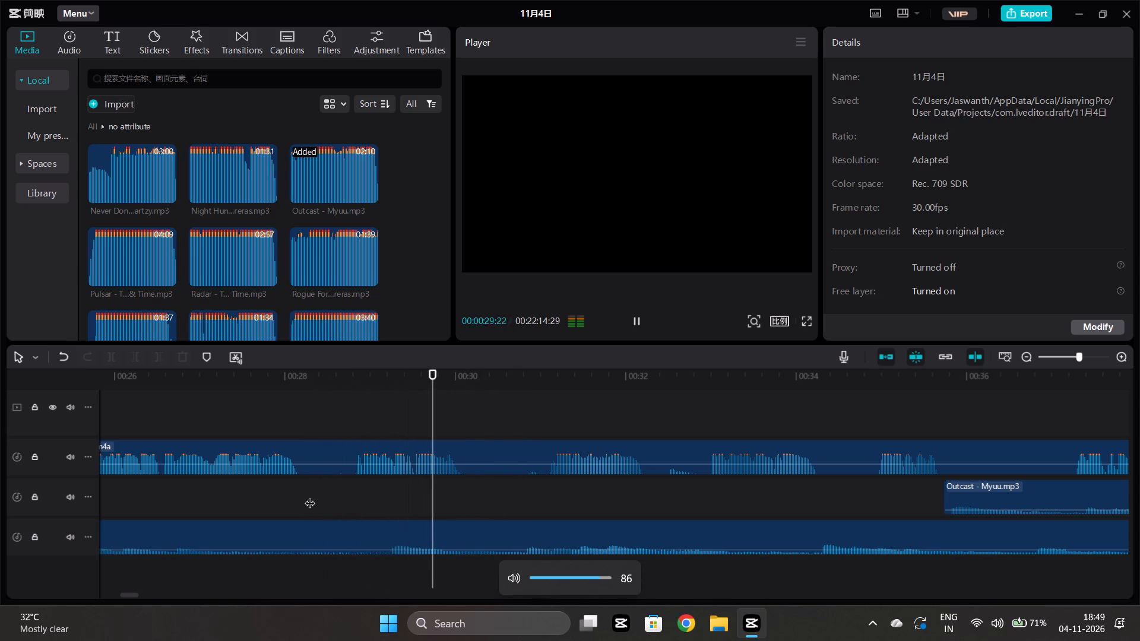
click(310, 496)
key(space)
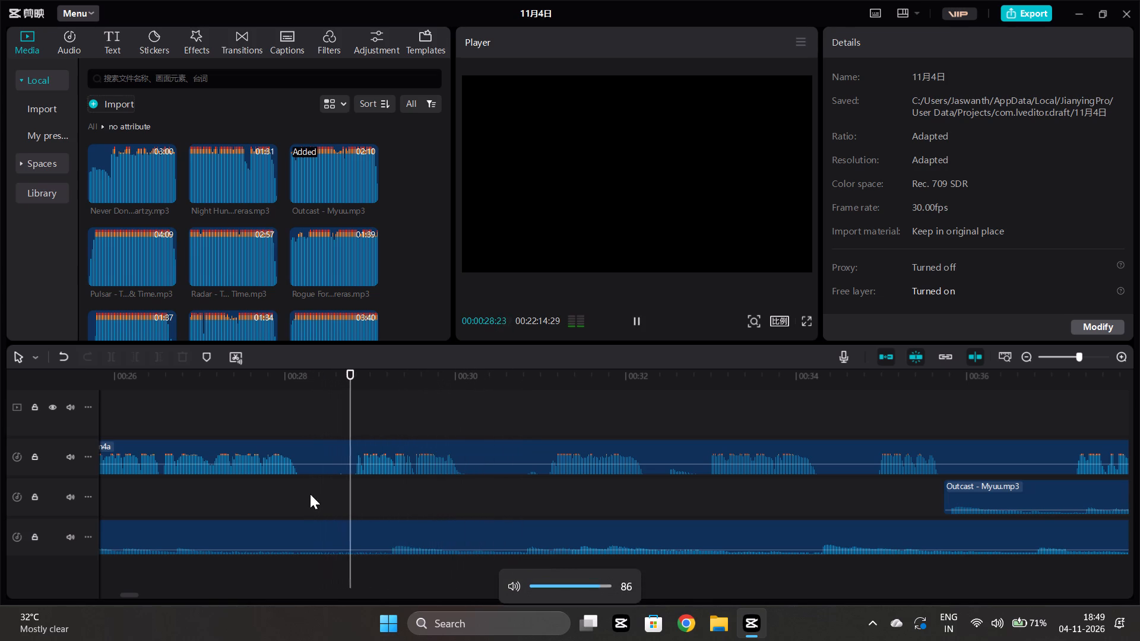
key(space)
Split the narration at about 28.5 s and try to trim the start of the following piece to about 28.7 s.
click(328, 498)
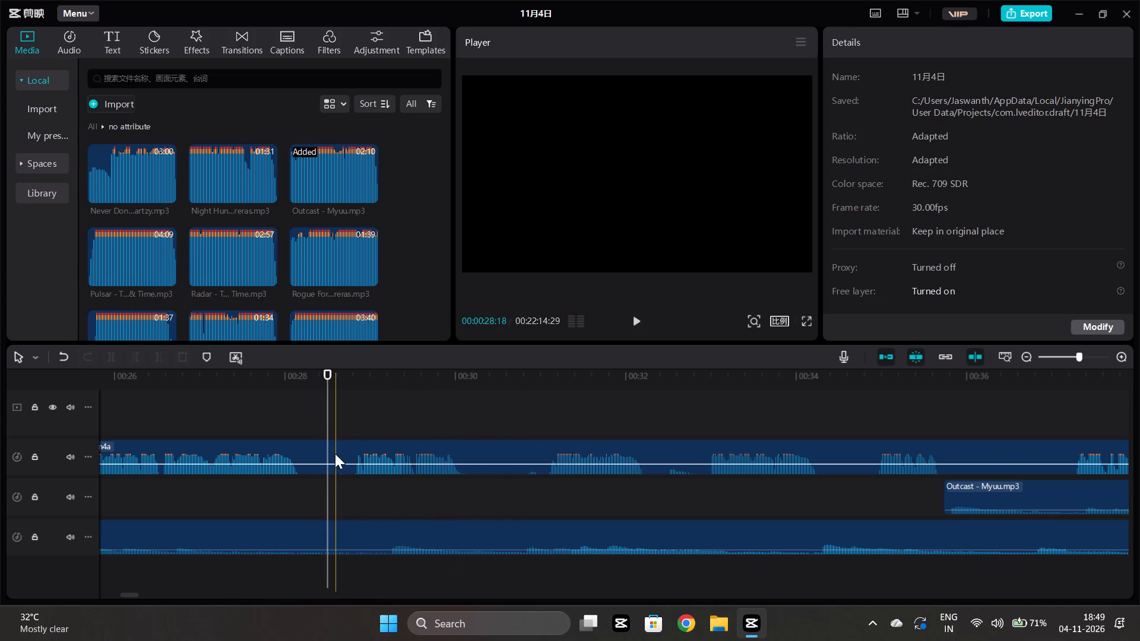
click(335, 453)
click(112, 366)
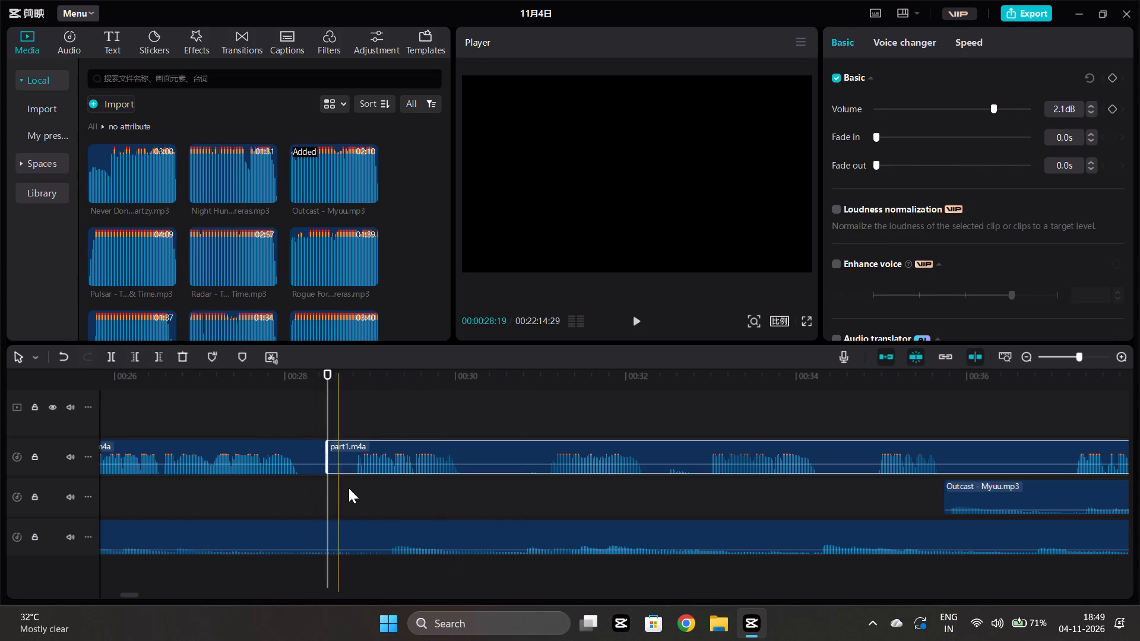
click(347, 487)
click(342, 457)
click(132, 356)
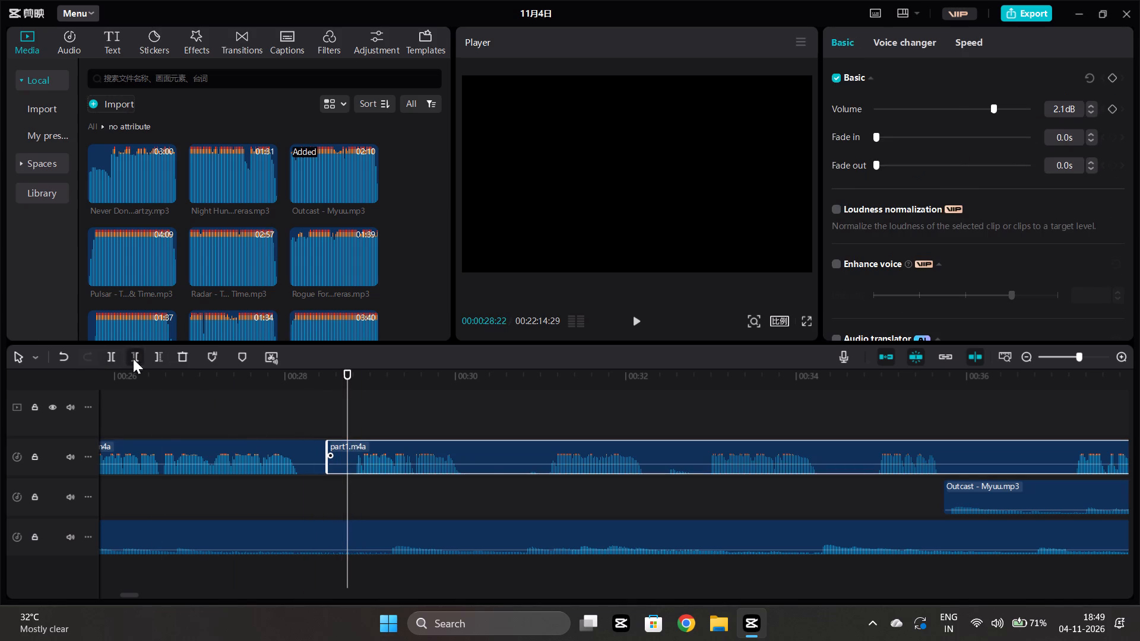
Play on from about 30 s, split the narration at about 30.8 s and trim the following piece's start to about 31 s.
click(472, 492)
key(space)
key(space)
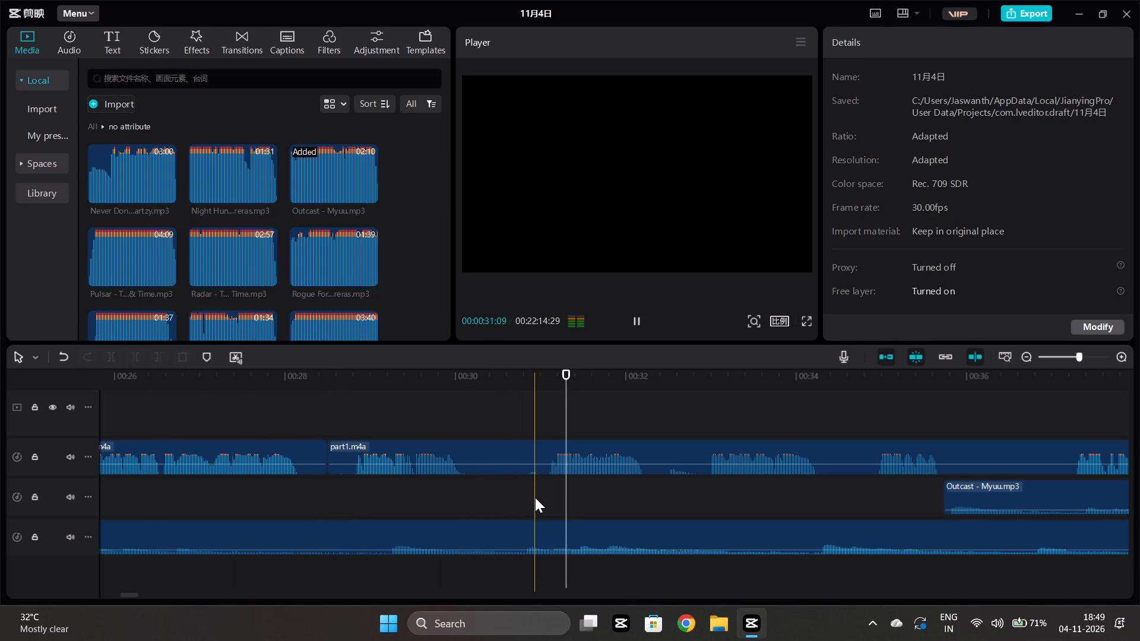
click(524, 497)
click(521, 456)
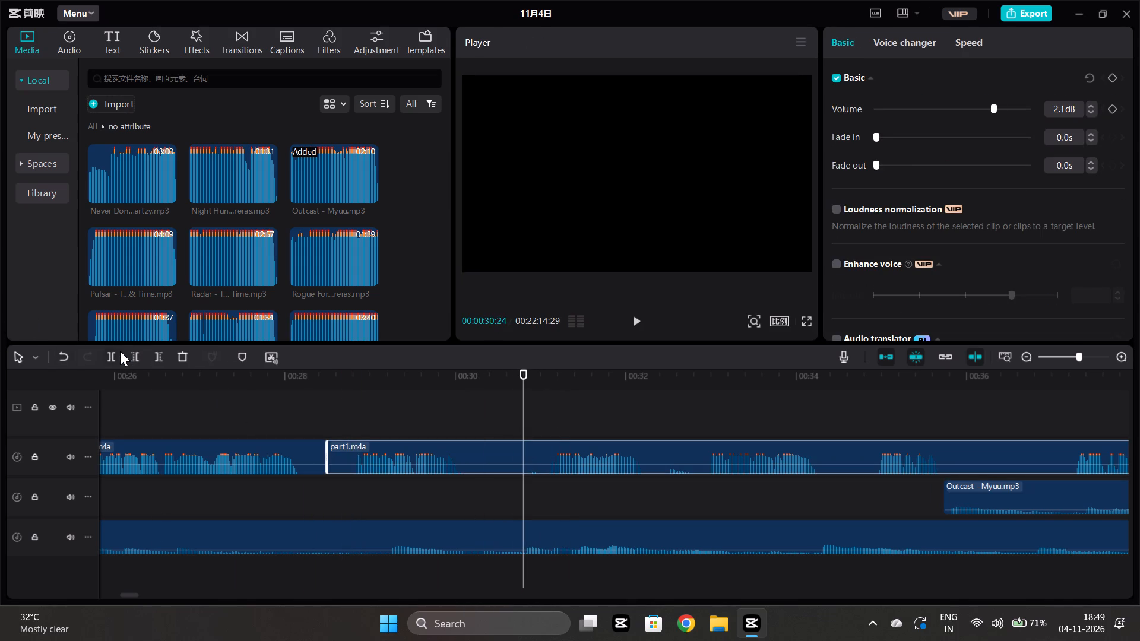
click(120, 351)
click(542, 478)
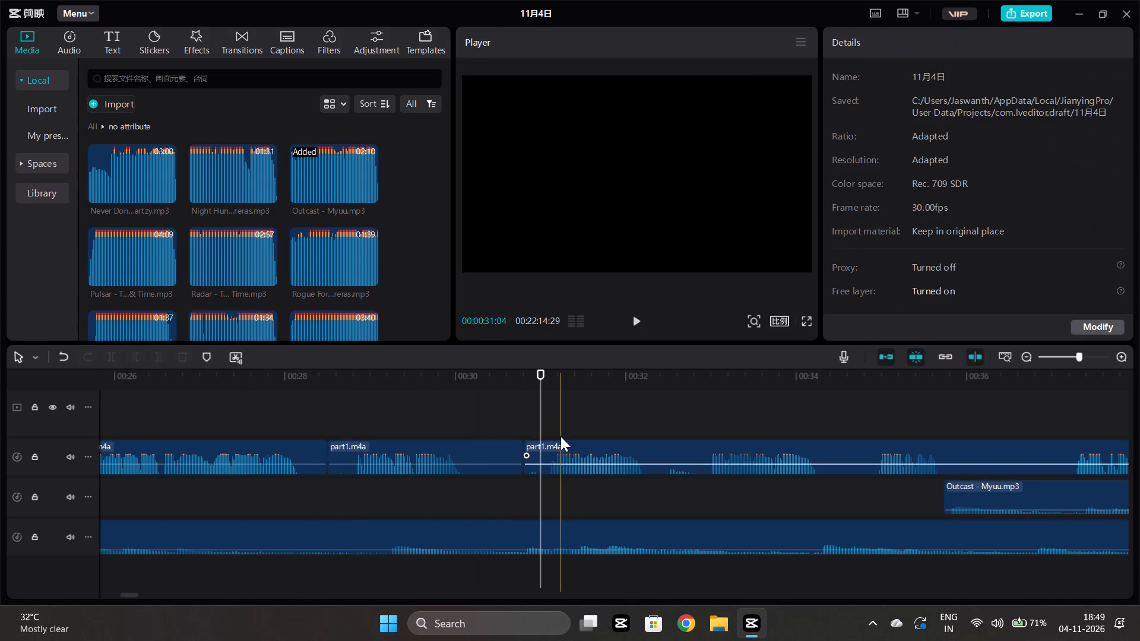
click(560, 436)
click(541, 493)
click(543, 466)
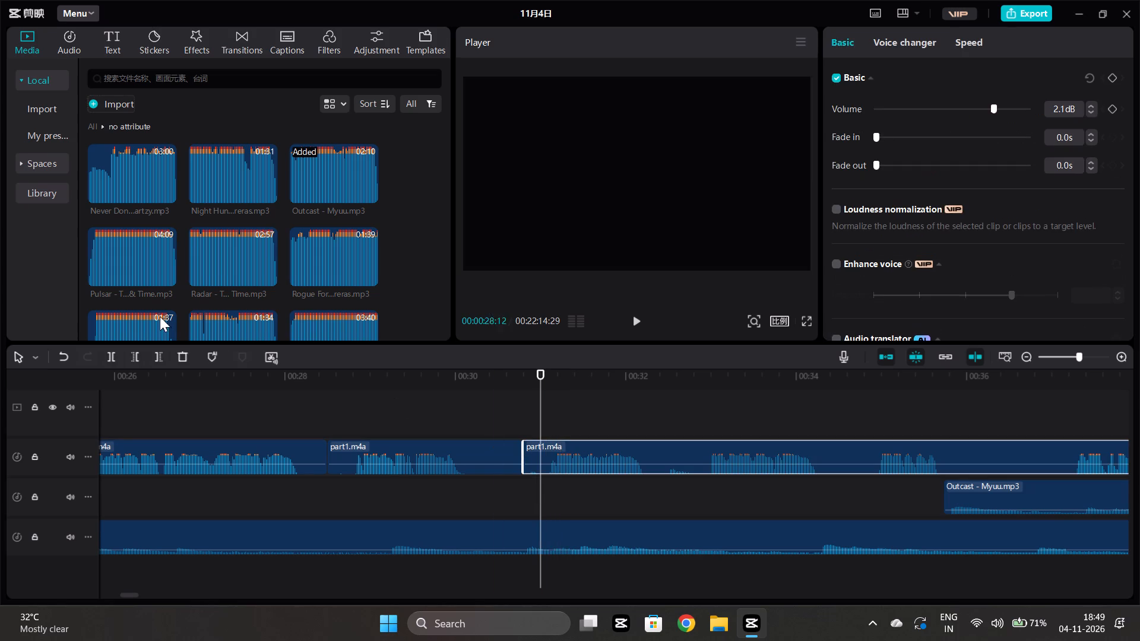
click(149, 355)
click(140, 354)
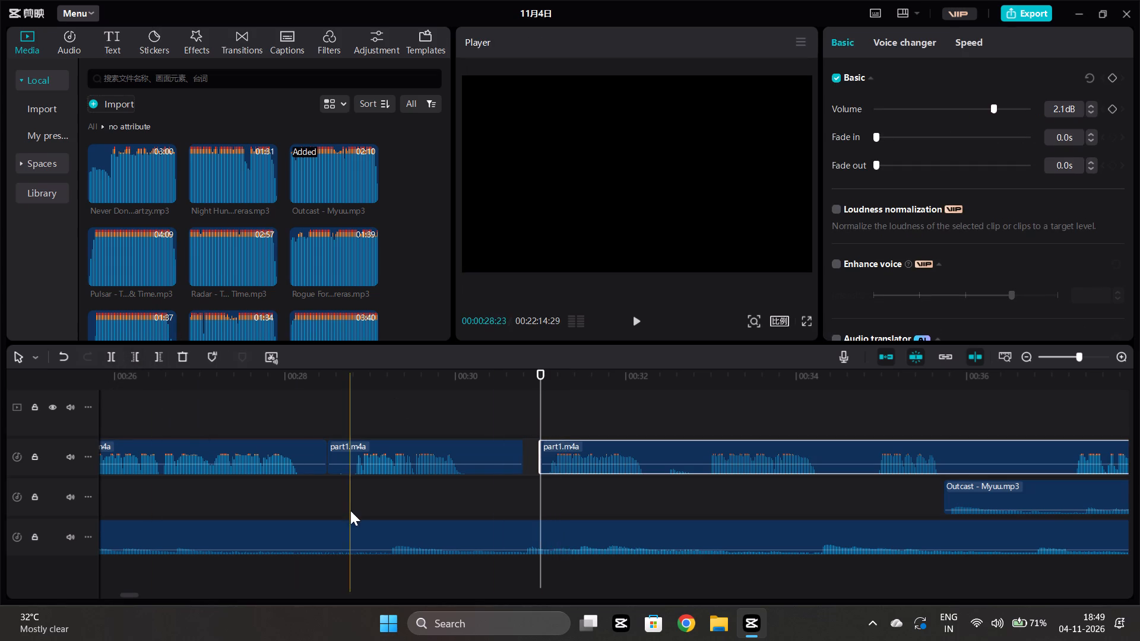
Trim the start of the narration piece that begins at about 28.5 s to about 28.8 s.
click(350, 500)
click(341, 456)
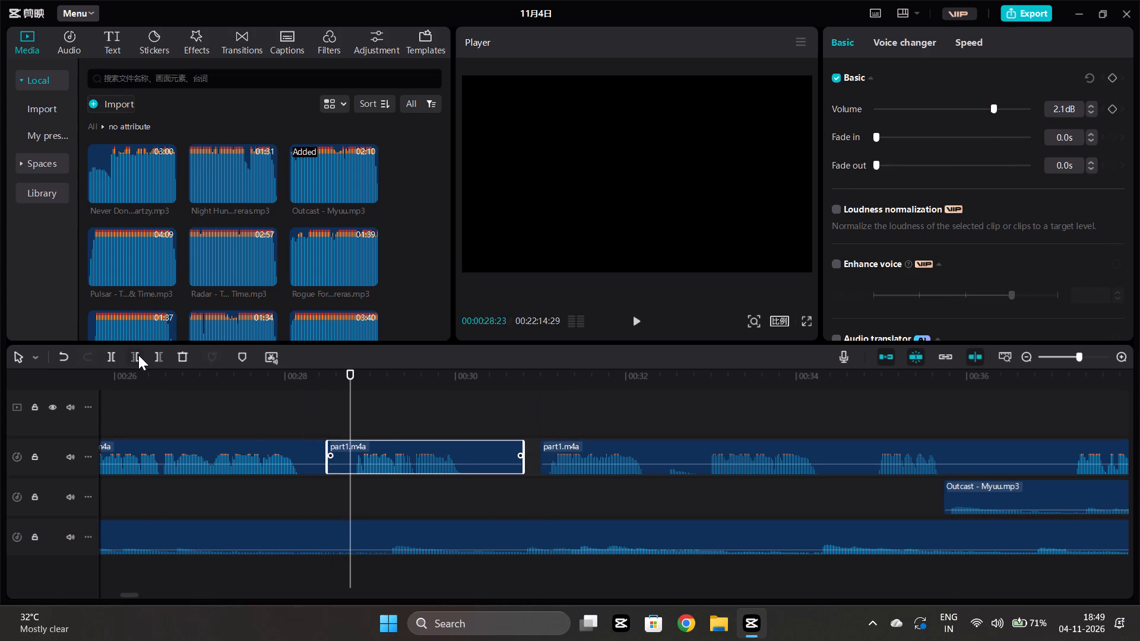
click(138, 355)
Split the narration at about 32.5 s and trim the start of the following piece to about 32.8 s.
click(652, 494)
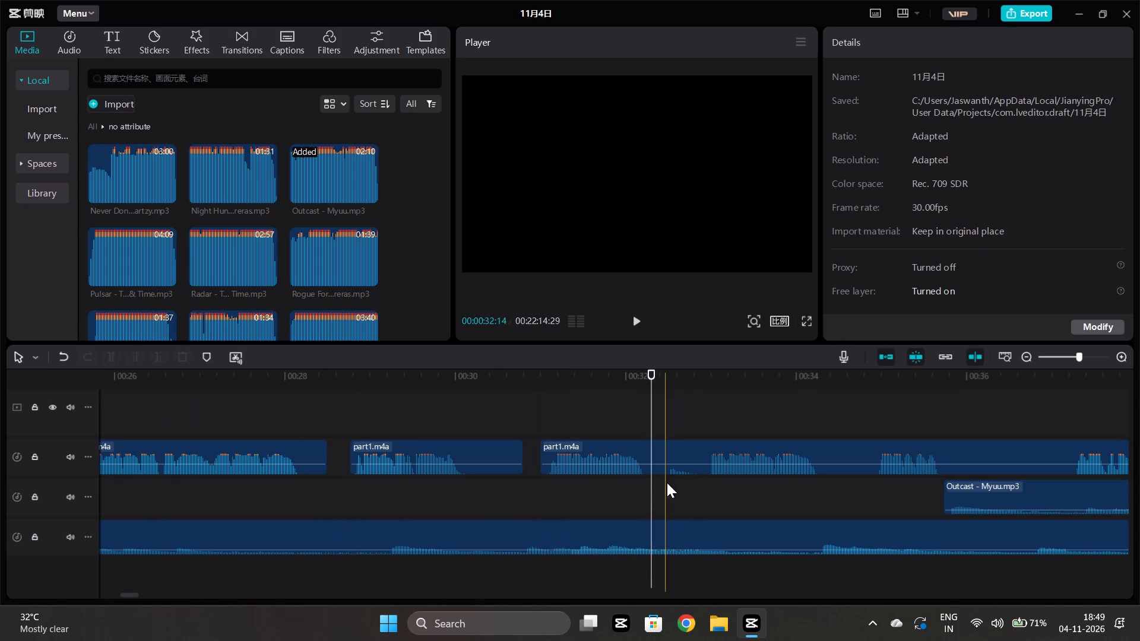
click(667, 483)
click(673, 458)
click(113, 358)
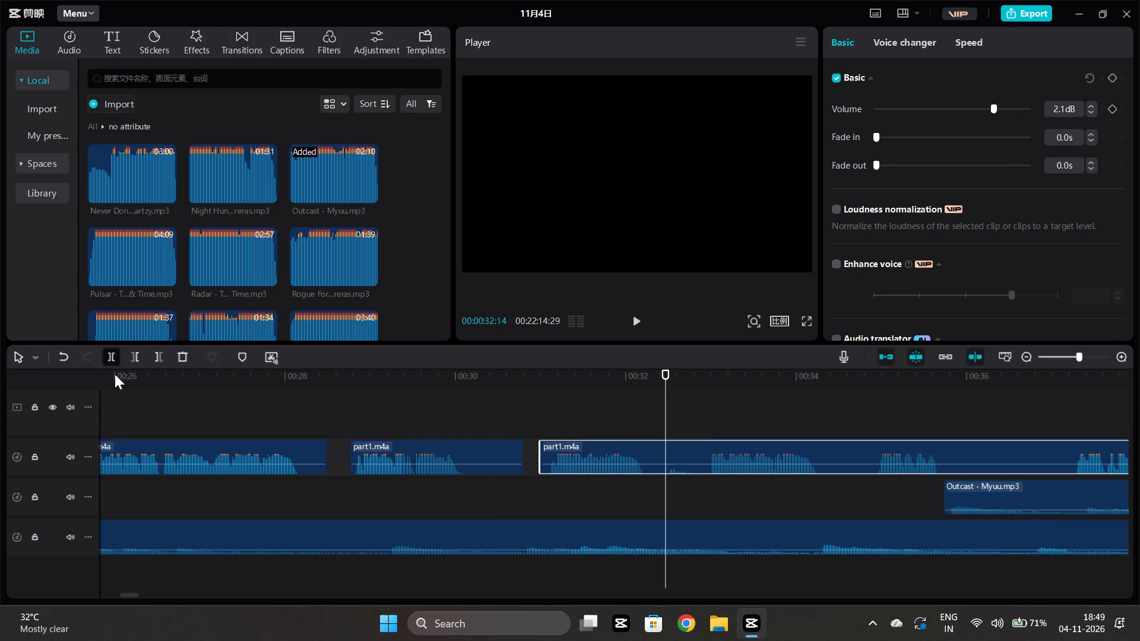
click(693, 481)
click(697, 459)
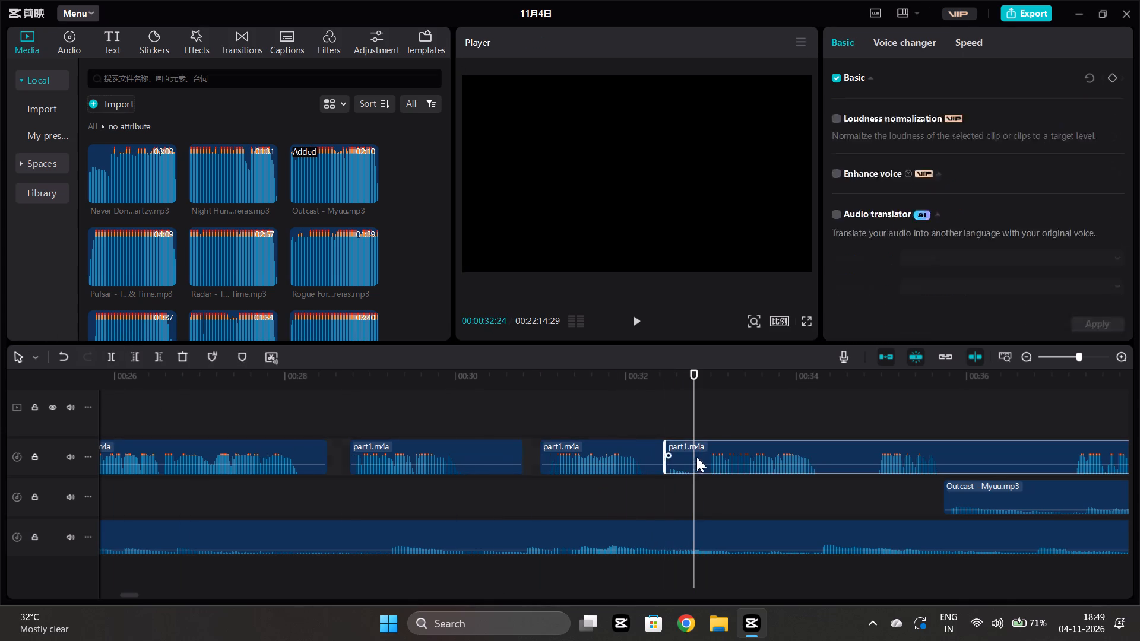
click(139, 356)
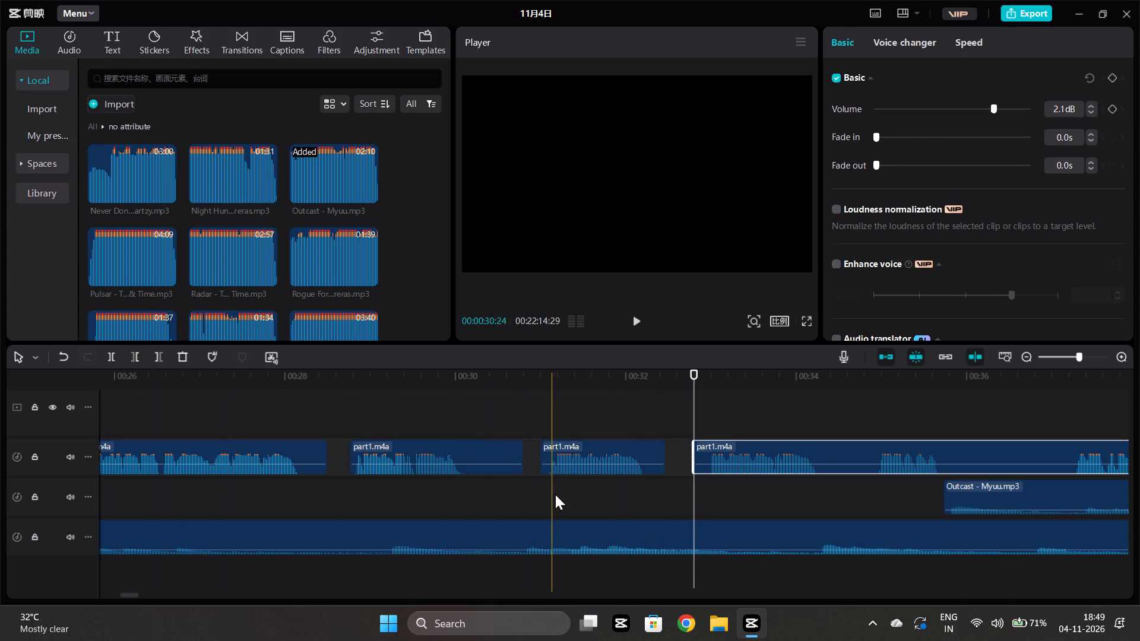
Lower the volume of the Outcast - Myuu.mp3 clip that ends at about 39 s to -17.1 dB.
click(556, 494)
key(space)
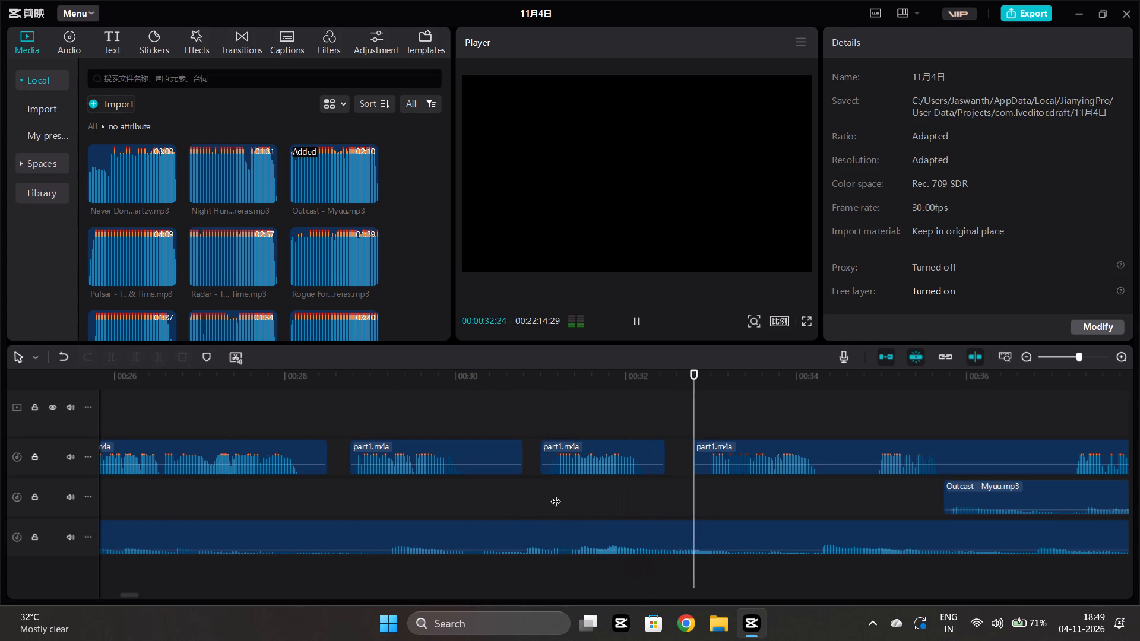
scroll(556, 494, left, 1)
click(592, 538)
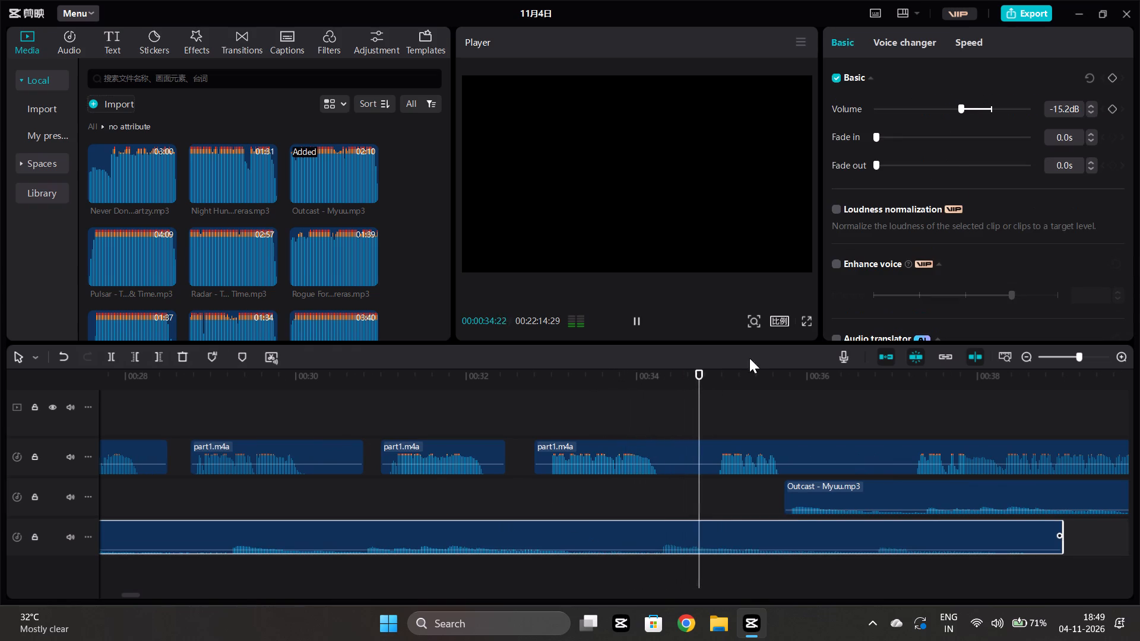
click(955, 109)
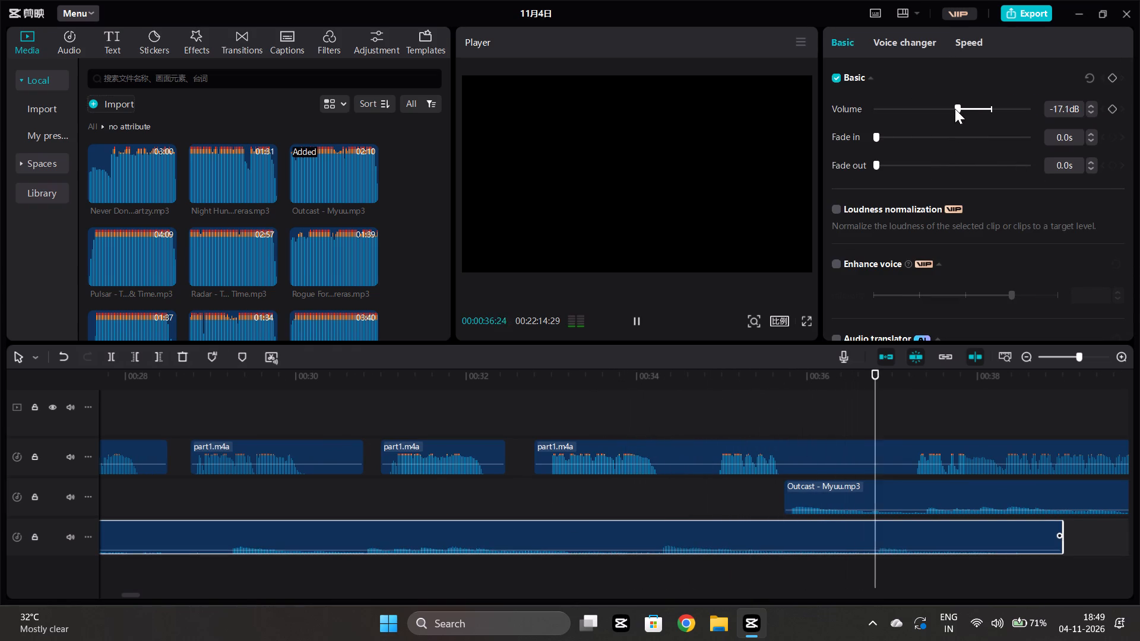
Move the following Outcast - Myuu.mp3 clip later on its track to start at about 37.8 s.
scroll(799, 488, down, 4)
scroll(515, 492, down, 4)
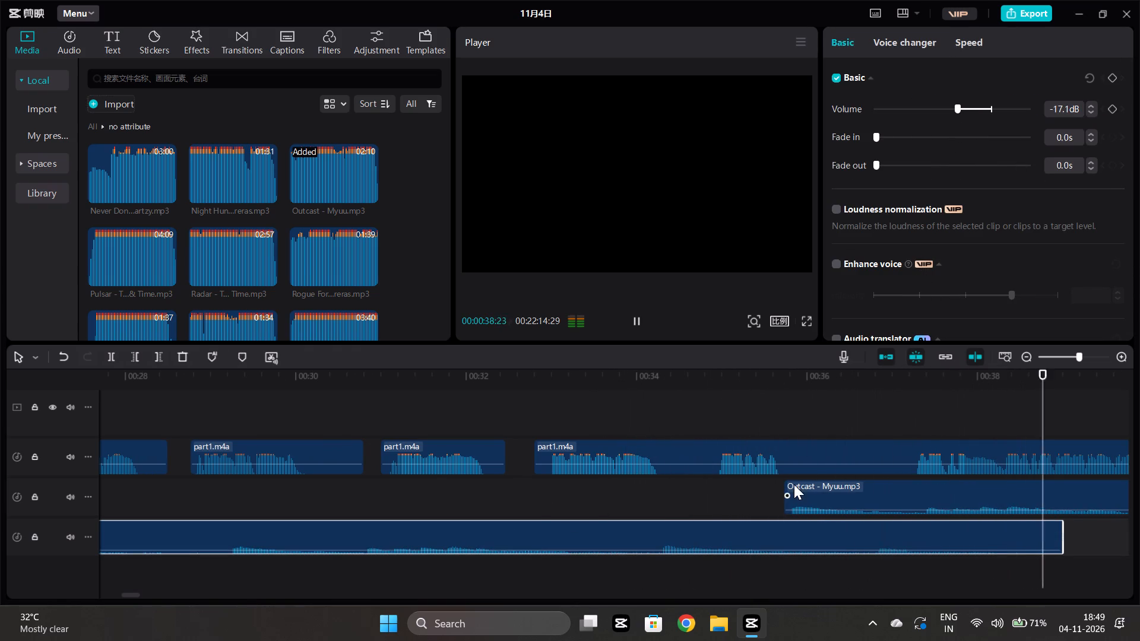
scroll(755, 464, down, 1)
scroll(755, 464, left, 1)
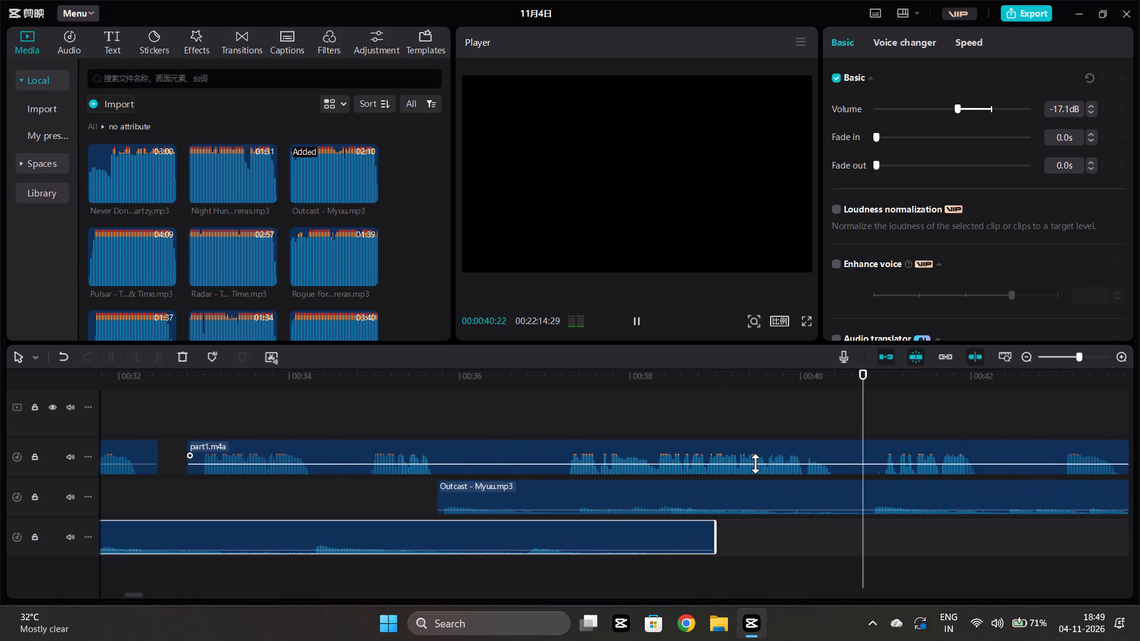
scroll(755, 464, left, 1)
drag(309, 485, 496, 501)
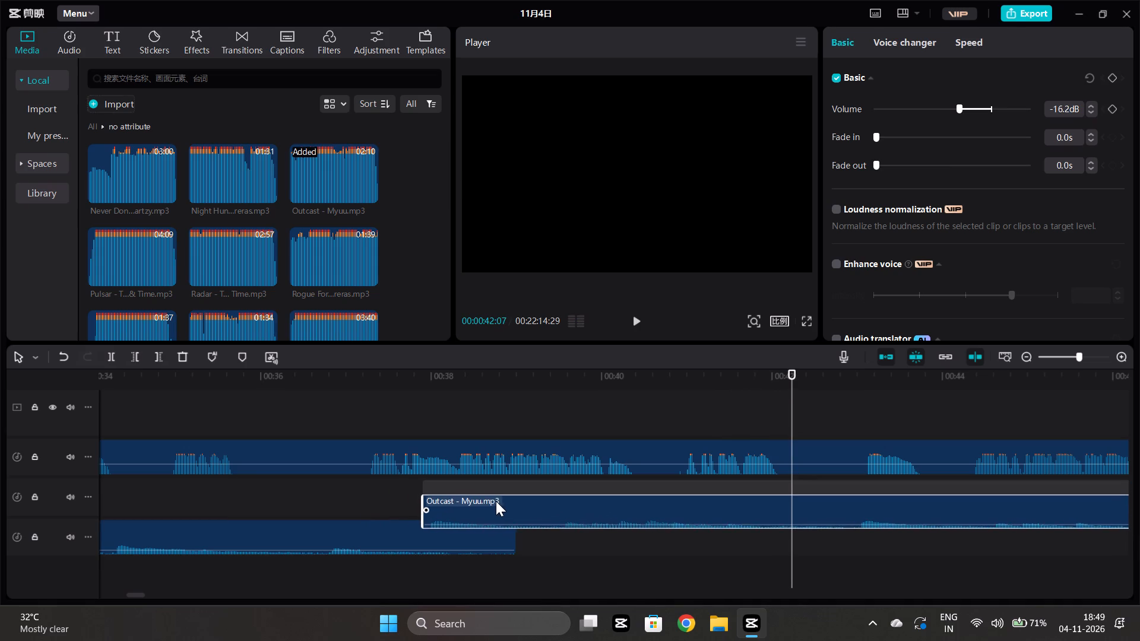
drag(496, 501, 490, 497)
Set the moved Outcast - Myuu.mp3 clip's volume to -18.4 dB and play the overlap from about 37.5 s.
click(488, 497)
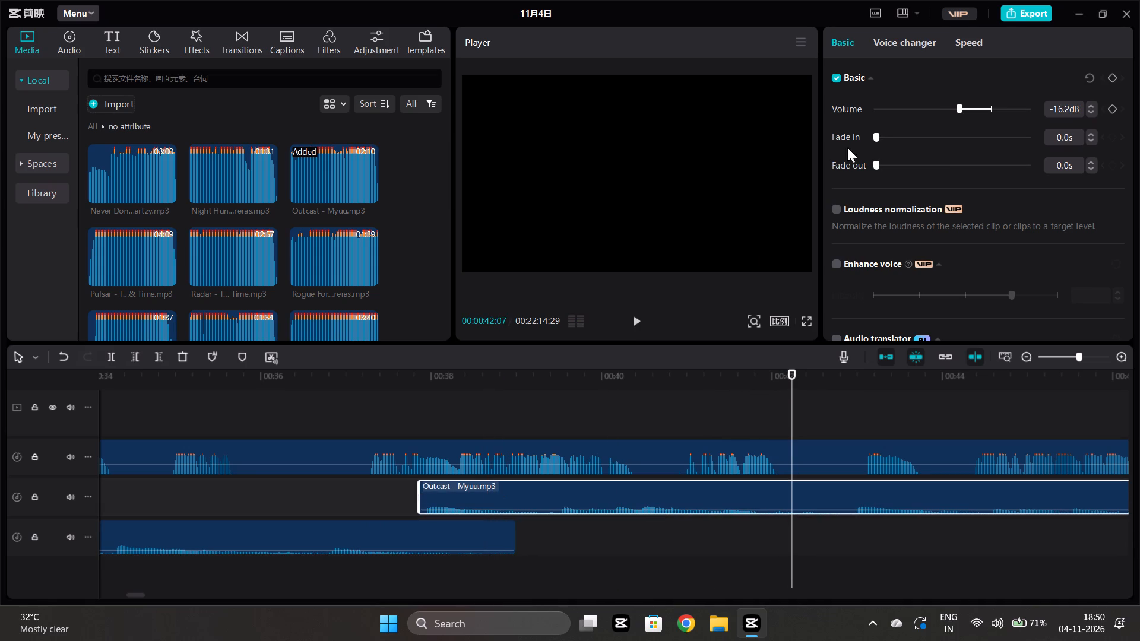
click(952, 107)
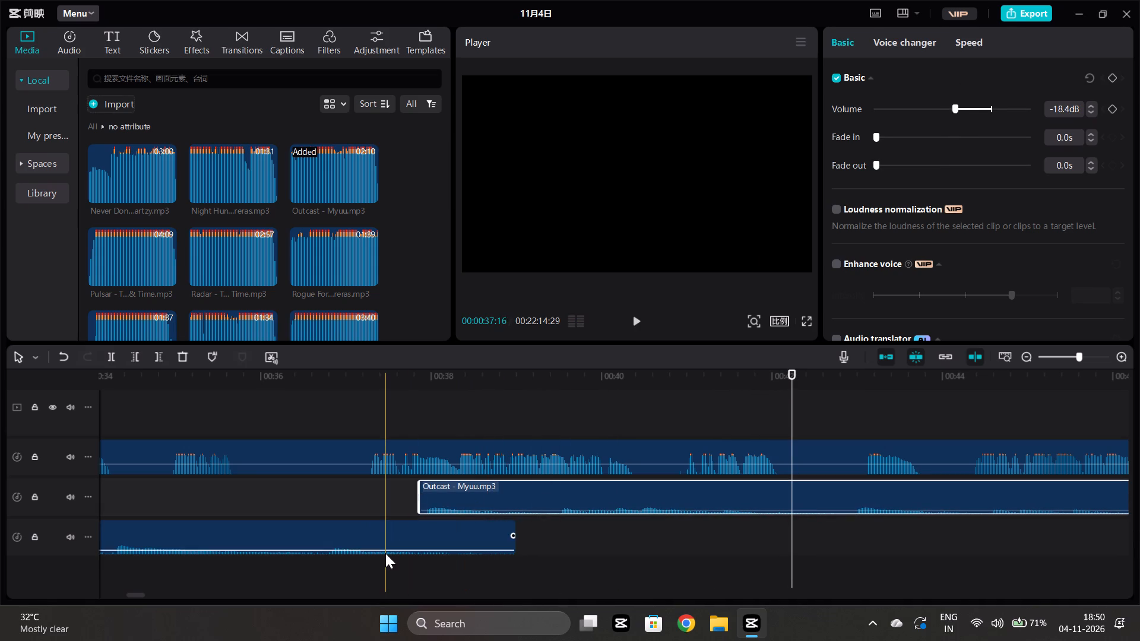
click(386, 569)
key(space)
Replay the narration from about 30.5 s and move the piece starting at about 32.8 s back against the preceding piece, at about 32.5 s.
scroll(237, 556, right, 1)
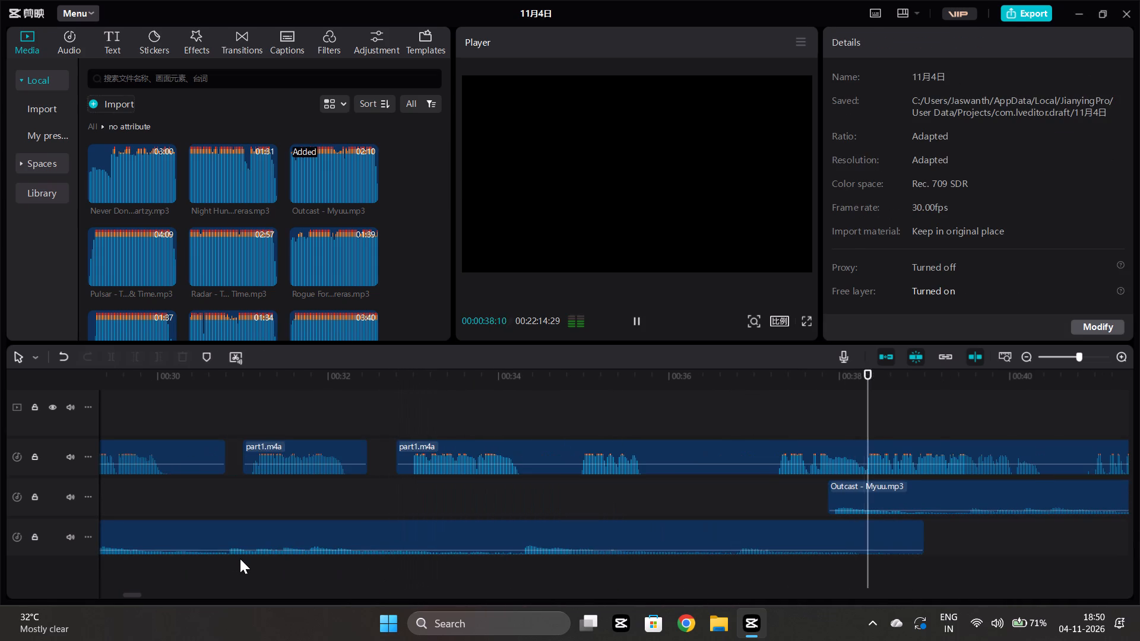
click(291, 572)
key(space)
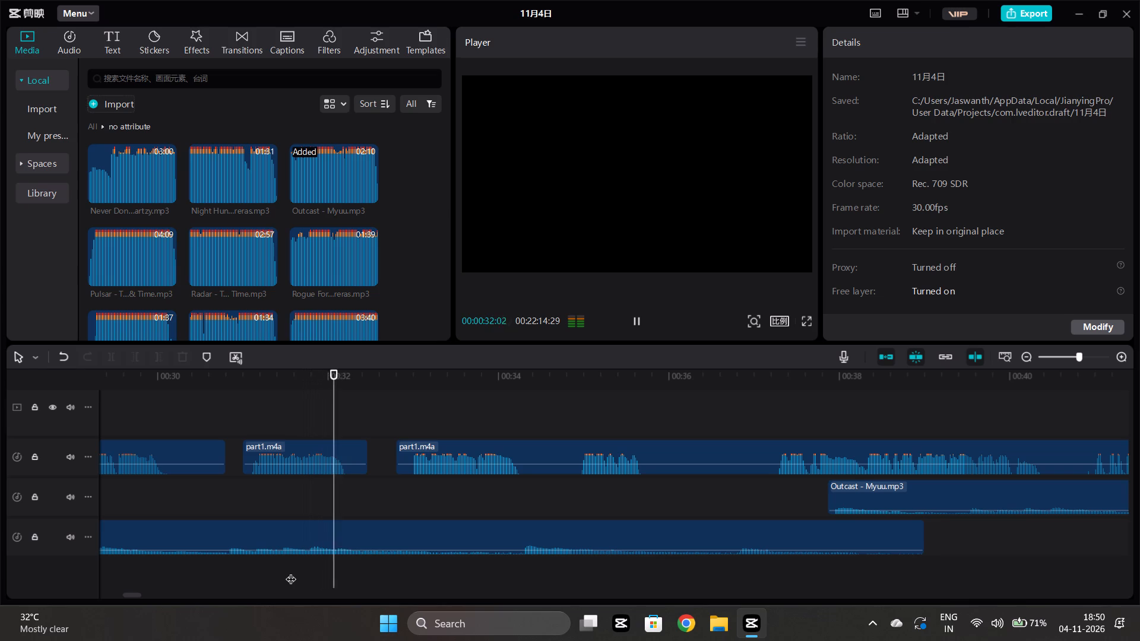
scroll(315, 584, down, 4)
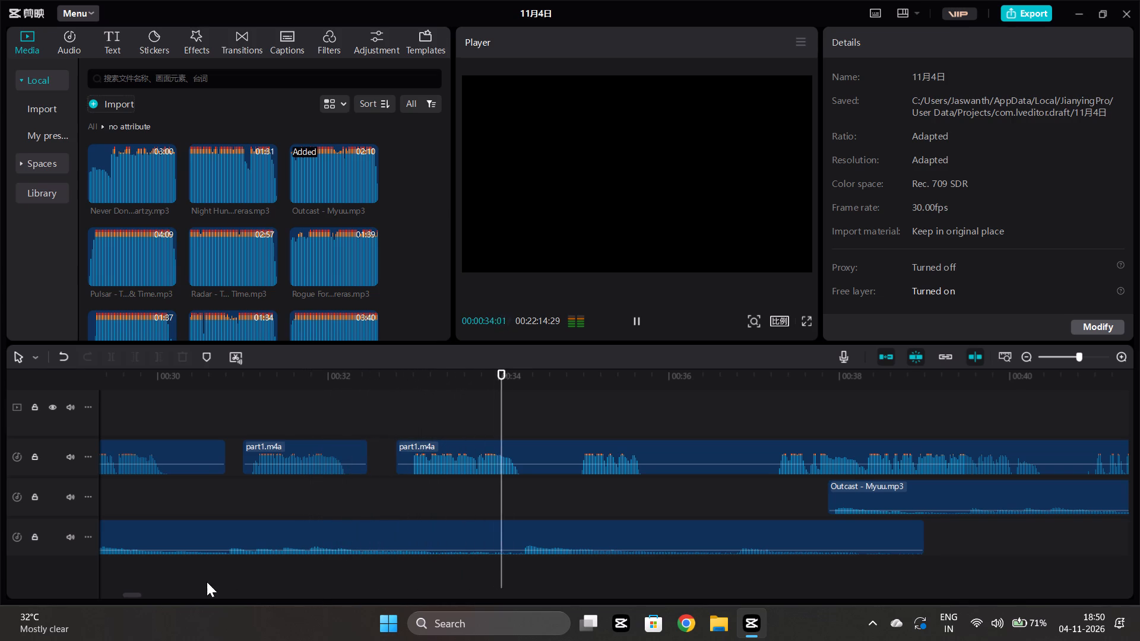
click(207, 582)
key(space)
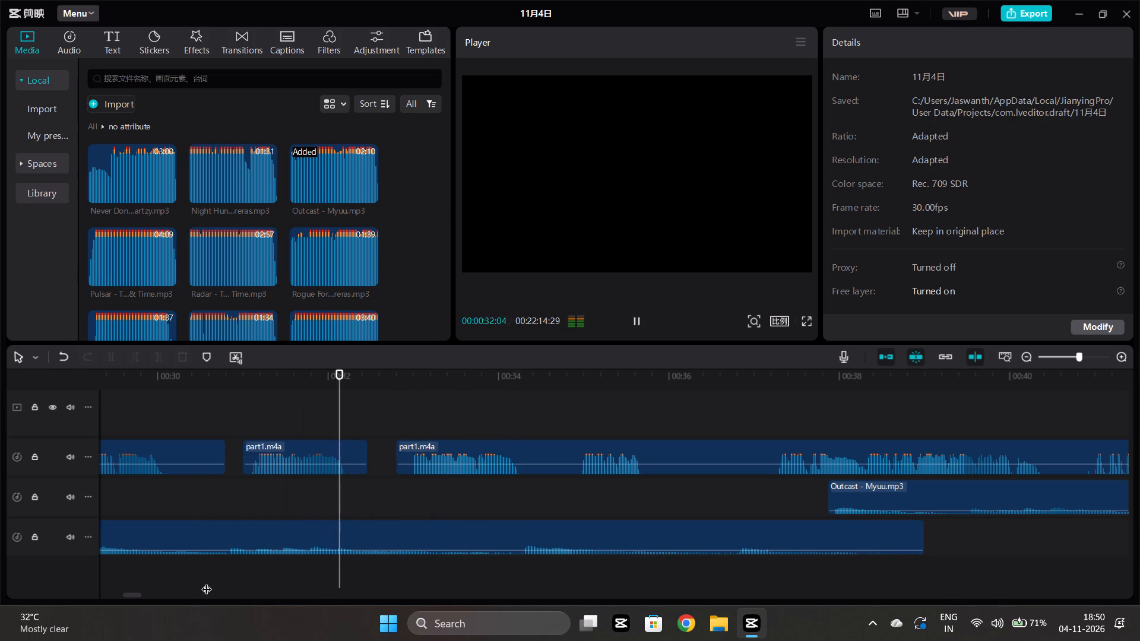
drag(431, 447, 413, 448)
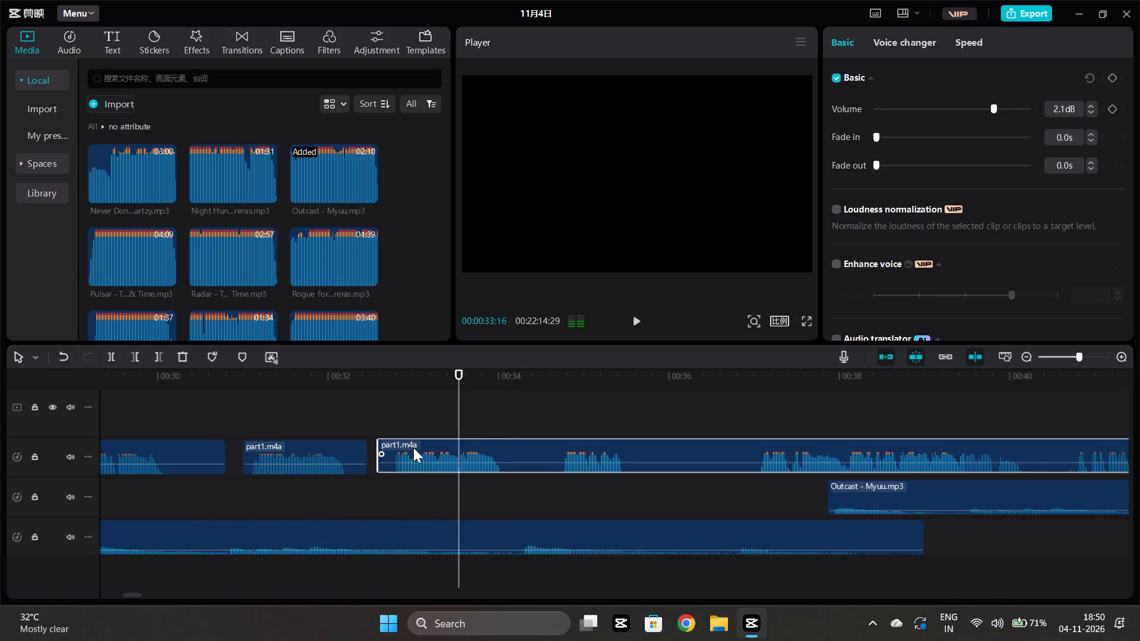
drag(413, 448, 406, 451)
Play back the narration and music up to about 34.5 s to check the joined pieces.
click(250, 579)
key(space)
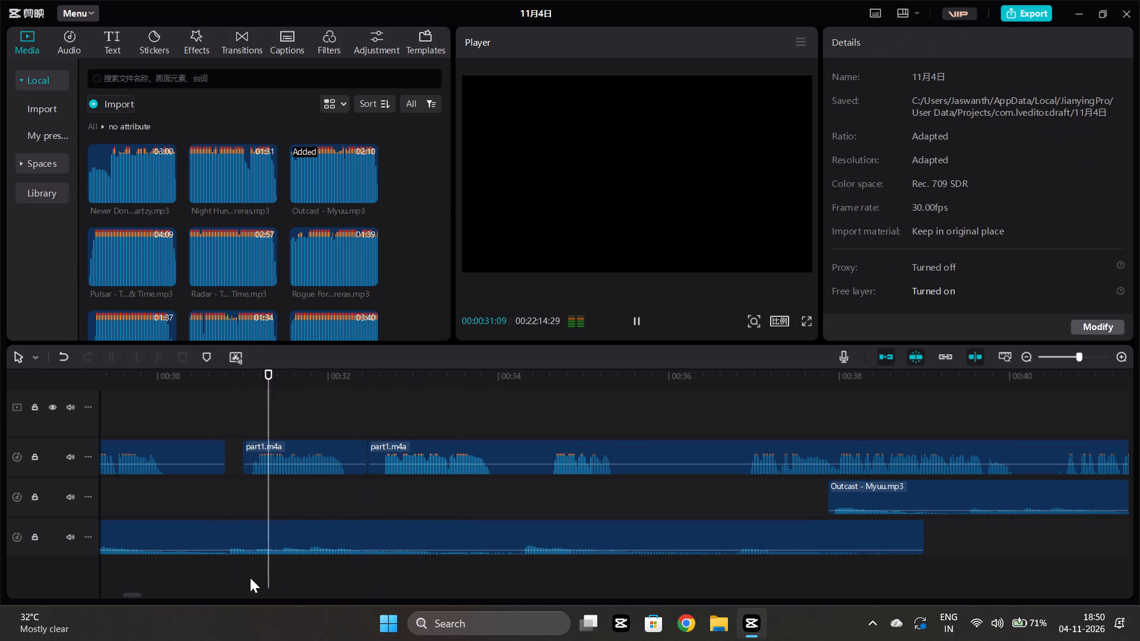
scroll(254, 567, left, 1)
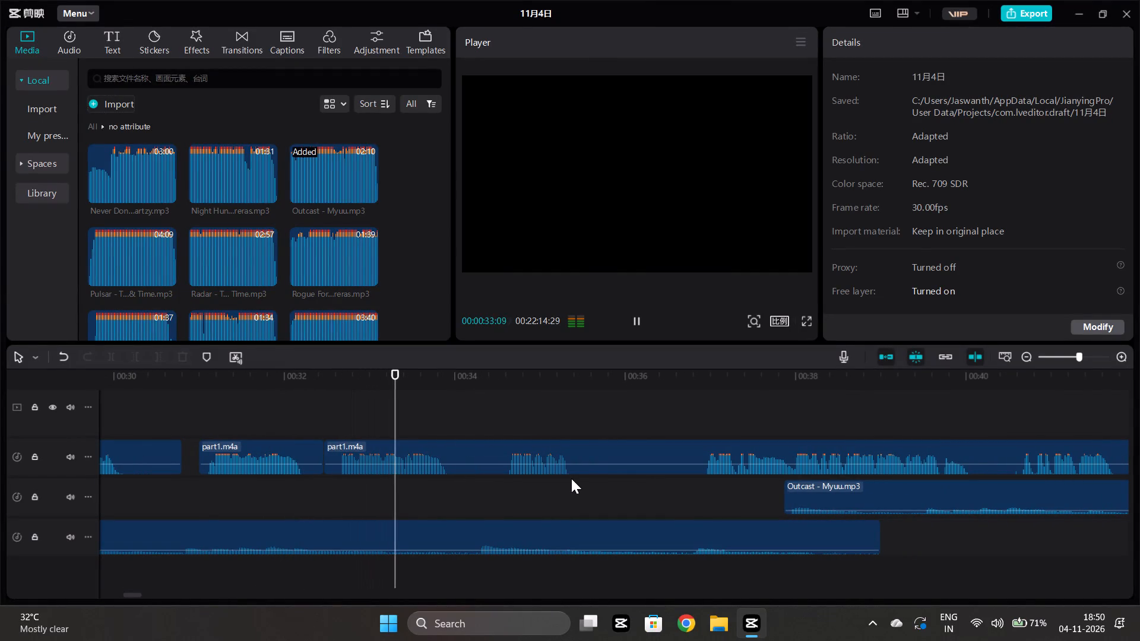
scroll(485, 497, right, 1)
scroll(432, 502, right, 1)
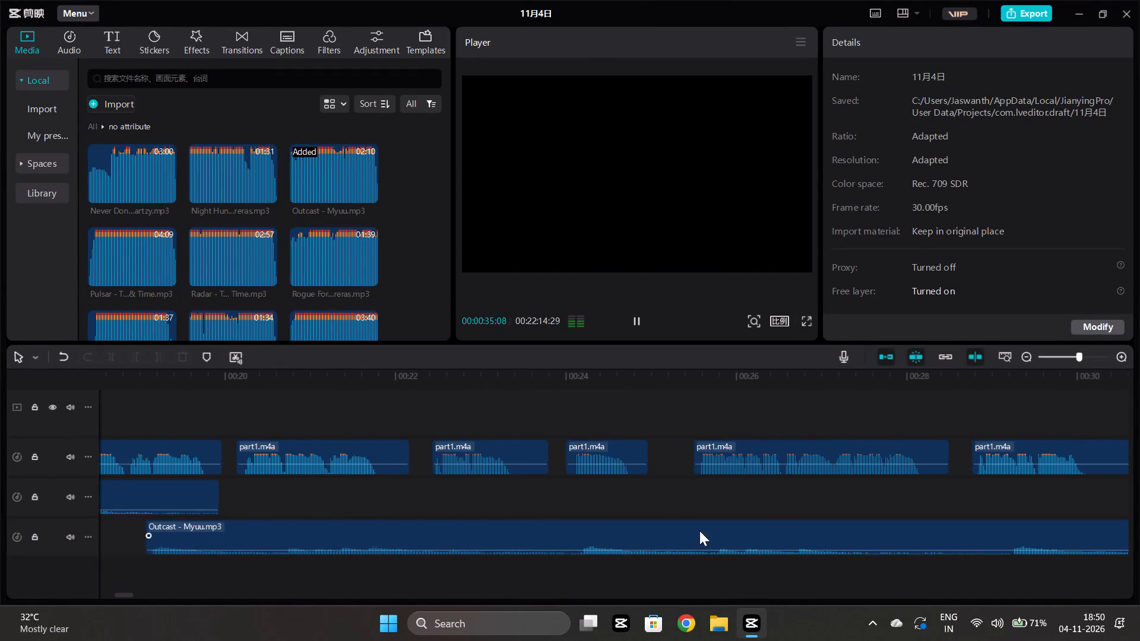
scroll(699, 531, right, 1)
click(606, 576)
key(space)
scroll(606, 576, left, 1)
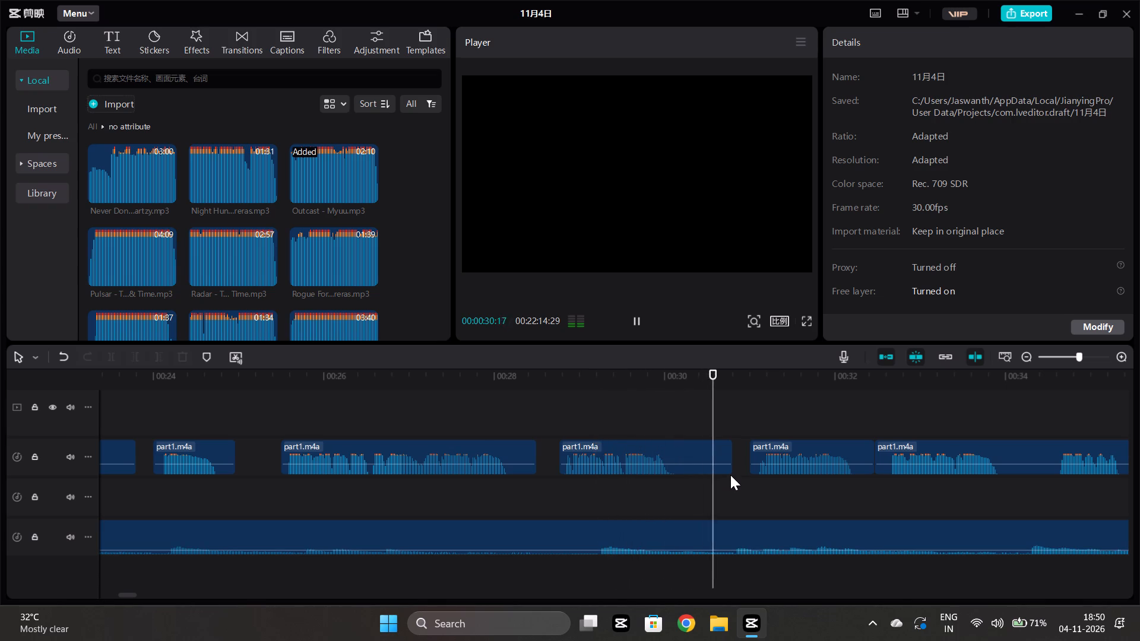
scroll(730, 475, left, 2)
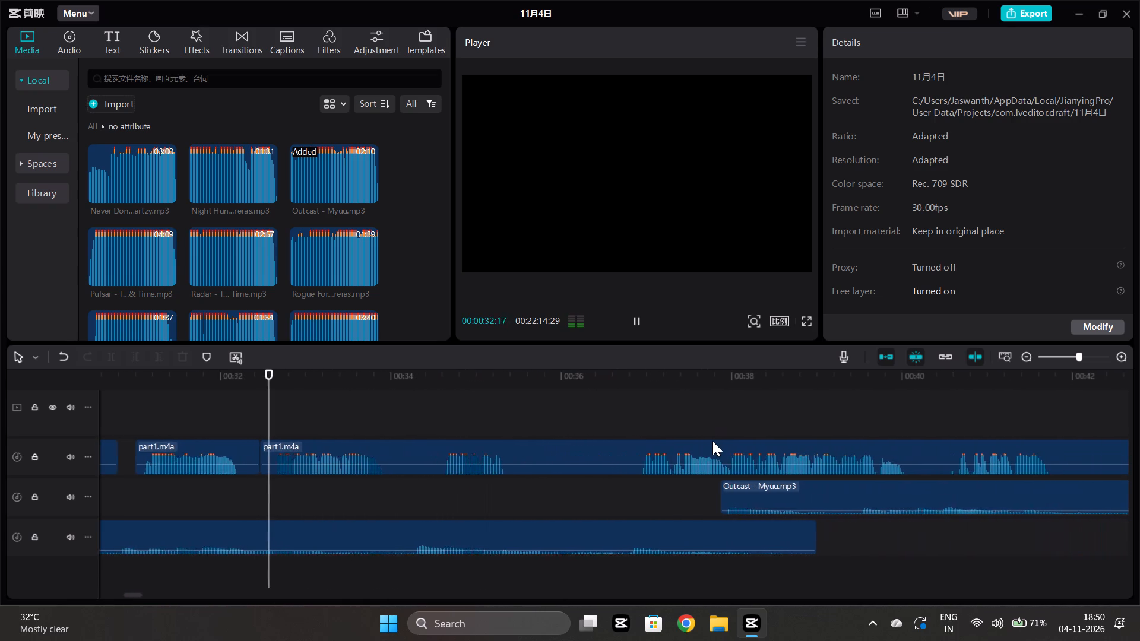
scroll(712, 441, left, 1)
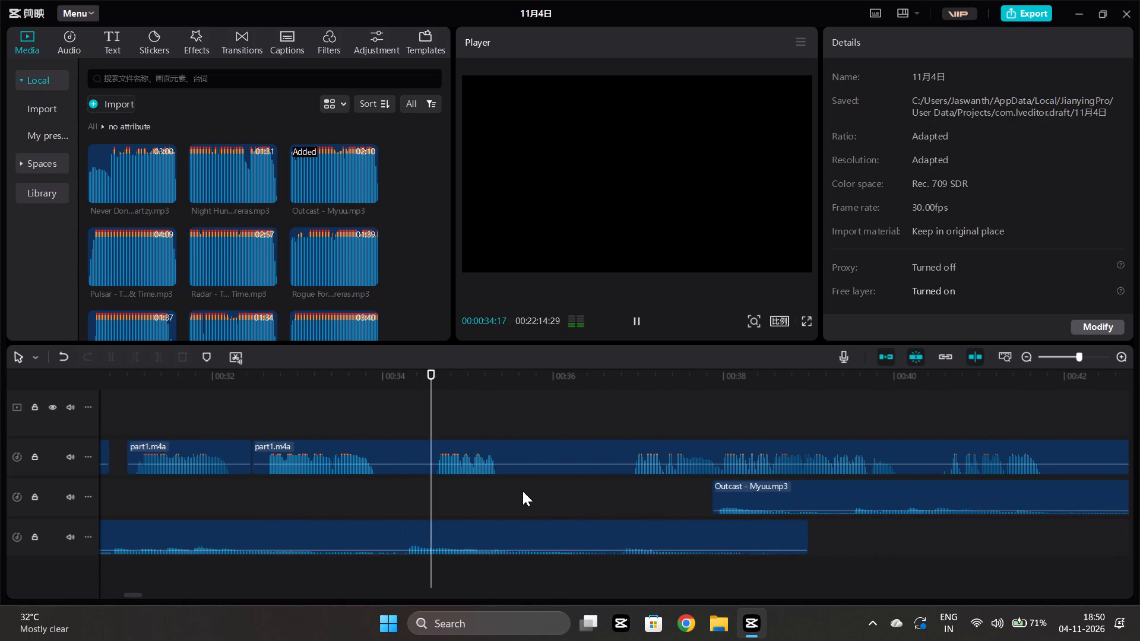
Split the narration at about 35.5 s and trim the start of the following piece to about 36.7 s.
key(space)
click(512, 466)
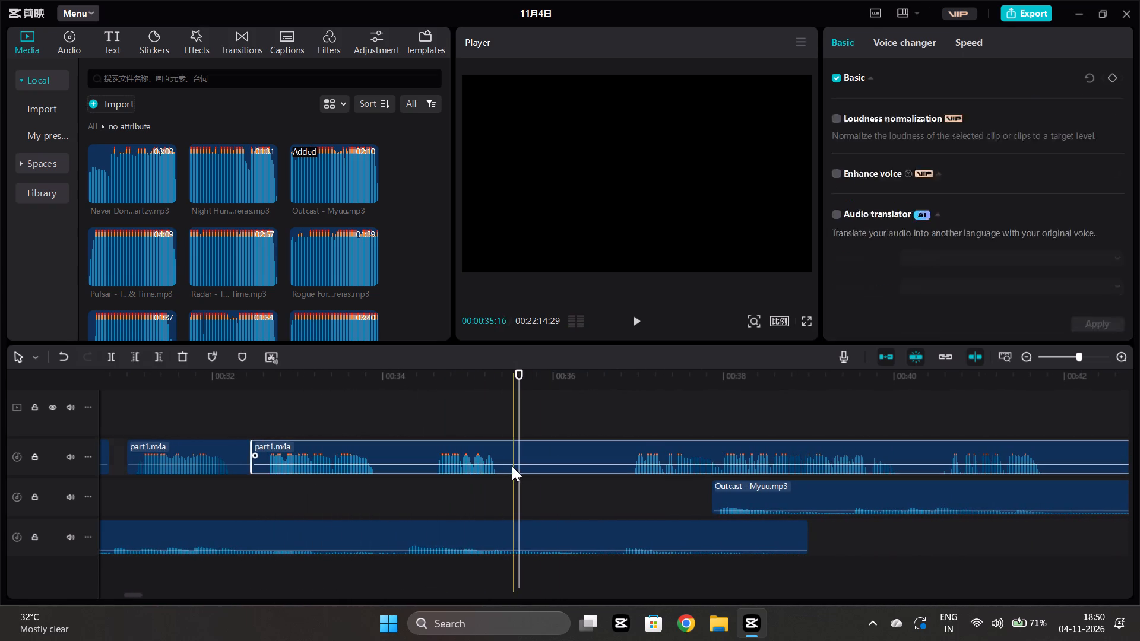
click(109, 354)
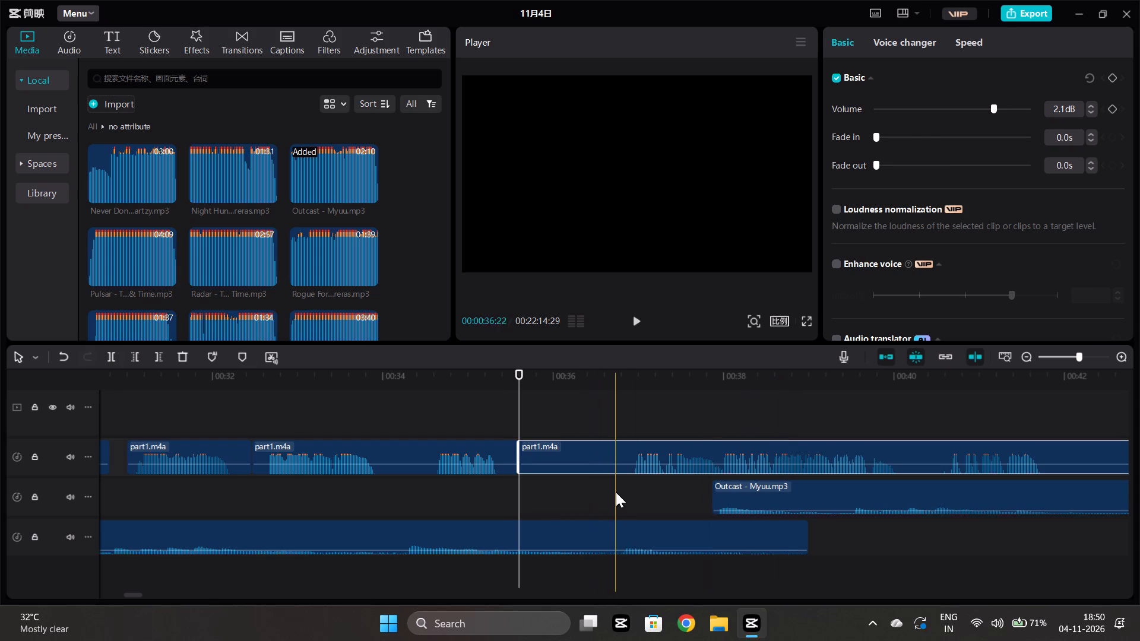
click(616, 492)
click(612, 450)
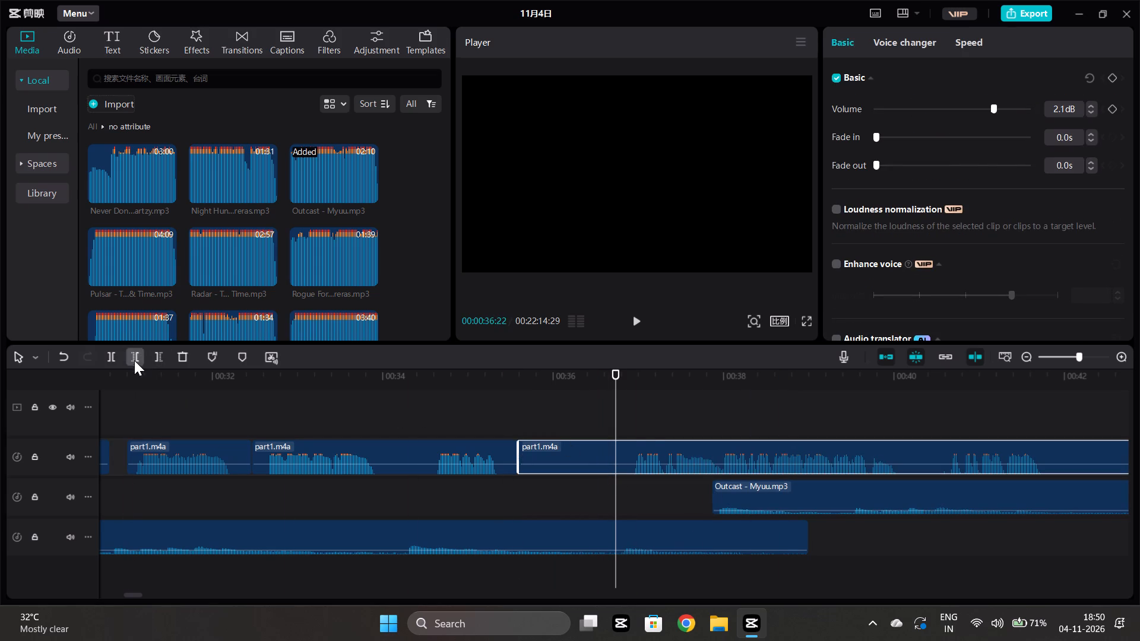
click(134, 356)
Move the trimmed narration piece earlier to start at about 35.8 s, leaving a short pause after the preceding piece.
drag(675, 449, 599, 455)
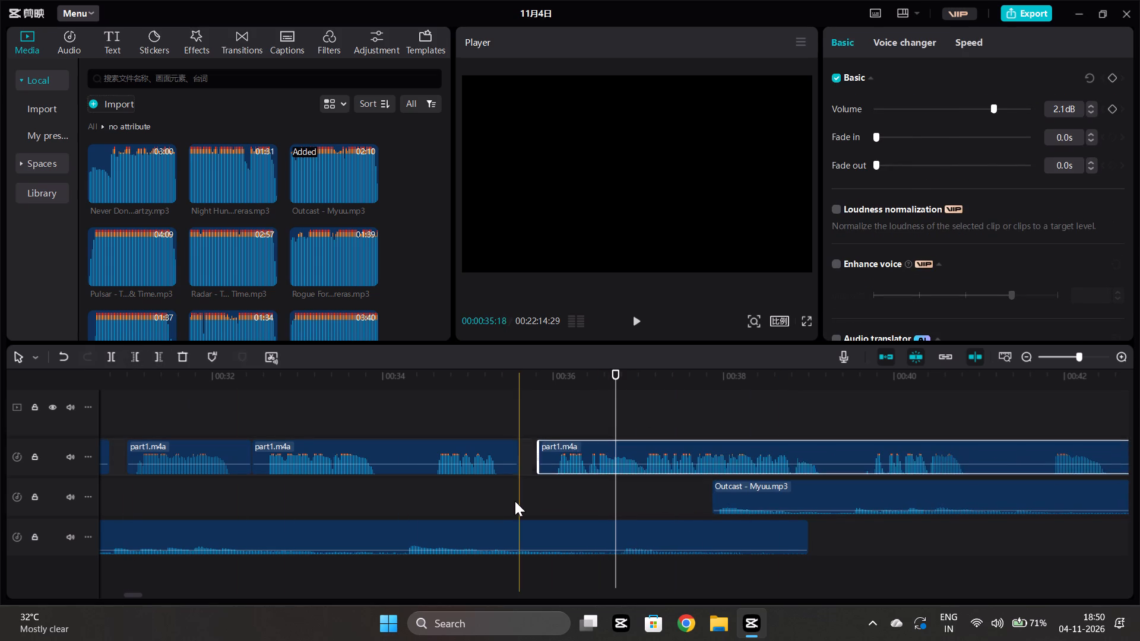
Play from about 35.5 s and move the second overlapping Outcast - Myuu.mp3 clip to start at about 38.4 s.
click(515, 501)
key(space)
scroll(515, 501, left, 3)
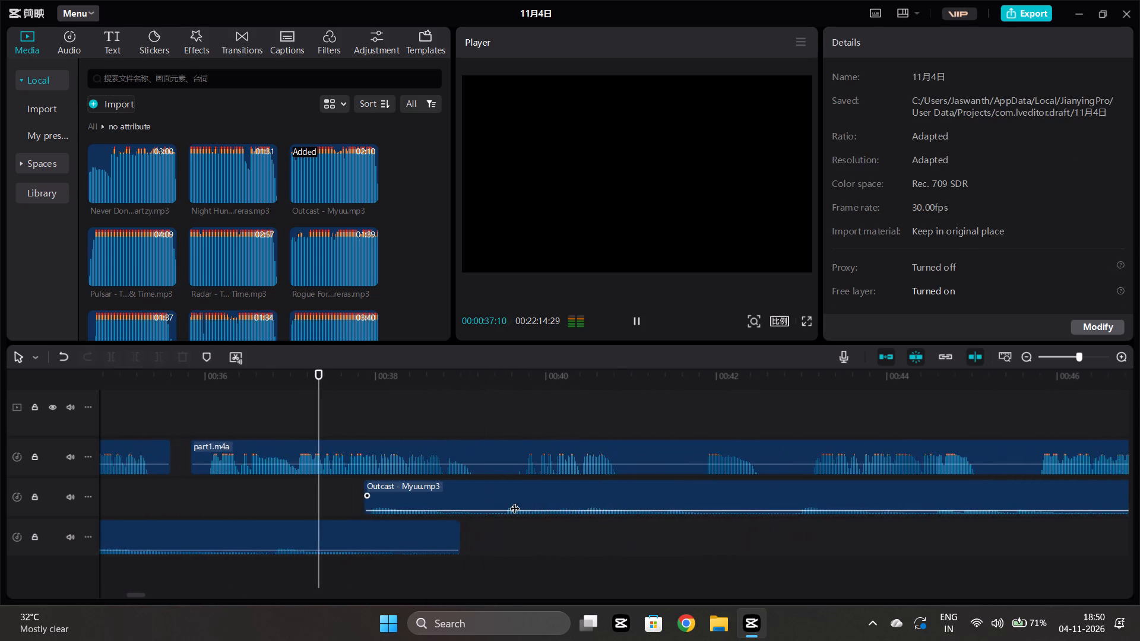
drag(479, 495, 528, 502)
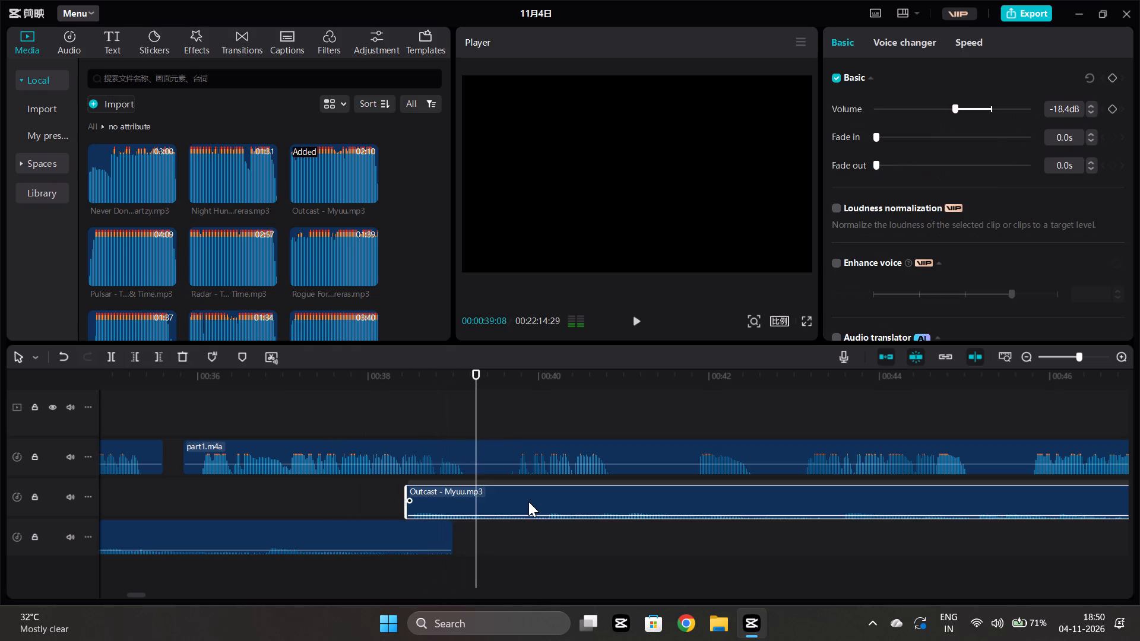
drag(528, 502, 527, 500)
Play on from about 38.3 s, split the narration at about 41.1 s and trim the following piece's start to about 41.6 s.
click(399, 500)
key(space)
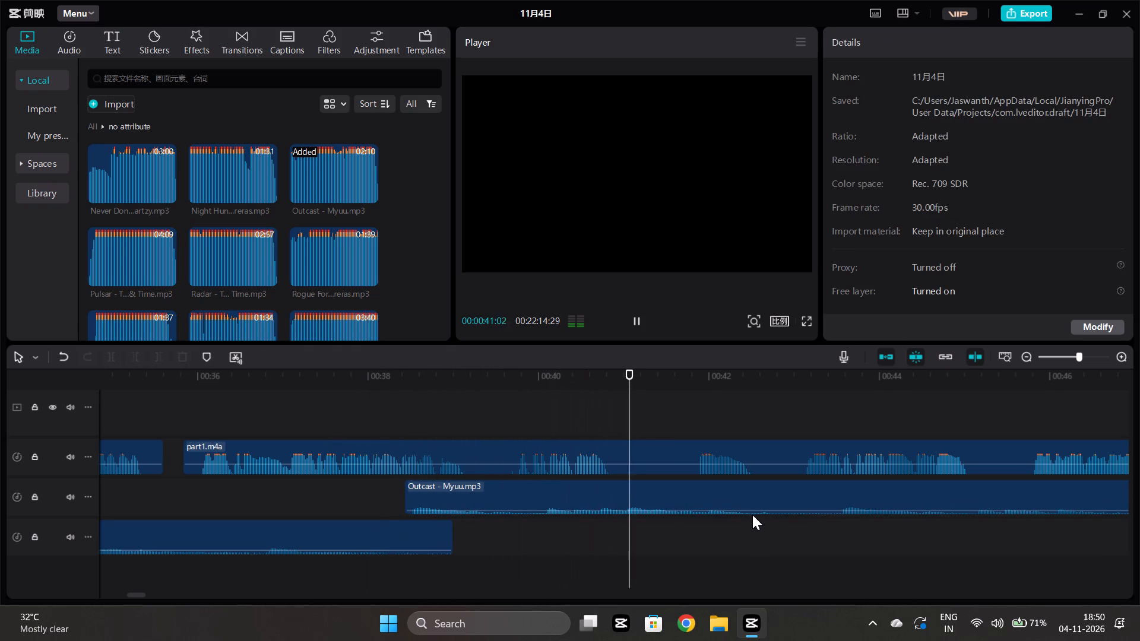
scroll(752, 513, left, 1)
key(space)
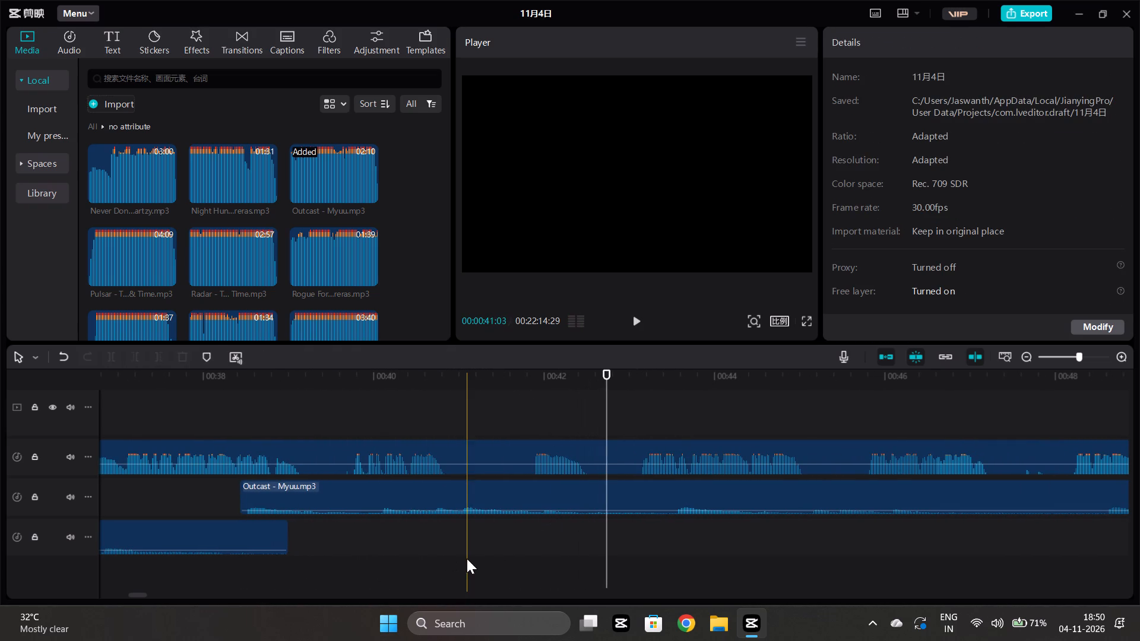
click(467, 559)
click(471, 458)
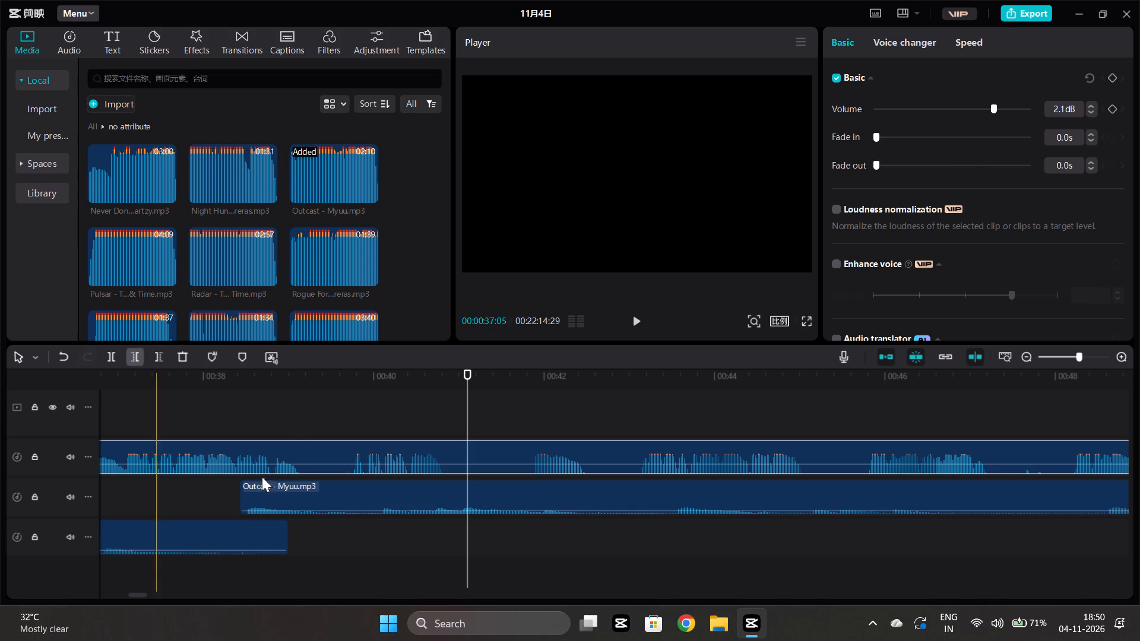
click(112, 356)
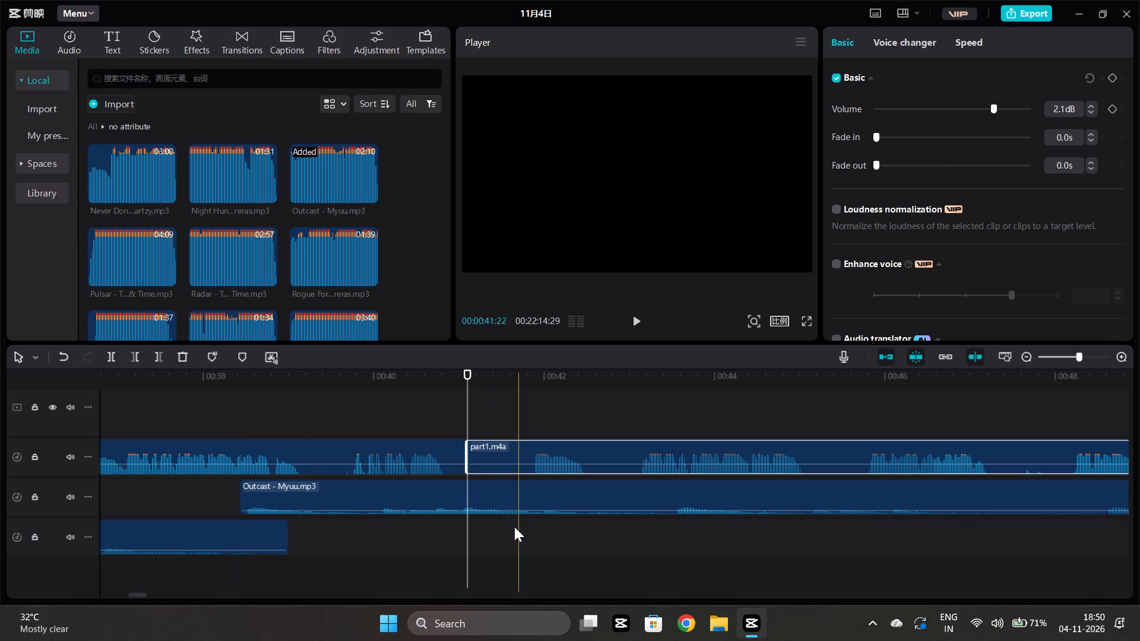
click(508, 531)
click(508, 443)
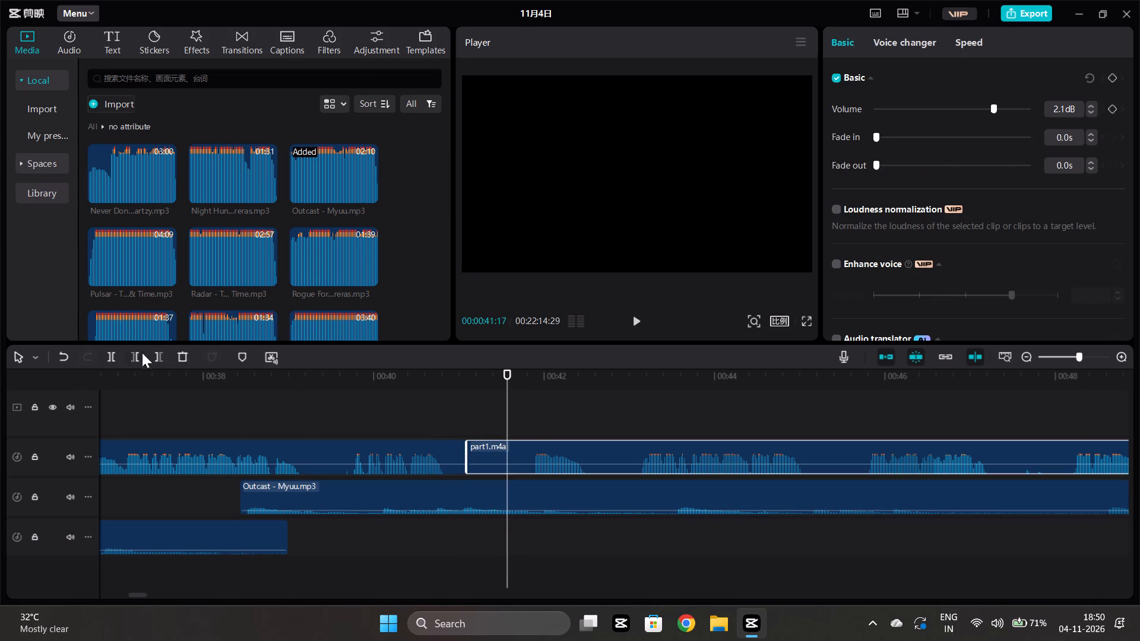
click(133, 358)
Move the trimmed narration piece back against the end of the preceding piece, at about 41.1 s.
drag(631, 449, 598, 450)
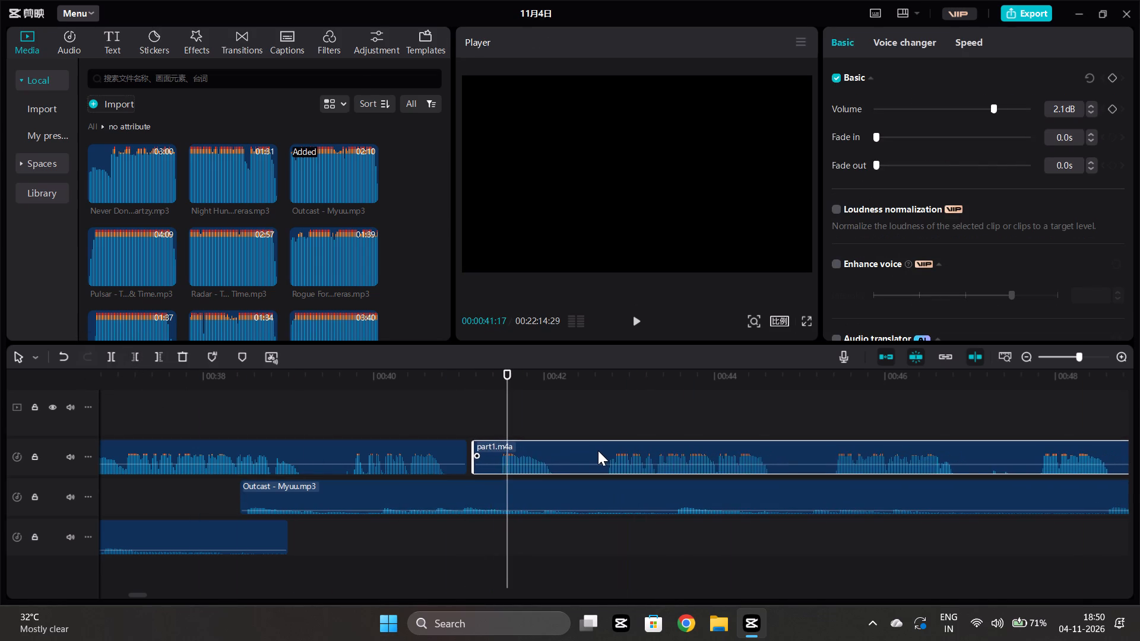
drag(598, 450, 592, 450)
Play from about 41.0 s, split the narration at about 47.2 s and trim the following piece's start to about 47.4 s.
click(461, 532)
key(space)
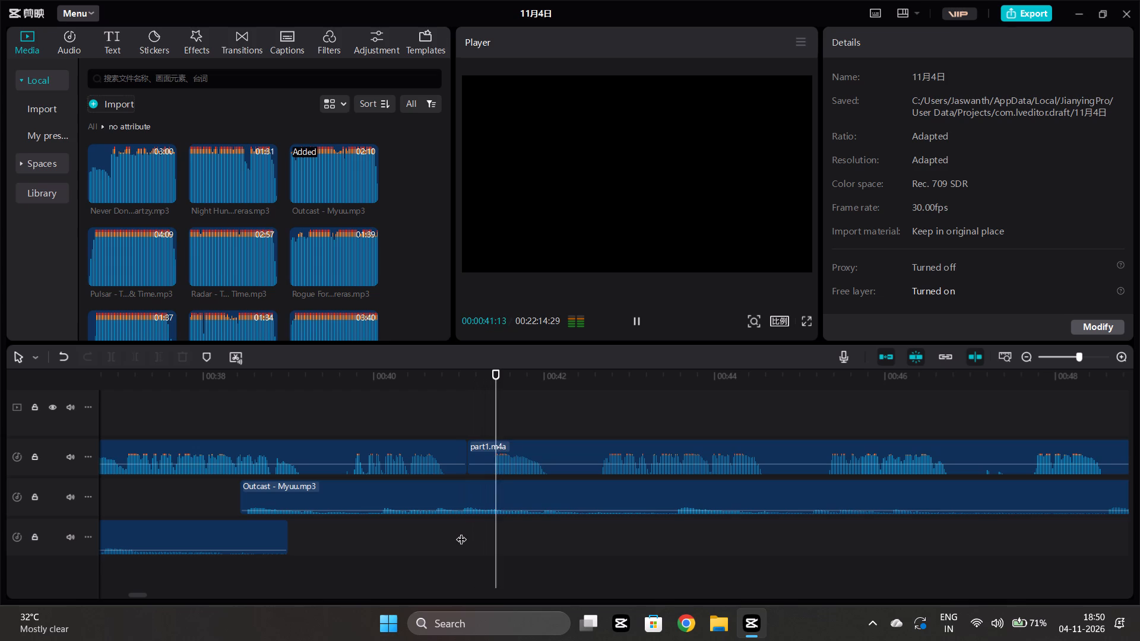
scroll(462, 531, left, 2)
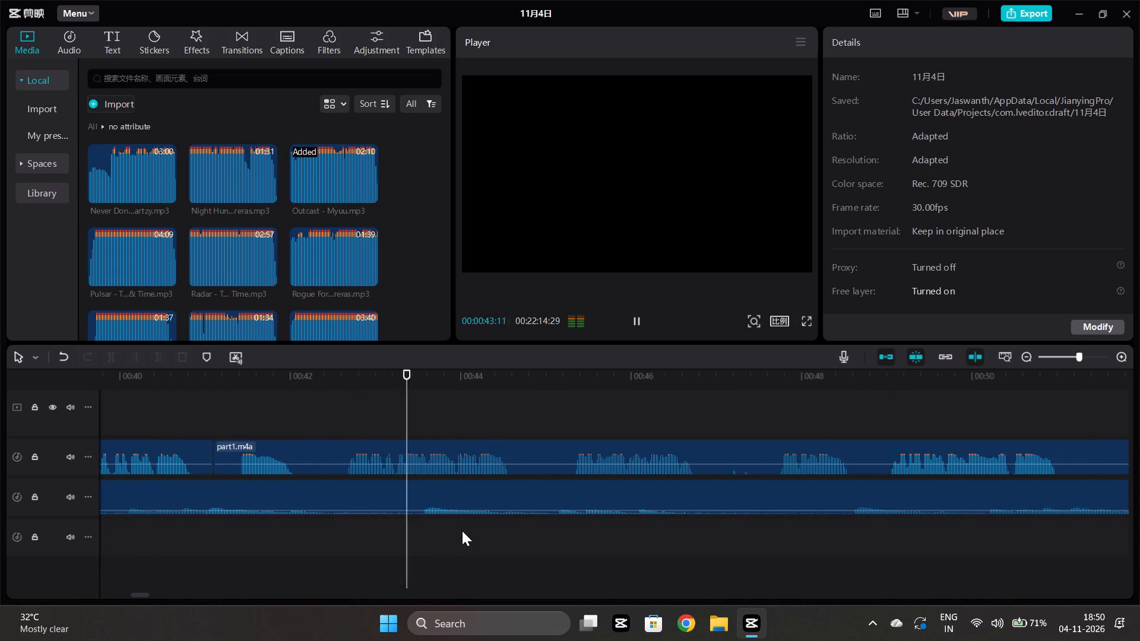
scroll(462, 531, left, 2)
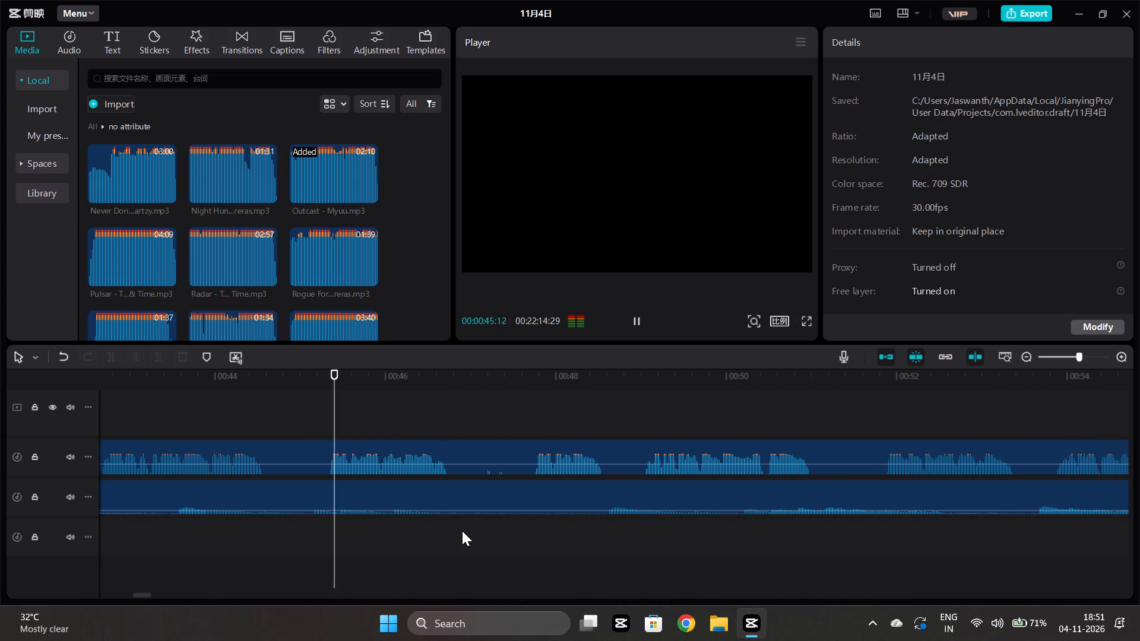
key(space)
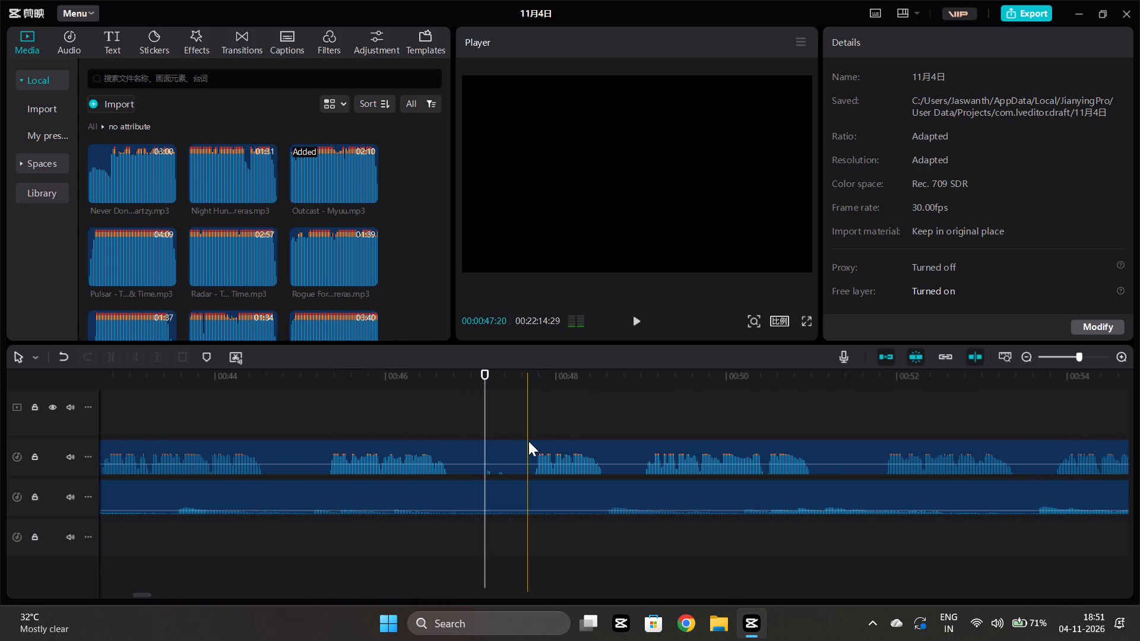
click(523, 445)
click(118, 360)
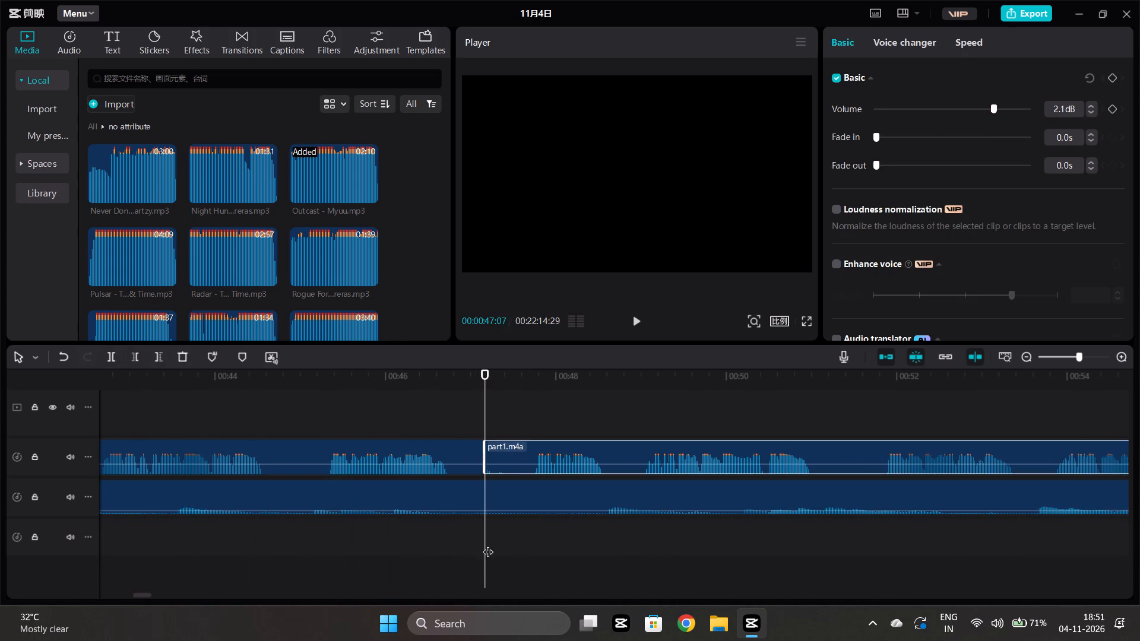
click(506, 544)
click(524, 442)
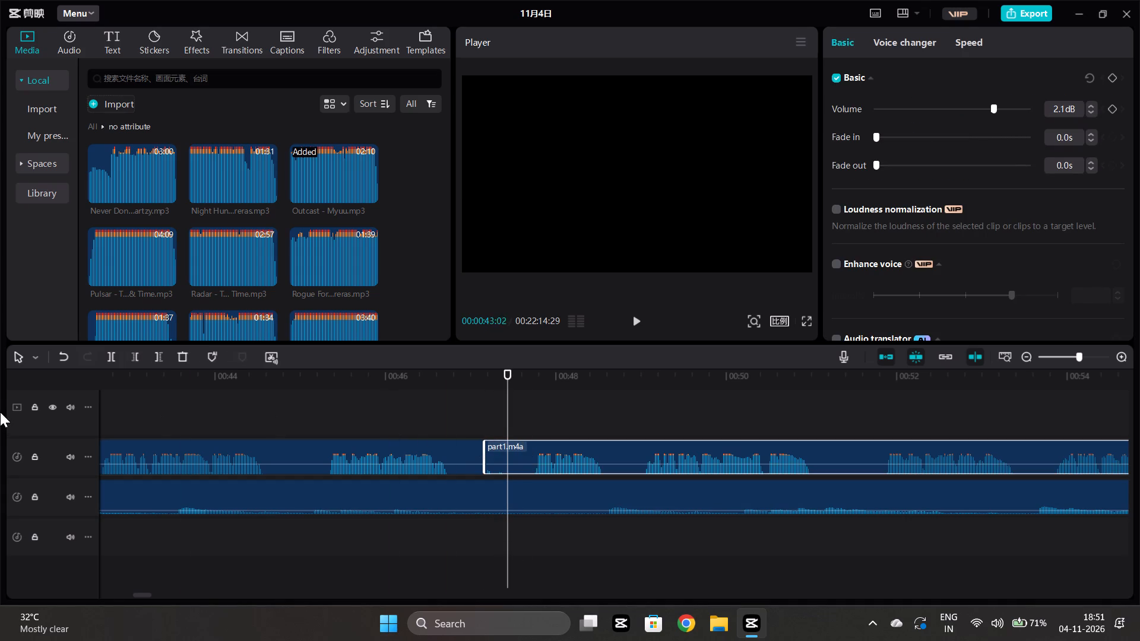
click(129, 360)
Play on from about 47.4 s and move the next separate narration piece earlier to start at about 55.2 s, leaving a short pause.
click(503, 542)
key(space)
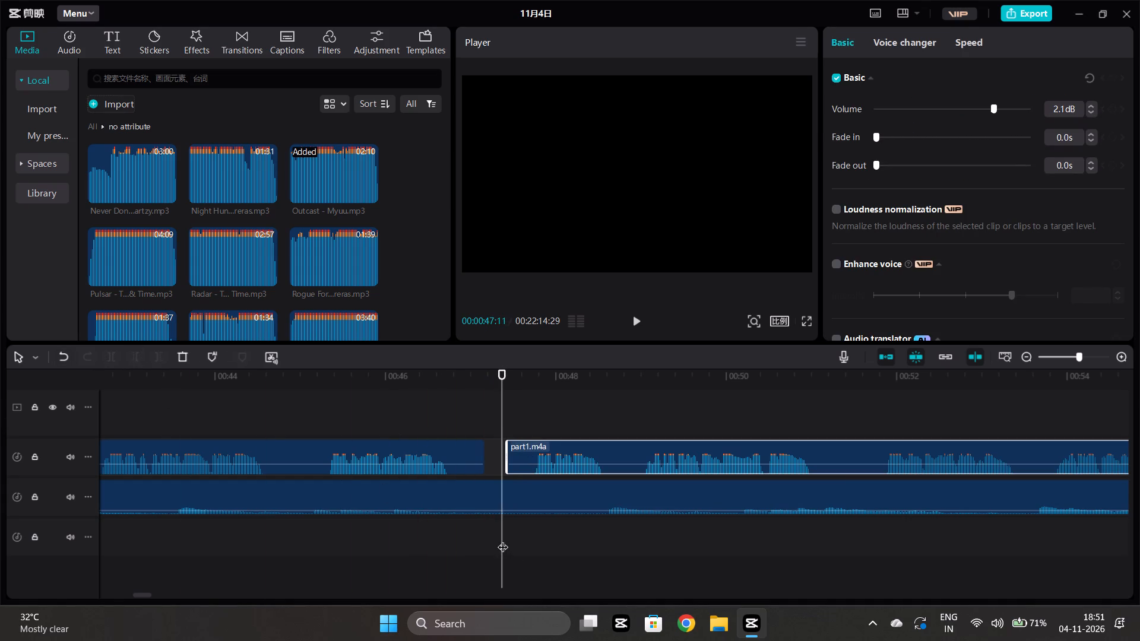
scroll(578, 479, left, 1)
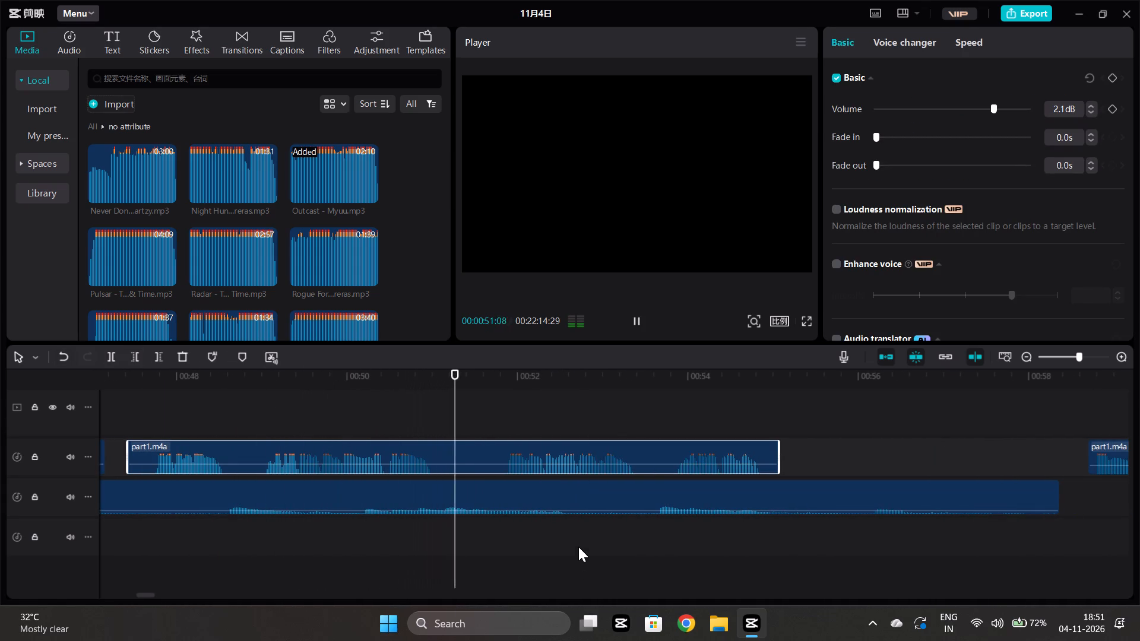
scroll(566, 519, left, 2)
drag(930, 452, 769, 488)
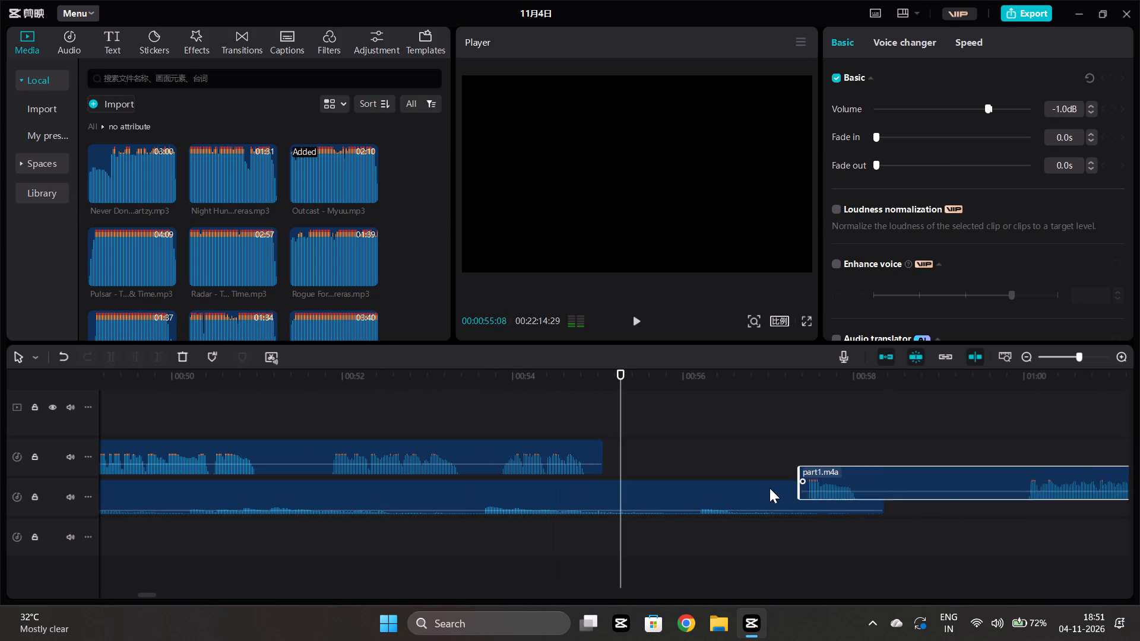
drag(769, 488, 630, 461)
Play from about 54.0 s, split the narration at about 56.7 s and trim the following piece's start to about 57.5 s.
click(516, 589)
key(space)
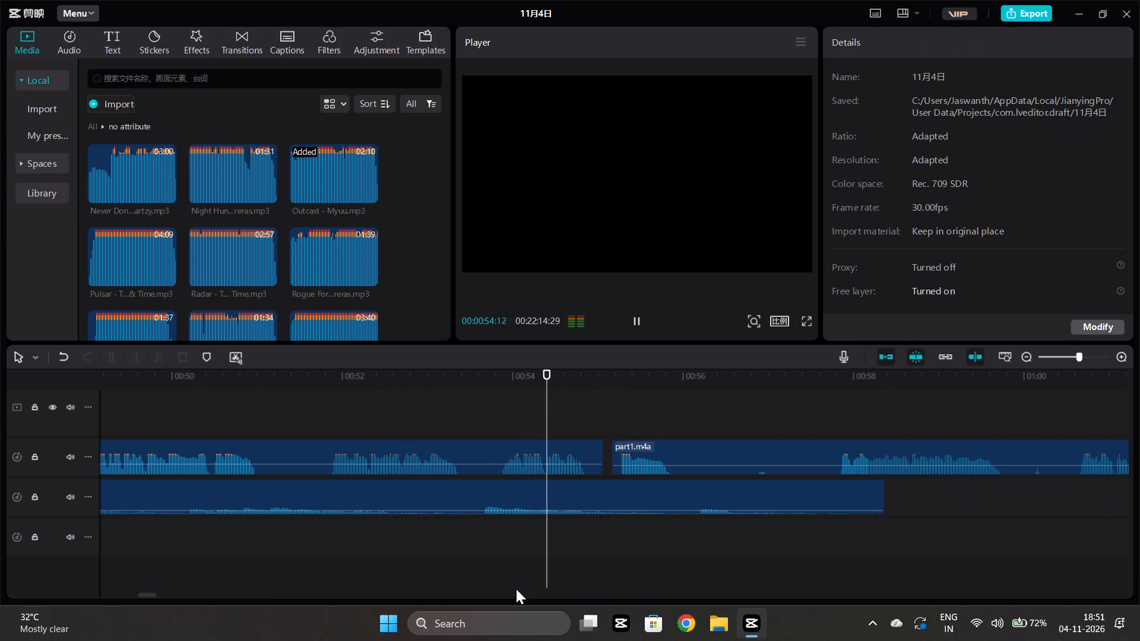
scroll(516, 589, left, 1)
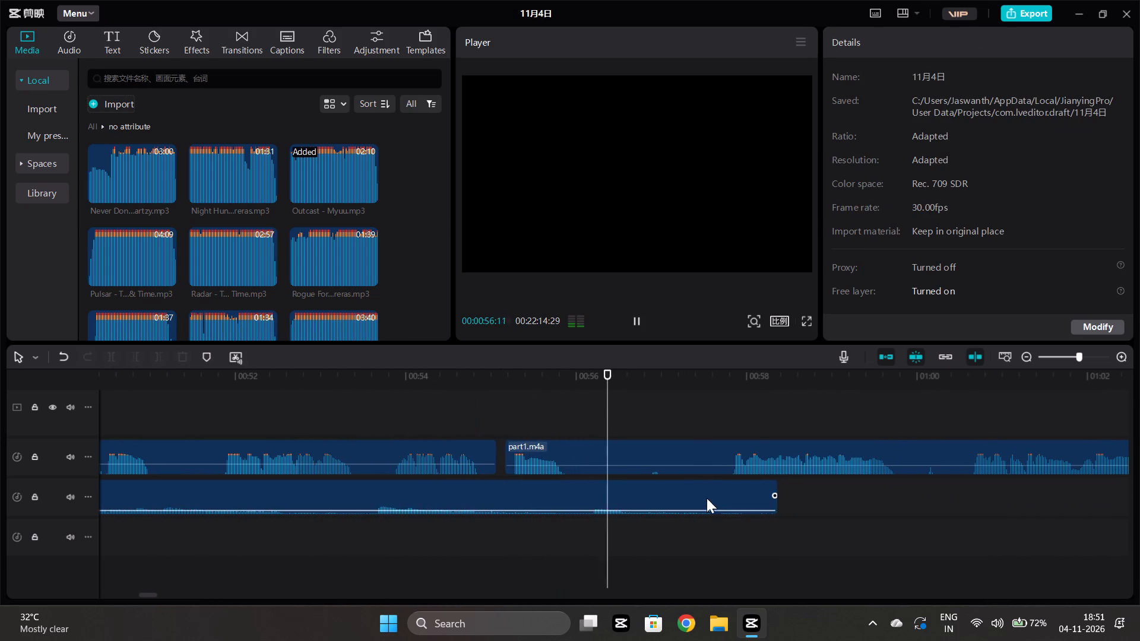
key(space)
key(space)
click(635, 567)
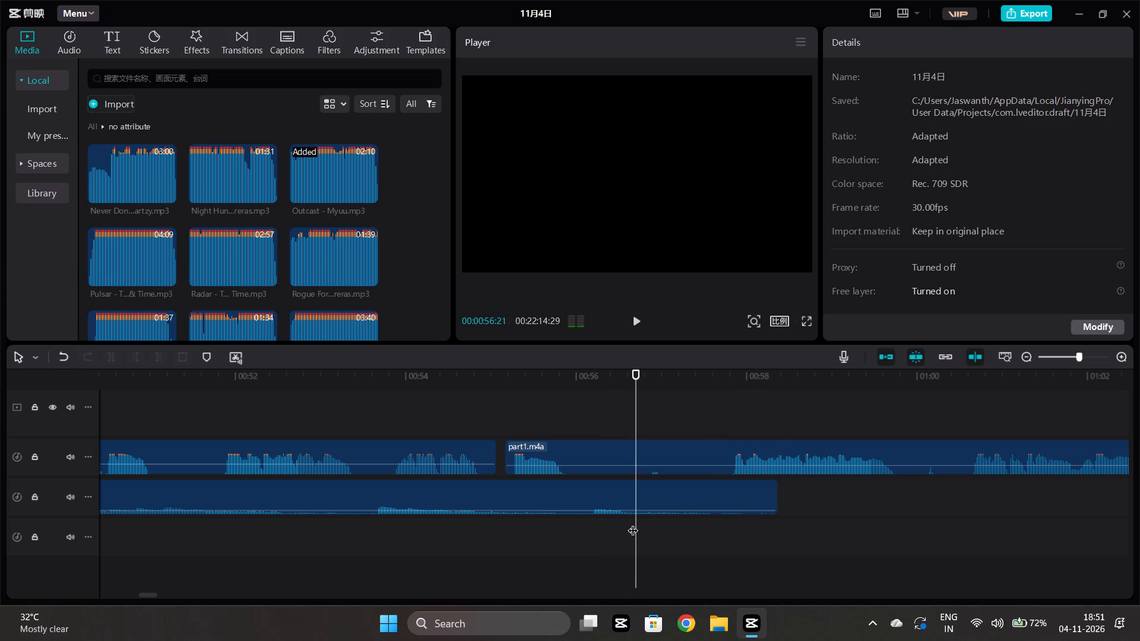
click(622, 470)
click(115, 351)
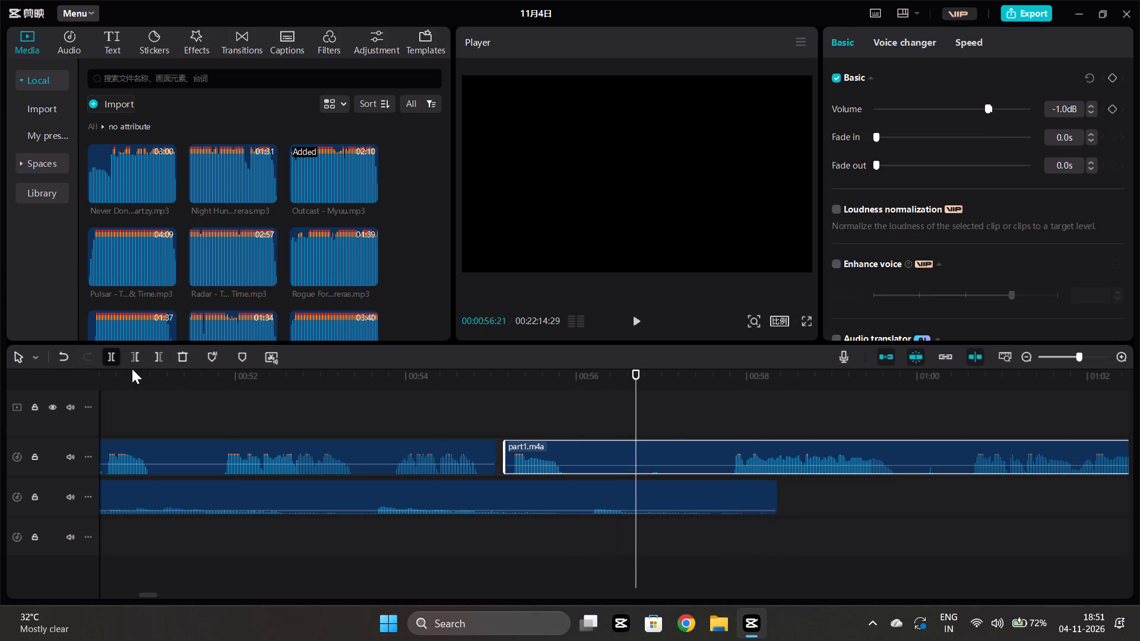
click(704, 560)
click(705, 461)
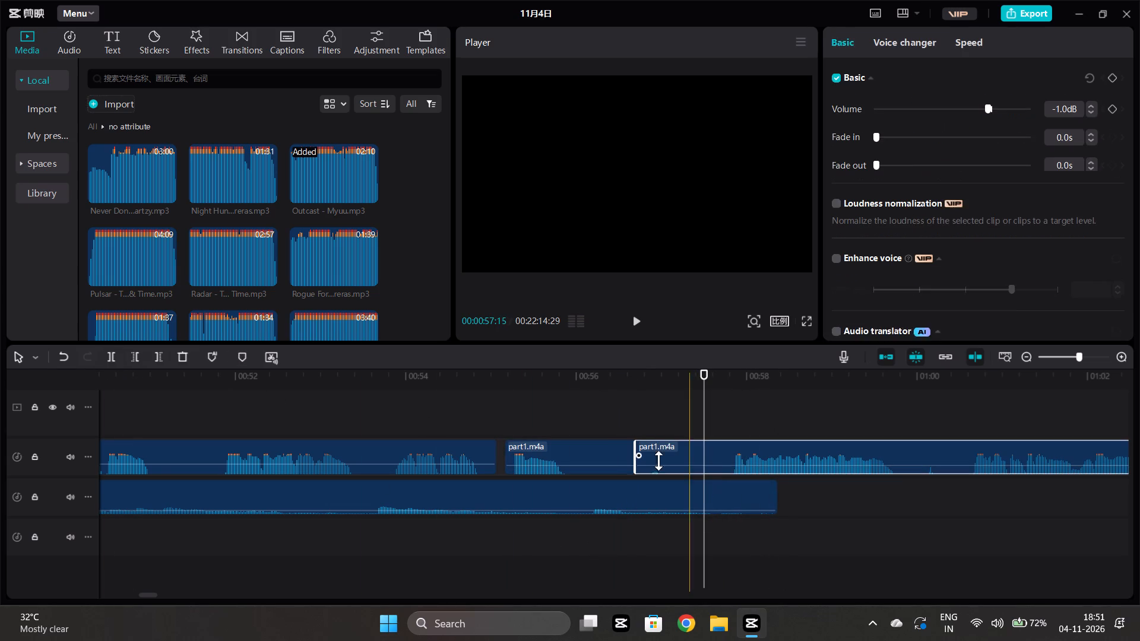
click(134, 347)
click(133, 349)
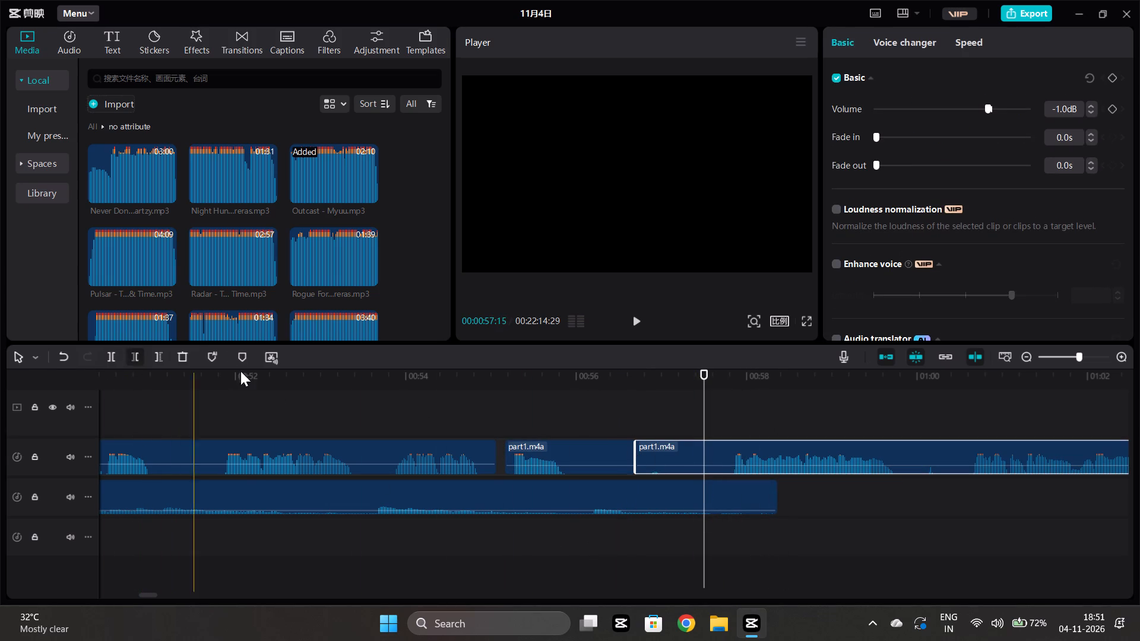
click(139, 354)
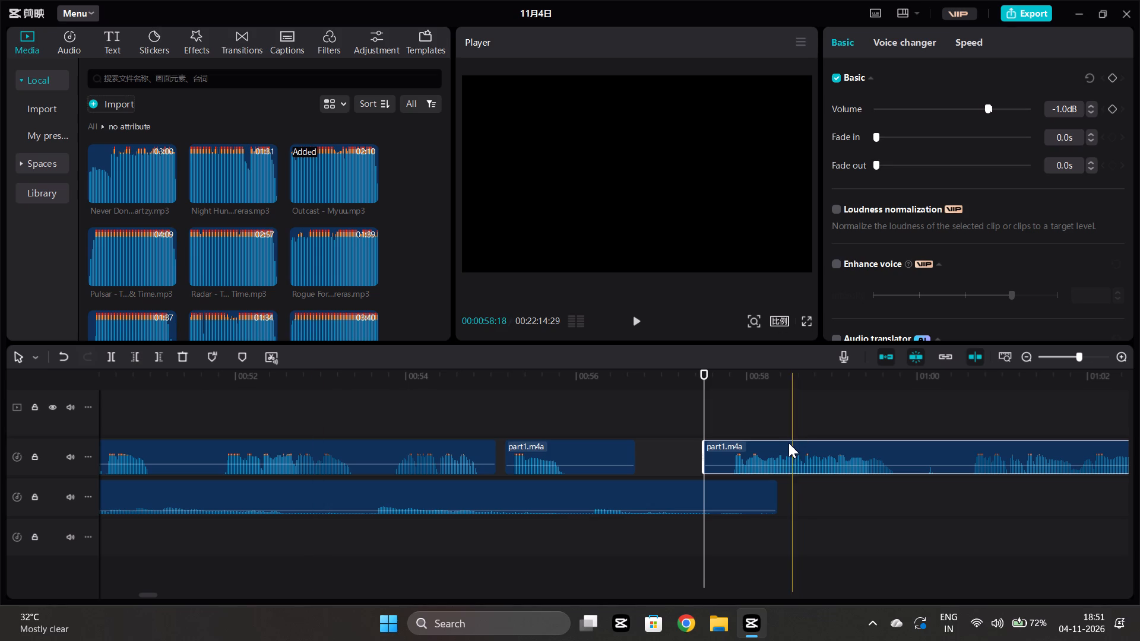
Move the trimmed narration piece back against the end of the preceding piece, at about 56.7 s.
drag(784, 441, 714, 446)
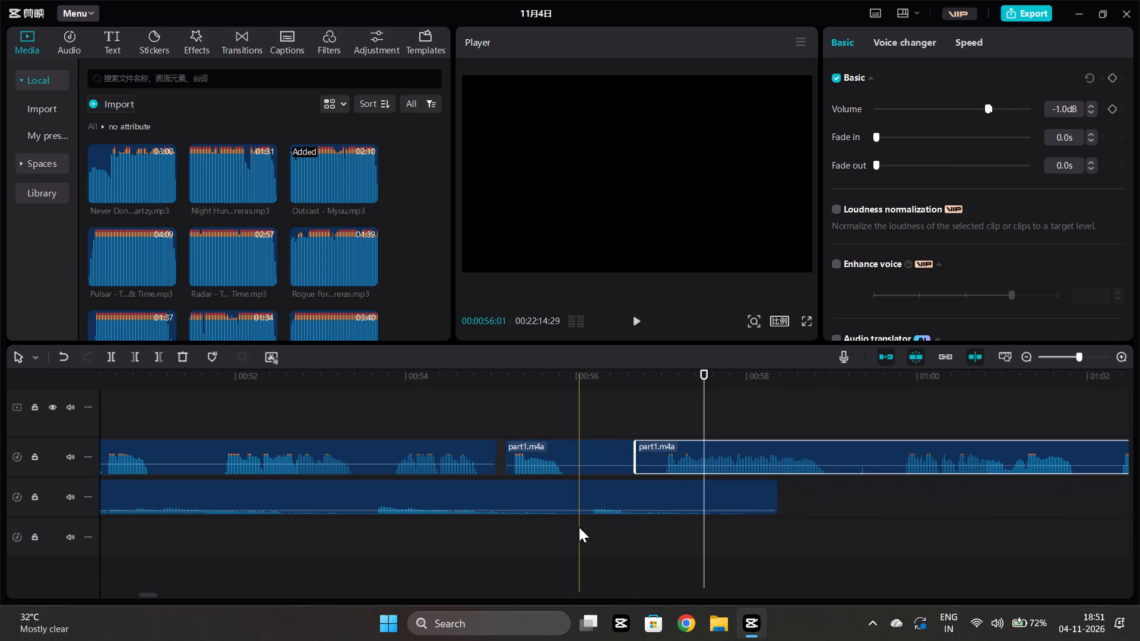
Copy the Outcast - Myuu.mp3 clip and paste it at about 57.3 s, overlapping the end of the current music clip.
click(579, 527)
click(573, 496)
key(ctrl+c)
click(686, 537)
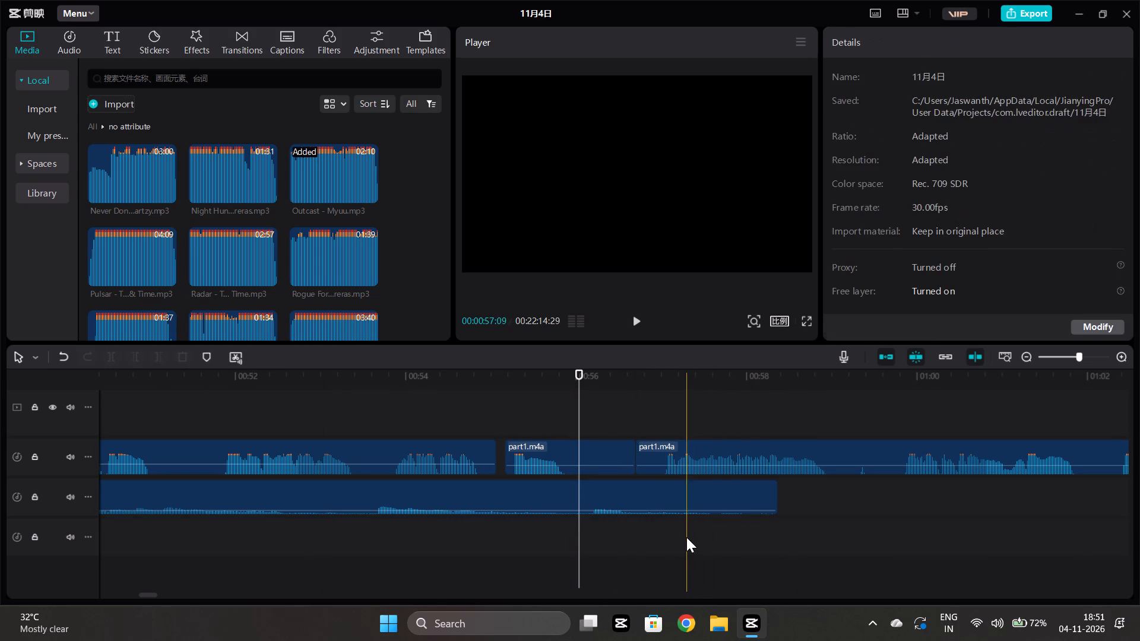
key(ctrl+v)
Play from about 57.0 s, split the narration at about 59.2 s and trim the following piece's start to about 59.5 s.
click(664, 513)
key(space)
scroll(664, 513, left, 1)
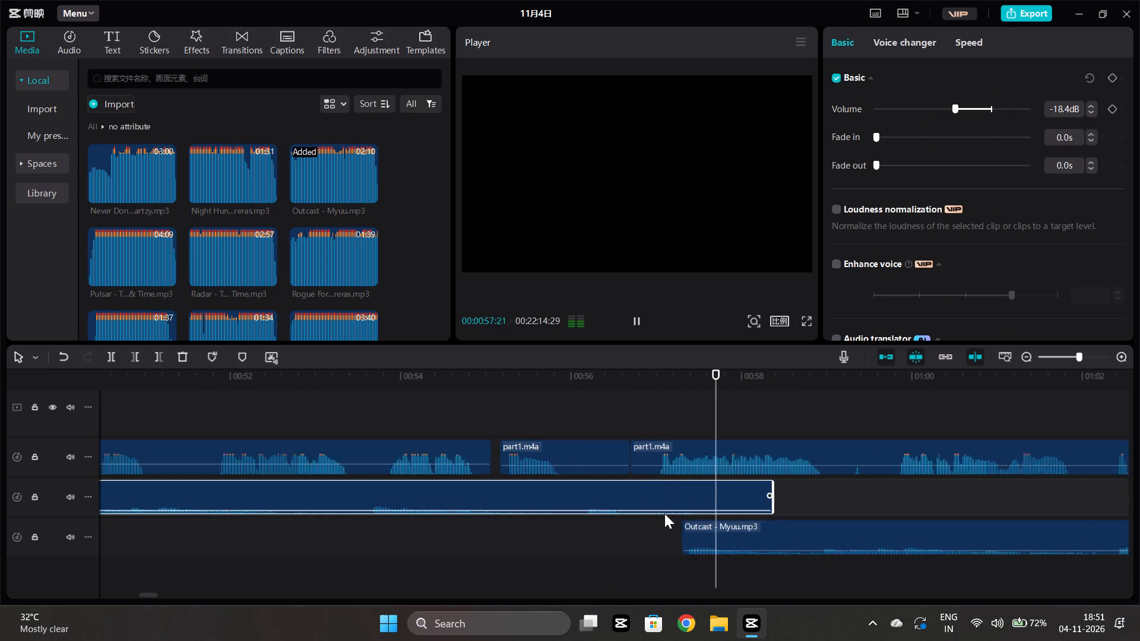
scroll(664, 513, left, 1)
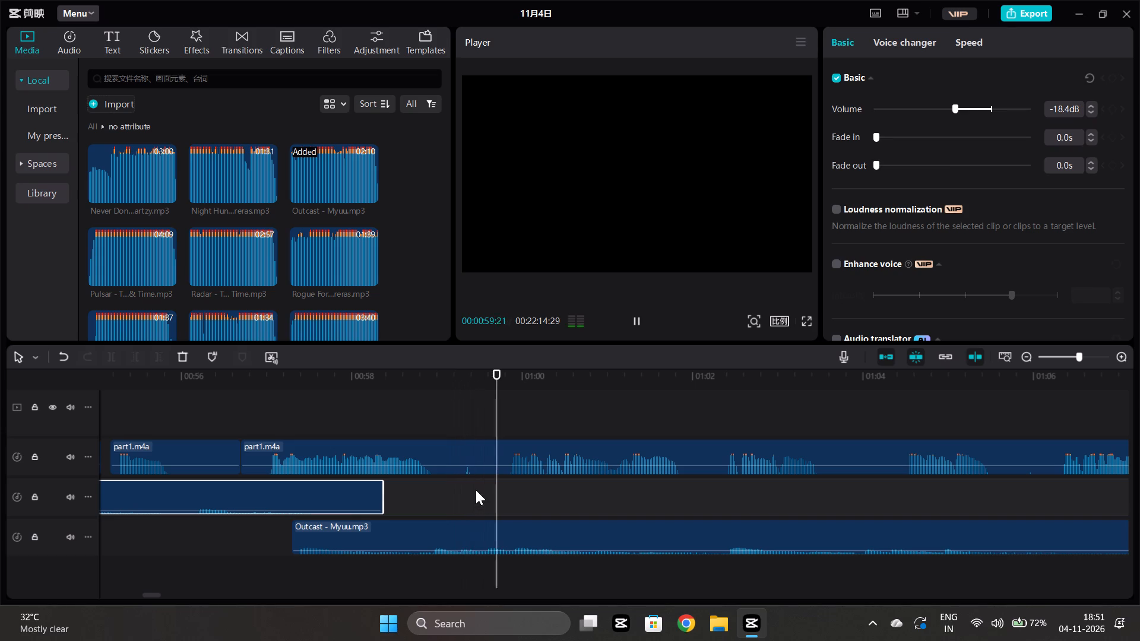
key(space)
click(458, 490)
click(451, 452)
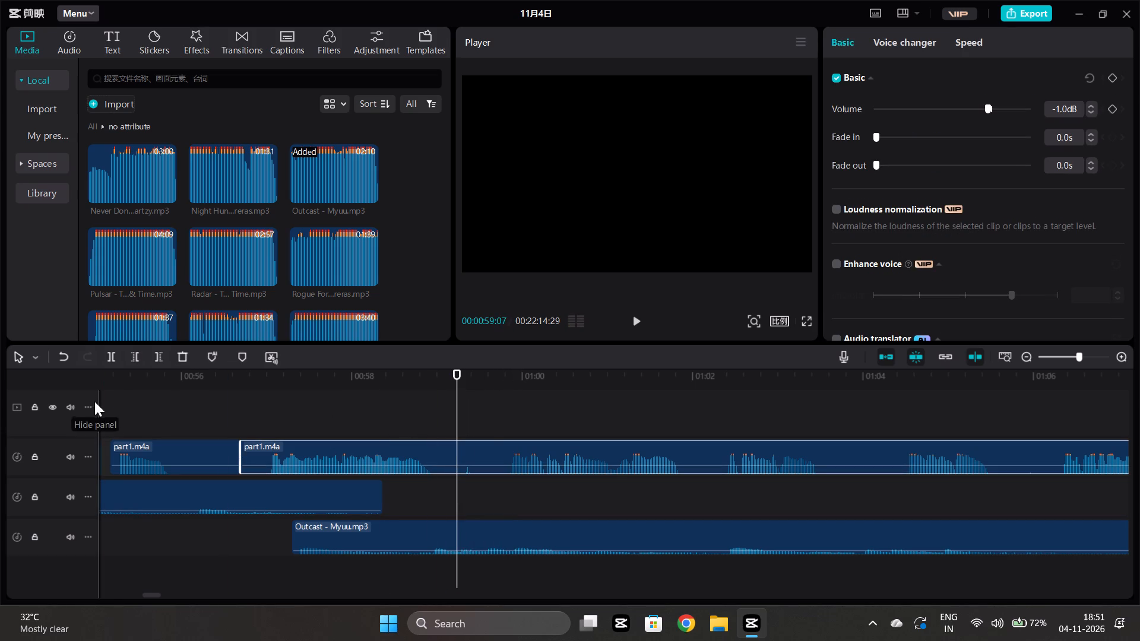
click(115, 357)
click(478, 503)
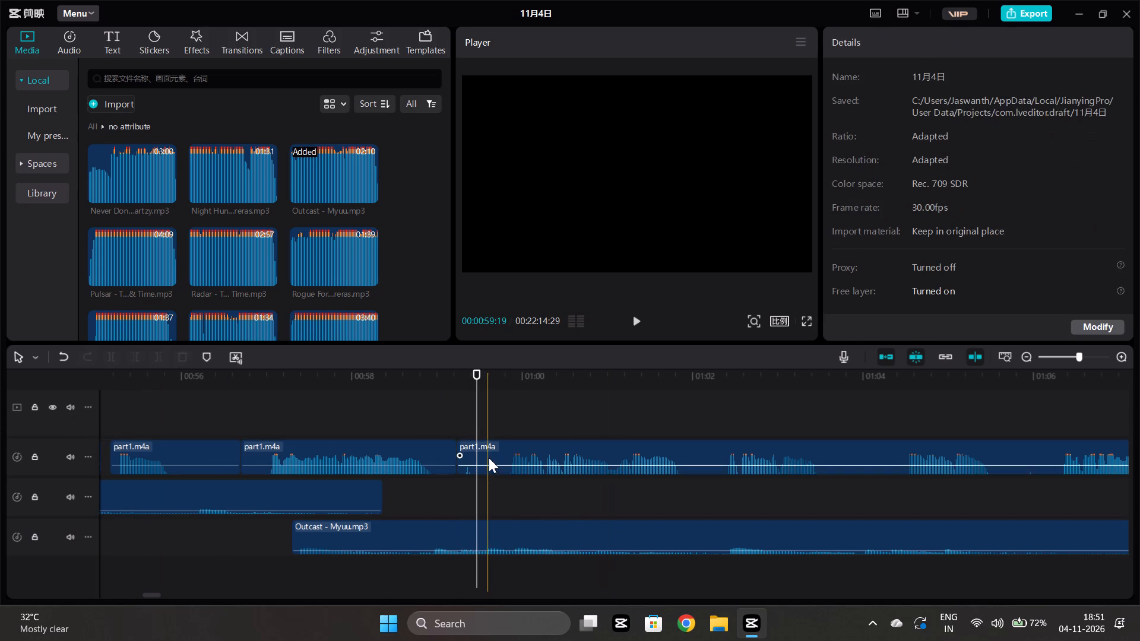
click(489, 458)
click(142, 356)
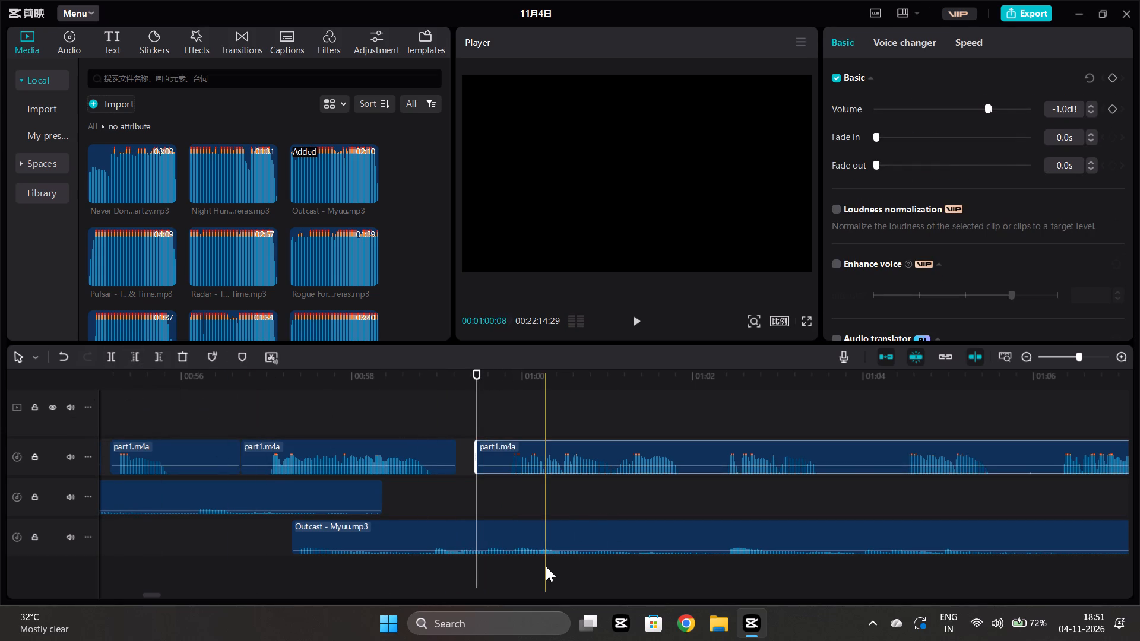
Play on from about 59.8 s, split the narration at about 1:03.9 and trim the following piece's start to about 1:04.3.
click(508, 494)
key(space)
scroll(508, 494, left, 1)
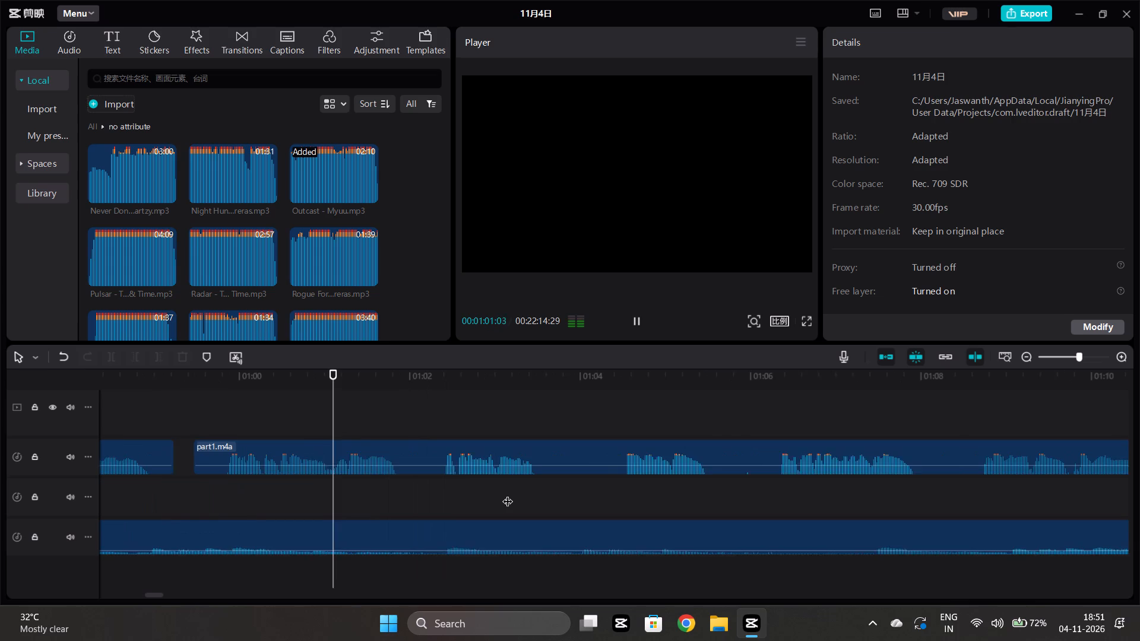
scroll(508, 494, left, 1)
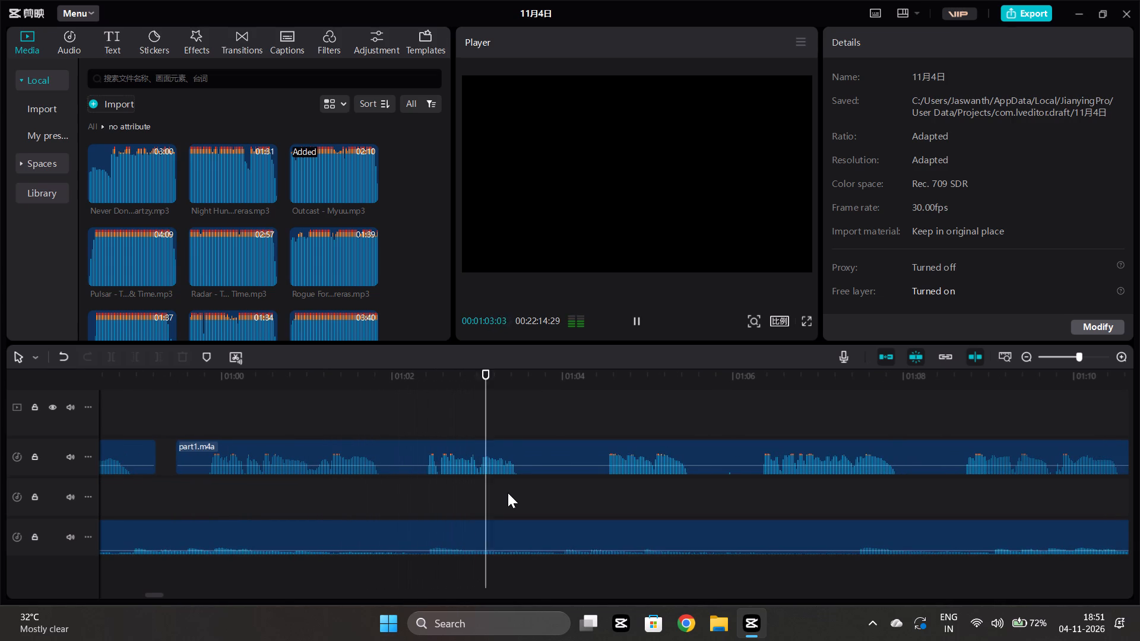
scroll(508, 490, left, 1)
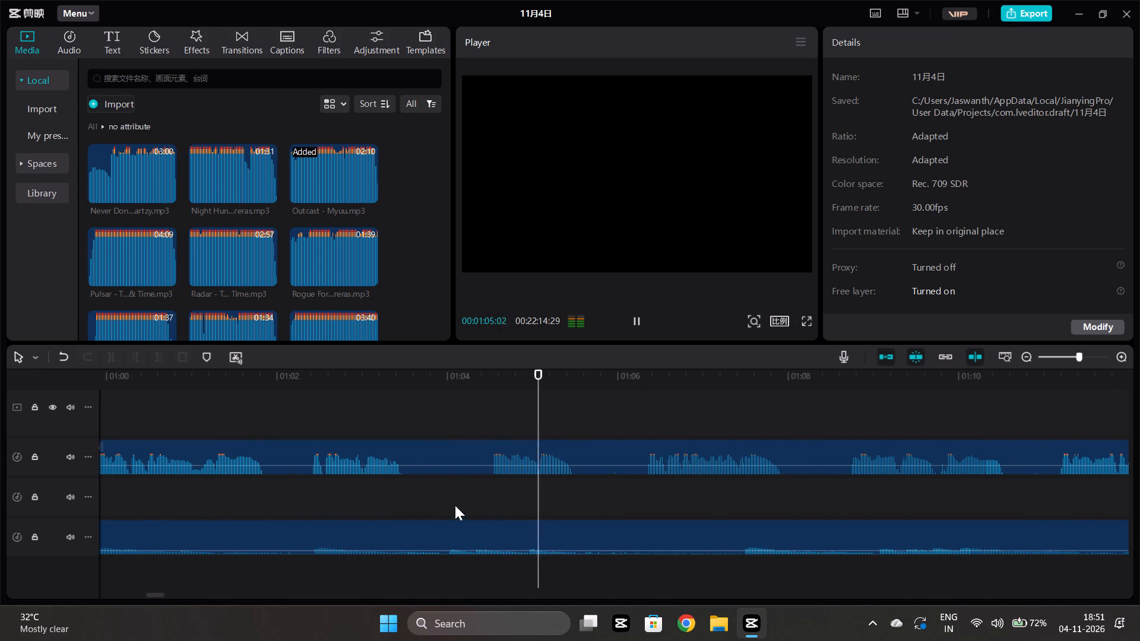
key(space)
click(432, 495)
click(441, 439)
click(441, 442)
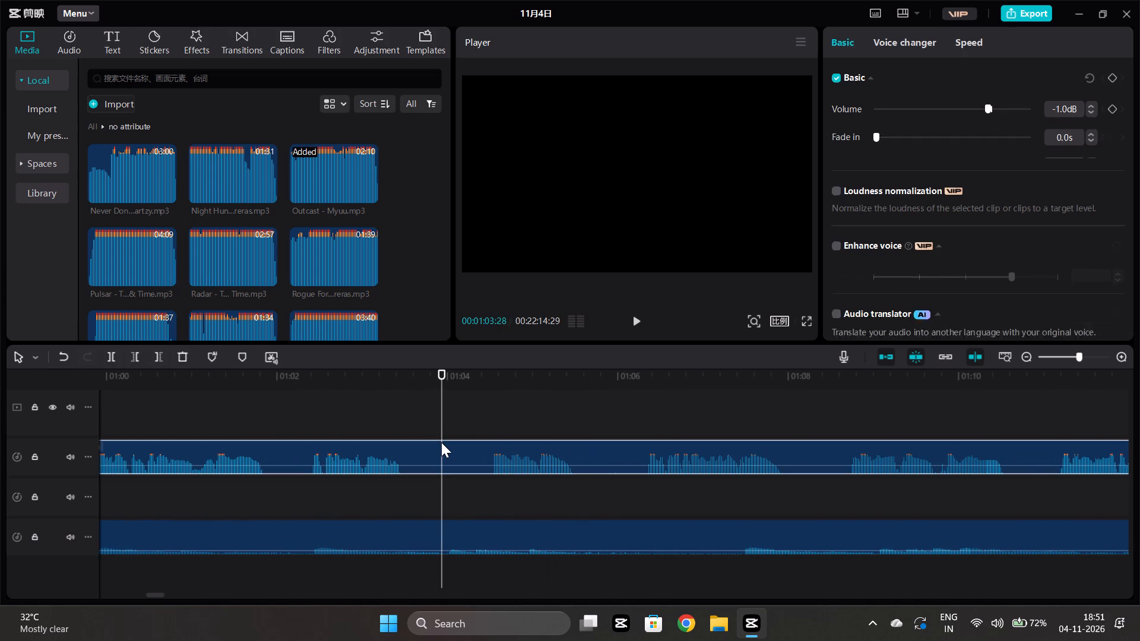
click(109, 356)
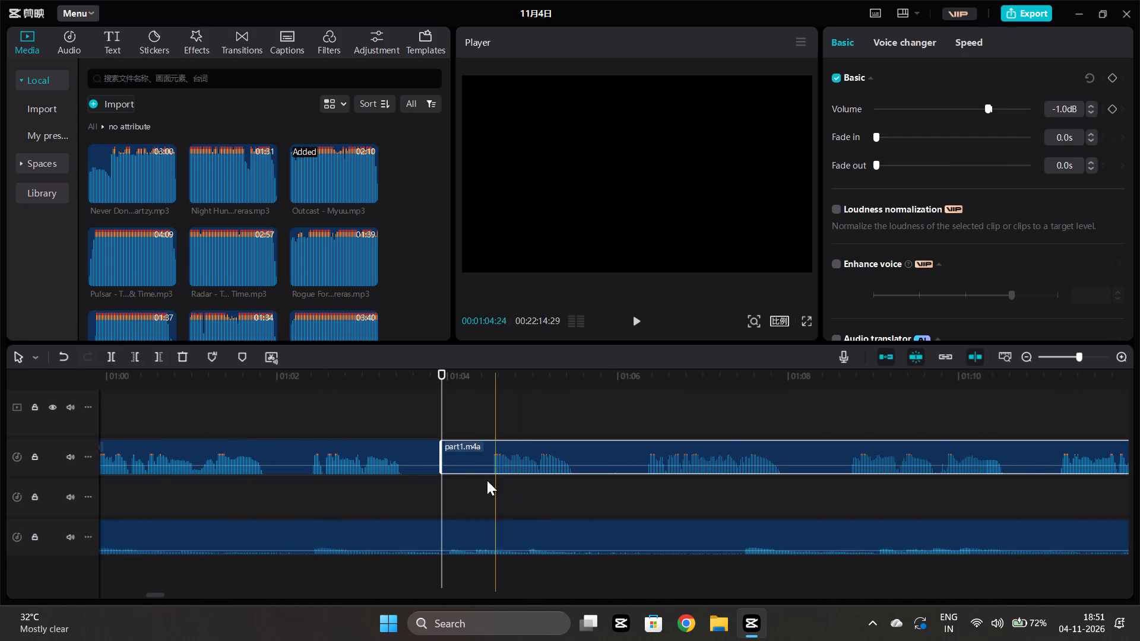
click(477, 484)
click(479, 446)
click(136, 363)
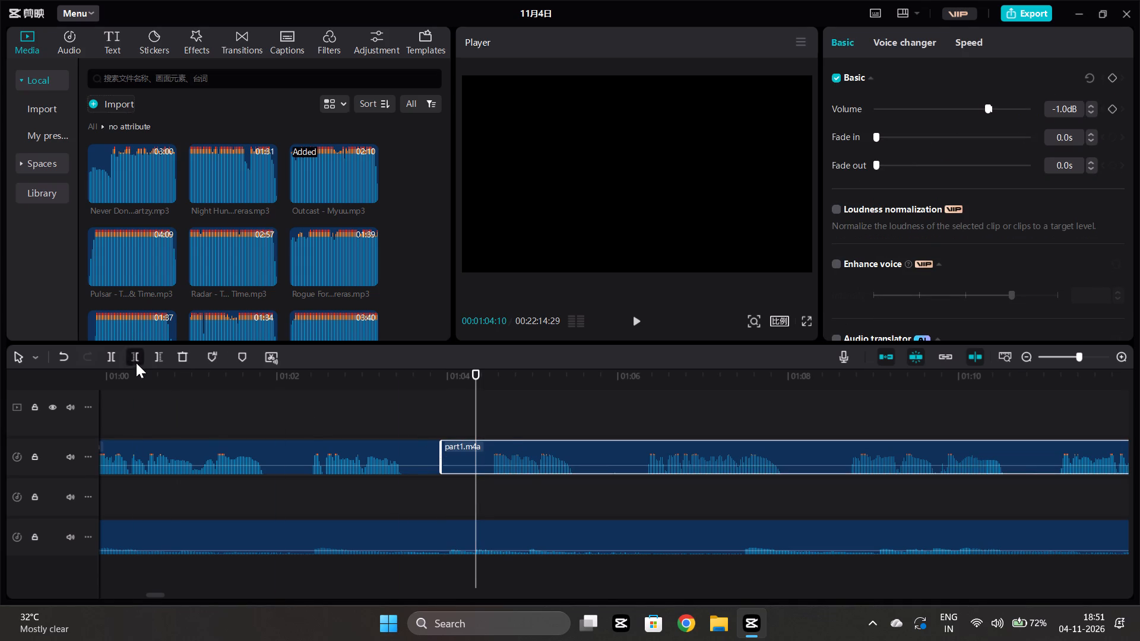
Move the trimmed narration piece back against the end of the preceding piece, at about 1:03.9.
drag(539, 458, 508, 463)
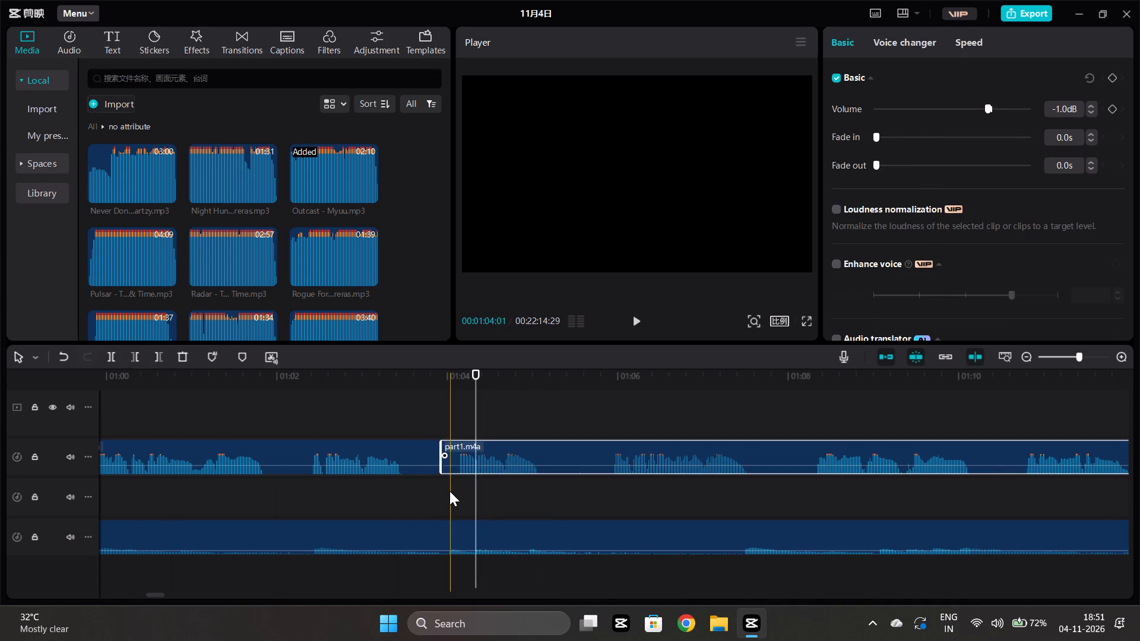
Play on from about 1:04.0, split the narration at about 1:05.5 and trim the following piece's start to about 1:05.8.
click(449, 491)
key(space)
scroll(449, 491, left, 1)
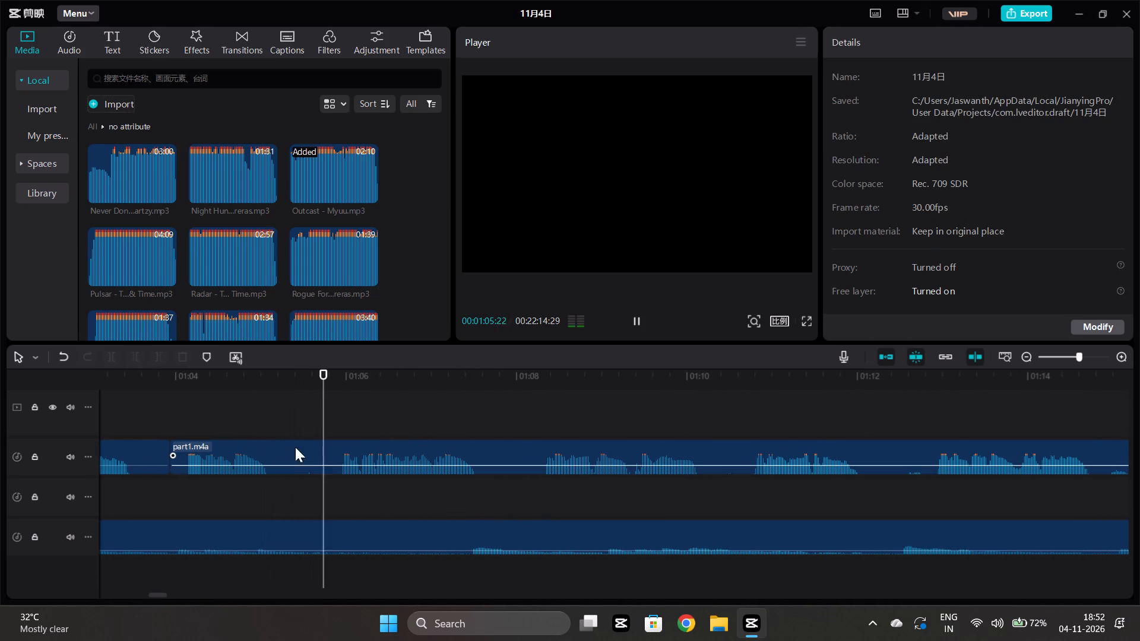
key(space)
click(301, 486)
click(302, 457)
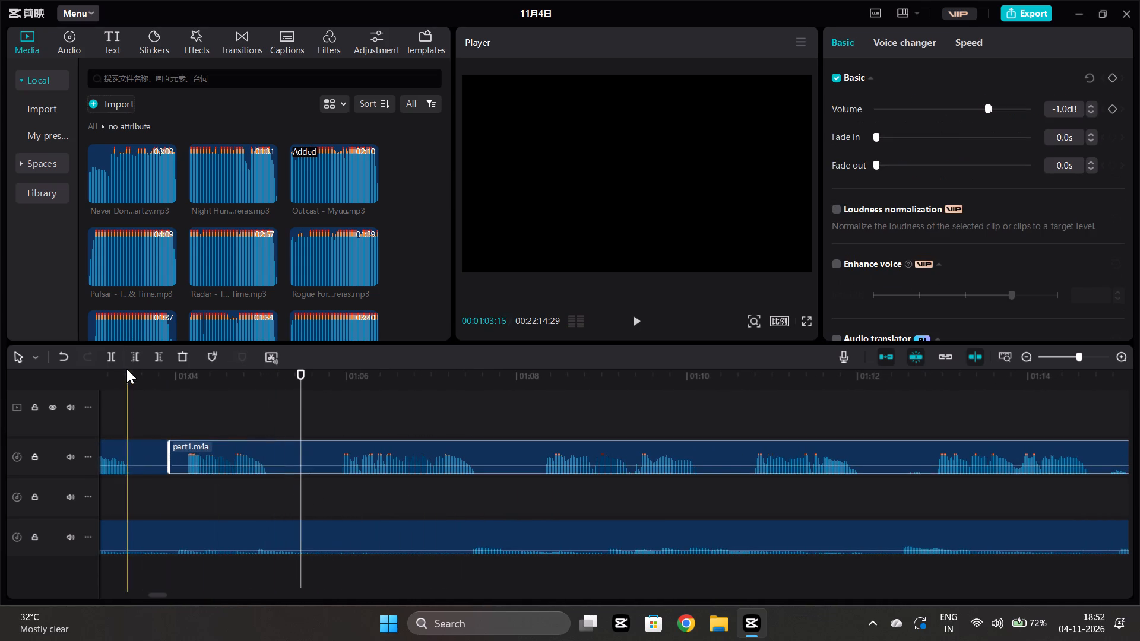
click(116, 356)
click(325, 499)
click(313, 469)
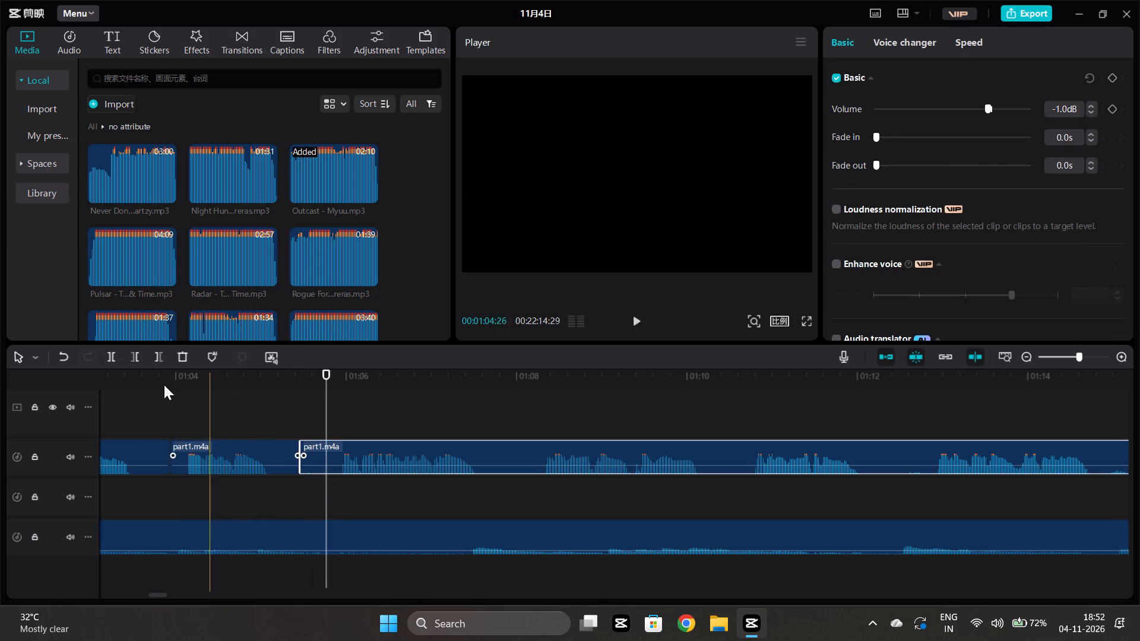
click(144, 362)
click(127, 363)
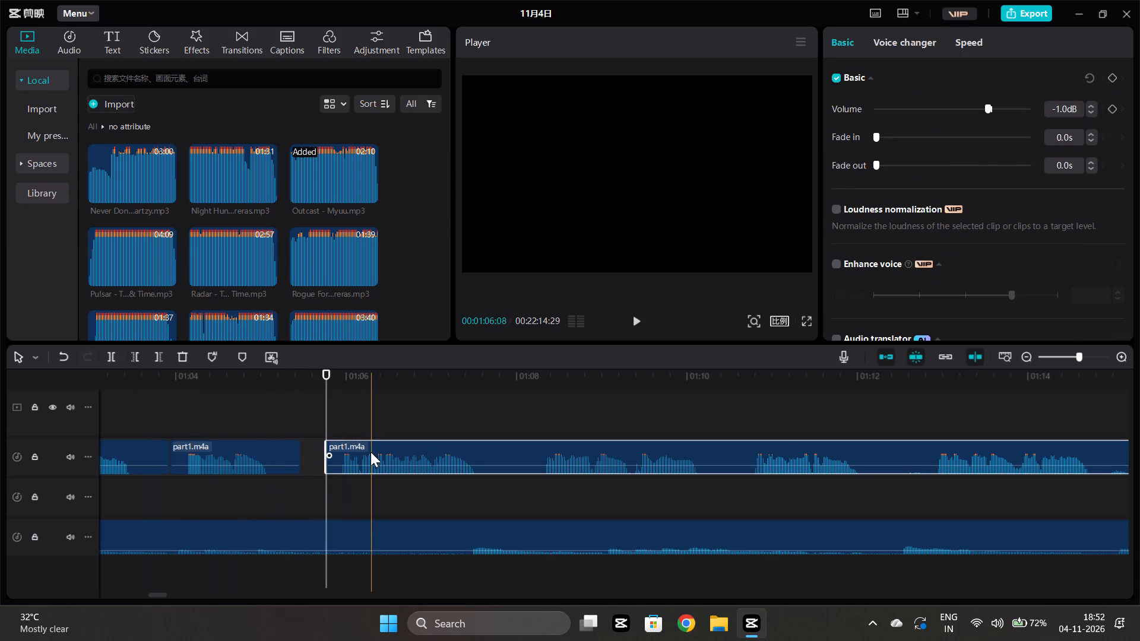
Move the trimmed narration piece back against the end of the preceding piece, at about 1:05.5.
drag(370, 452, 345, 459)
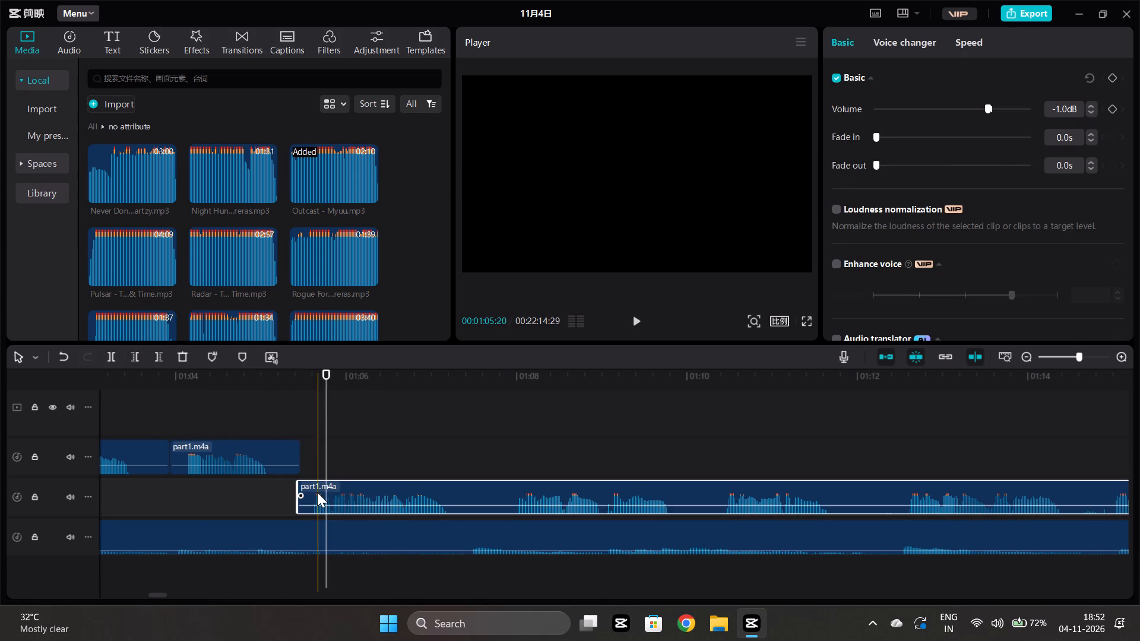
drag(317, 492, 326, 467)
click(297, 495)
key(space)
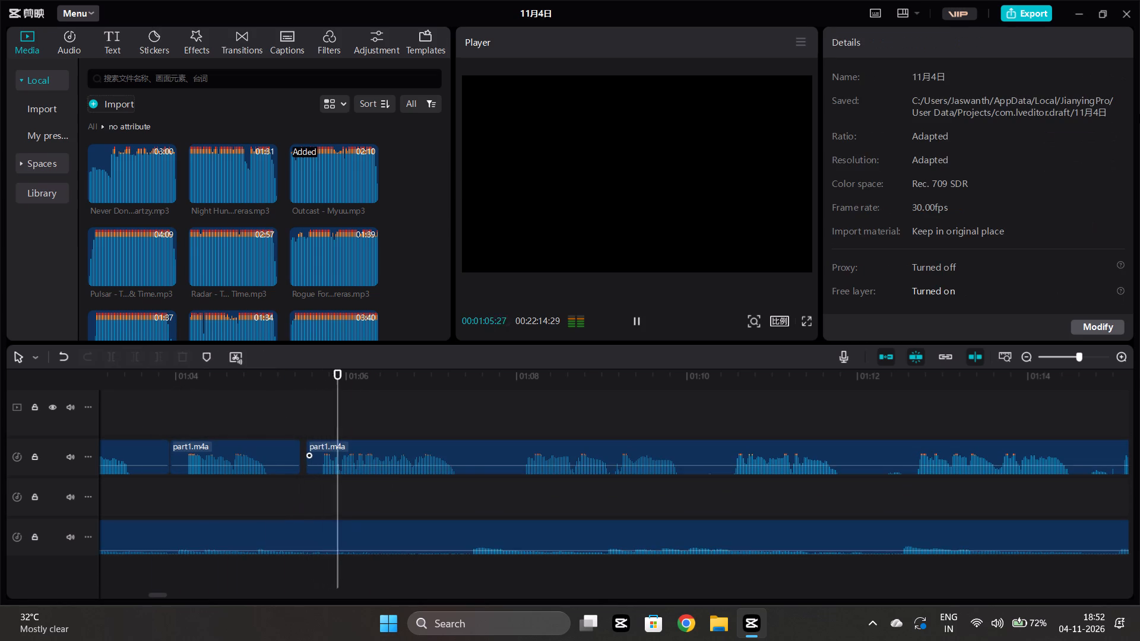
click(555, 448)
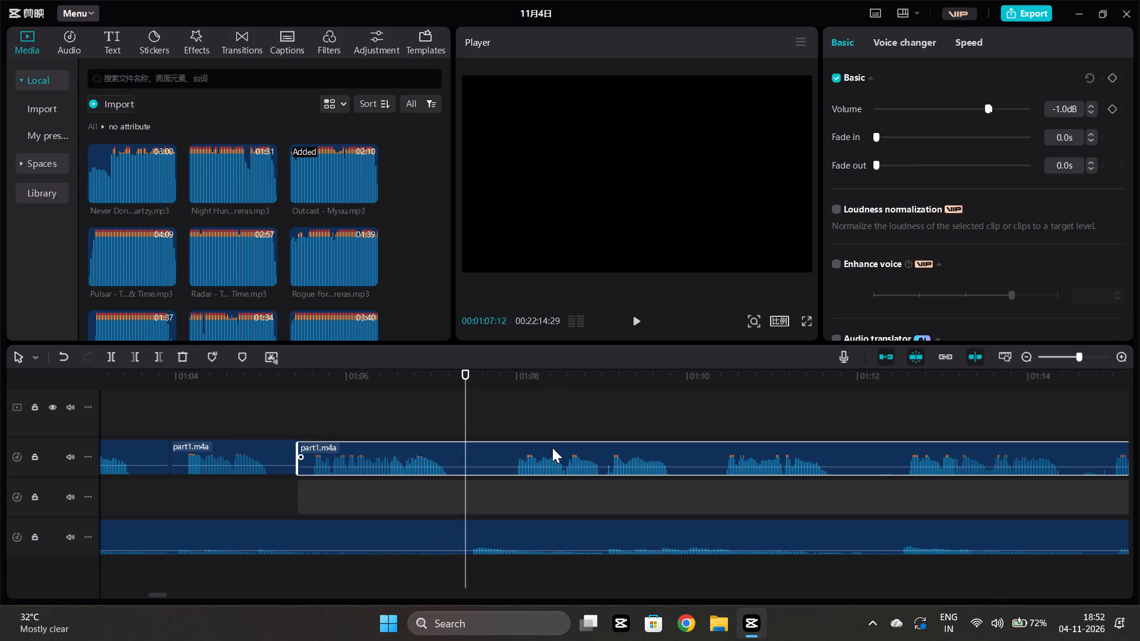
Play on from about 1:06.2, split the narration at about 1:10.1 and trim the following piece's start to about 1:10.4.
click(366, 469)
key(space)
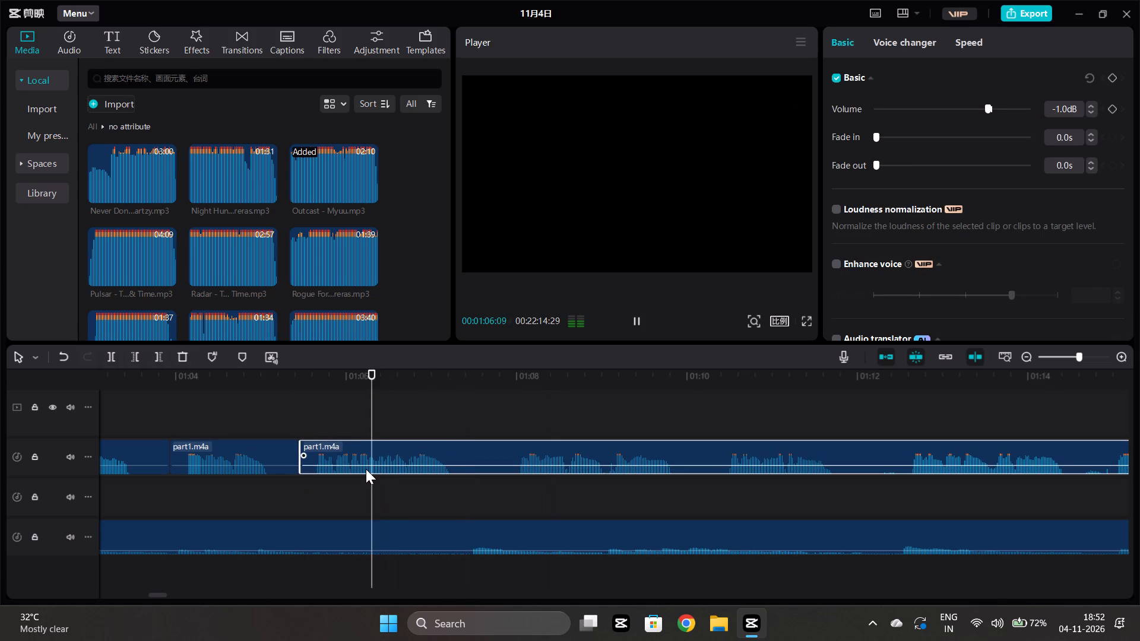
scroll(366, 469, left, 1)
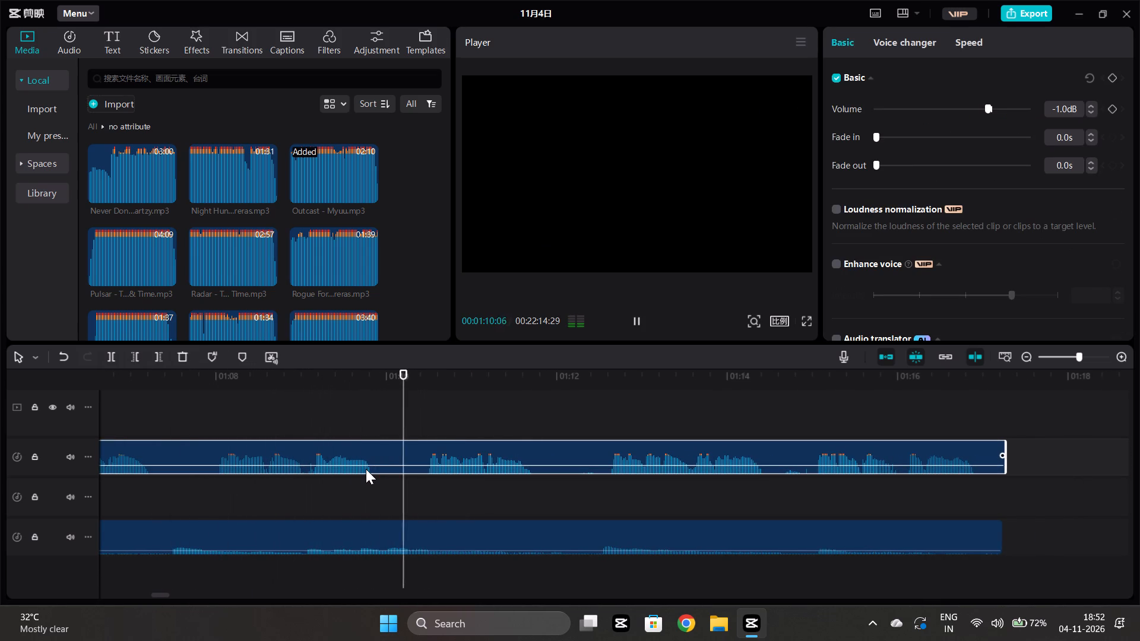
key(space)
click(397, 490)
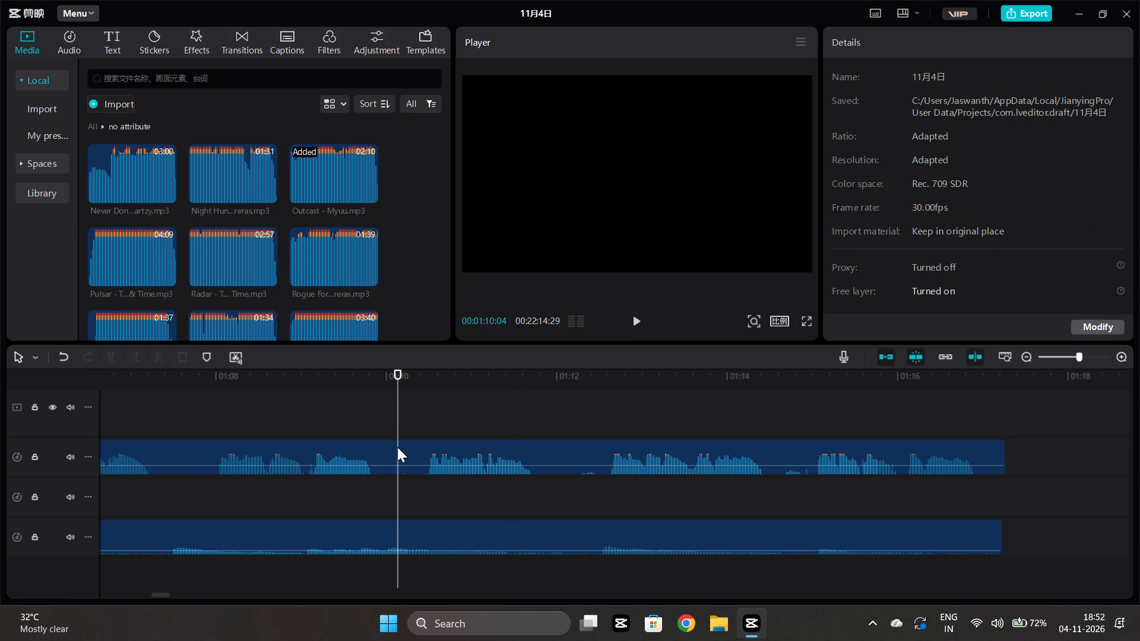
click(397, 447)
click(112, 354)
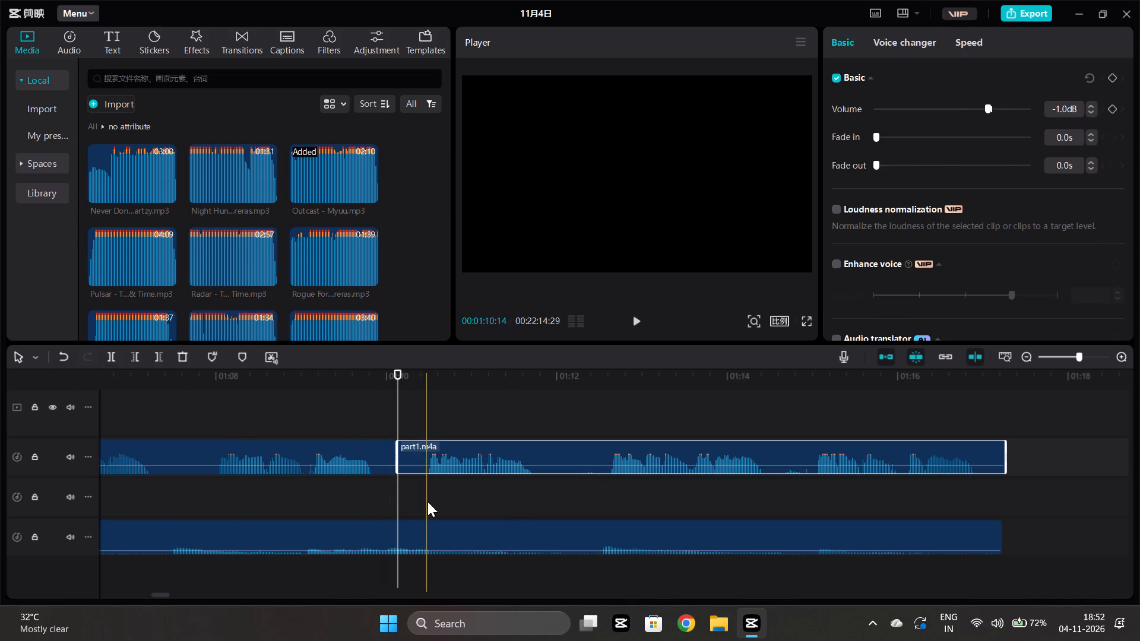
click(419, 494)
click(423, 450)
click(135, 356)
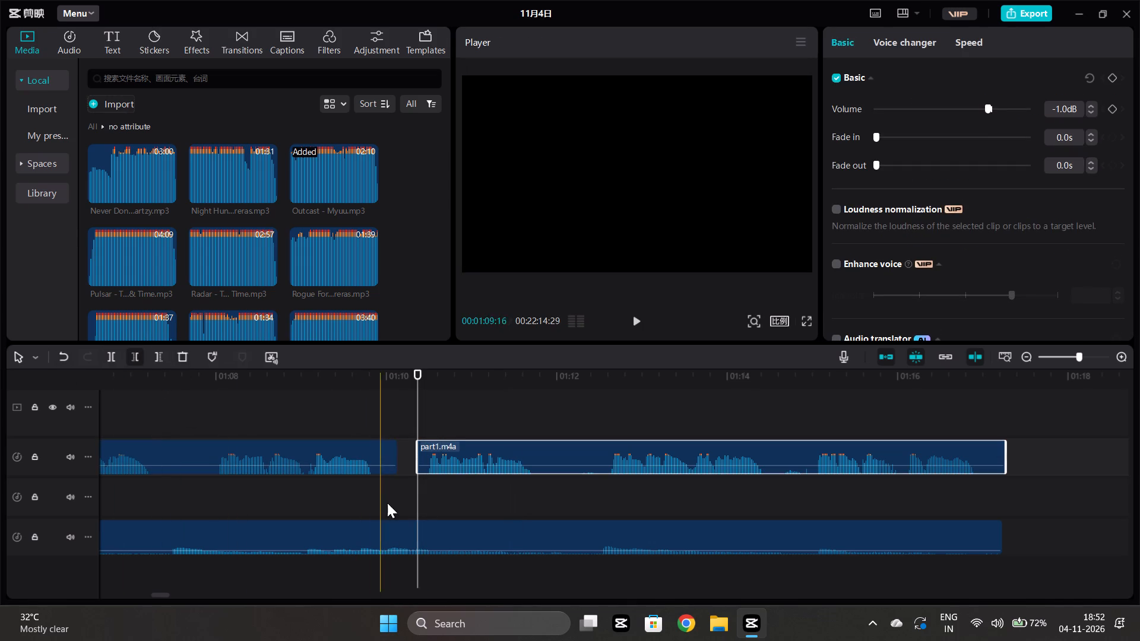
Play on from about 1:10.5, split the narration at about 1:12.2 and trim the following piece's start to about 1:12.5.
click(432, 484)
key(space)
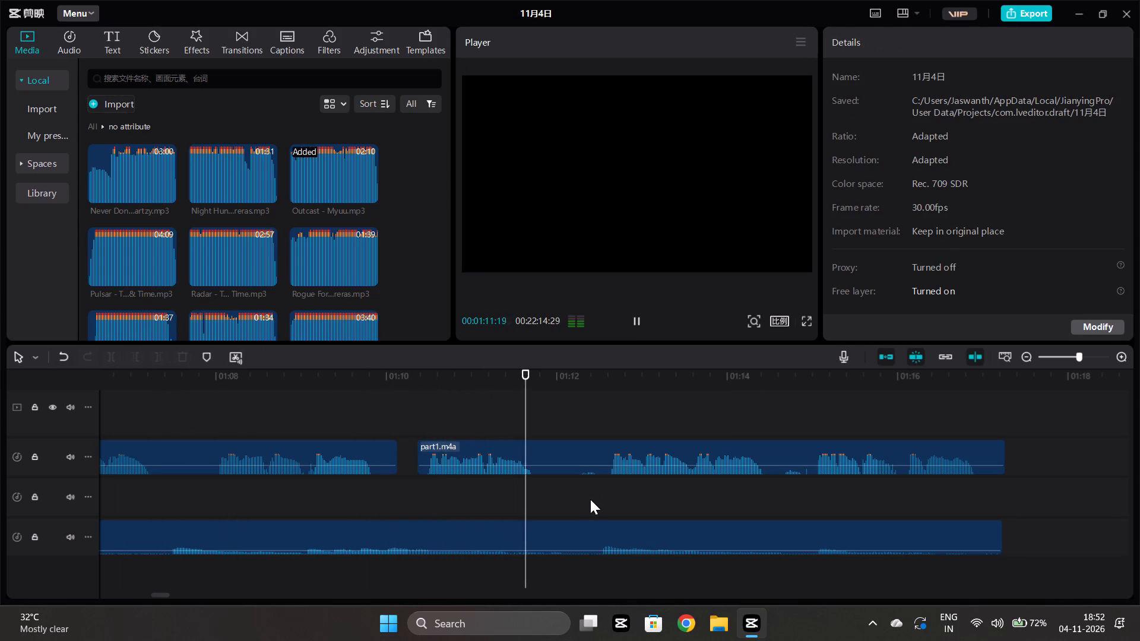
key(space)
click(577, 493)
click(586, 441)
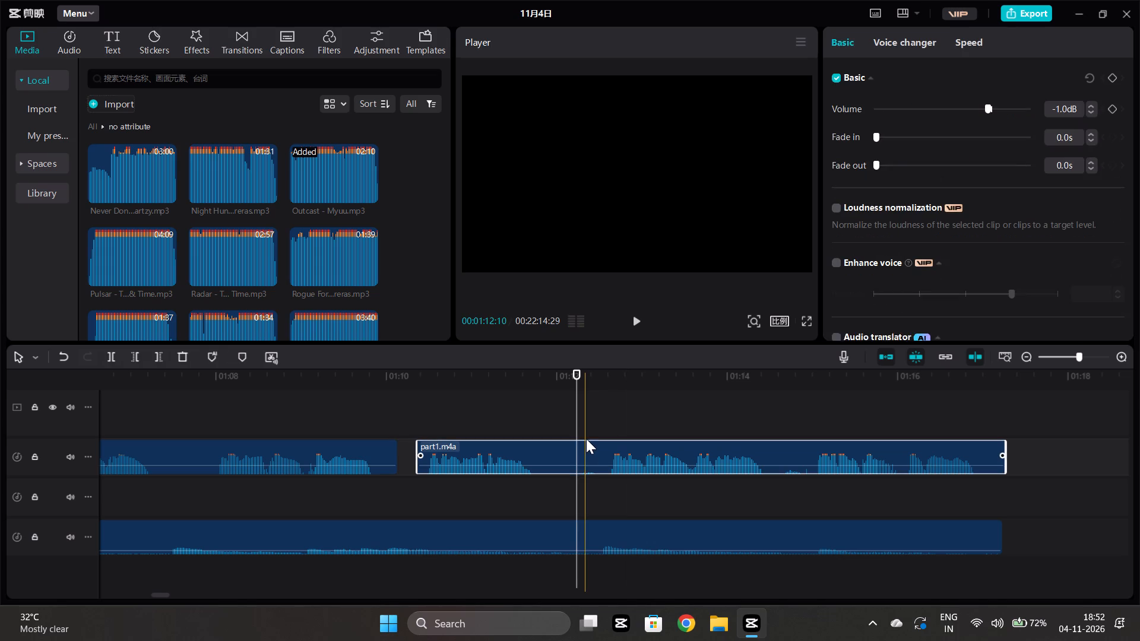
click(109, 359)
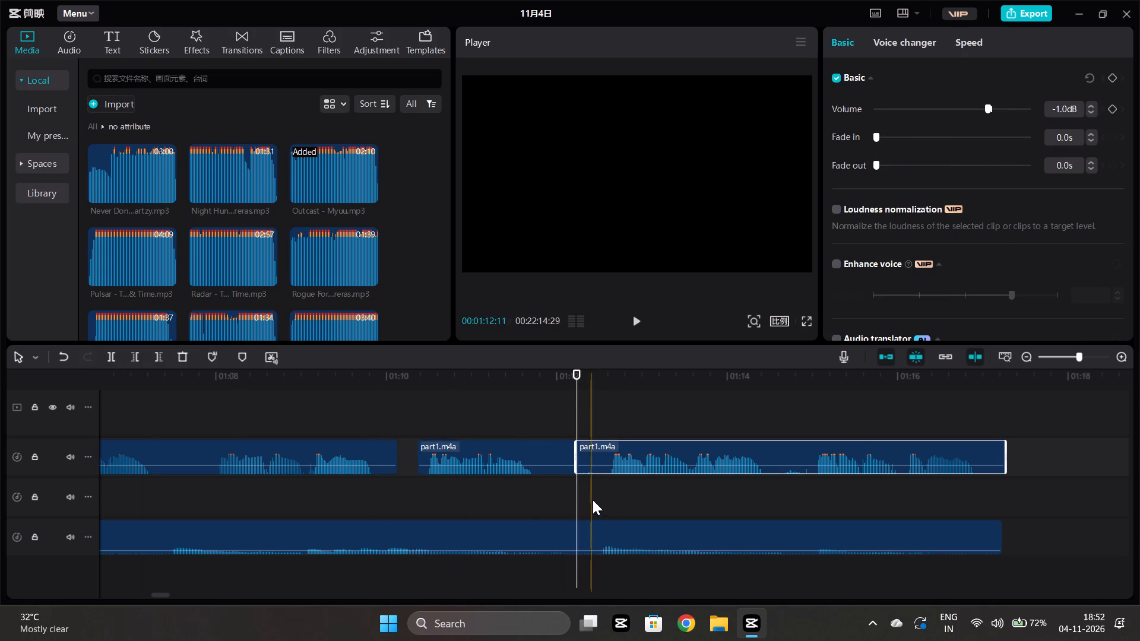
click(598, 500)
click(597, 455)
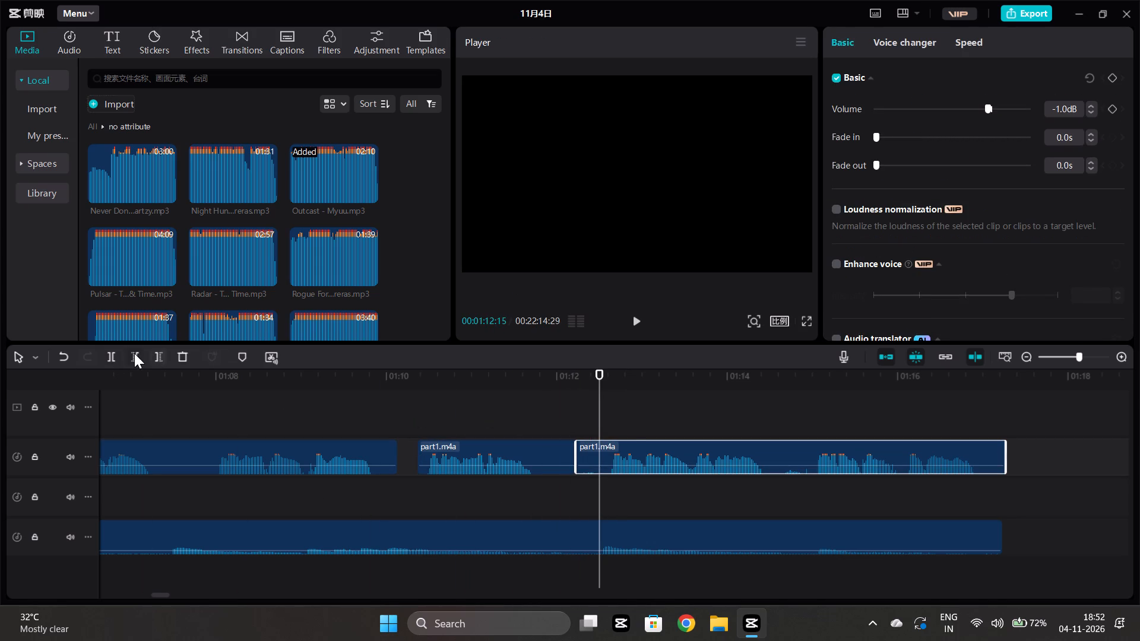
click(134, 353)
Move the trimmed narration piece back against the end of the preceding piece, at about 1:12.2.
drag(748, 446, 724, 450)
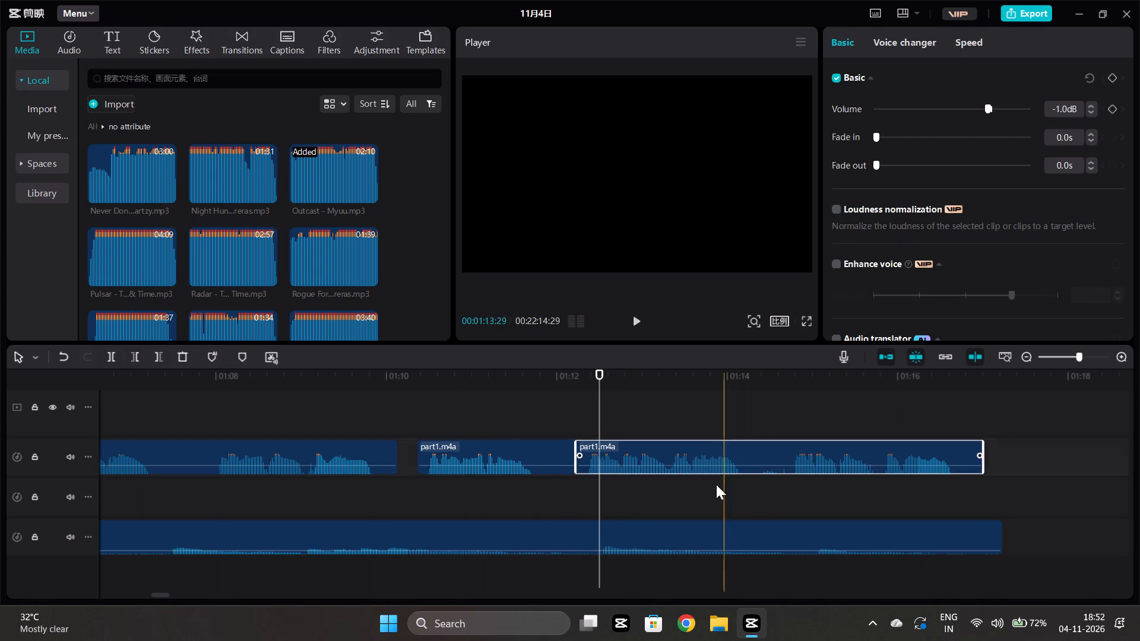
Split the narration at about 1:14.3 and trim the following piece's start to about 1:14.7.
click(756, 509)
click(753, 461)
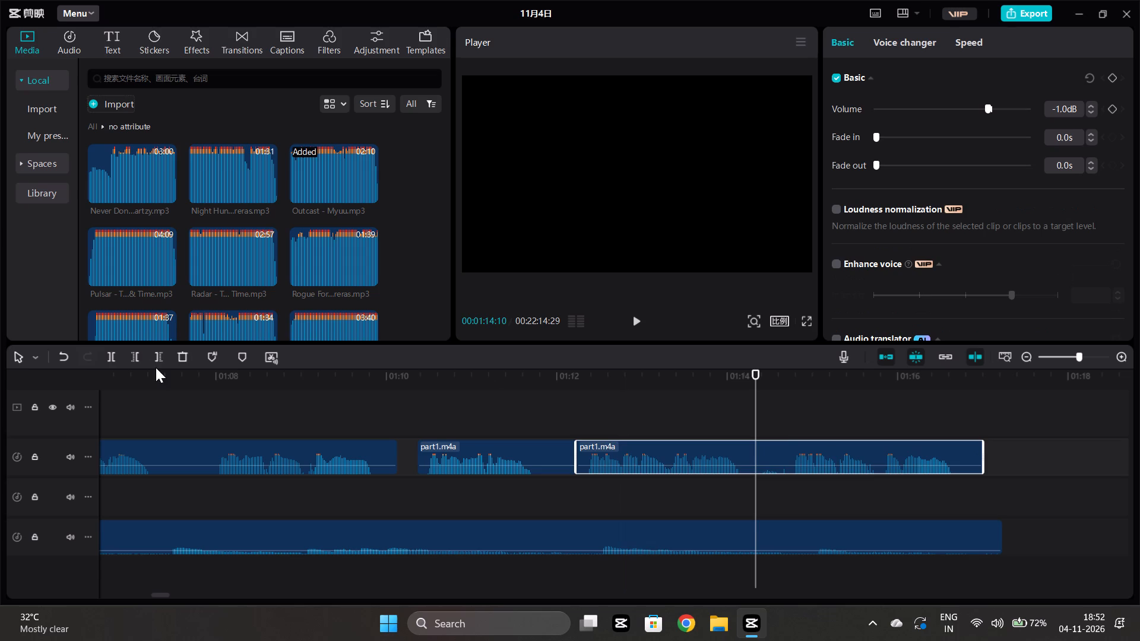
click(115, 356)
click(788, 494)
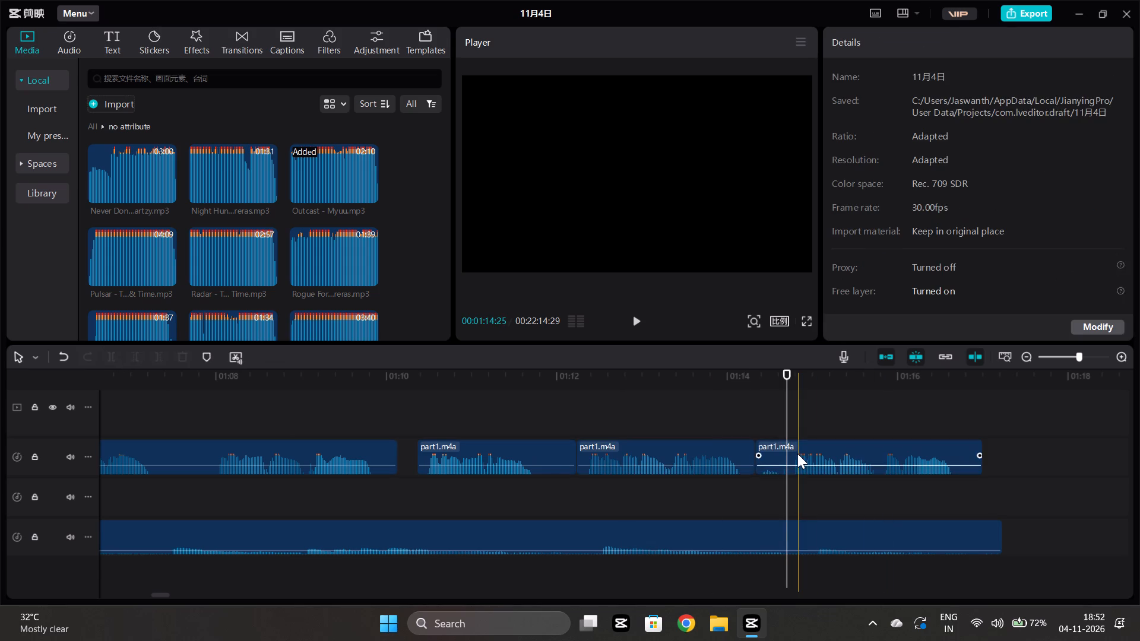
click(797, 453)
click(132, 352)
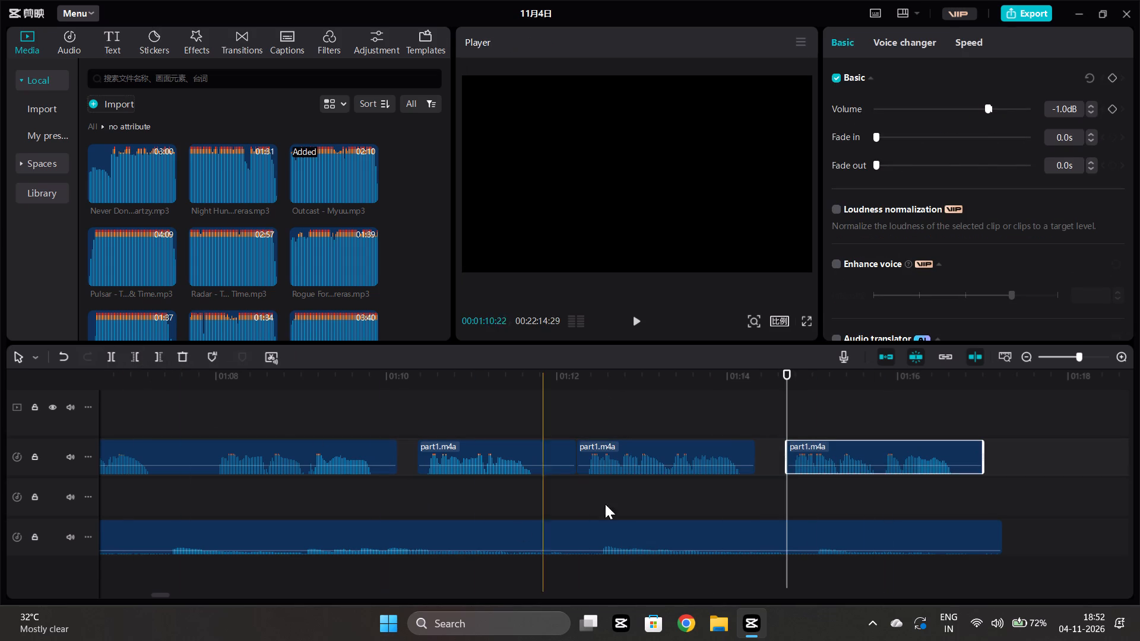
Play on from about 1:13.5 and move the distant next narration piece back against the preceding piece's end, at about 1:17.0.
click(688, 479)
key(space)
scroll(688, 479, left, 1)
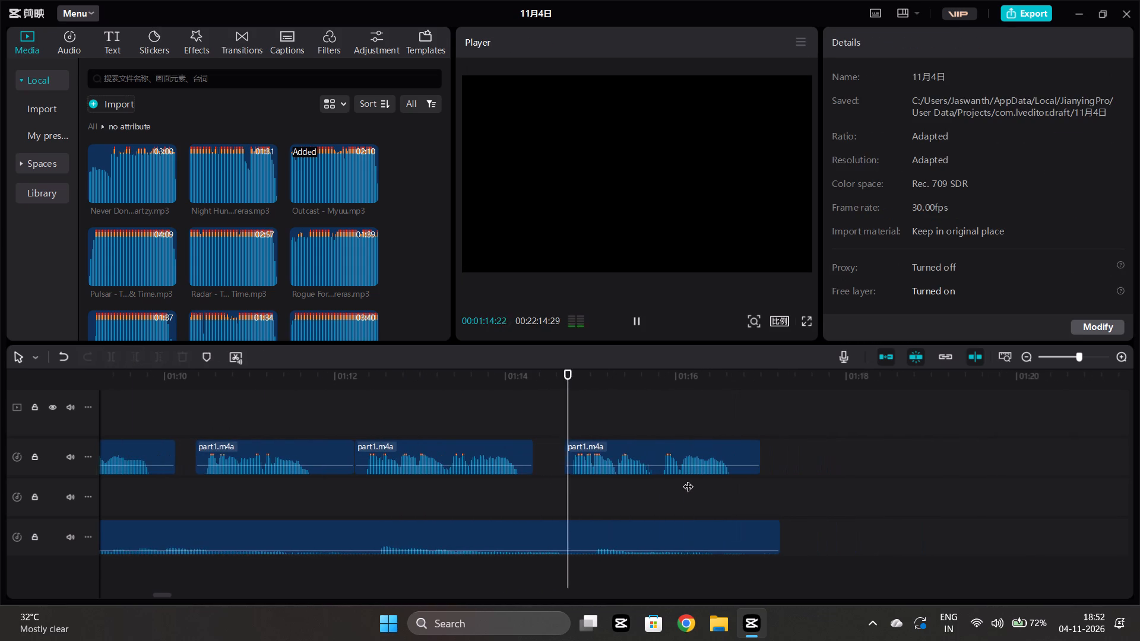
scroll(689, 472, left, 2)
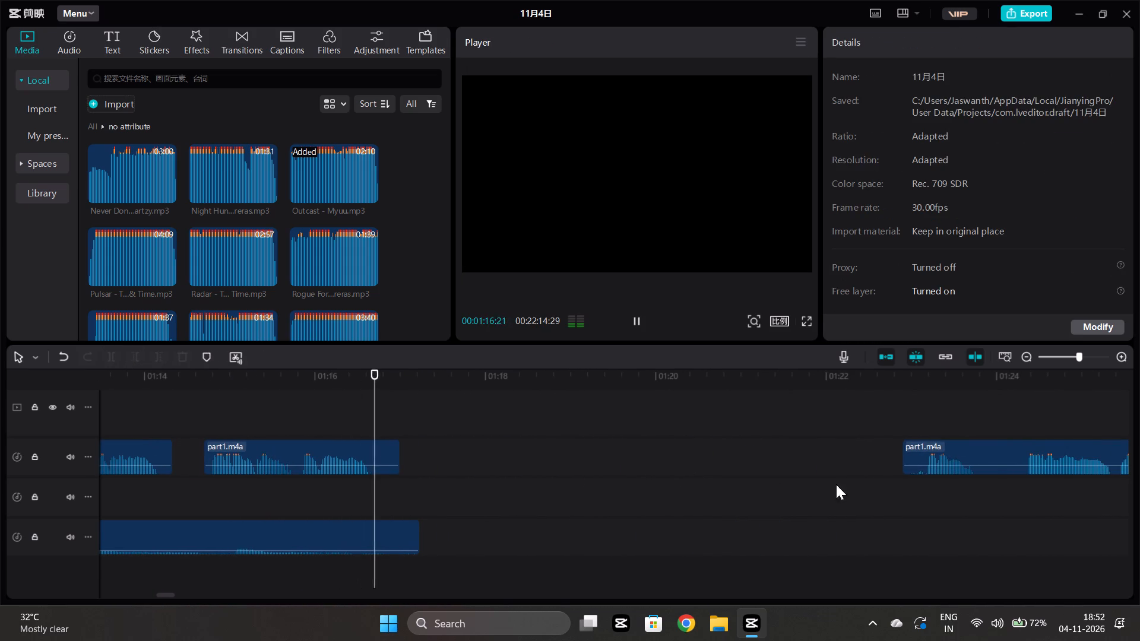
key(space)
drag(984, 448, 495, 473)
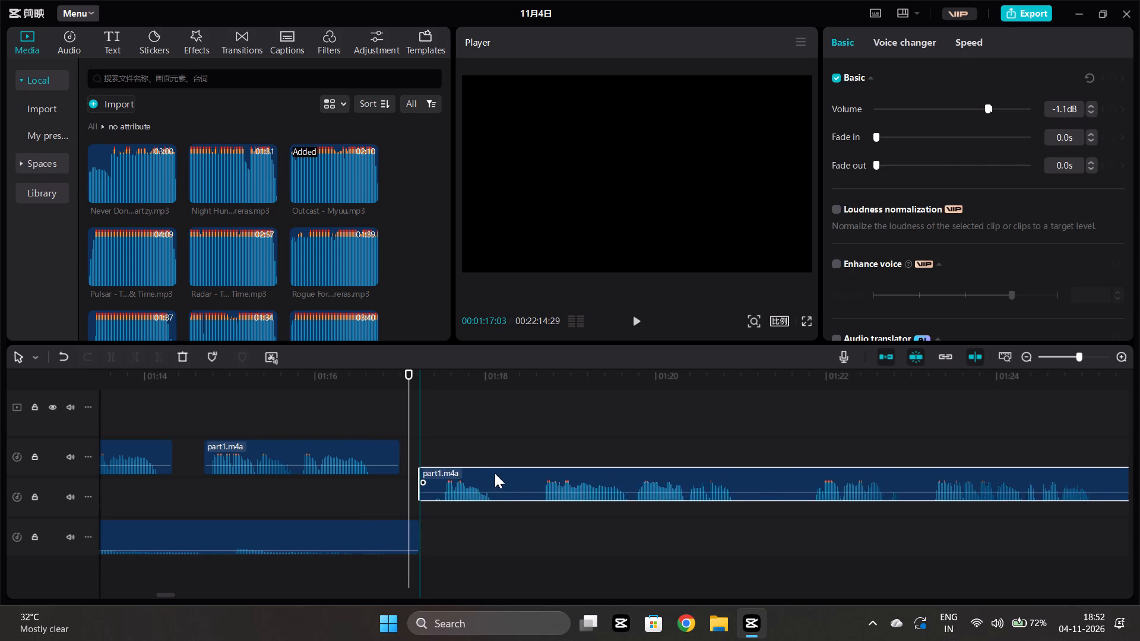
drag(495, 473, 479, 458)
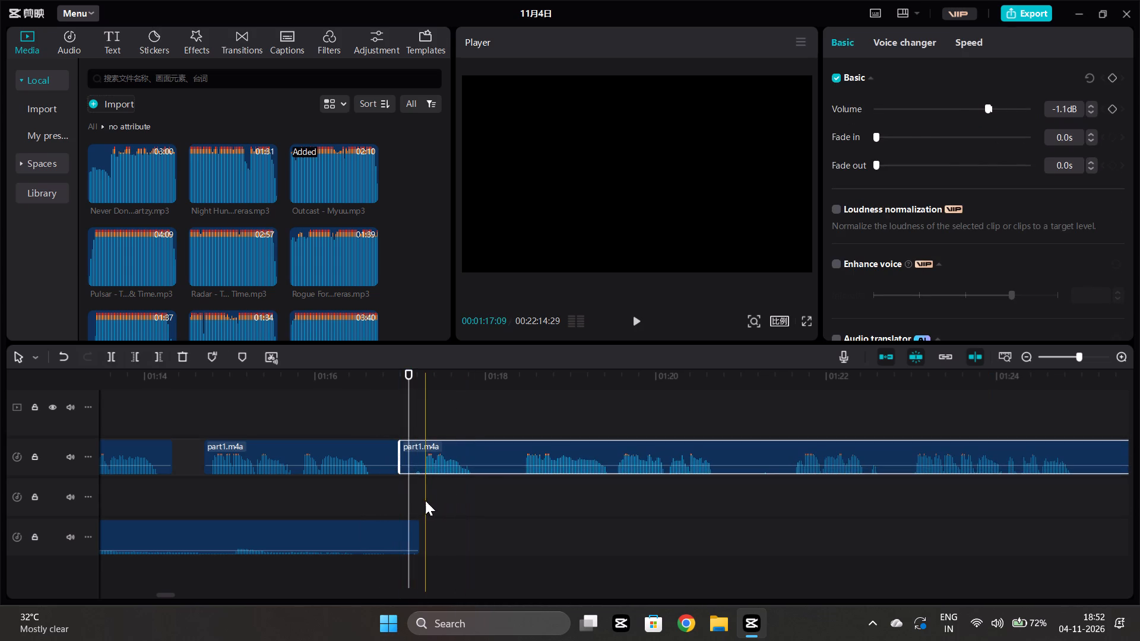
Trim the start of the newly moved narration piece to about 1:17.2.
click(424, 500)
click(424, 500)
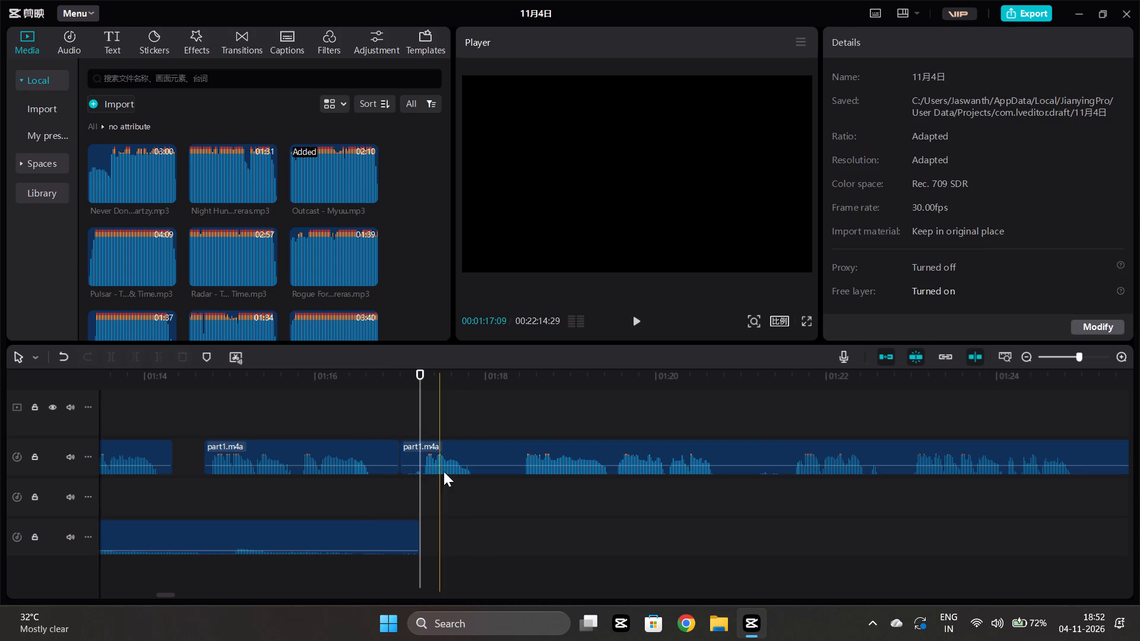
click(444, 462)
click(141, 357)
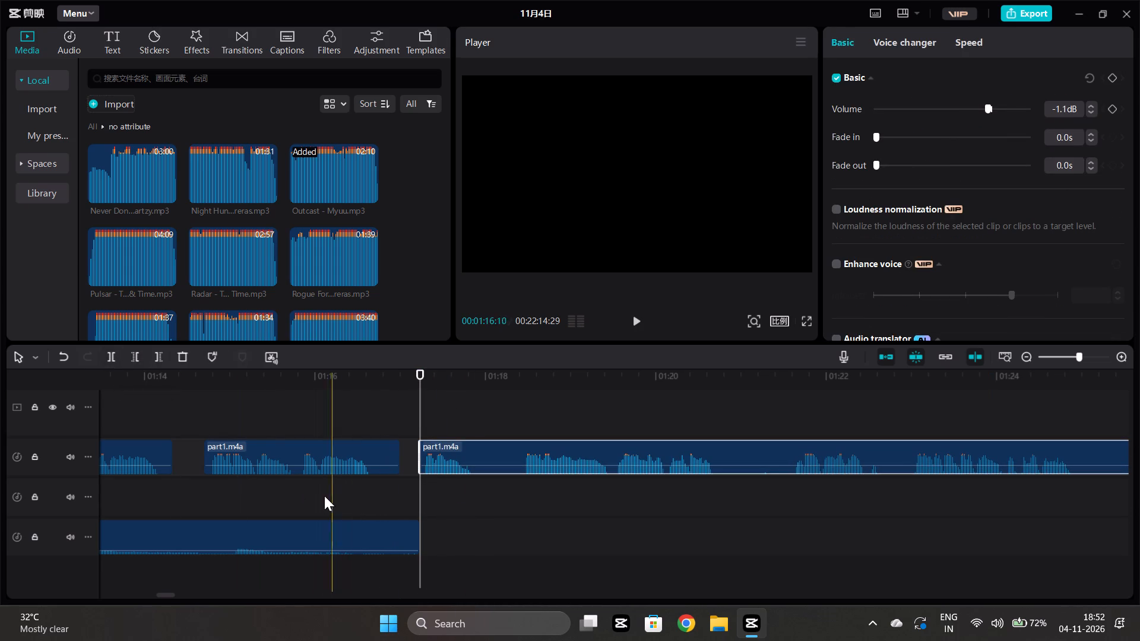
Trim the background music's end to about 1:17.0, level with the end of the narration piece, and play across the cut.
click(324, 495)
key(space)
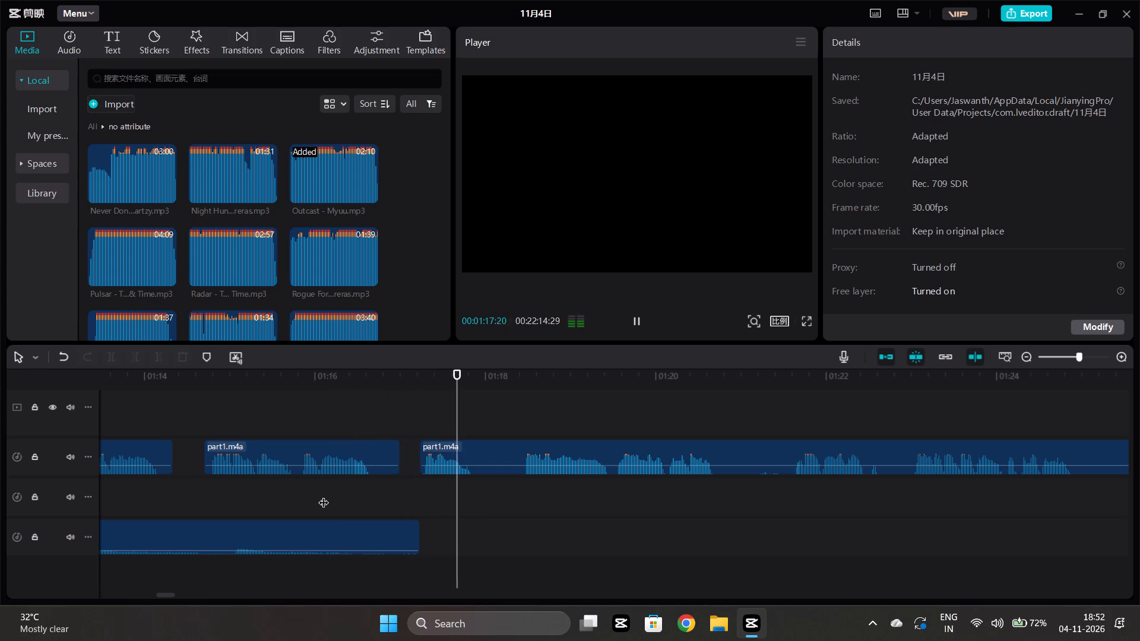
click(380, 534)
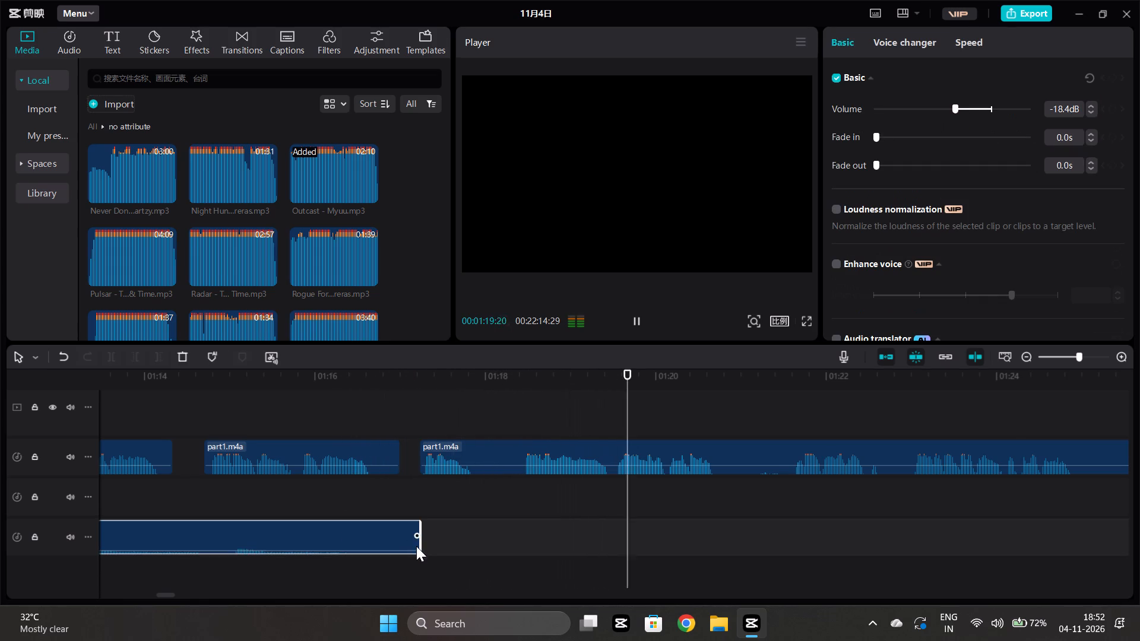
drag(420, 547, 397, 541)
click(335, 496)
key(space)
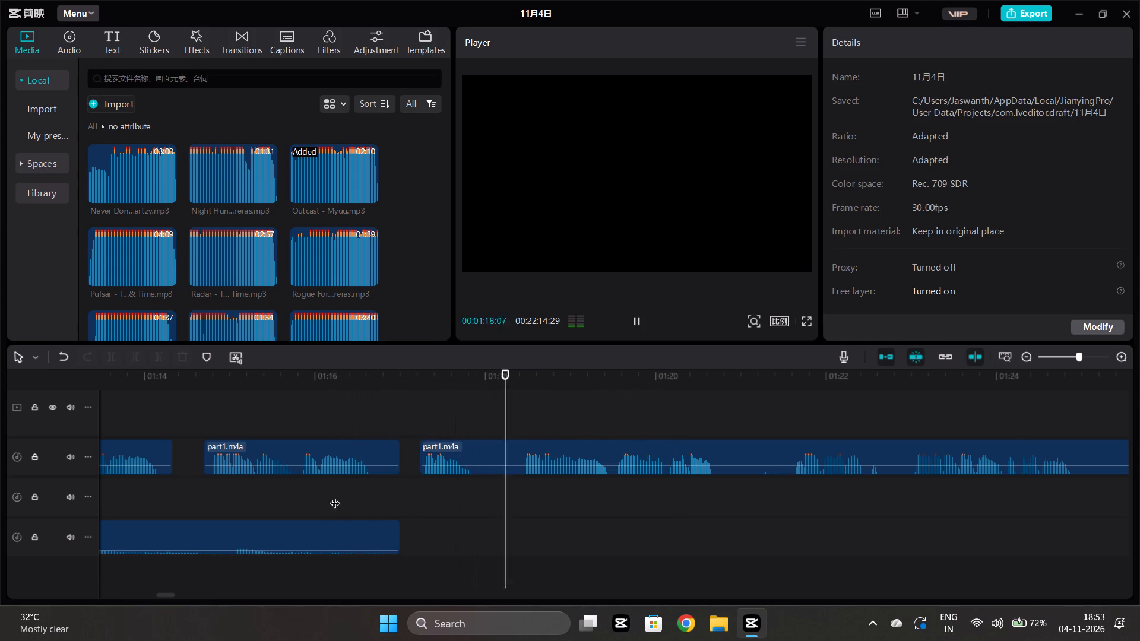
scroll(335, 514, down, 3)
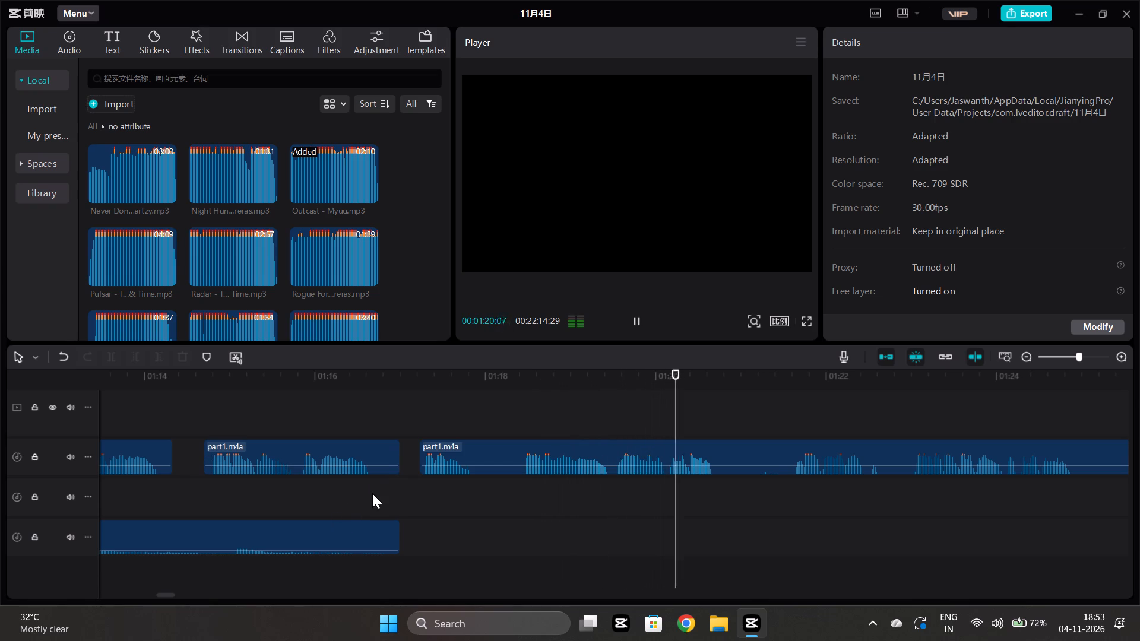
click(372, 493)
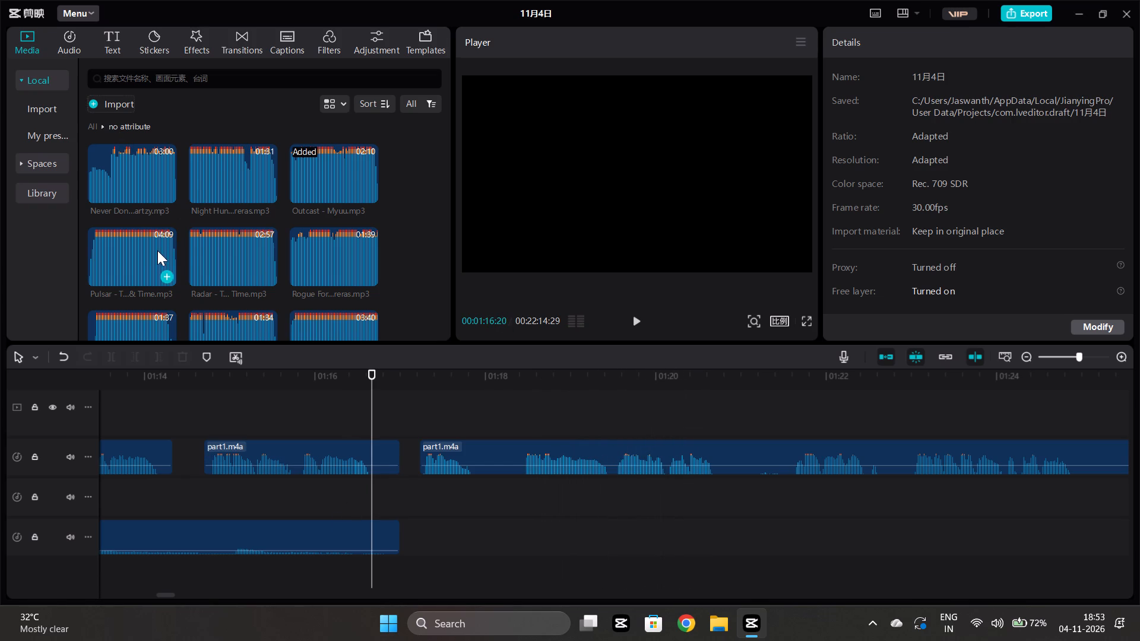
Audition the Spine Chil… and Voices in… music tracks in the imported media, sampling the latter at several points.
scroll(157, 250, down, 4)
click(292, 166)
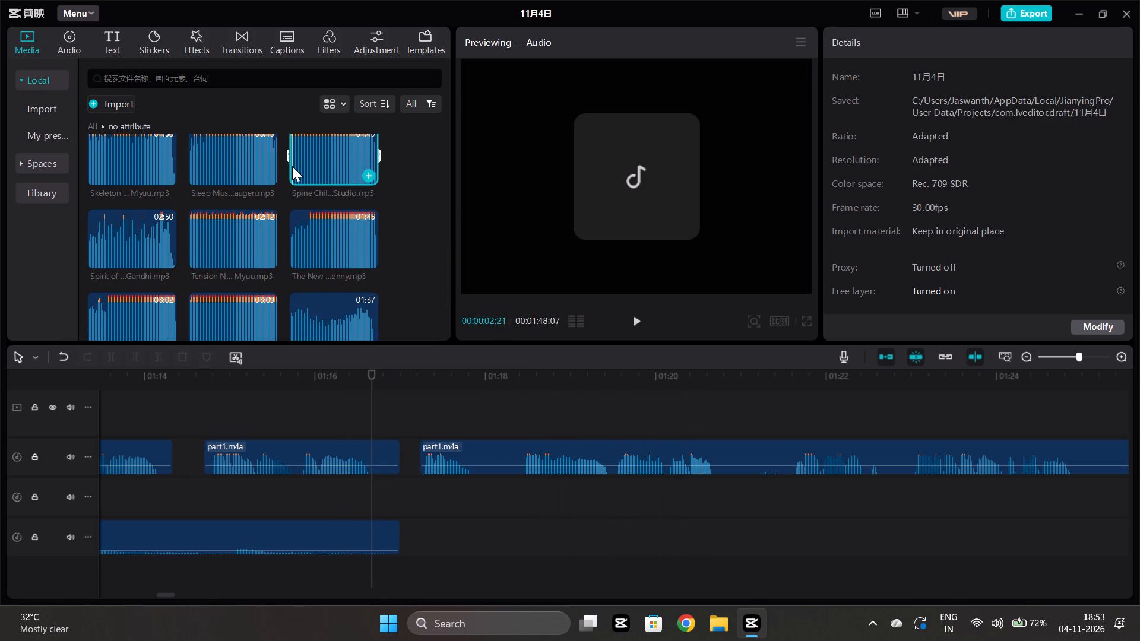
key(space)
scroll(292, 183, down, 4)
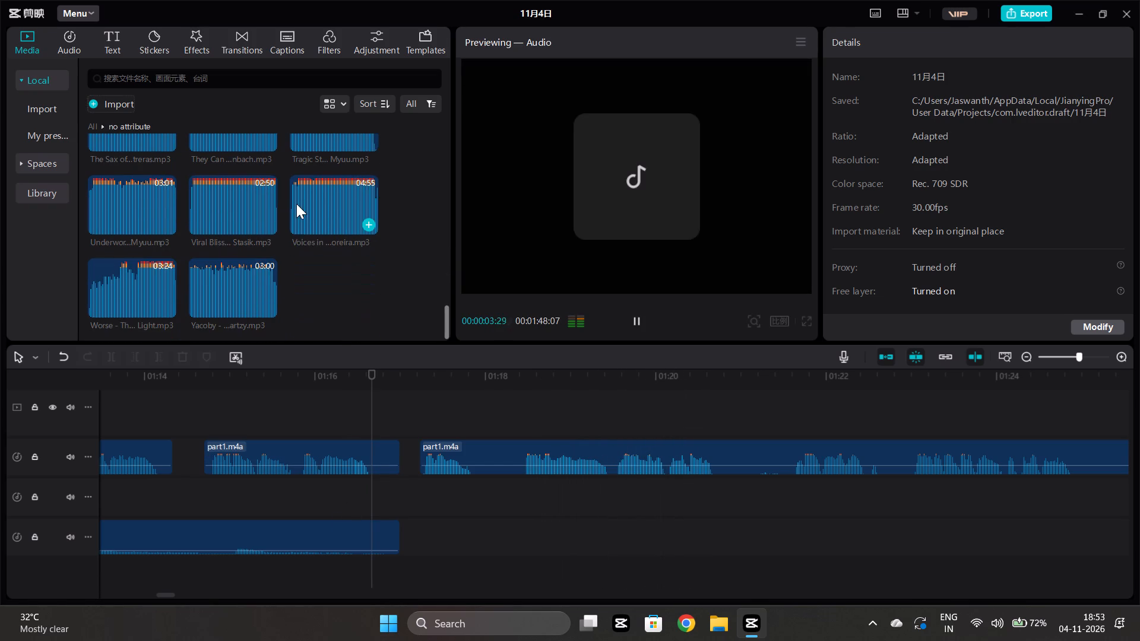
click(297, 192)
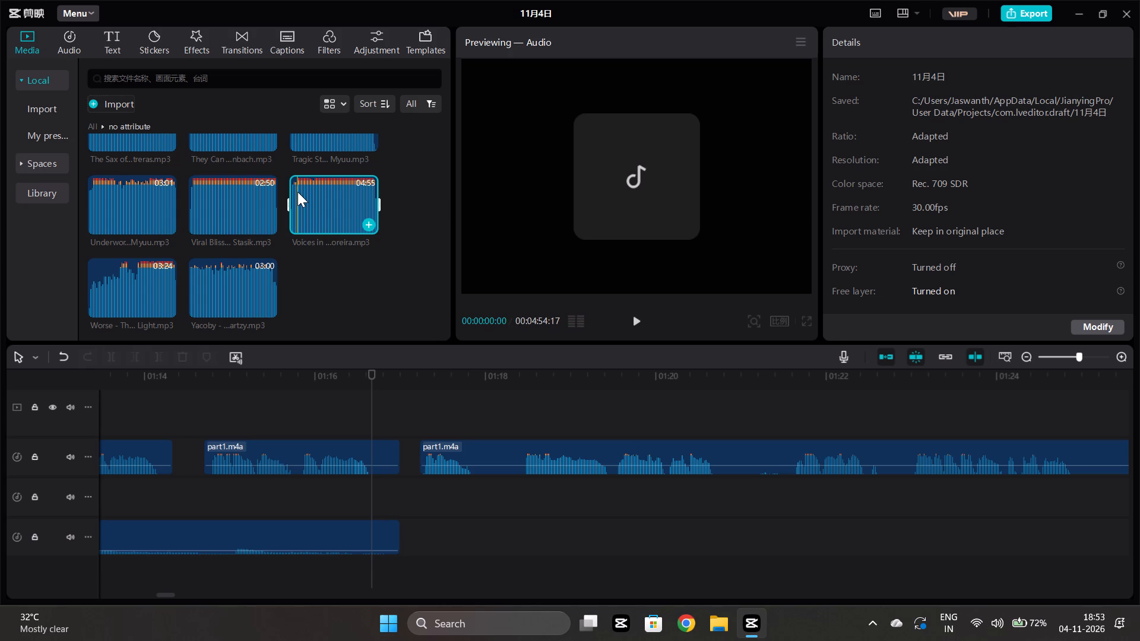
key(space)
click(302, 198)
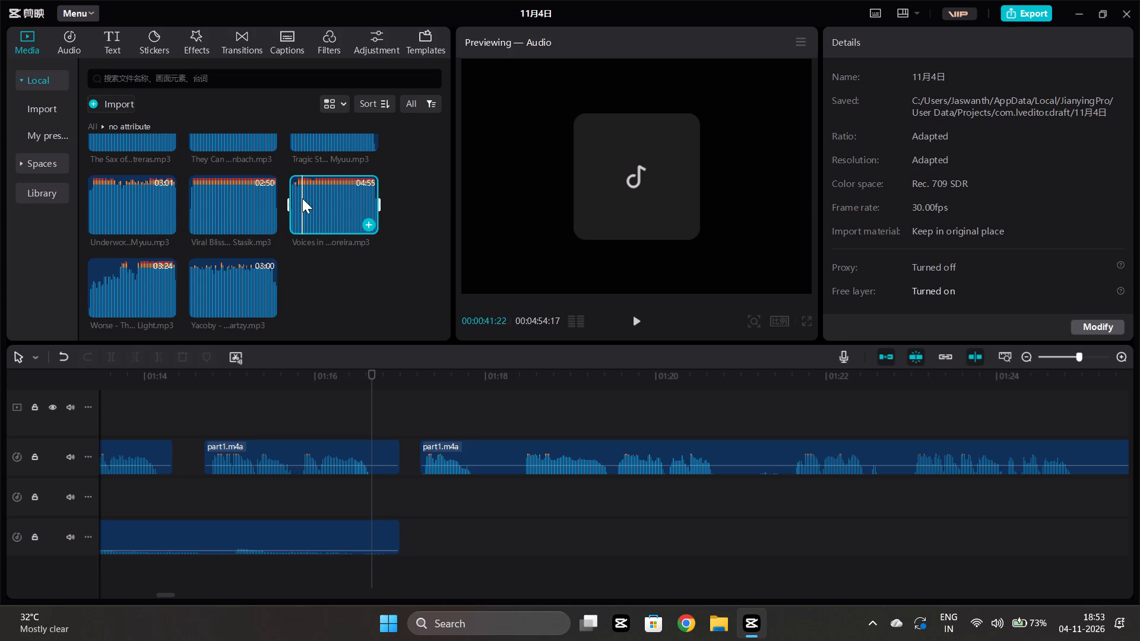
key(space)
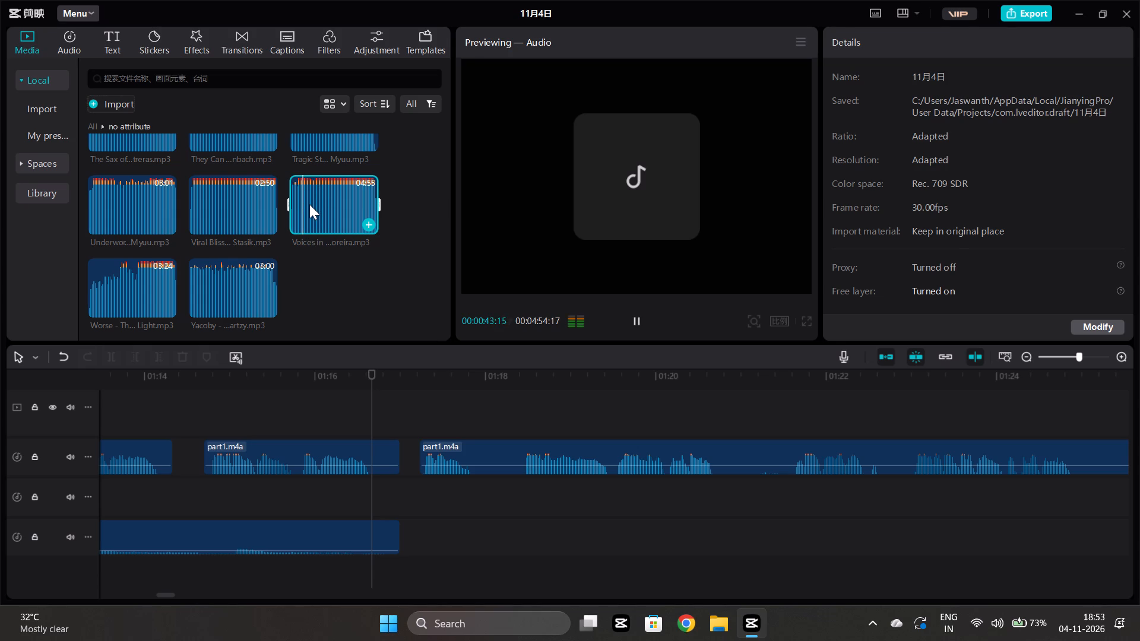
click(309, 204)
key(space)
Audition the Viral Bliss…, Worse… and Tragic St… music tracks as candidates for the following background music.
click(191, 218)
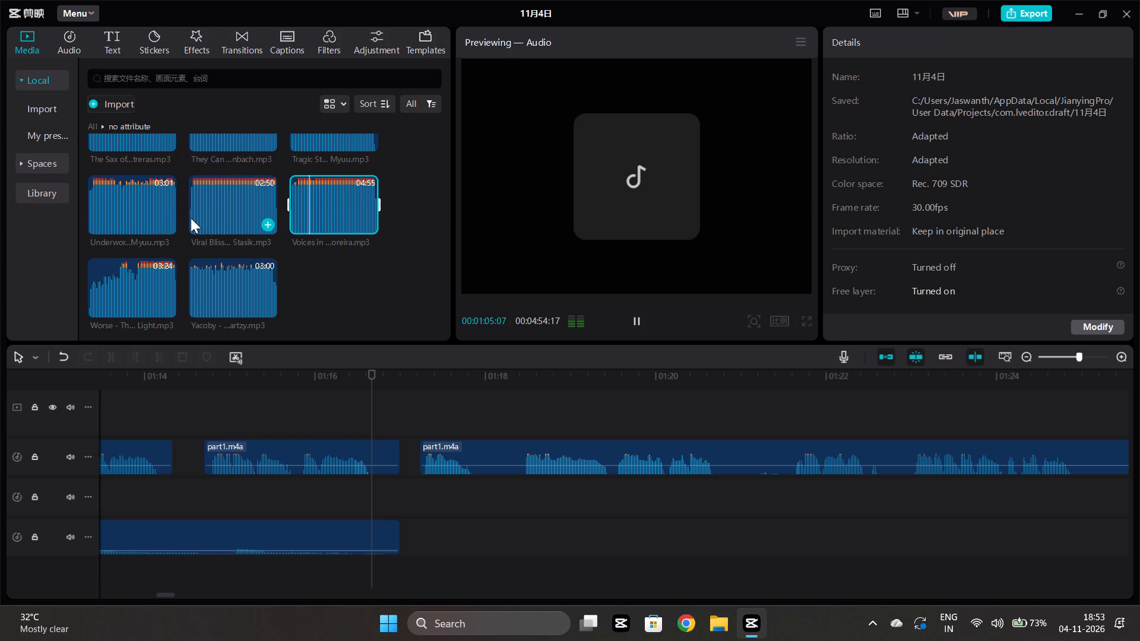
key(space)
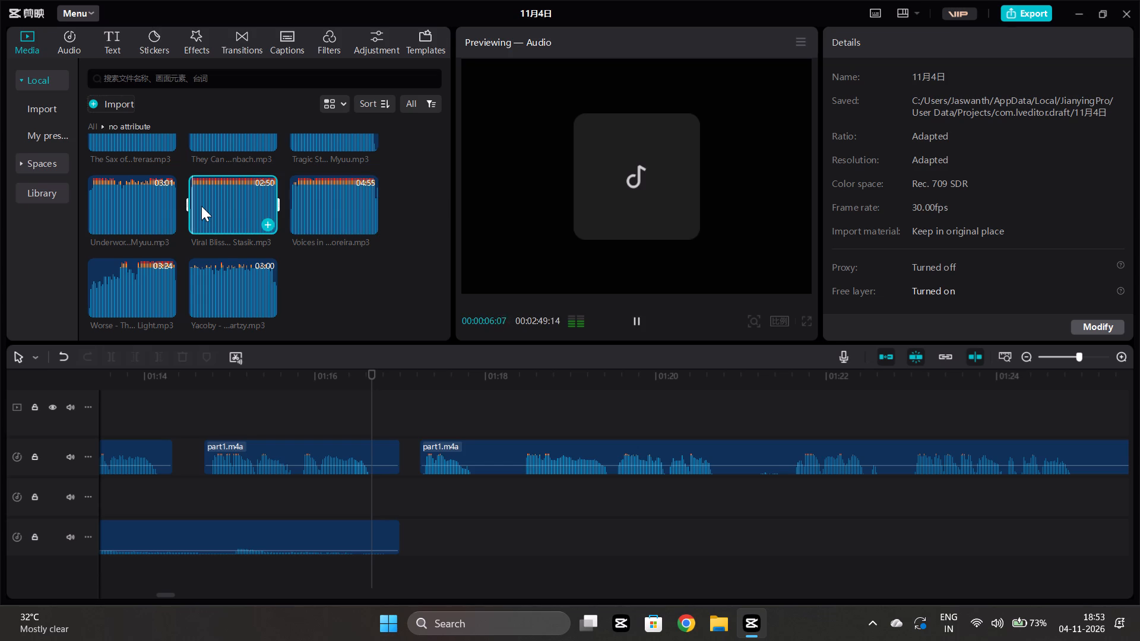
click(201, 206)
key(space)
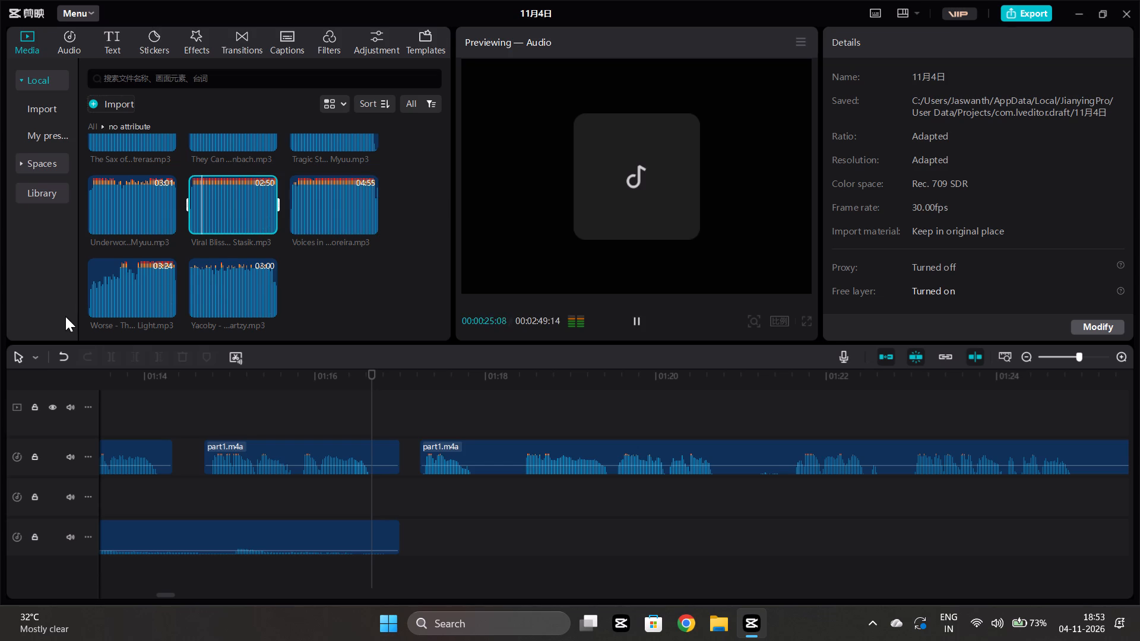
click(91, 297)
key(space)
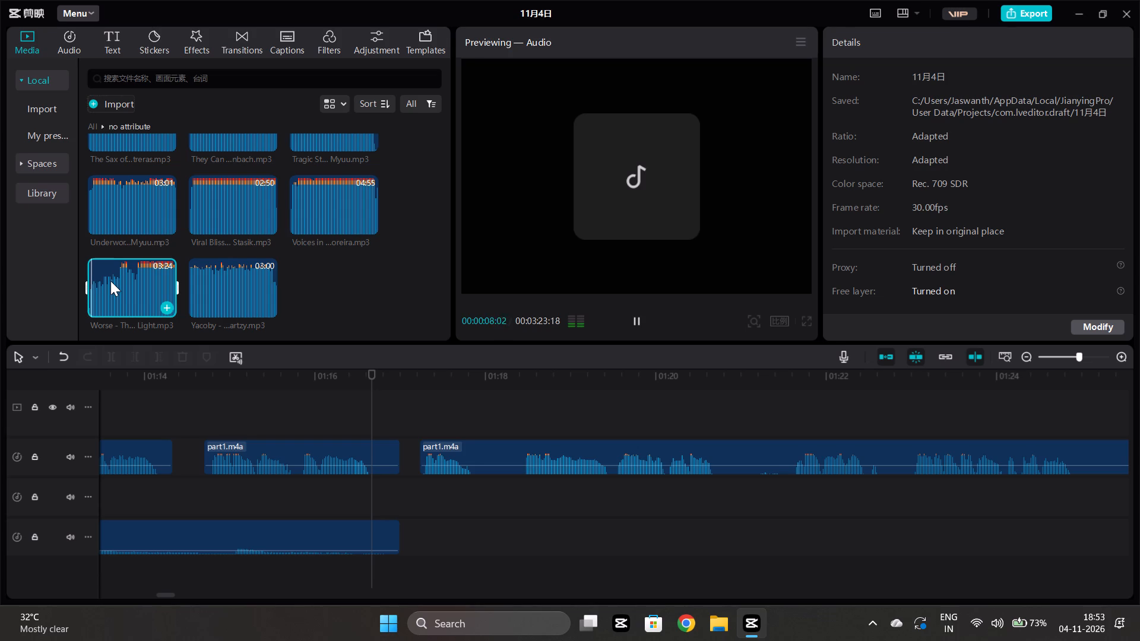
click(121, 293)
key(space)
key(space)
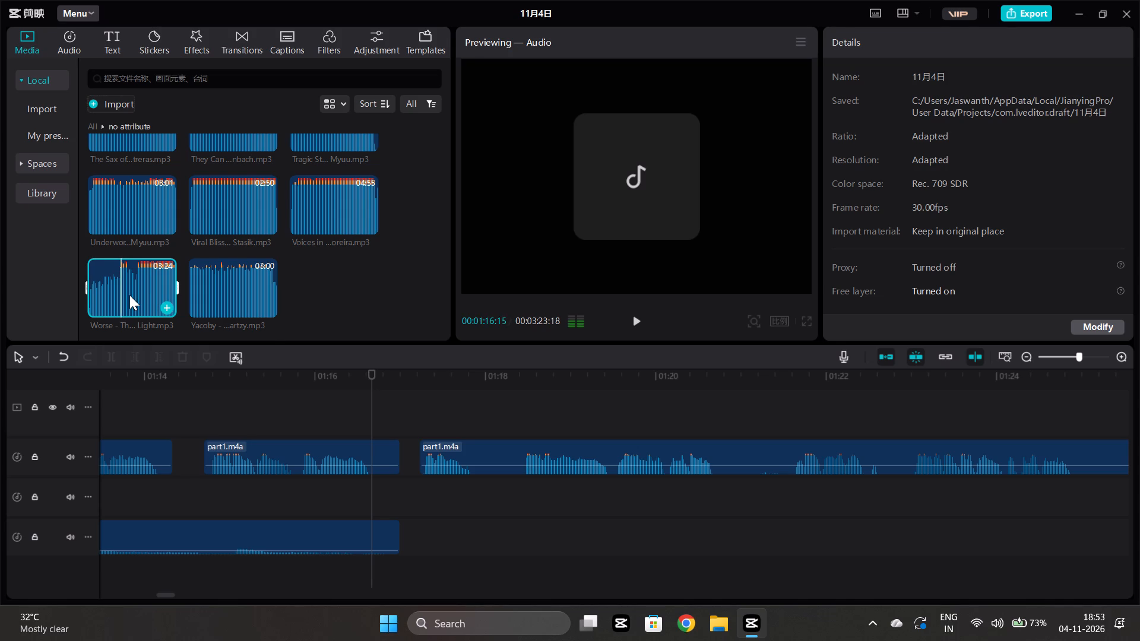
scroll(287, 252, up, 2)
click(294, 252)
key(space)
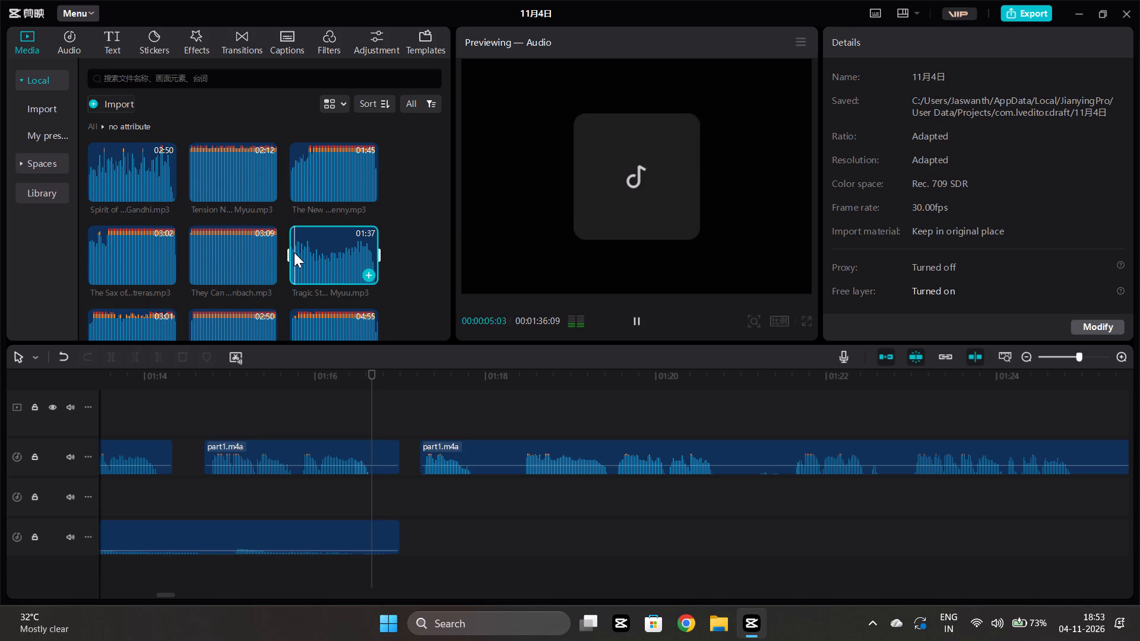
Sample They Can Feel You - Hainbach.mp3 at several points and add it below the narration, starting at about 1:16.2.
click(192, 261)
key(space)
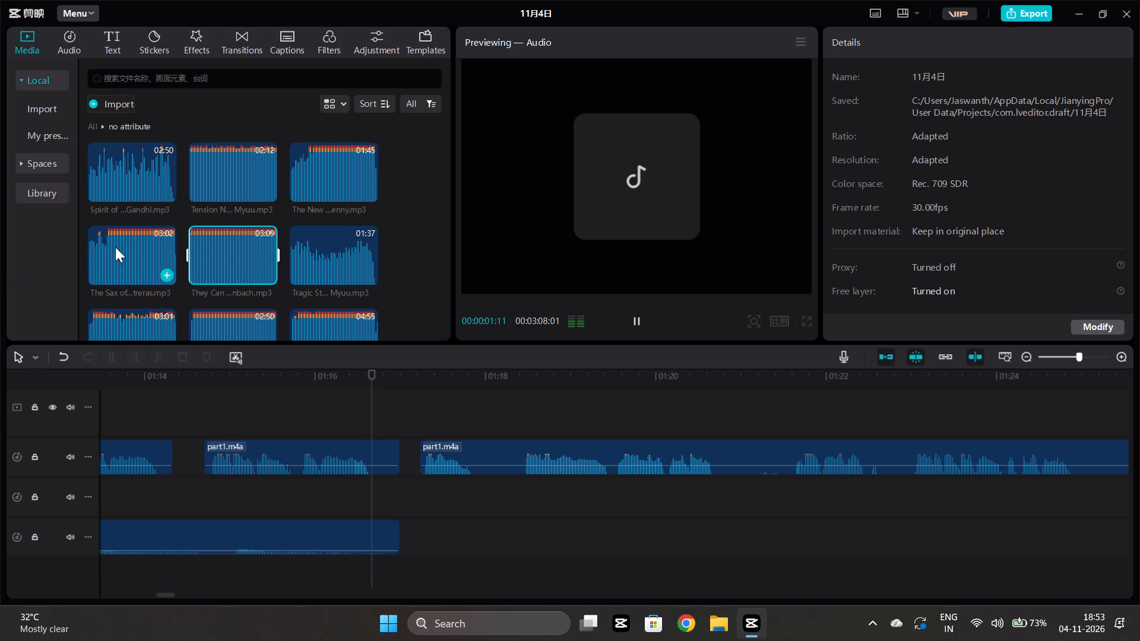
click(202, 259)
key(space)
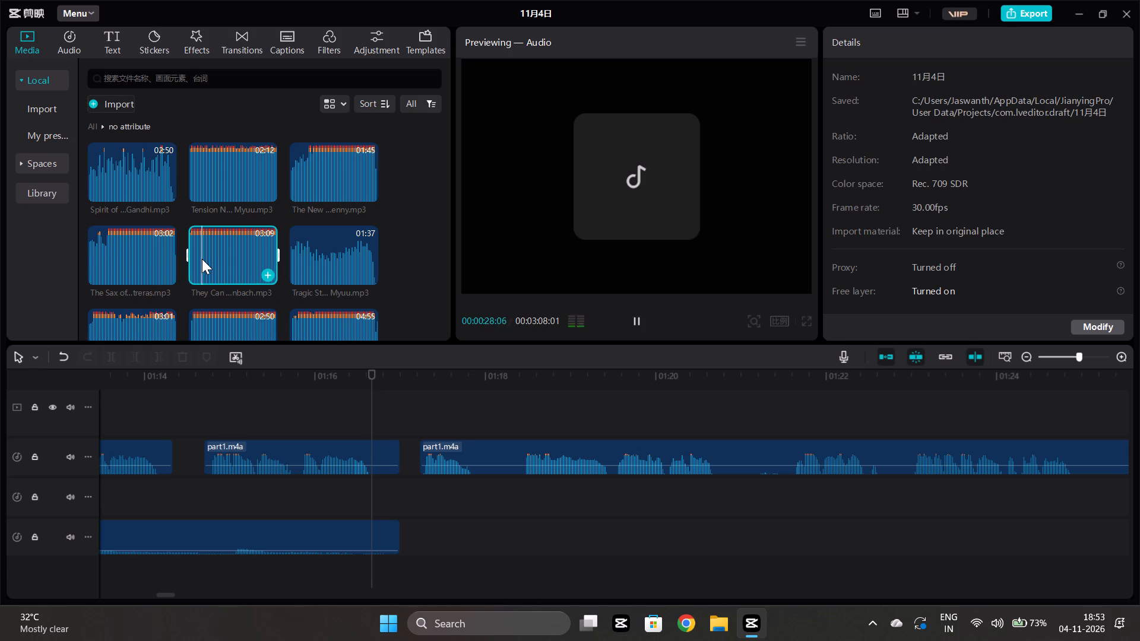
click(217, 254)
key(space)
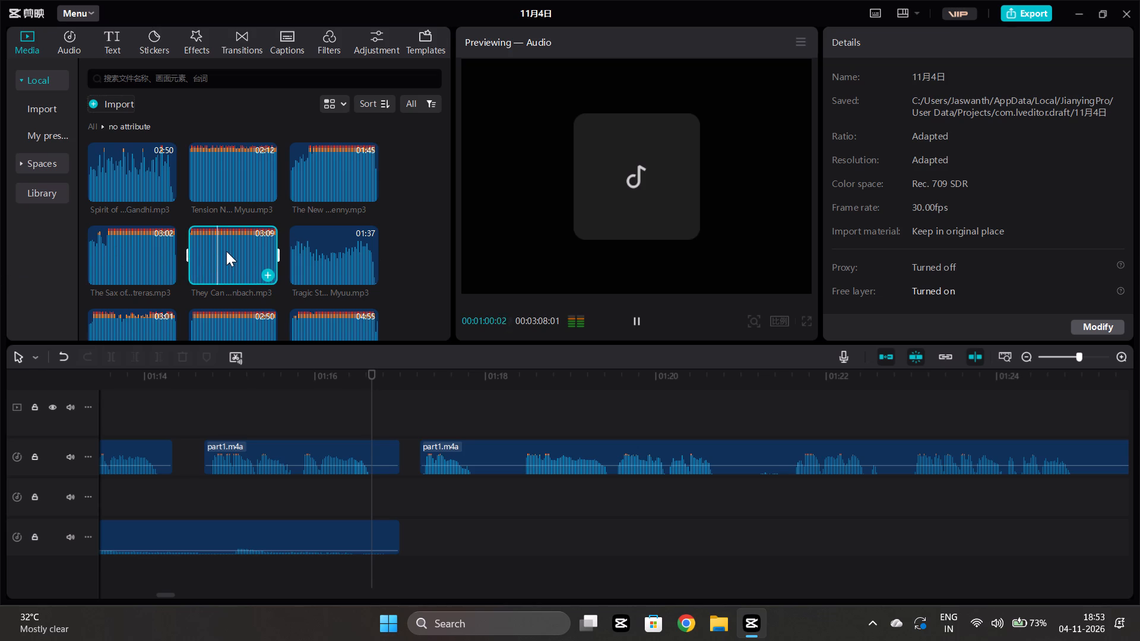
click(226, 251)
key(space)
click(245, 251)
key(space)
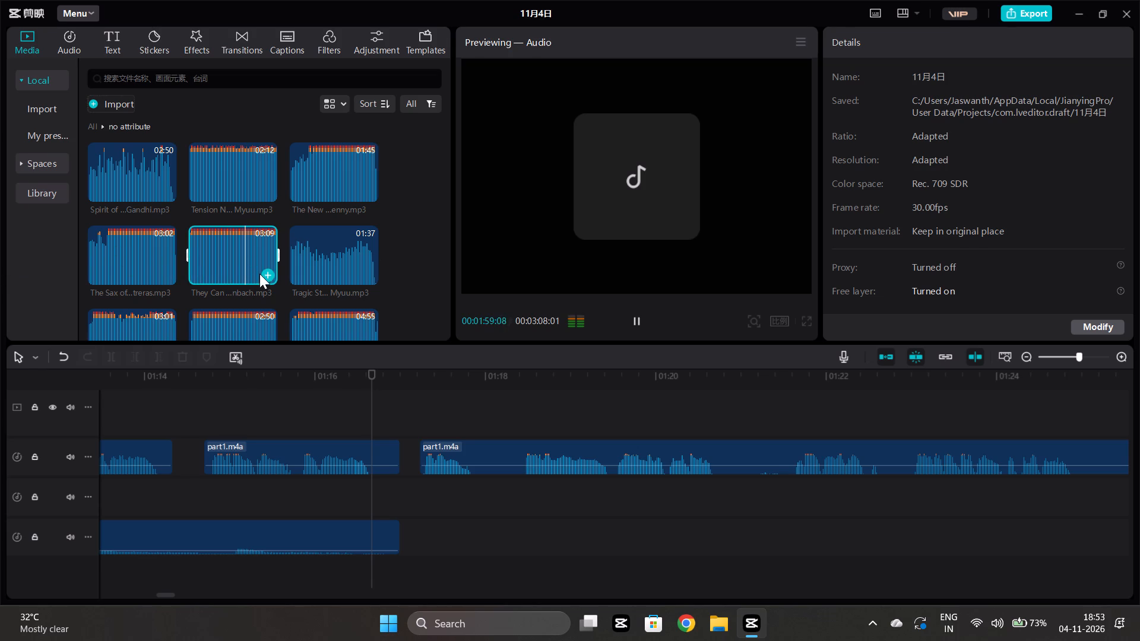
click(270, 269)
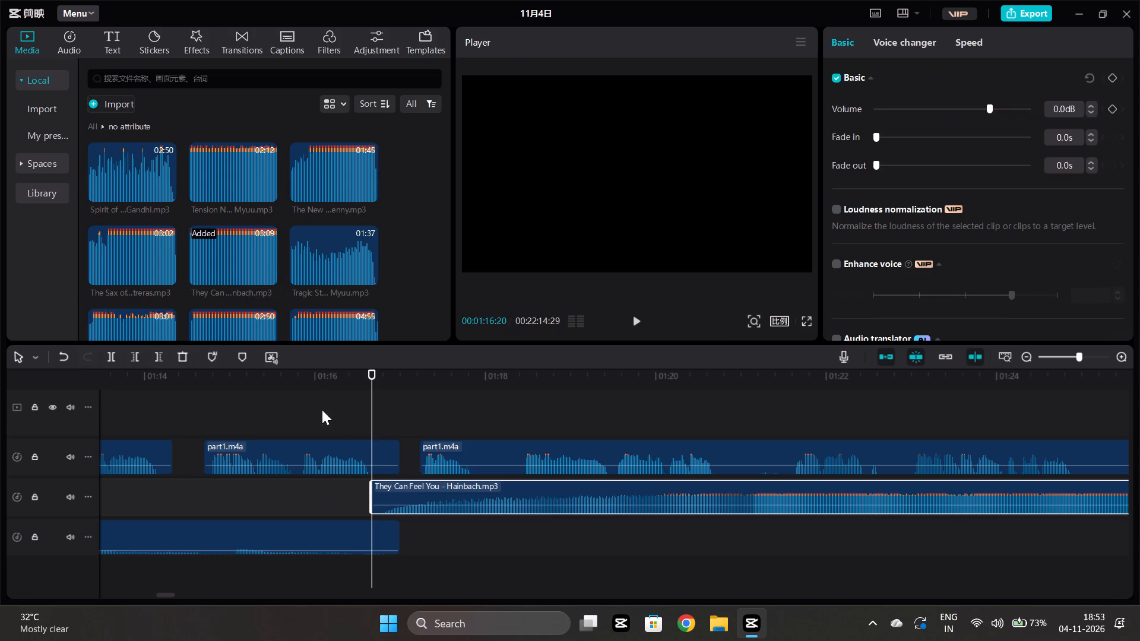
drag(407, 490, 366, 502)
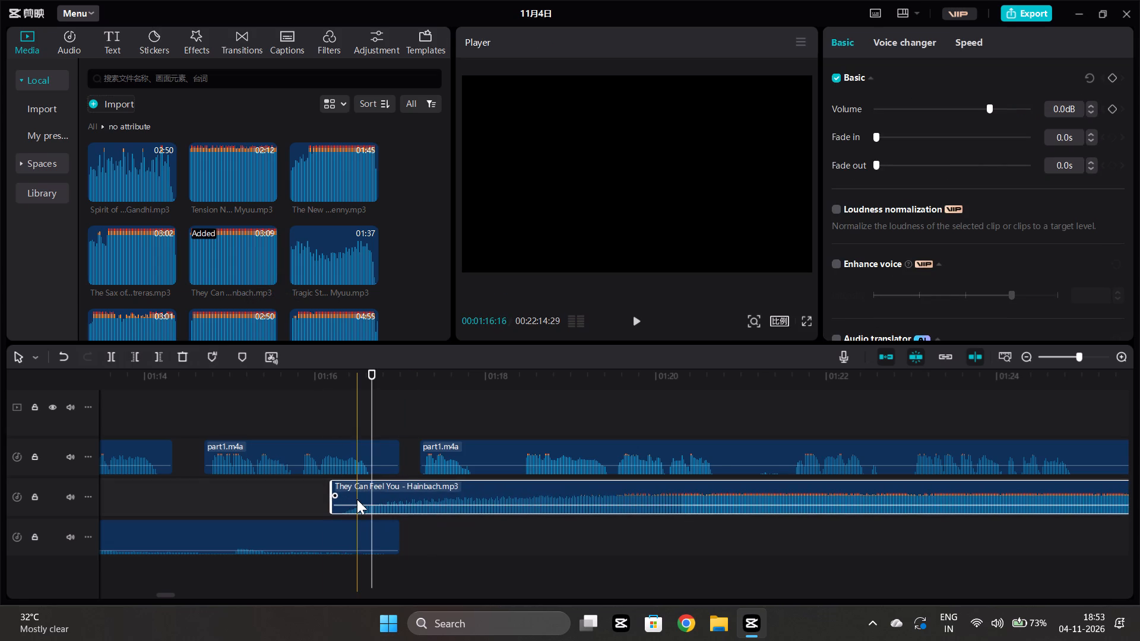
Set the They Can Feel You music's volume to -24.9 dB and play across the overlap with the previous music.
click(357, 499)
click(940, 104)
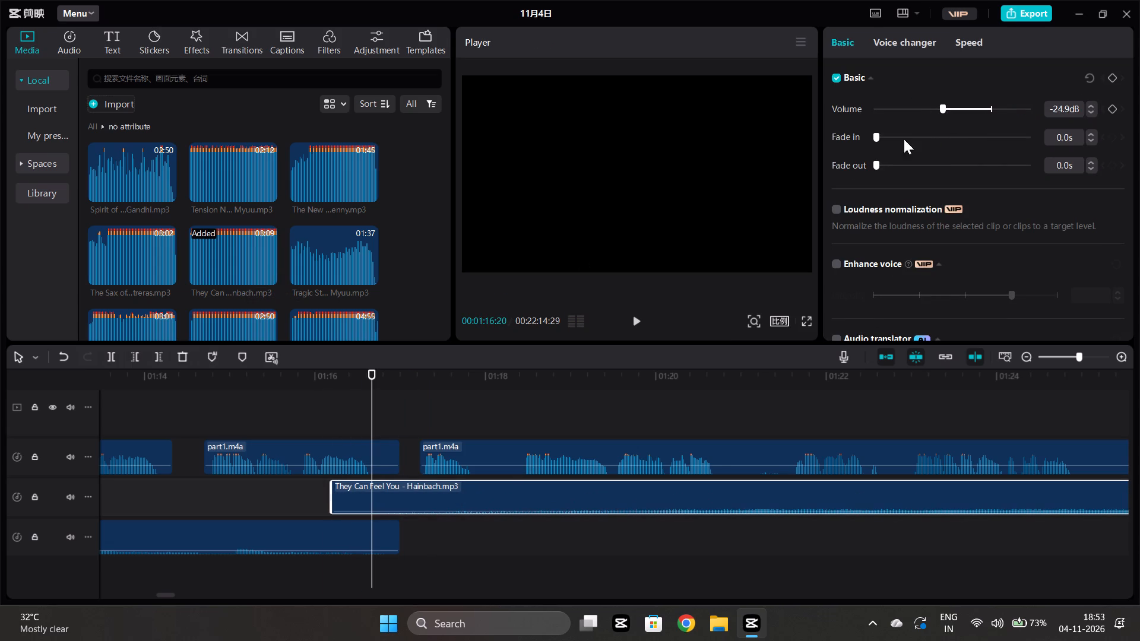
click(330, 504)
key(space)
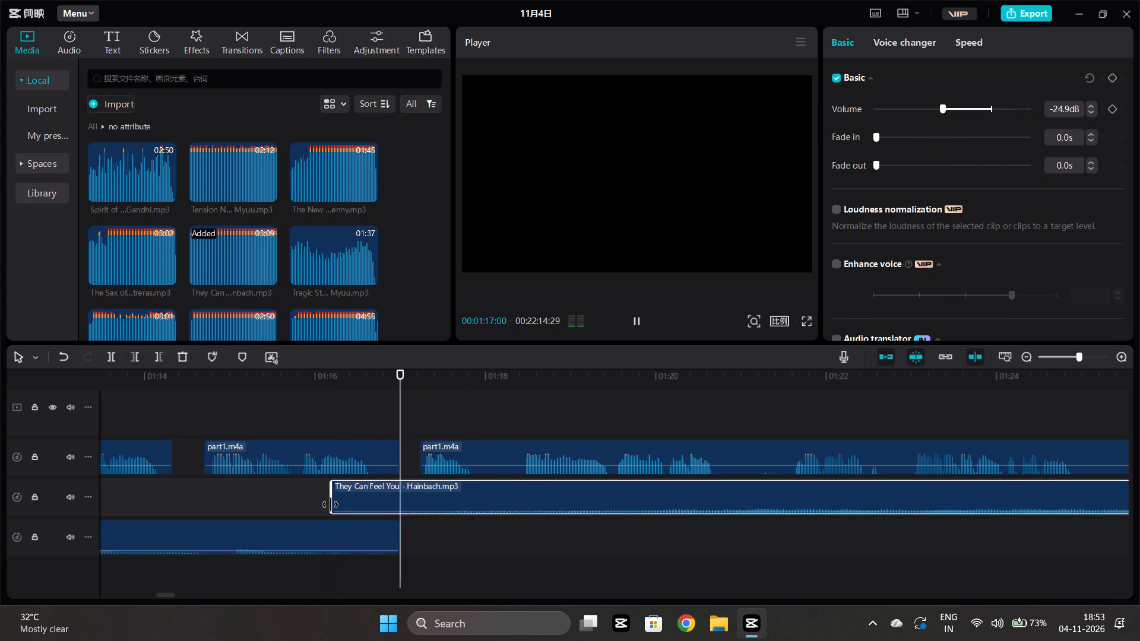
Move the They Can Feel You music earlier to start at about 1:15.6 and play from about 1:15.9.
drag(369, 497, 332, 499)
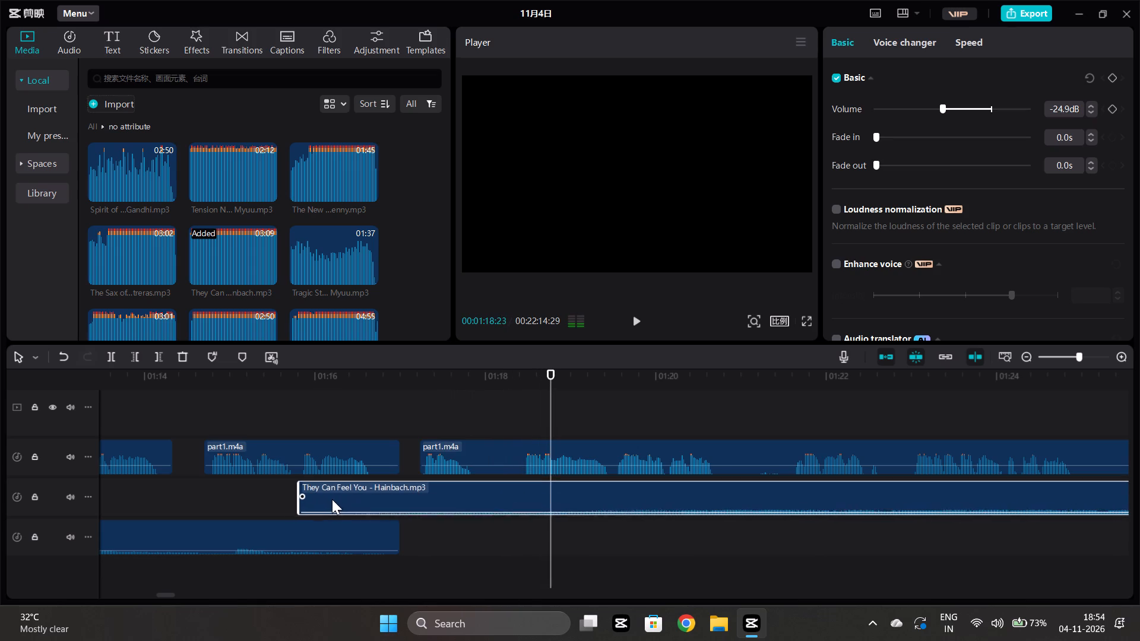
drag(332, 499, 318, 500)
scroll(308, 537, down, 3)
click(303, 570)
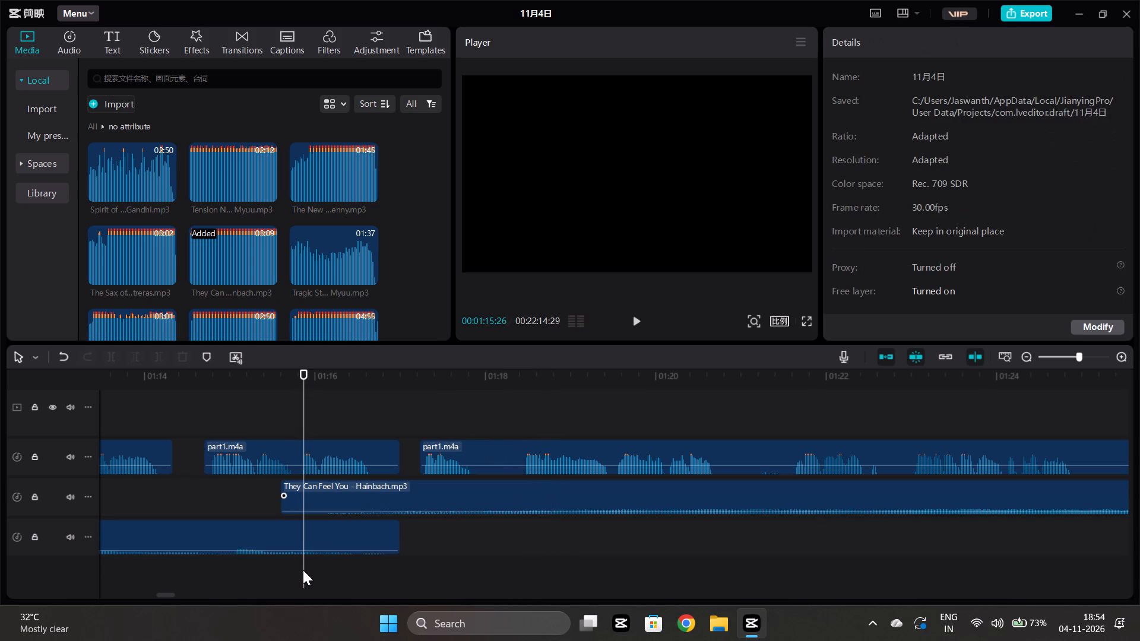
key(space)
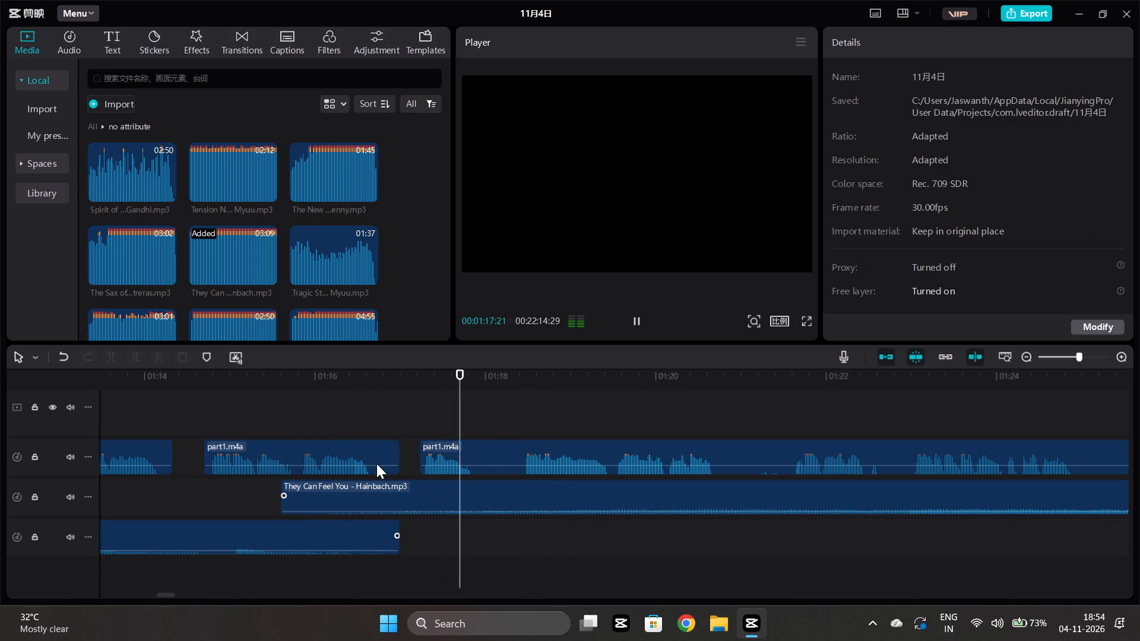
Set the They Can Feel You music's volume to -21.5 dB.
click(371, 500)
click(946, 109)
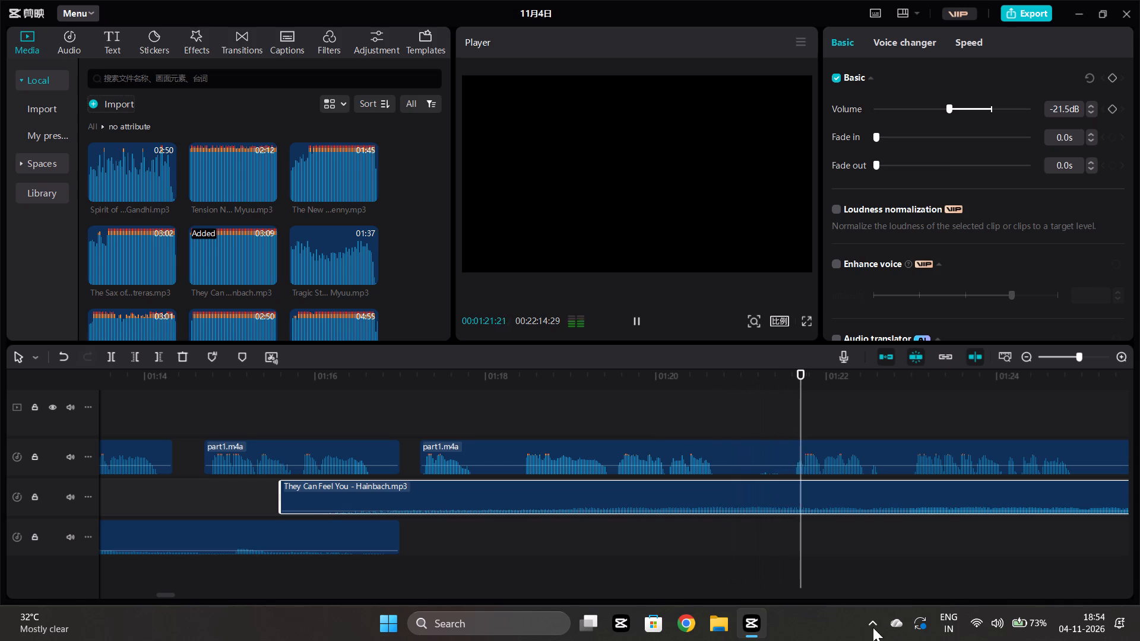
Split the narration at about 1:21.1 and trim the following piece's start to about 1:21.6.
scroll(806, 496, left, 6)
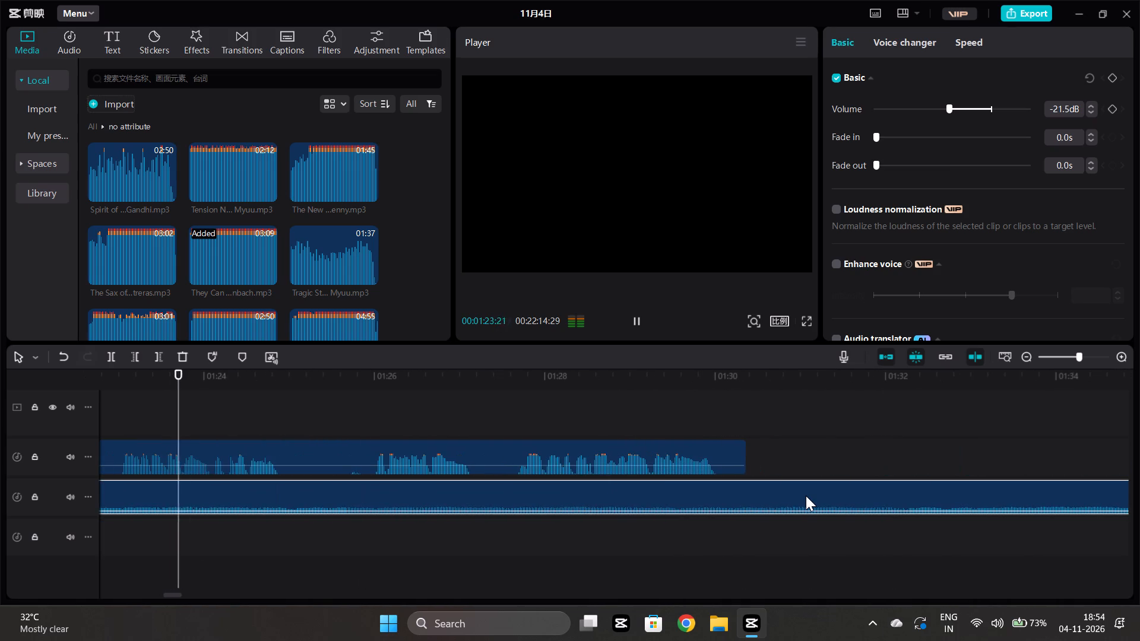
scroll(806, 496, right, 1)
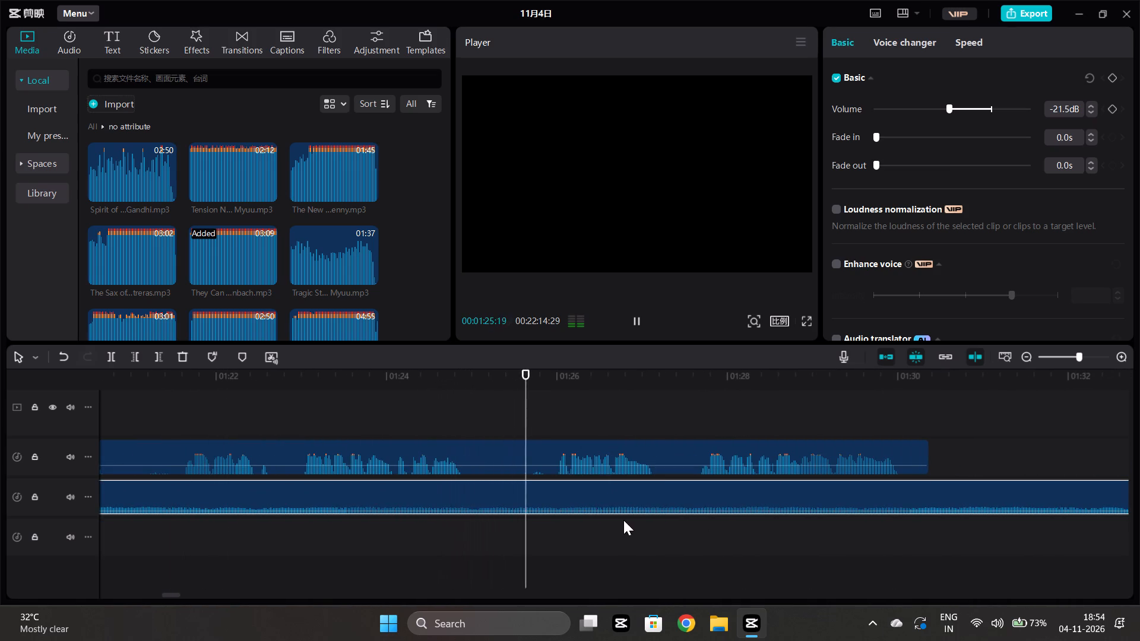
scroll(622, 520, right, 1)
click(397, 556)
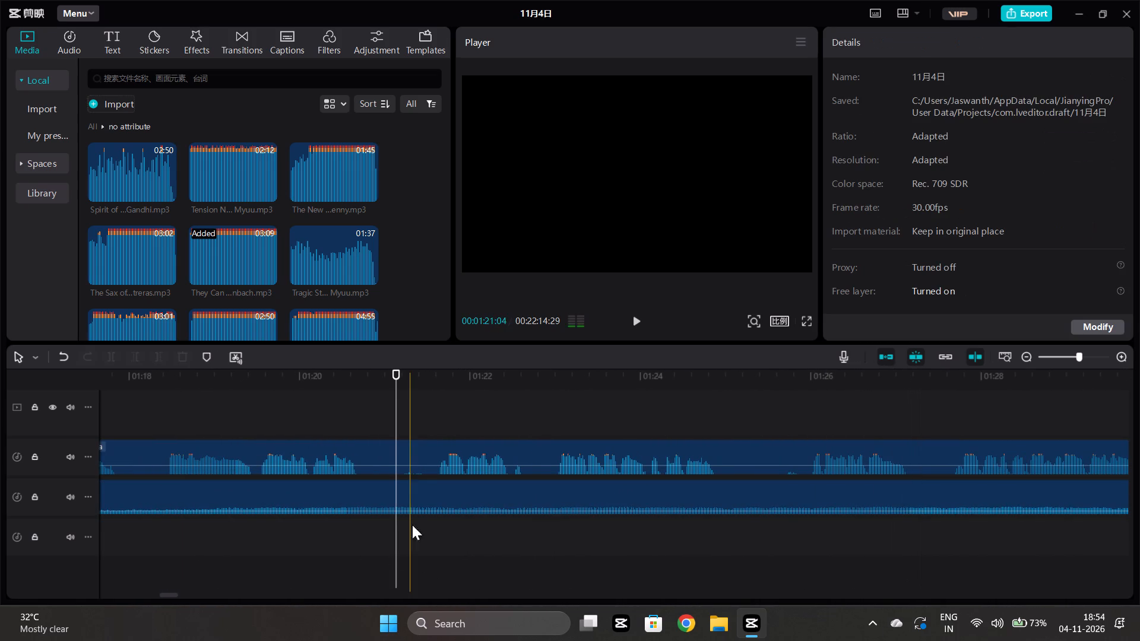
click(407, 468)
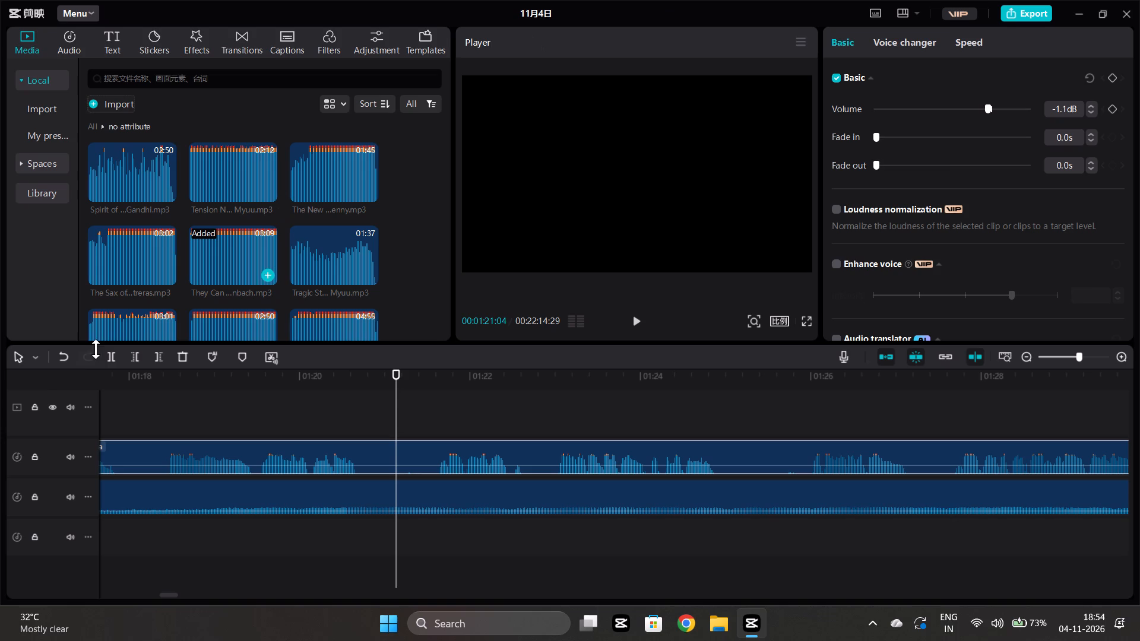
click(103, 357)
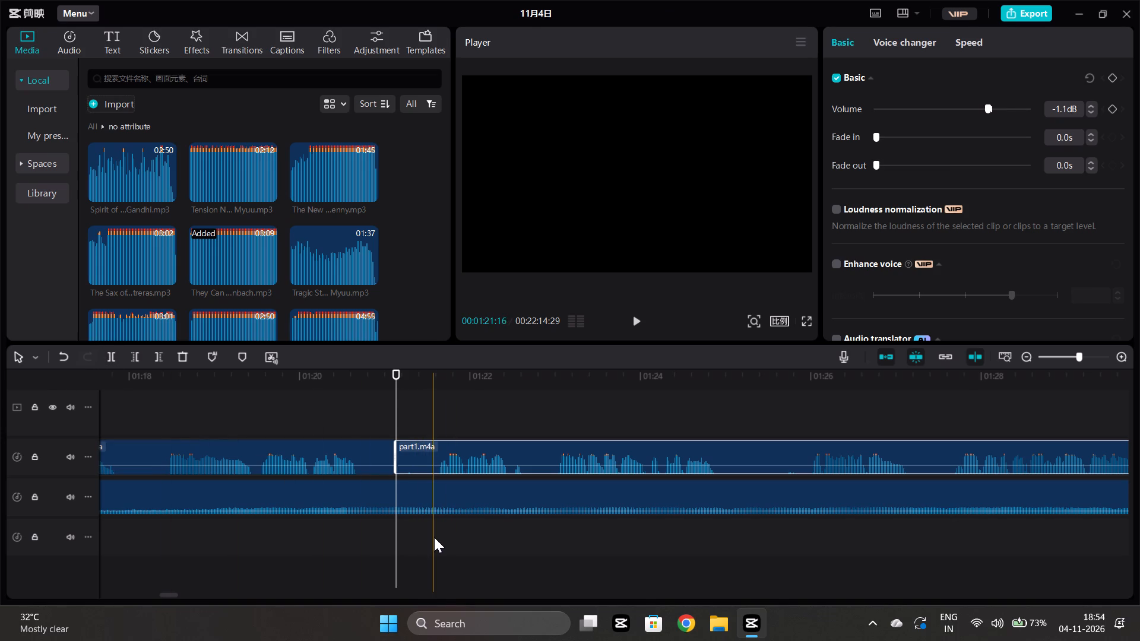
click(432, 535)
click(433, 460)
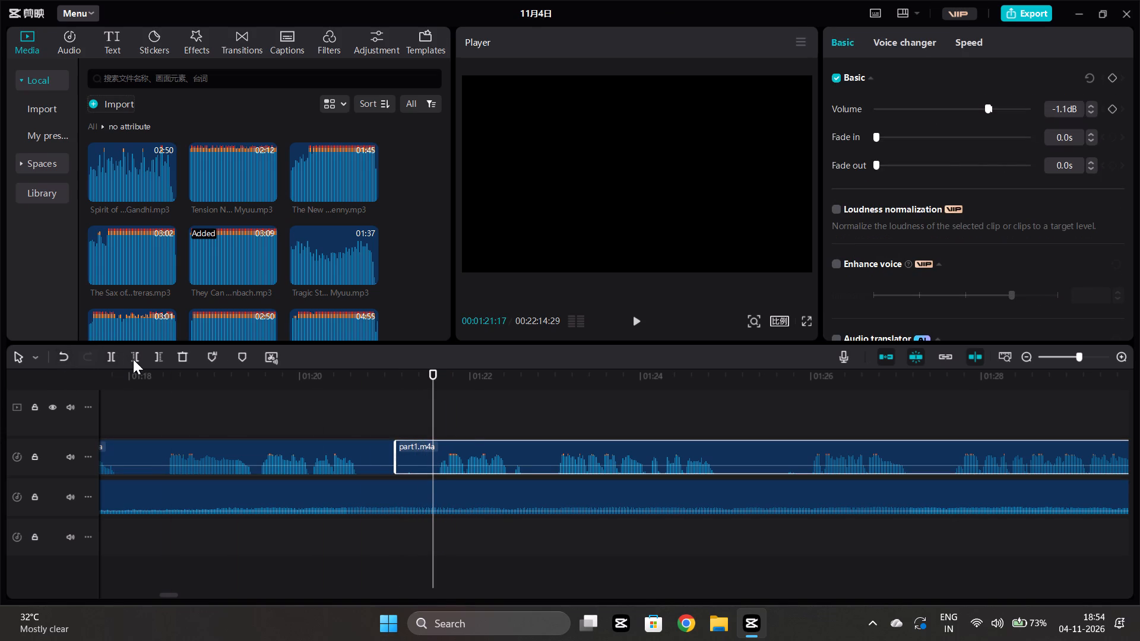
click(135, 360)
Move the trimmed narration piece back against the preceding piece's end, at about 1:21.1, and play on.
drag(466, 449, 430, 451)
click(452, 547)
key(space)
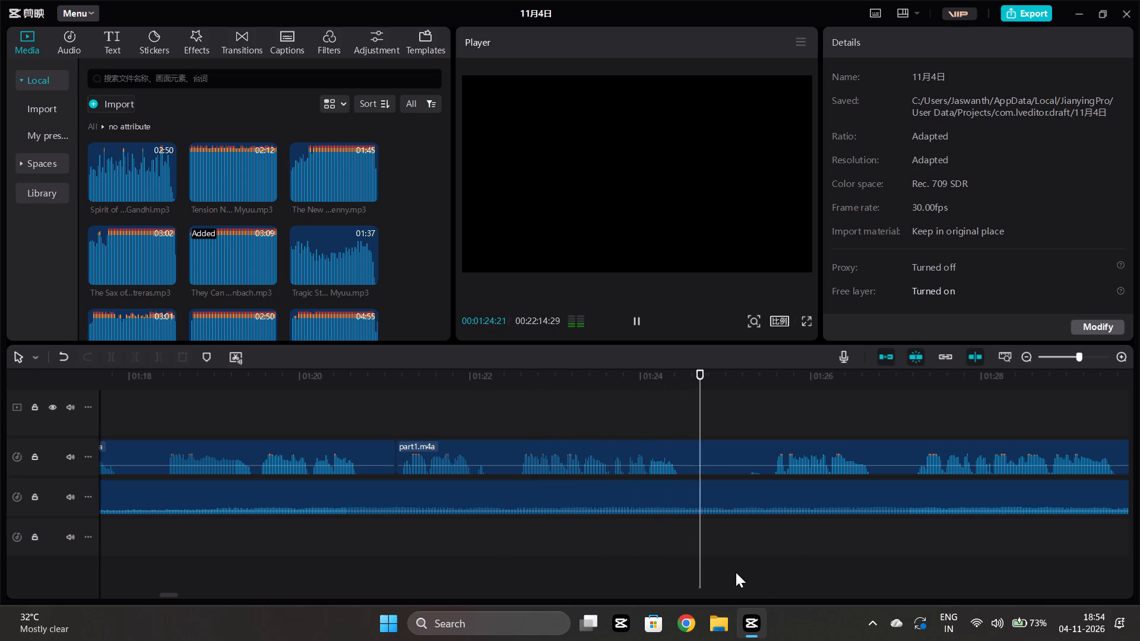
key(space)
Split the narration at about 1:25.1 and trim the following piece's start to about 1:25.5.
click(730, 542)
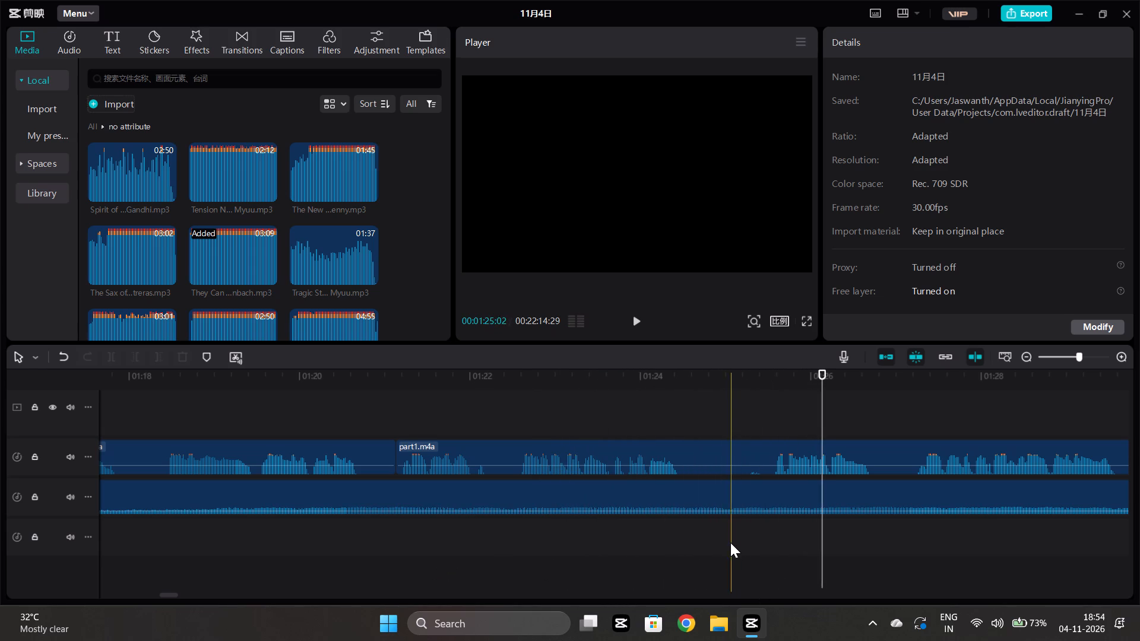
click(737, 458)
click(110, 354)
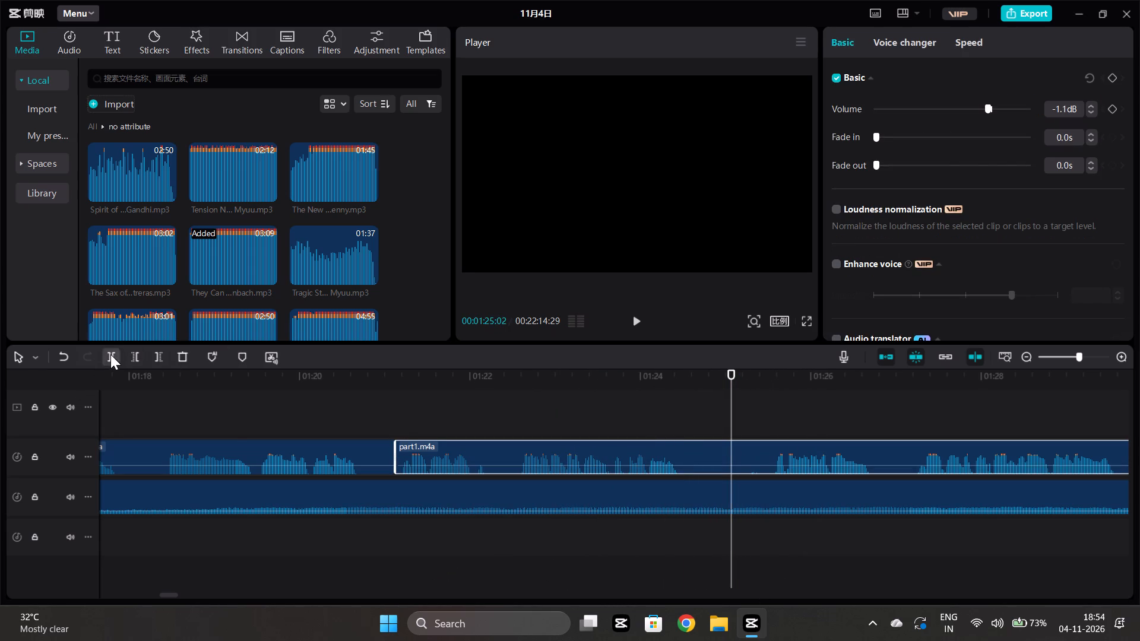
click(765, 540)
click(746, 459)
click(141, 361)
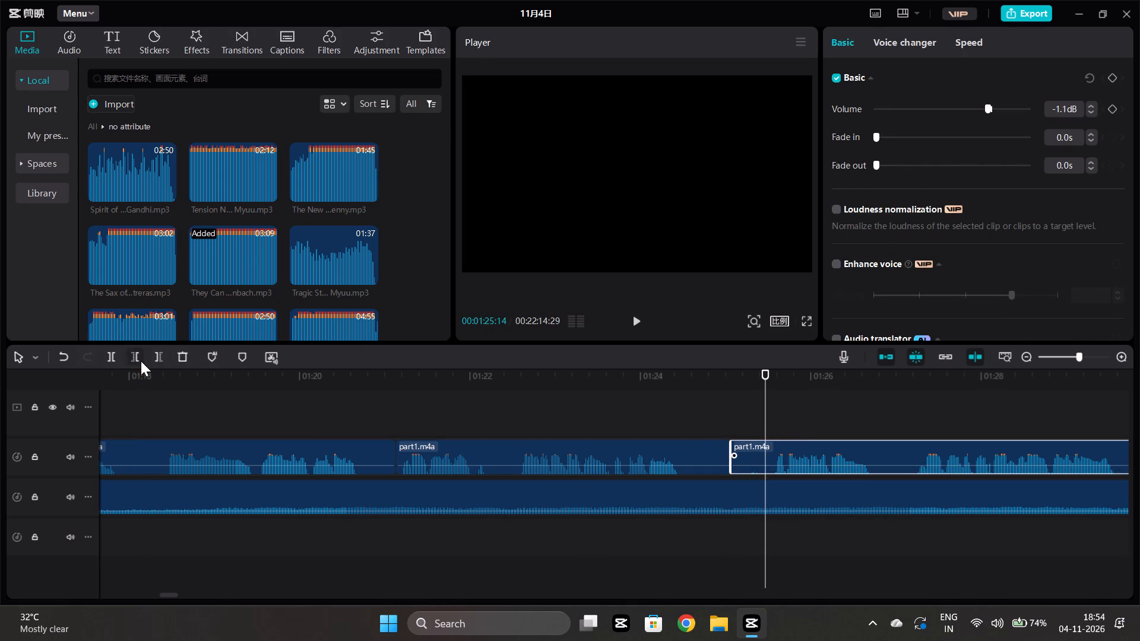
Move the trimmed narration piece back against the preceding piece's end, at about 1:25.1, and play on.
drag(802, 445, 771, 455)
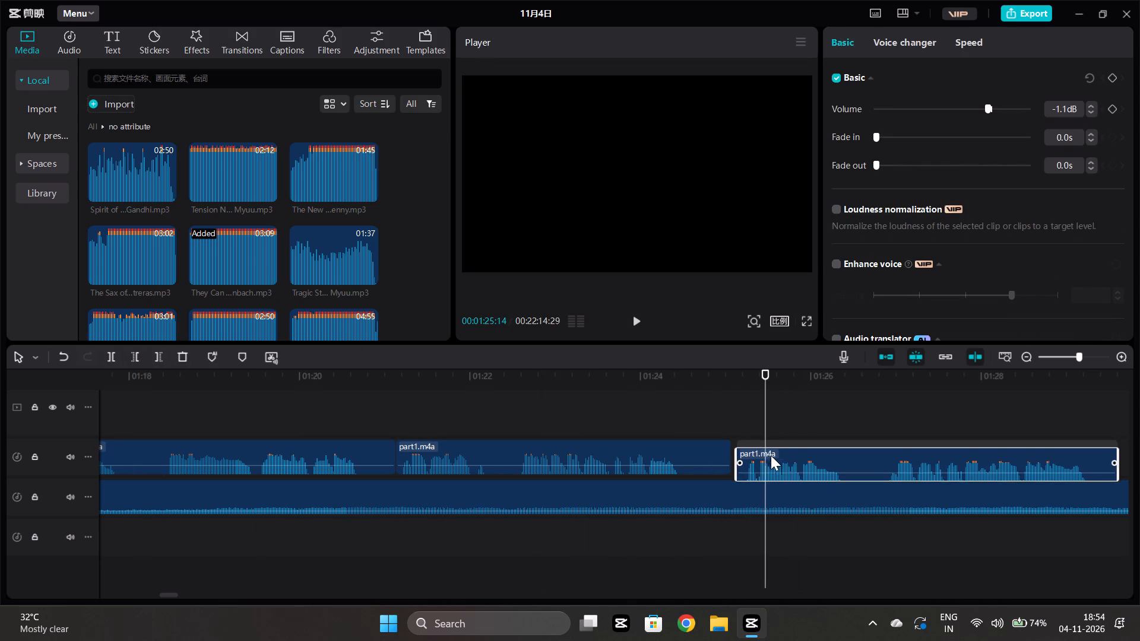
drag(771, 455, 770, 455)
click(711, 566)
key(space)
scroll(711, 565, left, 1)
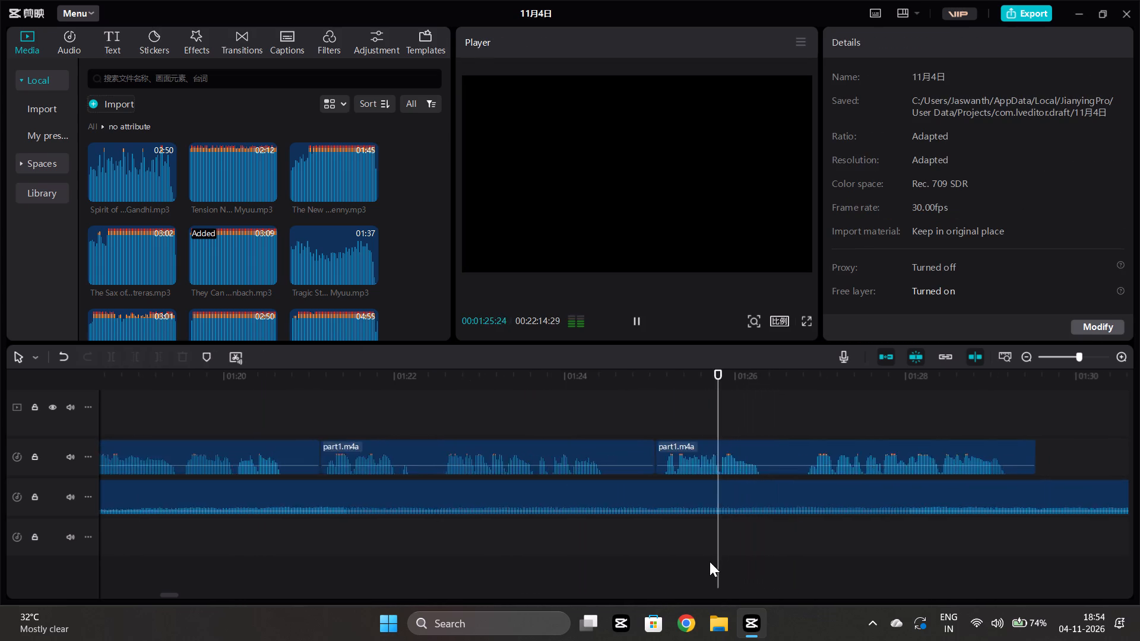
scroll(710, 561, left, 2)
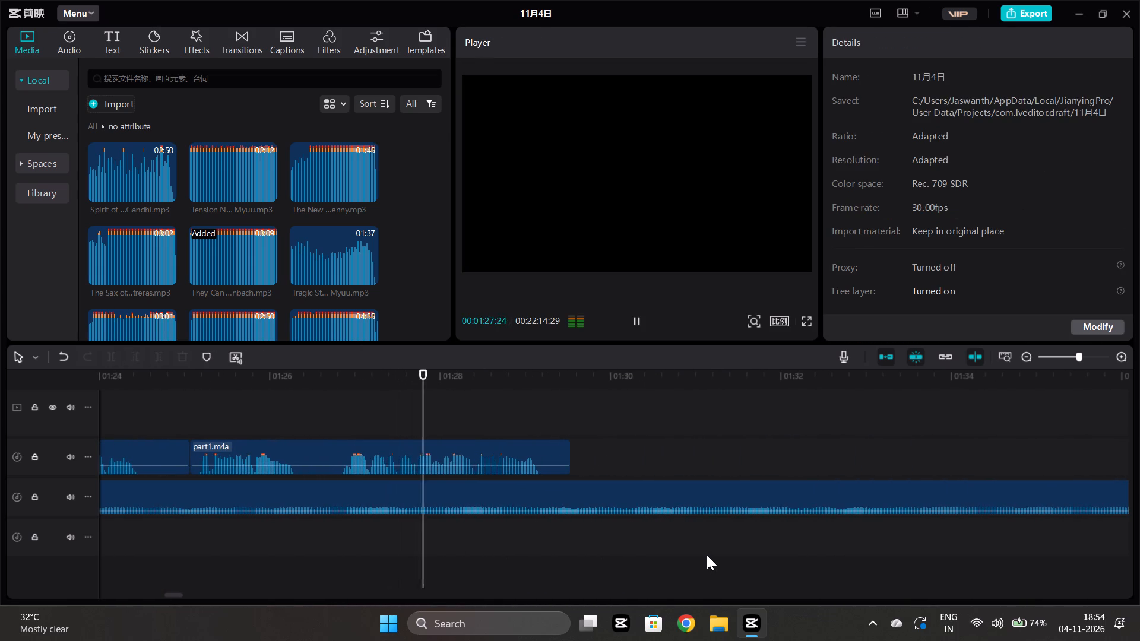
key(space)
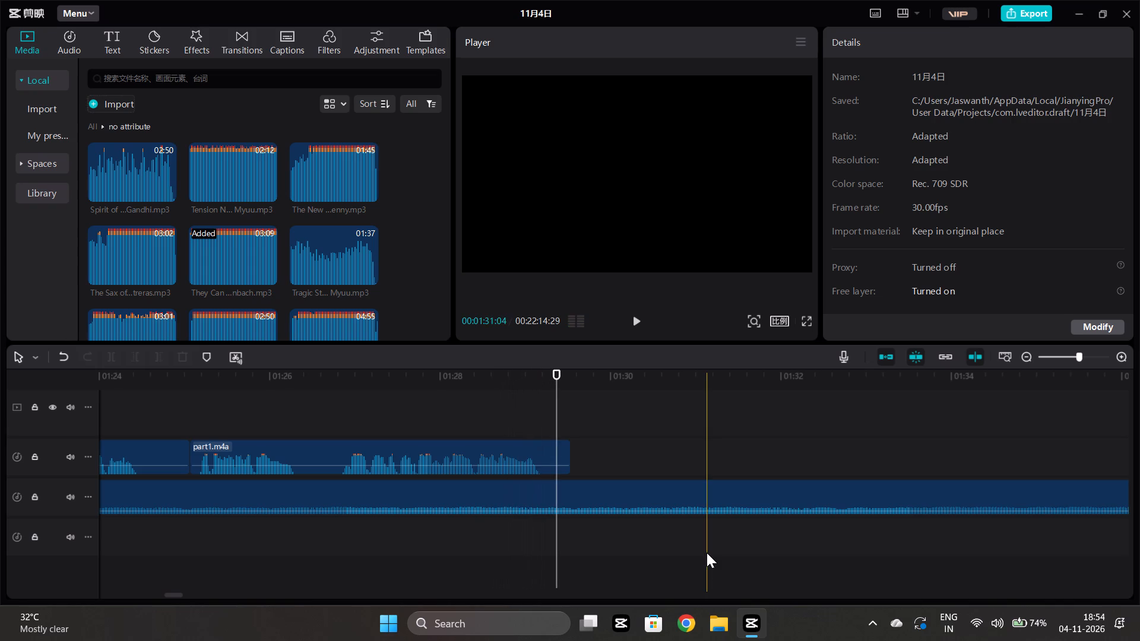
Move the next narration piece back against the preceding piece's end, at about 1:29.5, and play across the join.
scroll(707, 553, left, 2)
drag(933, 449, 287, 542)
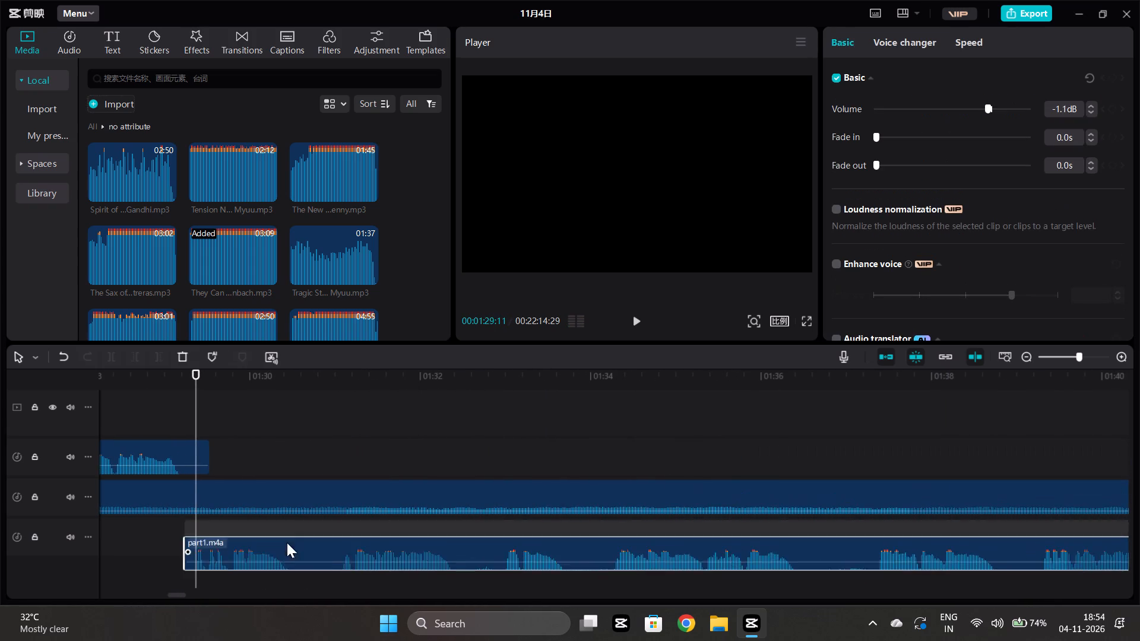
drag(287, 542, 313, 472)
click(118, 547)
key(space)
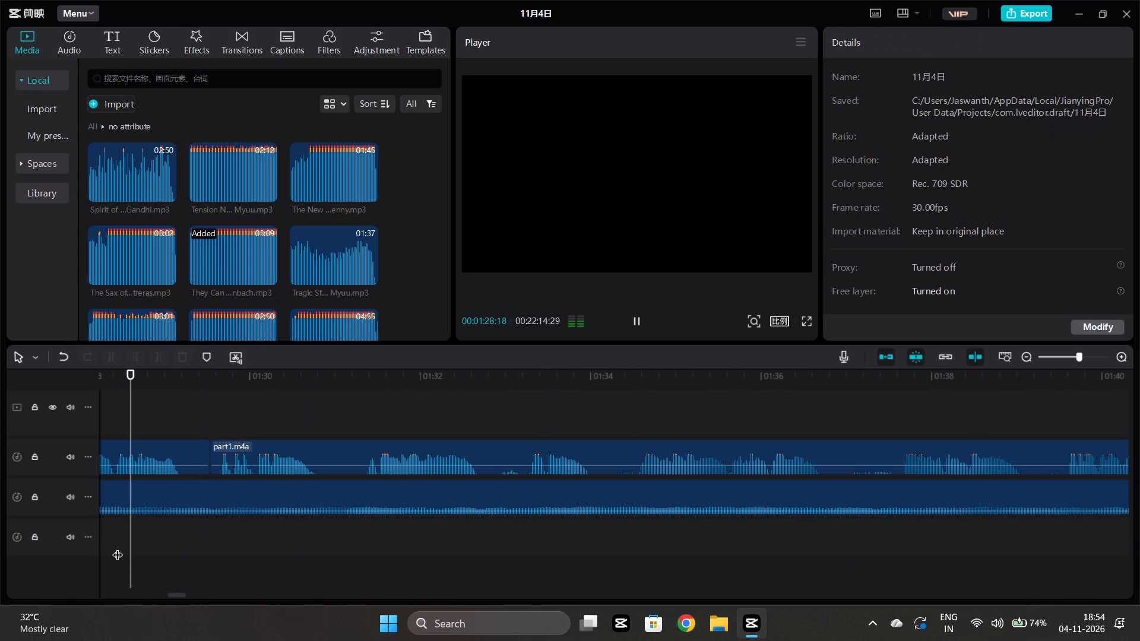
scroll(118, 543, left, 1)
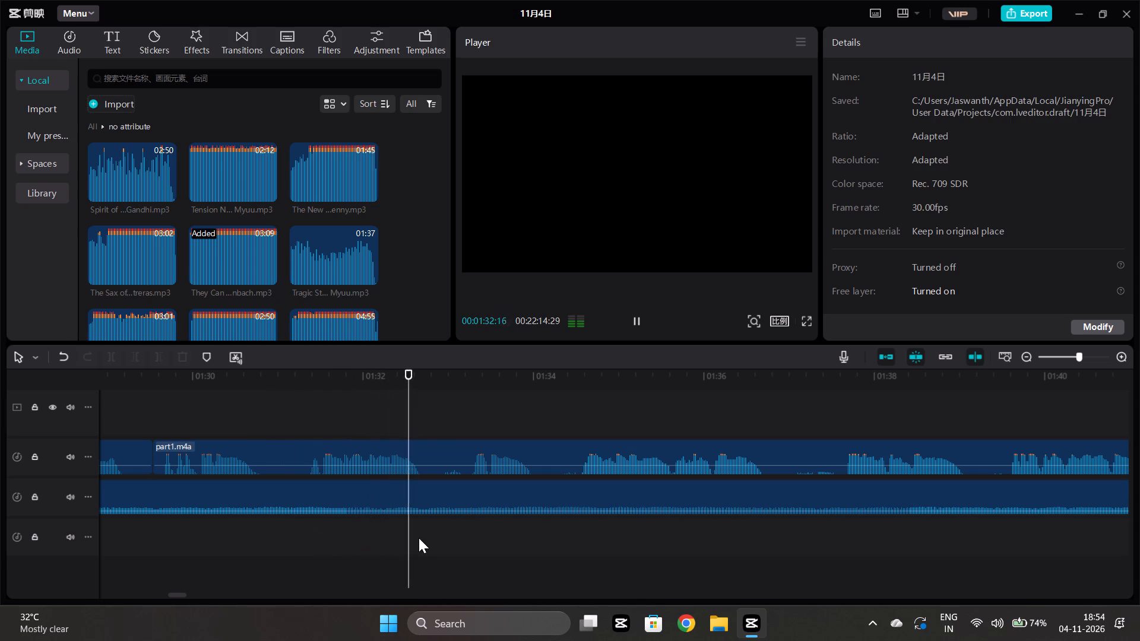
key(space)
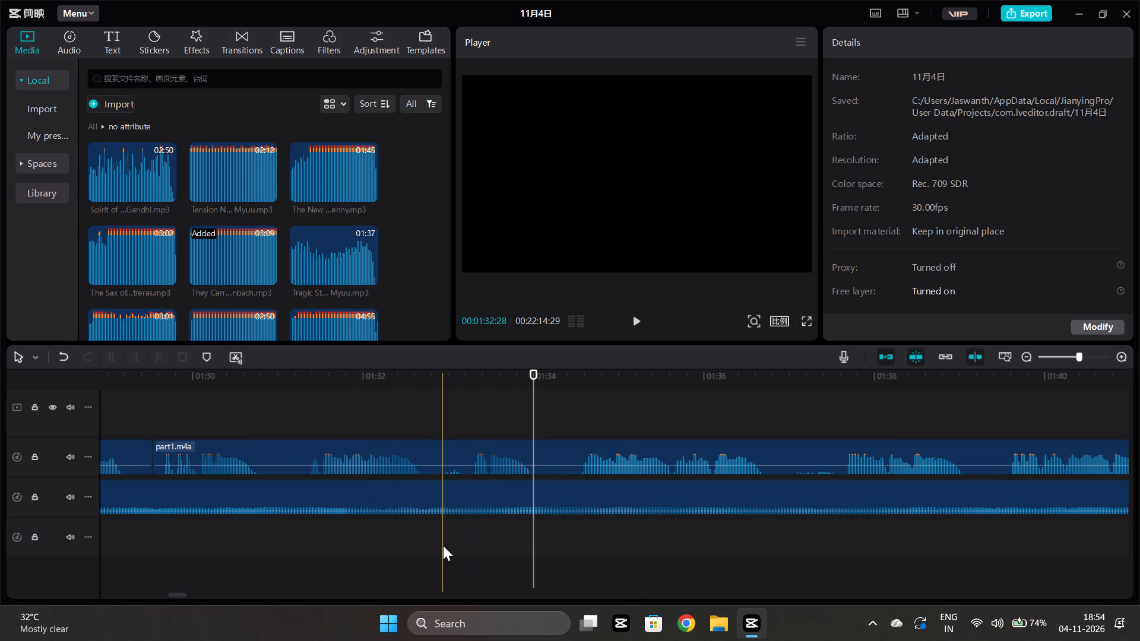
Split the narration at about 1:32.9 and trim the following piece's start to about 1:33.2.
click(438, 541)
click(436, 452)
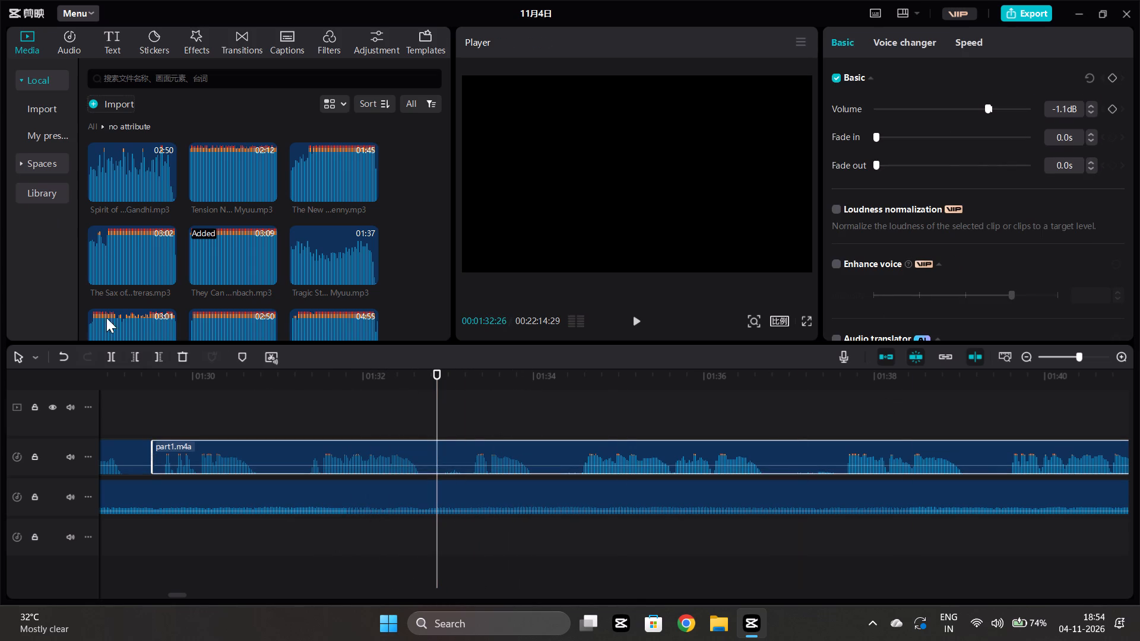
click(112, 353)
click(465, 524)
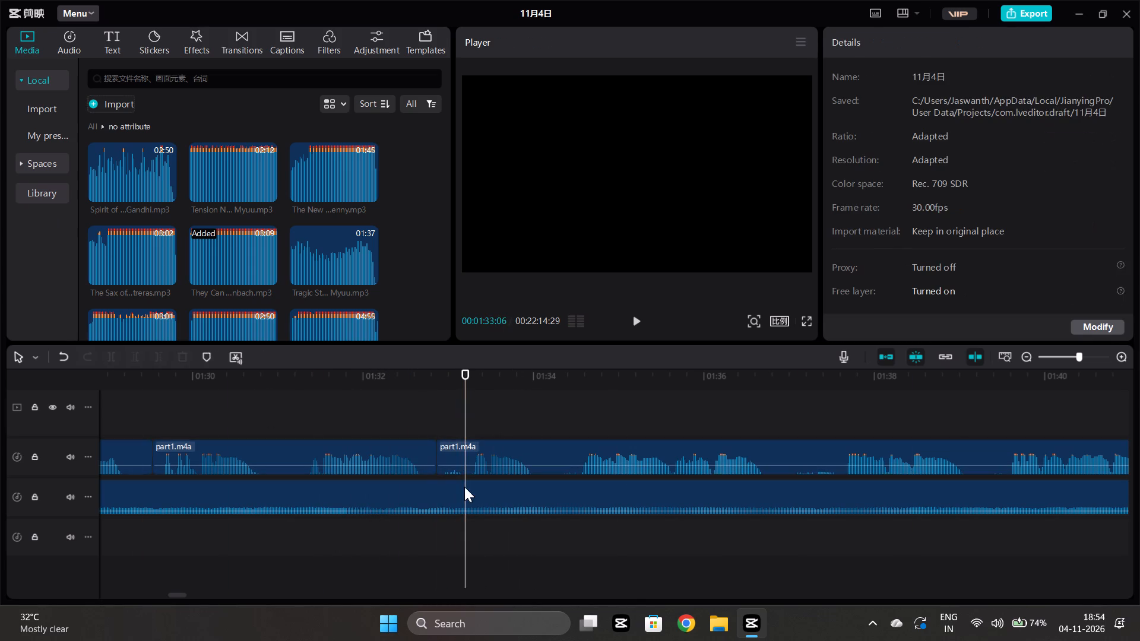
click(457, 466)
click(142, 356)
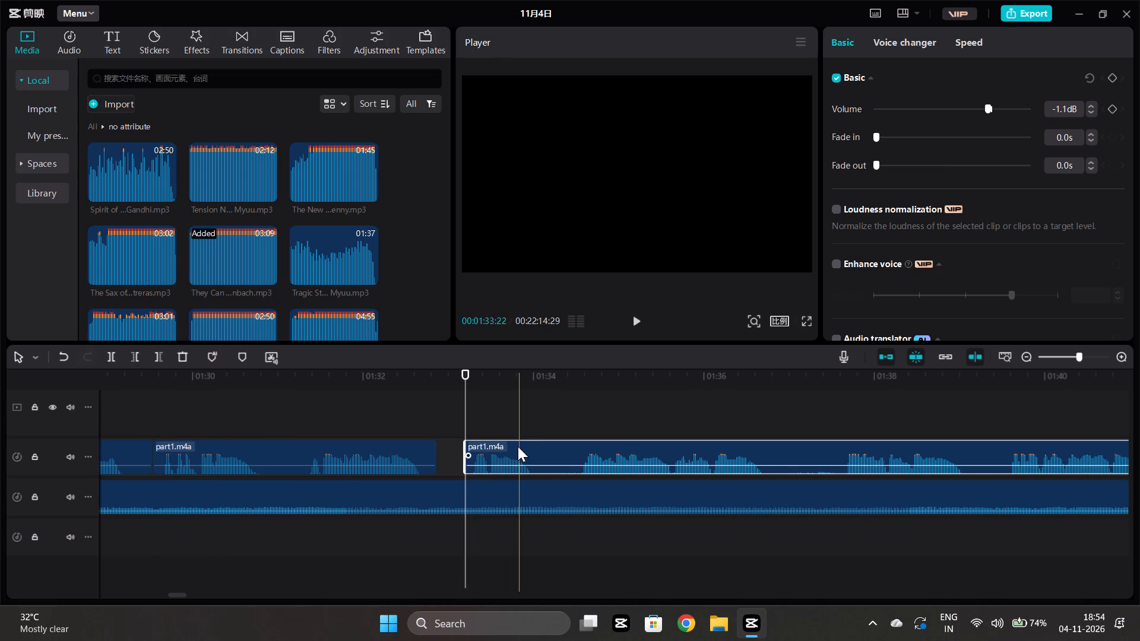
Play on, split the narration at about 1:34.5 and trim the preceding piece's end to about 1:34.3.
click(411, 550)
key(space)
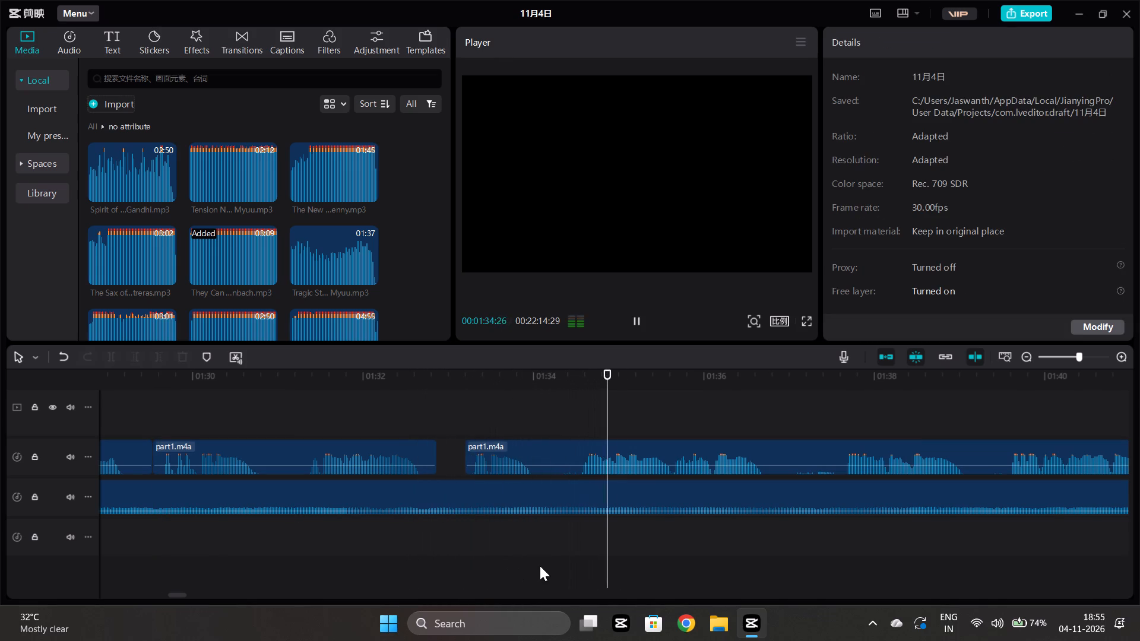
click(542, 546)
key(space)
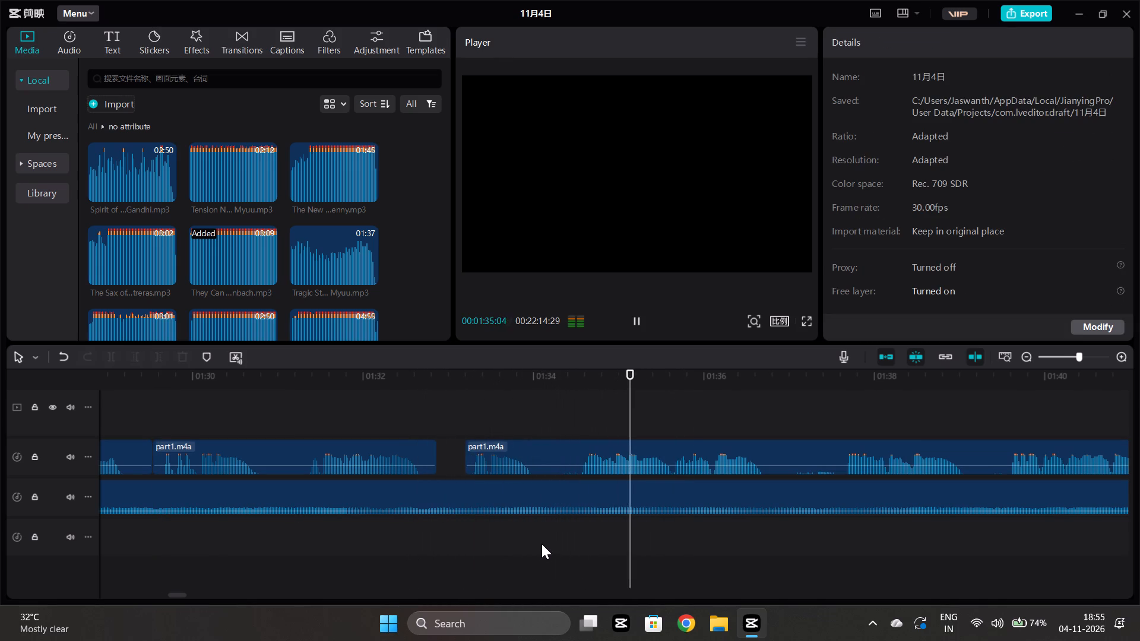
ctrl+scroll(541, 543, up, 7)
click(409, 561)
key(space)
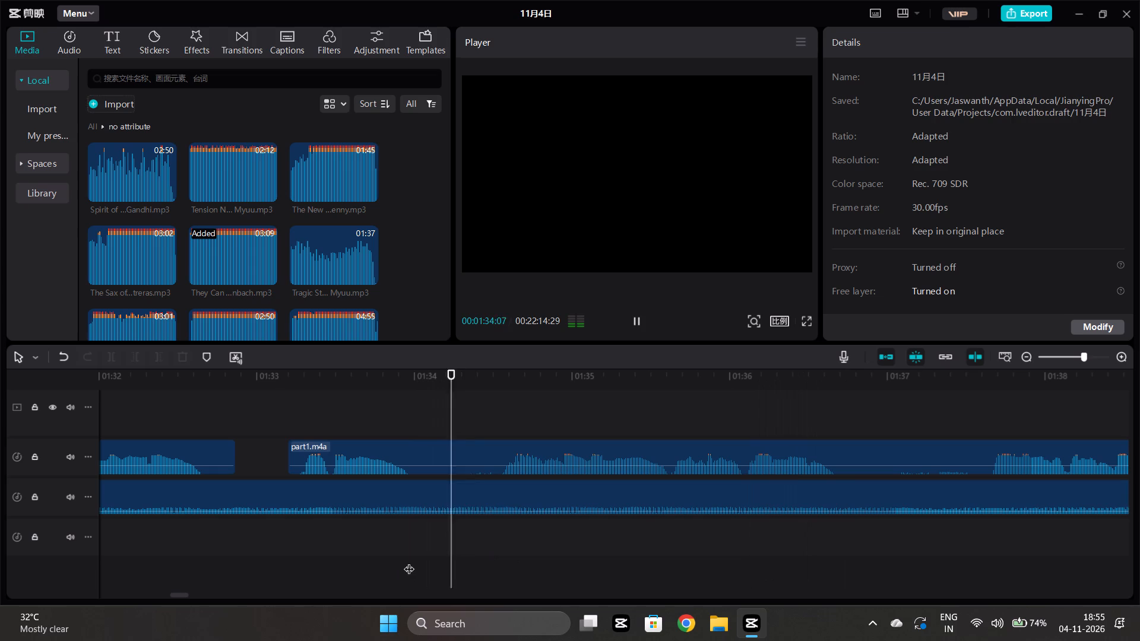
key(space)
click(498, 547)
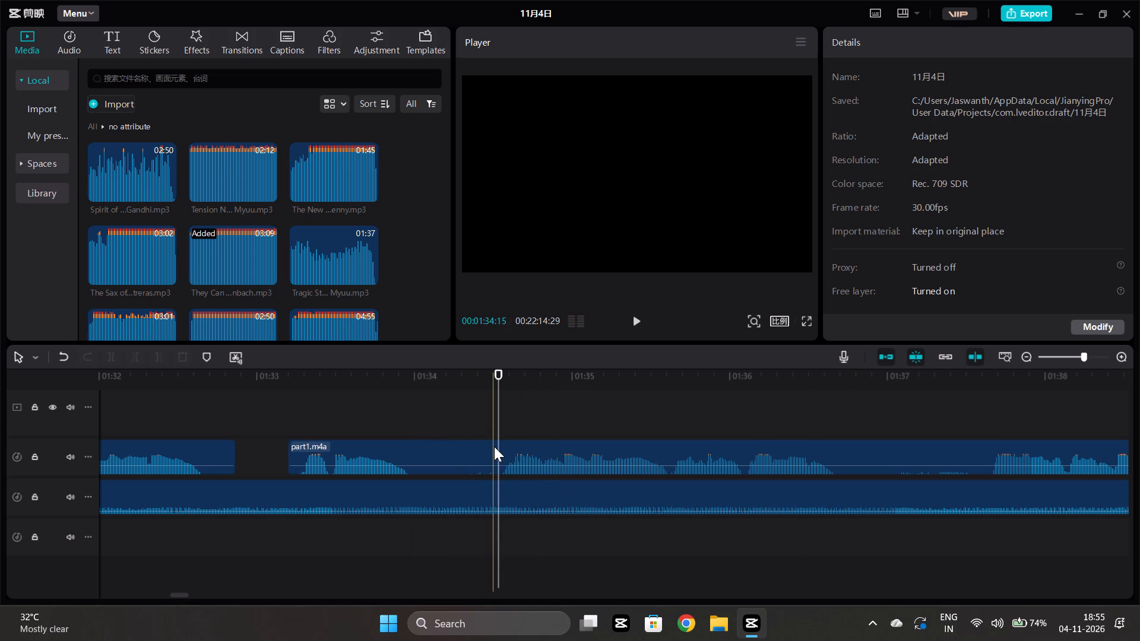
click(493, 442)
click(118, 356)
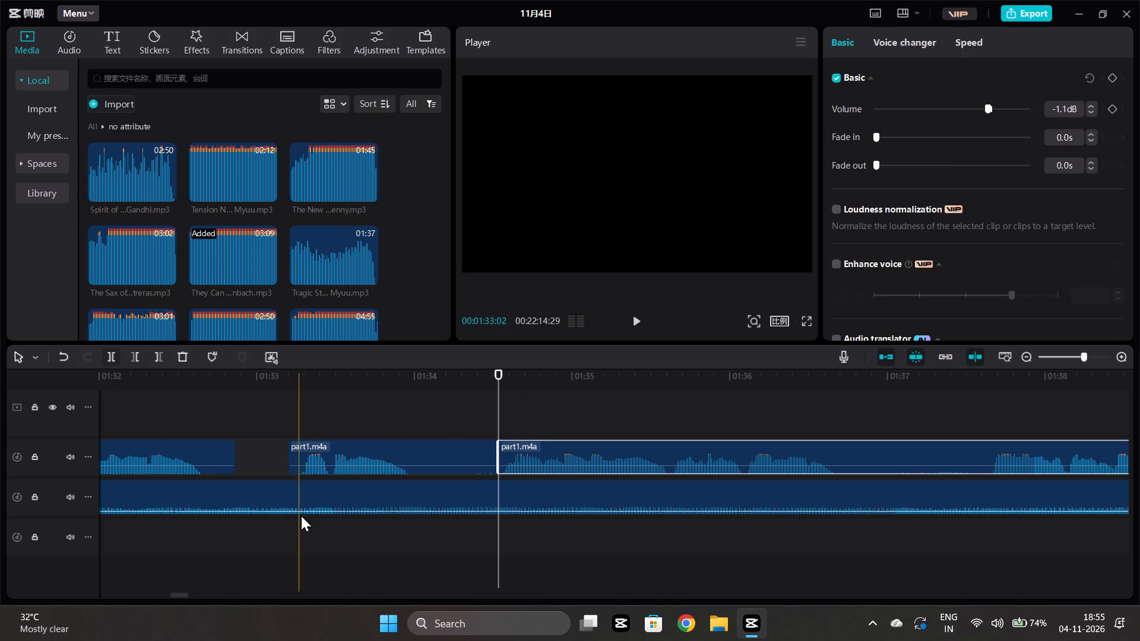
click(464, 539)
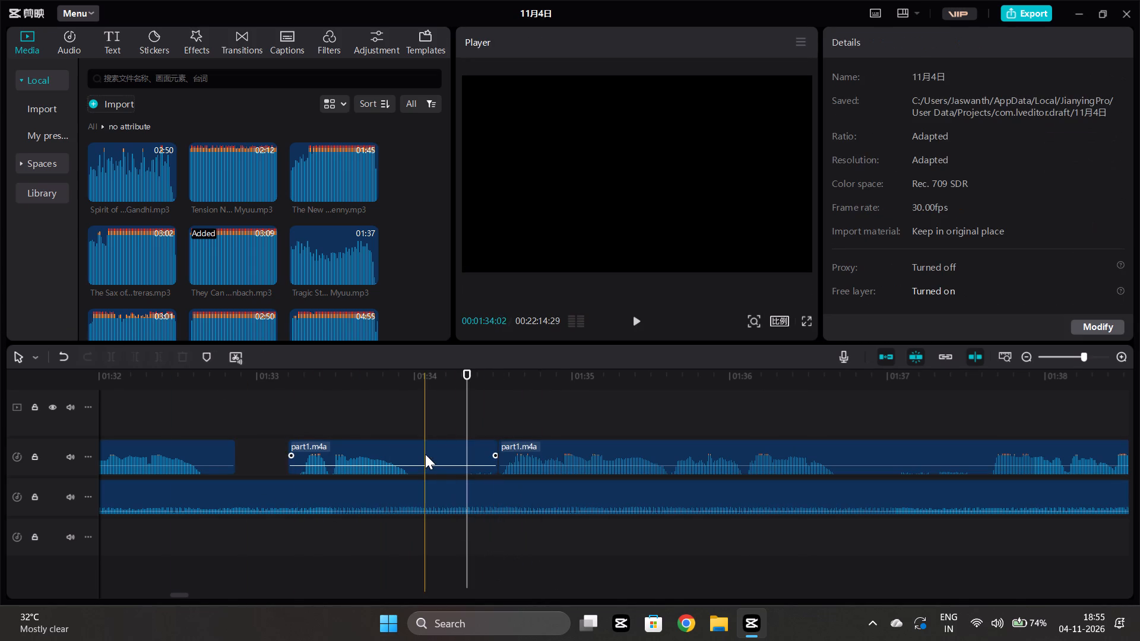
click(425, 454)
click(156, 348)
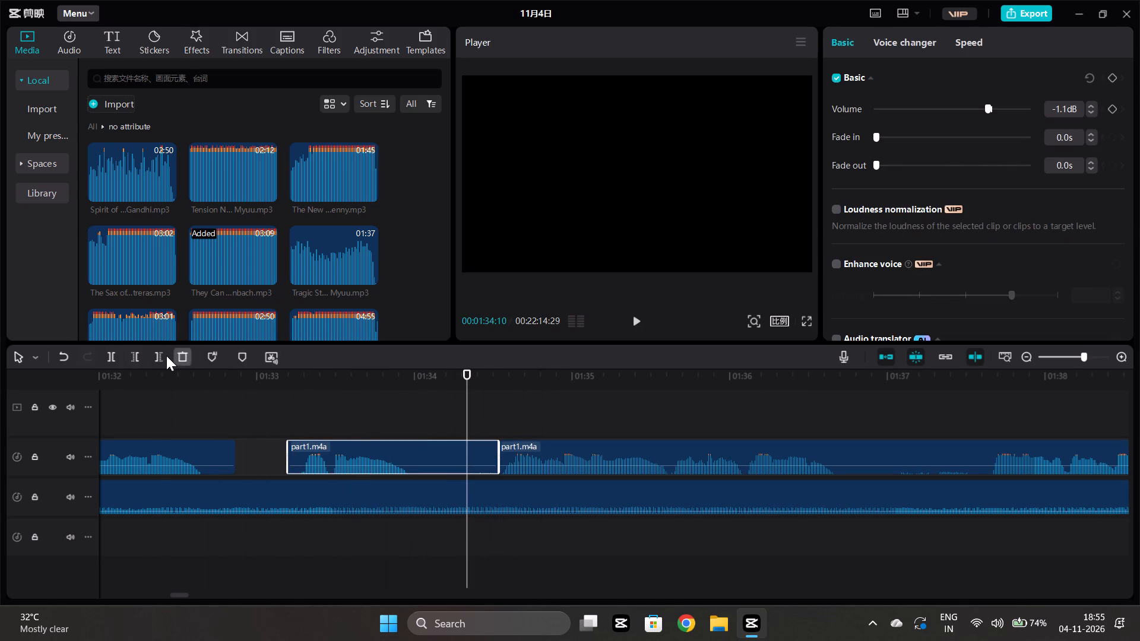
click(161, 356)
Play on, split the narration at about 1:37.6 and trim the preceding piece's end to about 1:37.0.
click(493, 528)
key(space)
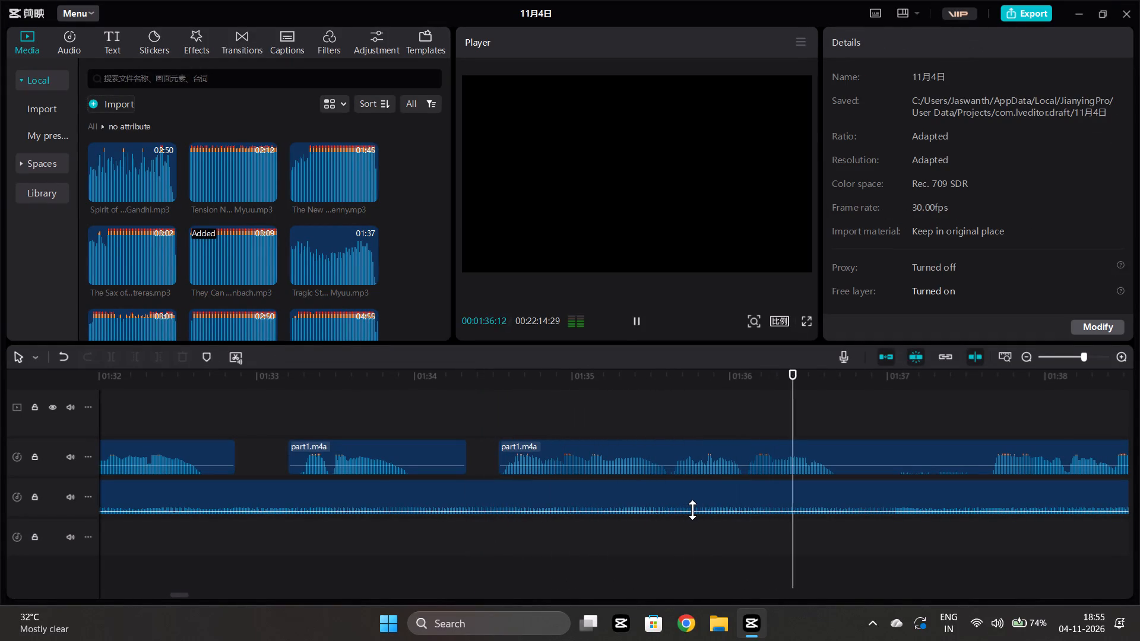
scroll(692, 510, left, 2)
key(space)
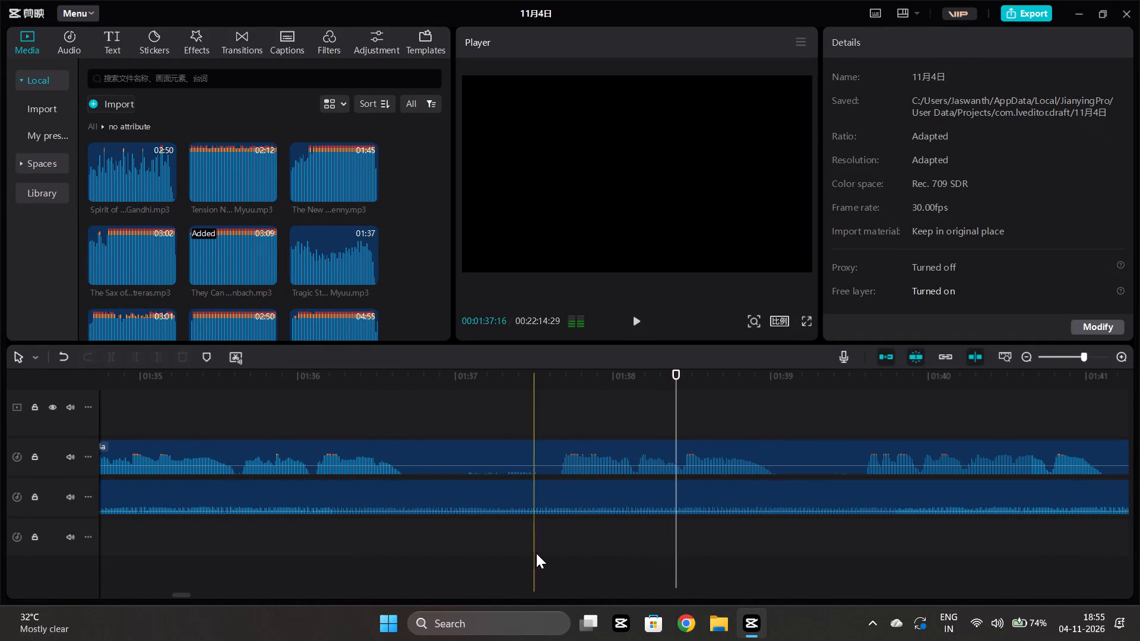
click(544, 561)
click(525, 467)
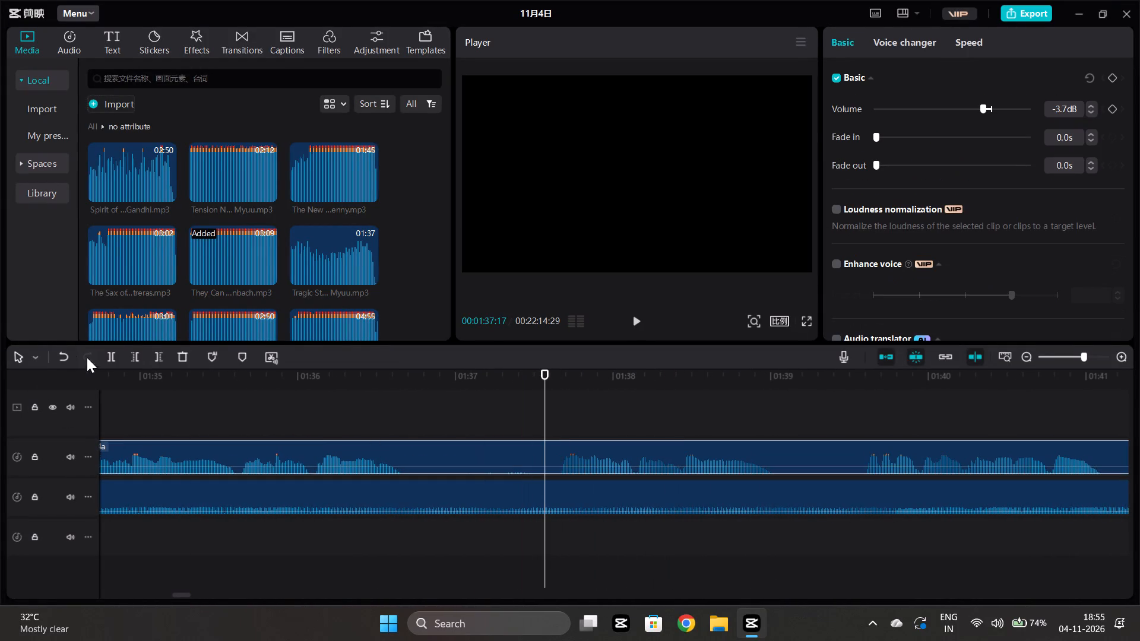
key(ctrl+z)
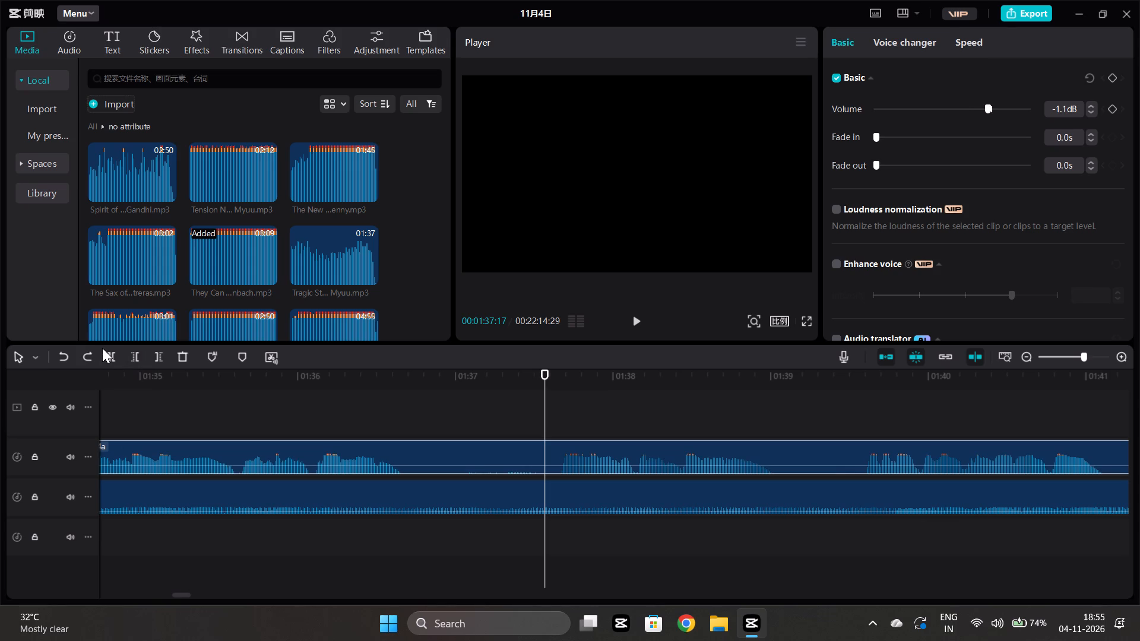
click(105, 355)
click(457, 534)
click(452, 459)
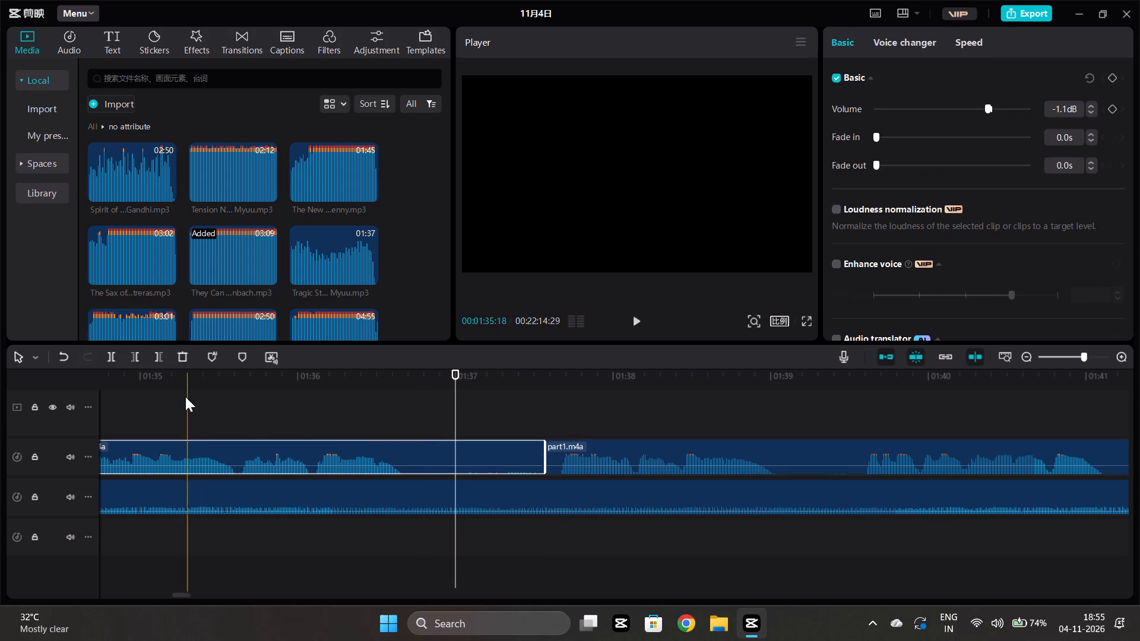
click(160, 354)
Move the following narration piece earlier to start at about 1:37.2, leaving a short gap, and play on.
drag(603, 446, 596, 445)
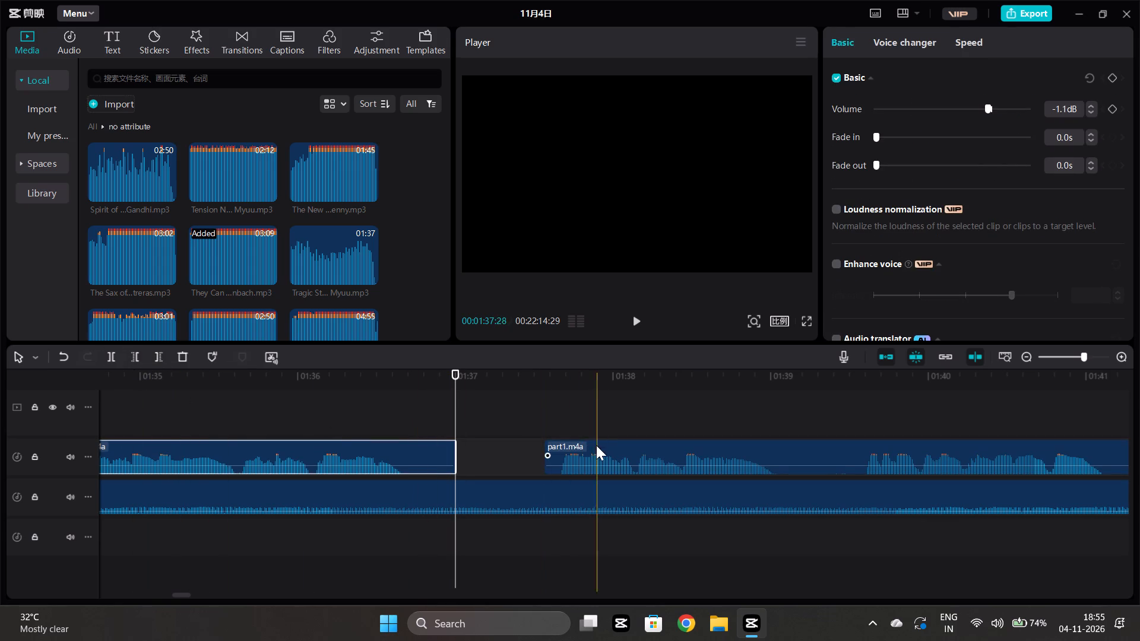
drag(596, 445, 552, 450)
click(433, 554)
key(space)
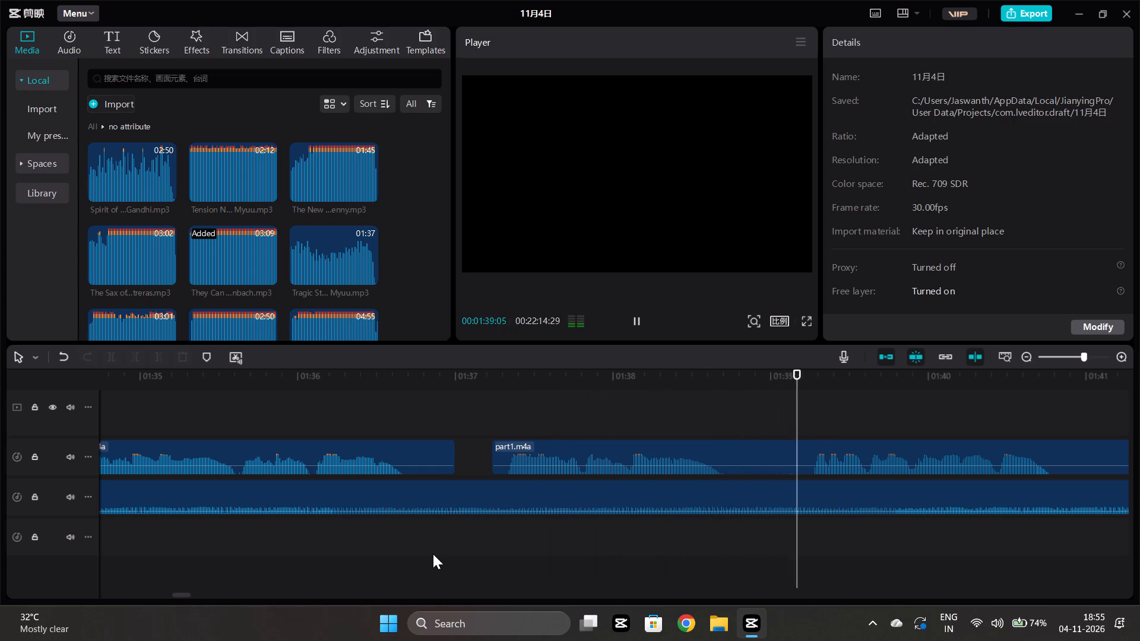
key(space)
Split the narration at about 1:39.0 and trim the following piece's start to about 1:39.2.
click(777, 548)
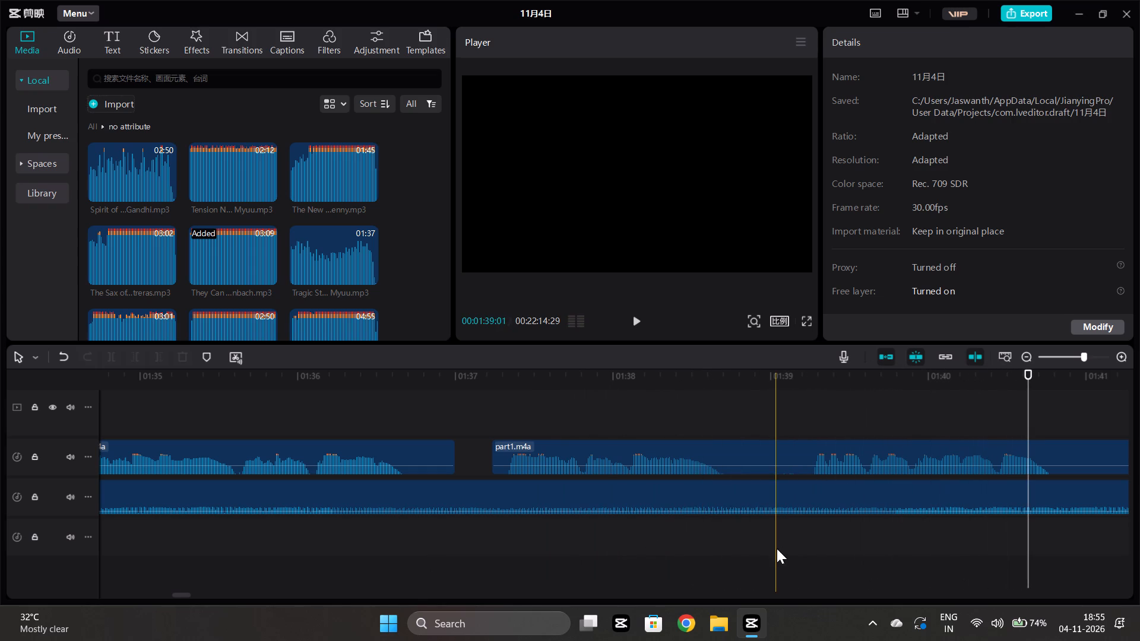
click(756, 456)
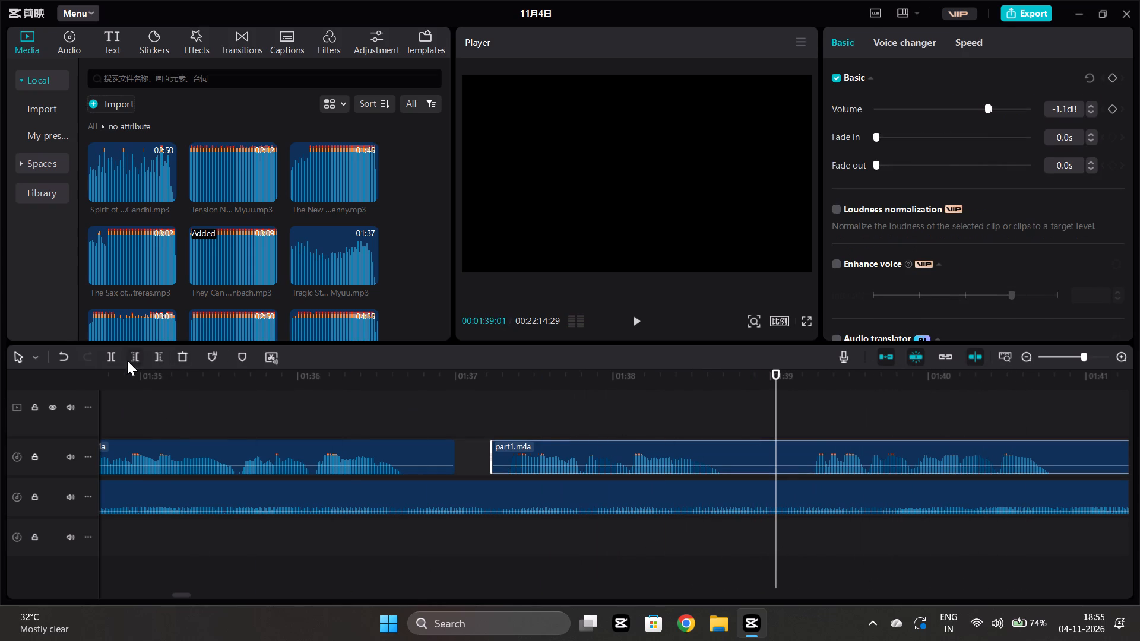
click(115, 362)
click(804, 545)
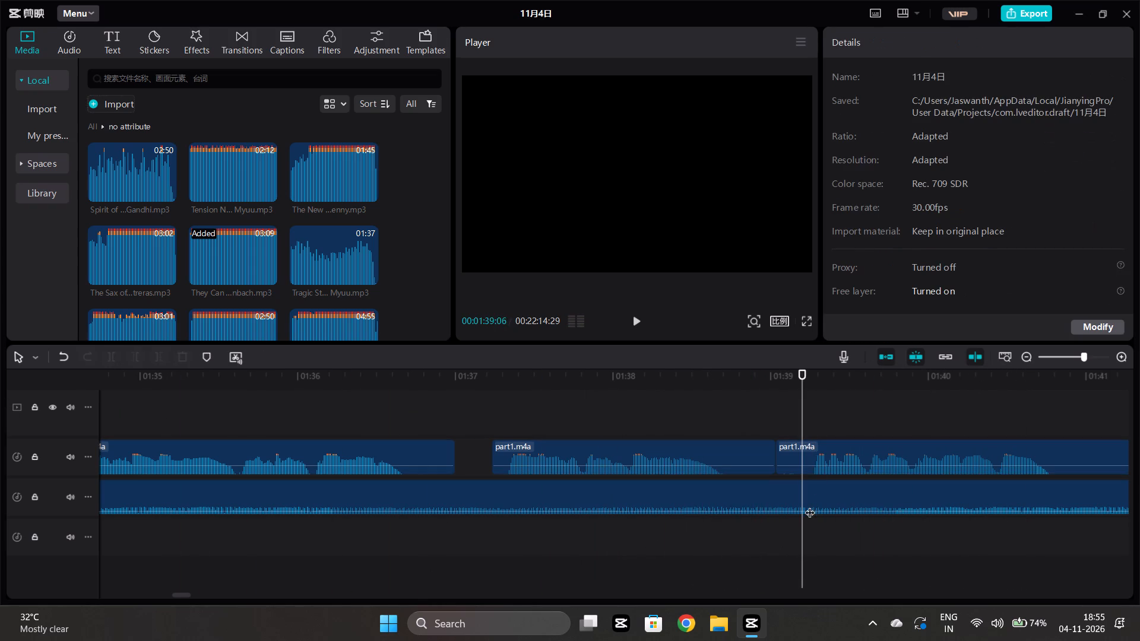
click(812, 464)
click(131, 364)
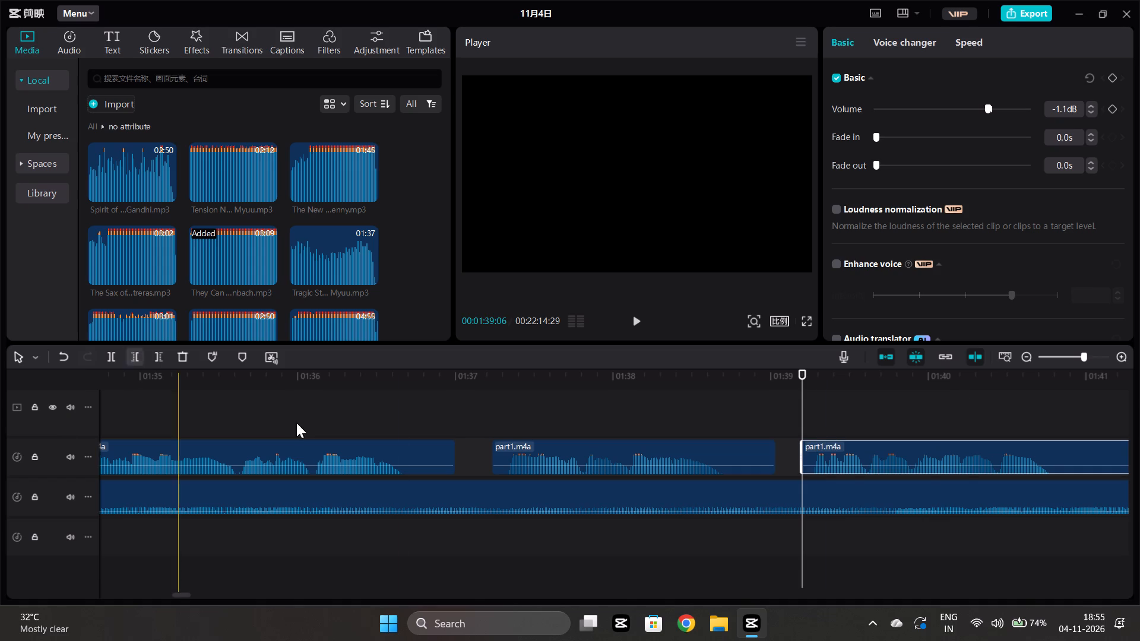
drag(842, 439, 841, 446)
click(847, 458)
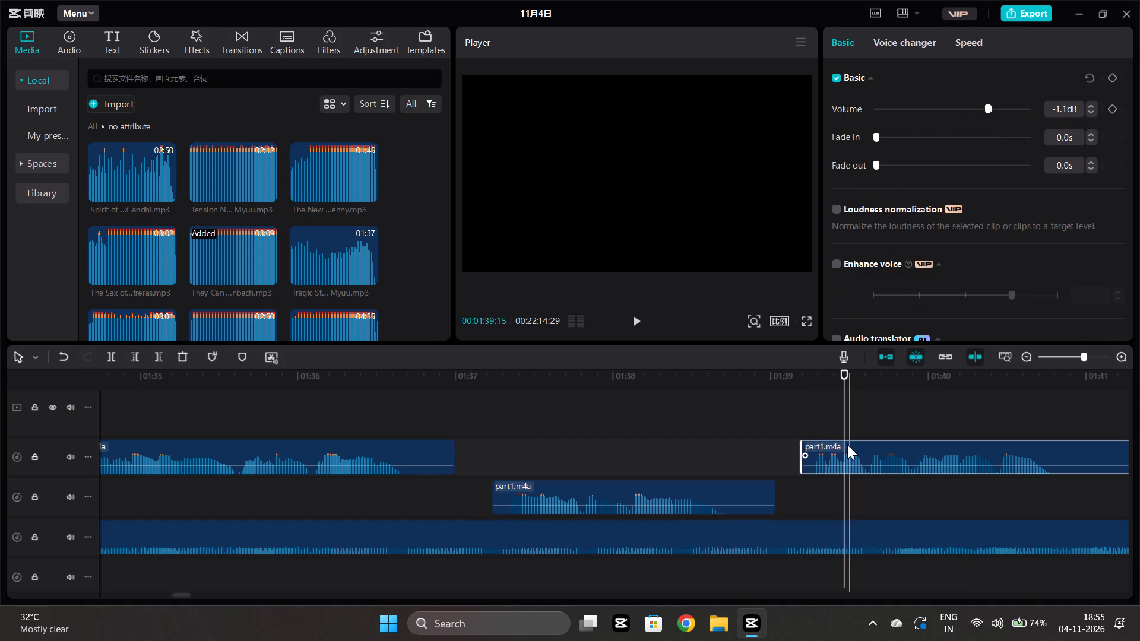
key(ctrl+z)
Move the trimmed narration piece back against the preceding piece's end, at about 1:39.0, and play on.
drag(856, 450, 835, 454)
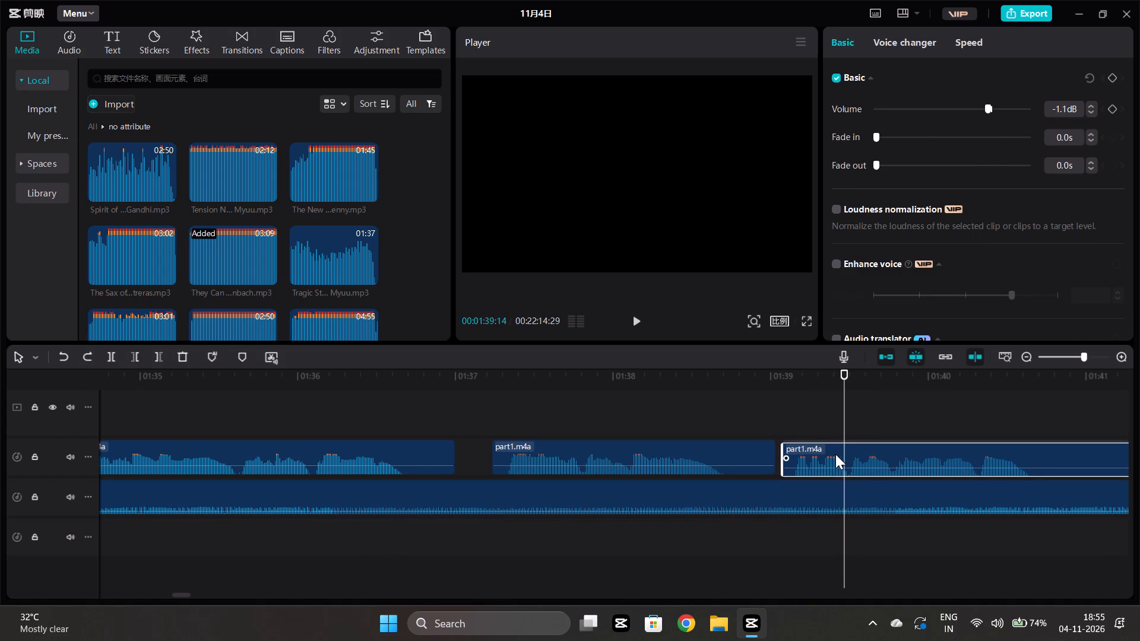
drag(835, 454, 834, 454)
click(655, 564)
key(space)
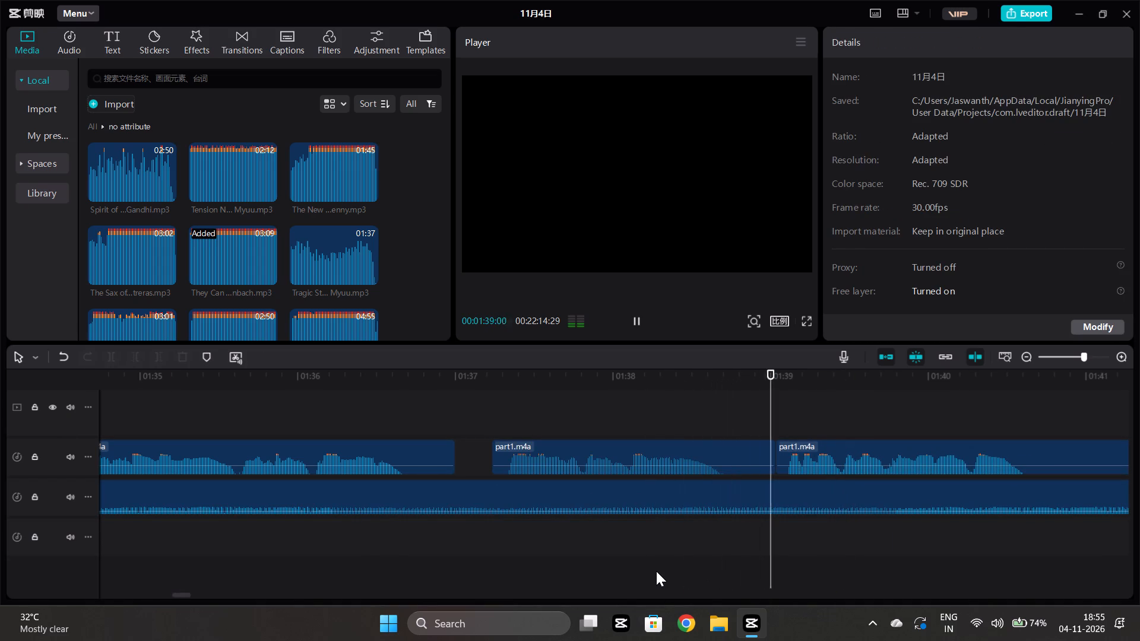
scroll(709, 544, left, 1)
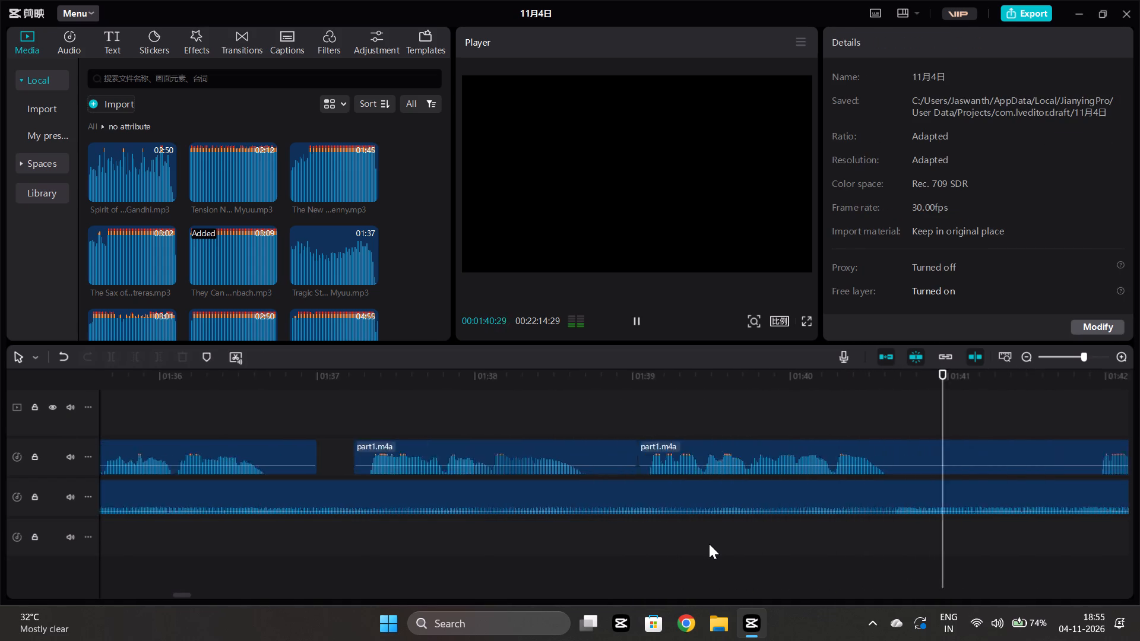
scroll(709, 544, left, 1)
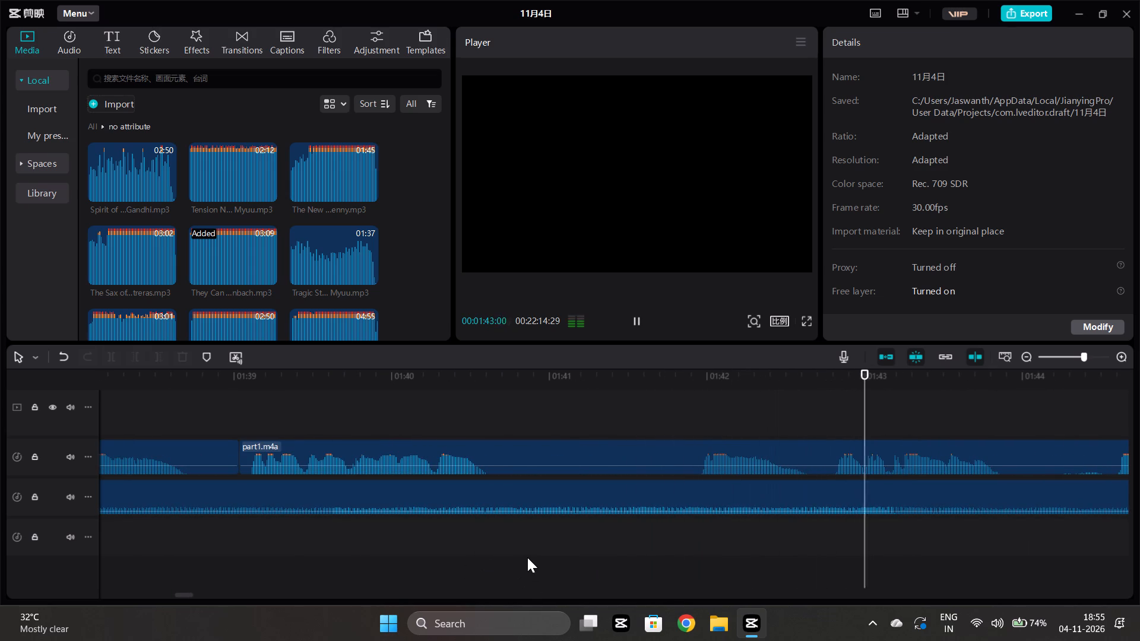
Split the narration at about 1:40.8 and trim the following piece's start to about 1:41.4.
key(space)
click(521, 559)
click(515, 449)
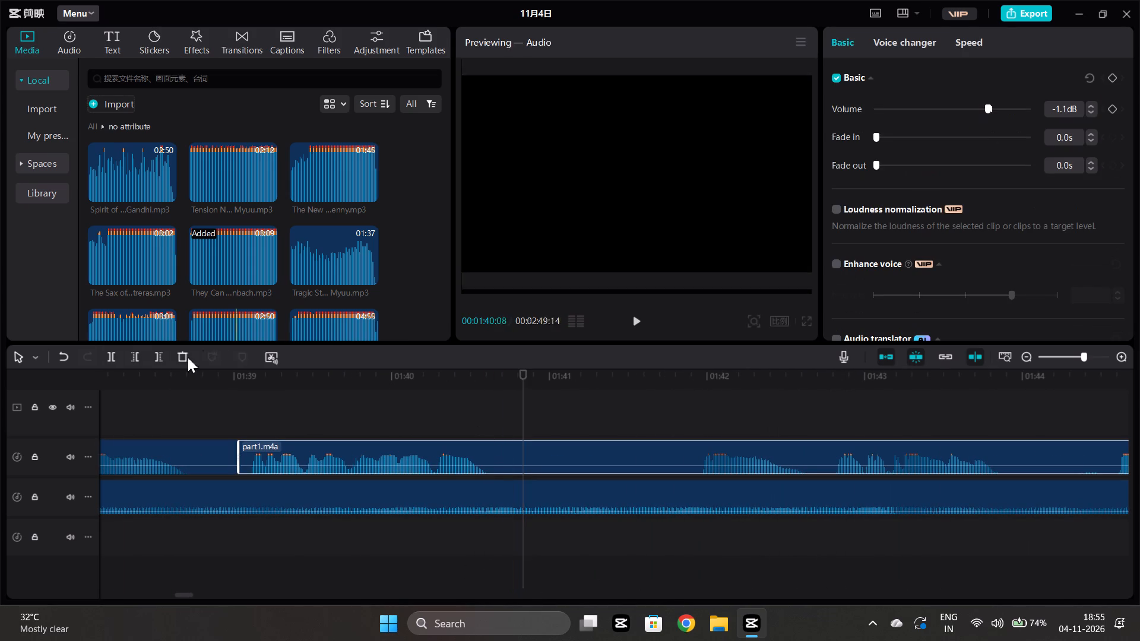
click(110, 356)
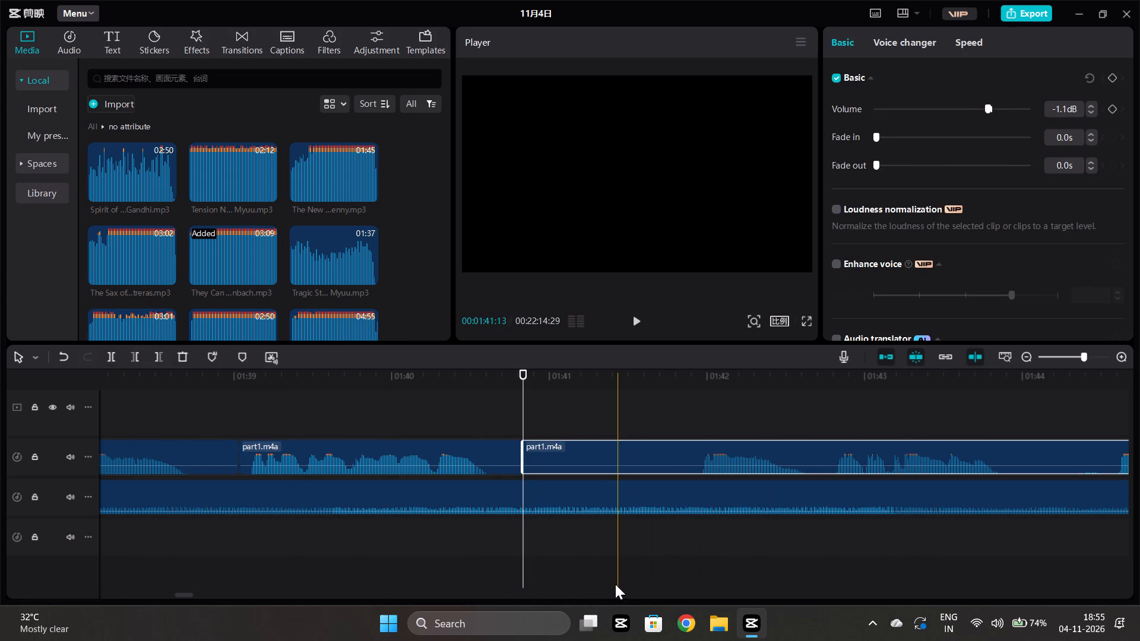
click(615, 584)
click(627, 459)
click(135, 363)
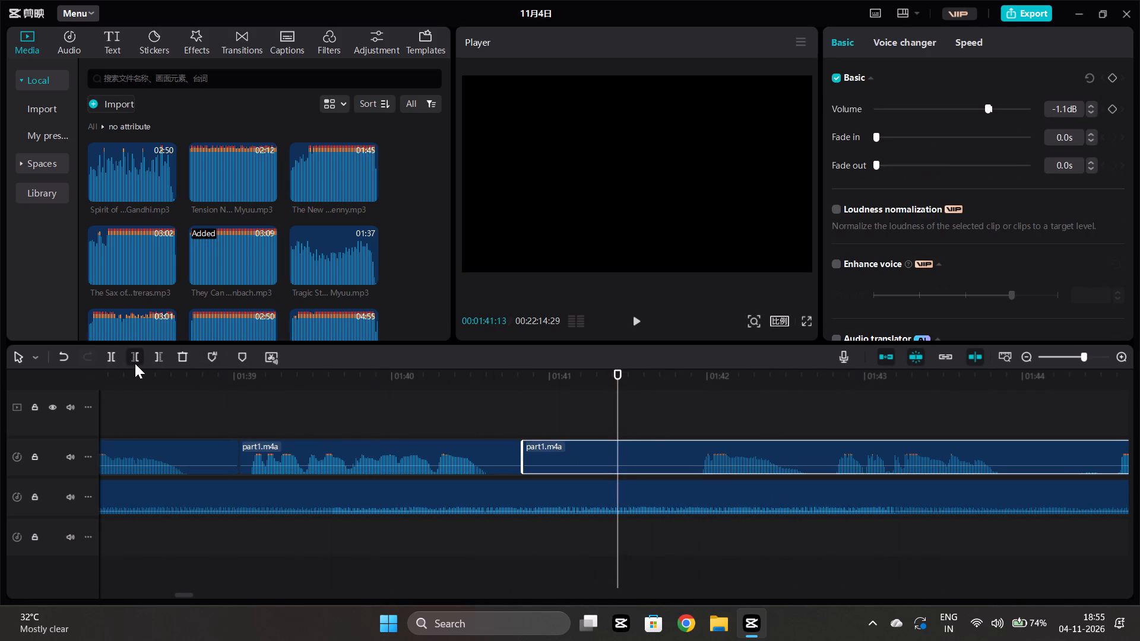
Move the trimmed narration piece back against the preceding piece's end, at about 1:40.8, and play on.
drag(670, 453, 574, 462)
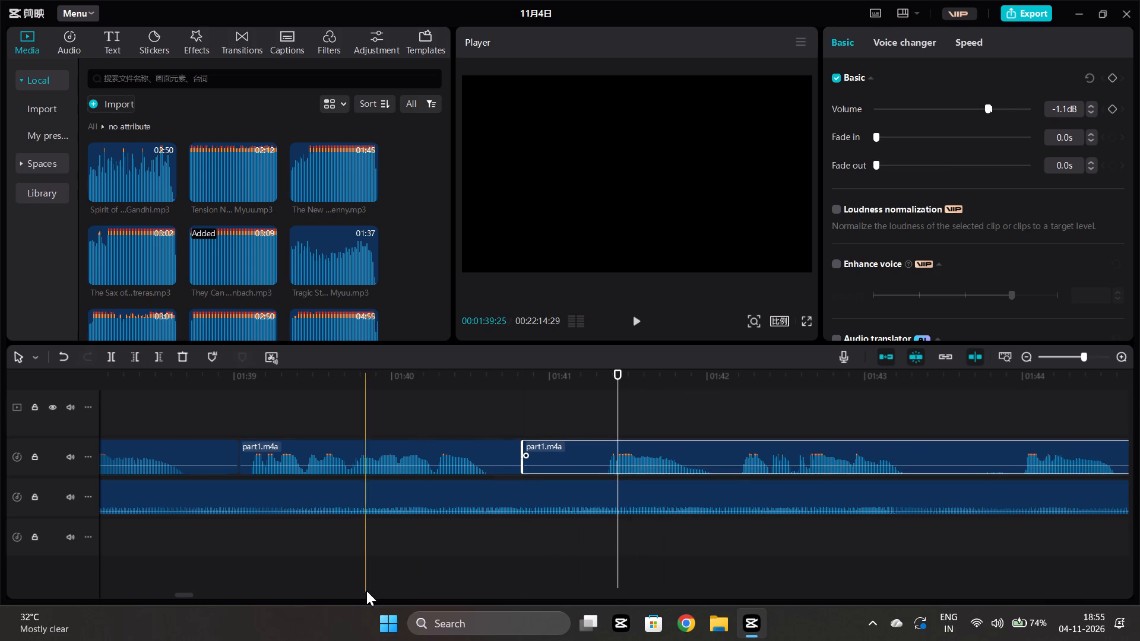
click(411, 581)
key(space)
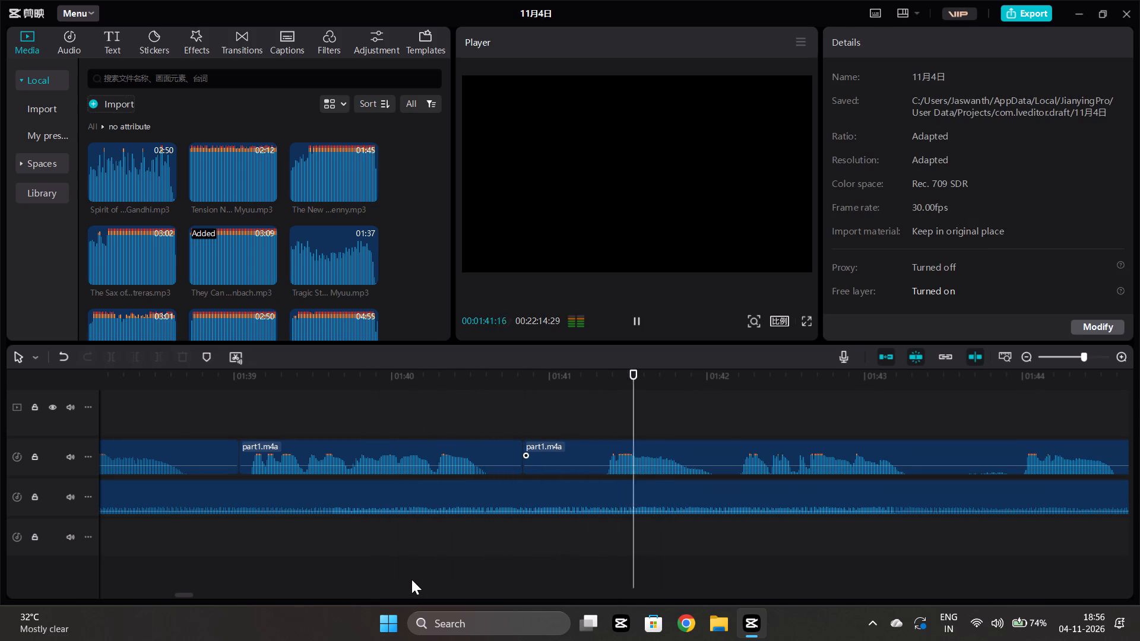
Listen on from about 1:41.5, and replay the earlier narration and music from about 1:33 and about 1:29.
scroll(576, 526, left, 1)
click(275, 533)
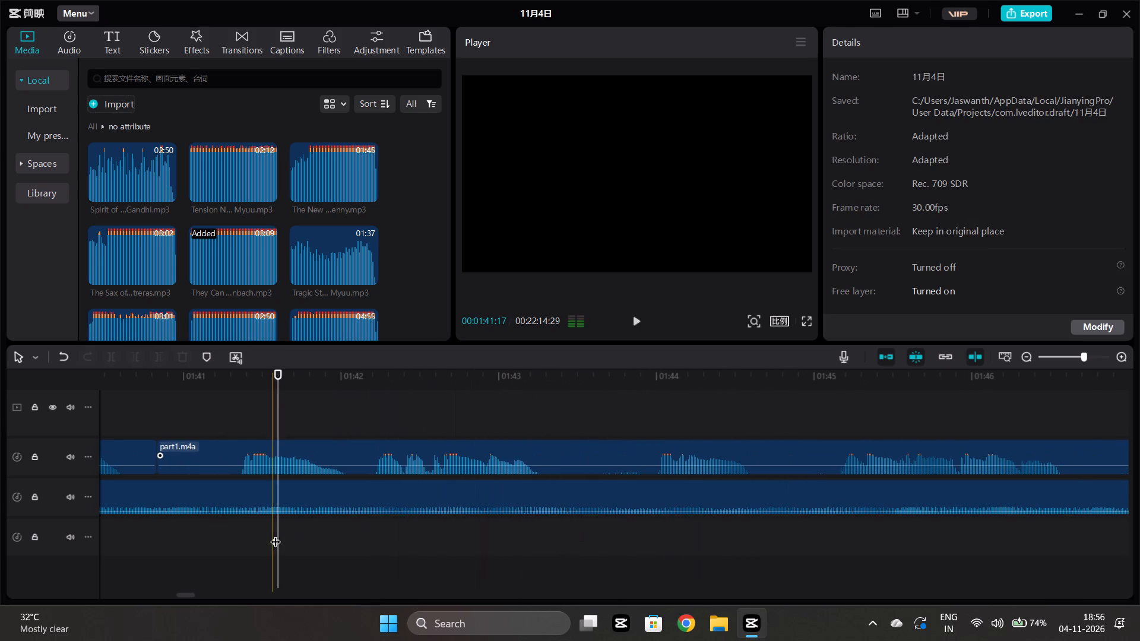
key(space)
scroll(275, 535, left, 1)
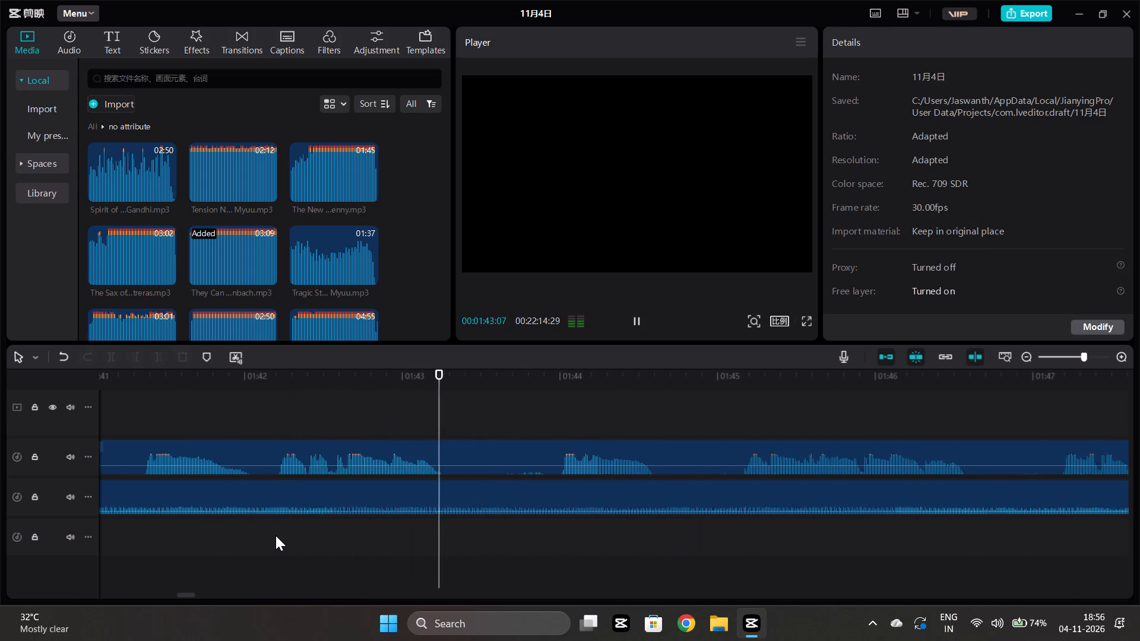
scroll(275, 535, left, 1)
scroll(275, 535, right, 2)
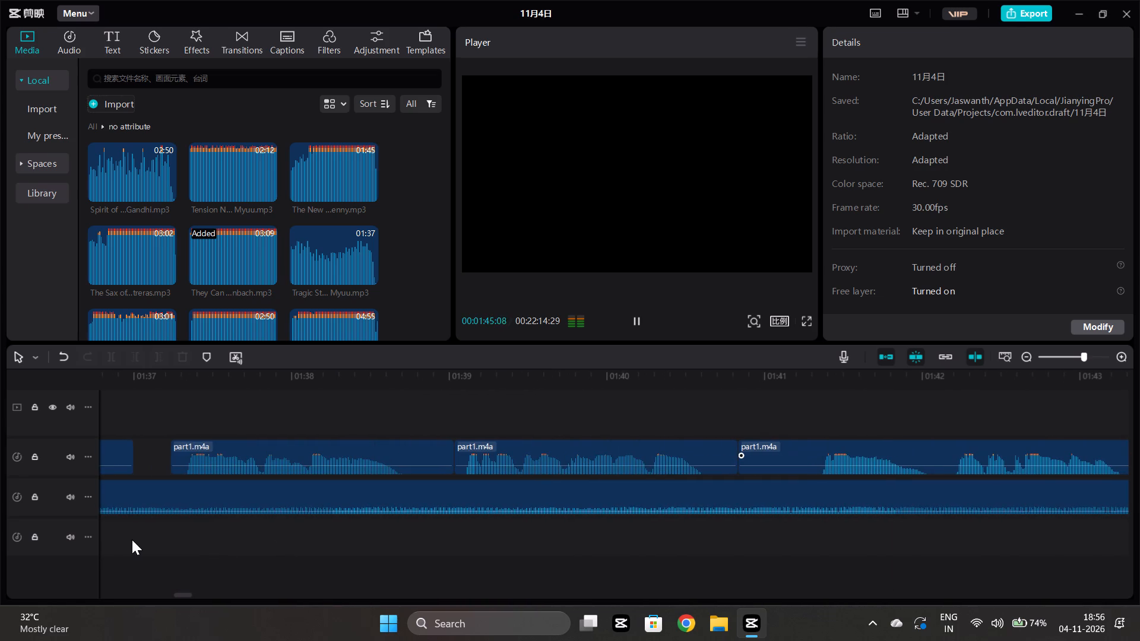
scroll(132, 540, right, 4)
click(243, 553)
key(space)
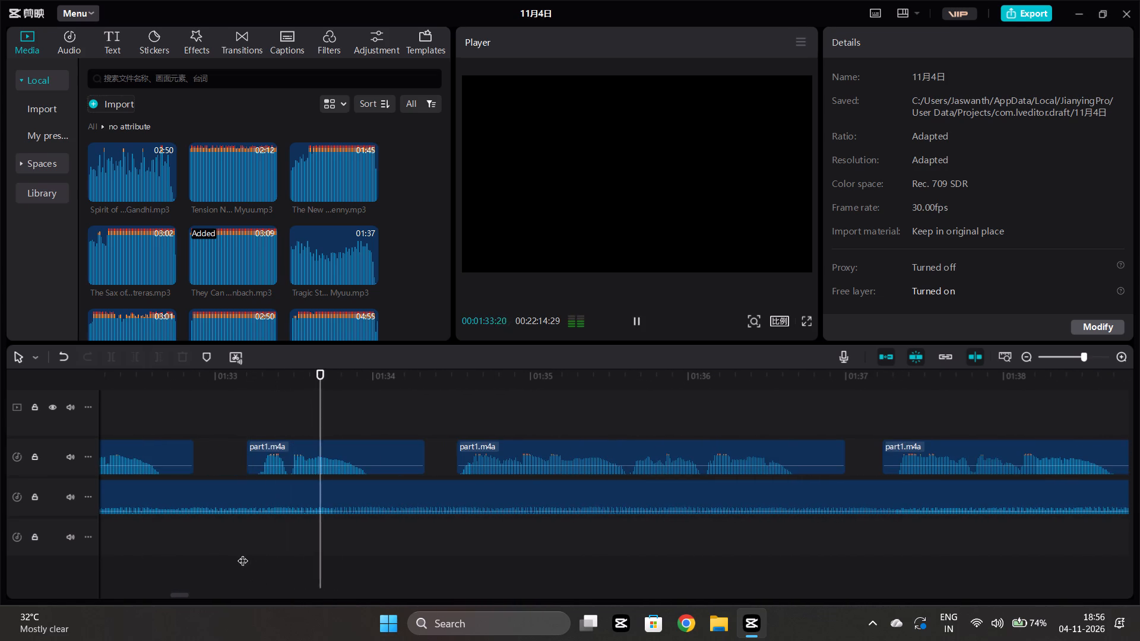
scroll(253, 548, right, 1)
click(251, 550)
key(space)
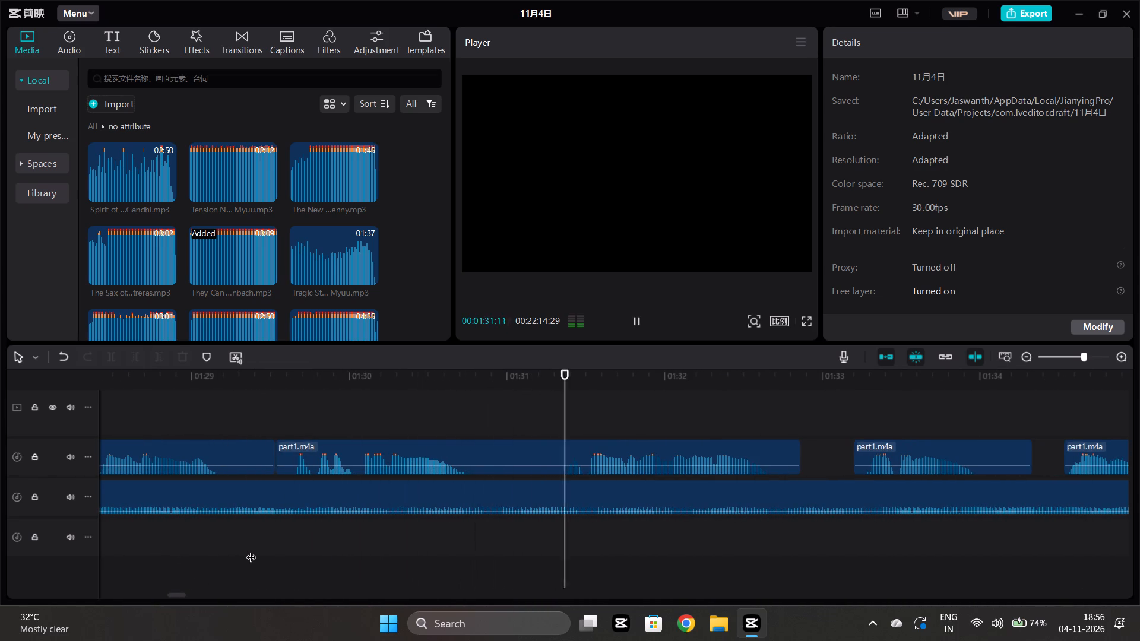
Split the They Can Feel You music at about 1:29.9 and lower the following piece's volume to -25.9 dB.
click(251, 550)
key(space)
key(space)
click(325, 503)
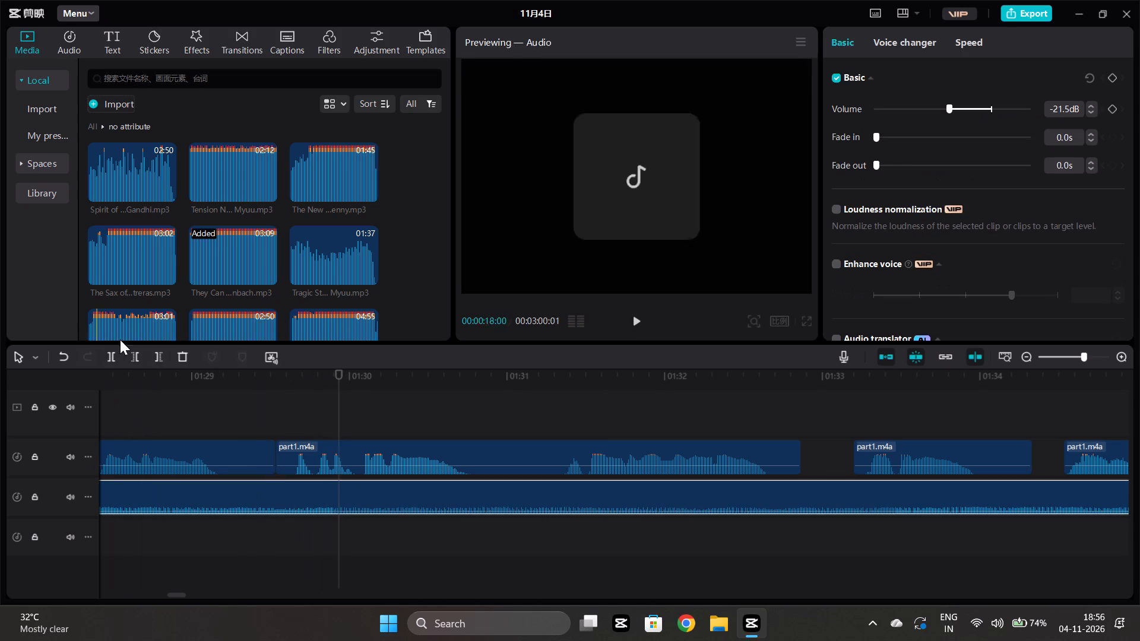
click(106, 355)
click(484, 499)
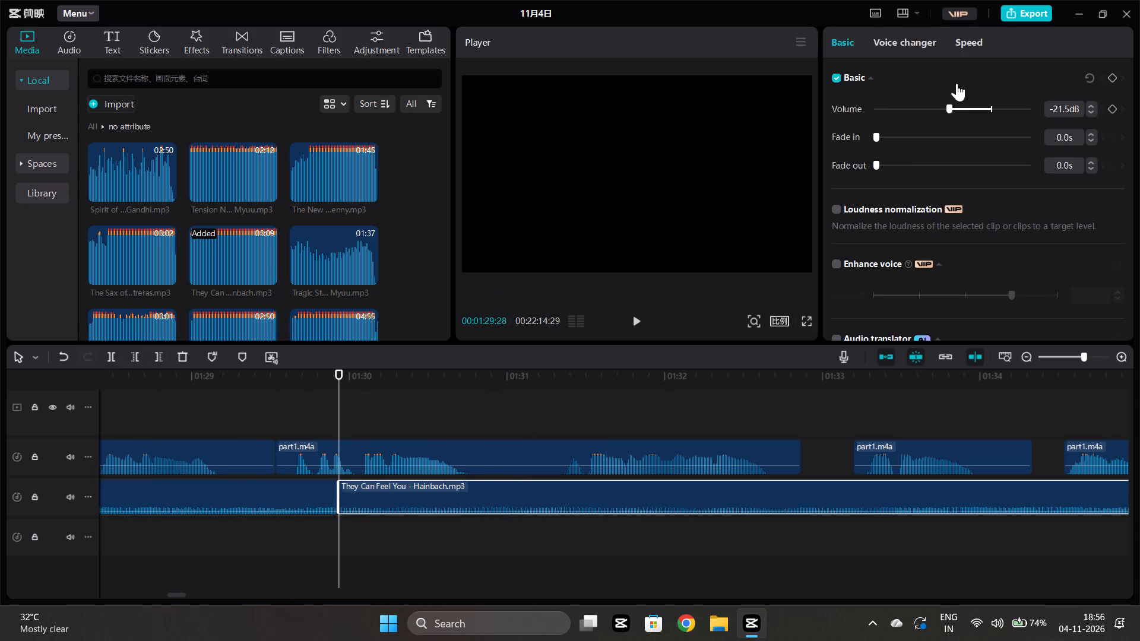
click(938, 105)
Play the narration over the quieter music from about 1:29.9 to 1:41 to check the balance and cuts.
click(313, 548)
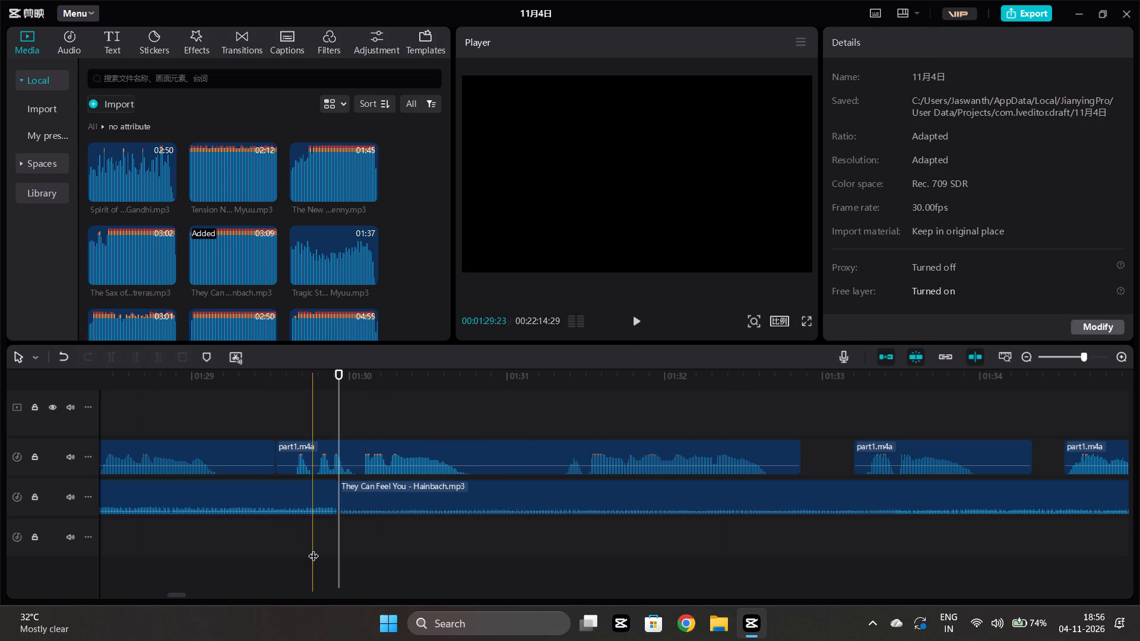
key(space)
scroll(313, 548, left, 1)
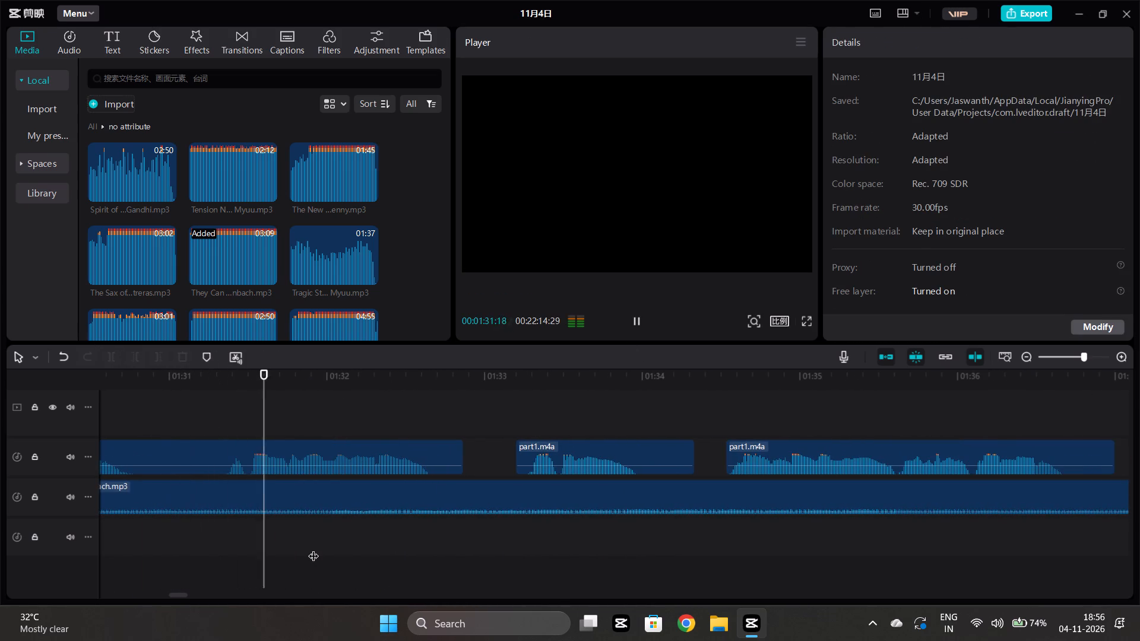
scroll(535, 459, left, 1)
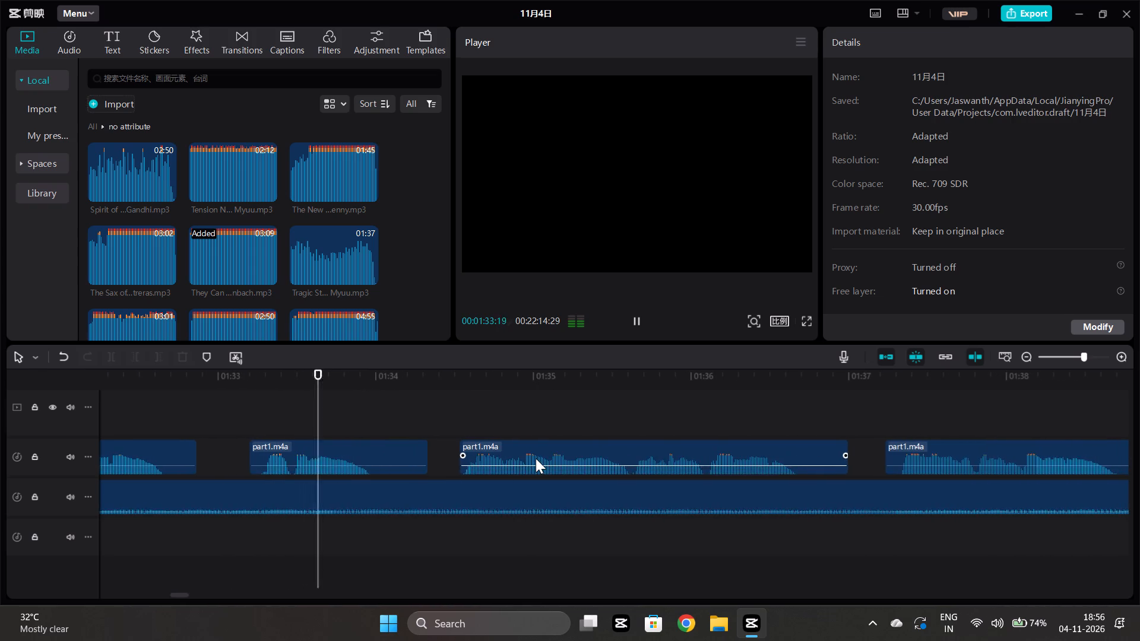
scroll(536, 458, left, 2)
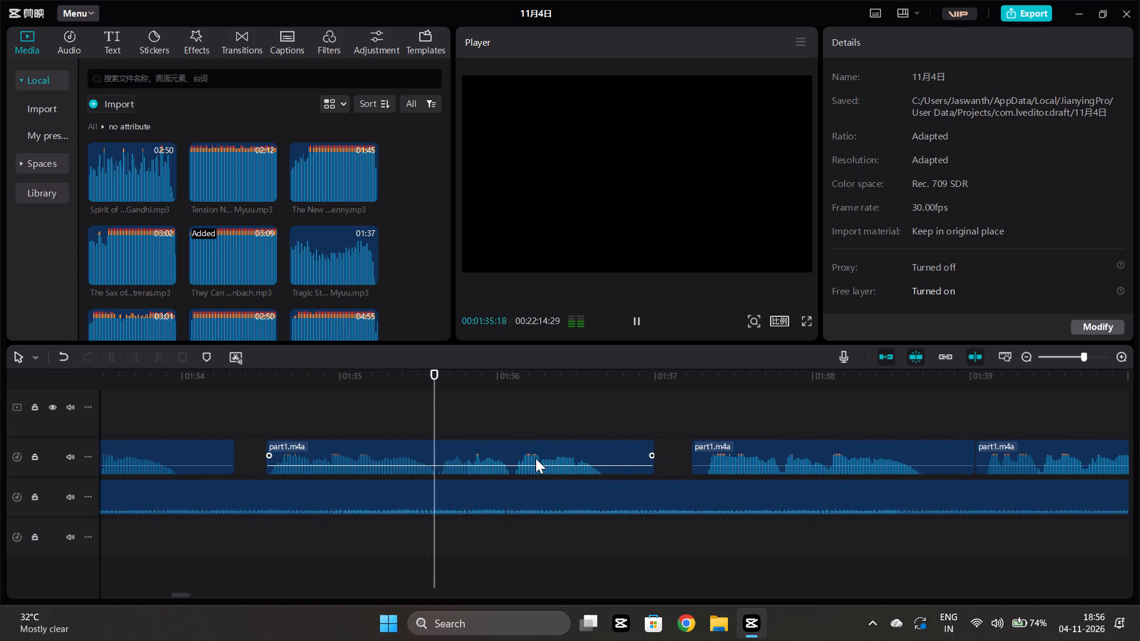
scroll(536, 458, left, 2)
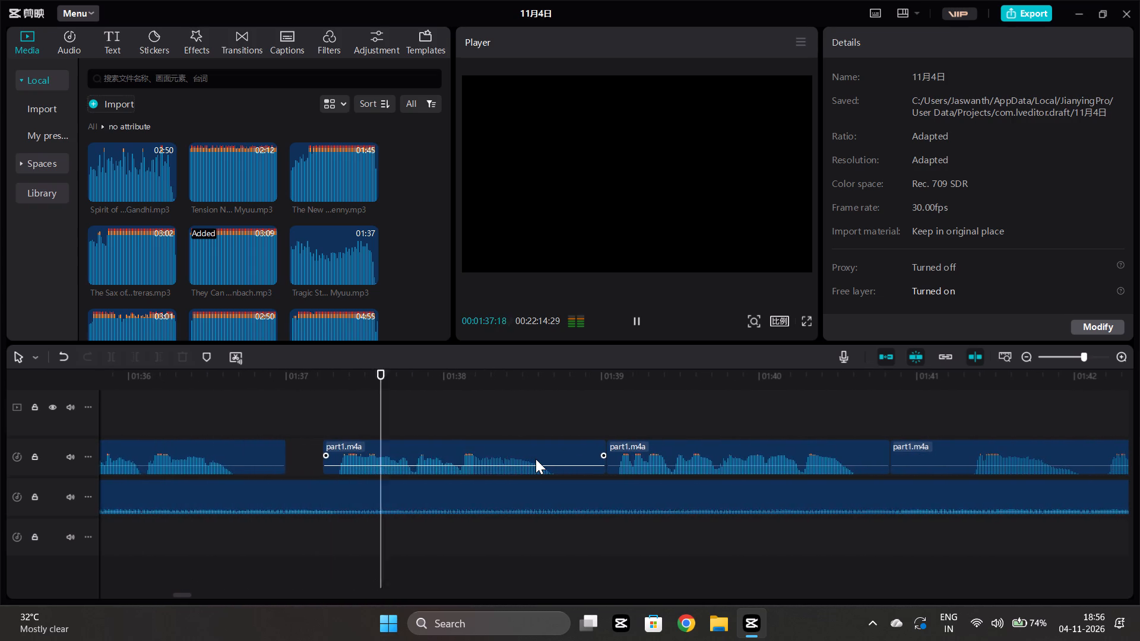
scroll(536, 459, left, 2)
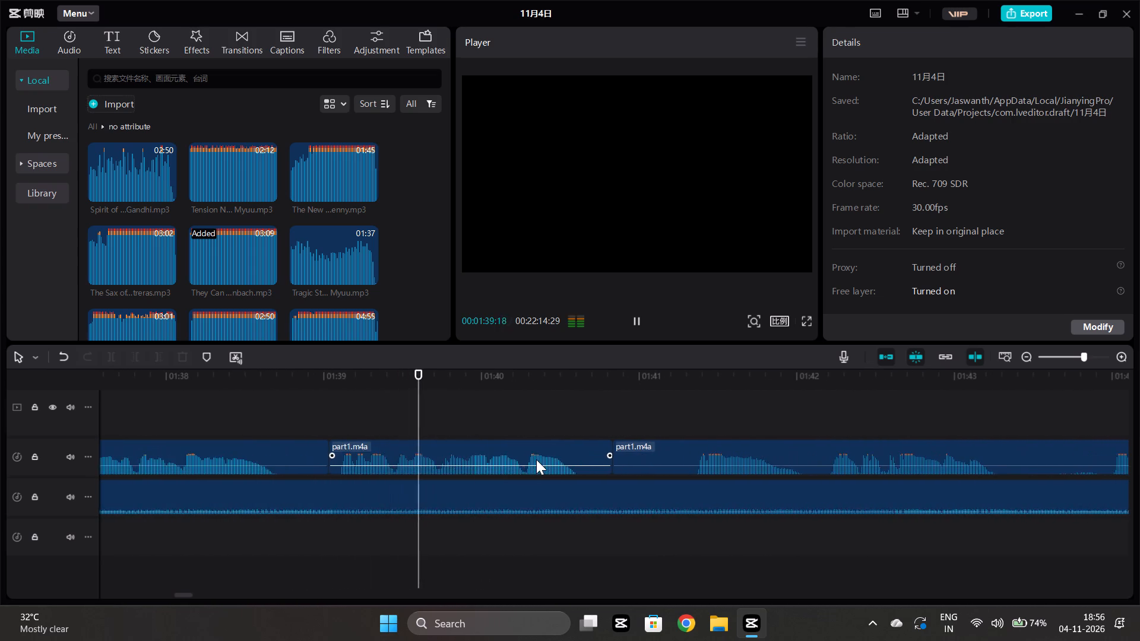
scroll(536, 459, left, 1)
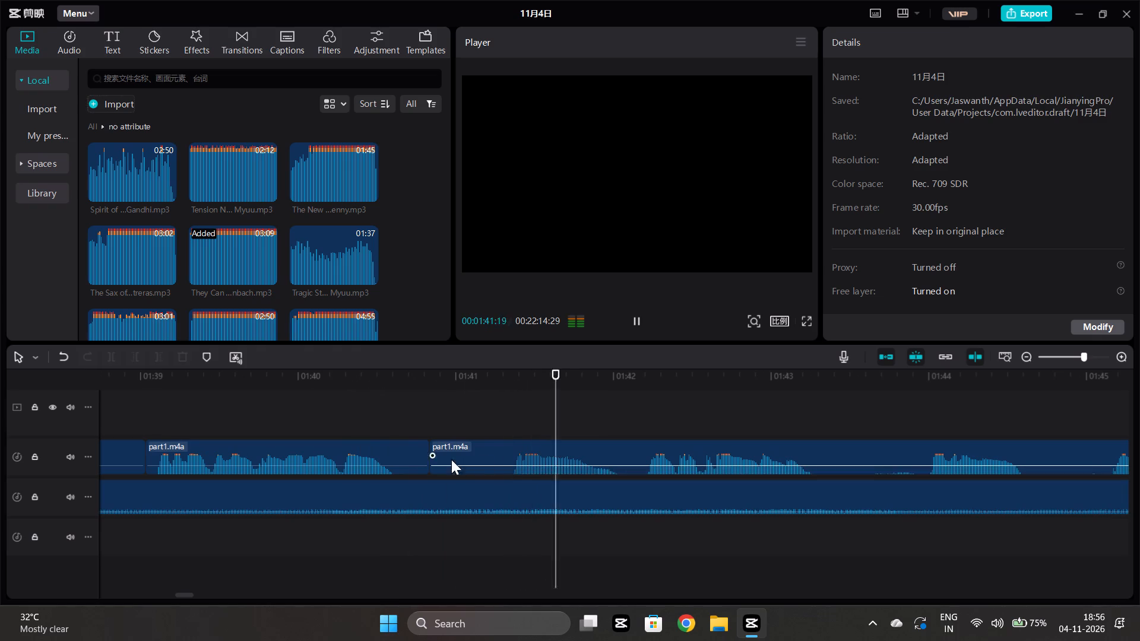
Trim about 0.1 s off the start of the narration piece at 1:40.8, close the gap before it, and play on.
click(435, 463)
drag(430, 466, 446, 471)
drag(489, 442, 471, 447)
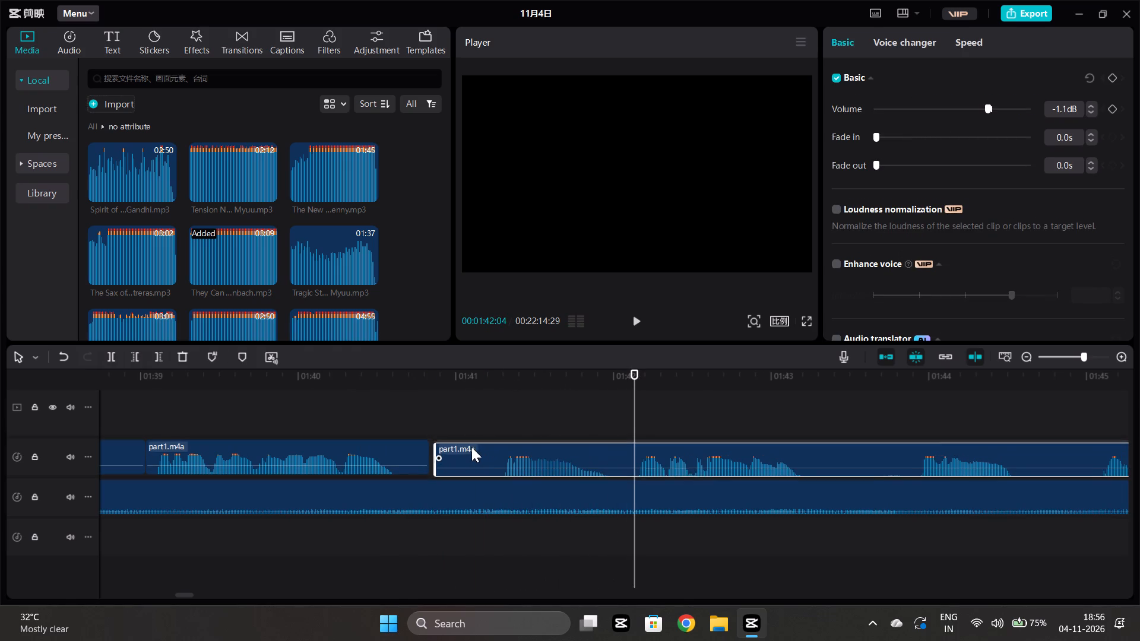
drag(471, 447, 471, 447)
click(453, 508)
key(space)
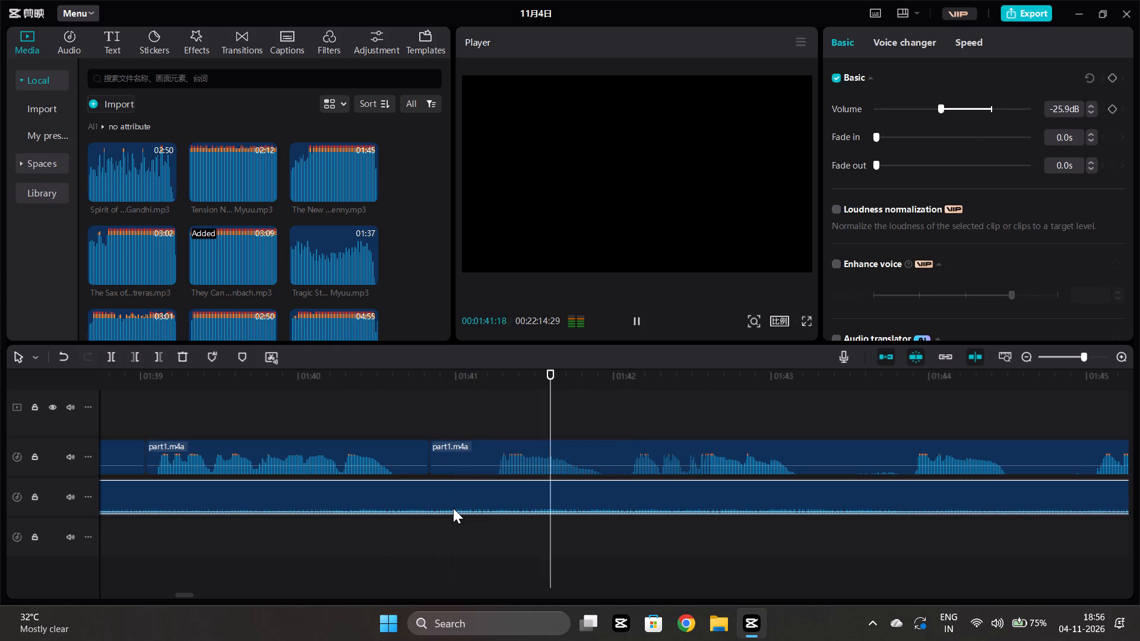
Split the narration at about 1:43.5 and trim the following piece's start to about 1:43.8.
scroll(453, 508, left, 1)
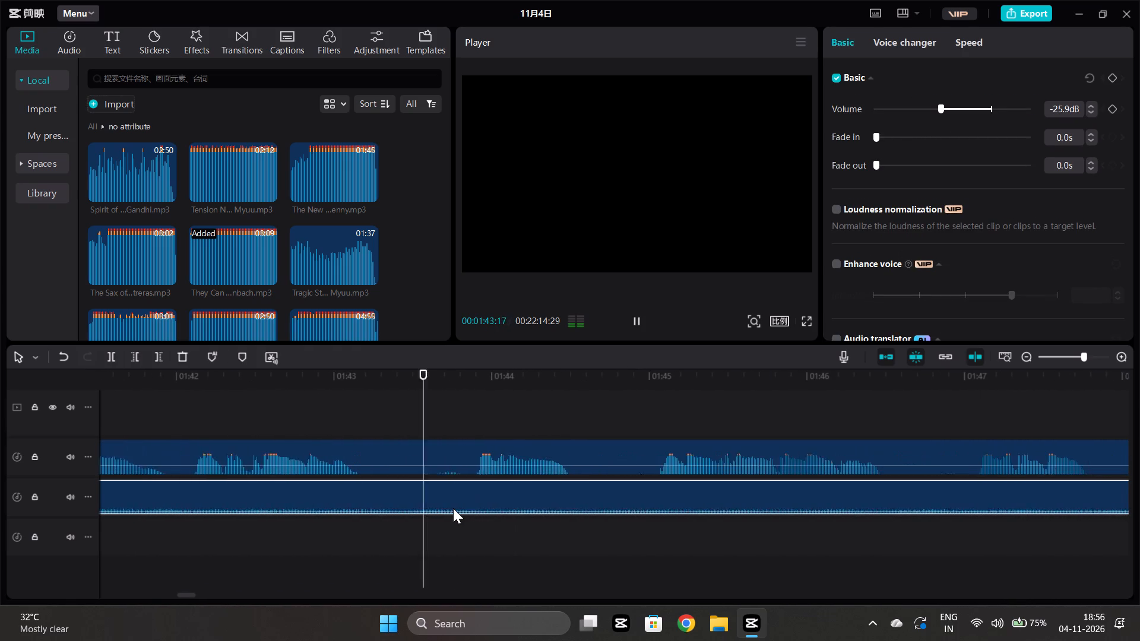
scroll(453, 508, left, 1)
key(space)
click(384, 541)
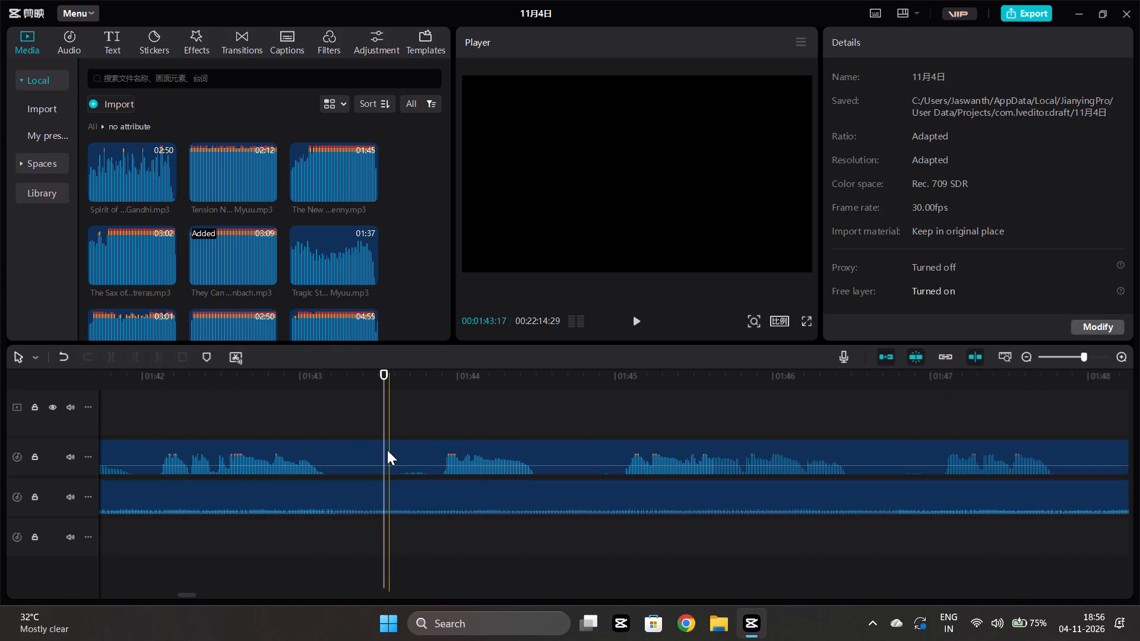
click(387, 450)
click(104, 357)
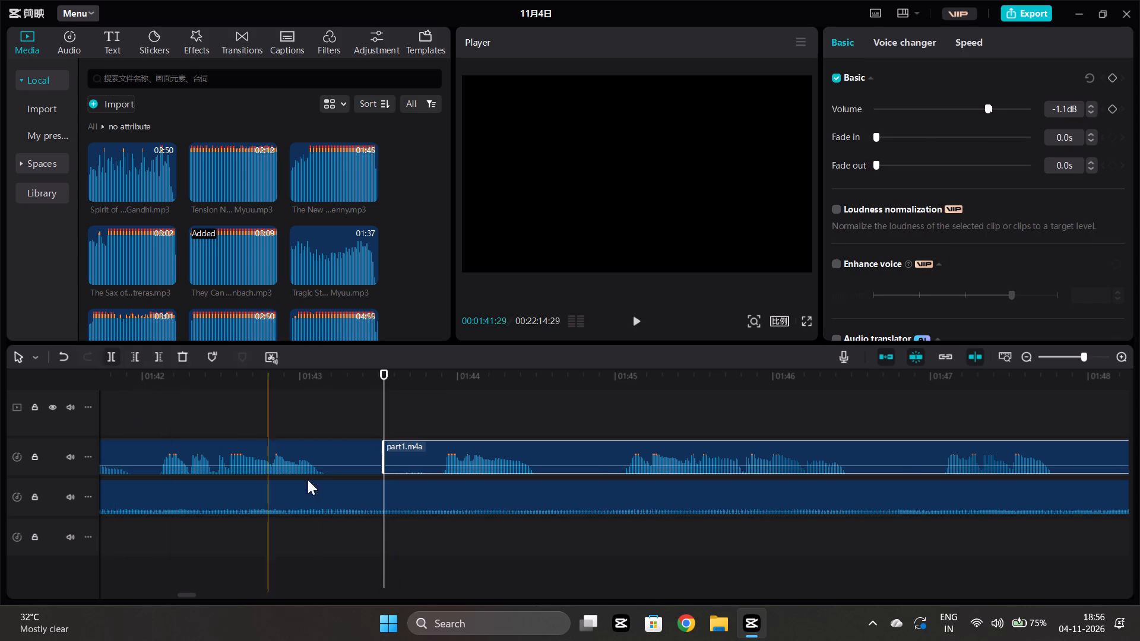
click(431, 541)
click(435, 449)
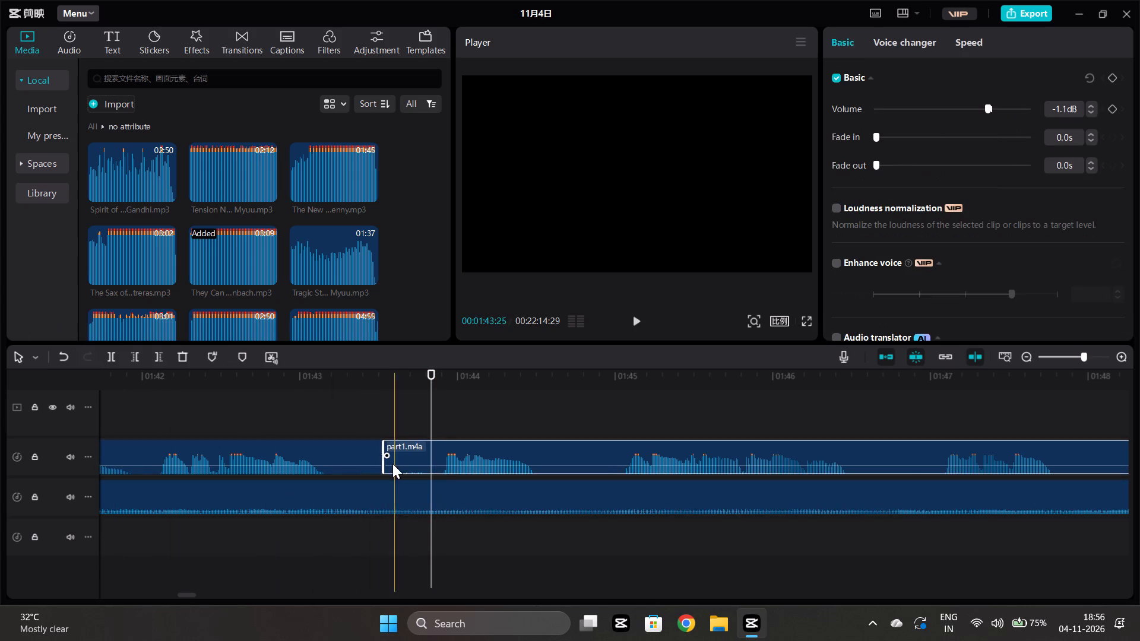
click(132, 353)
Move the trimmed narration piece earlier to start at about 1:43.7, leaving a short gap, and play on.
click(338, 566)
key(space)
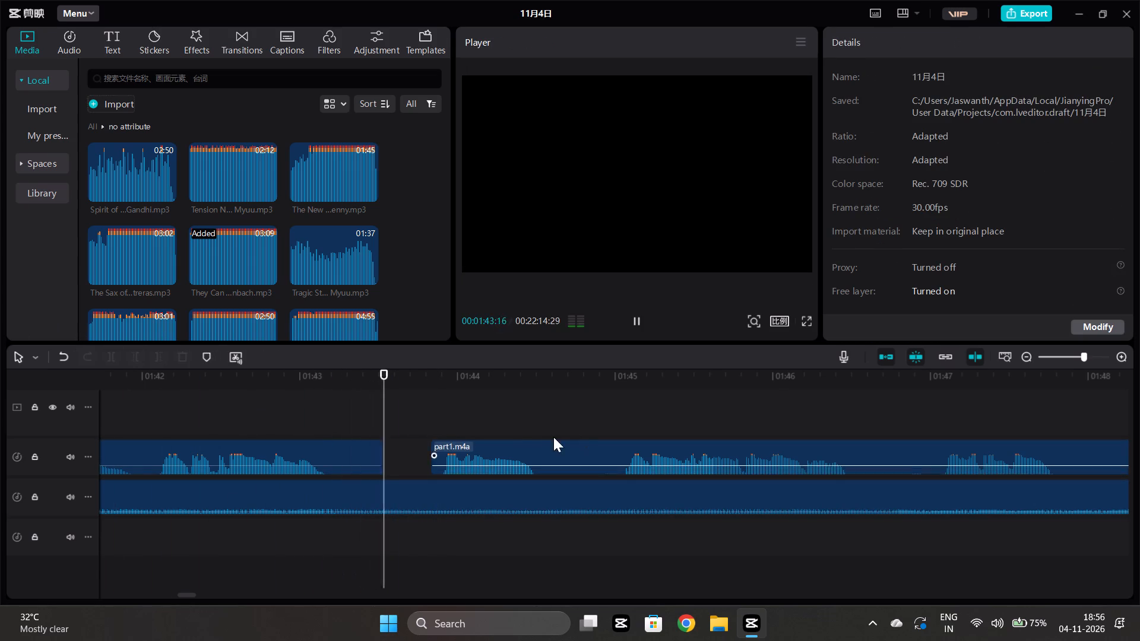
drag(516, 449, 498, 455)
click(444, 538)
key(space)
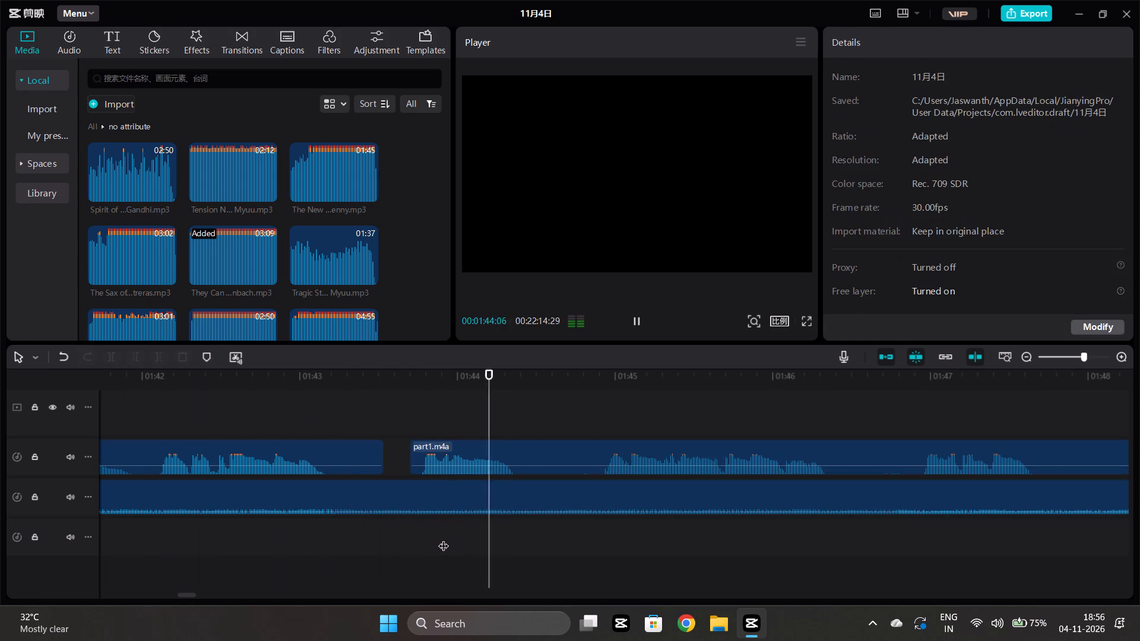
Split the narration at about 1:44.7, trim the following piece's start to about 1:44.9, and play on.
key(space)
click(569, 556)
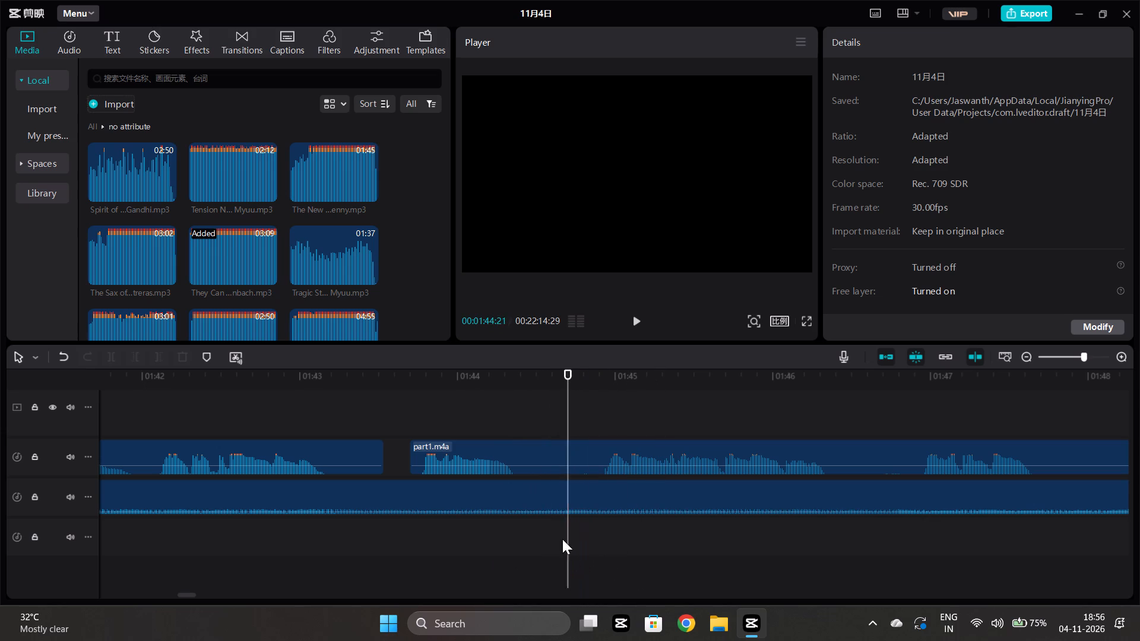
click(570, 462)
click(110, 353)
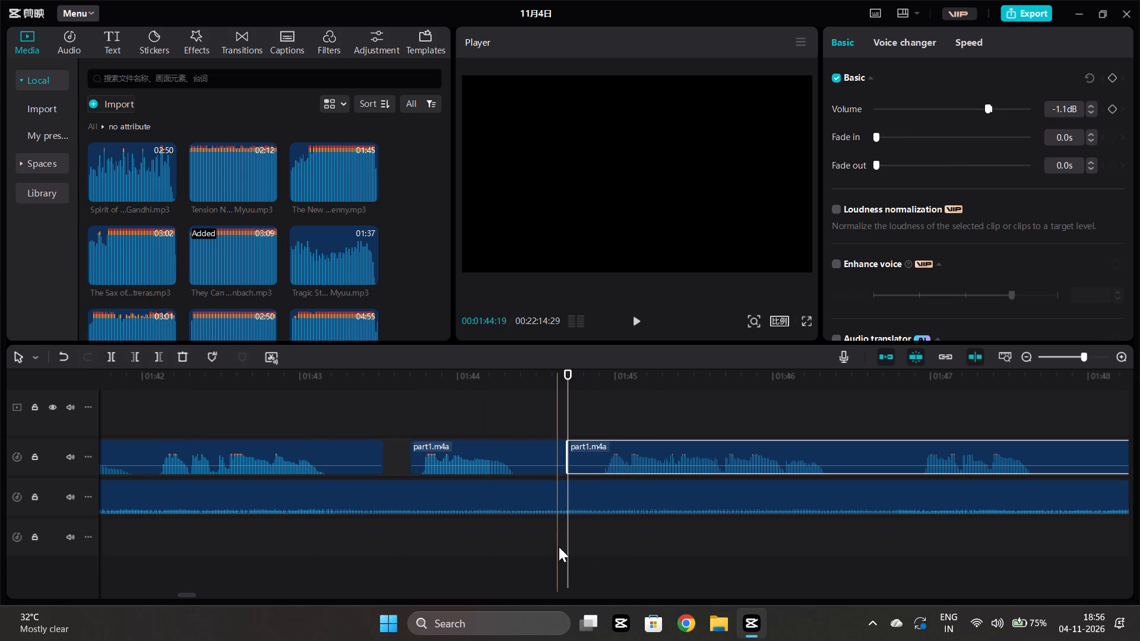
click(595, 559)
click(608, 447)
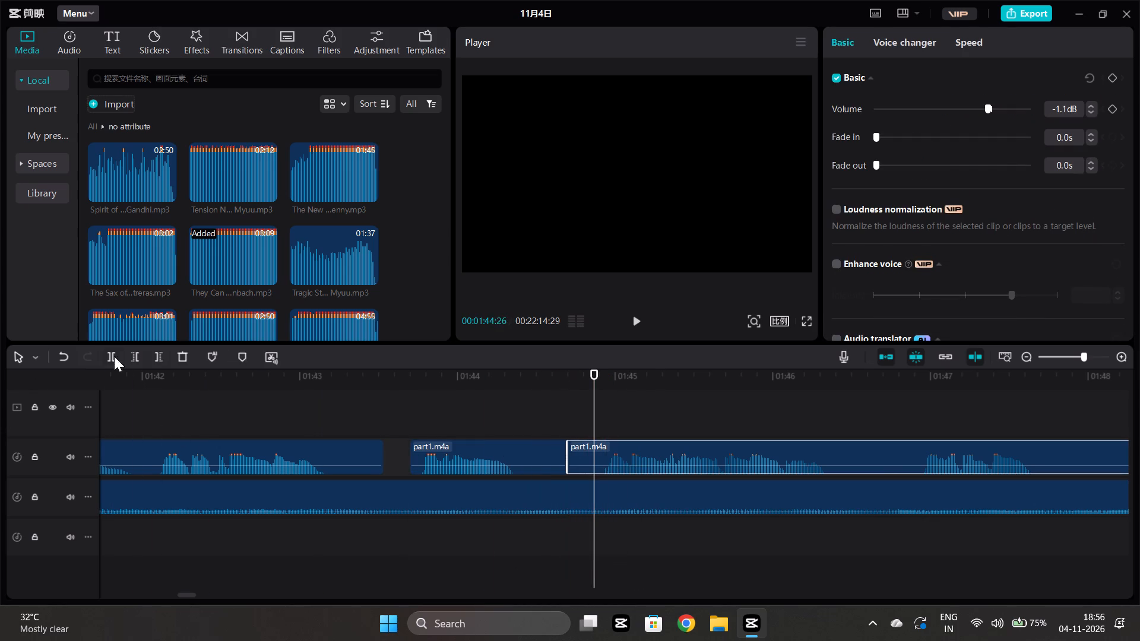
click(140, 357)
click(574, 566)
key(space)
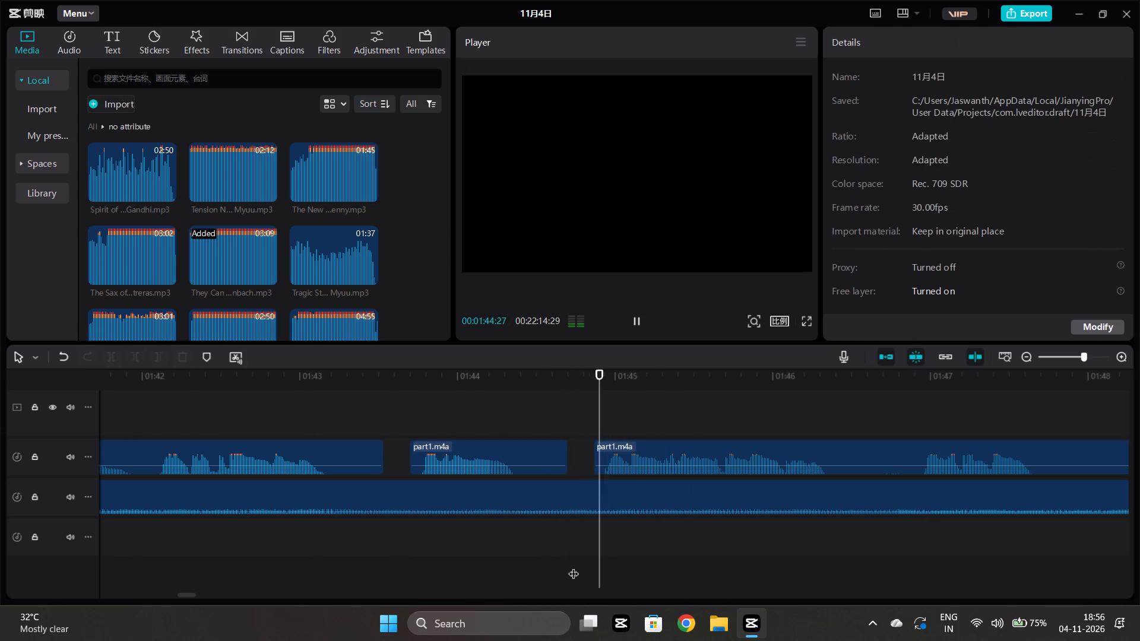
Split the narration at about 1:46.7 and trim the following piece's start to about 1:46.9.
scroll(574, 566, left, 2)
scroll(574, 565, right, 1)
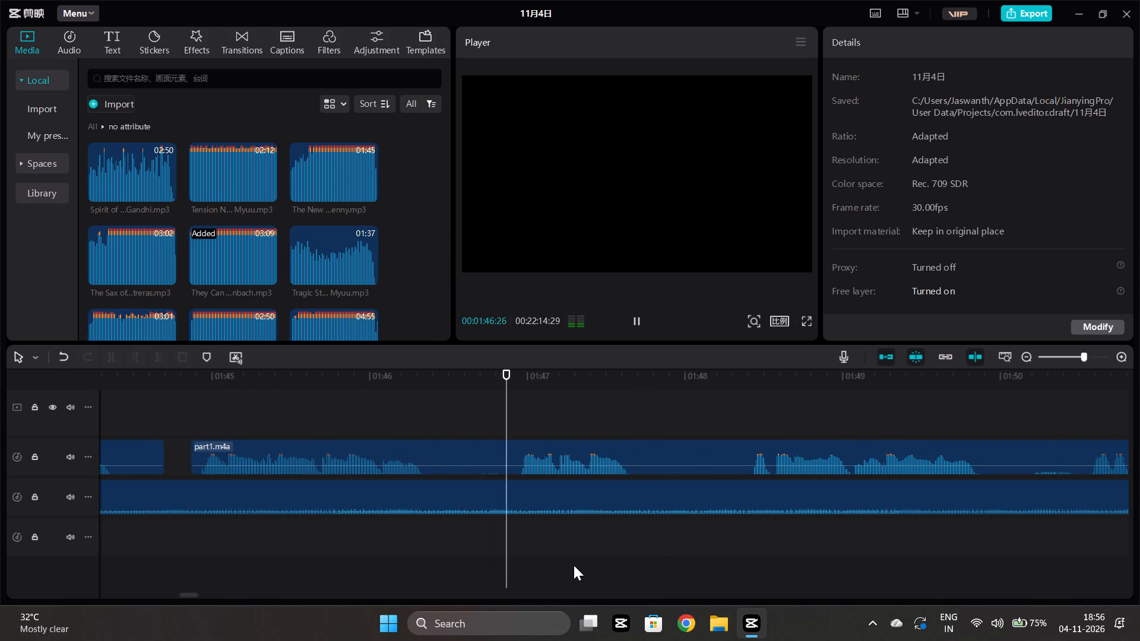
key(space)
click(476, 559)
click(458, 467)
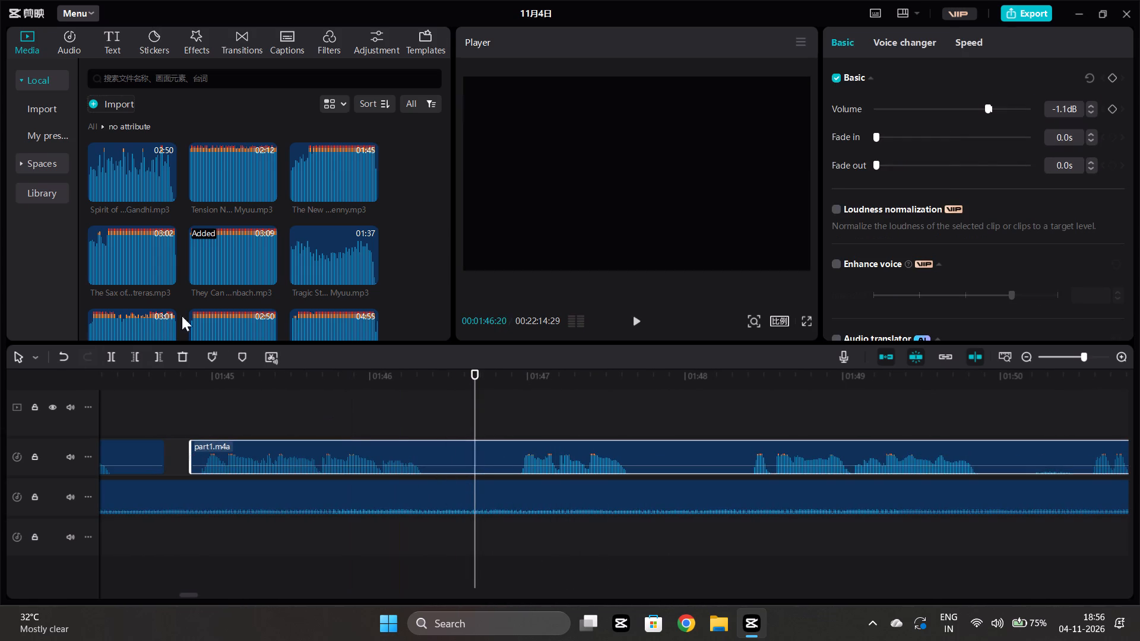
click(115, 360)
click(505, 563)
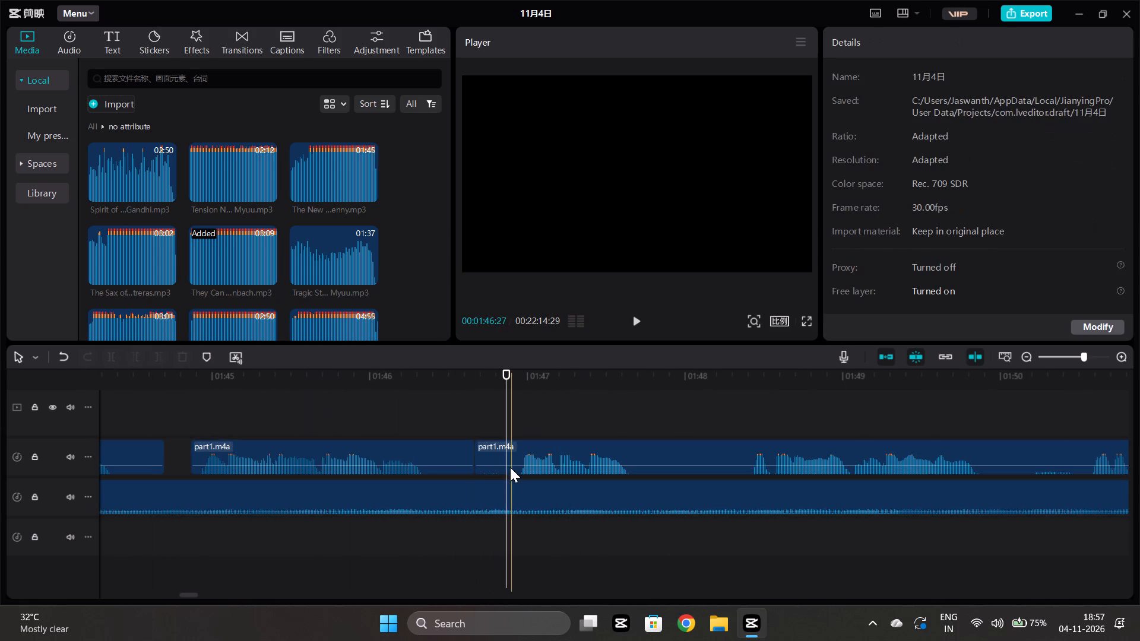
click(510, 467)
click(140, 354)
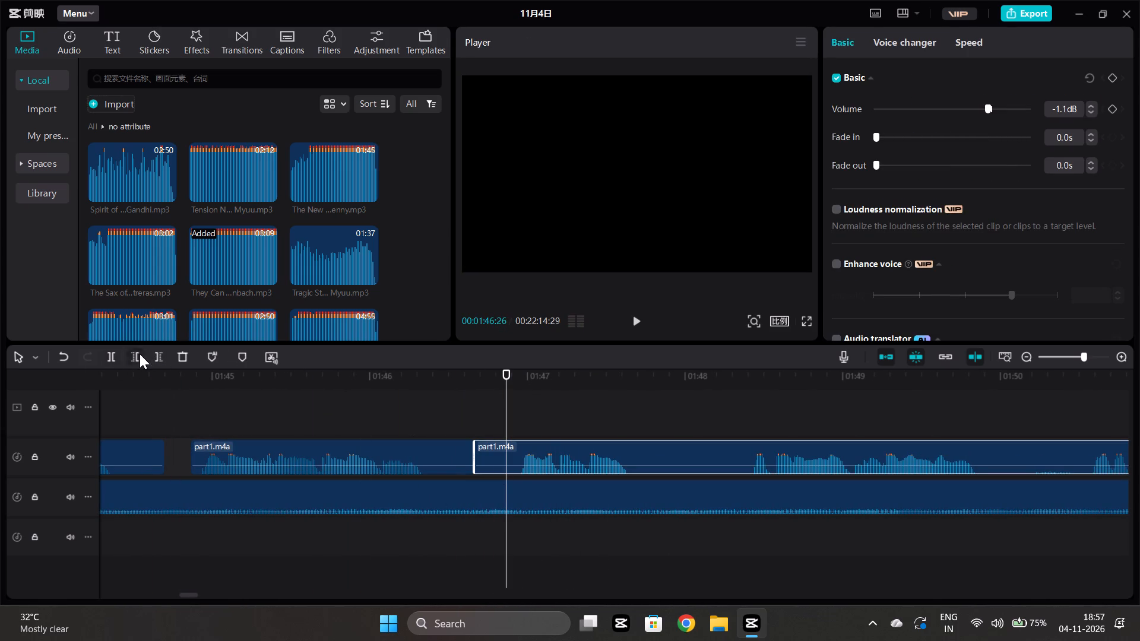
Play on, split the narration at about 1:48.4, and trim the preceding piece's end to about 1:48.1.
click(486, 538)
key(space)
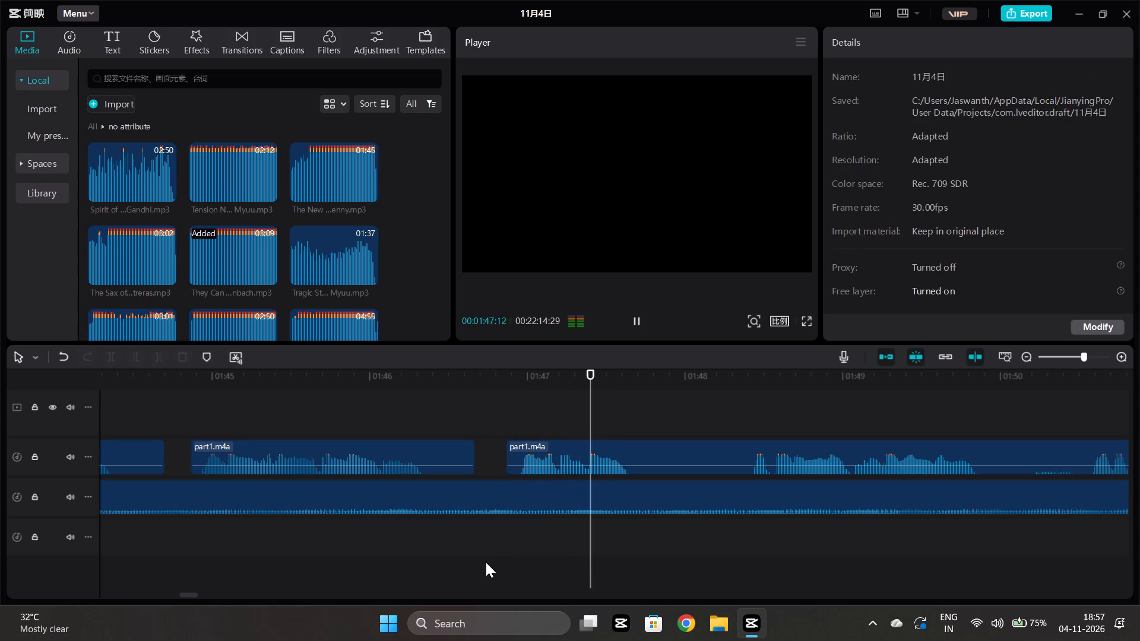
key(space)
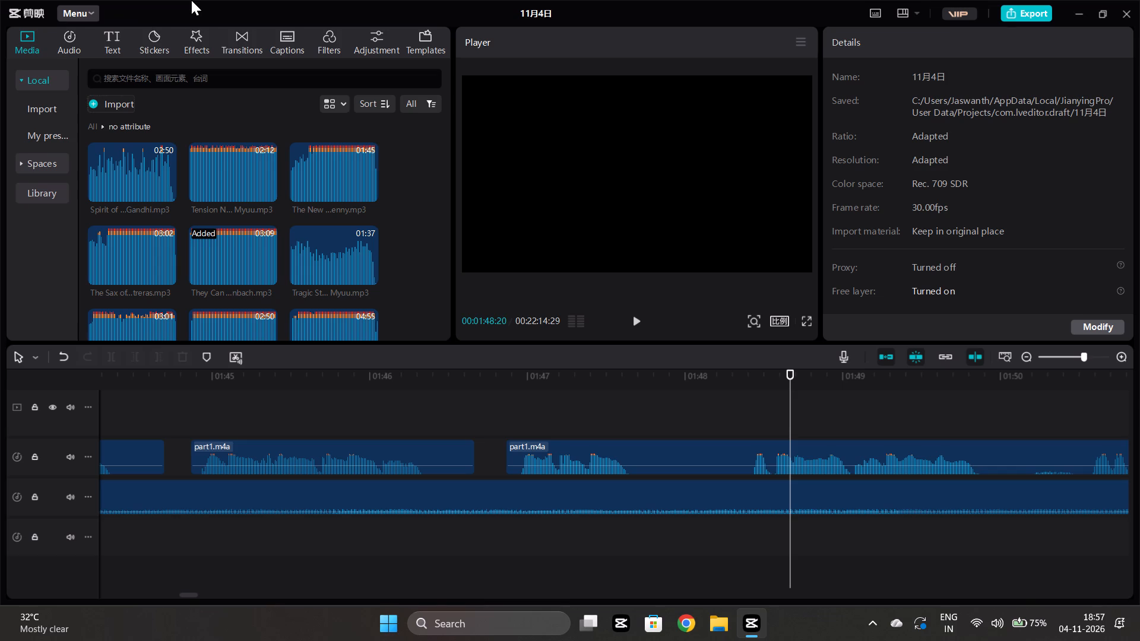
scroll(344, 441, down, 4)
click(381, 524)
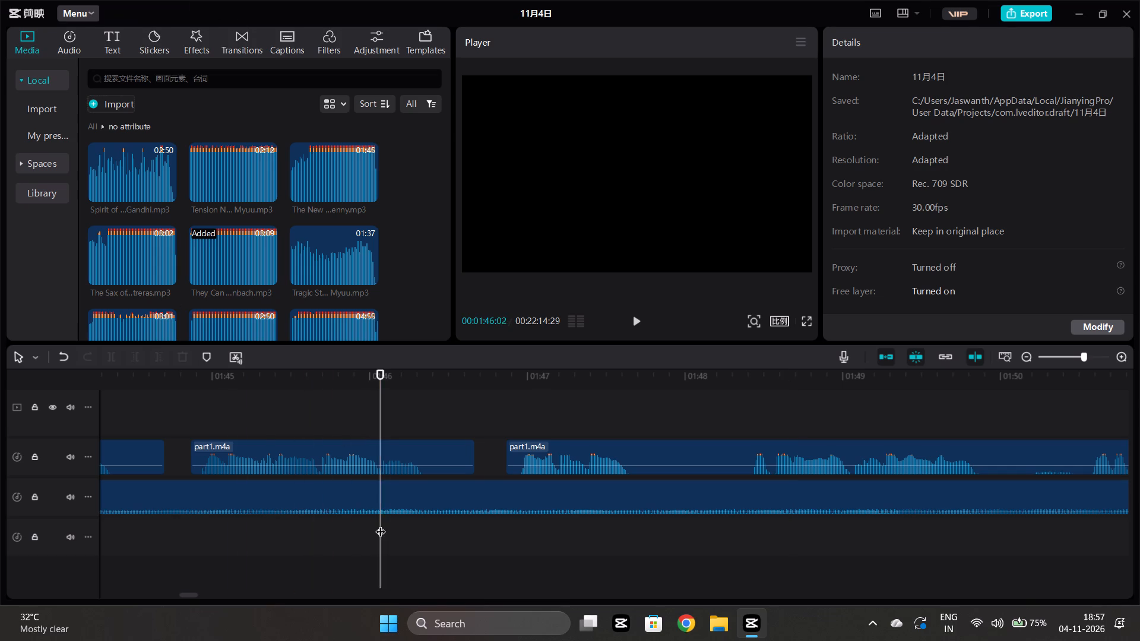
key(space)
scroll(427, 556, left, 1)
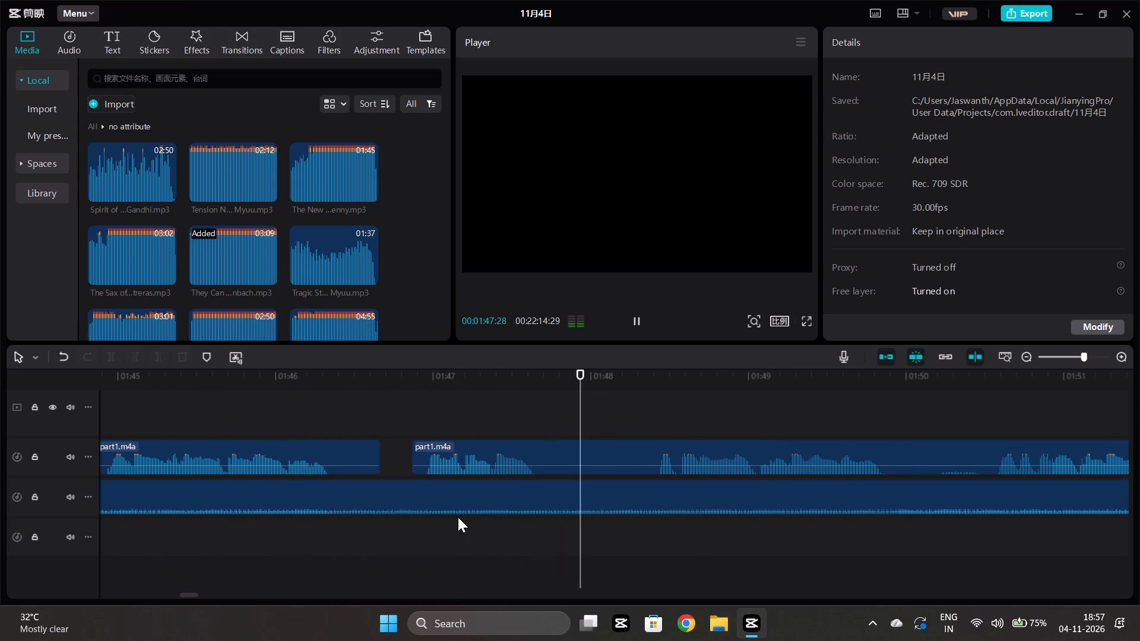
scroll(460, 516, down, 4)
key(space)
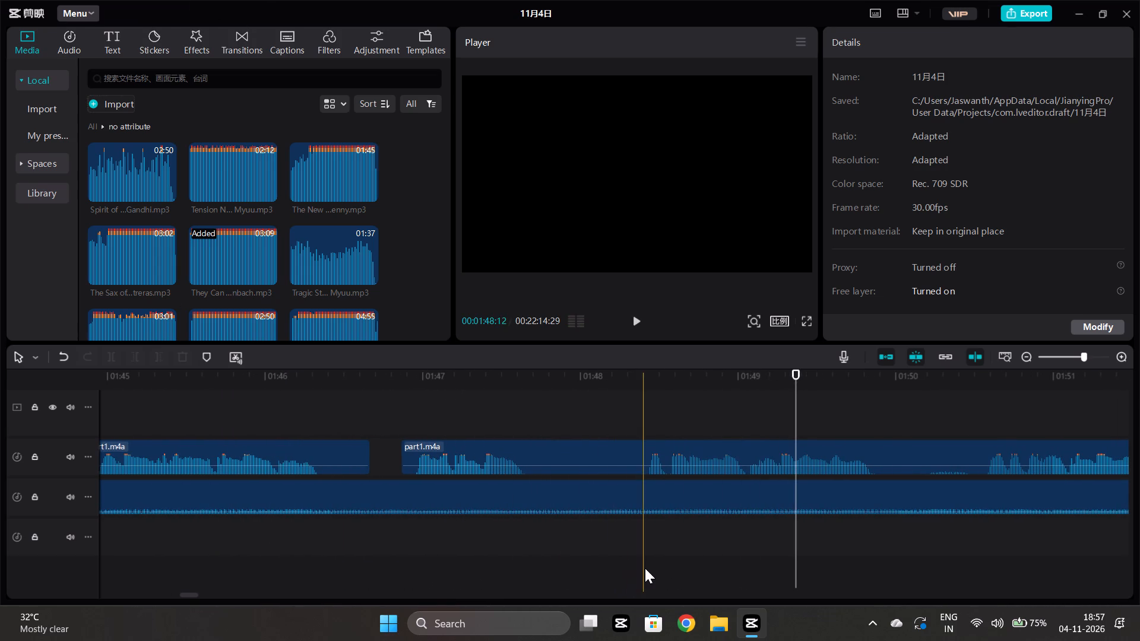
click(645, 568)
click(632, 458)
click(108, 351)
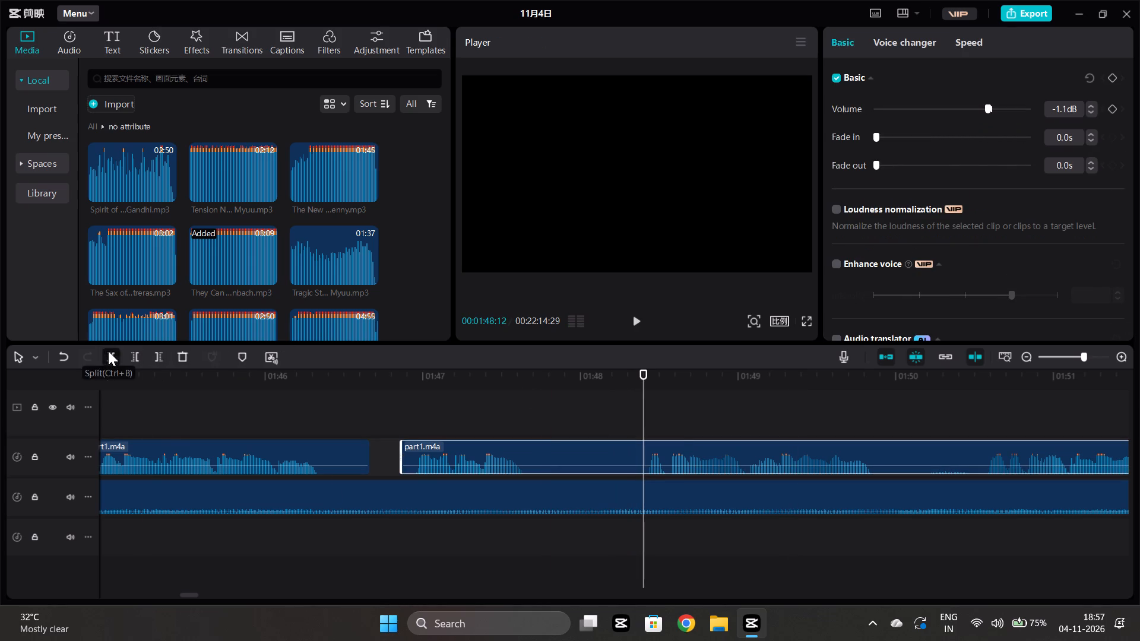
click(593, 535)
click(605, 463)
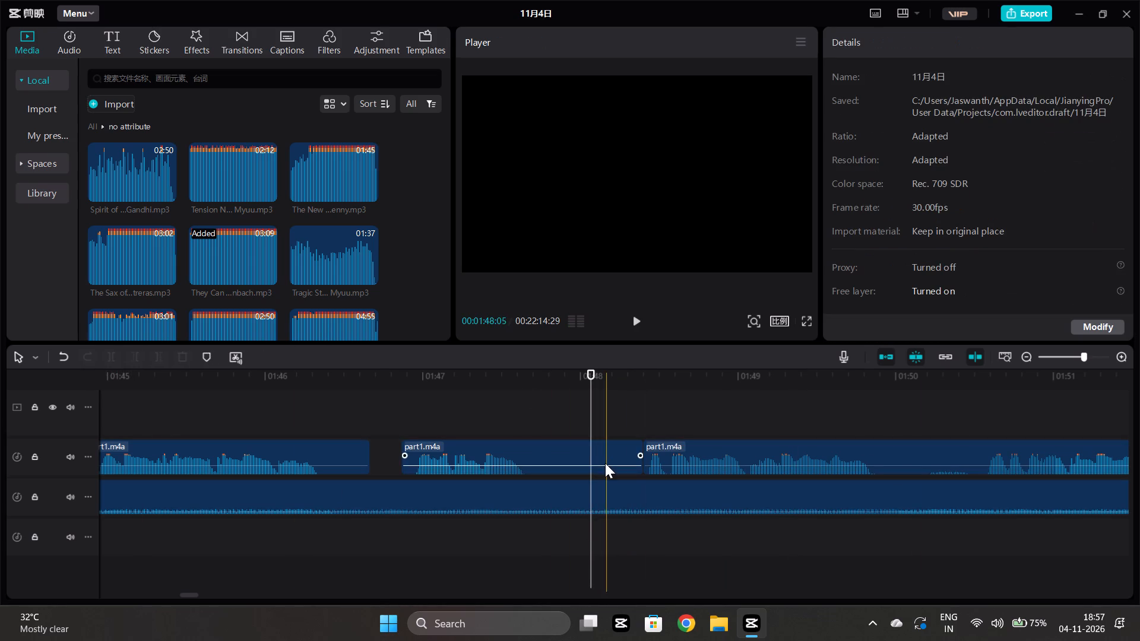
click(159, 349)
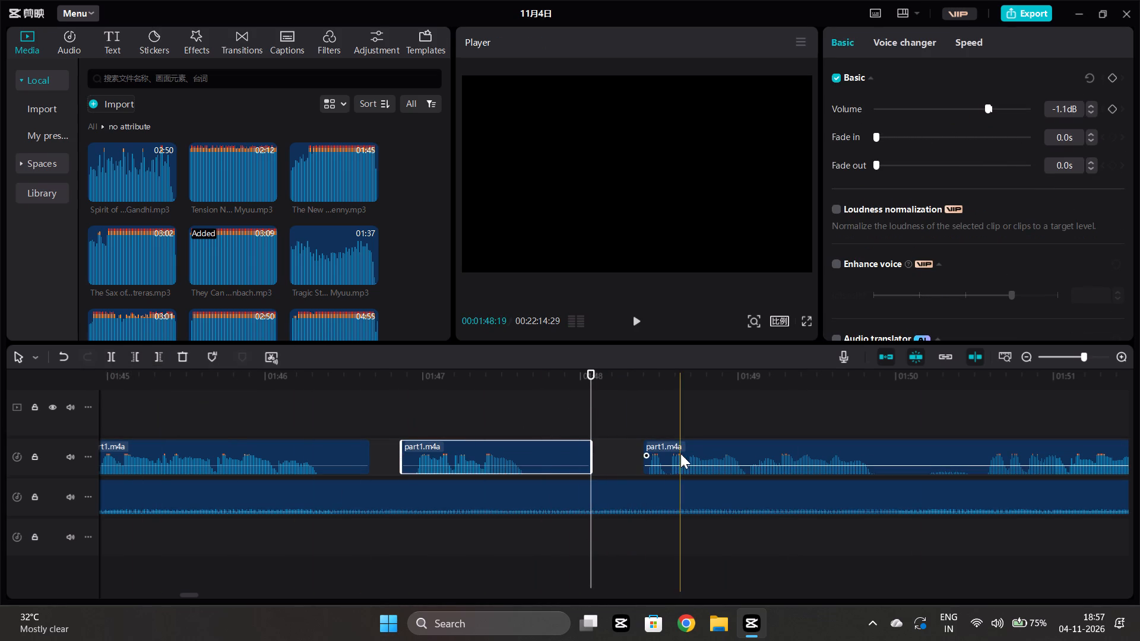
Move the following narration piece earlier to meet the trimmed one at about 1:48.1, and play on.
drag(680, 453, 632, 456)
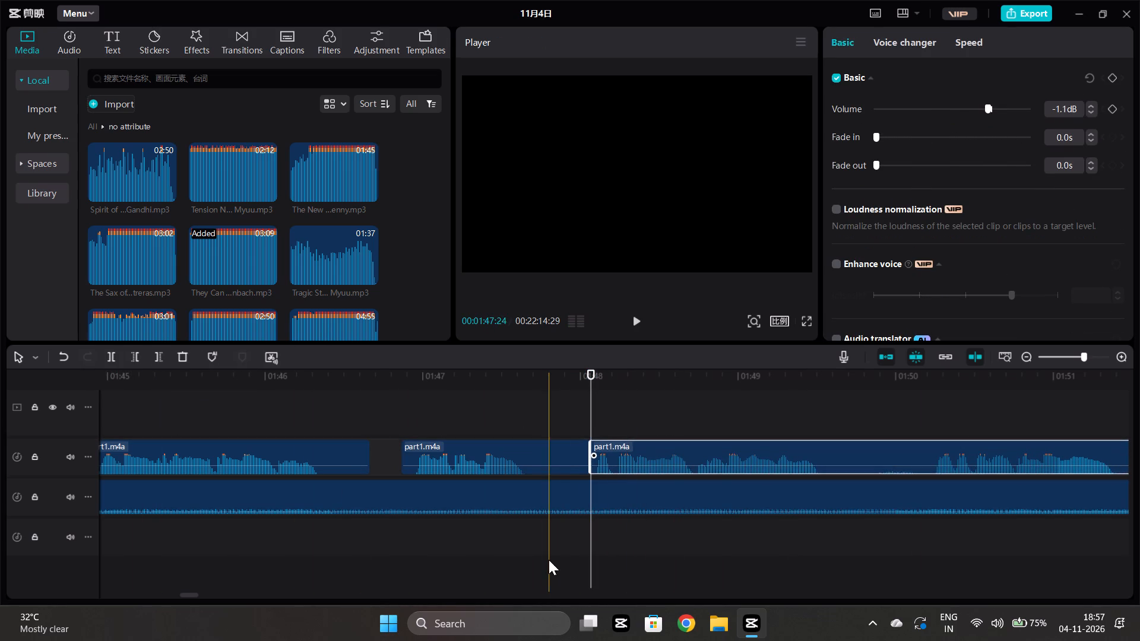
click(549, 560)
key(space)
scroll(549, 560, left, 1)
scroll(584, 547, down, 4)
scroll(584, 547, left, 1)
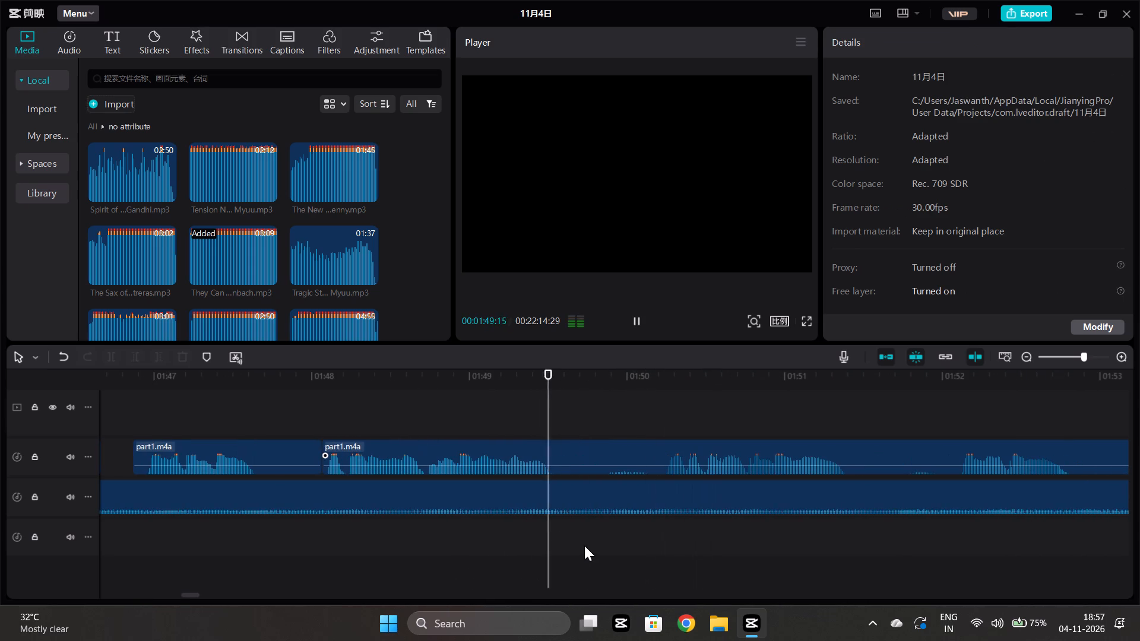
scroll(584, 545, left, 1)
key(space)
Split the narration at about 1:49.8 and trim the following piece's start to about 1:50.1.
click(603, 523)
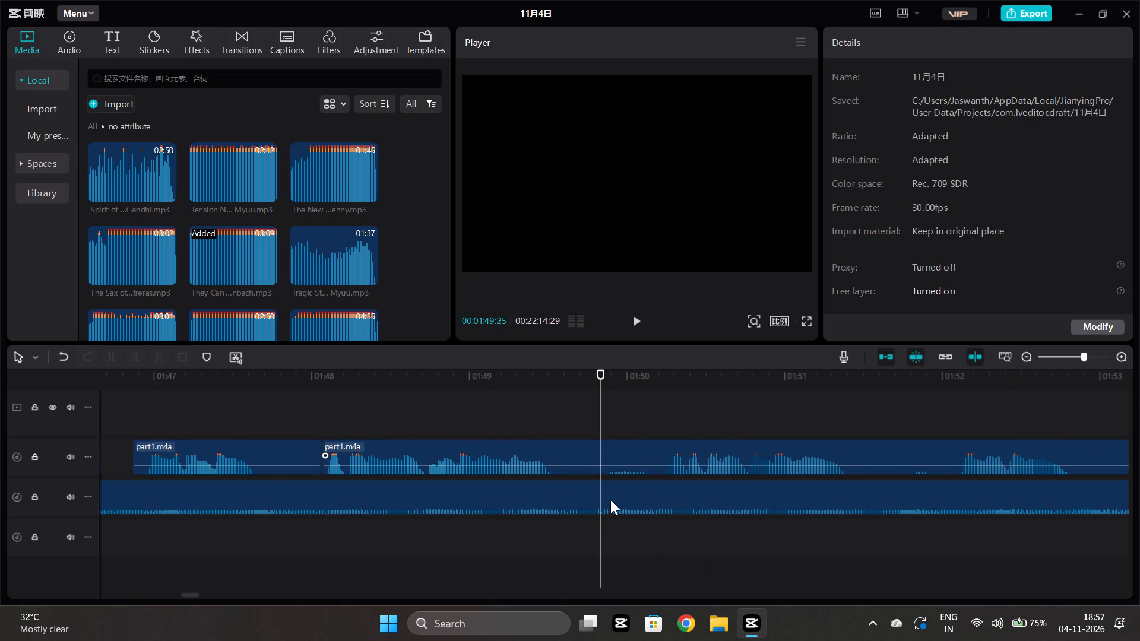
click(609, 458)
click(110, 353)
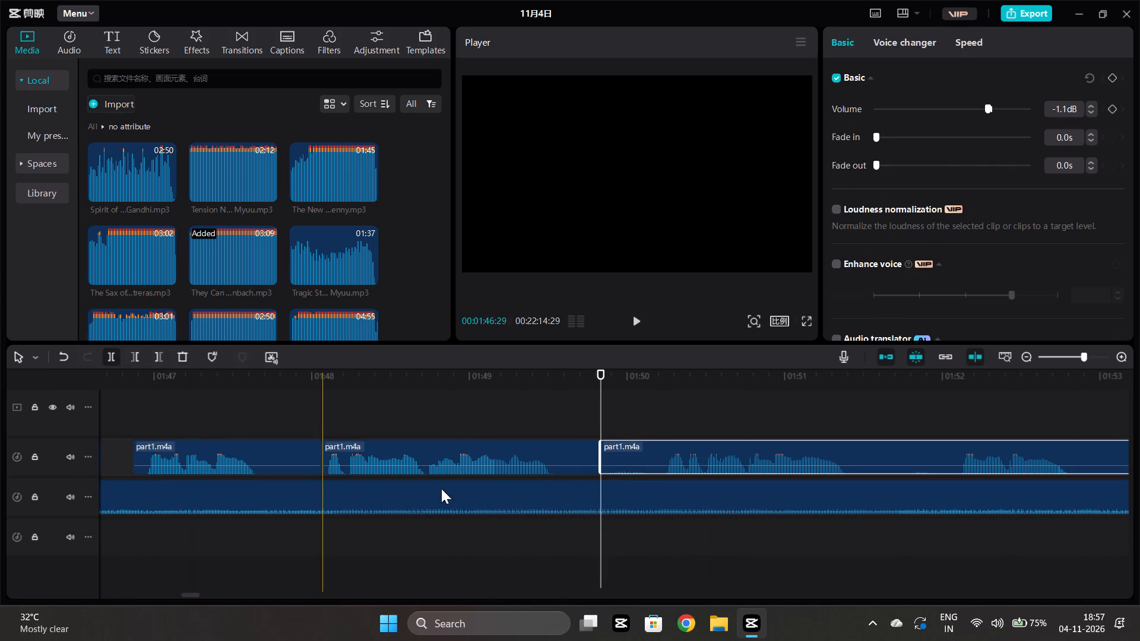
click(645, 553)
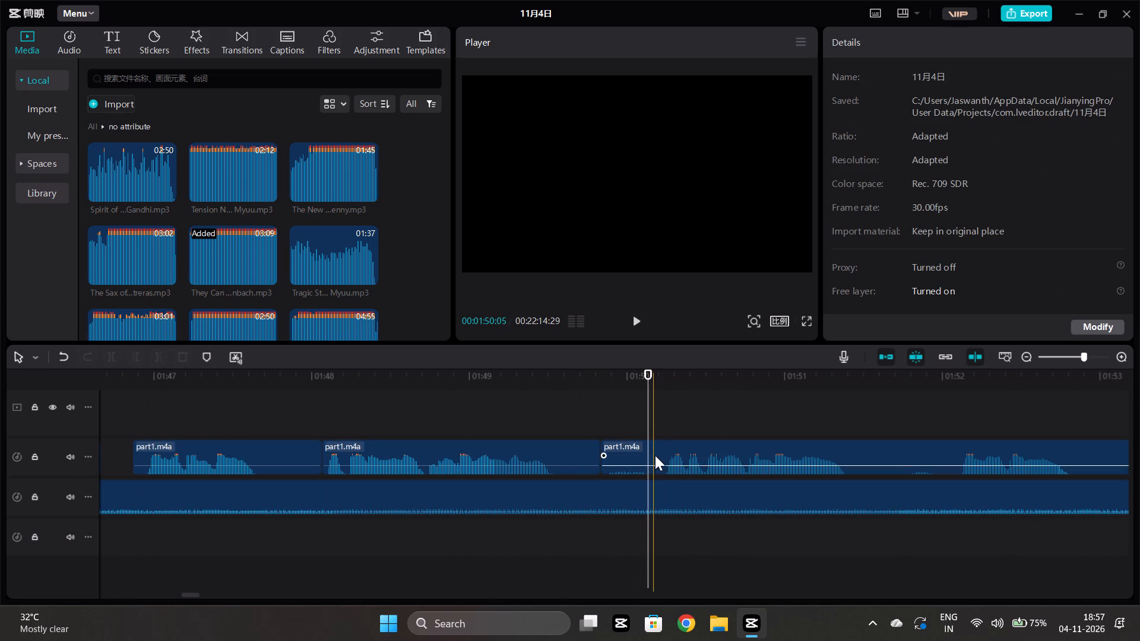
click(655, 455)
click(134, 350)
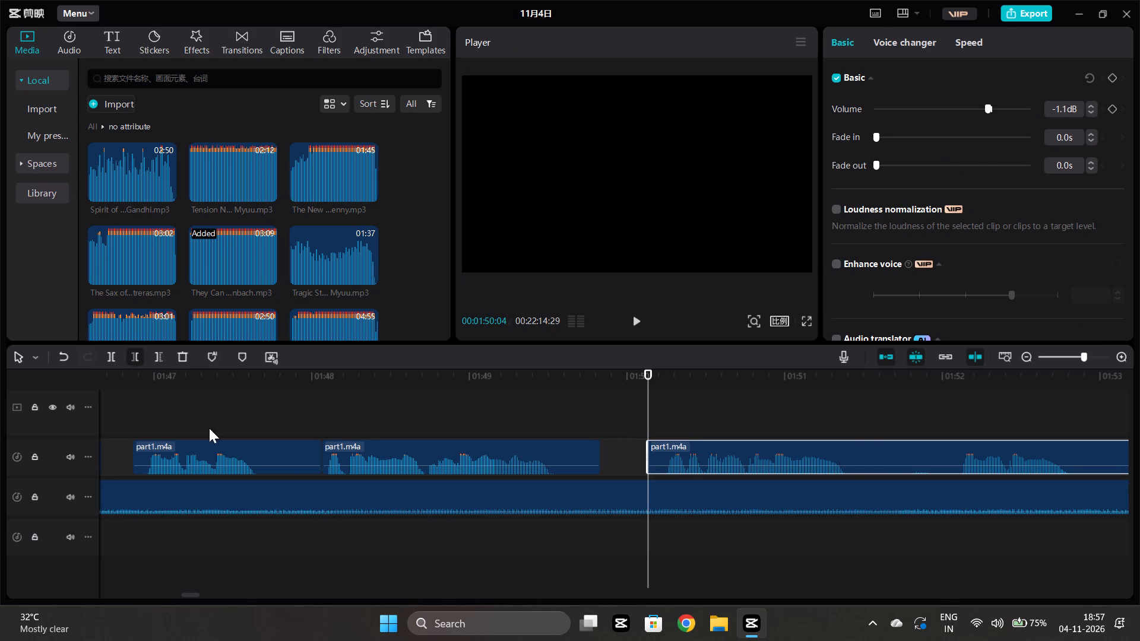
Move the trimmed narration piece earlier to start at about 1:49.9, leaving a short gap, and play on.
drag(679, 458, 641, 460)
click(582, 533)
key(space)
scroll(702, 522, left, 1)
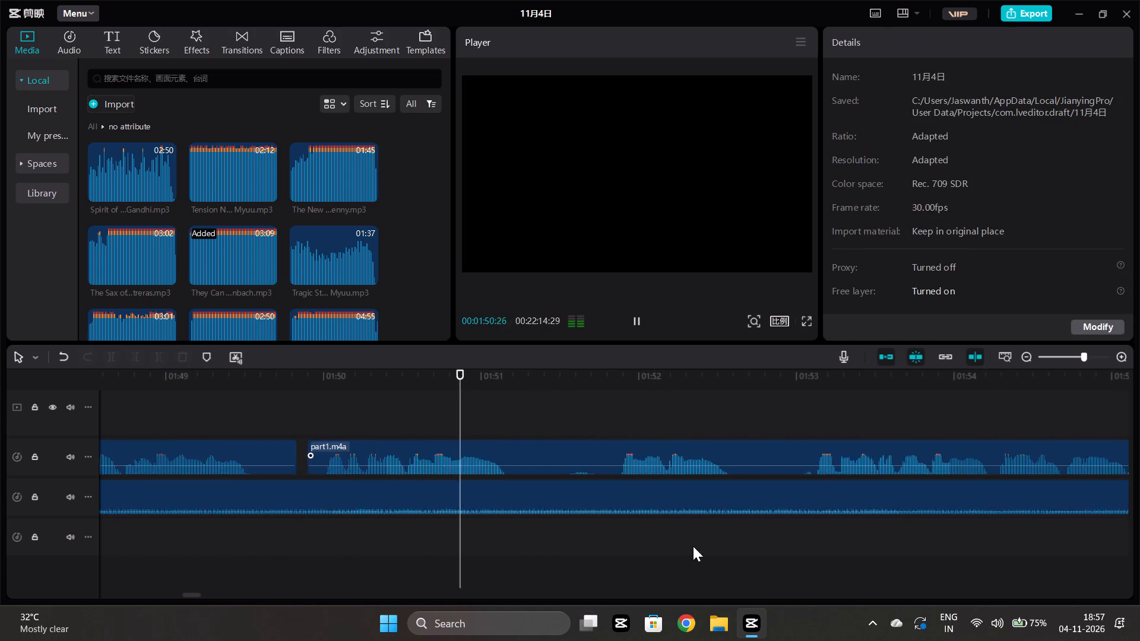
scroll(693, 546, left, 1)
scroll(601, 442, down, 4)
scroll(705, 202, down, 1)
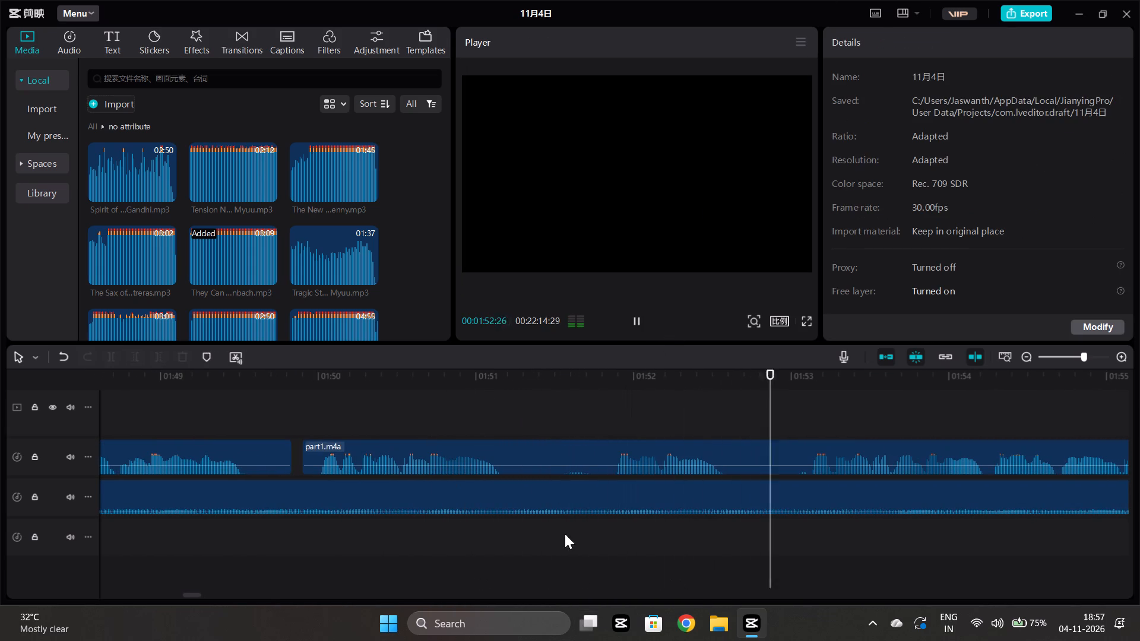
key(space)
Split the narration at about 1:51.5 and trim the following piece's start to about 1:51.8.
click(560, 555)
click(549, 442)
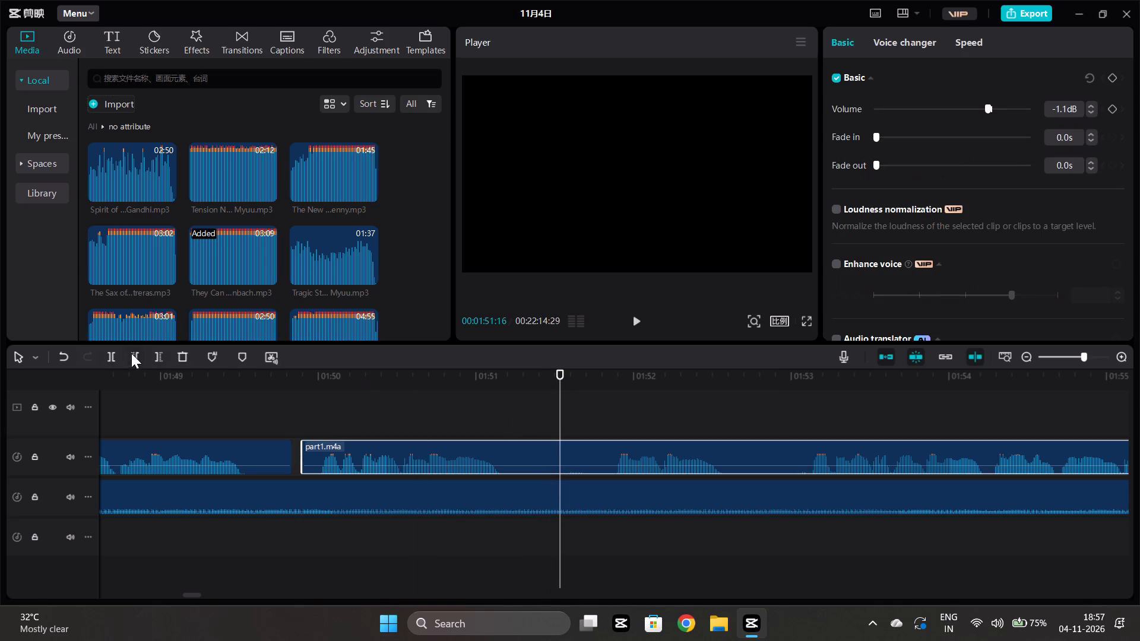
click(113, 353)
click(609, 552)
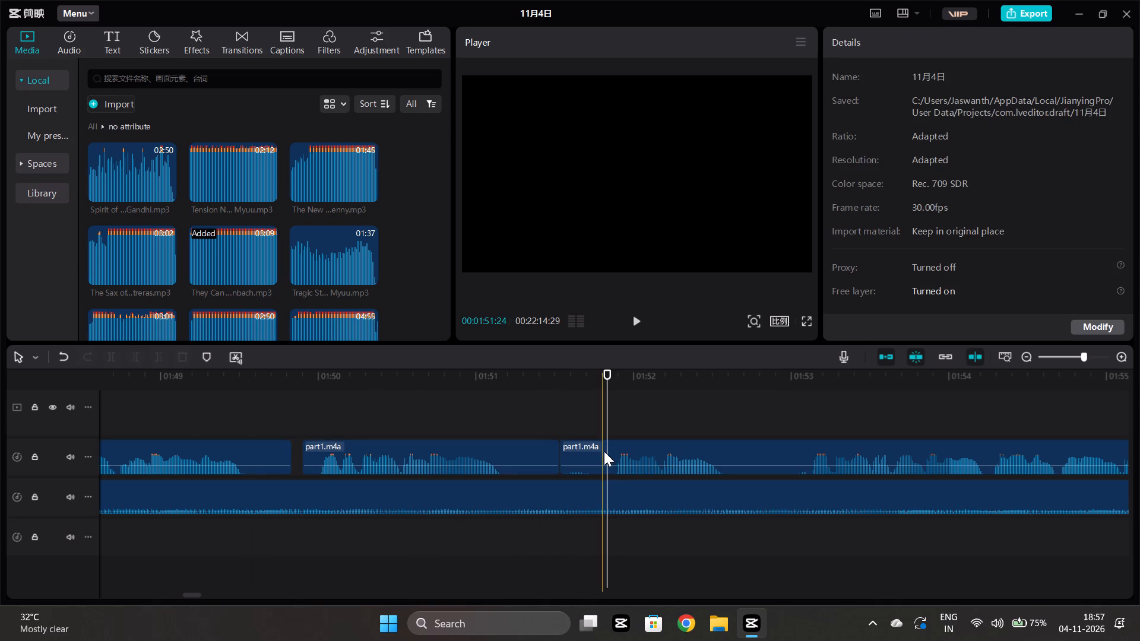
click(604, 451)
click(135, 360)
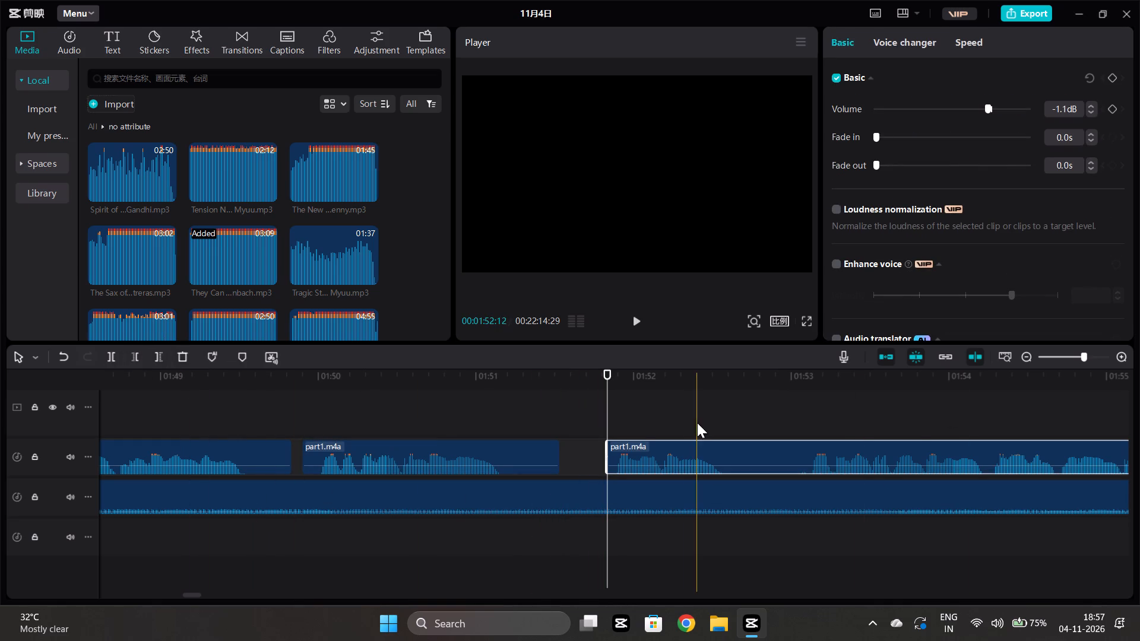
Move the trimmed narration piece earlier to meet the preceding one at about 1:51.5, and play on.
drag(688, 442, 643, 445)
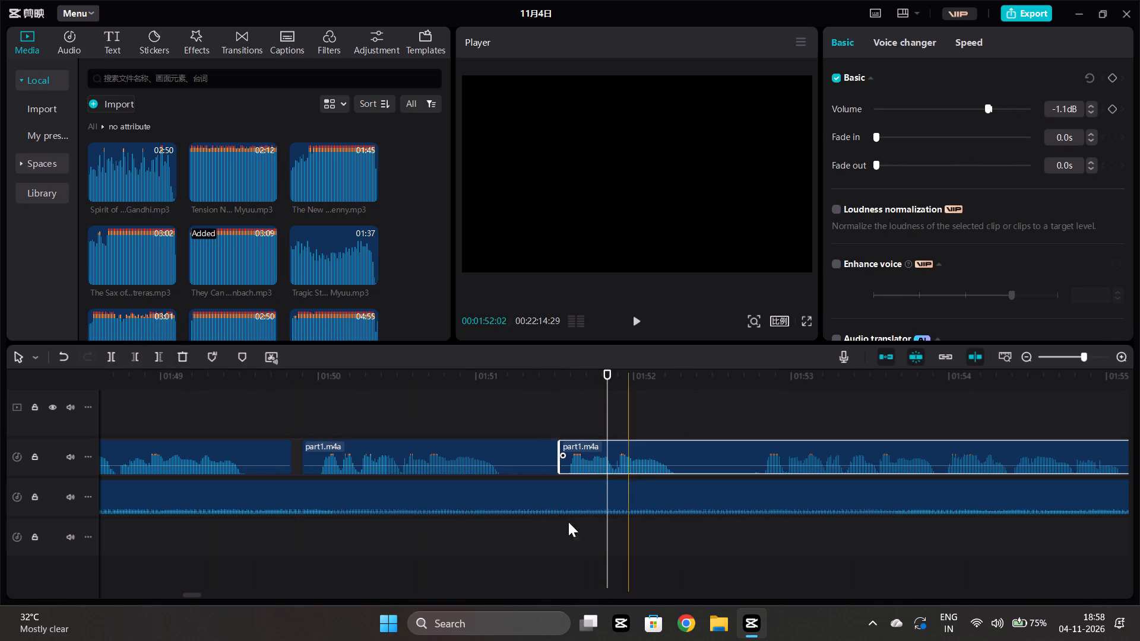
click(526, 559)
key(space)
scroll(543, 562, left, 1)
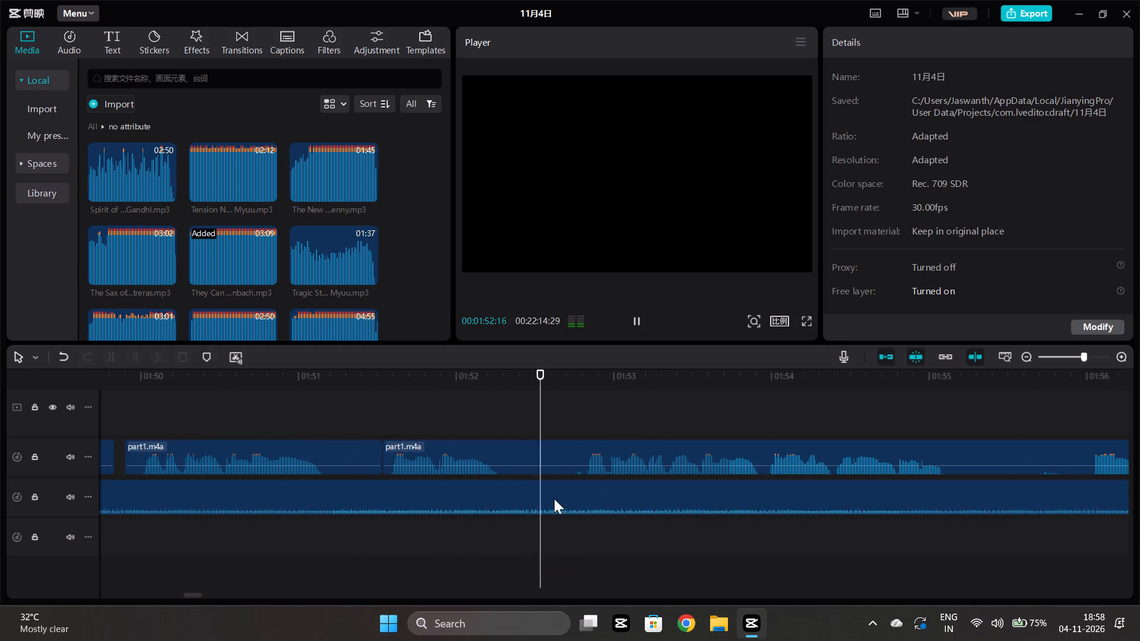
ctrl+scroll(554, 510, up, 5)
key(space)
Split the narration at about 1:52.7 and trim the following piece's start to about 1:52.8.
click(496, 562)
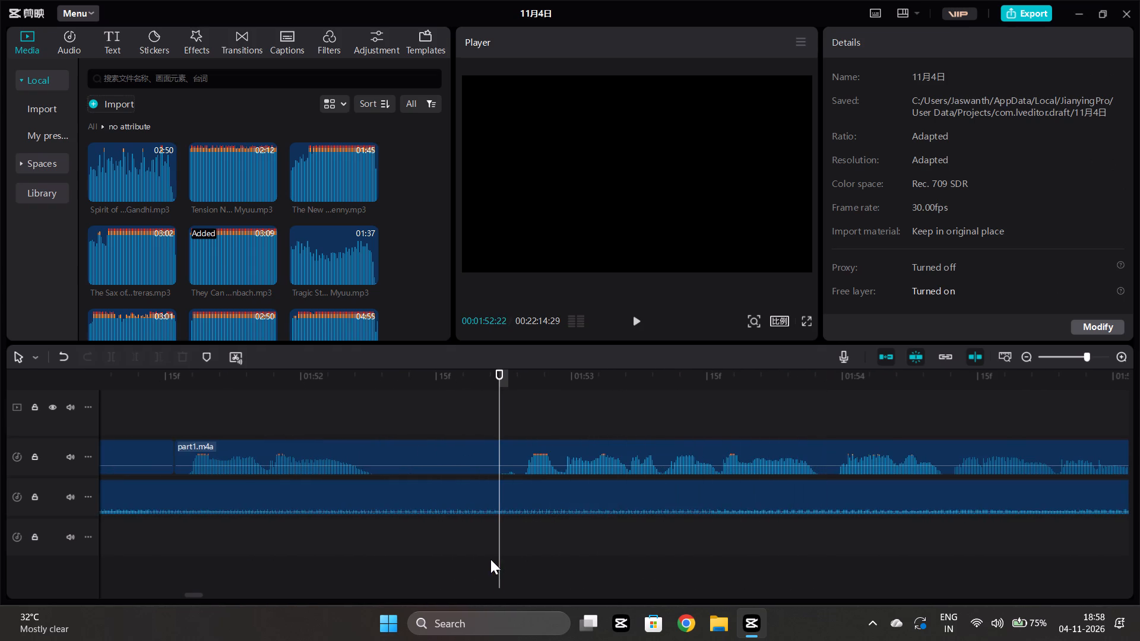
click(467, 453)
click(115, 356)
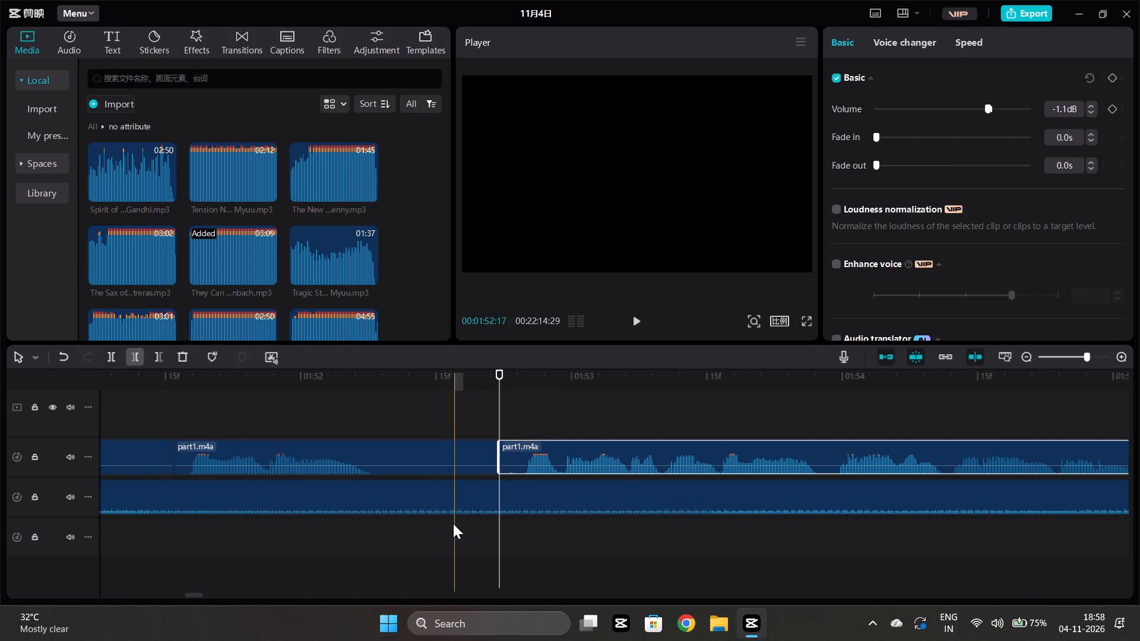
click(520, 561)
click(535, 460)
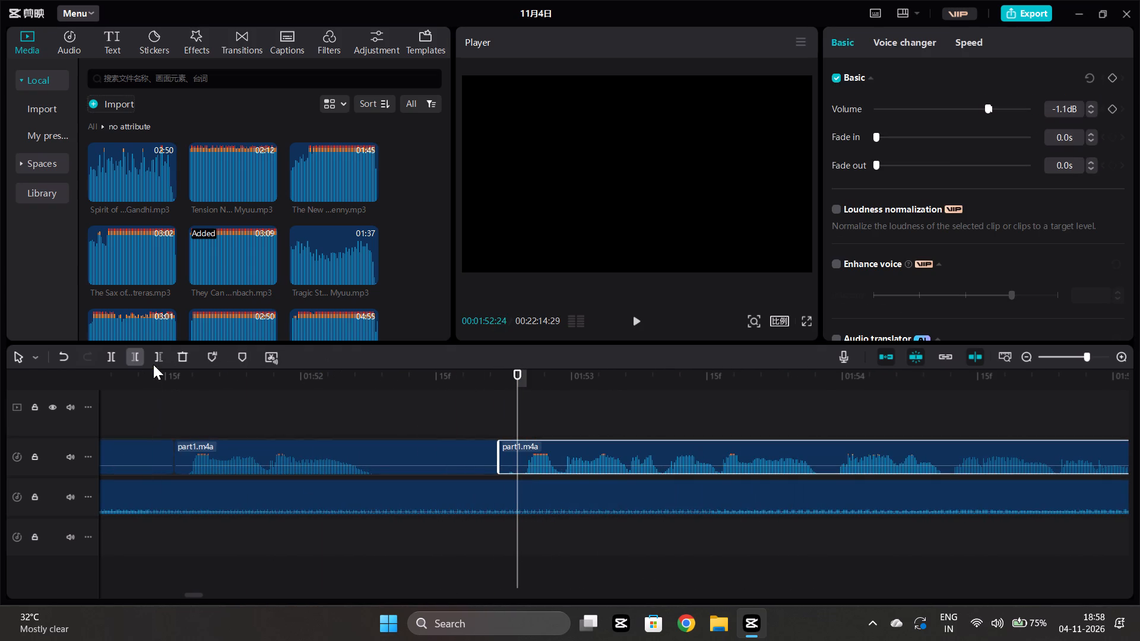
click(134, 353)
Move the trimmed narration piece earlier to meet the preceding one at about 1:52.7, and play on.
ctrl+scroll(433, 493, down, 7)
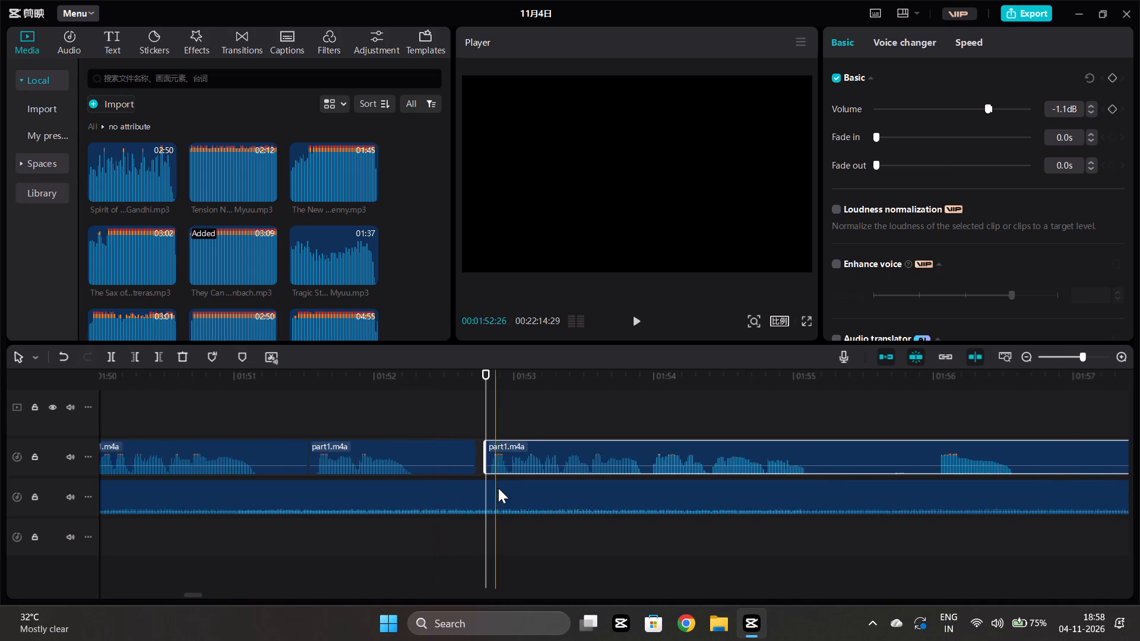
drag(508, 446, 497, 444)
click(464, 532)
key(space)
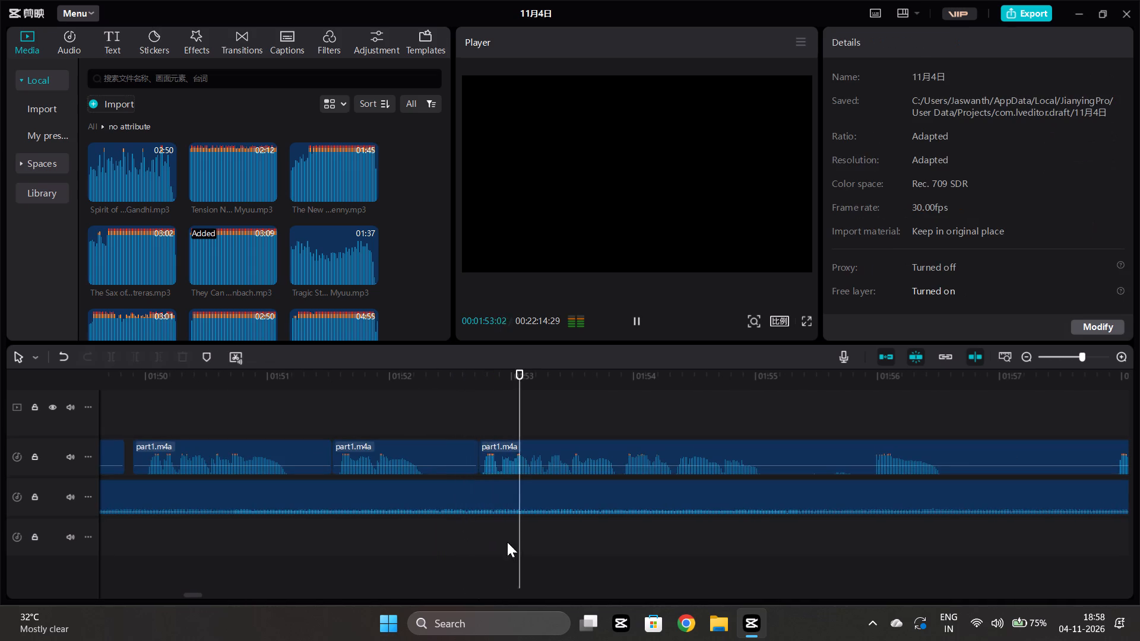
scroll(507, 542, left, 1)
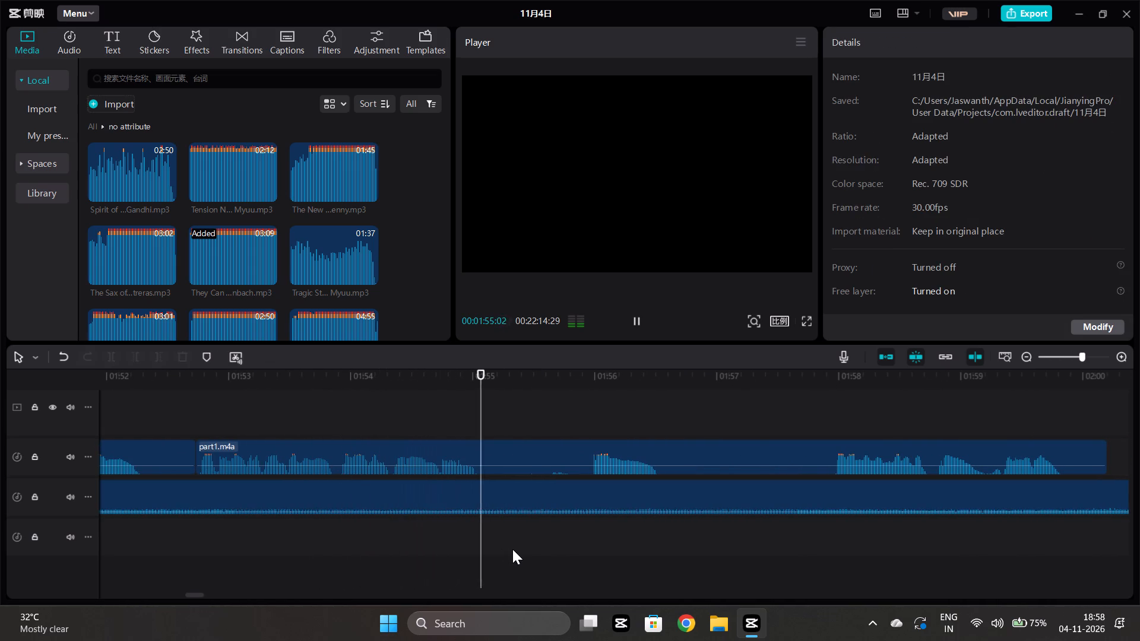
key(space)
Split the narration at about 1:55.4 and trim the following piece's start to about 1:55.8.
click(527, 556)
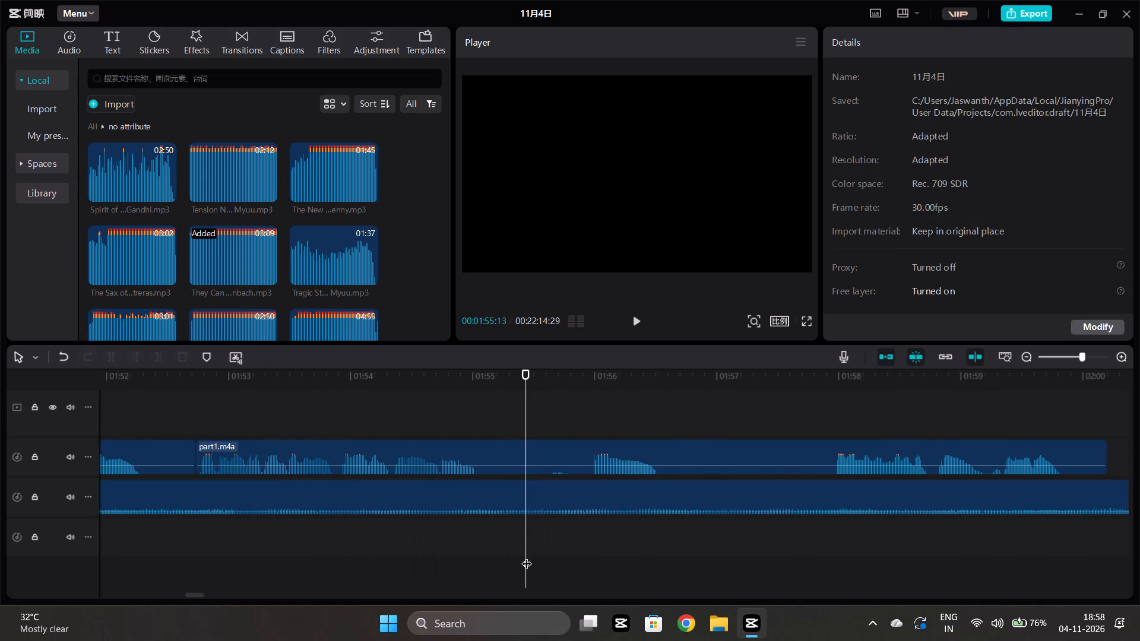
click(520, 446)
click(109, 353)
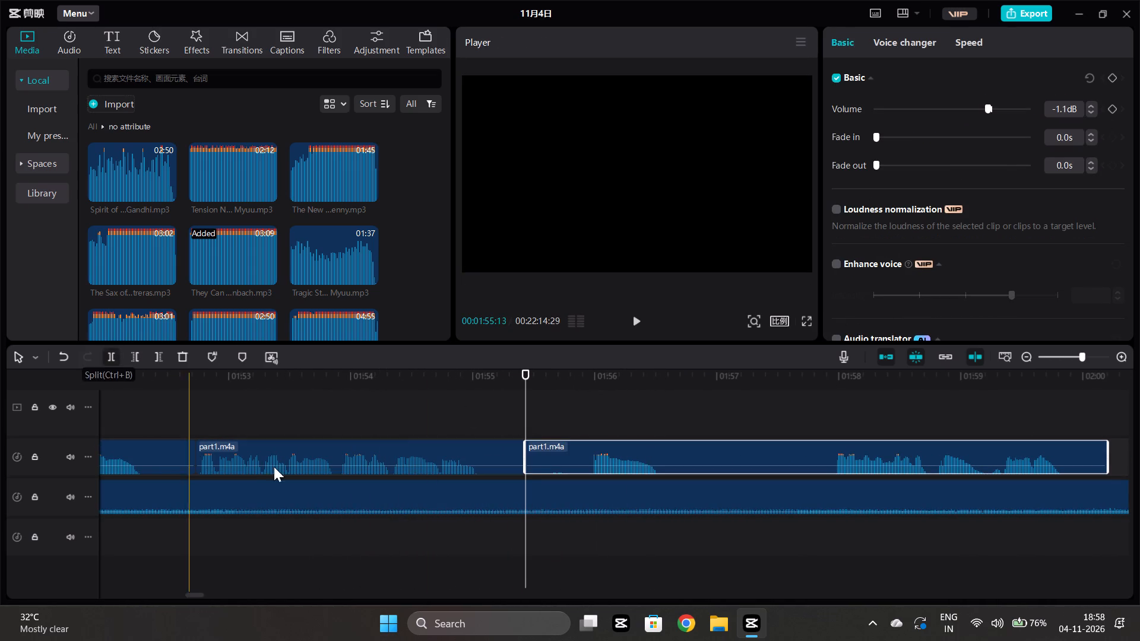
click(573, 557)
click(595, 459)
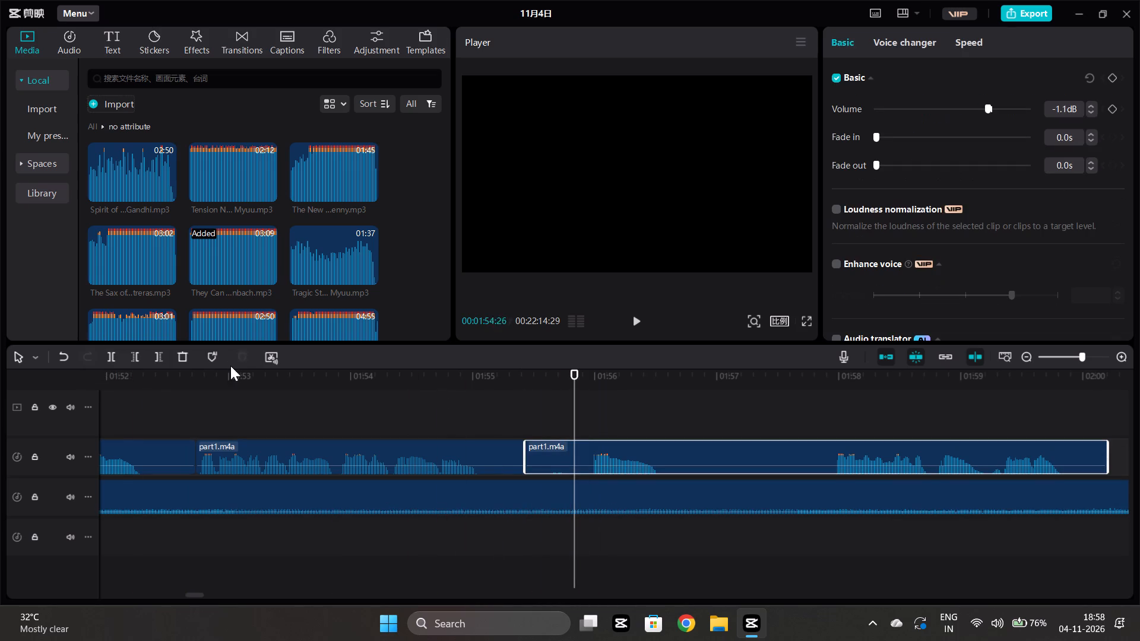
click(141, 355)
Move the trimmed narration piece earlier to start at about 1:55.6, leaving a short gap, and play on.
drag(593, 451, 591, 452)
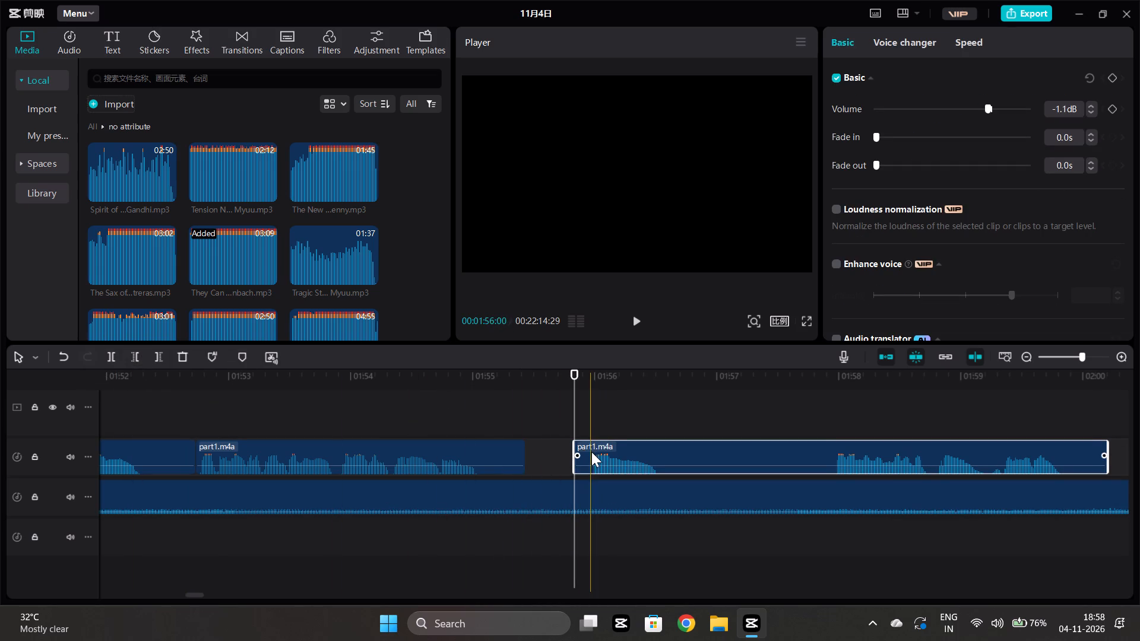
drag(591, 452, 565, 456)
click(551, 539)
key(space)
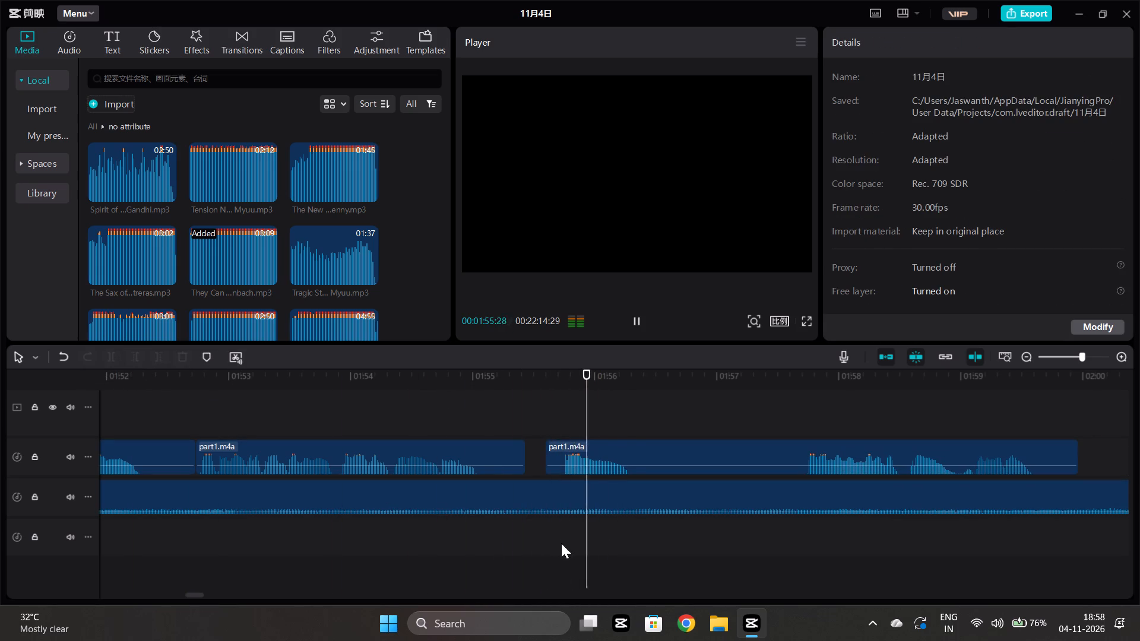
key(space)
Split the narration at about 1:56.5 and play on.
click(650, 454)
click(112, 357)
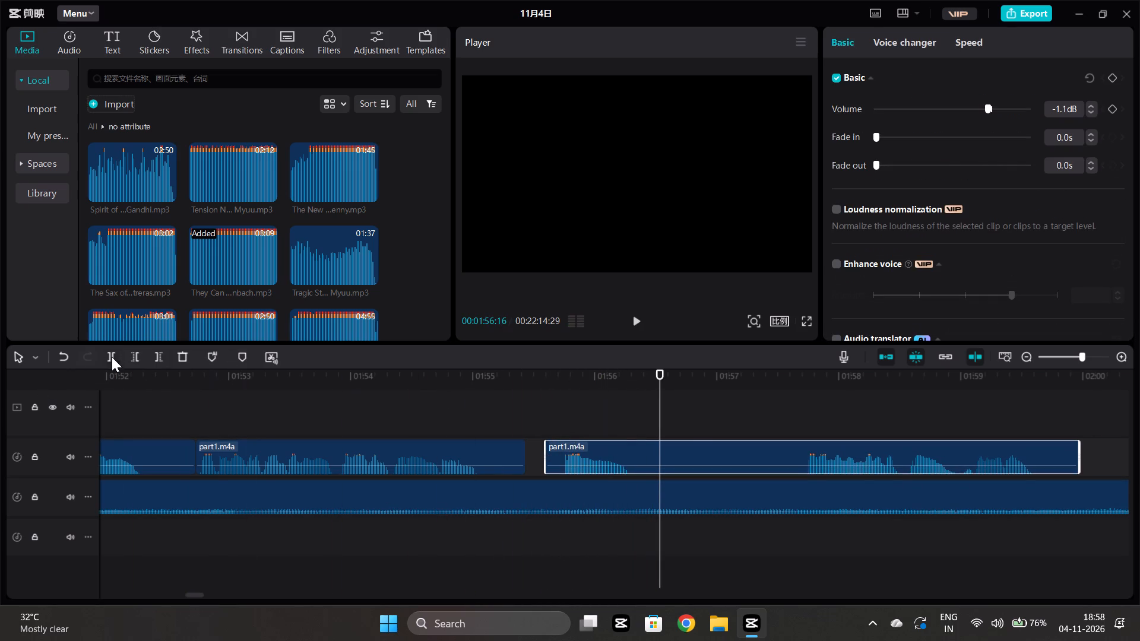
key(space)
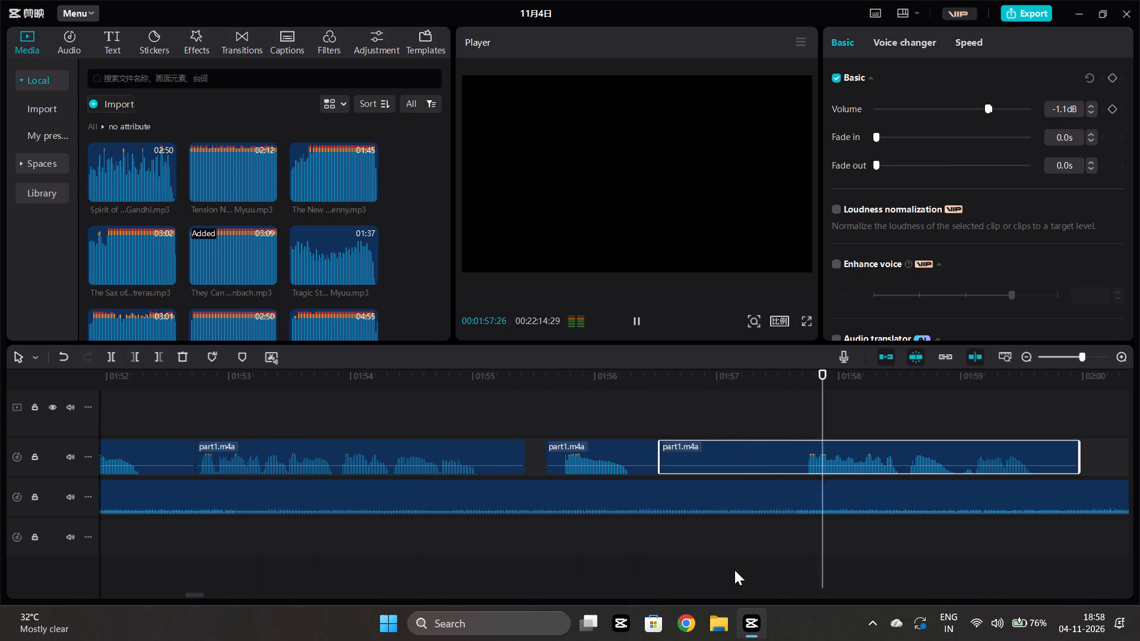
Split the narration at about 1:57.2 and trim the following piece's start to about 1:57.6.
key(space)
click(708, 544)
key(space)
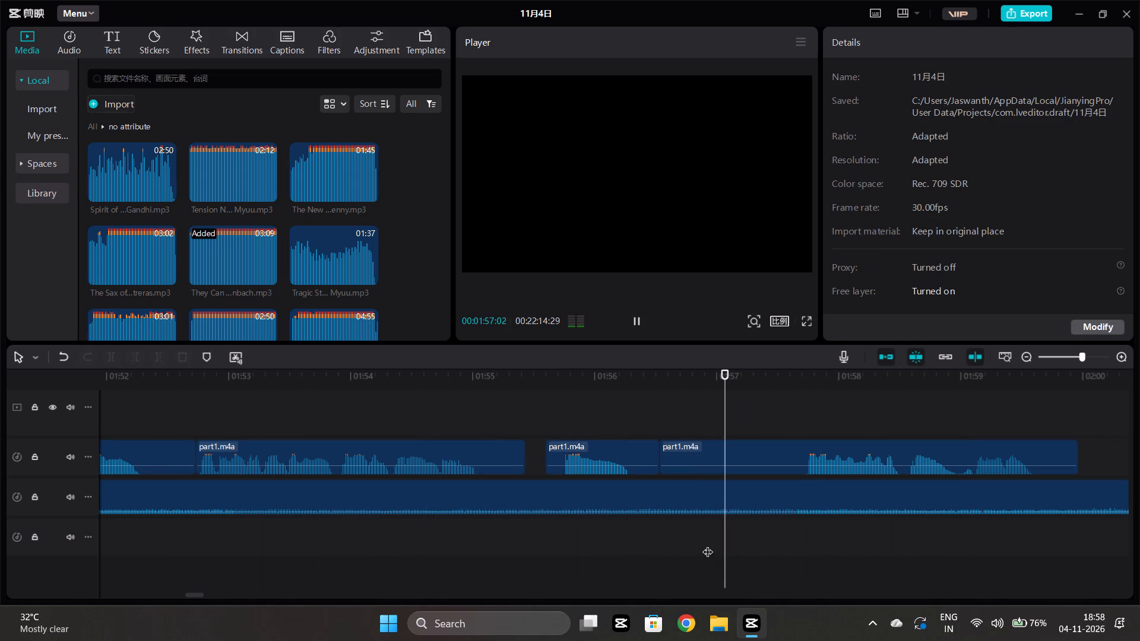
key(space)
click(742, 545)
click(757, 445)
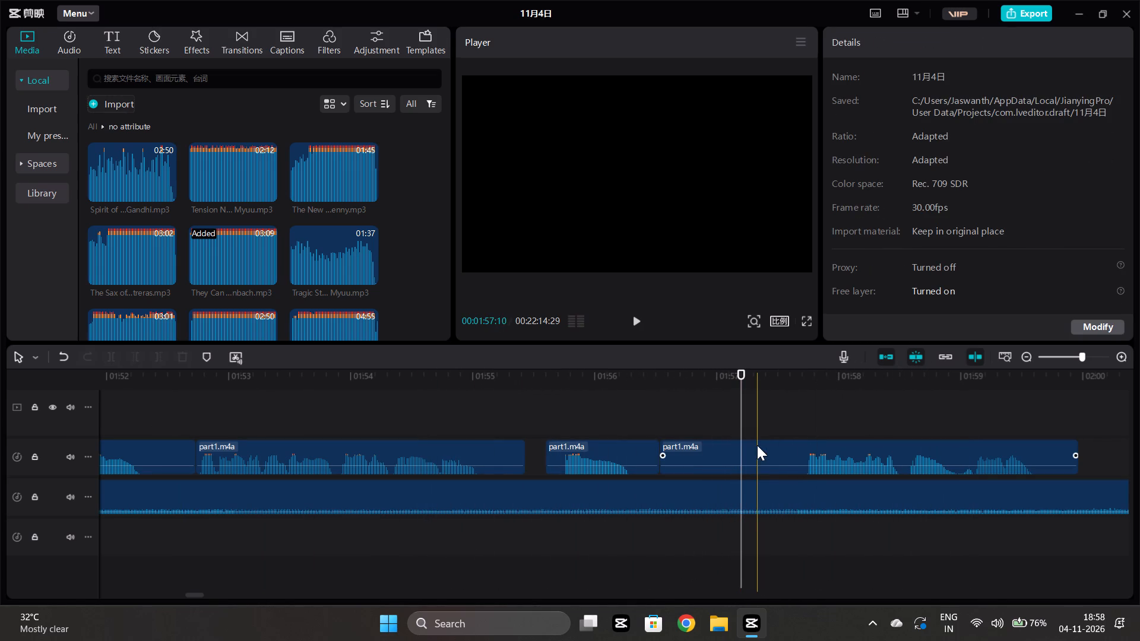
click(113, 359)
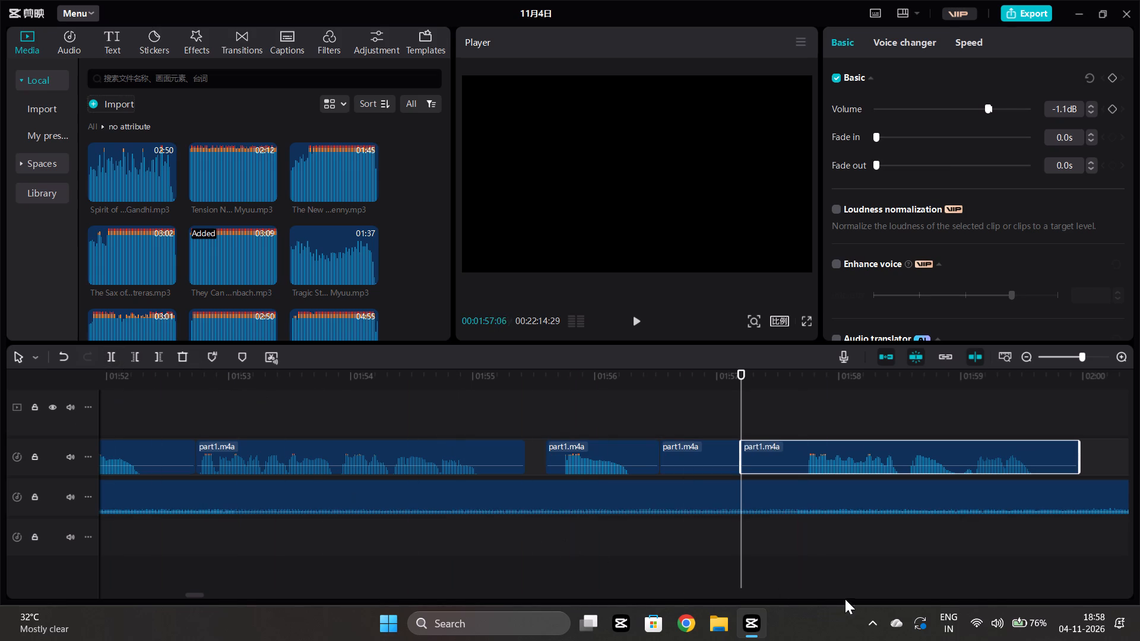
click(786, 563)
click(790, 463)
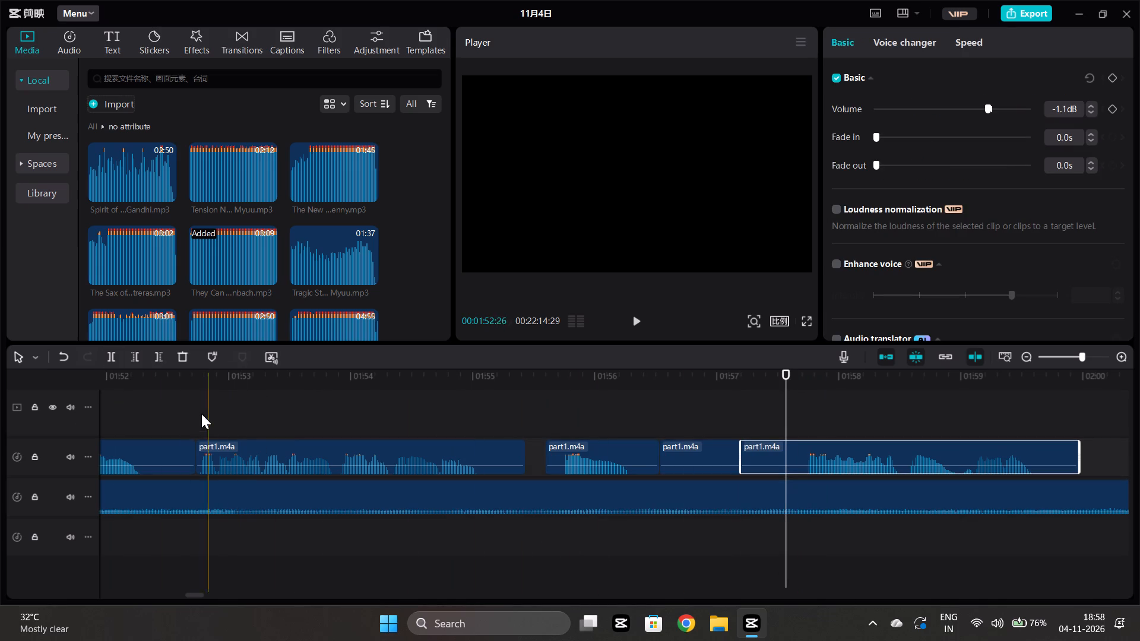
click(138, 353)
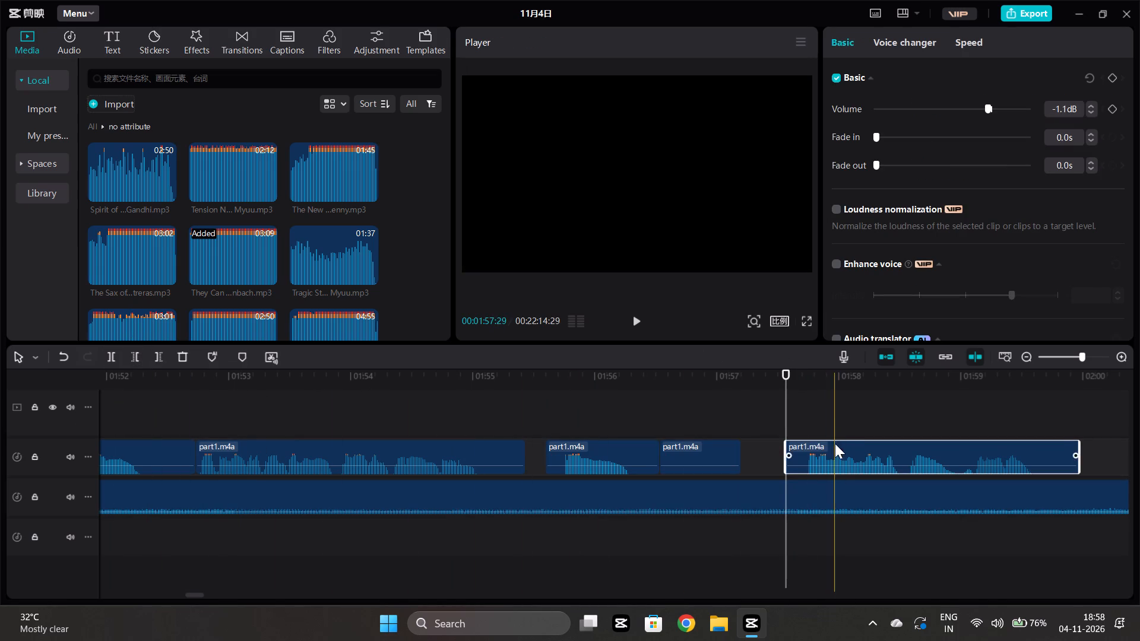
Move the trimmed narration piece earlier to meet the preceding one at about 1:57.2, and play on past its end.
drag(835, 449, 790, 452)
click(676, 551)
key(space)
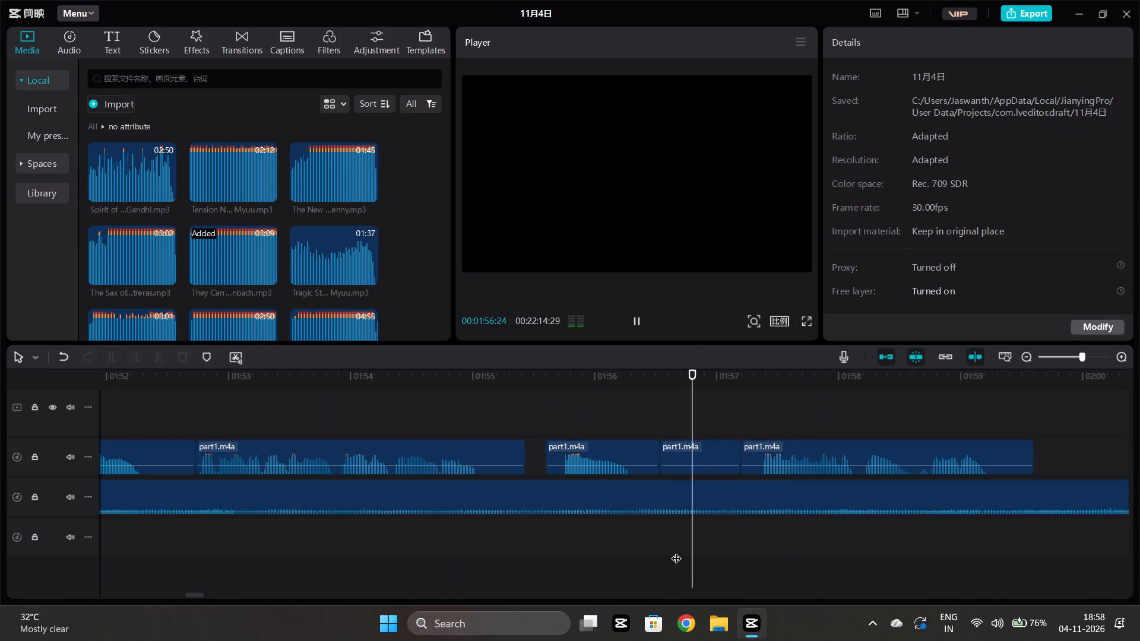
scroll(676, 551, left, 1)
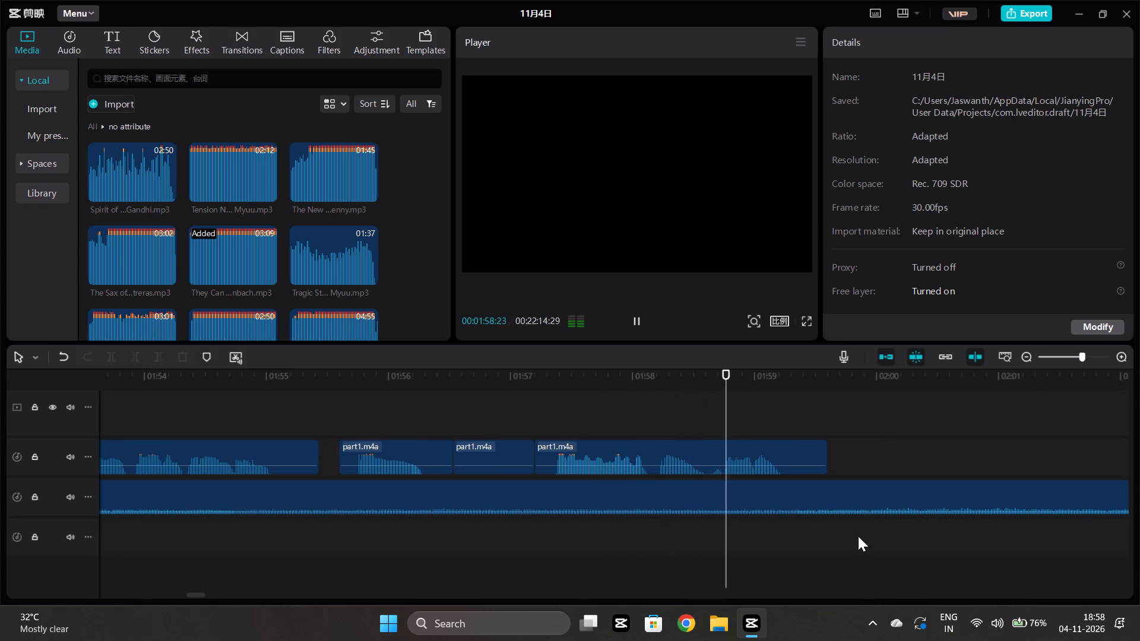
scroll(842, 589, left, 1)
scroll(756, 550, down, 1)
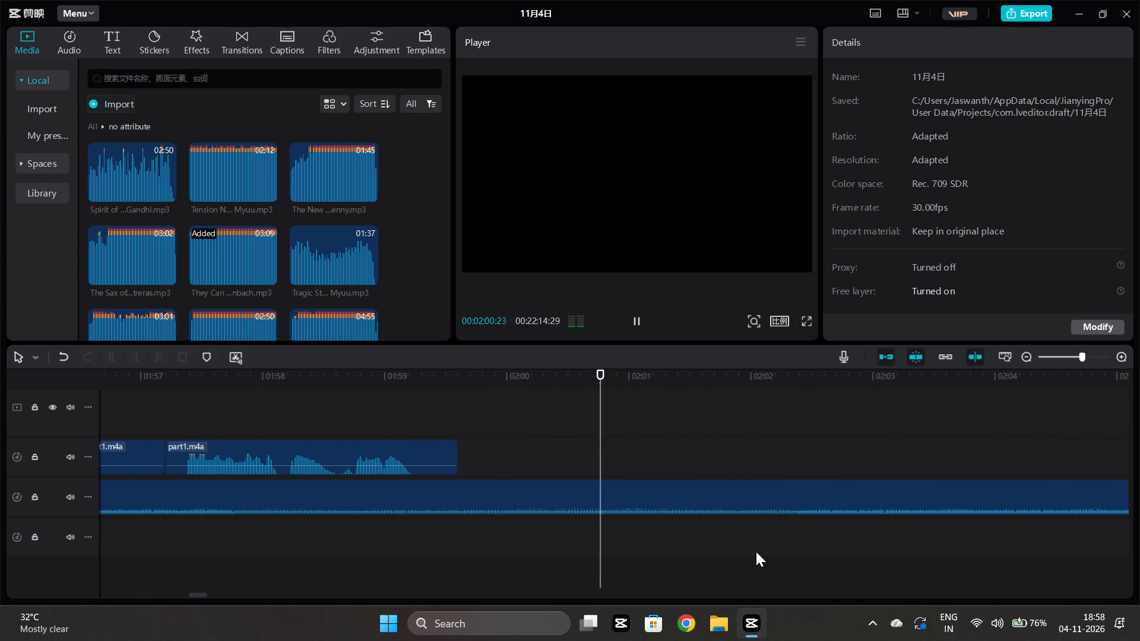
scroll(756, 551, down, 6)
key(space)
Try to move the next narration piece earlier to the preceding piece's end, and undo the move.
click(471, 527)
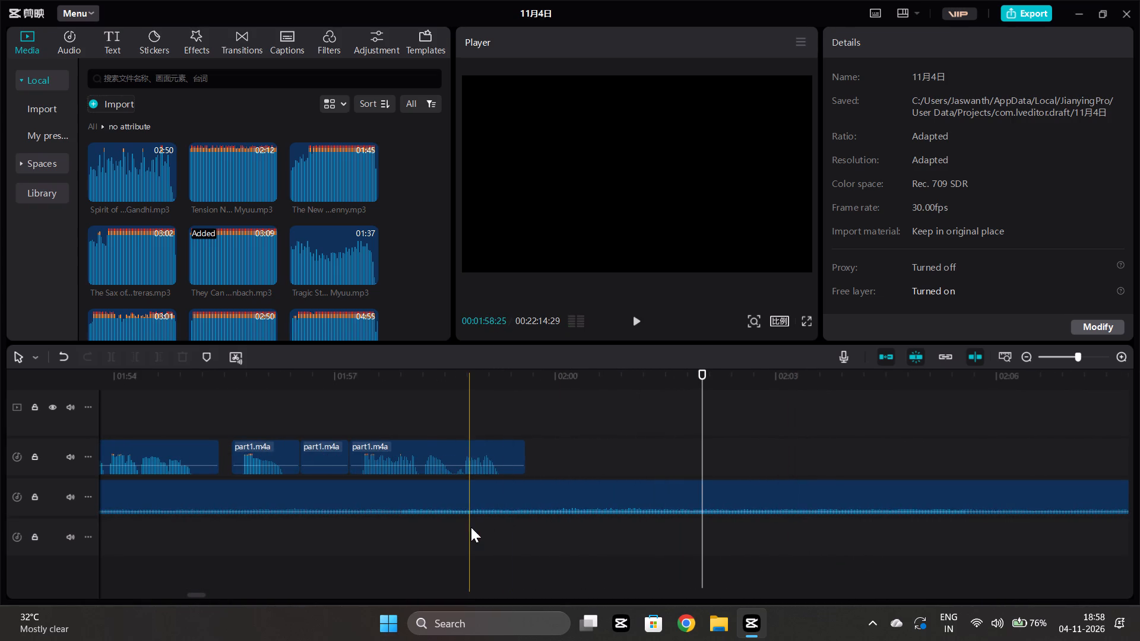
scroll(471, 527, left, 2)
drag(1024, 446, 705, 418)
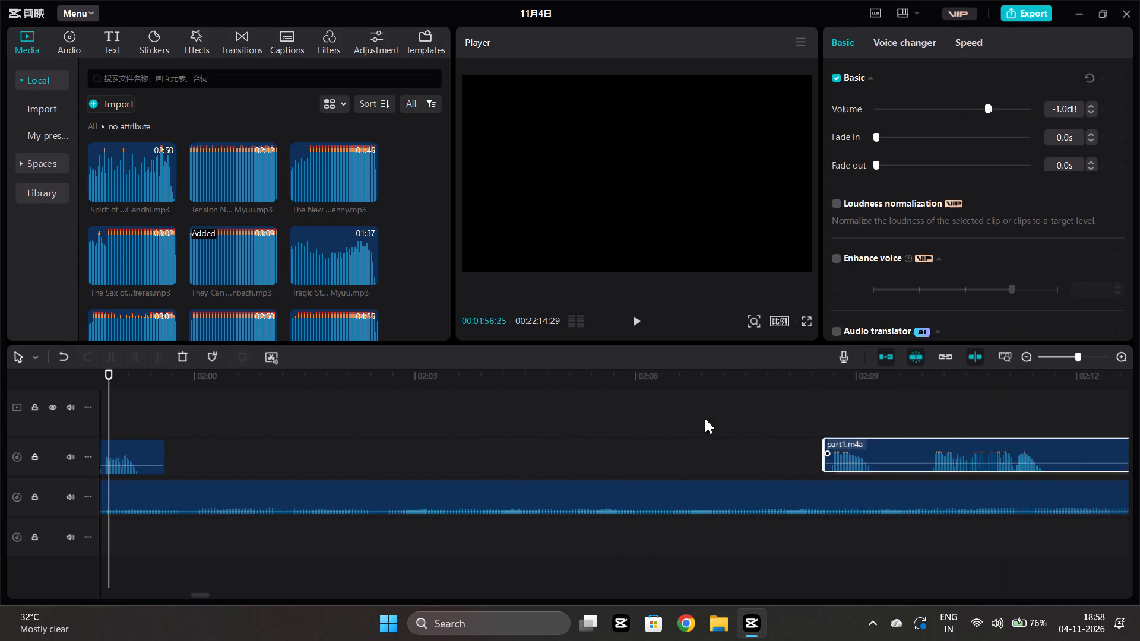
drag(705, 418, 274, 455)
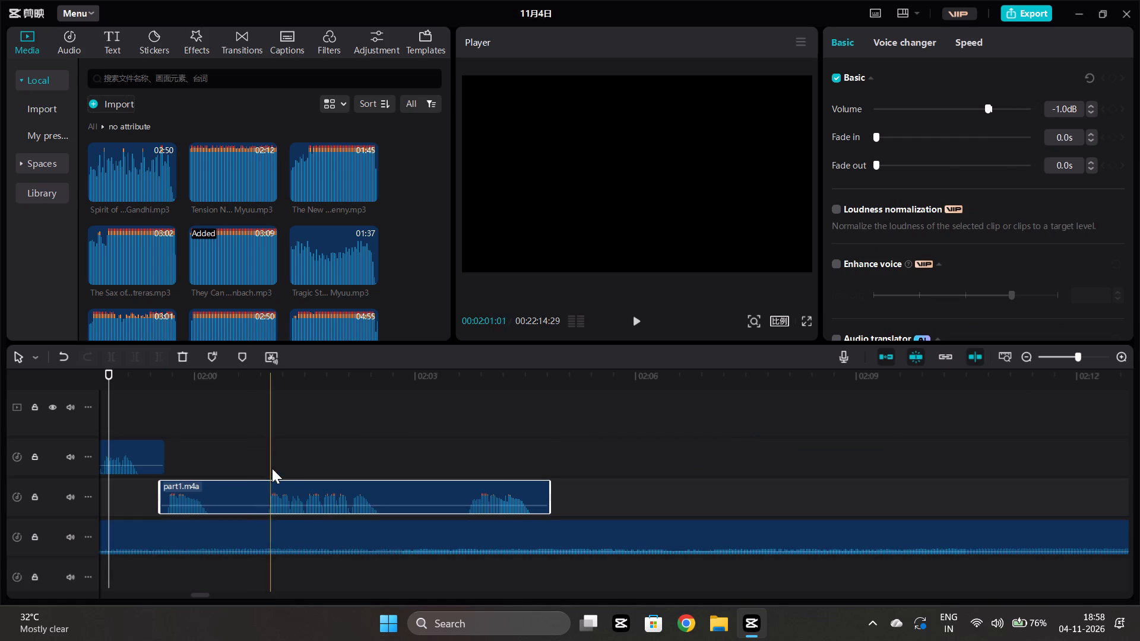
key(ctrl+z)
Move the next narration piece earlier on the narration track to meet the preceding piece at about 1:59.6.
drag(971, 452, 696, 435)
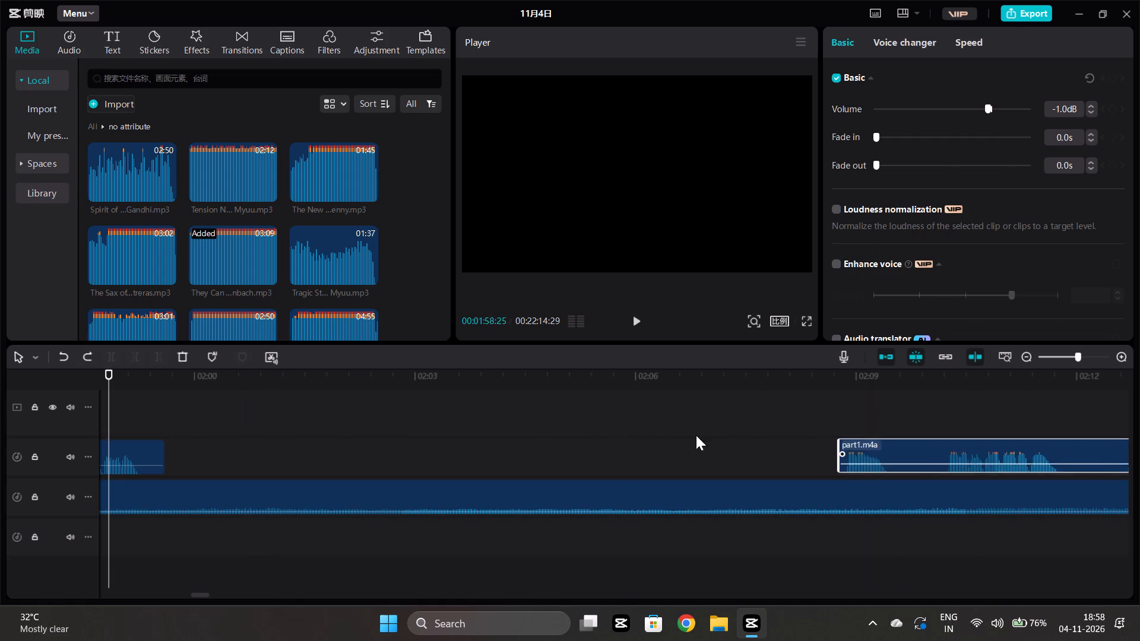
drag(696, 435, 232, 459)
Play back the narration and Outcast music from about 1:10 through the entry of They Can Feel You.
scroll(339, 475, right, 3)
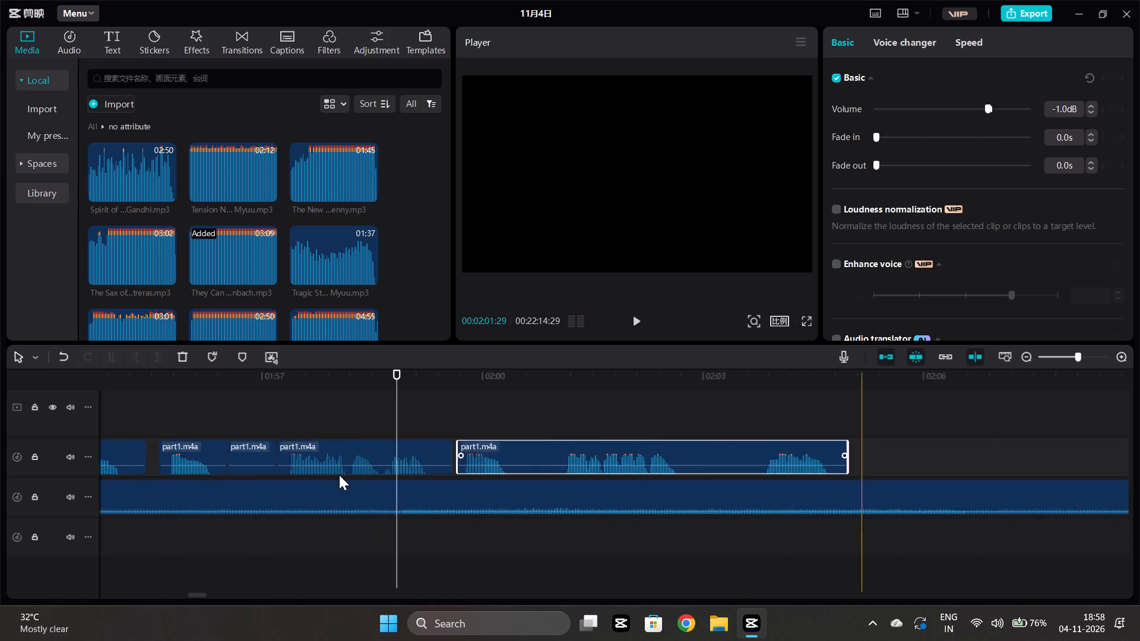
scroll(339, 475, right, 6)
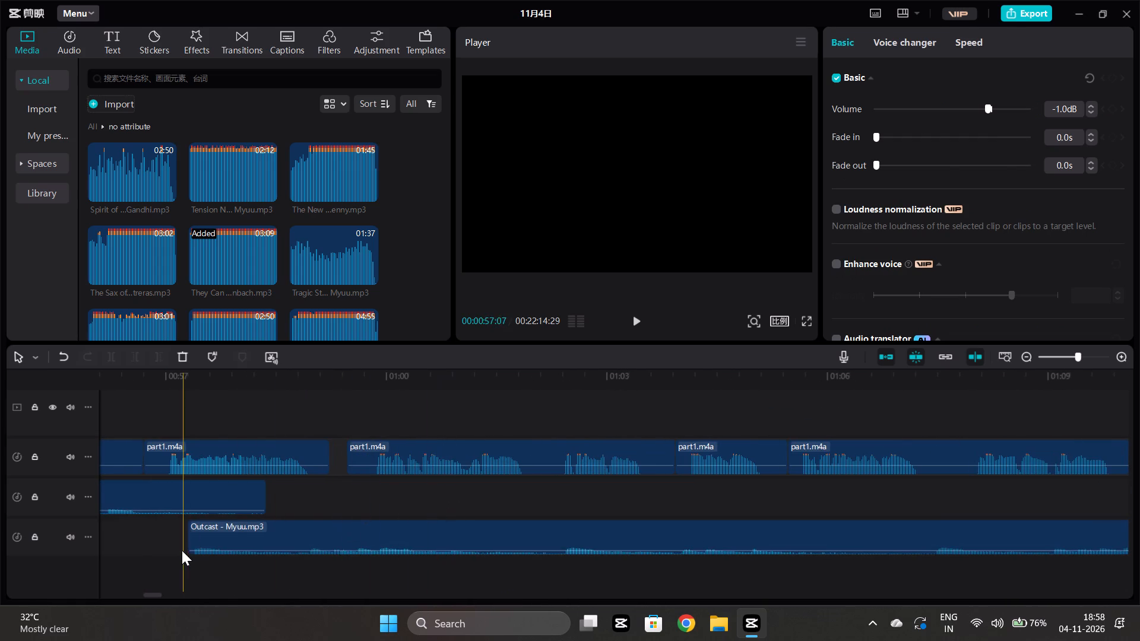
scroll(182, 550, down, 2)
scroll(692, 485, left, 2)
click(693, 485)
key(space)
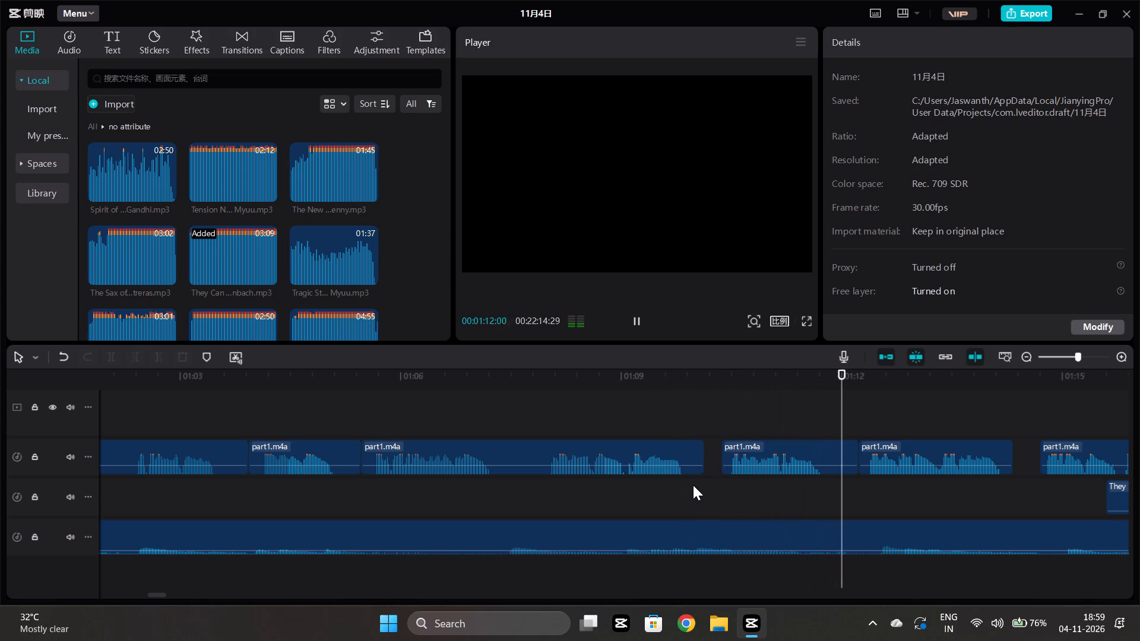
scroll(715, 497, left, 1)
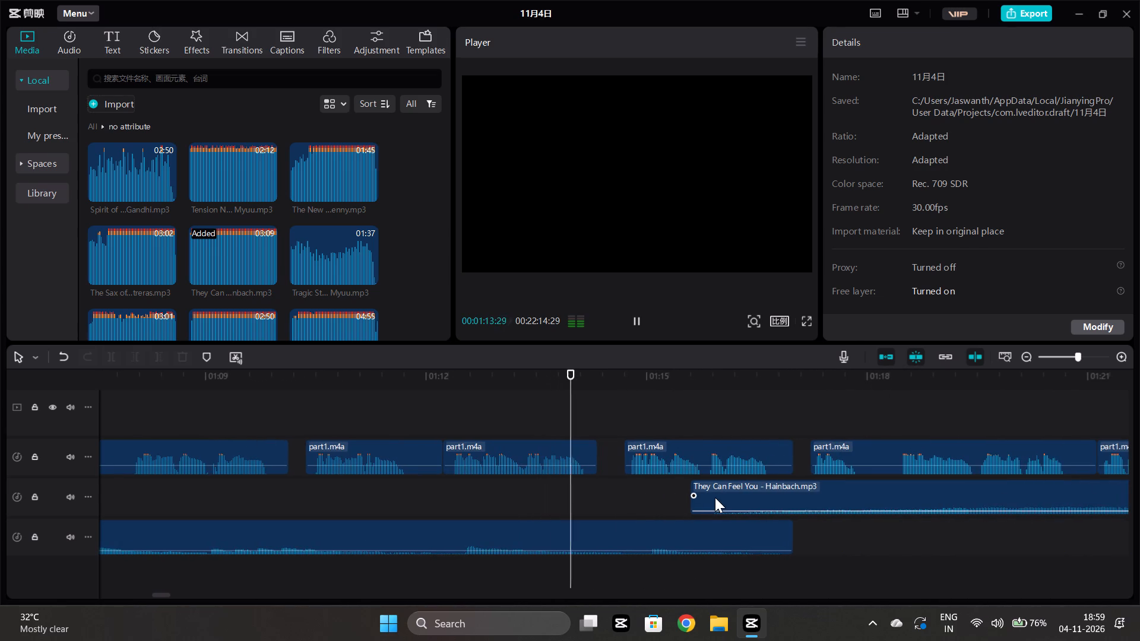
scroll(715, 497, left, 2)
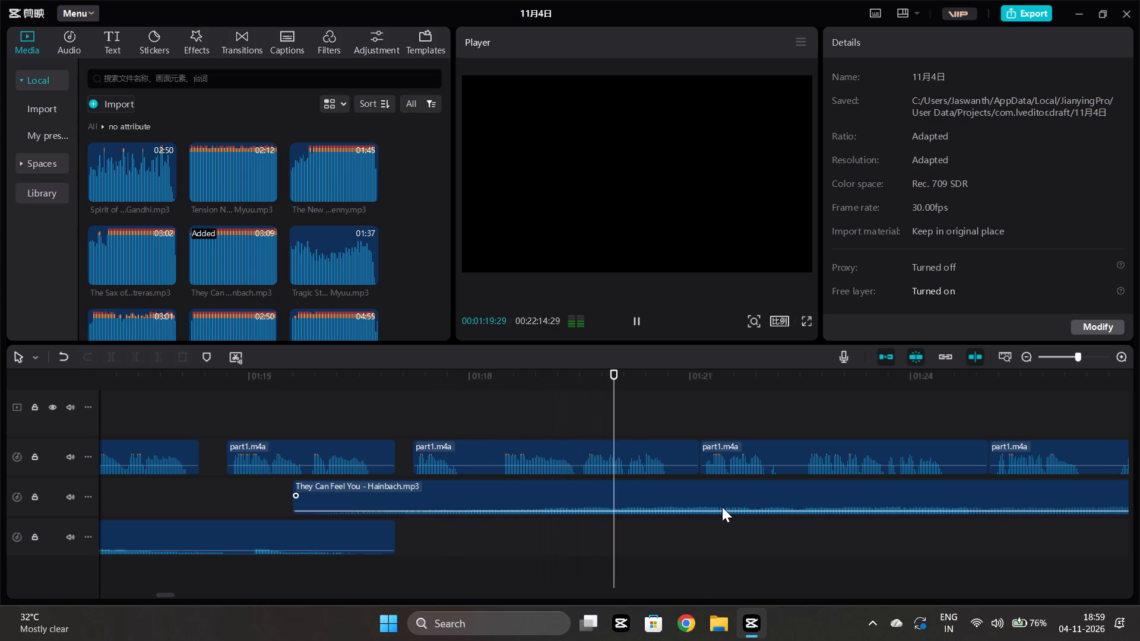
Replay the crossover from Outcast to They Can Feel You several times, starting between about 1:13 and 1:16.5.
click(309, 572)
key(space)
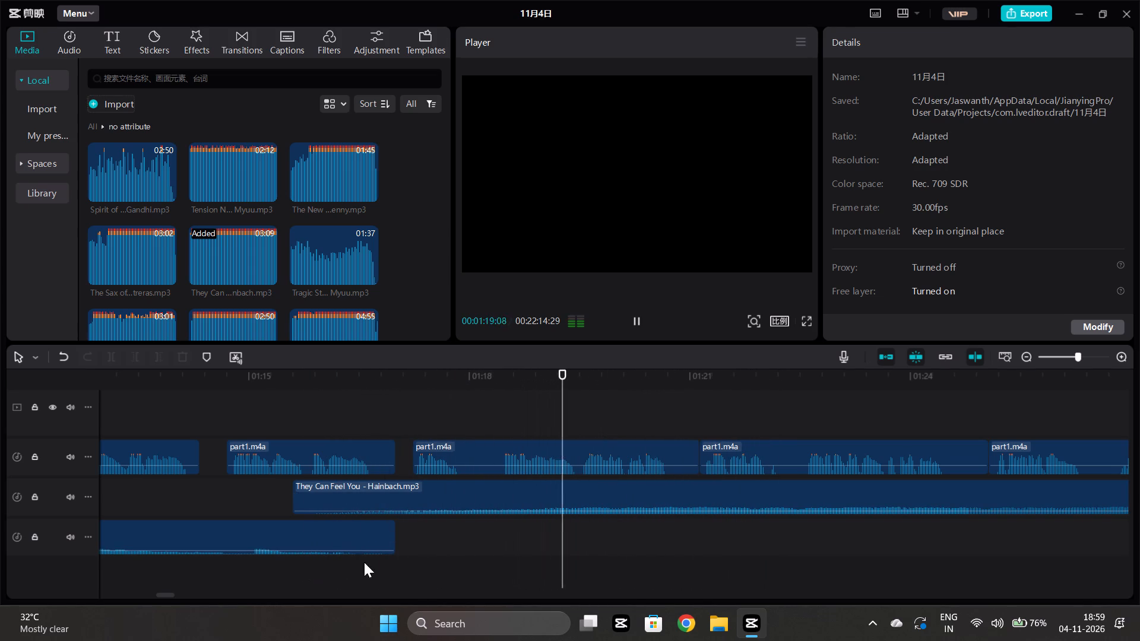
key(space)
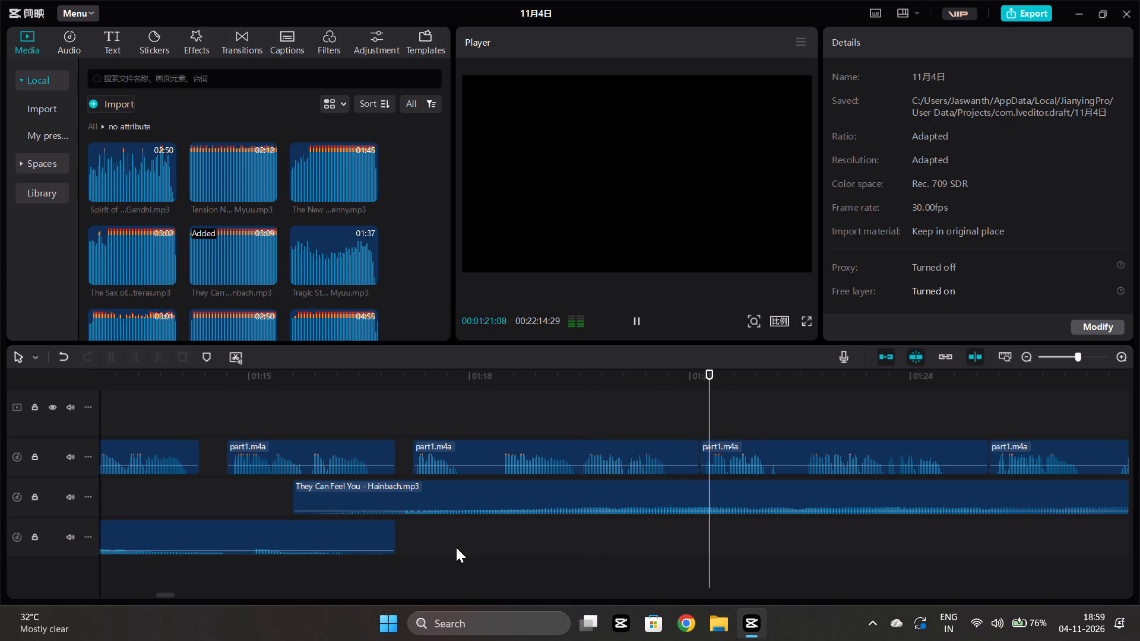
click(359, 561)
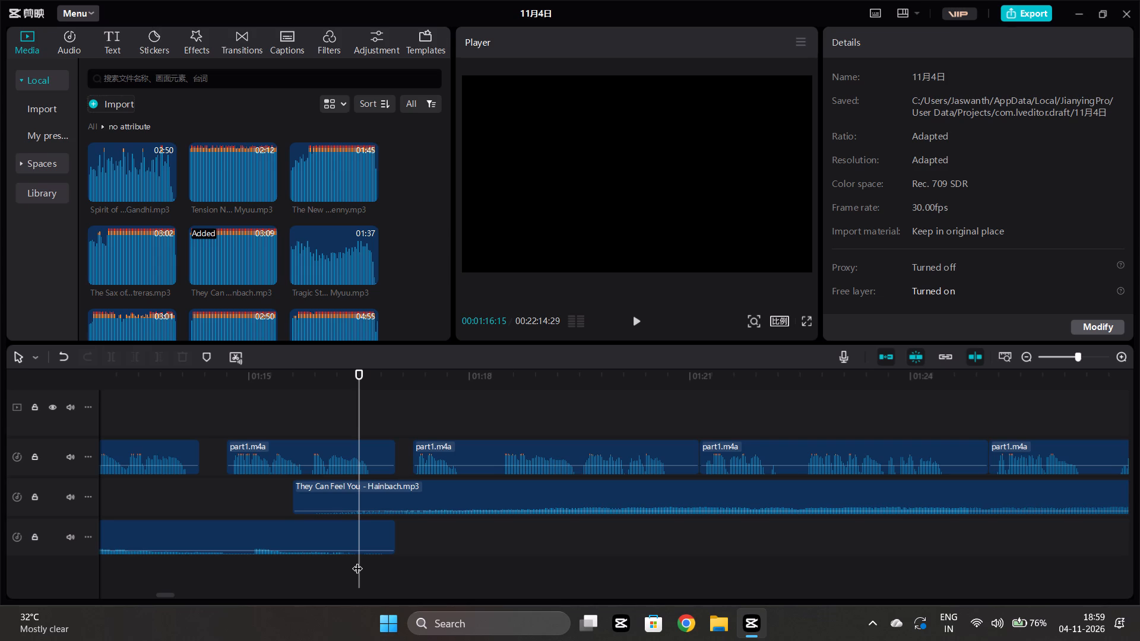
click(264, 491)
key(space)
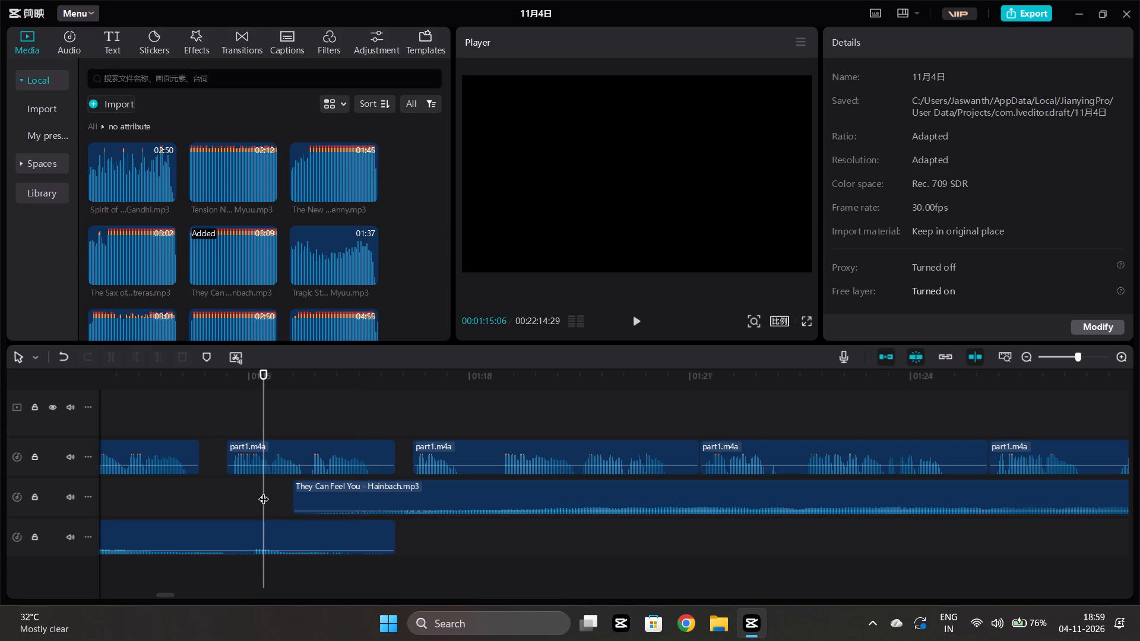
key(space)
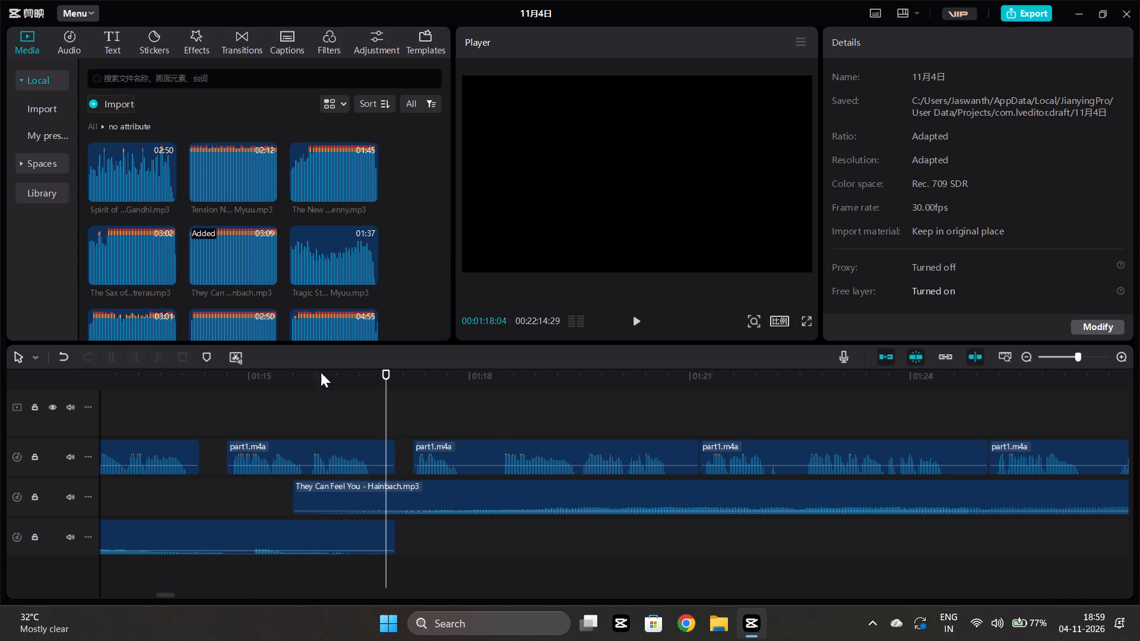
click(133, 510)
key(space)
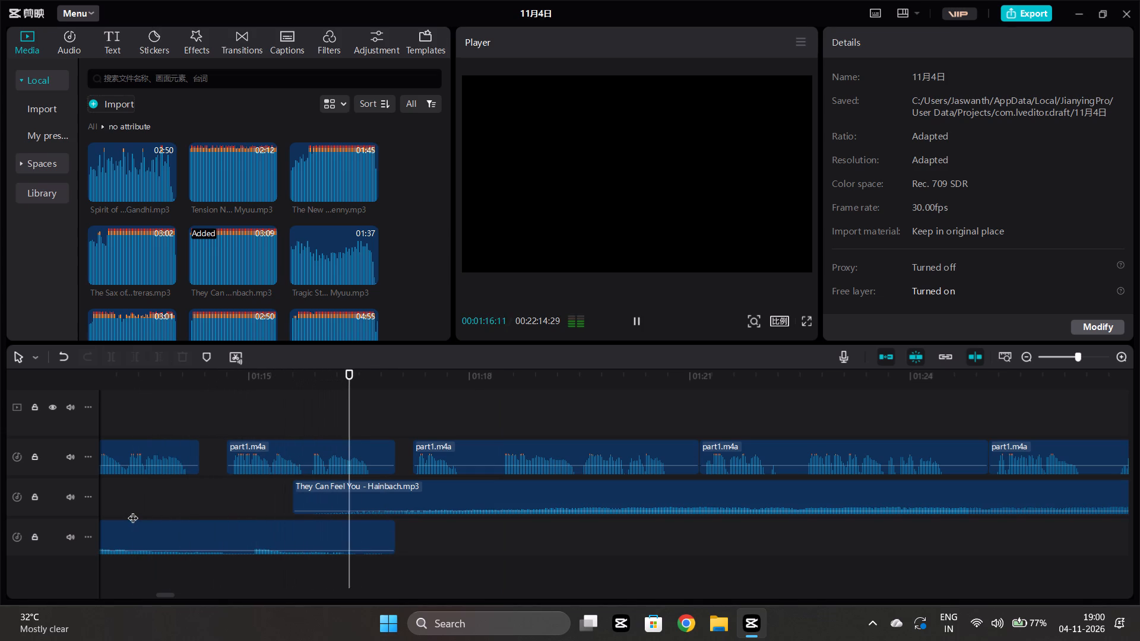
key(space)
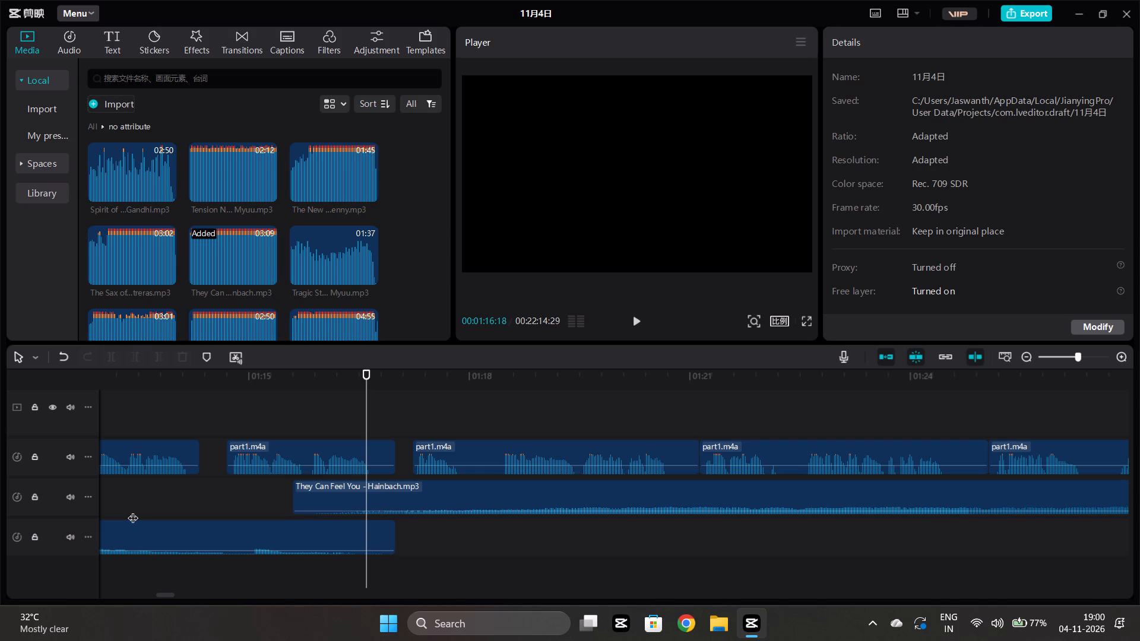
click(215, 488)
key(space)
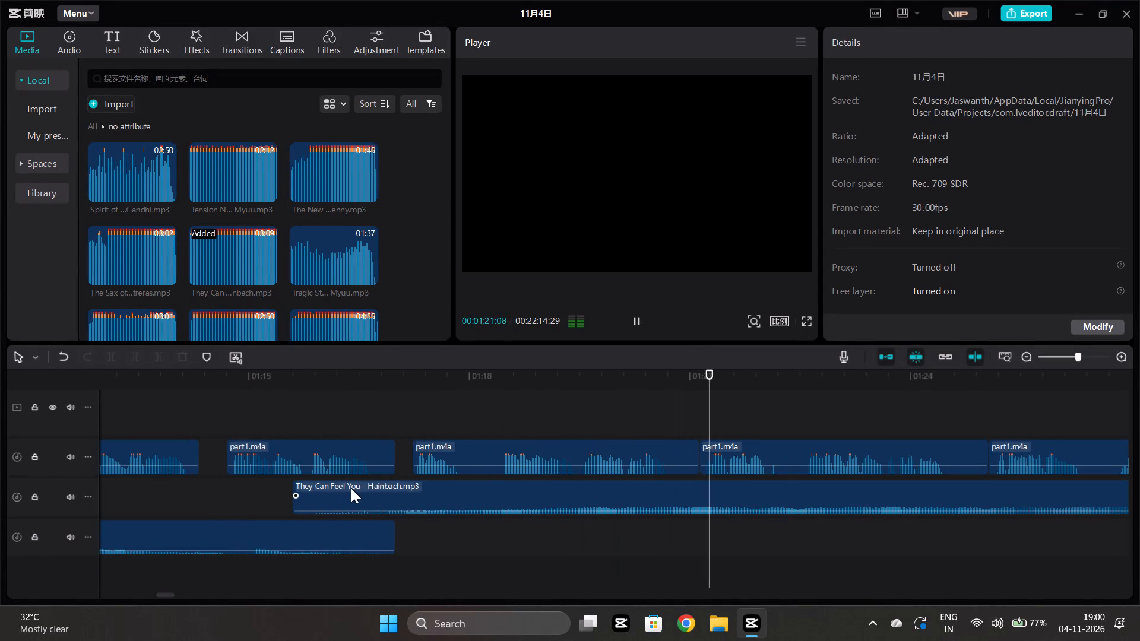
Replay the narration over They Can Feel You twice from about 1:20.
click(628, 540)
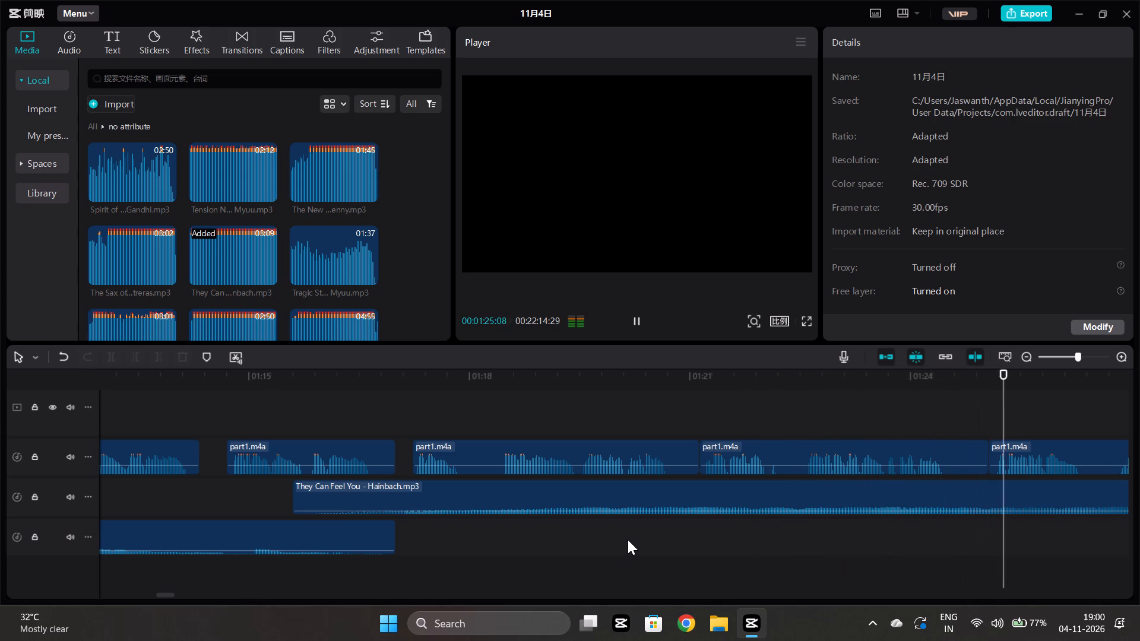
key(space)
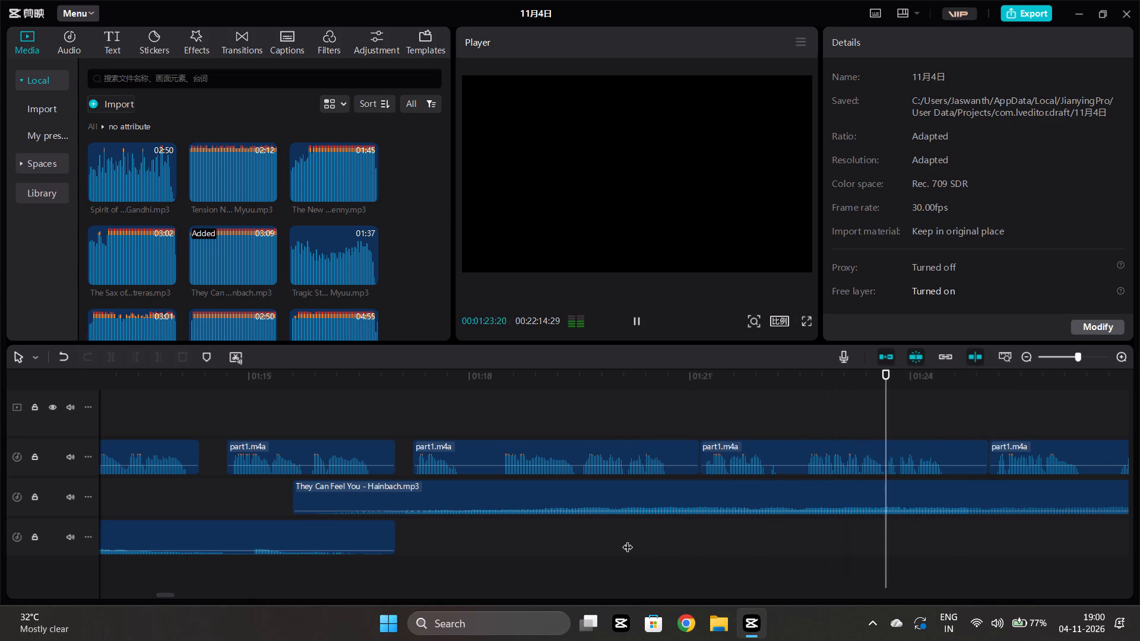
click(628, 540)
key(space)
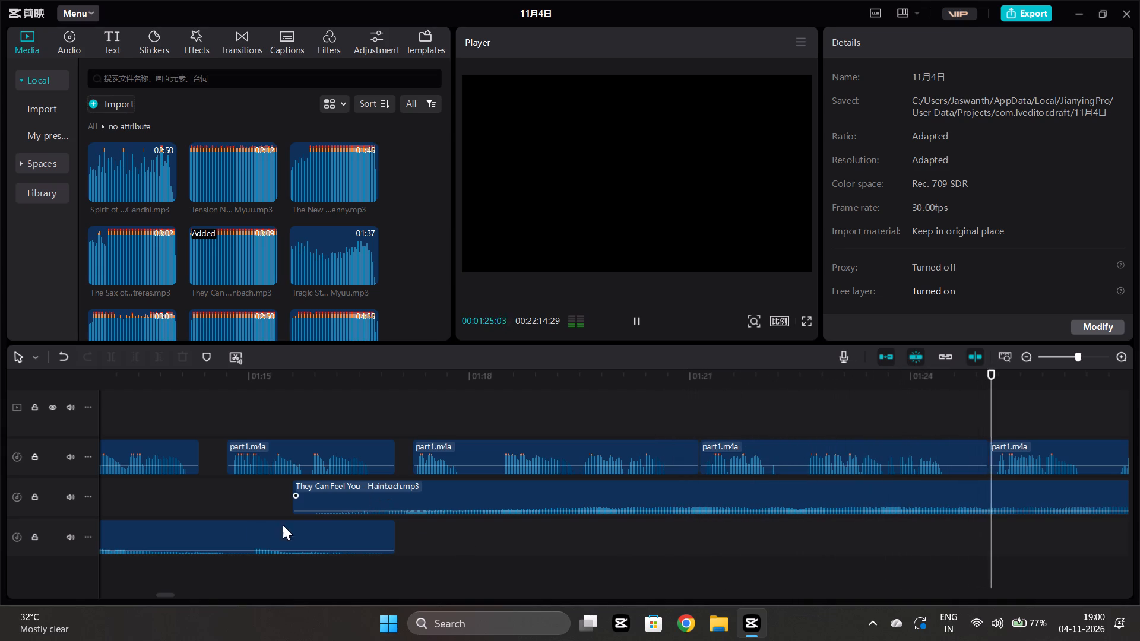
Listen again to the music crossover from about 1:15 and from just before 1:14.
click(259, 486)
key(space)
key(space)
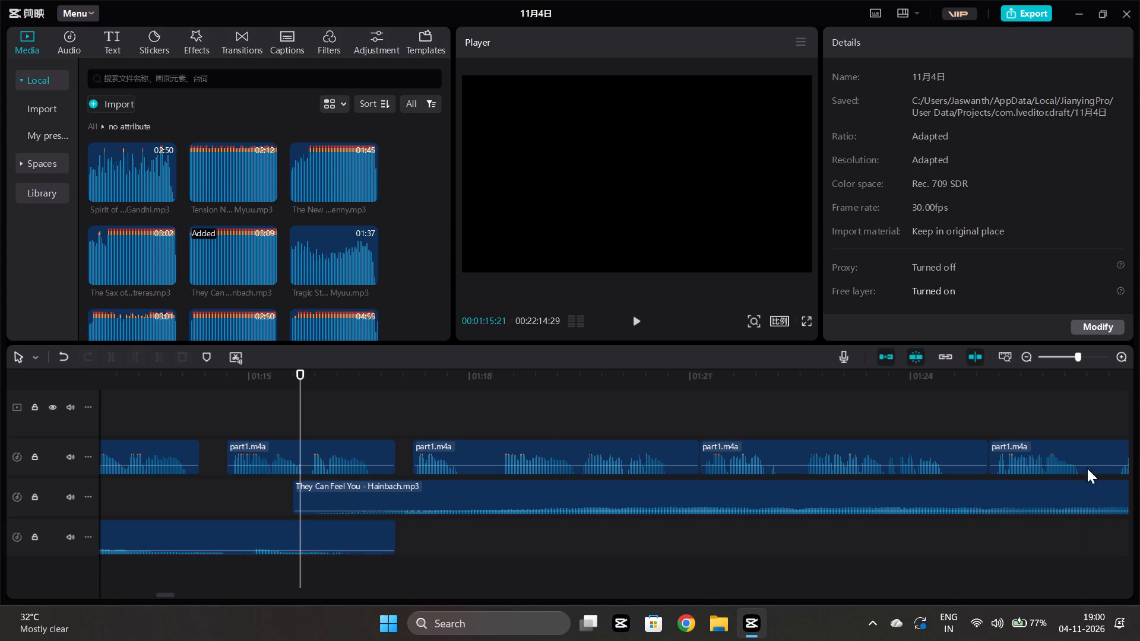
click(153, 487)
key(space)
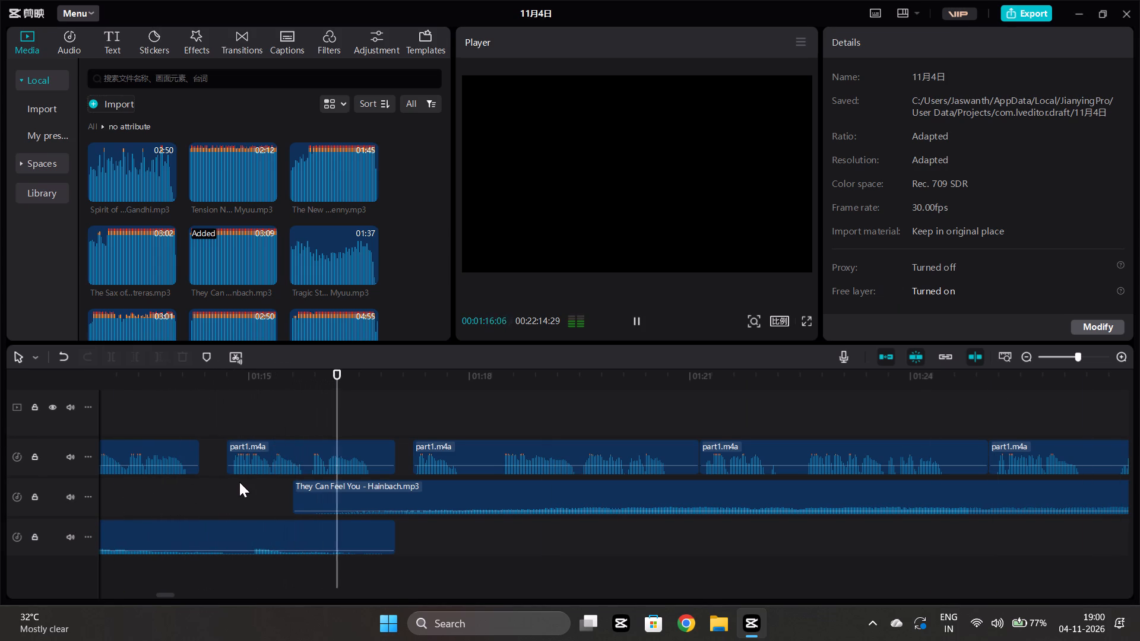
key(space)
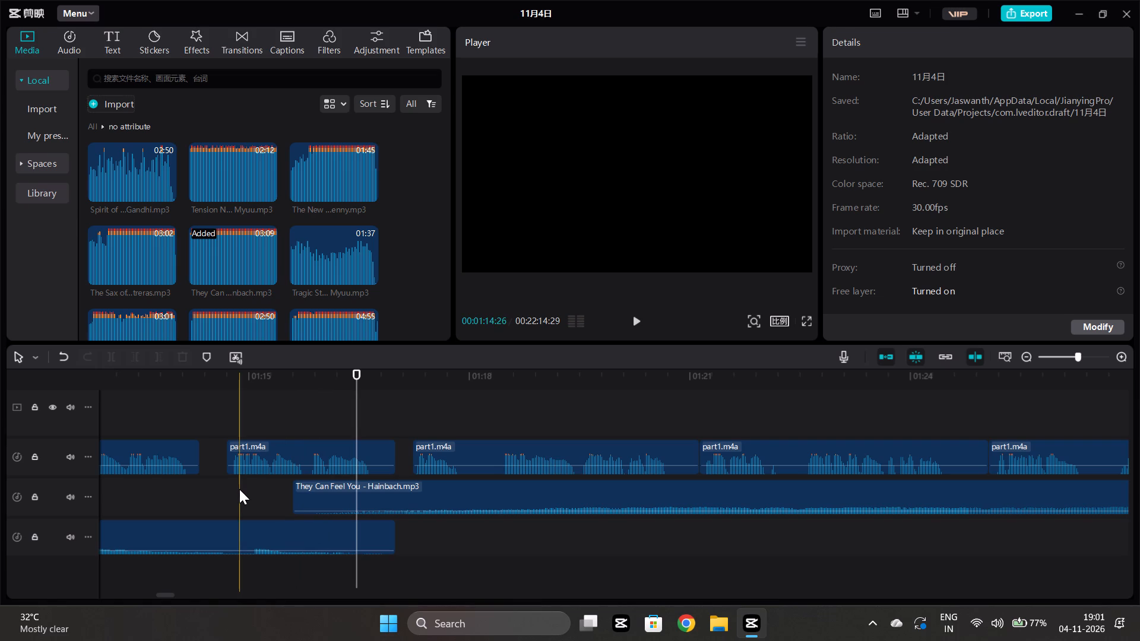
click(160, 491)
key(space)
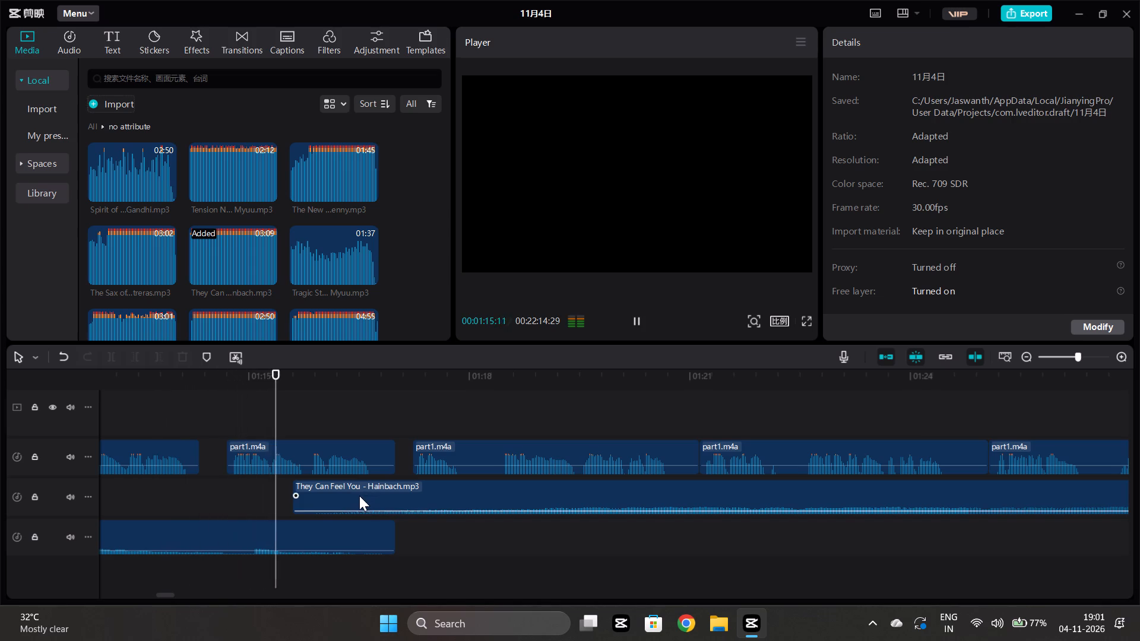
scroll(368, 513, down, 1)
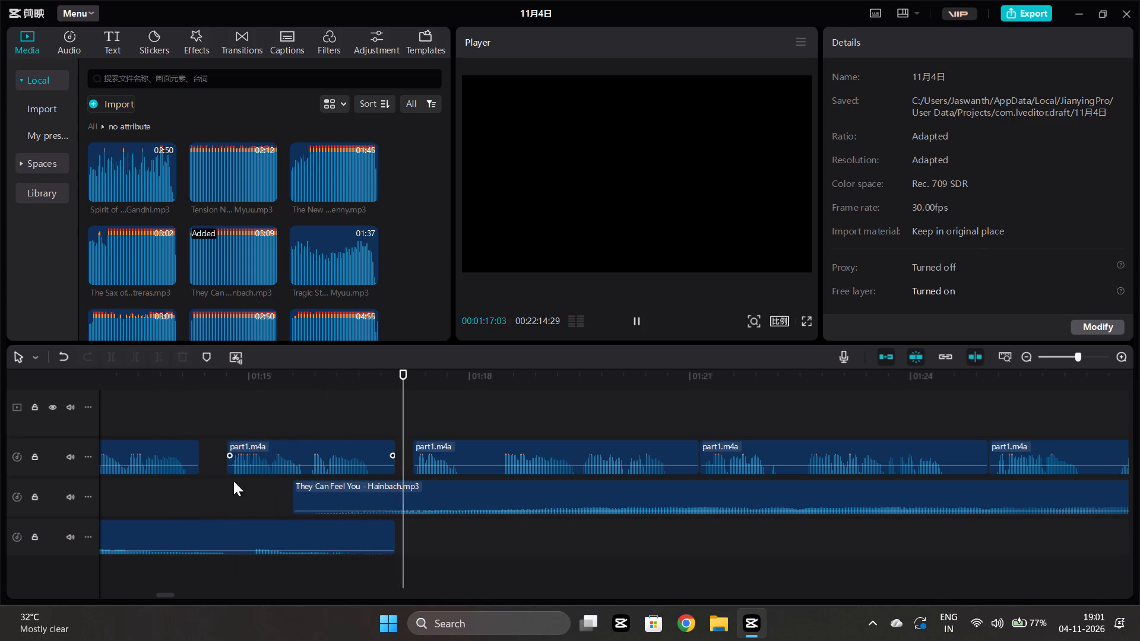
Replay the music crossover from just before 1:15 into They Can Feel You.
click(237, 500)
key(space)
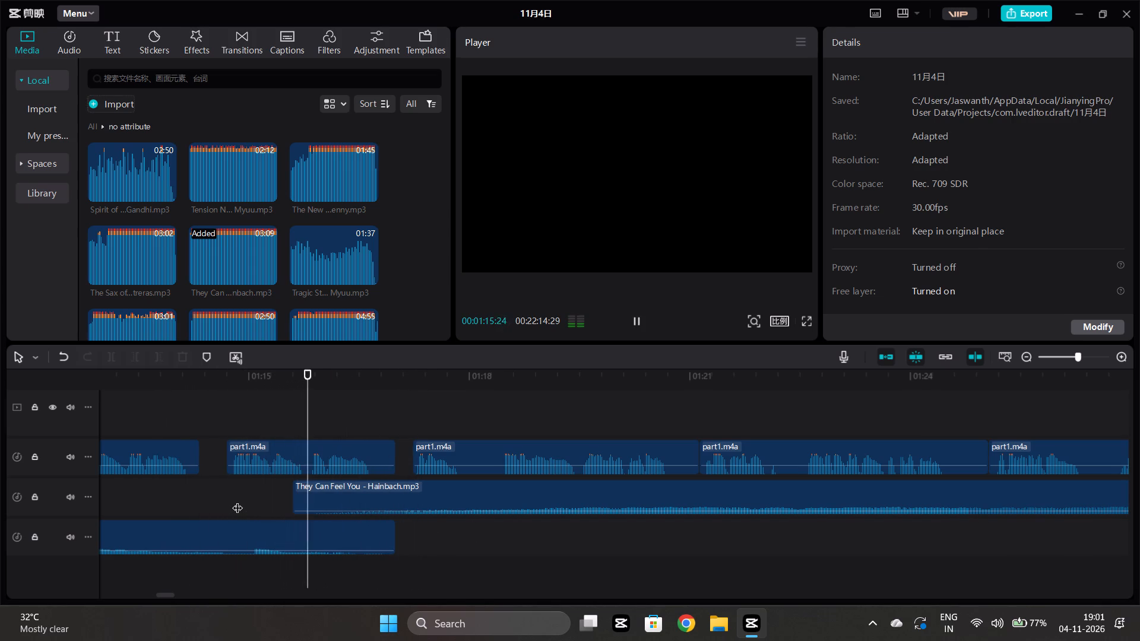
key(space)
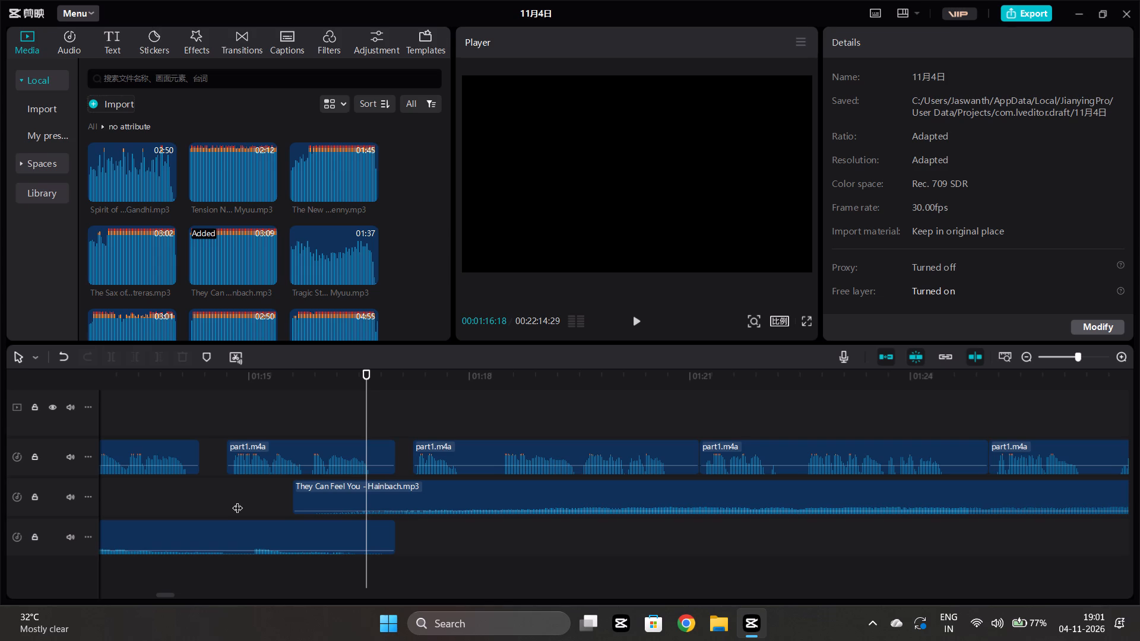
click(237, 500)
key(space)
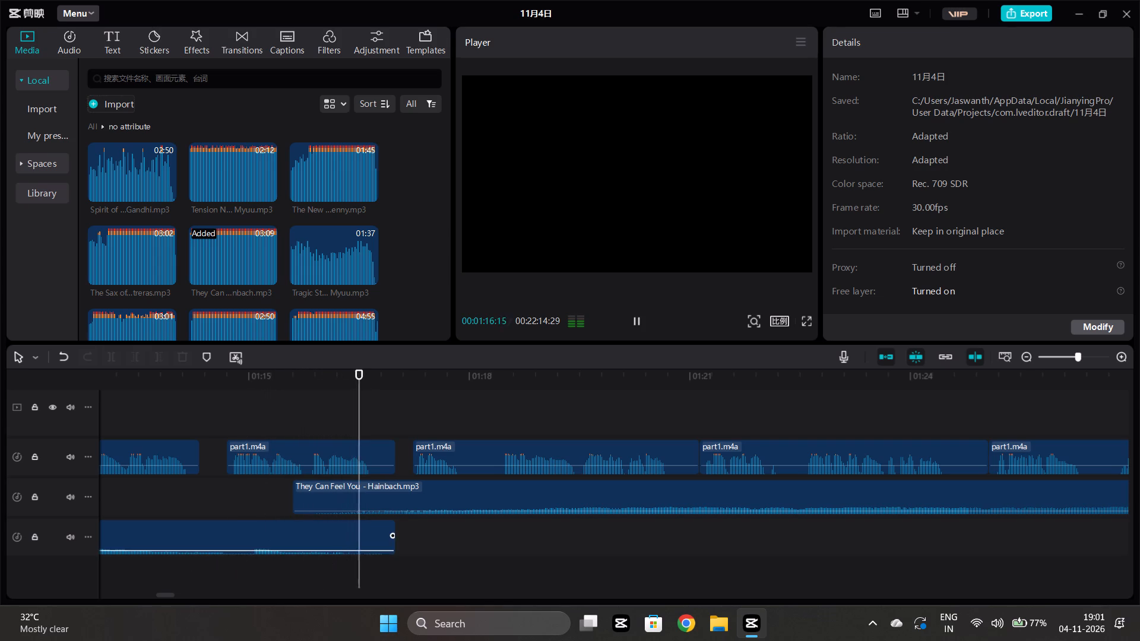
click(982, 618)
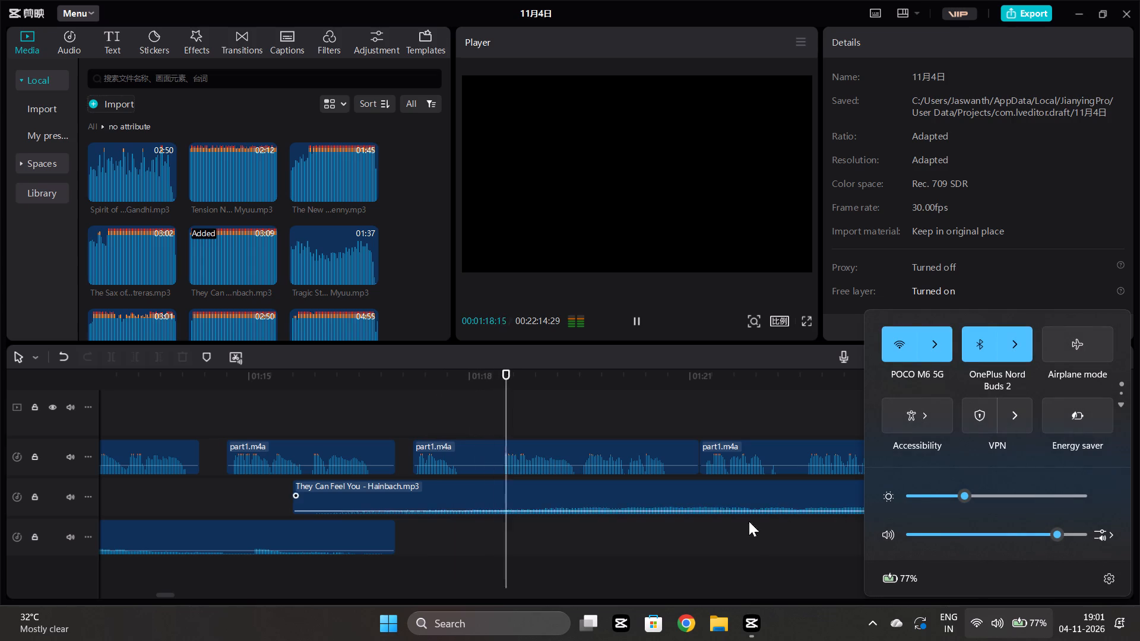
click(616, 552)
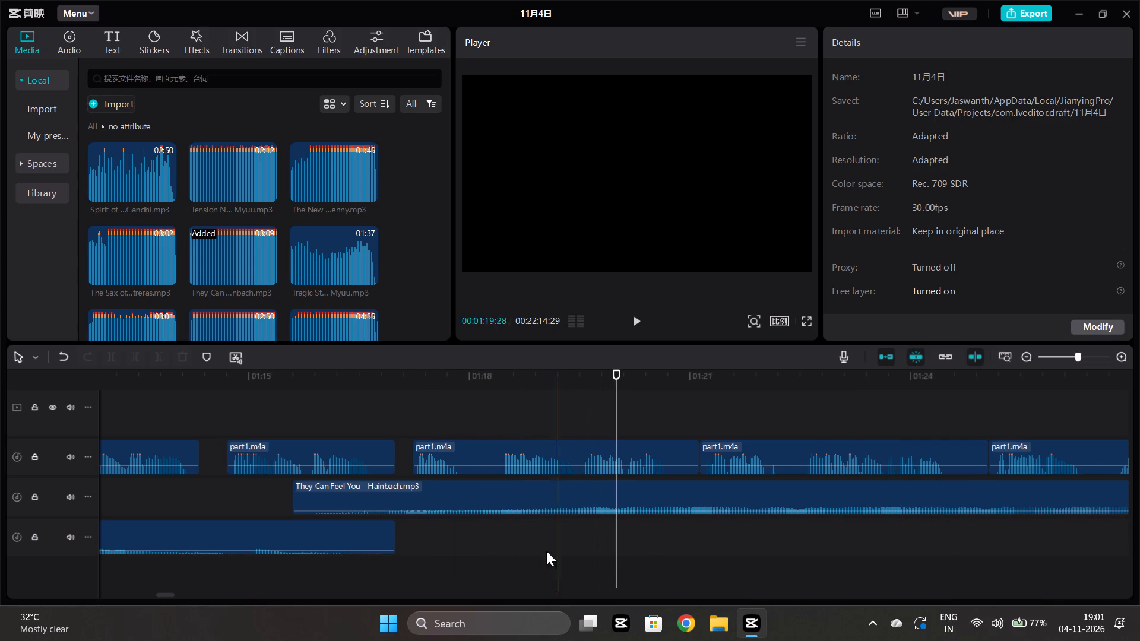
Listen to the narration over They Can Feel You from about 1:19 to 2:00, skipping ahead between passages.
click(524, 545)
key(space)
scroll(524, 545, left, 1)
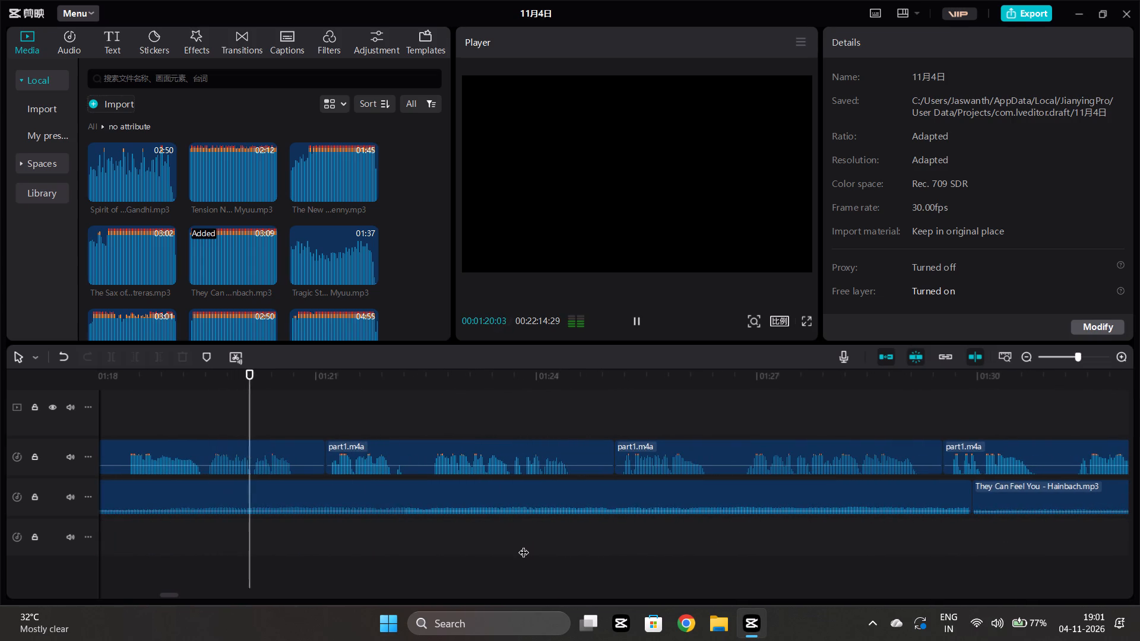
scroll(523, 557, left, 1)
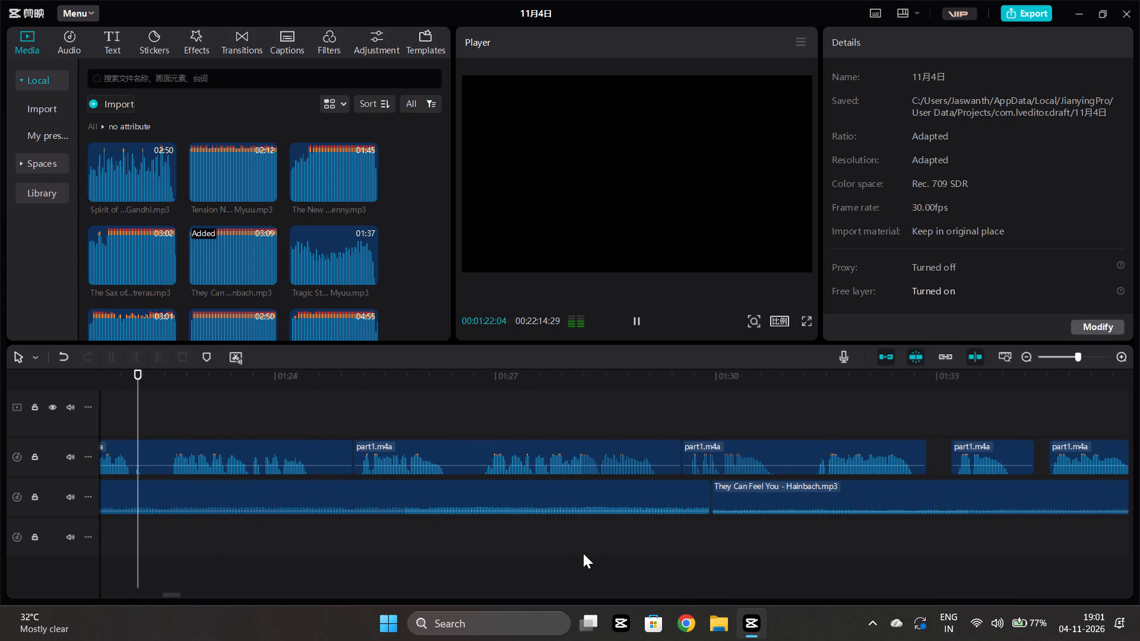
click(581, 553)
key(space)
scroll(661, 526, left, 7)
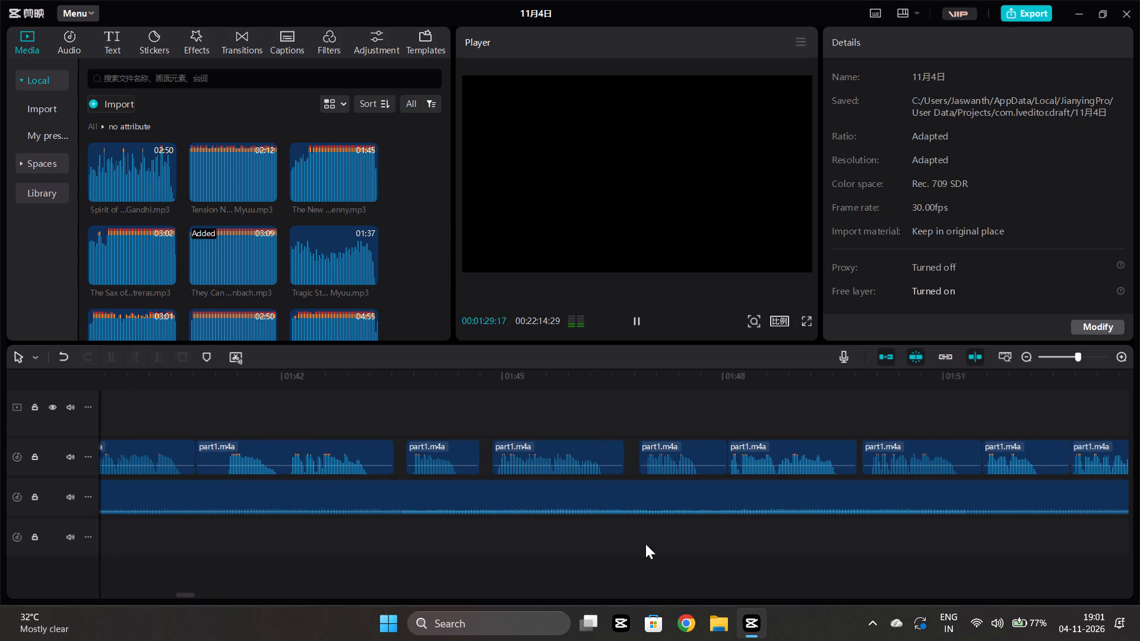
click(689, 533)
key(space)
scroll(689, 533, left, 1)
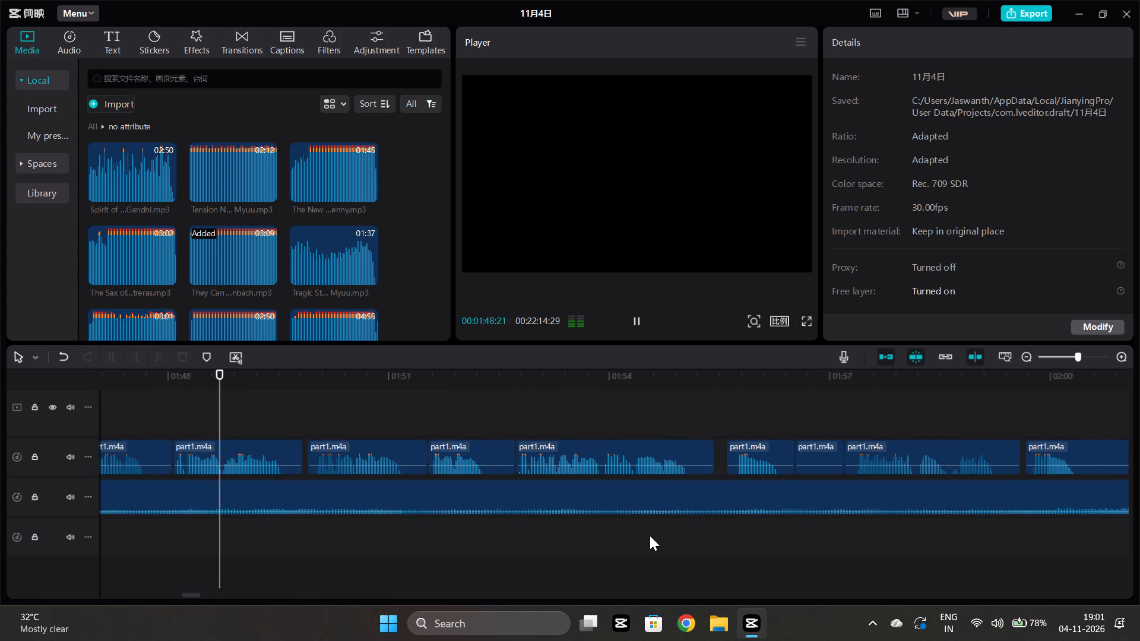
click(650, 535)
key(space)
scroll(650, 535, left, 1)
click(566, 534)
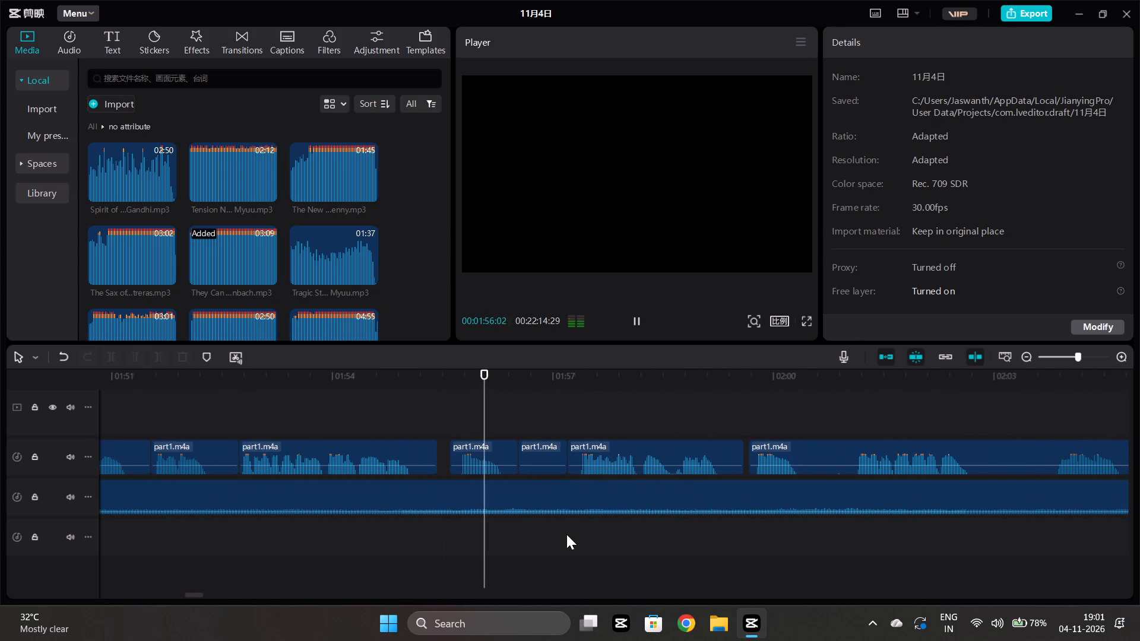
key(space)
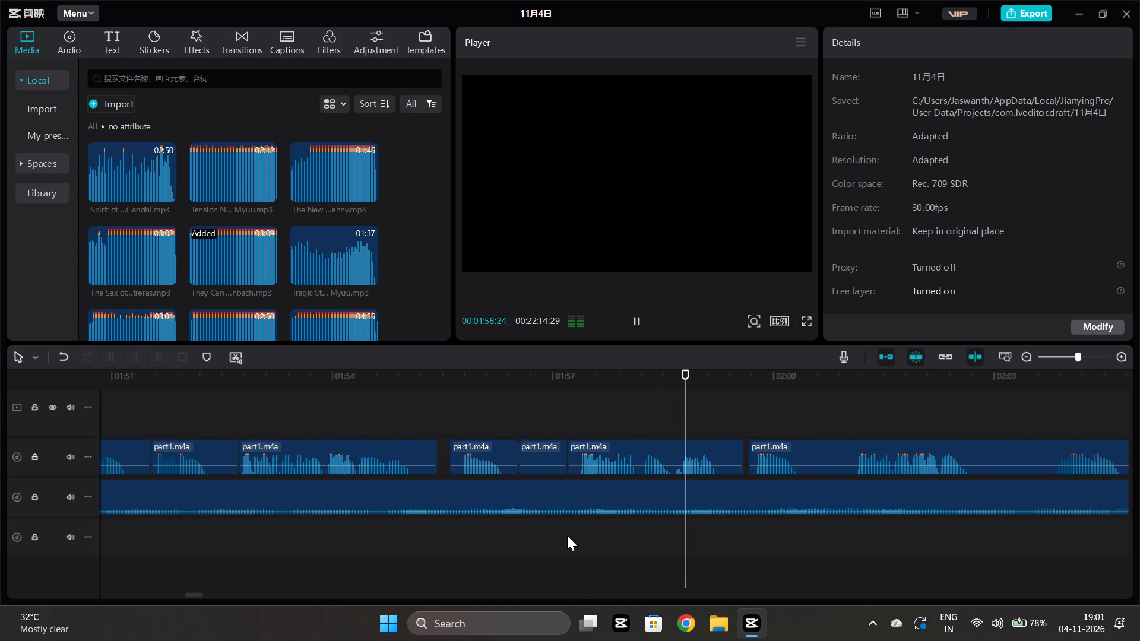
scroll(667, 546, left, 1)
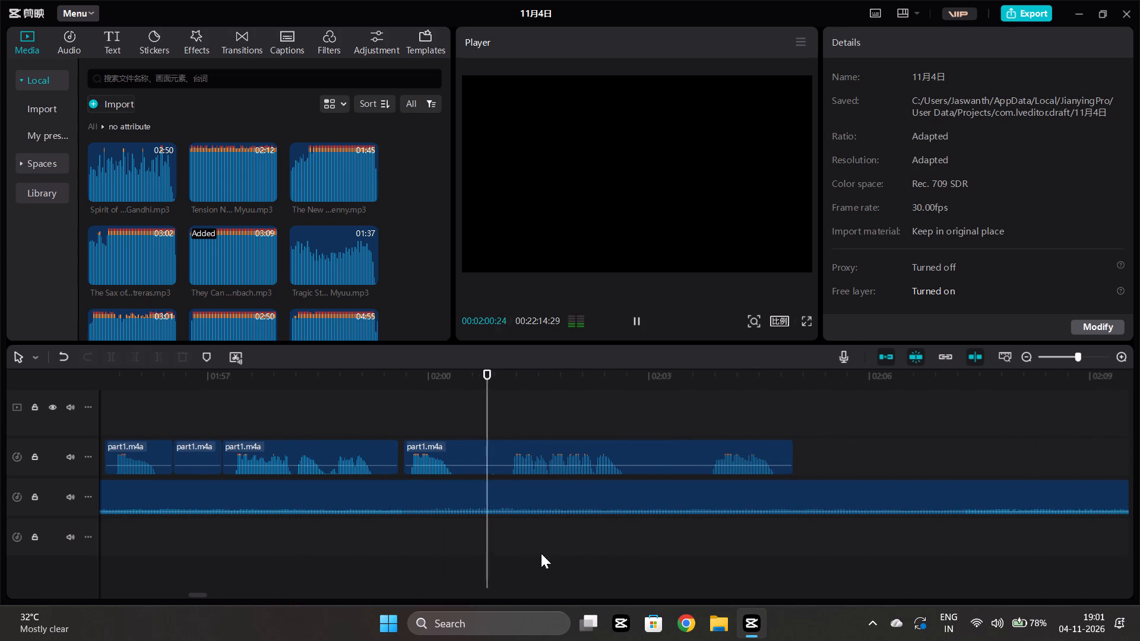
Split the narration clip at 2:00:24 and cut away the pause from there up to 2:01:01.
key(space)
click(486, 542)
click(488, 464)
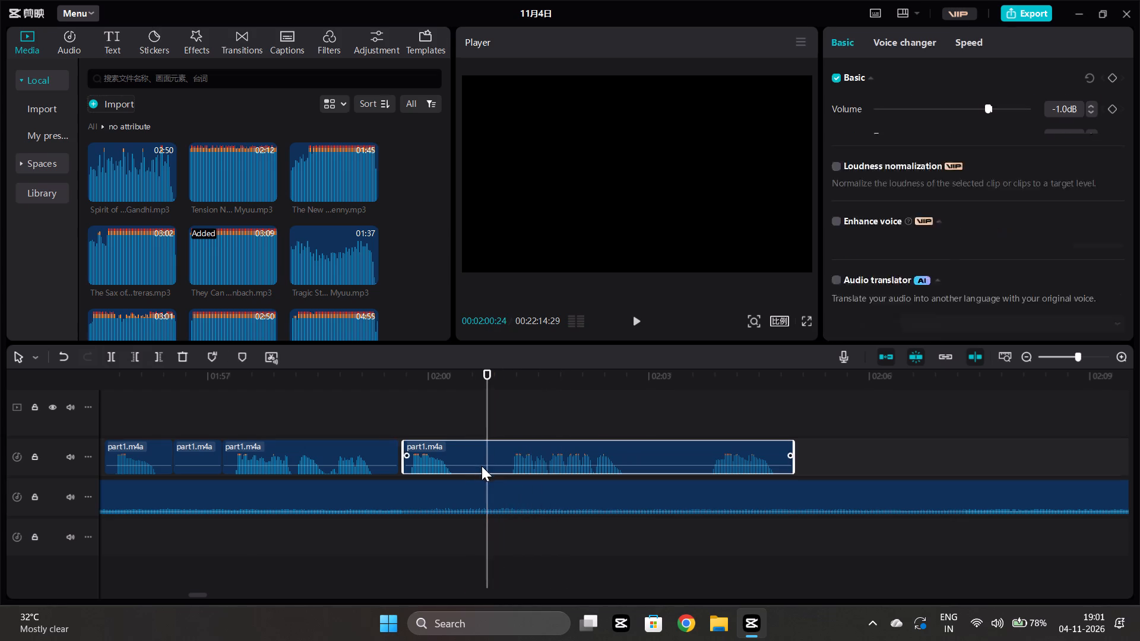
click(106, 357)
click(503, 557)
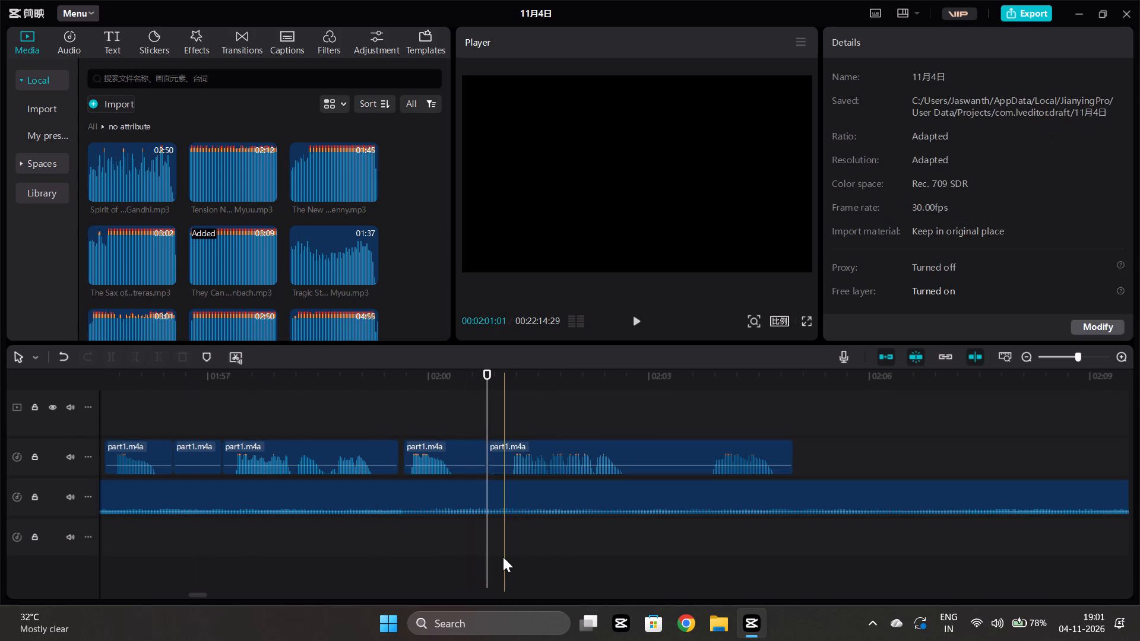
click(533, 471)
click(536, 456)
click(133, 353)
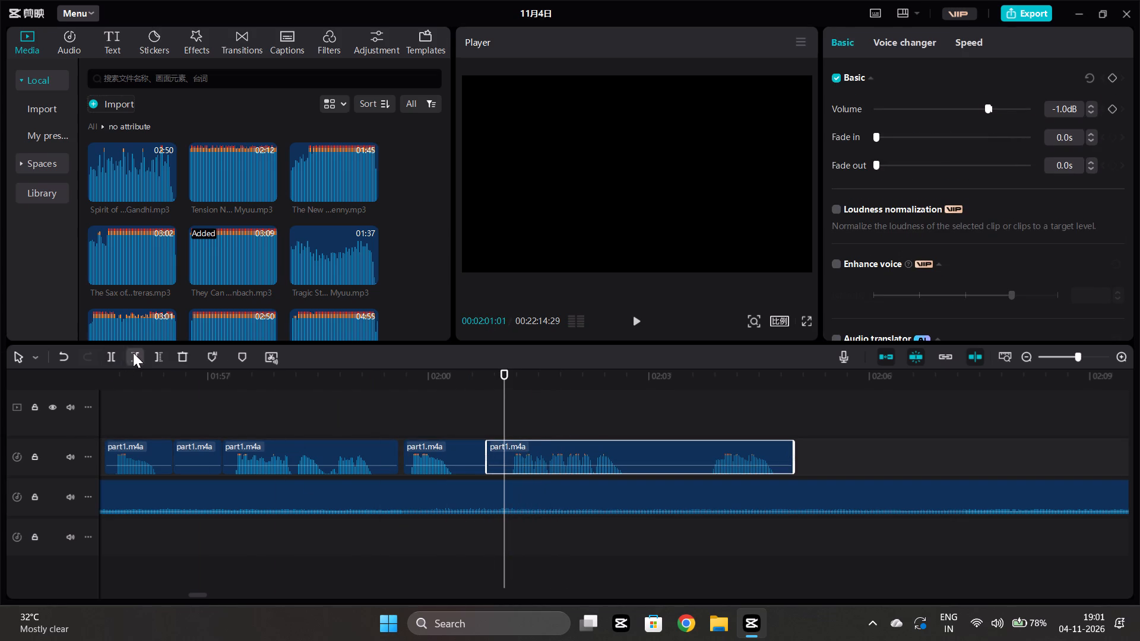
Play the narration on from about 2:01, split it at 2:03:02 and cut away the pause up to 2:03:16.
click(498, 550)
key(space)
ctrl+scroll(498, 550, down, 10)
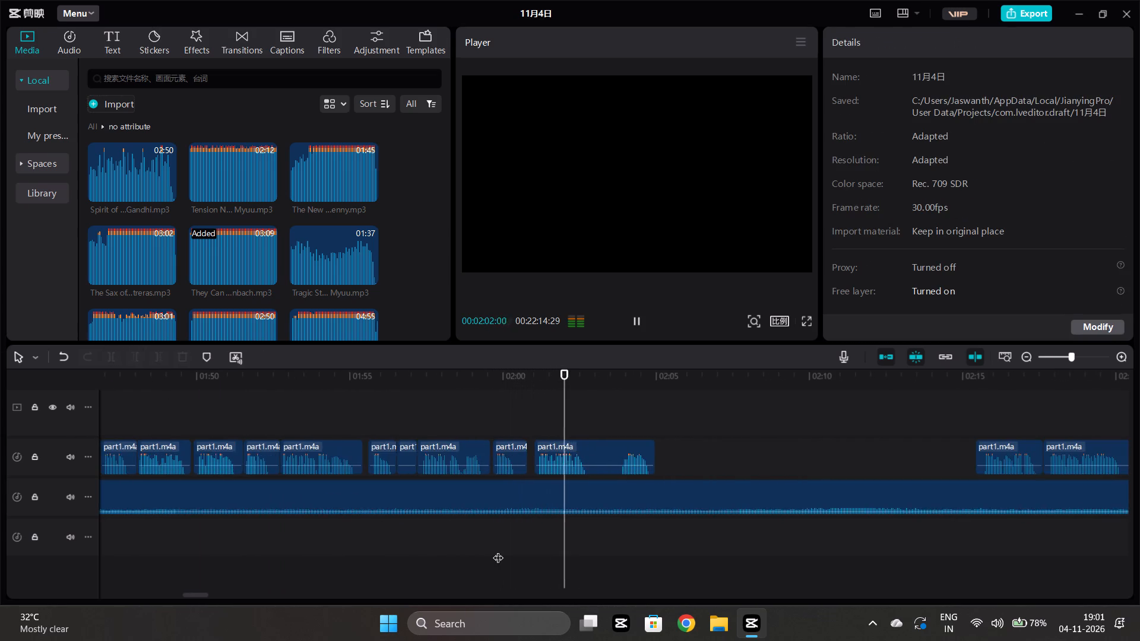
scroll(501, 554, left, 1)
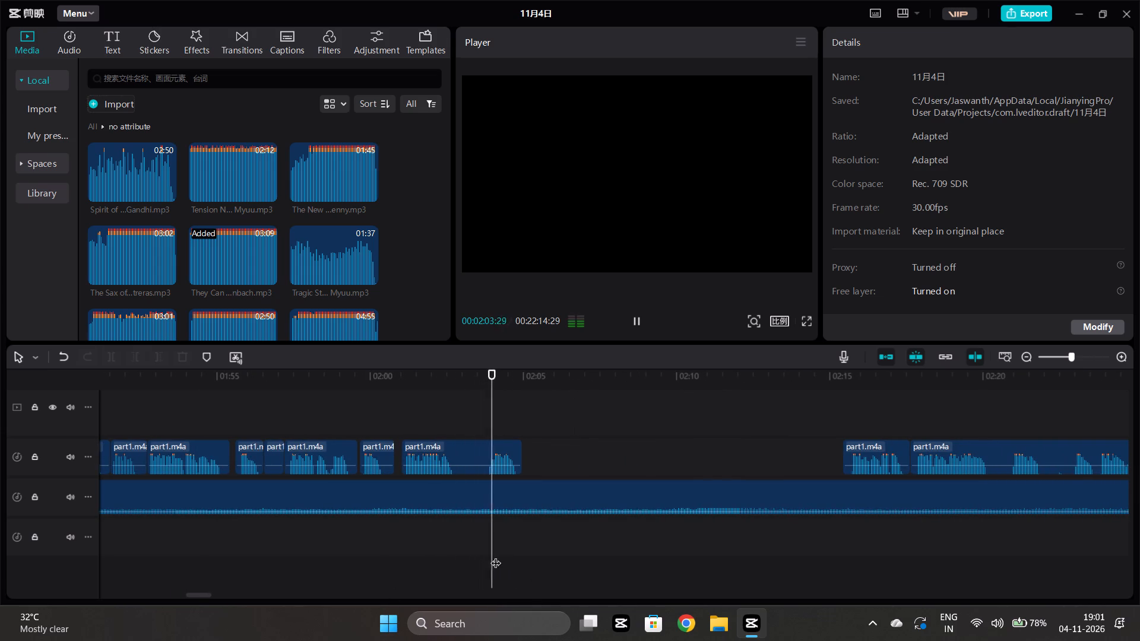
key(space)
click(465, 554)
click(474, 453)
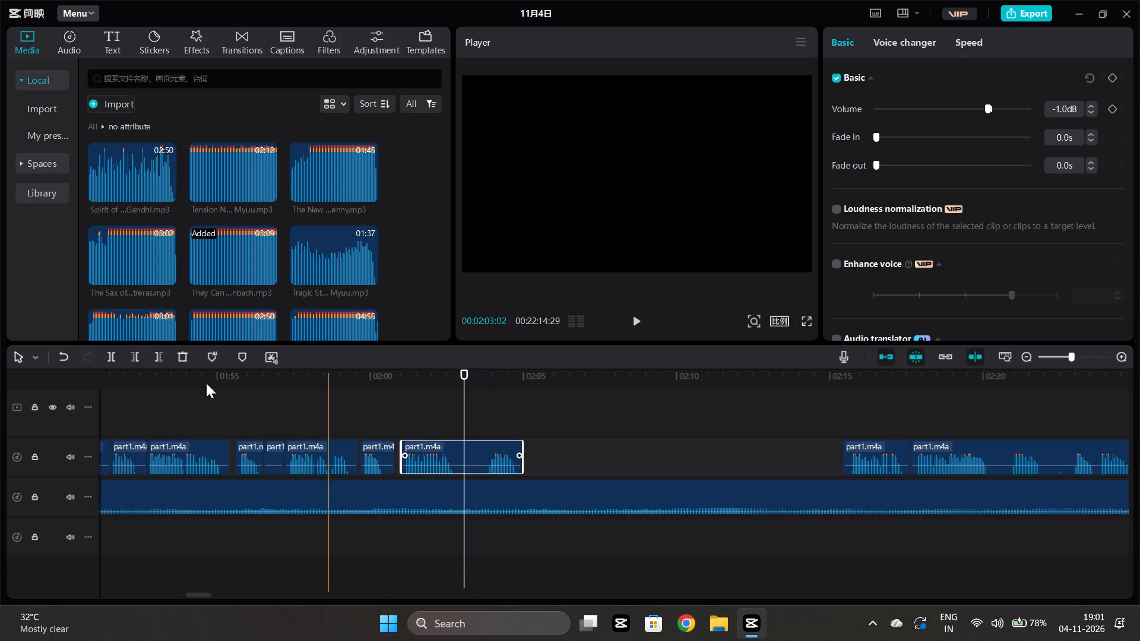
click(111, 356)
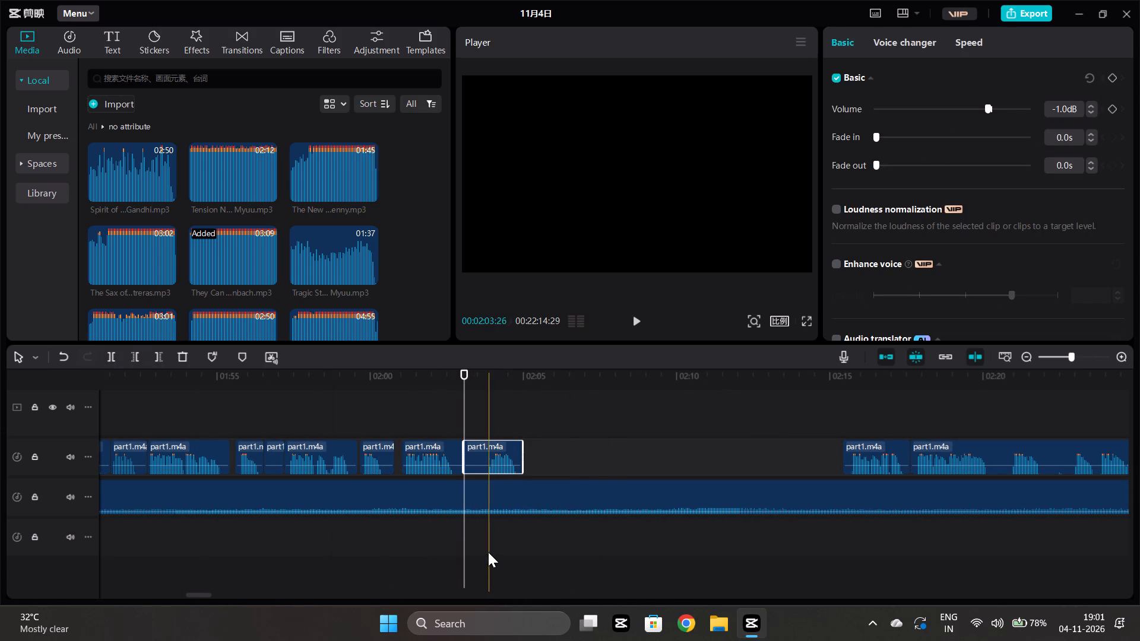
click(479, 550)
click(482, 458)
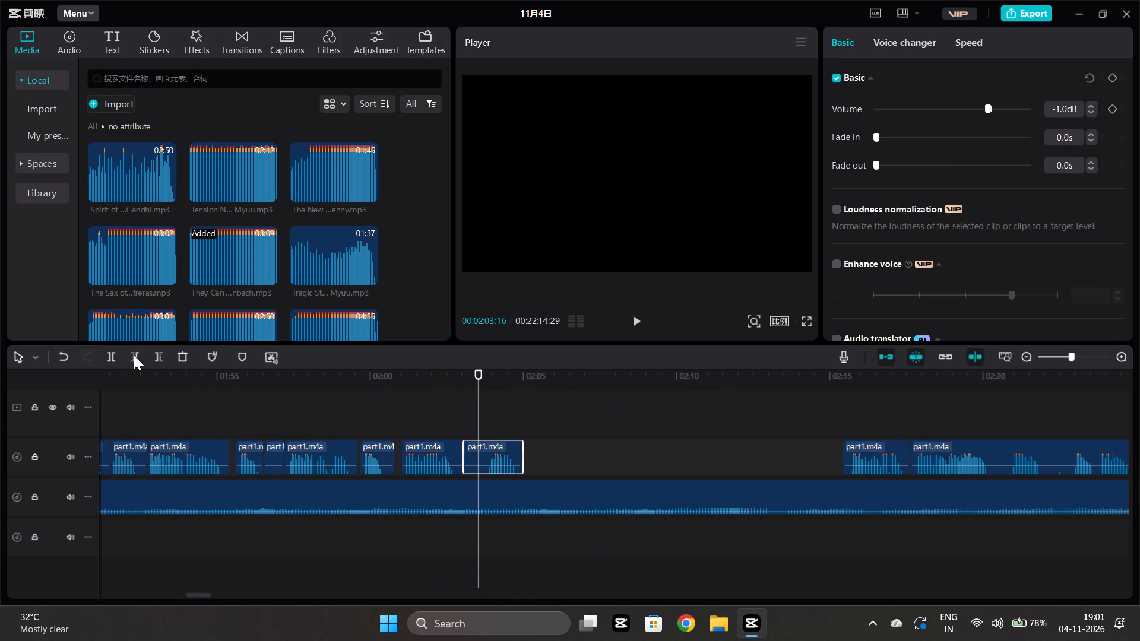
click(134, 355)
Move the narration clip that starts after 2:15 earlier, so it begins shortly after 2:05.
drag(864, 442, 679, 452)
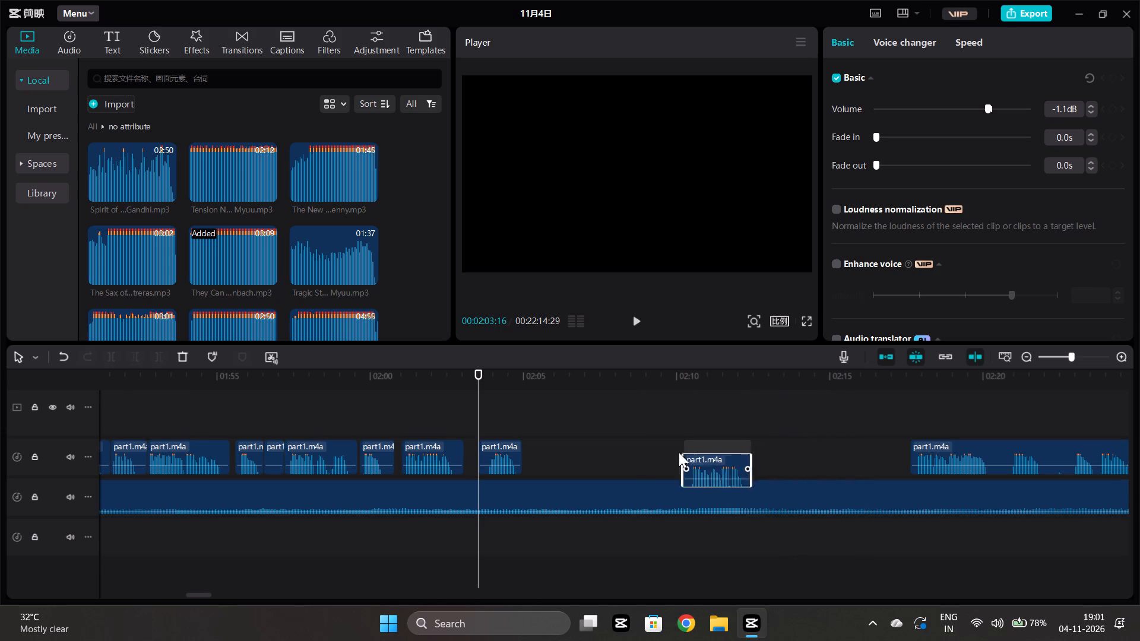
drag(679, 452, 555, 451)
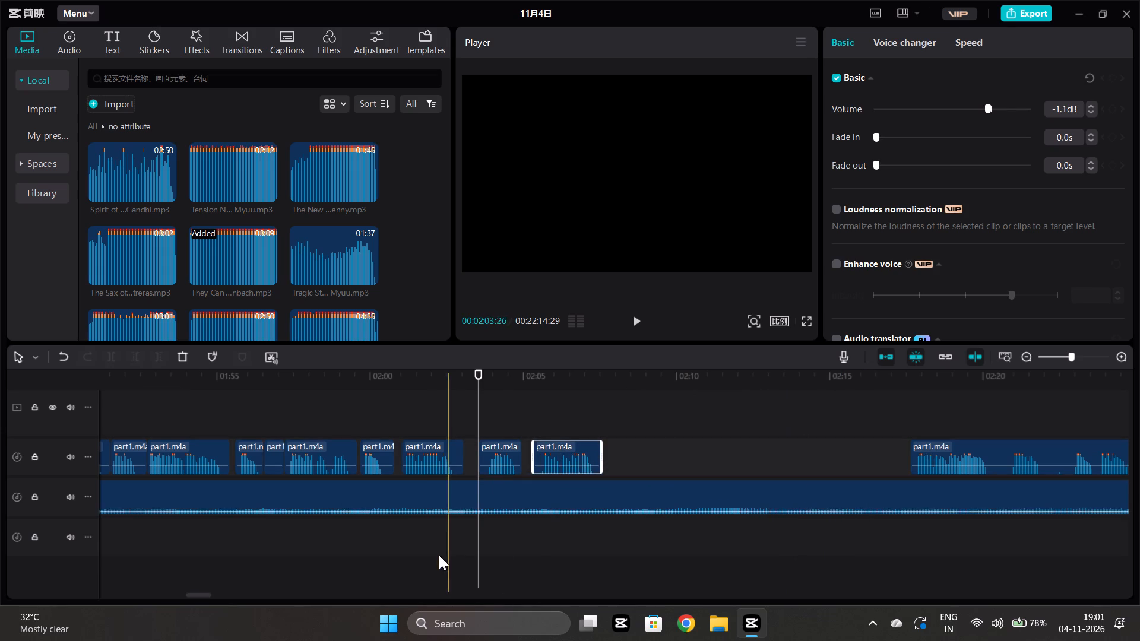
Play back the cut around 2:03 and move the short narration clip back against the clip before it.
click(434, 556)
key(space)
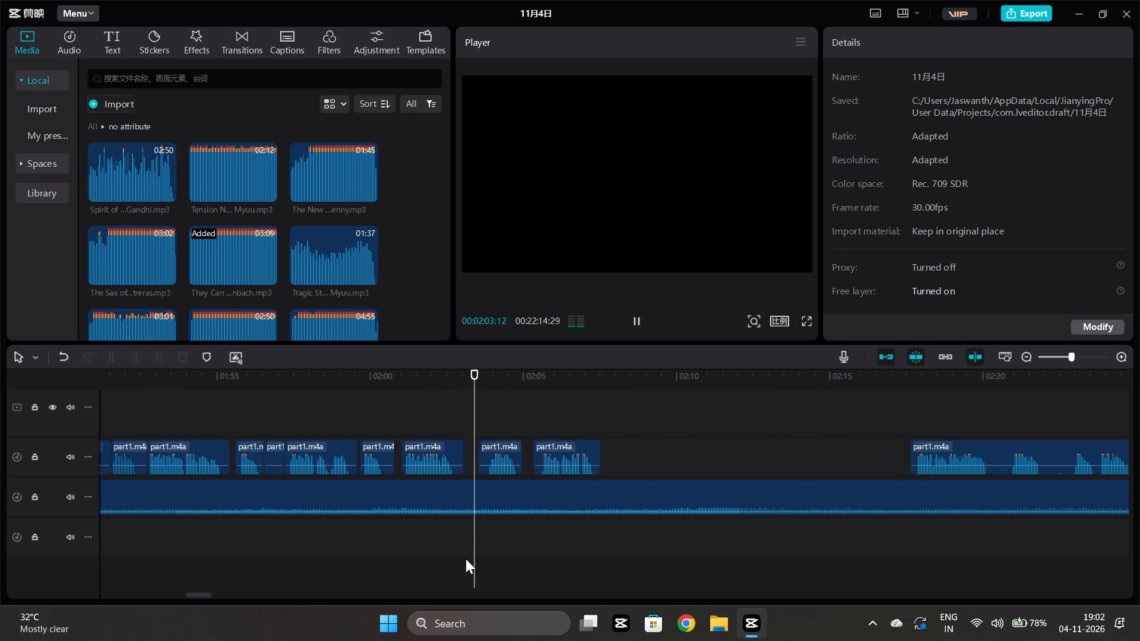
drag(495, 443, 484, 445)
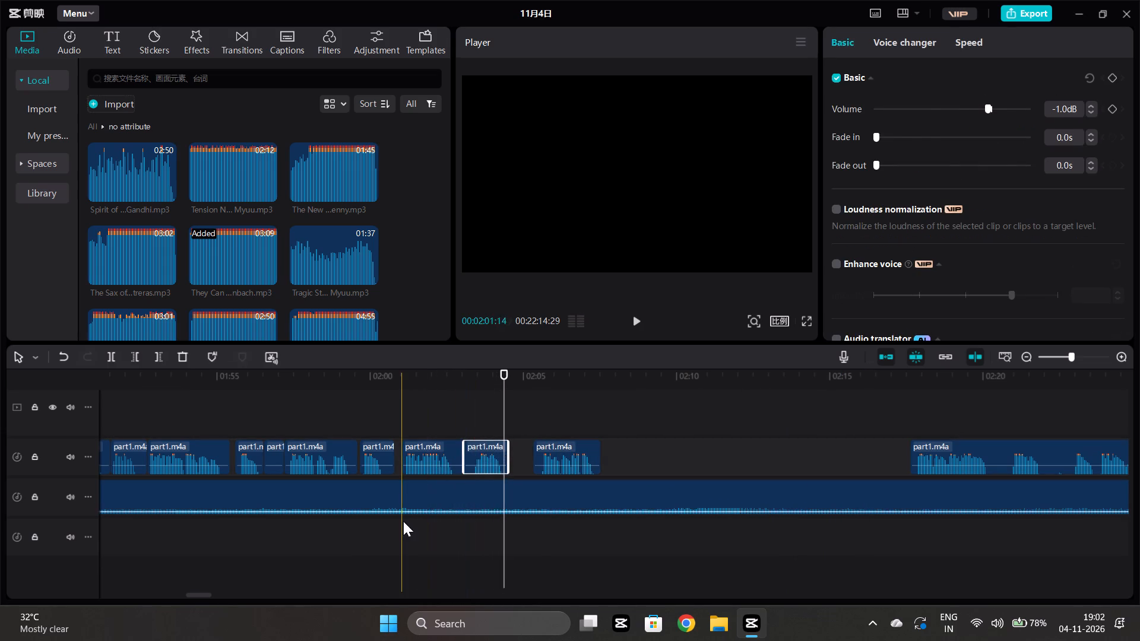
Audition the narration from about 2:01, trim the start of the short clip slightly and close the gap before it.
click(403, 521)
key(space)
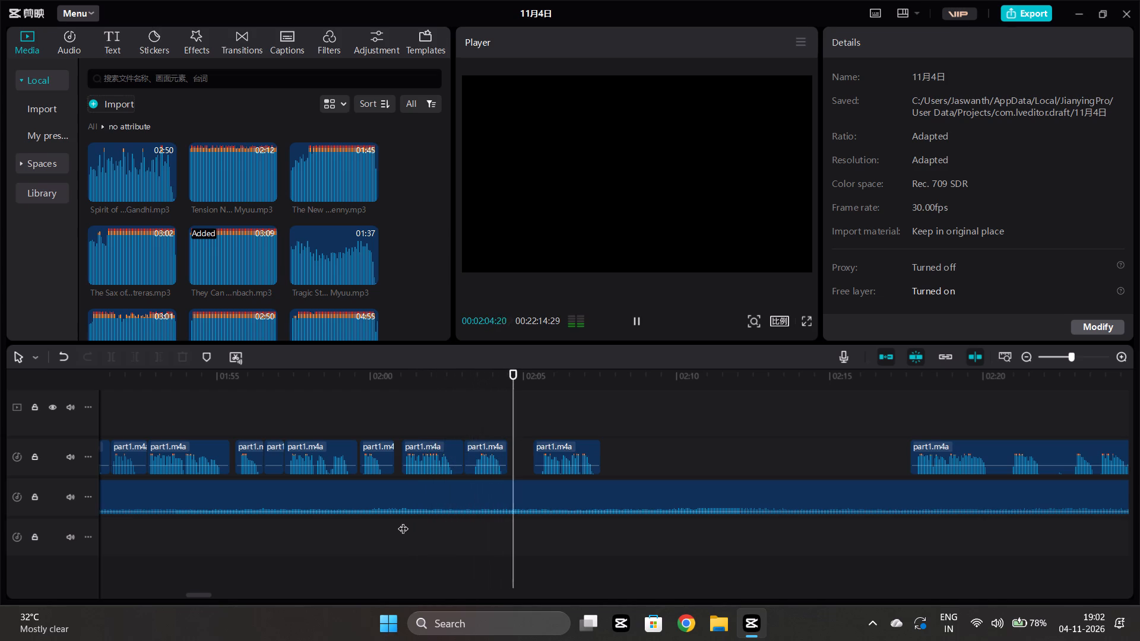
click(471, 462)
drag(466, 464, 470, 465)
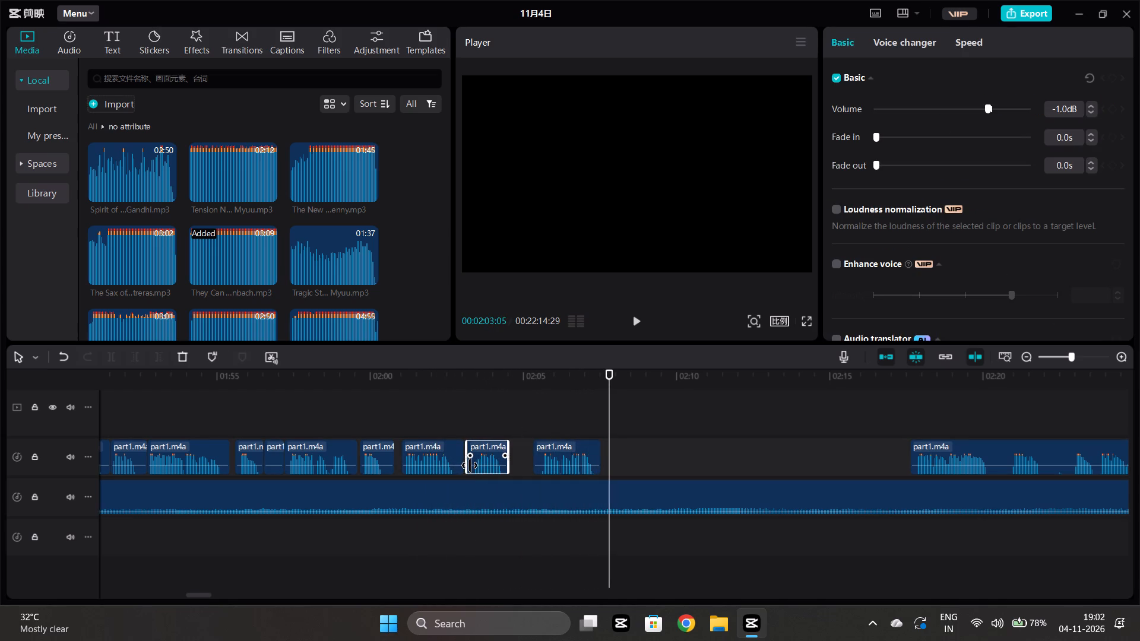
drag(470, 465, 473, 465)
drag(487, 448, 480, 449)
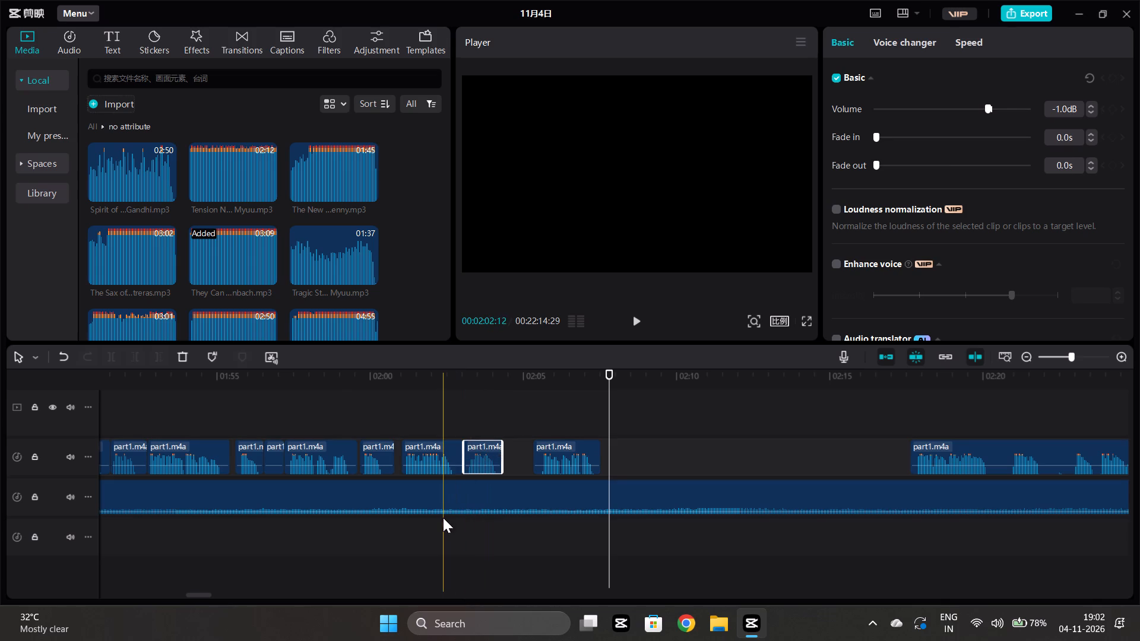
Audition the cut again, trim the end of the clip ending near 2:03 slightly and move the short clip against it.
click(443, 518)
key(space)
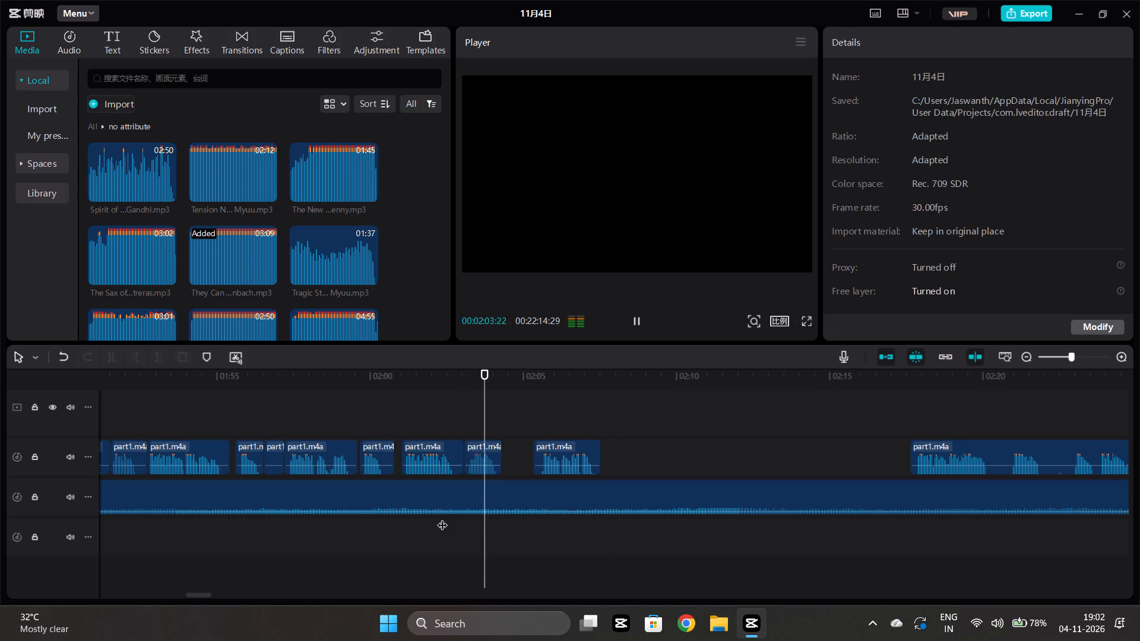
click(454, 466)
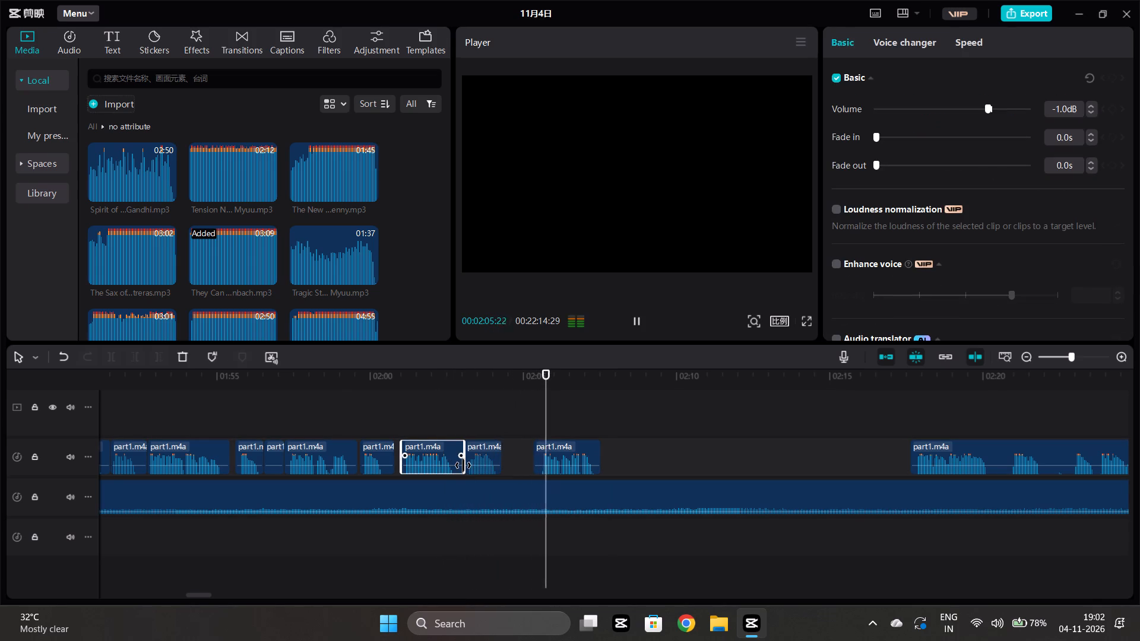
drag(463, 465, 458, 465)
drag(483, 449, 479, 450)
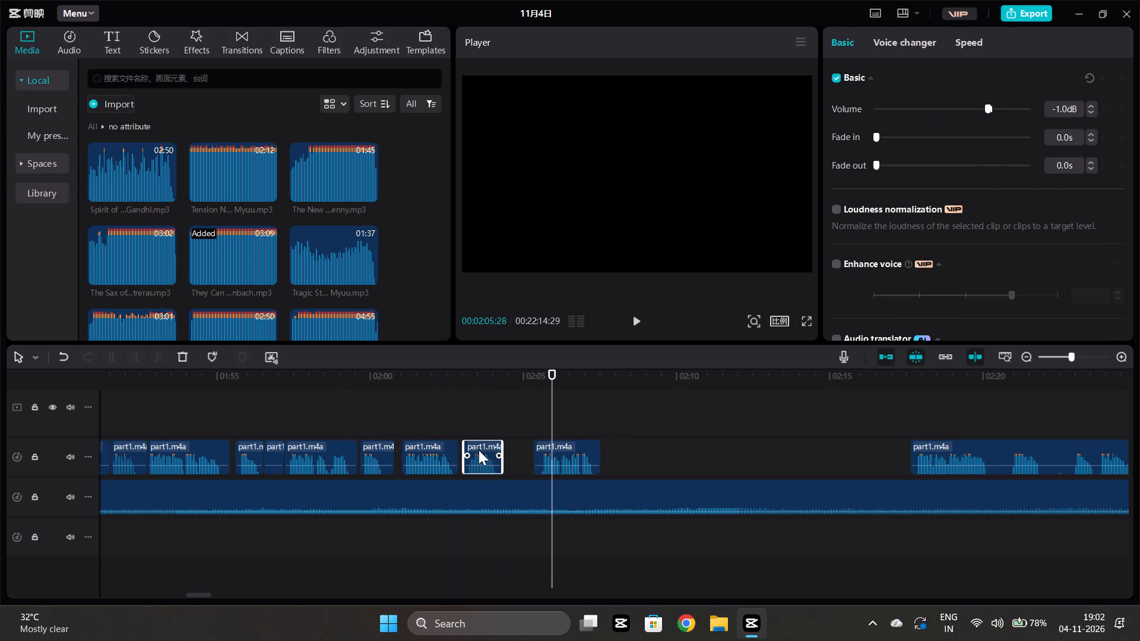
drag(479, 450, 475, 450)
Play back the narration, then move the last two clips before the long gap later, back to back from about 2:05:20.
click(416, 525)
key(space)
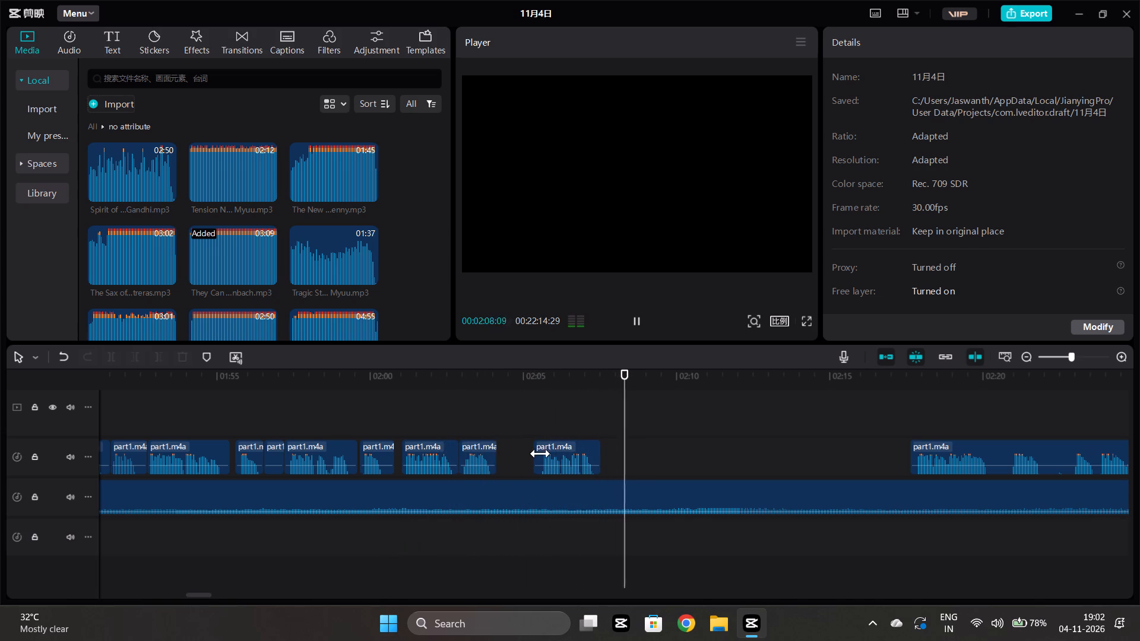
drag(562, 445, 610, 449)
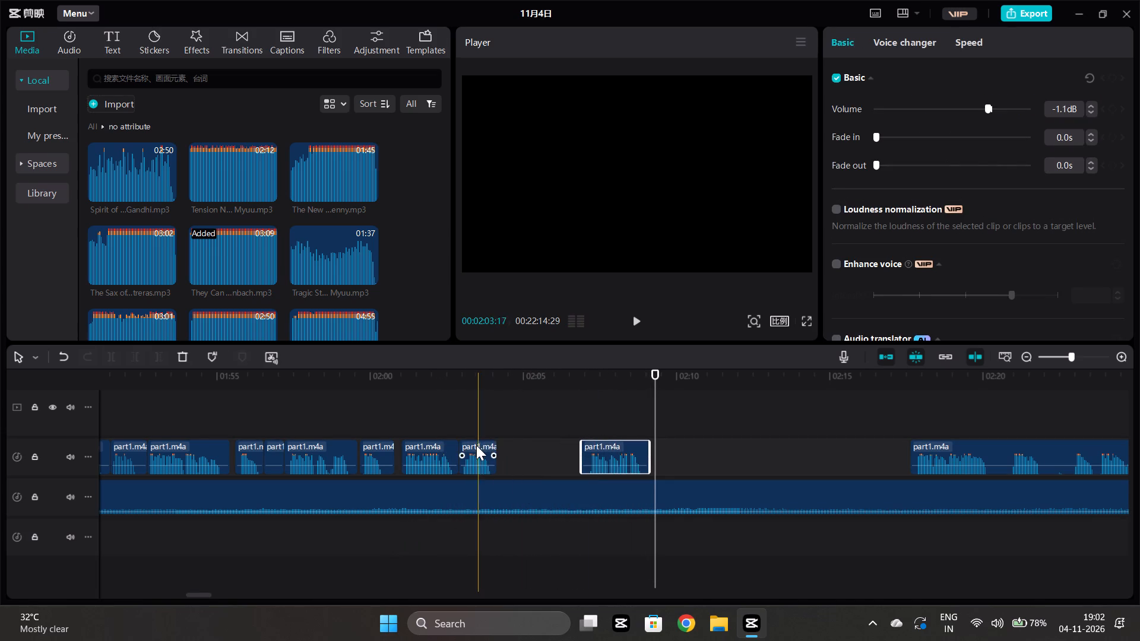
drag(474, 445, 557, 455)
Play back the narration from about 2:00 across the gap past 2:05, and move the playhead back to 2:02:22.
click(379, 535)
key(space)
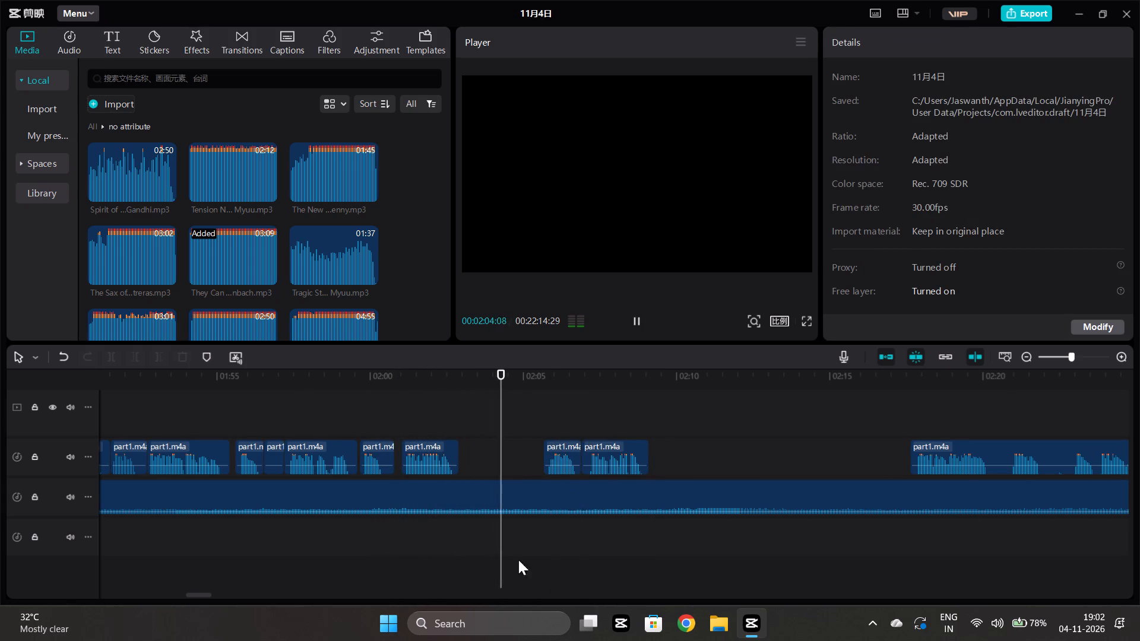
click(540, 529)
key(space)
click(441, 540)
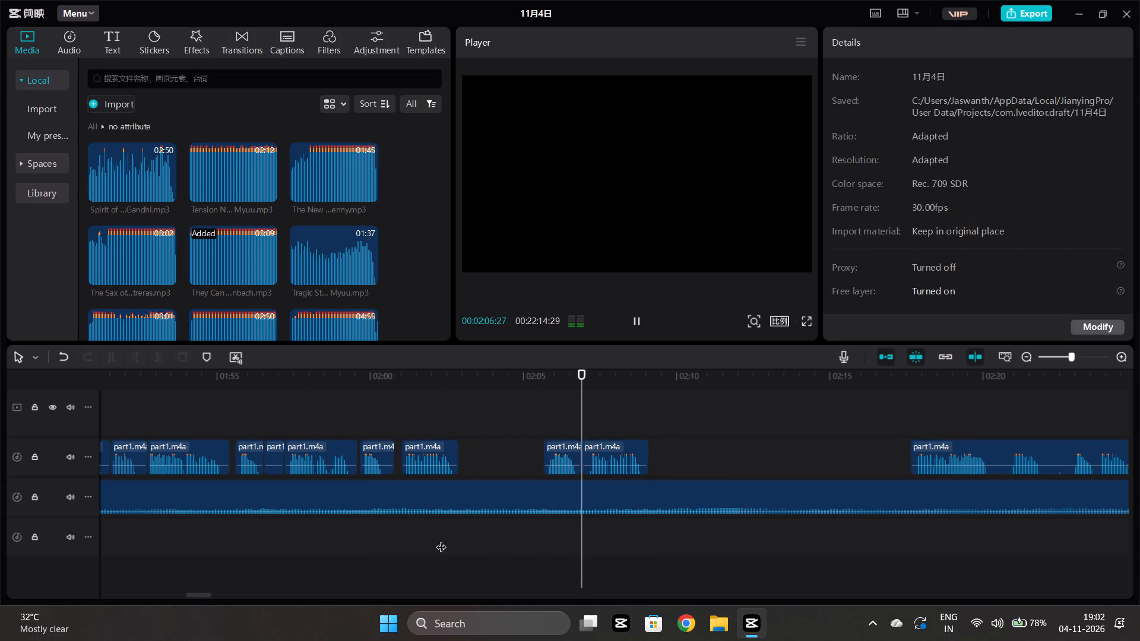
drag(441, 540, 454, 534)
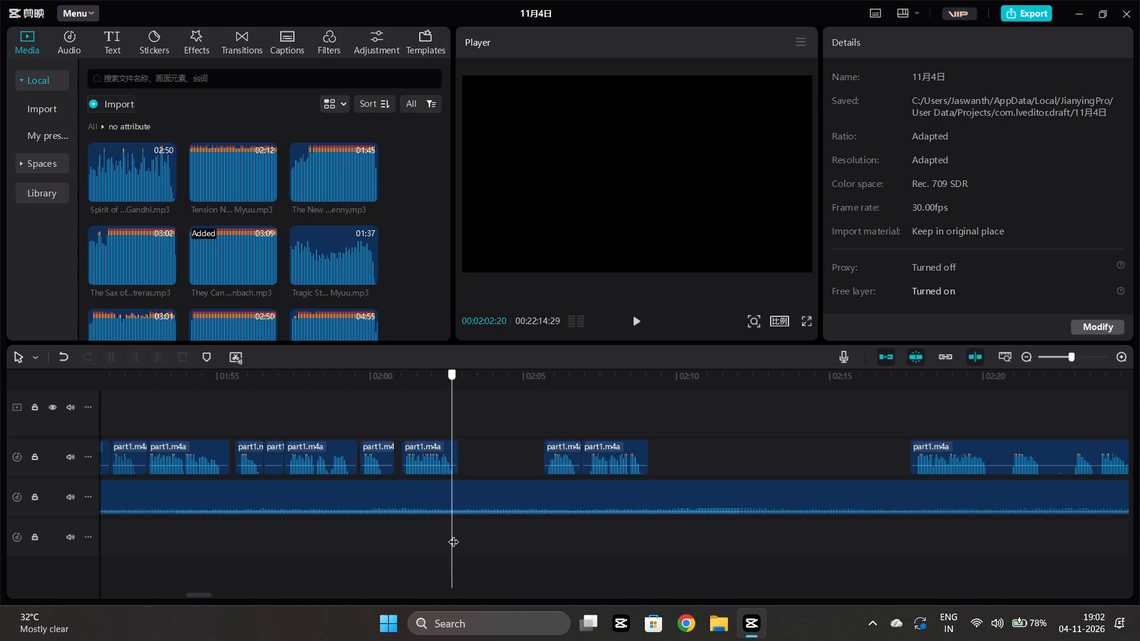
drag(454, 534, 454, 534)
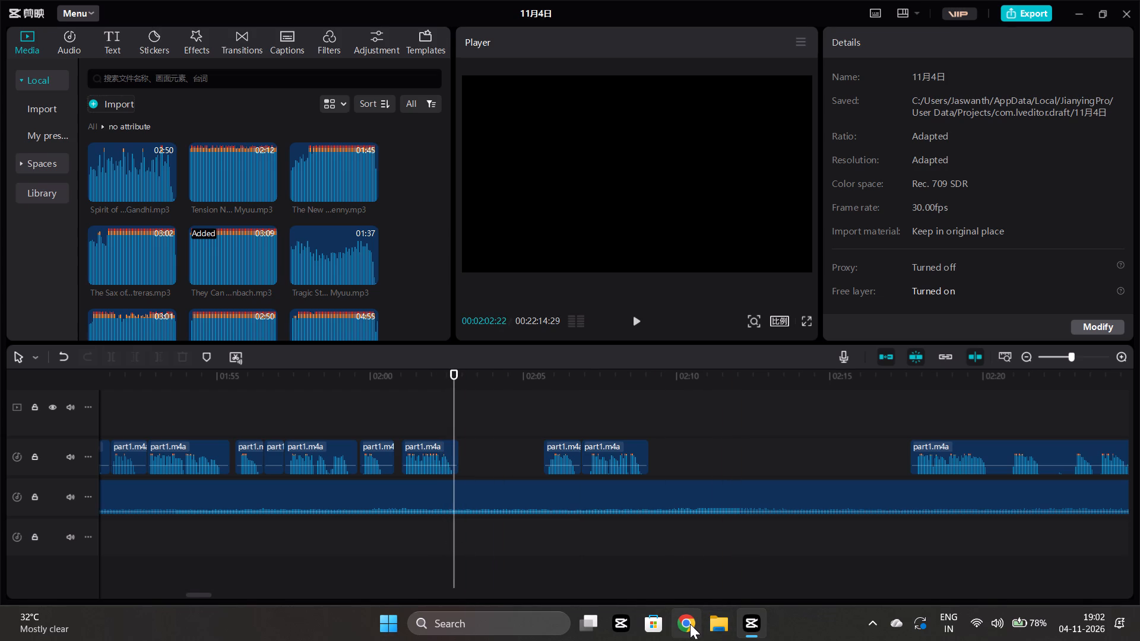
Switch to Chrome and search Google for mixkit.
click(1083, 5)
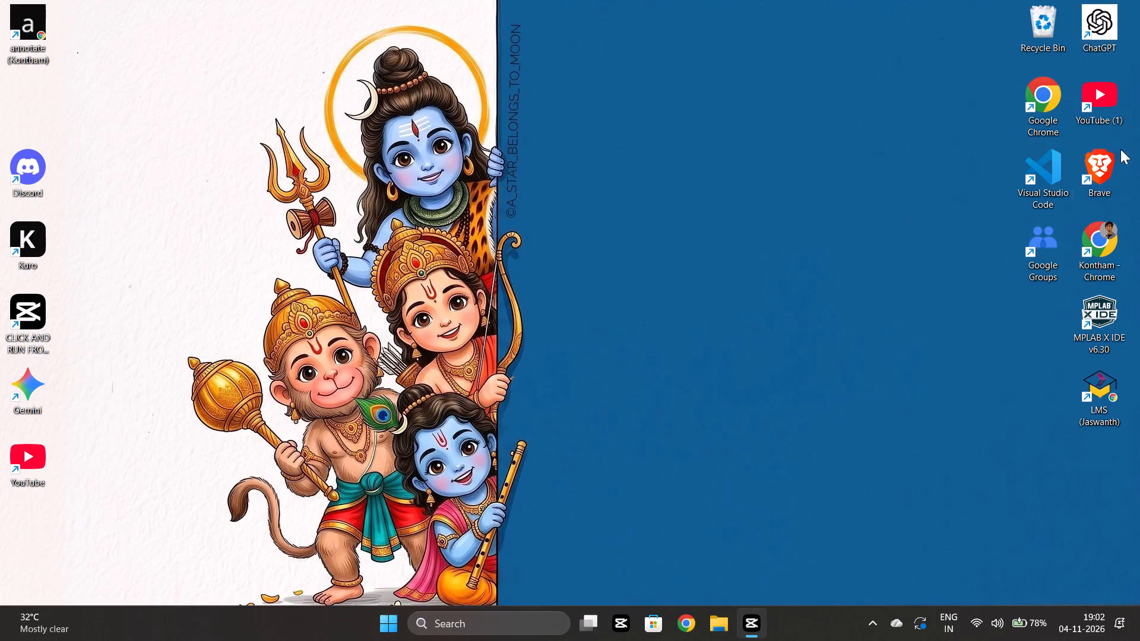
double_click(1090, 263)
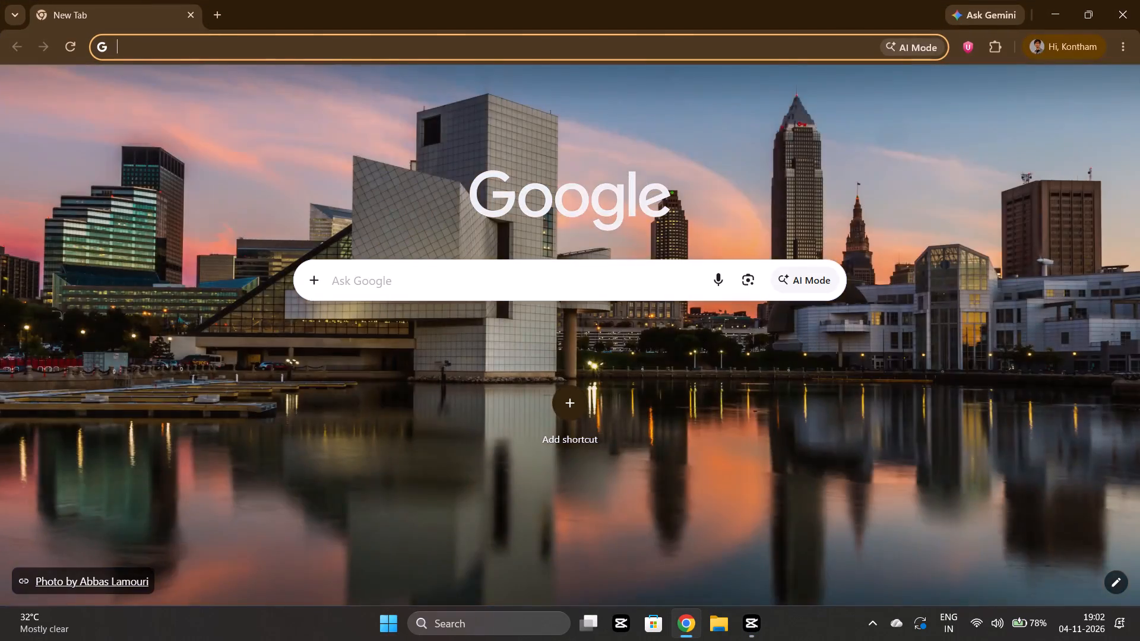
click(546, 277)
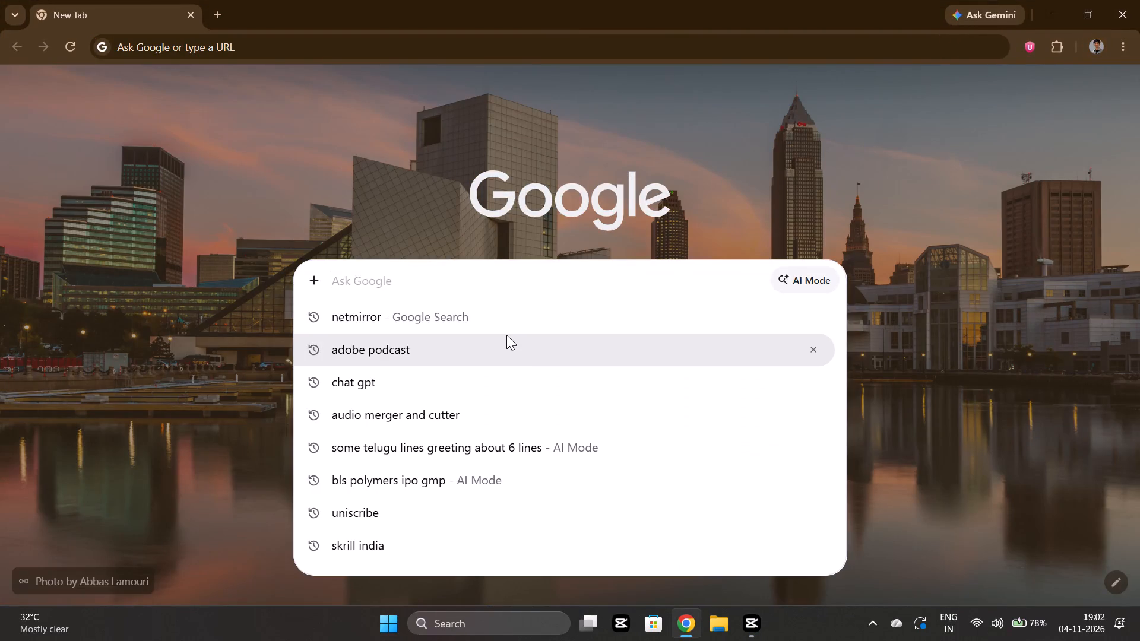
text(mixkit)
key(Return)
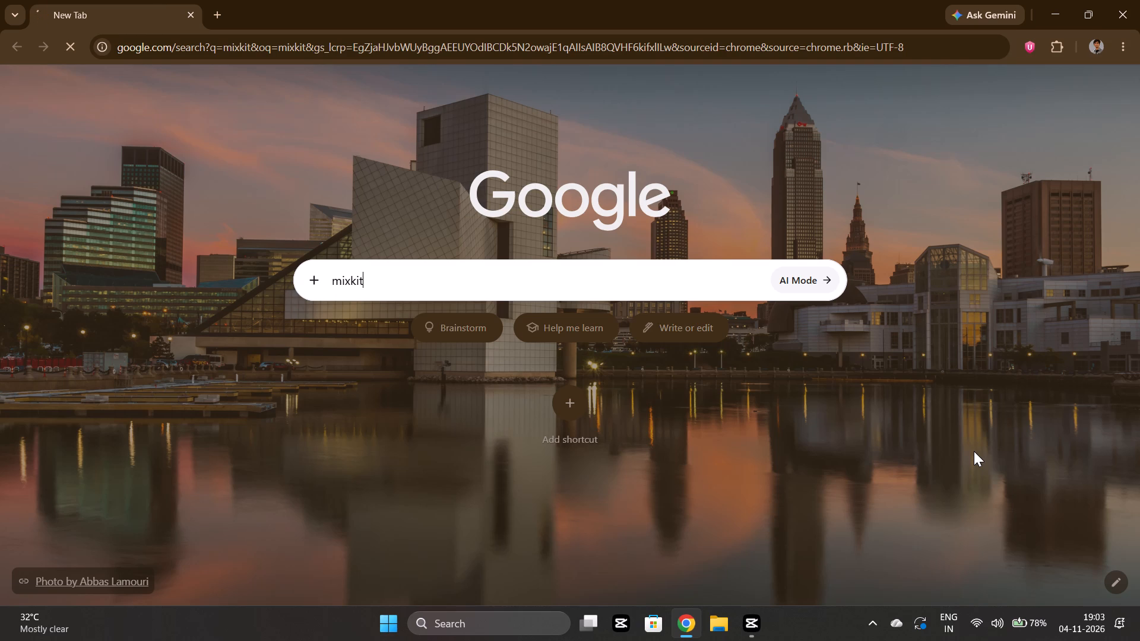
Check the Bluetooth connection of the OnePlus Nord Buds 2.
click(991, 616)
click(1025, 343)
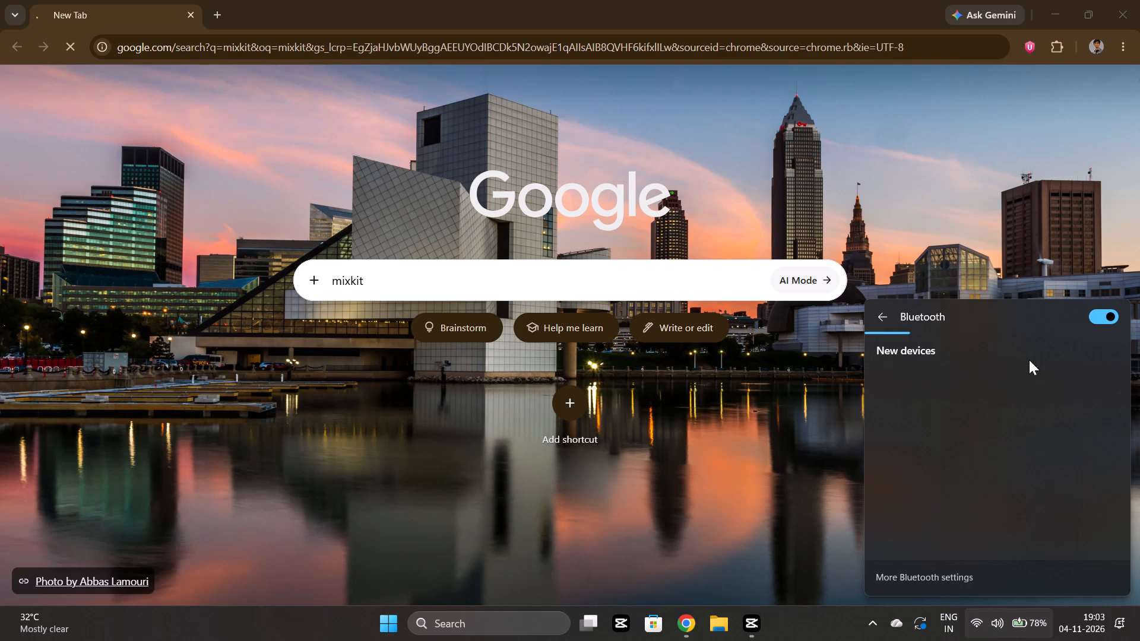
click(1019, 383)
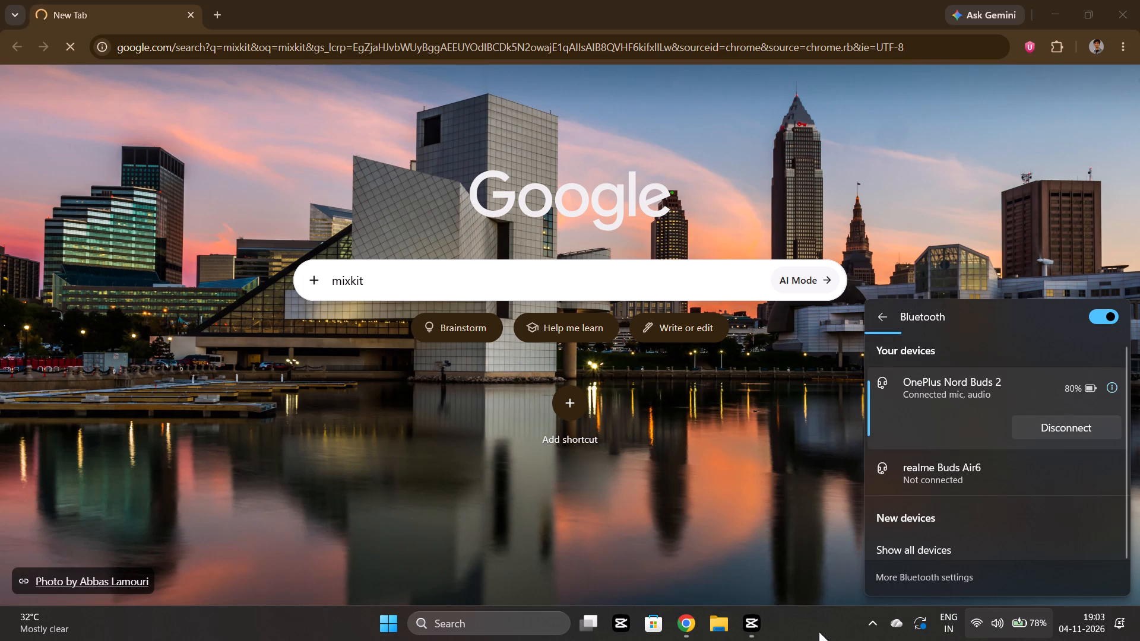
click(814, 631)
scroll(698, 462, down, 4)
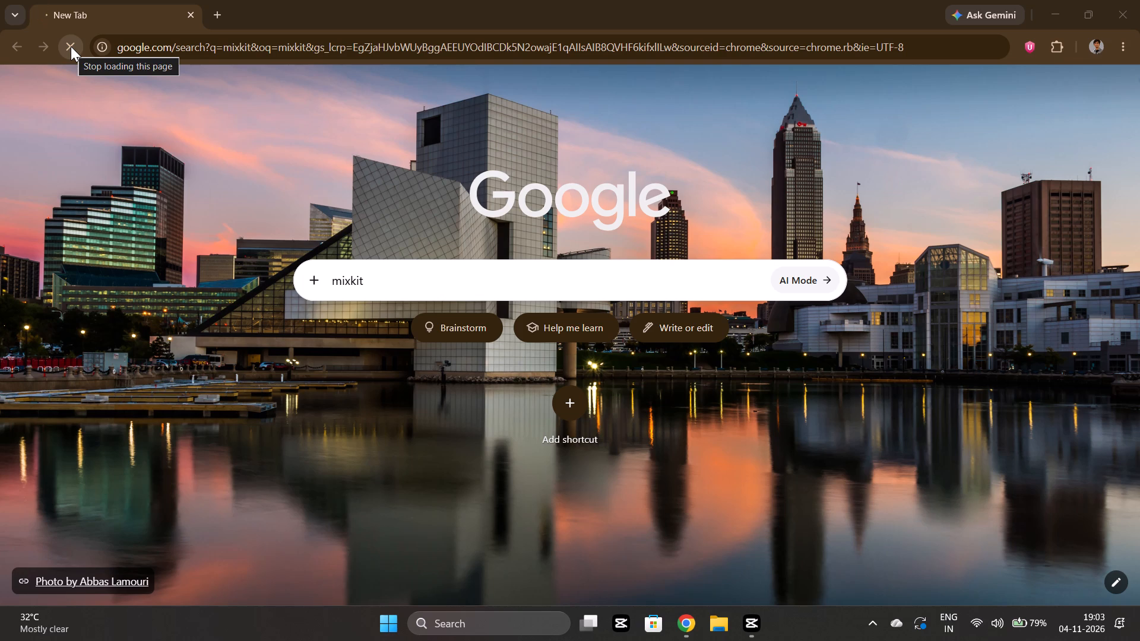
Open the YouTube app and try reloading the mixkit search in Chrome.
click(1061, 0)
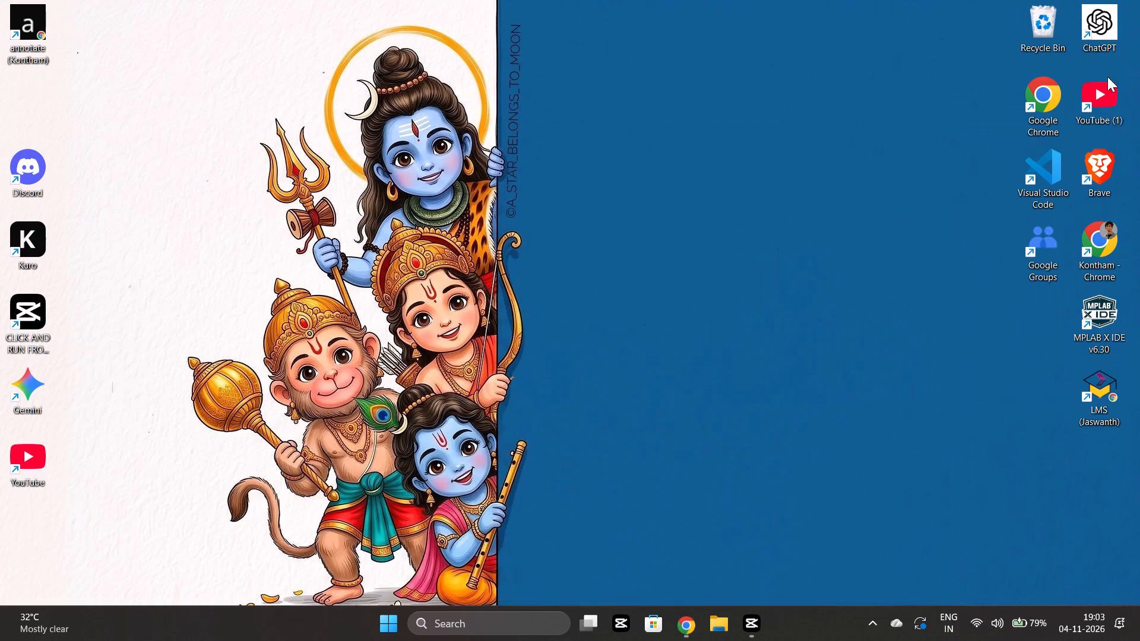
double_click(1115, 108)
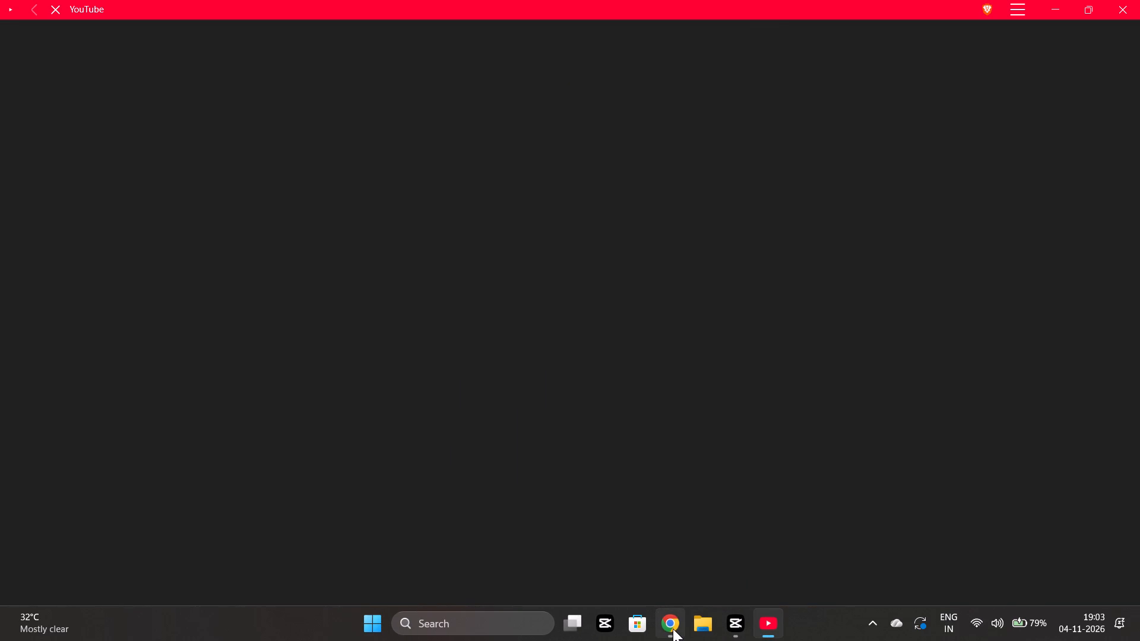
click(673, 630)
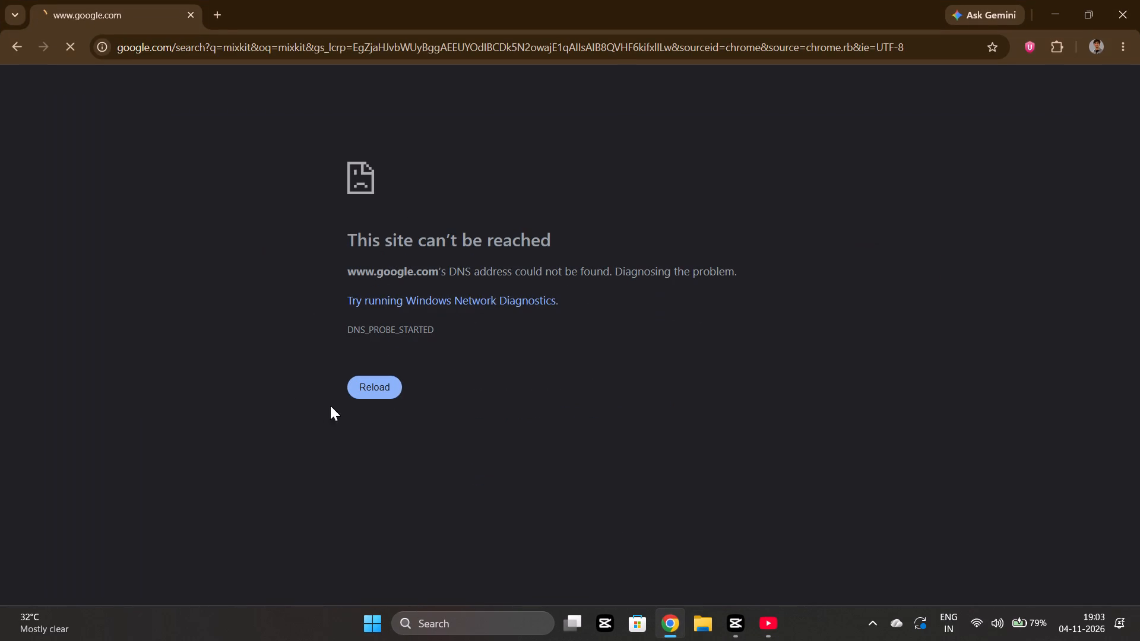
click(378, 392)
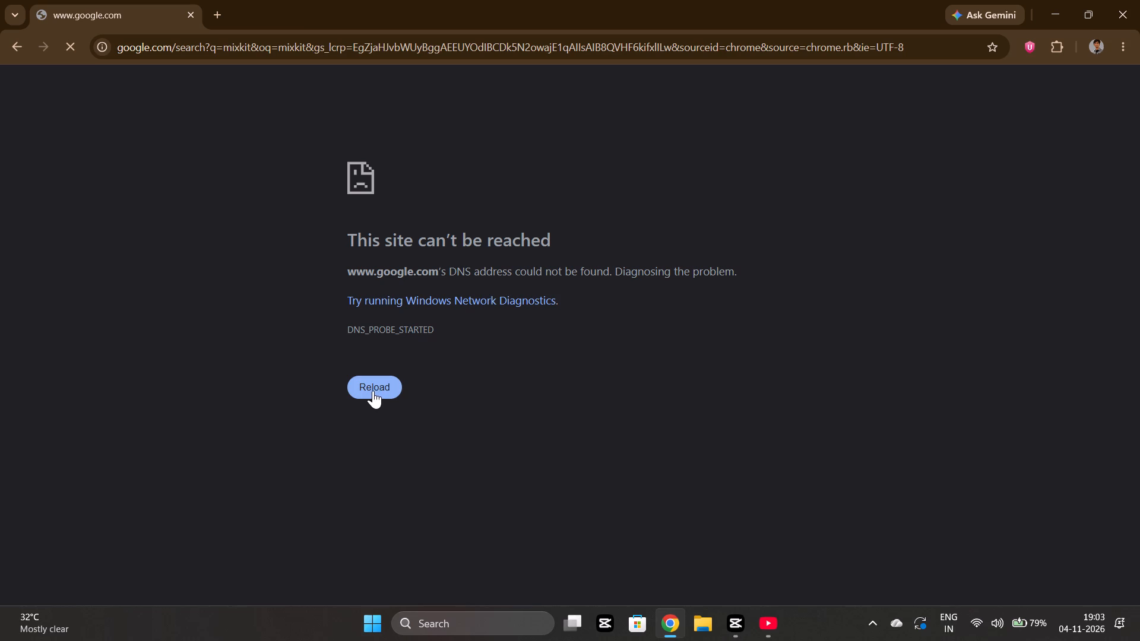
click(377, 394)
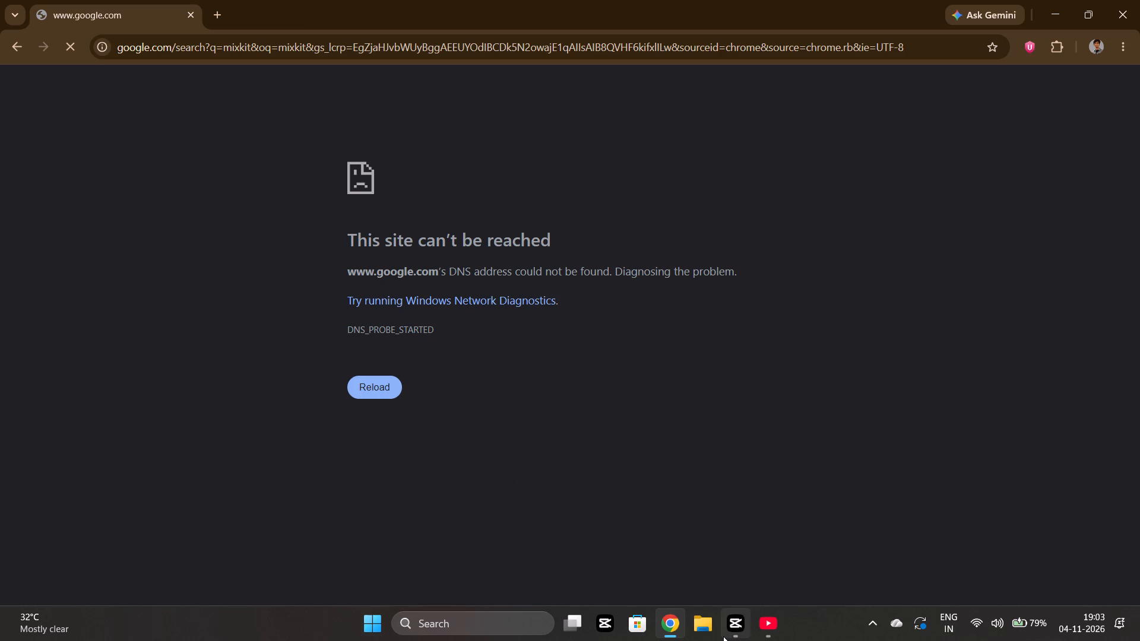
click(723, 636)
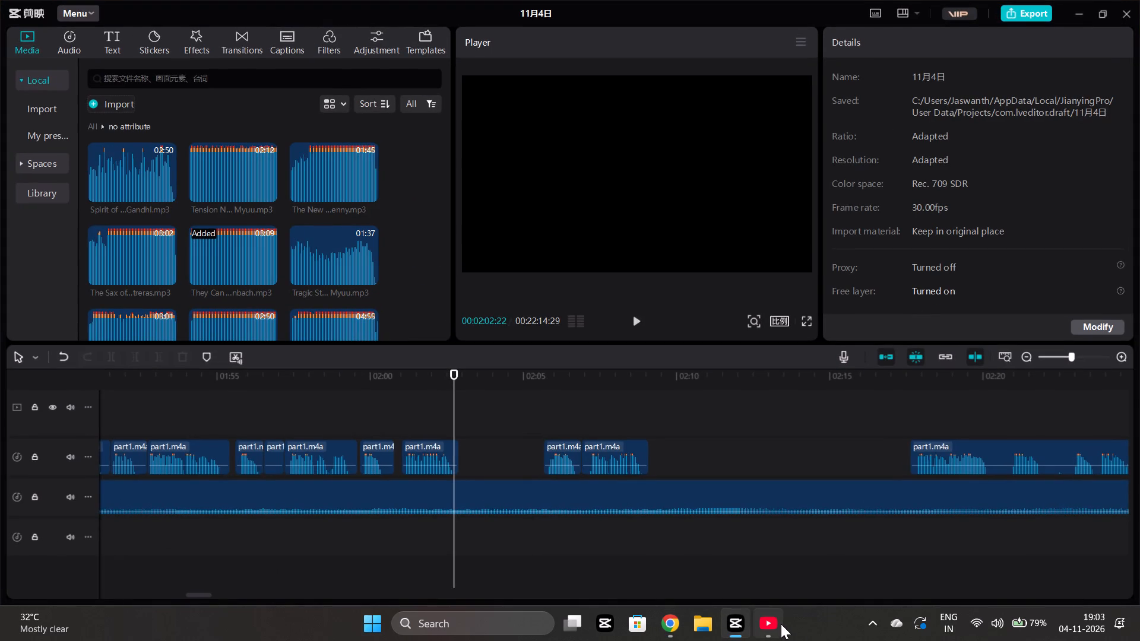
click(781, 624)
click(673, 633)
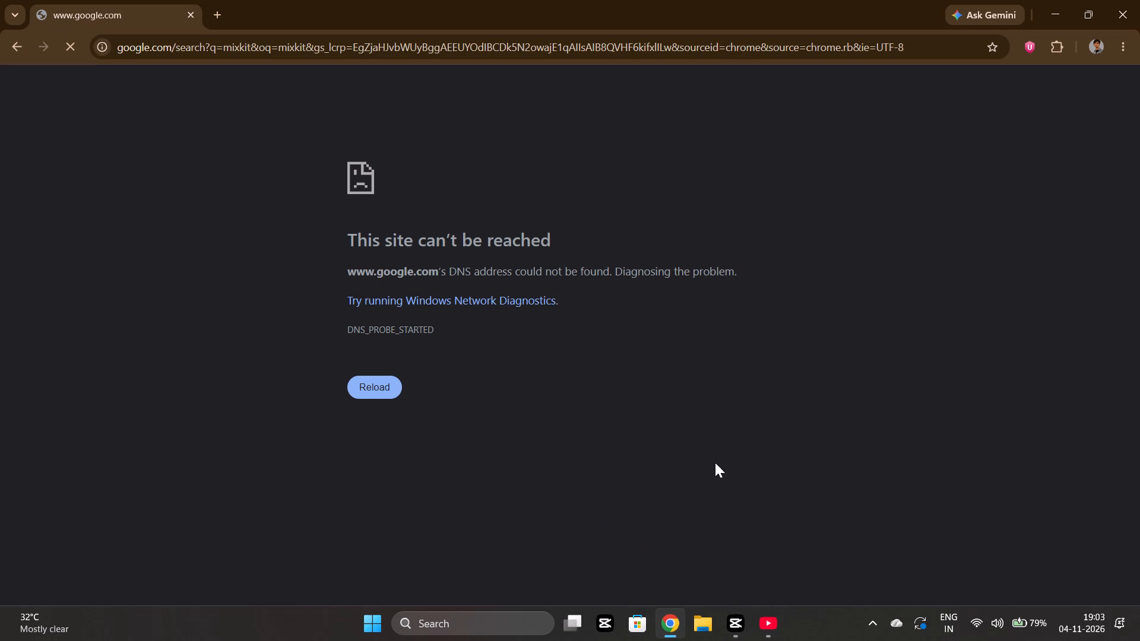
Switch back to the video editor and play back the narration from about 1:58 to just past 2:02.
click(748, 623)
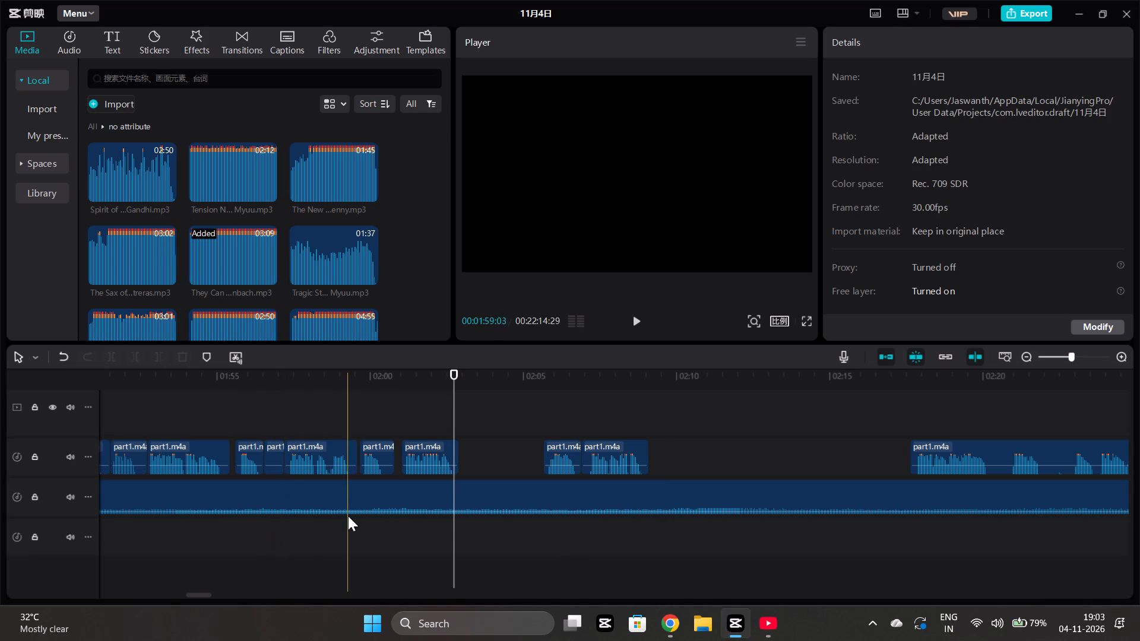
click(319, 551)
key(space)
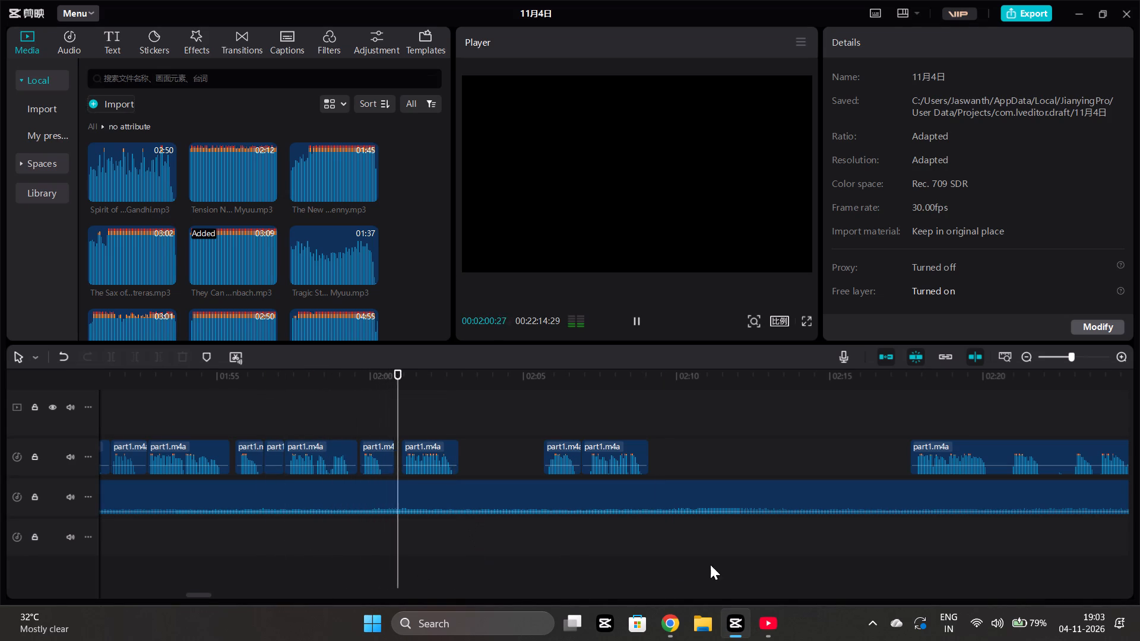
click(634, 314)
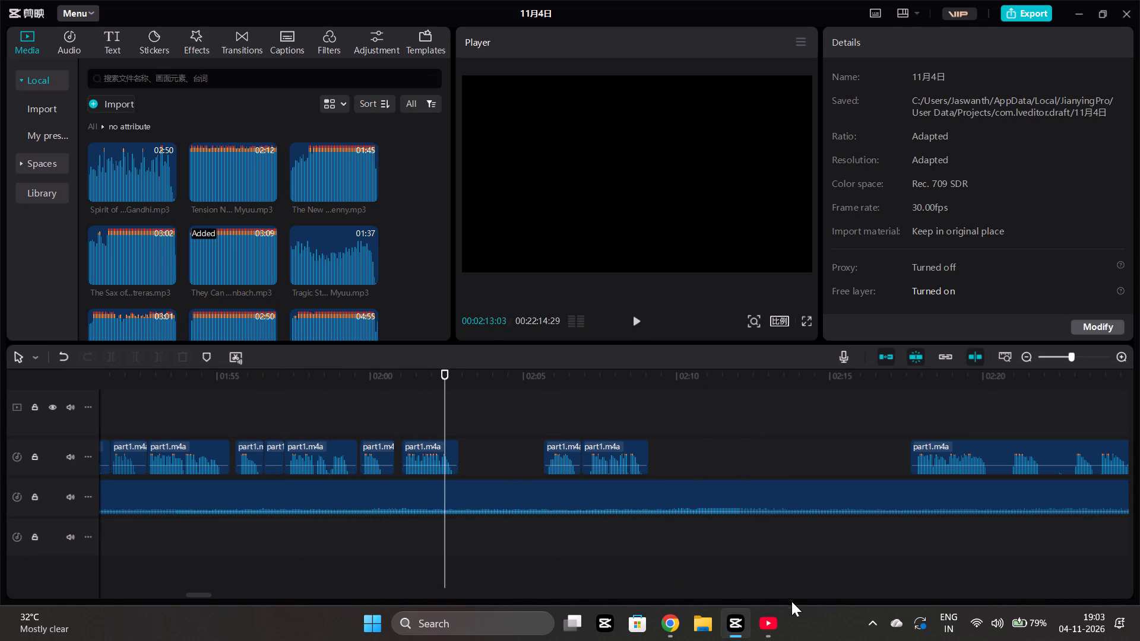
Close the YouTube app and reload the mixkit search page in Chrome.
click(768, 632)
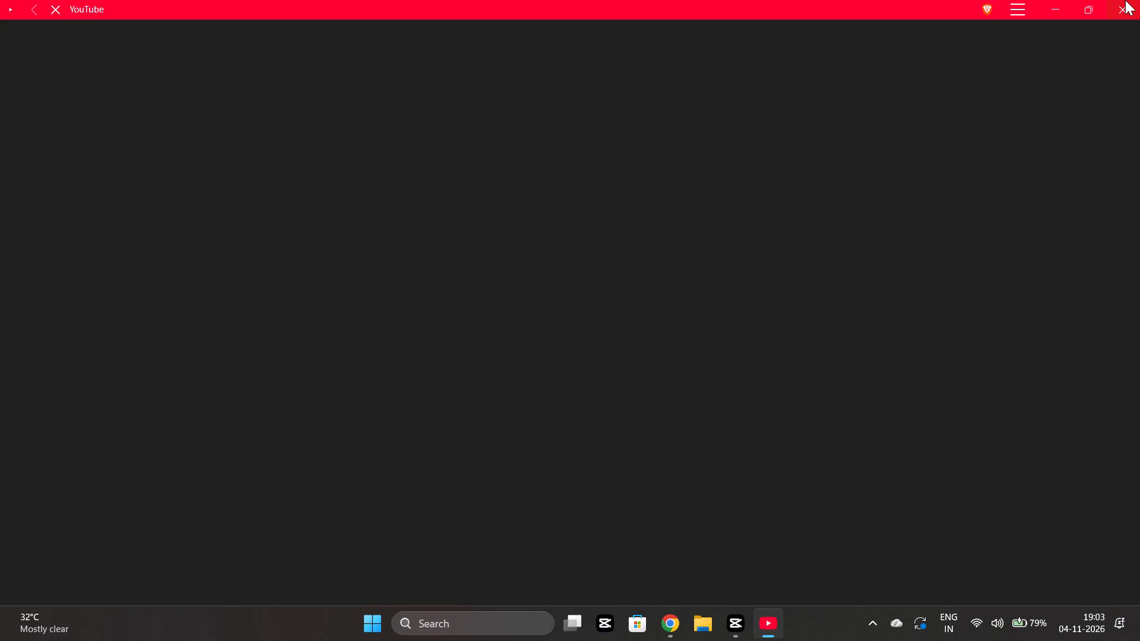
click(1125, 0)
click(686, 614)
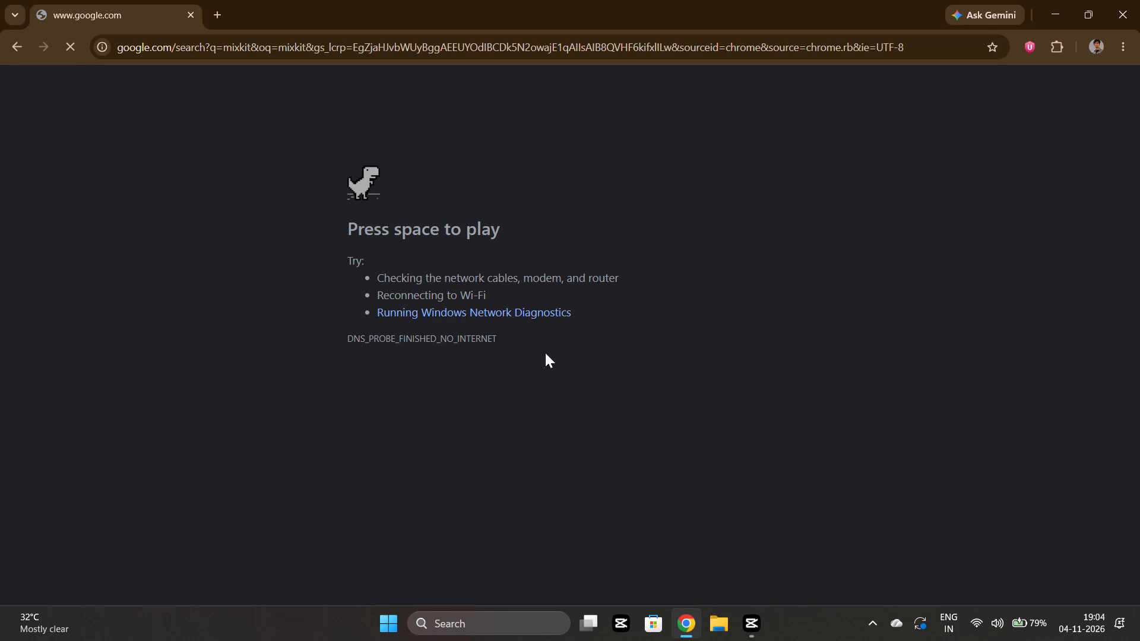
click(71, 42)
click(71, 42)
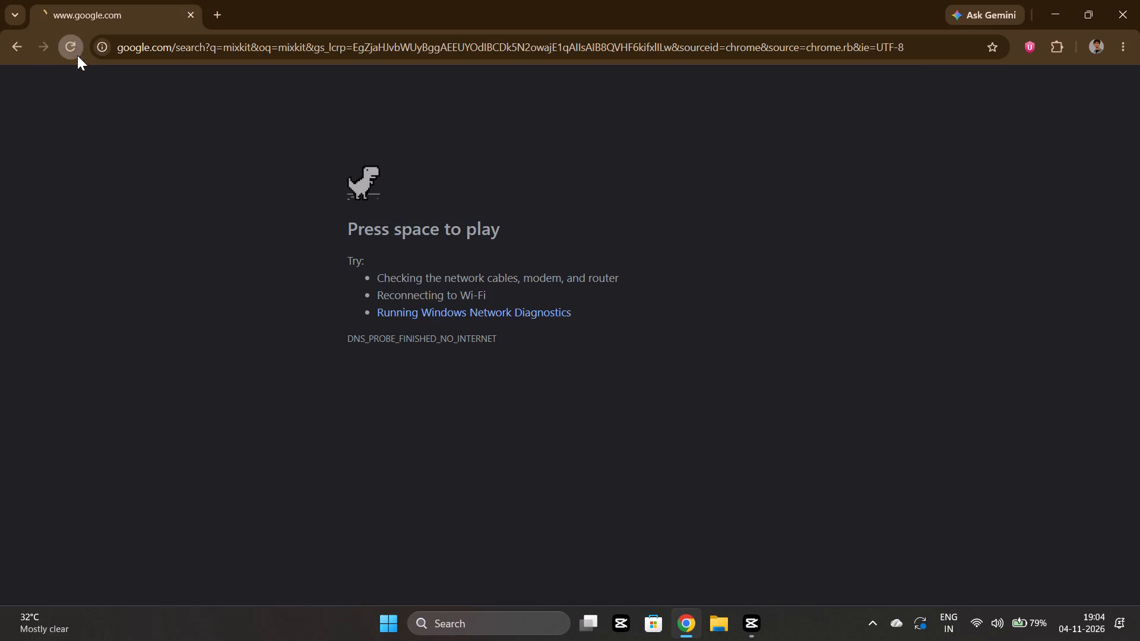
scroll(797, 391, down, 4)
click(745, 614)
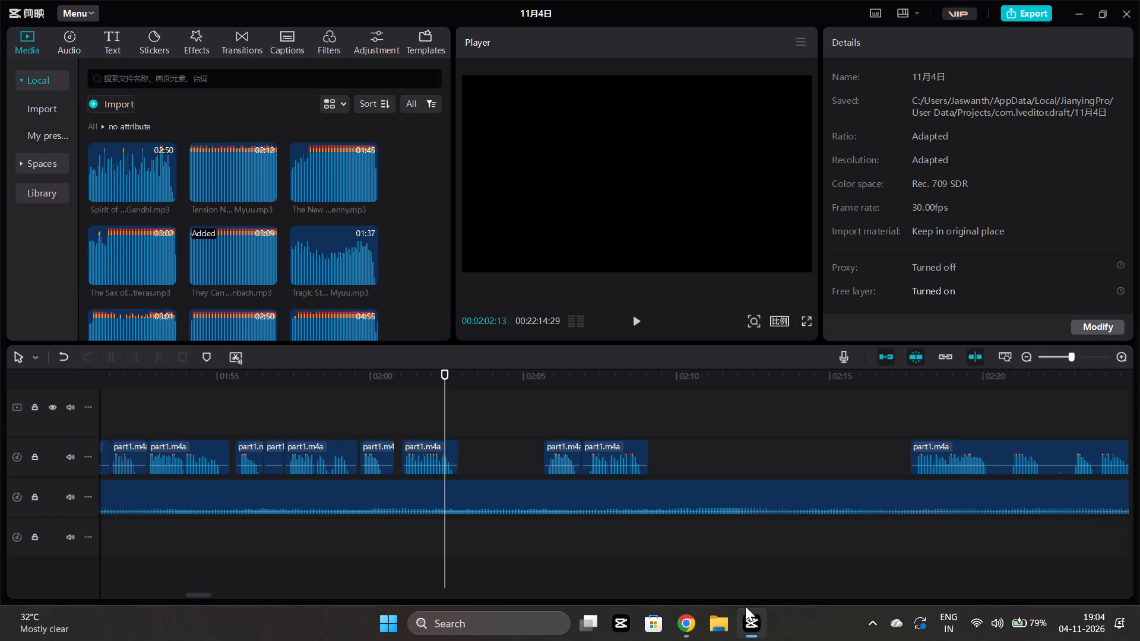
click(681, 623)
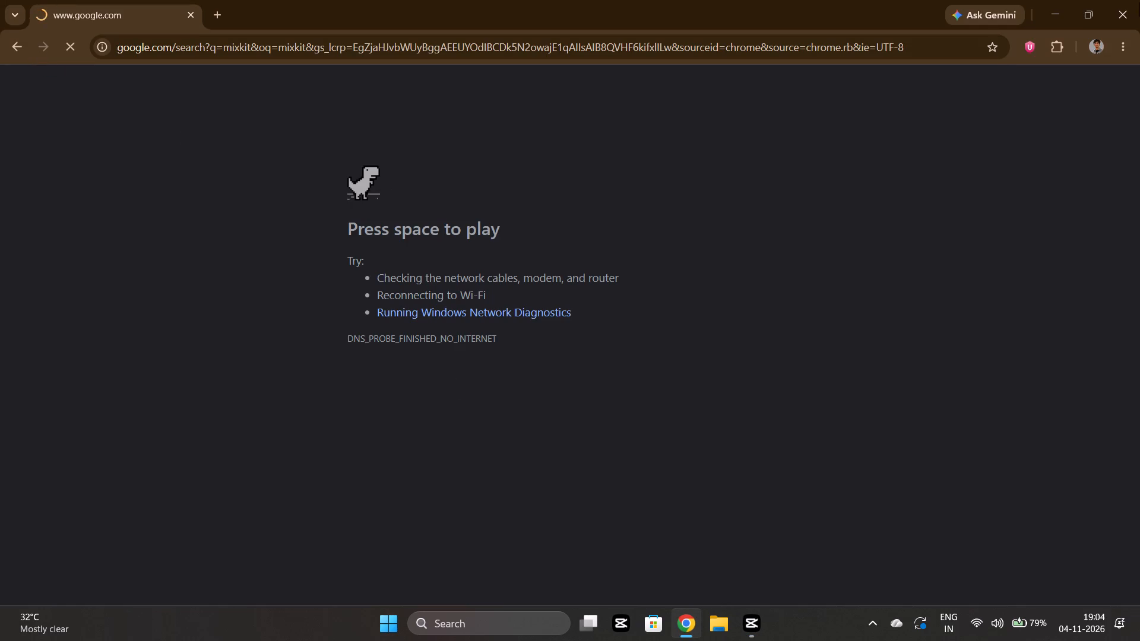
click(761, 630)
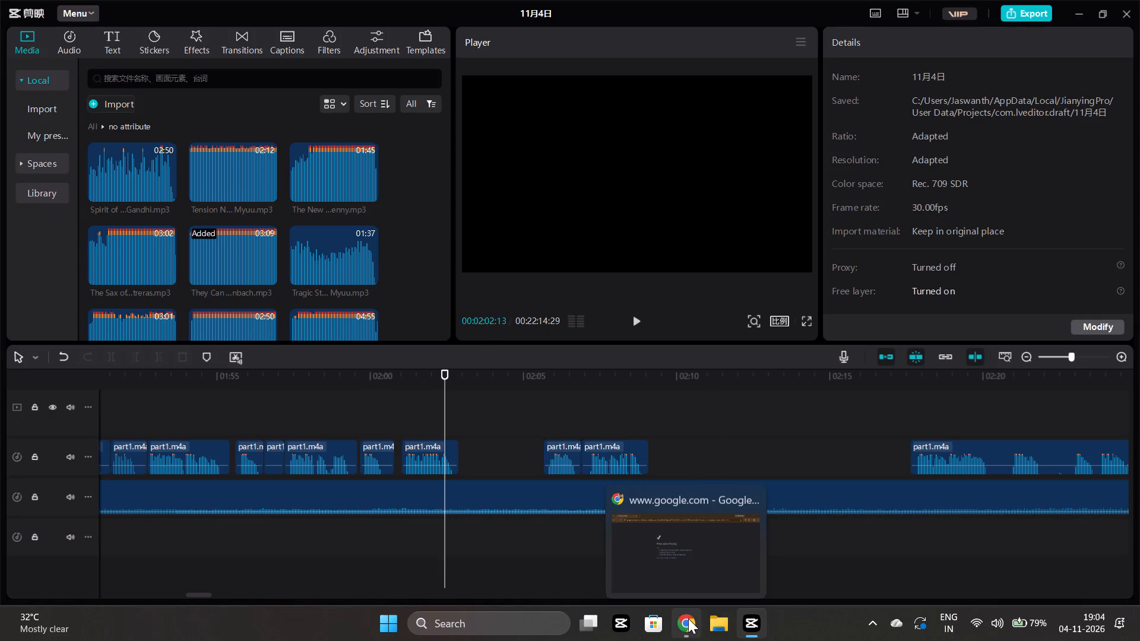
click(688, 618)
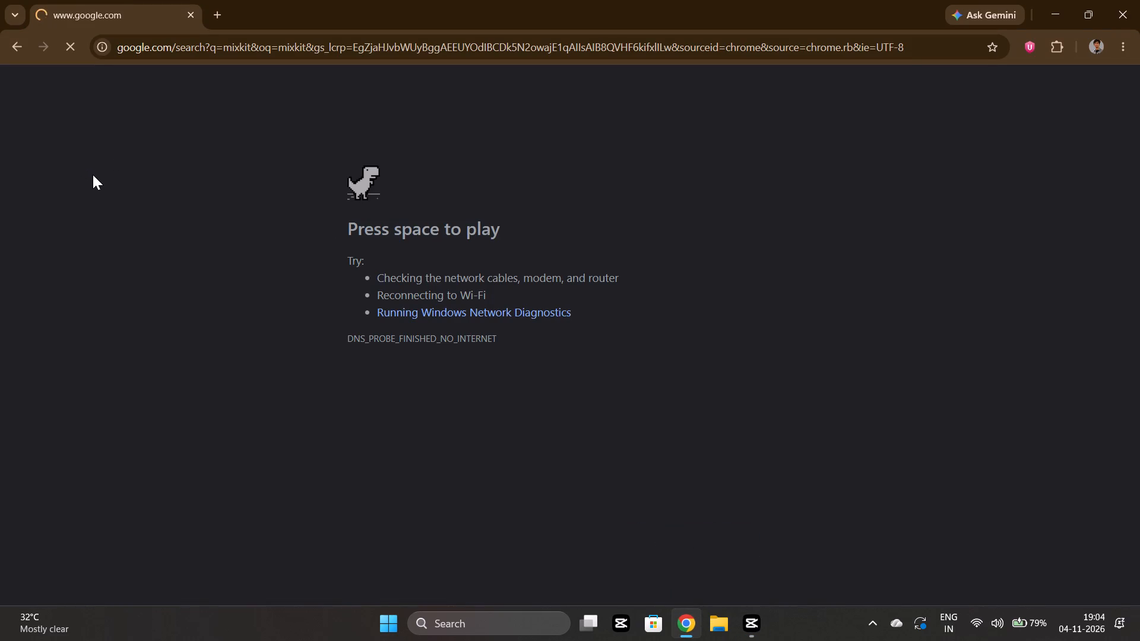
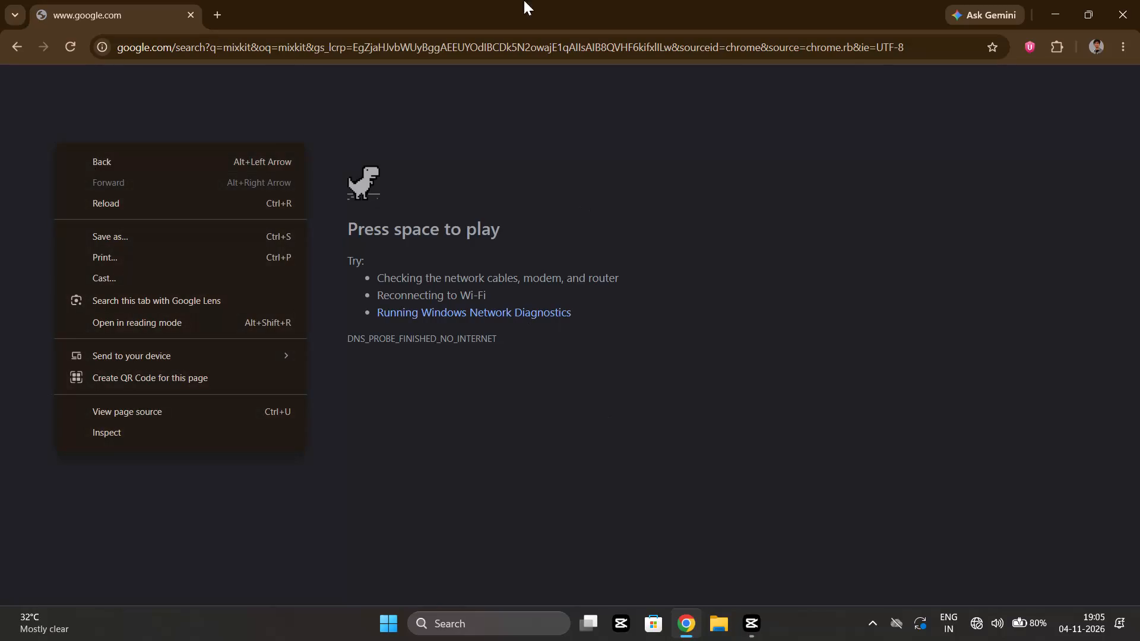
Open the full Wi-Fi settings in Windows and look through the available networks for one to connect to.
click(989, 617)
click(949, 353)
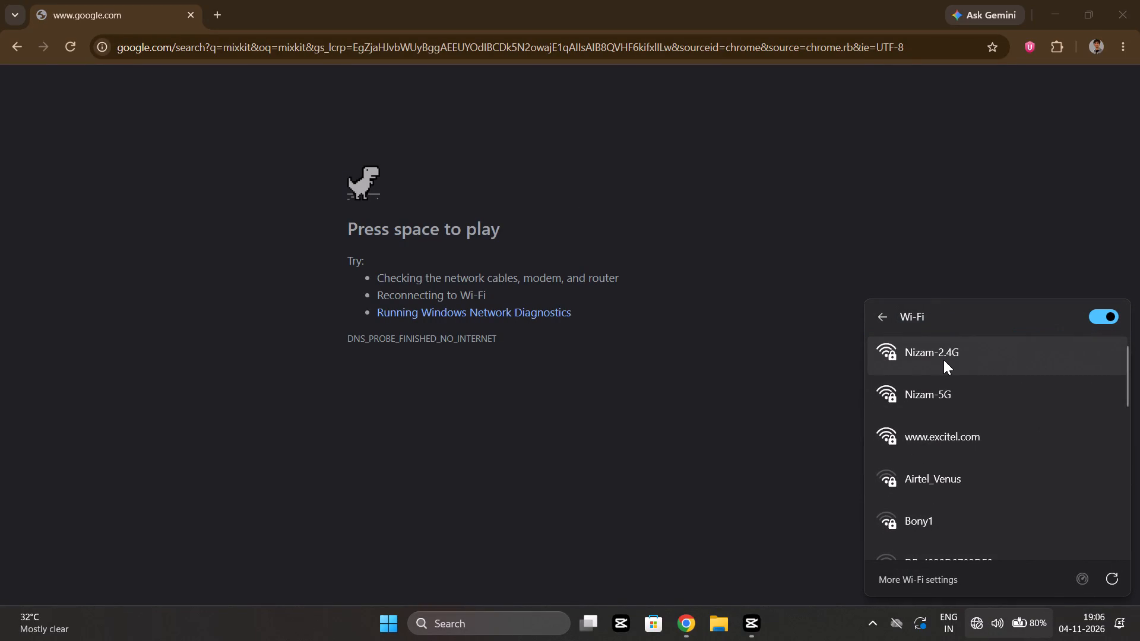
click(926, 573)
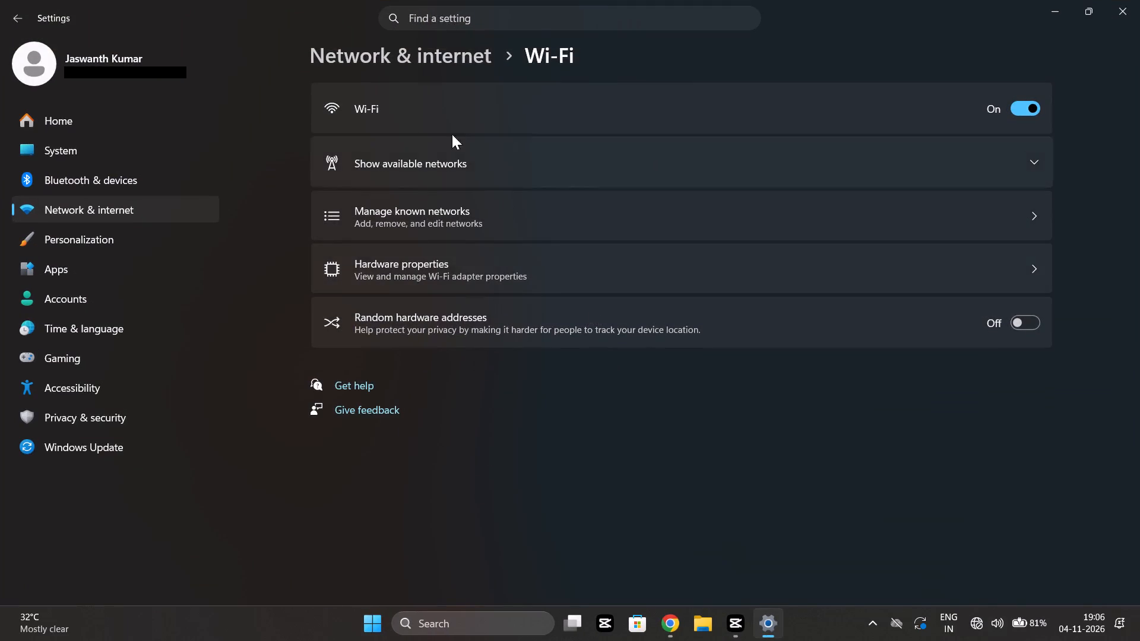
click(478, 177)
scroll(604, 396, down, 4)
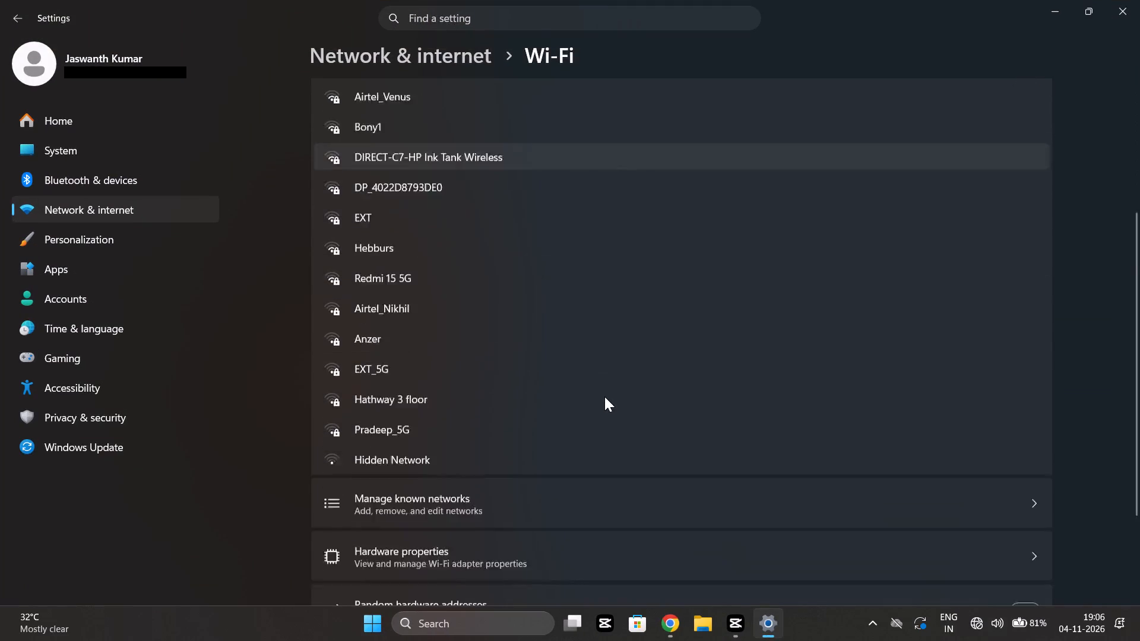
scroll(604, 396, up, 9)
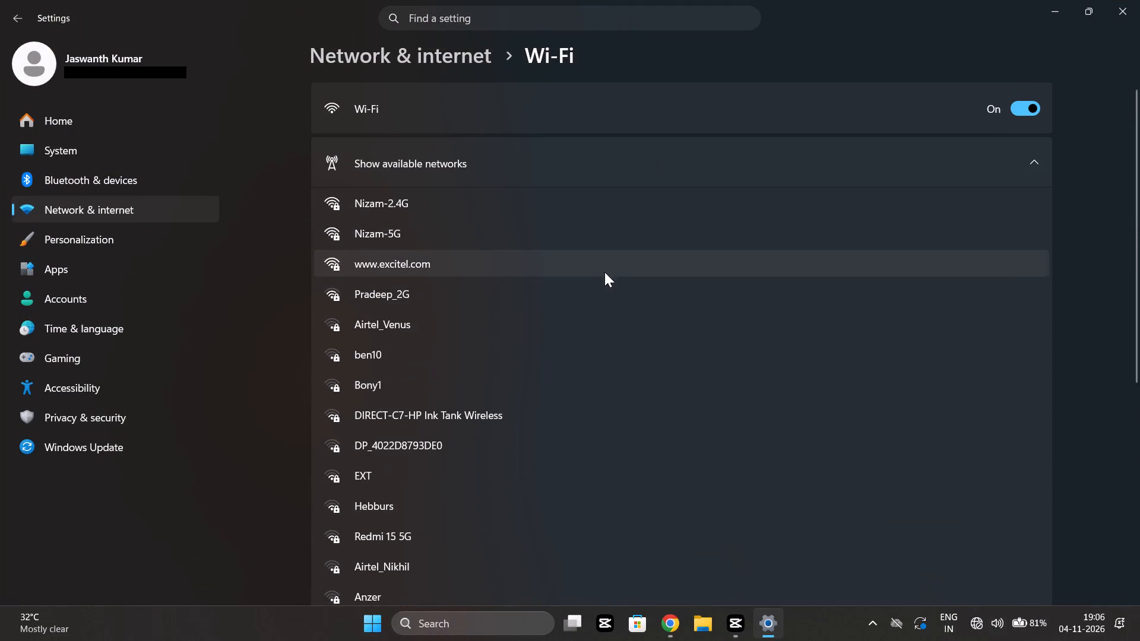
click(727, 182)
click(720, 166)
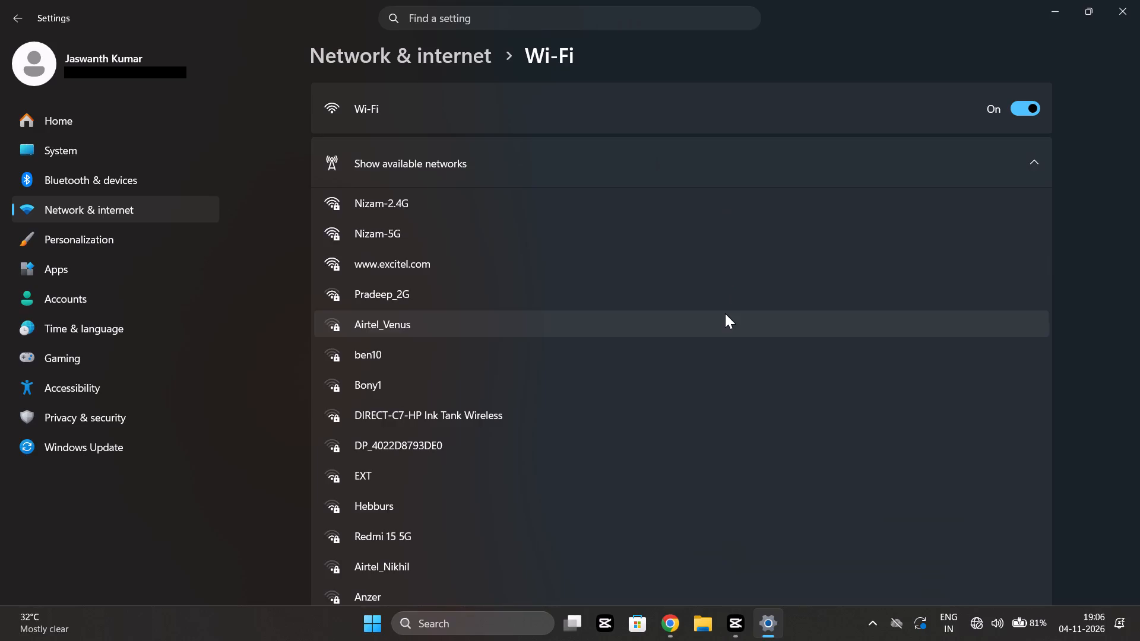
Restart Wi-Fi by turning it off and back on to rescan the available networks.
click(1012, 107)
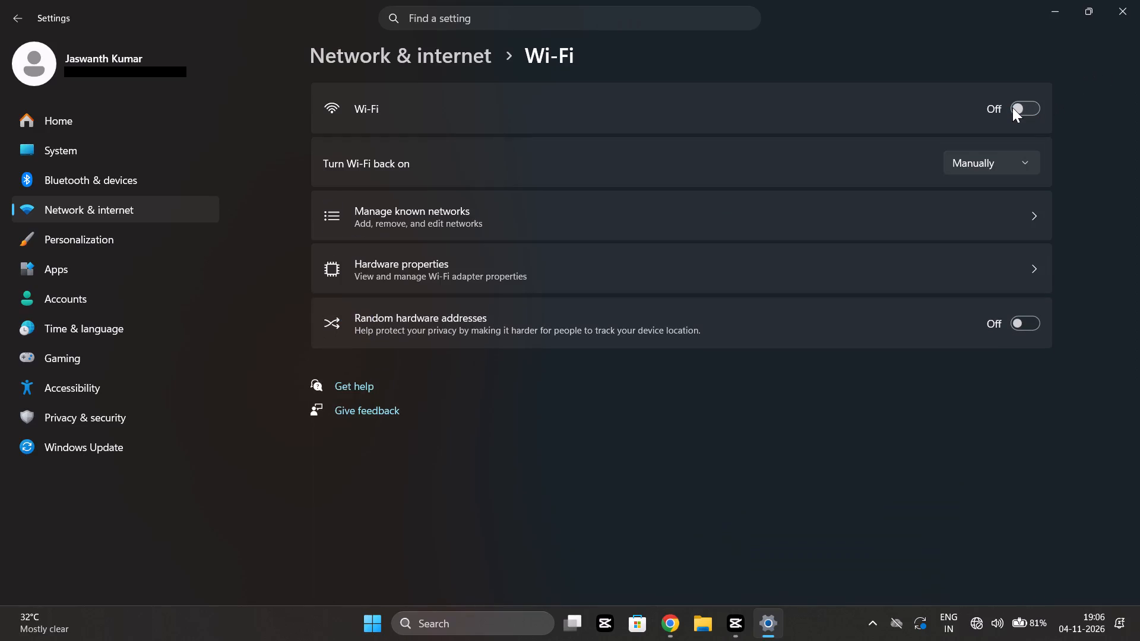
click(1019, 106)
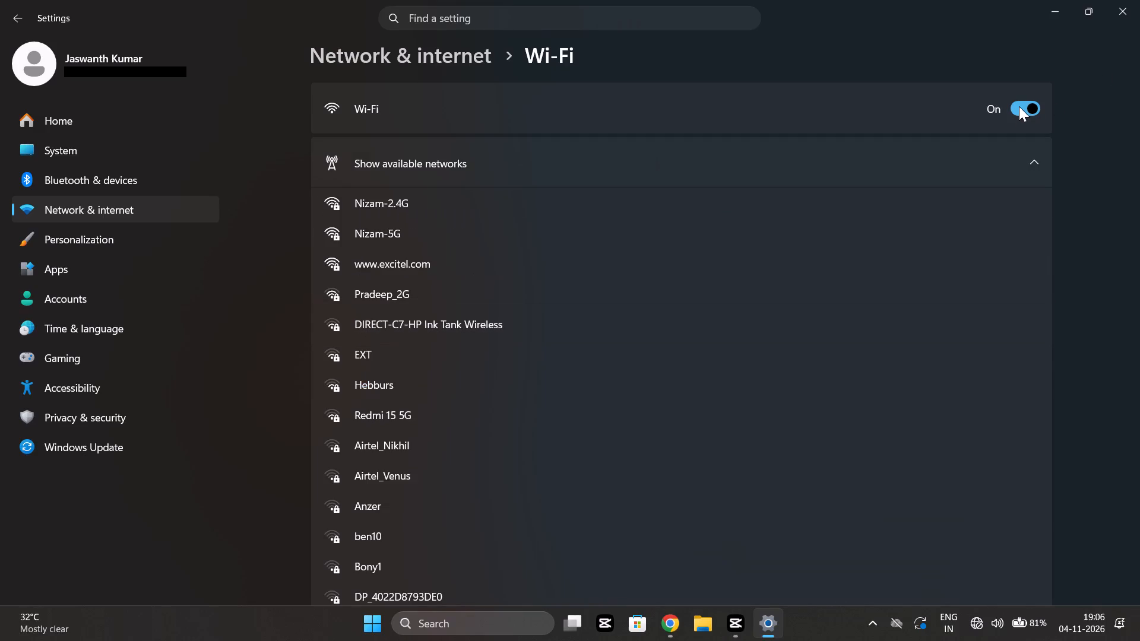
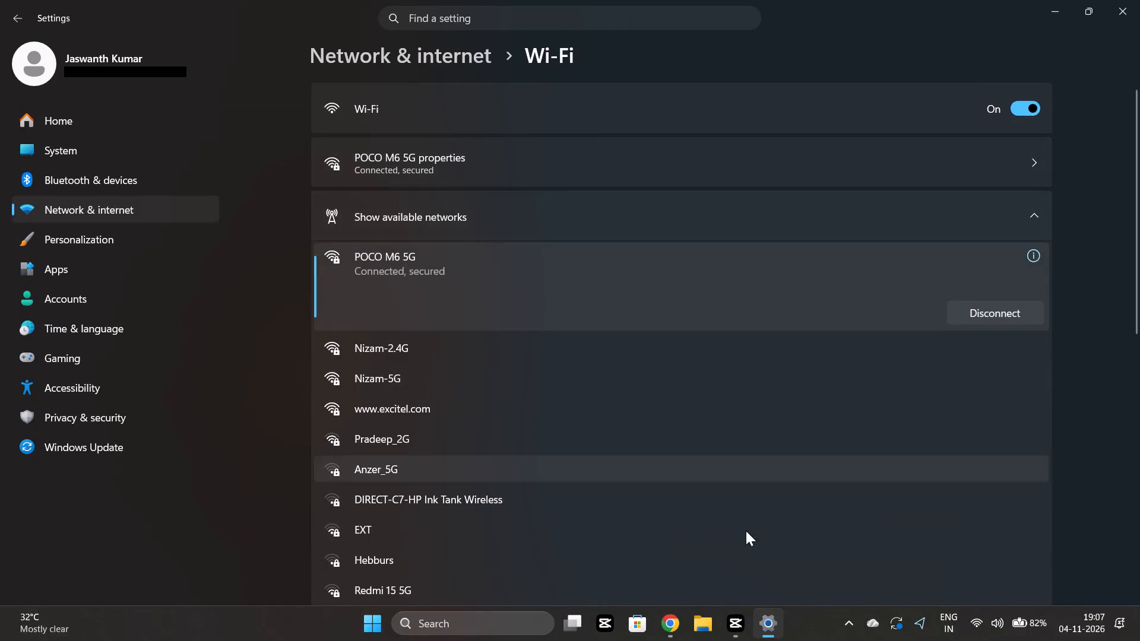
Close the Wi-Fi settings window and open the Mixkit website from the Google search results in Chrome.
click(1139, 0)
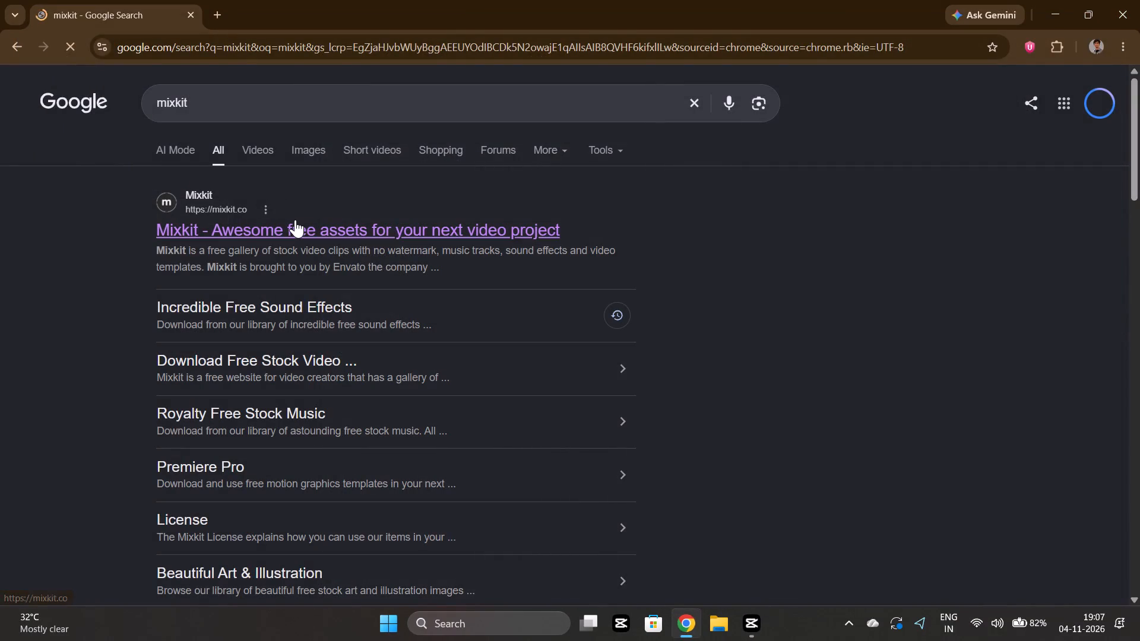
click(295, 220)
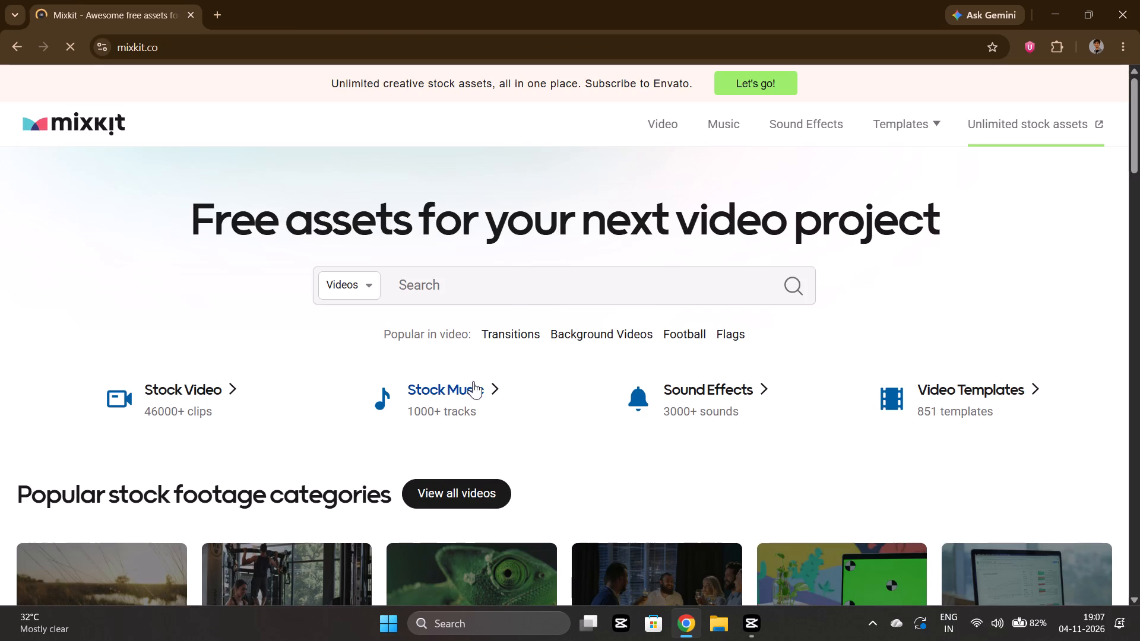
Set the asset category of the Mixkit homepage search to Sound Effects.
click(360, 290)
click(387, 384)
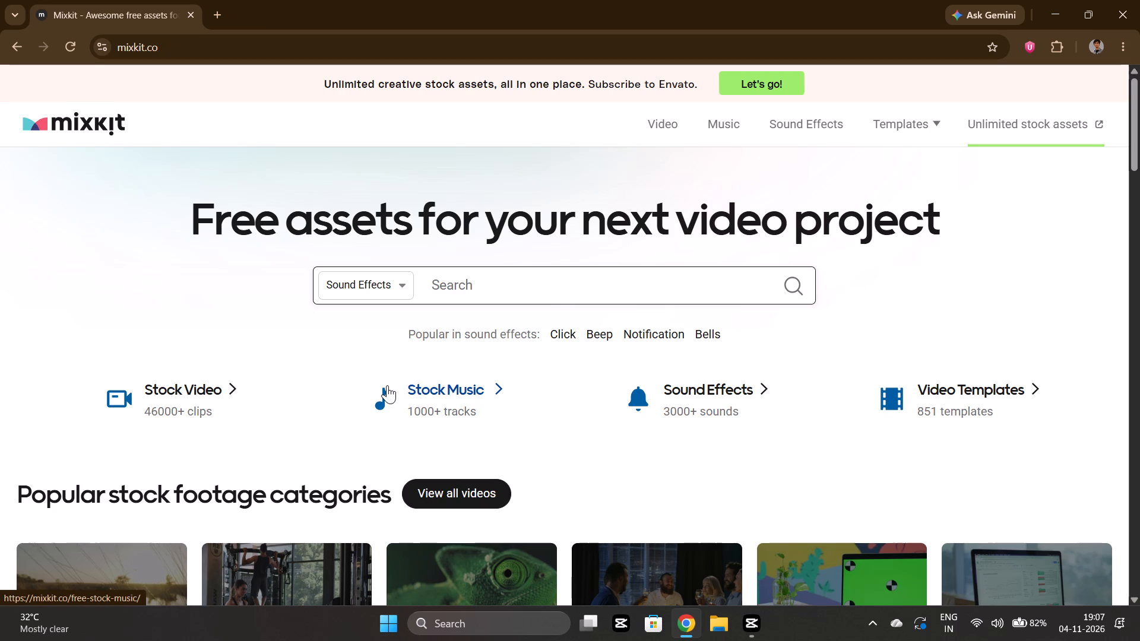
scroll(387, 385, down, 3)
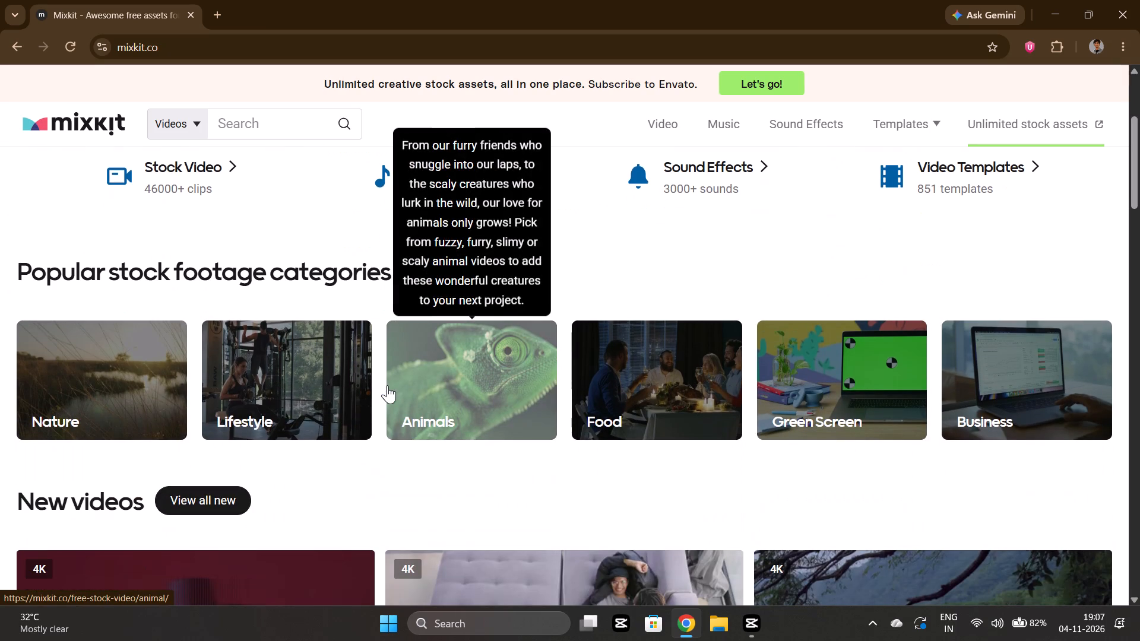
Look through the stock footage categories and new videos on the Mixkit home page.
scroll(387, 385, down, 2)
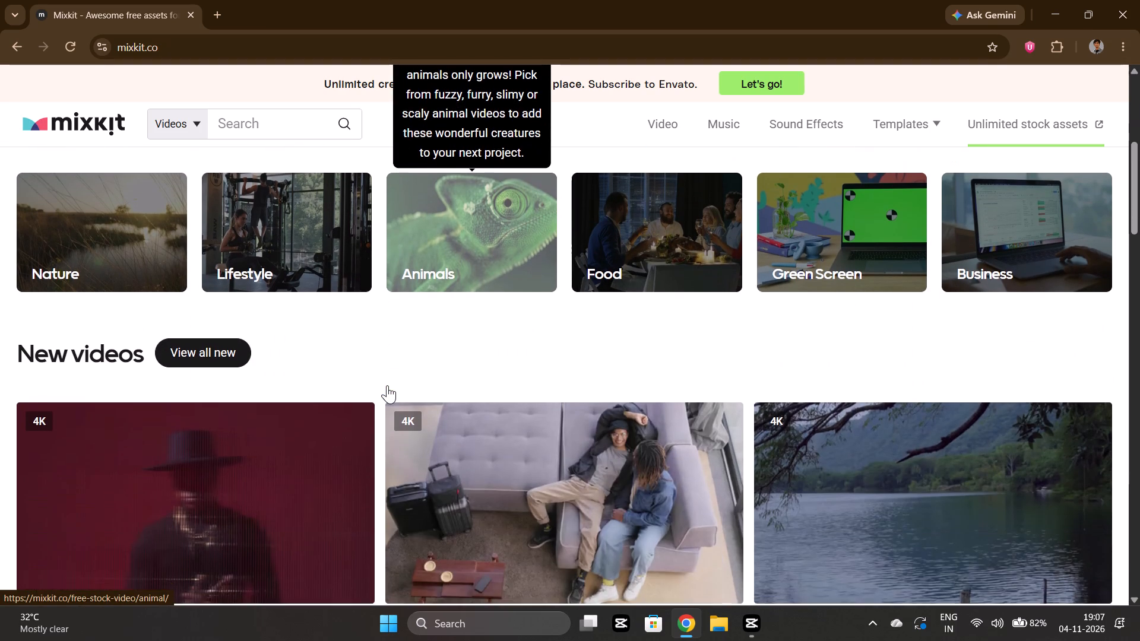
scroll(387, 385, down, 3)
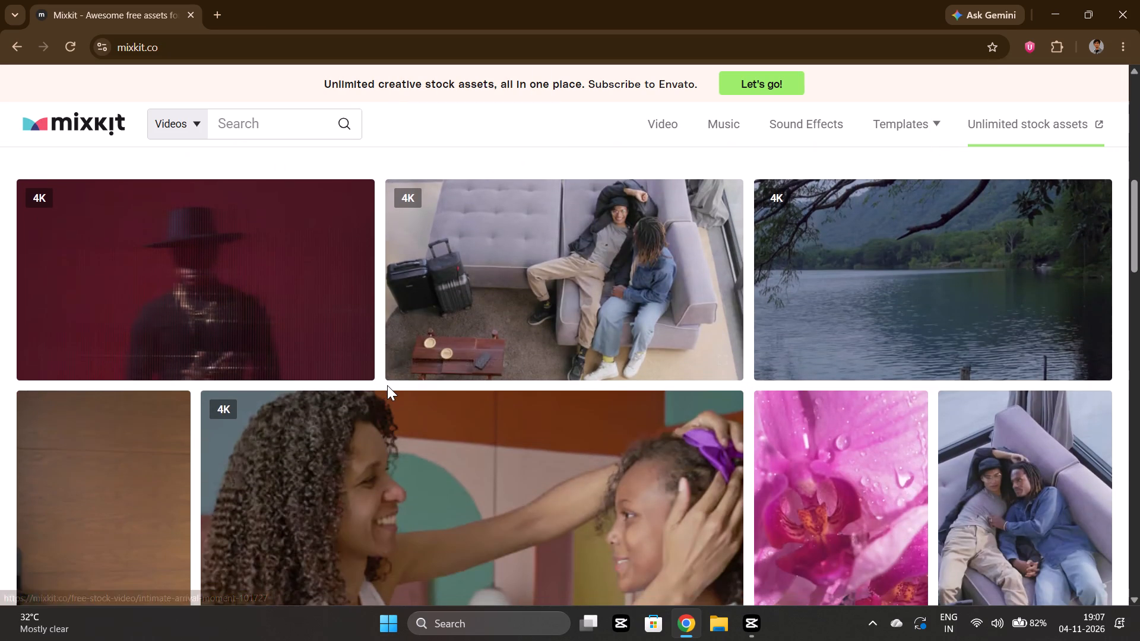
scroll(387, 385, down, 2)
scroll(406, 410, up, 2)
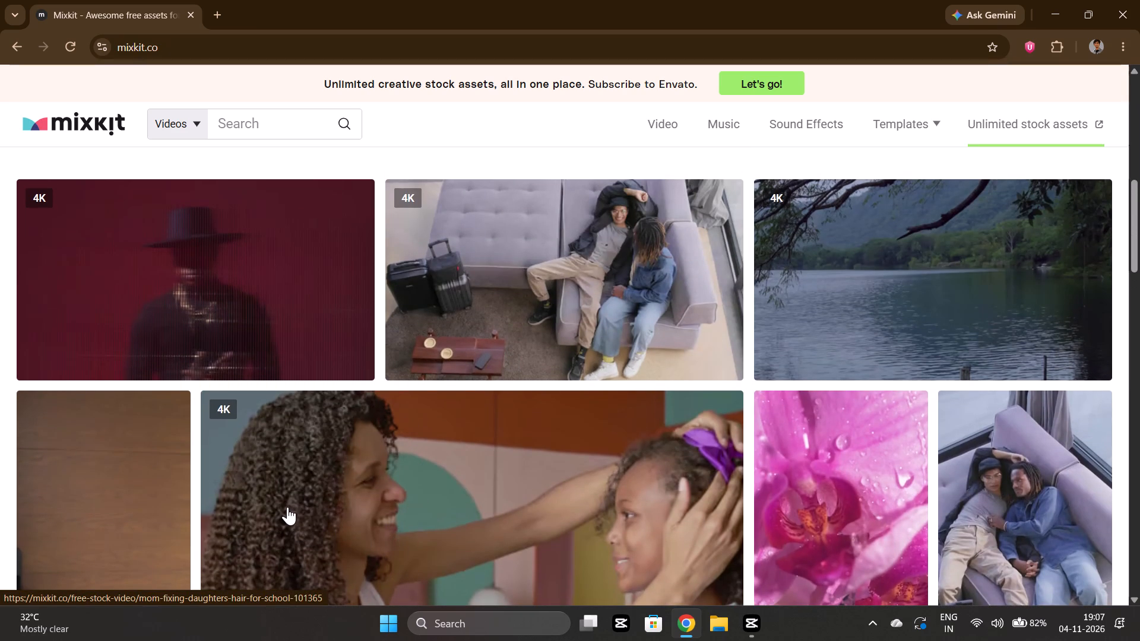
scroll(287, 507, down, 4)
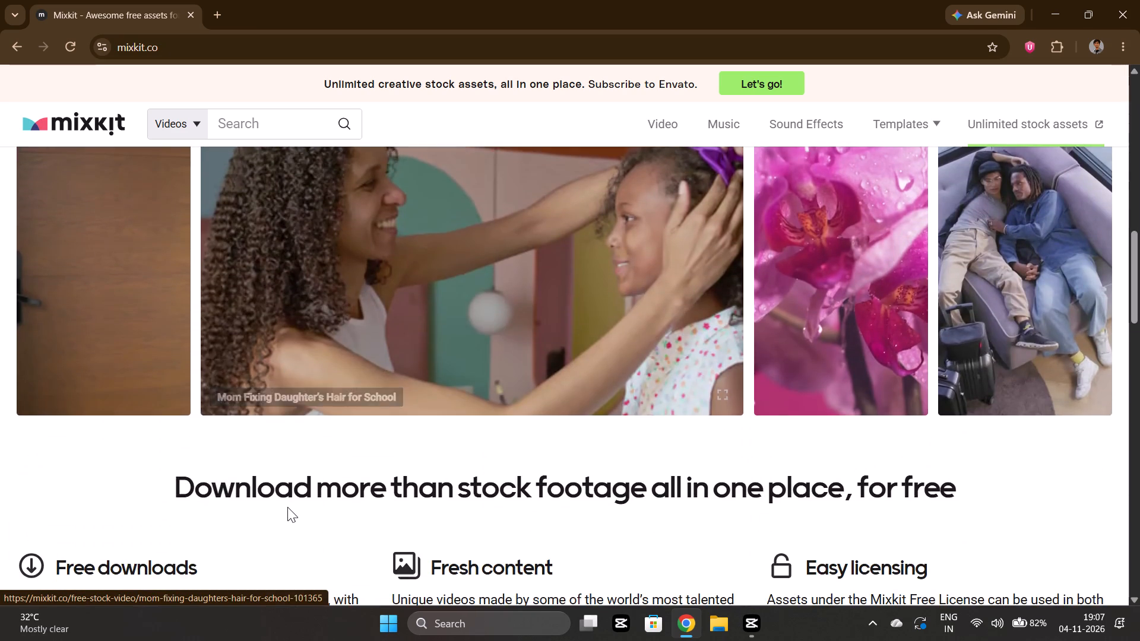
scroll(287, 507, up, 17)
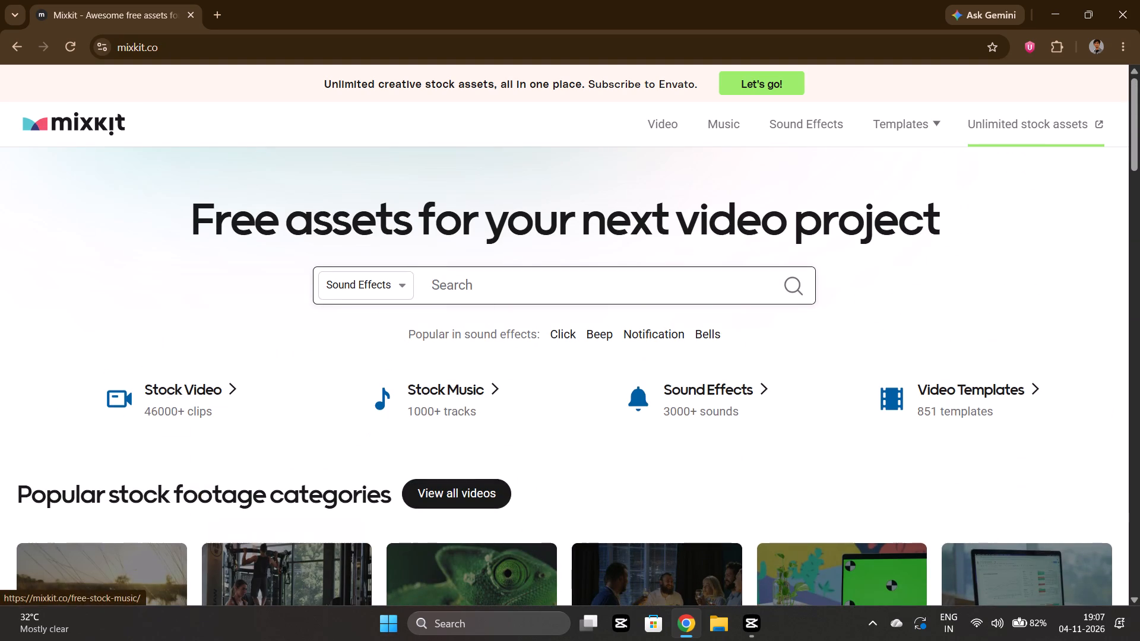
Open Mixkit's Sound Effects section from the home page.
click(541, 287)
click(815, 121)
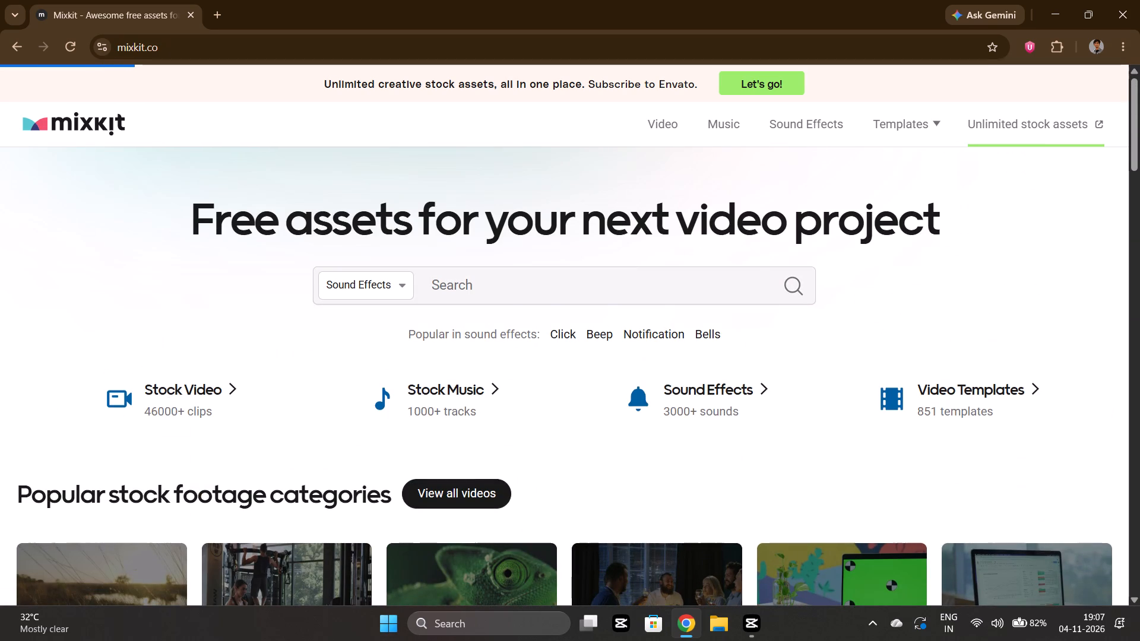
Switch to the video editor and play back the narration and music from about 2:00 to past 2:09.
click(740, 621)
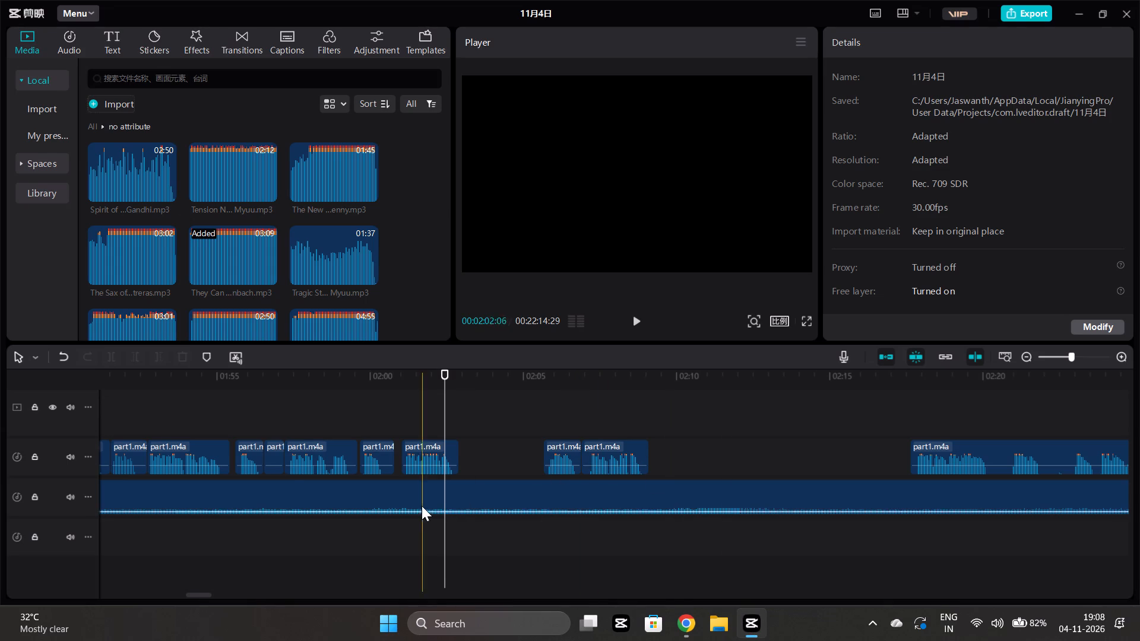
click(389, 510)
key(space)
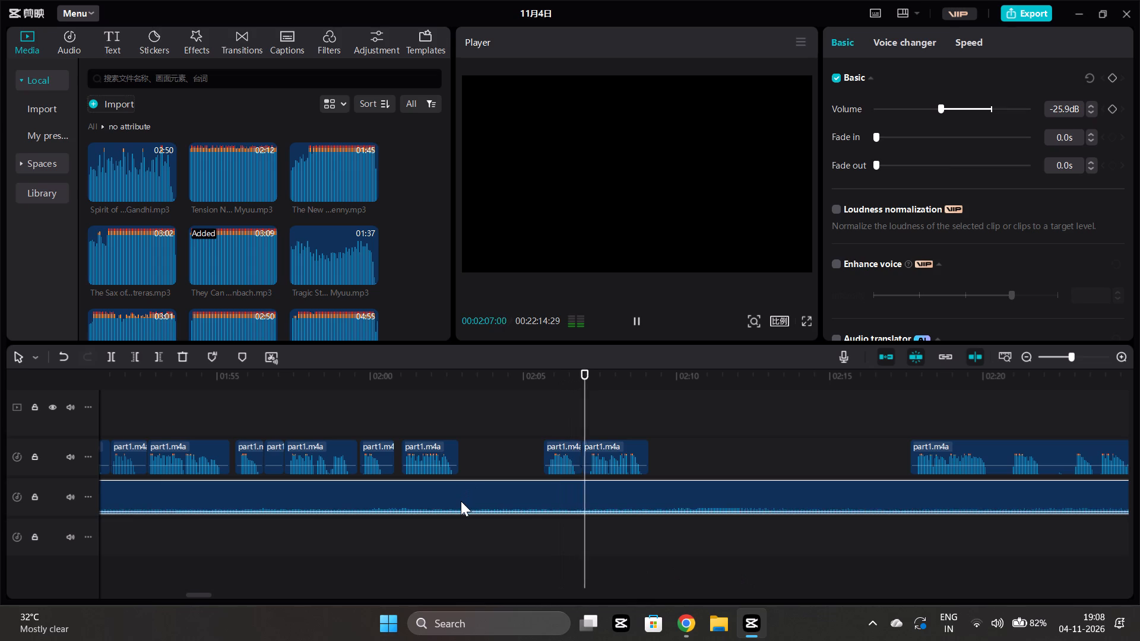
click(437, 539)
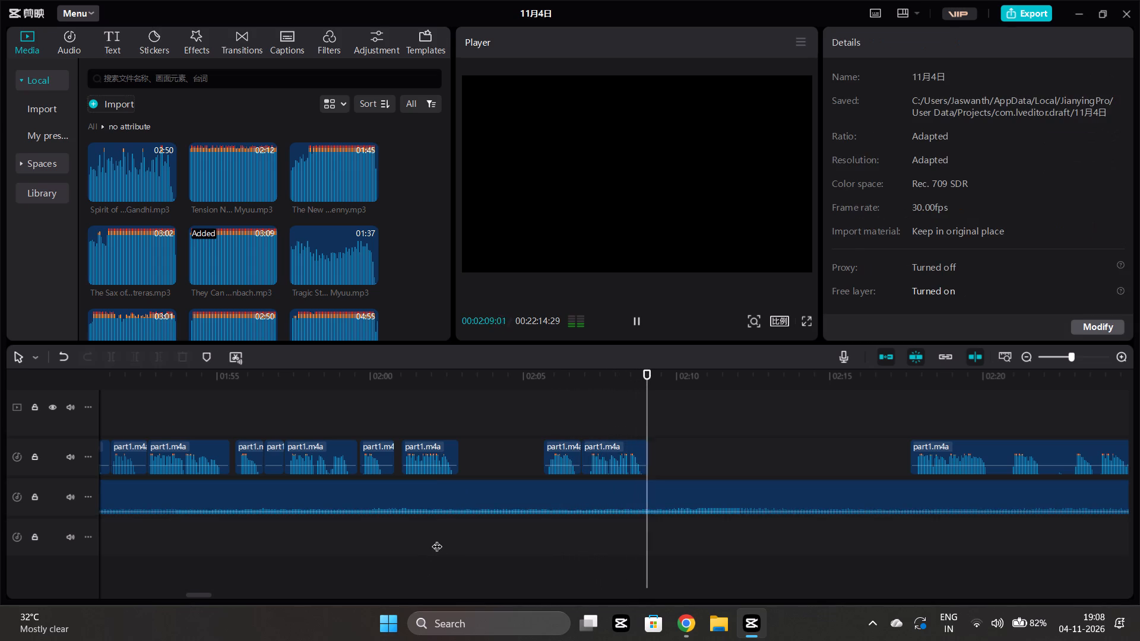
key(space)
key(space)
Switch back to Chrome and open Mixkit's Sound Effects section again.
click(686, 632)
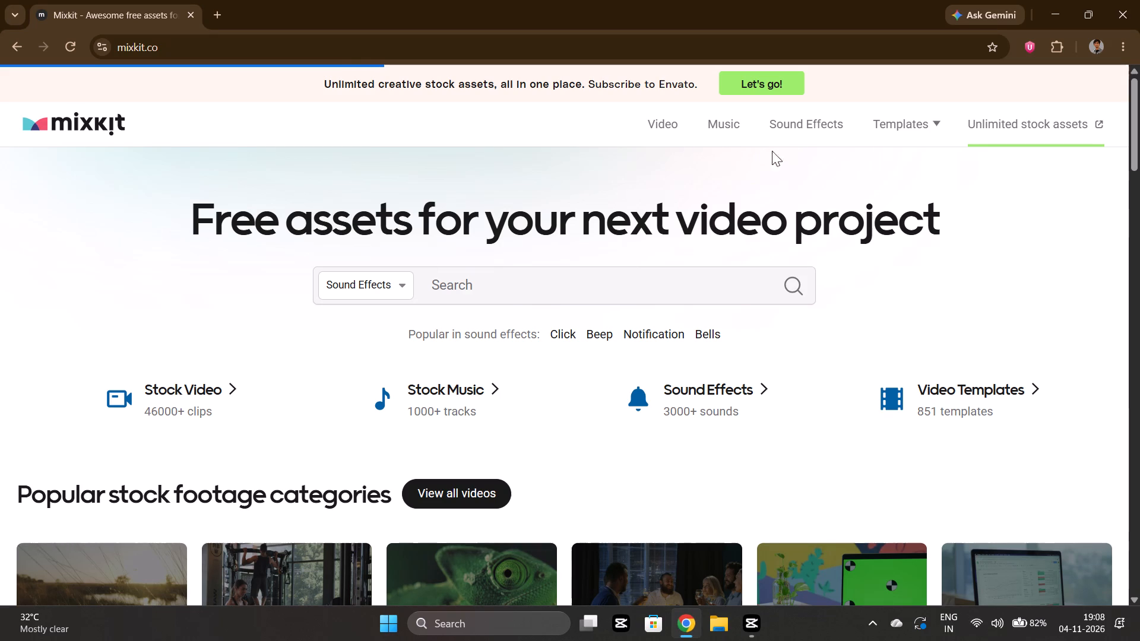
click(797, 127)
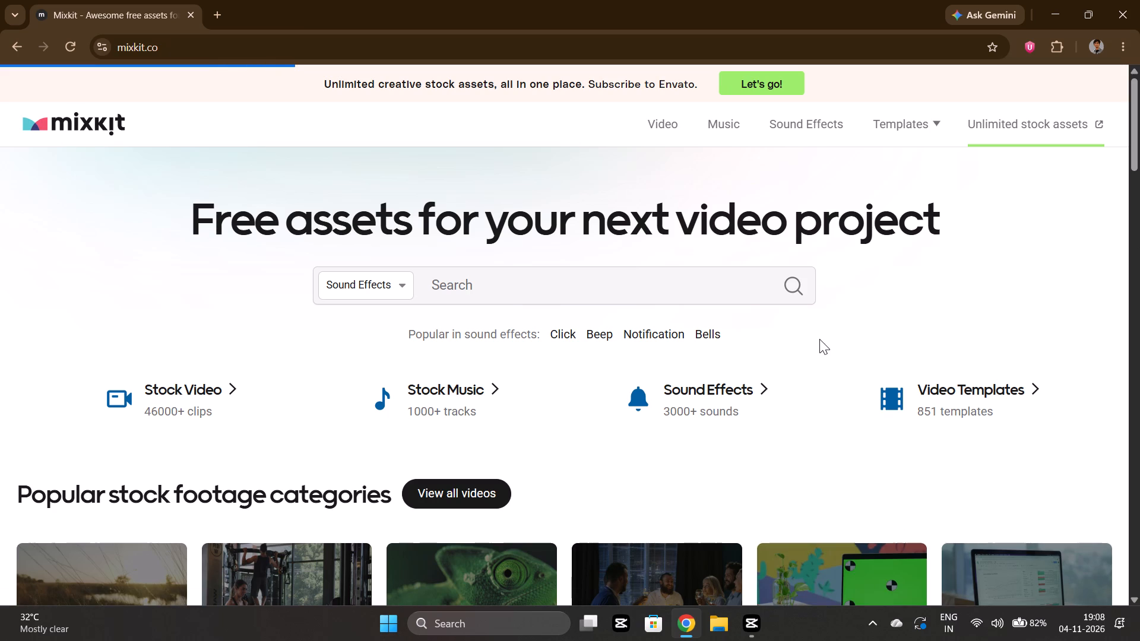
Look through the Mixkit home page sections and the free sound effects page.
scroll(774, 480, down, 6)
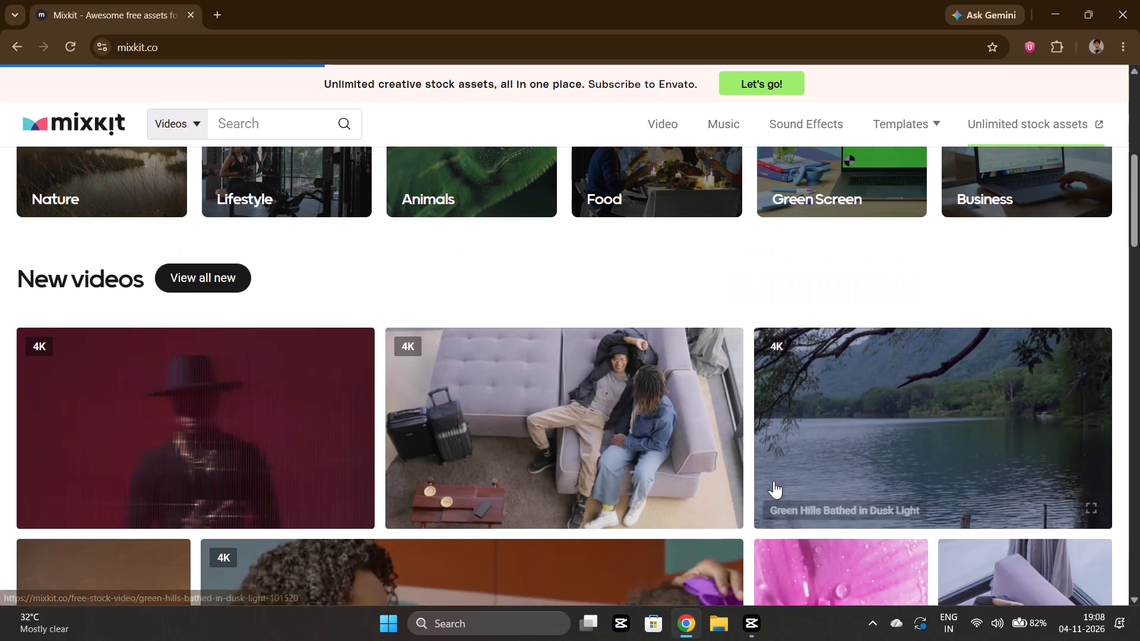
scroll(774, 481, down, 4)
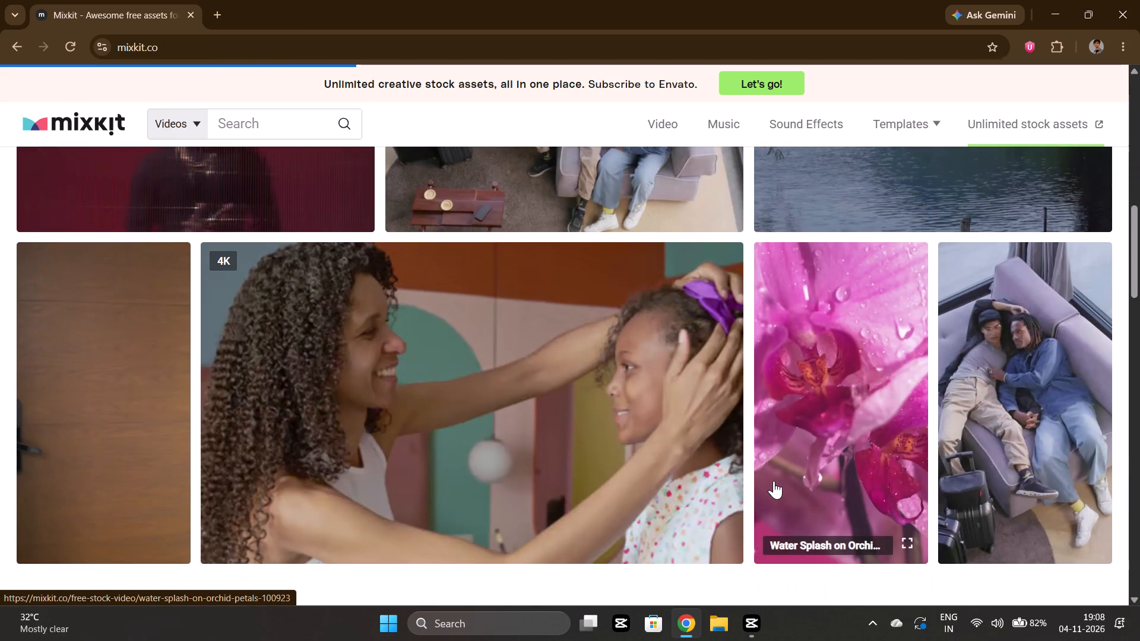
scroll(774, 481, down, 5)
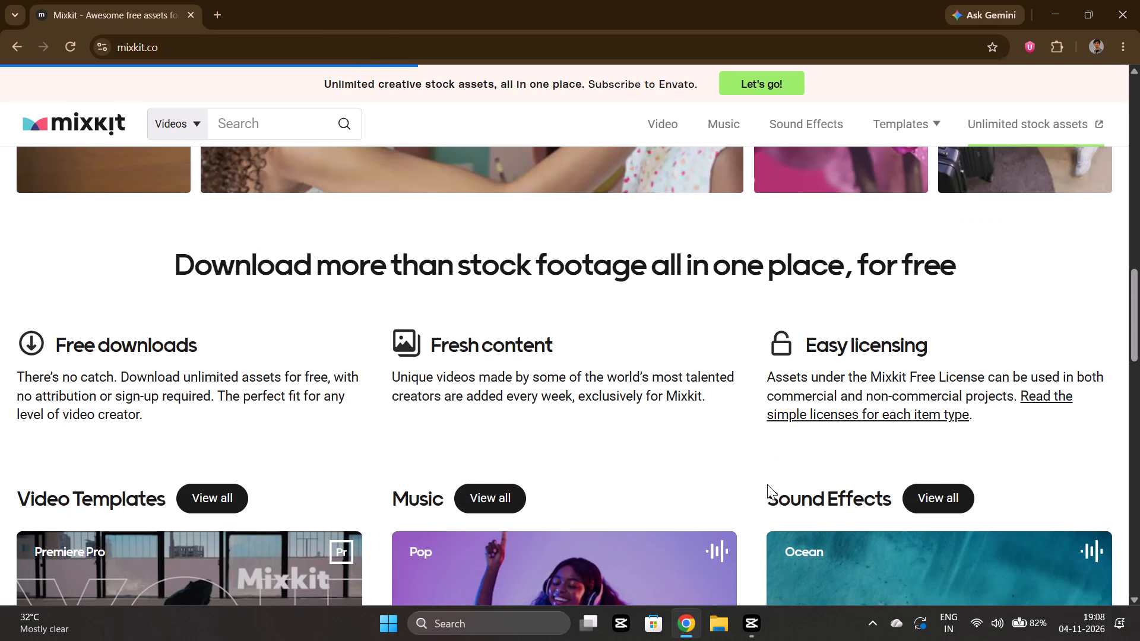
scroll(767, 484, down, 5)
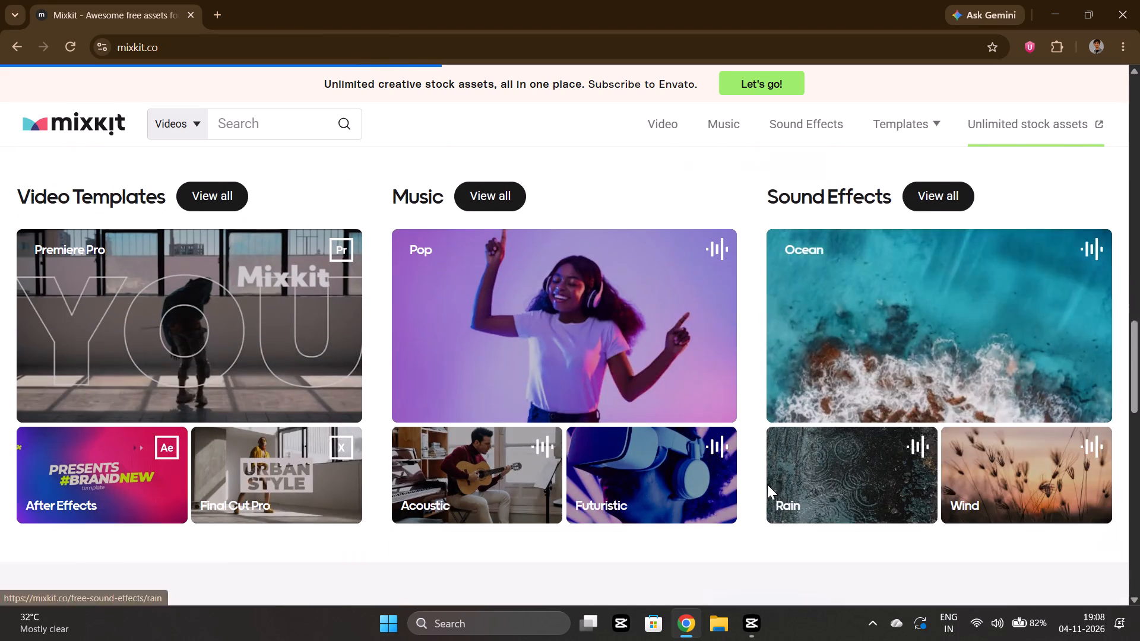
scroll(767, 484, up, 3)
scroll(767, 484, down, 3)
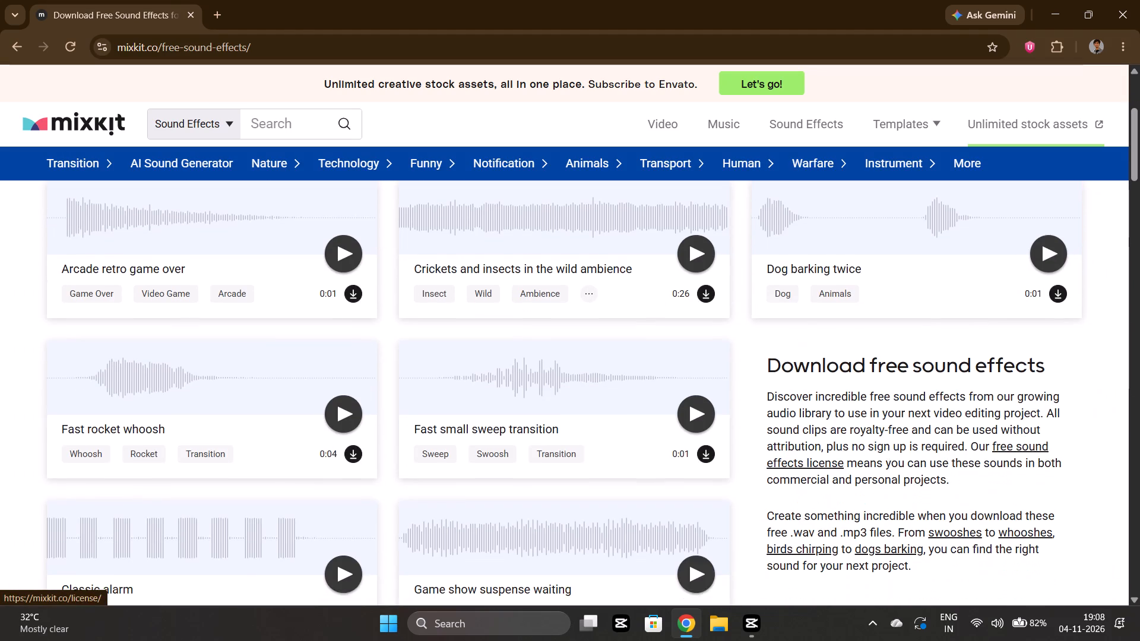
scroll(767, 485, up, 5)
scroll(650, 477, up, 3)
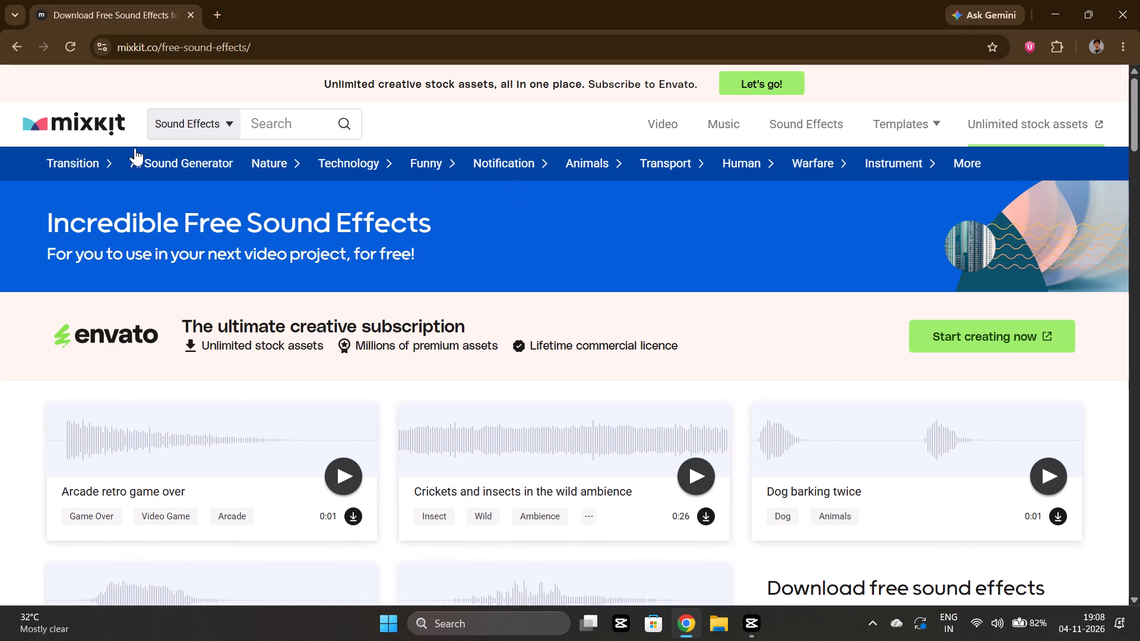
Search the Mixkit sound effects for "whistle".
click(293, 125)
text(whistle)
key(Return)
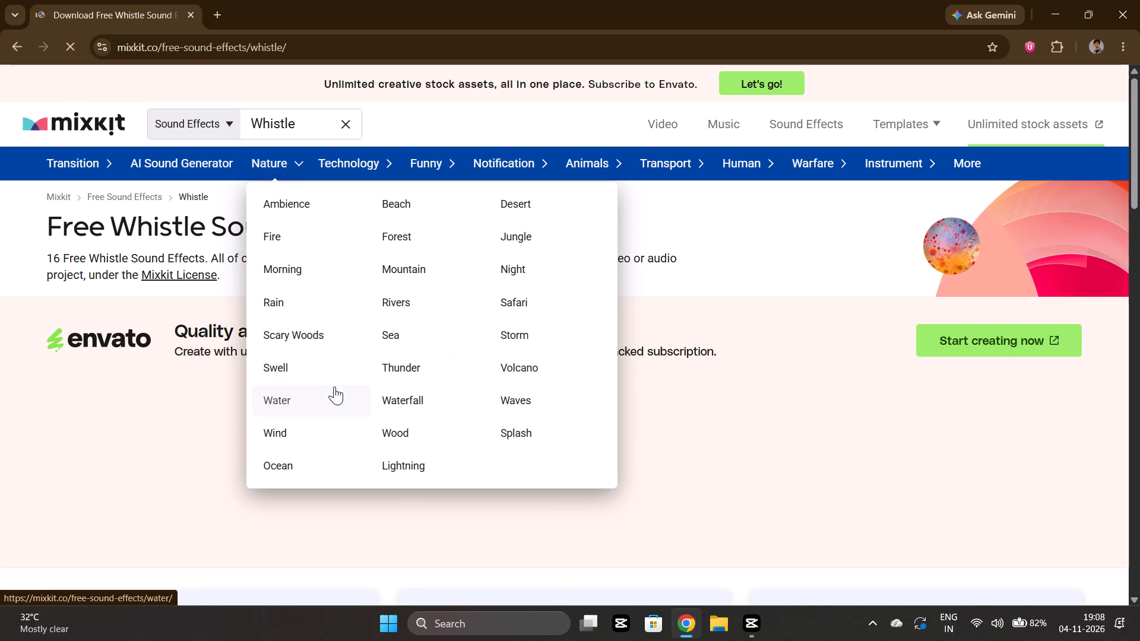
Preview the cartoon toy, cartoon whistling, fast firework, short fall and two police whistle sounds.
scroll(165, 402, down, 6)
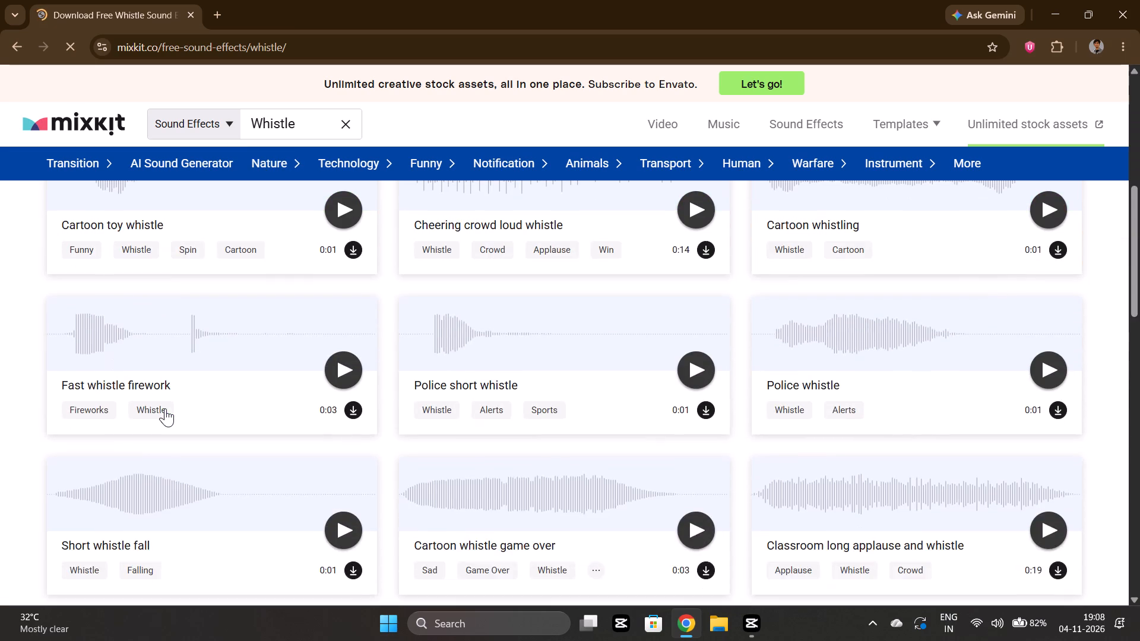
scroll(165, 408, up, 2)
click(341, 368)
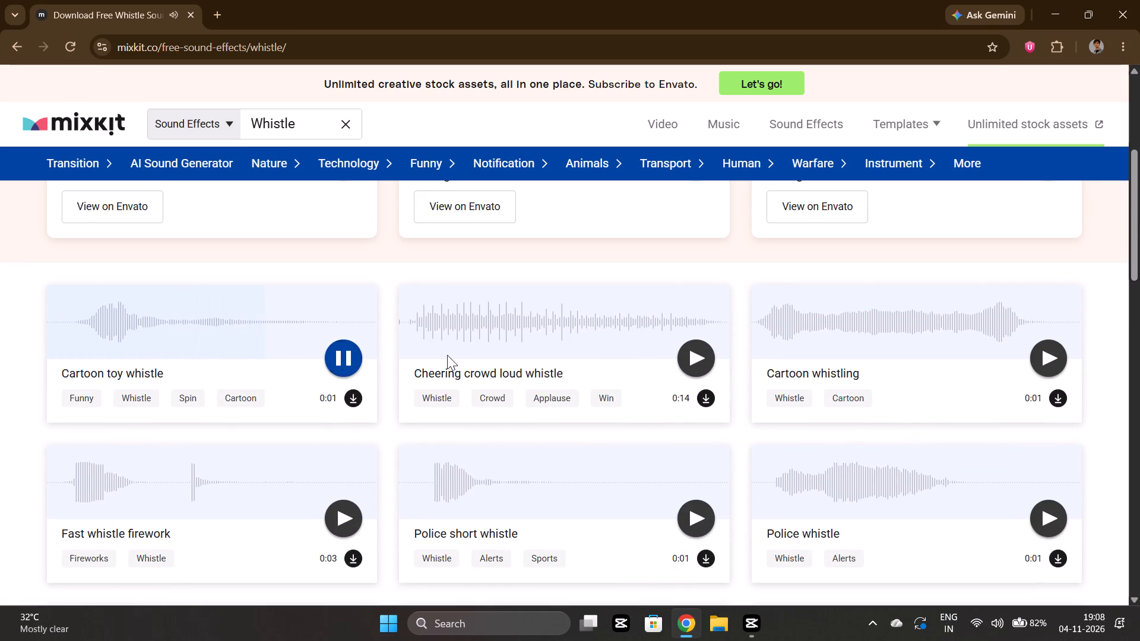
click(1038, 368)
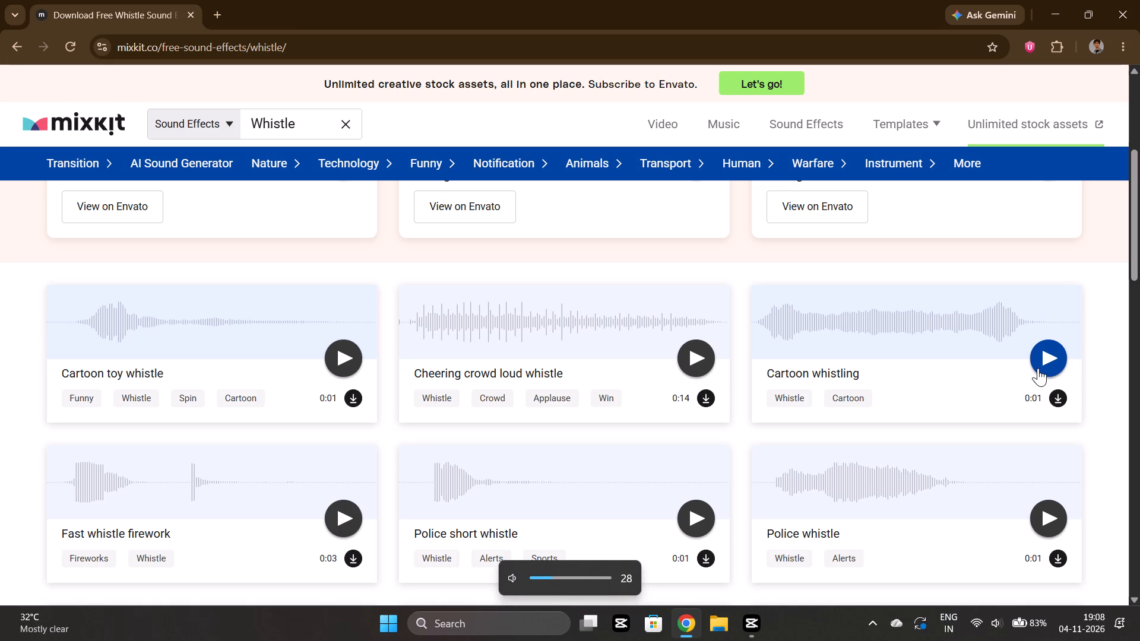
click(1038, 367)
scroll(397, 306, down, 3)
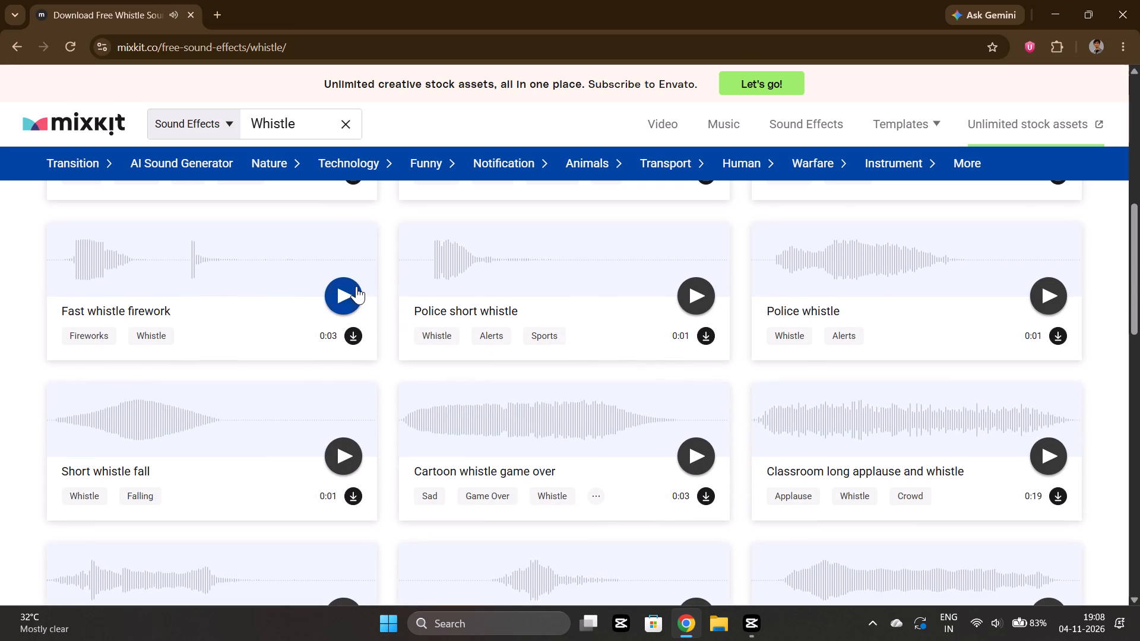
click(356, 286)
click(334, 460)
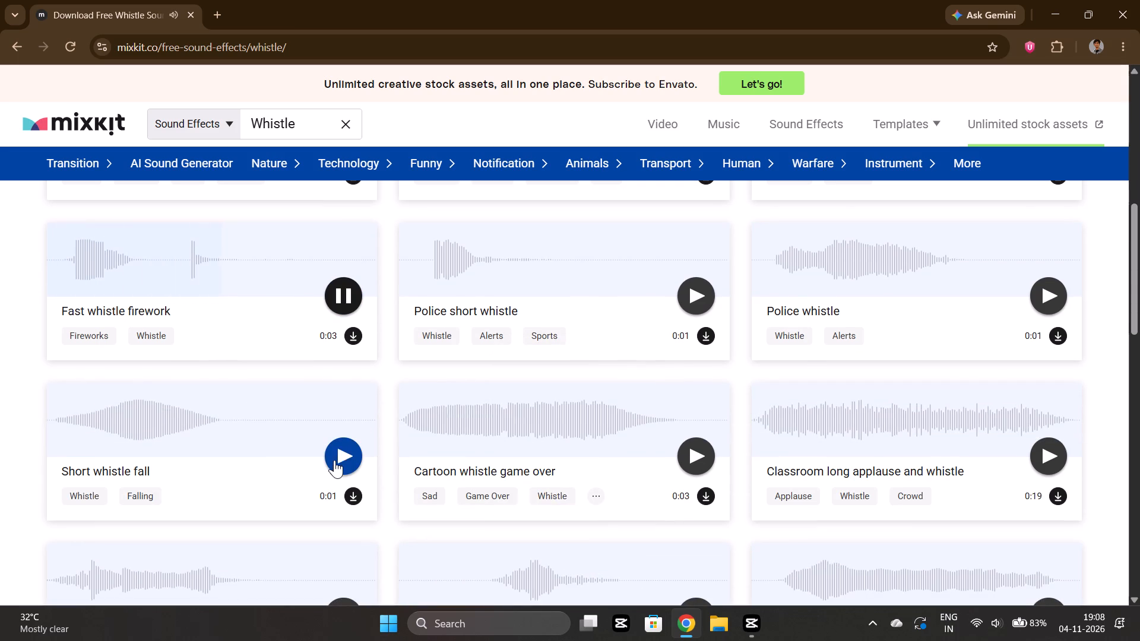
click(698, 287)
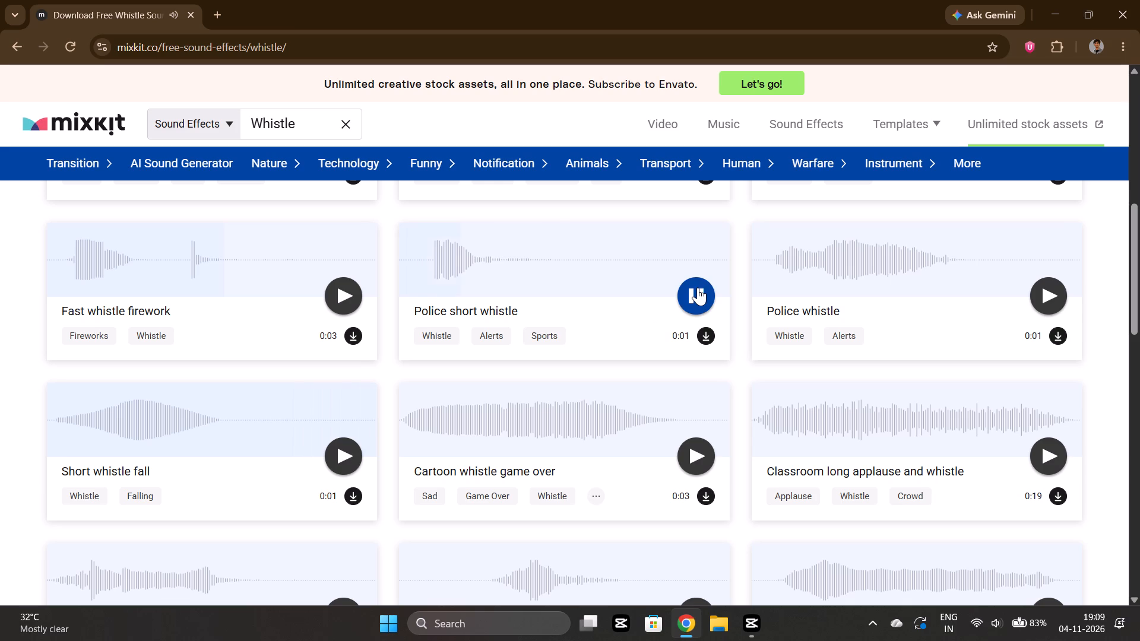
click(1063, 291)
Preview the remaining whistle sounds, including Cartoon whistle game over, the human, swoosh, male gentle, air whoosh, toy flute and Sci Fi whistles.
scroll(939, 319, down, 2)
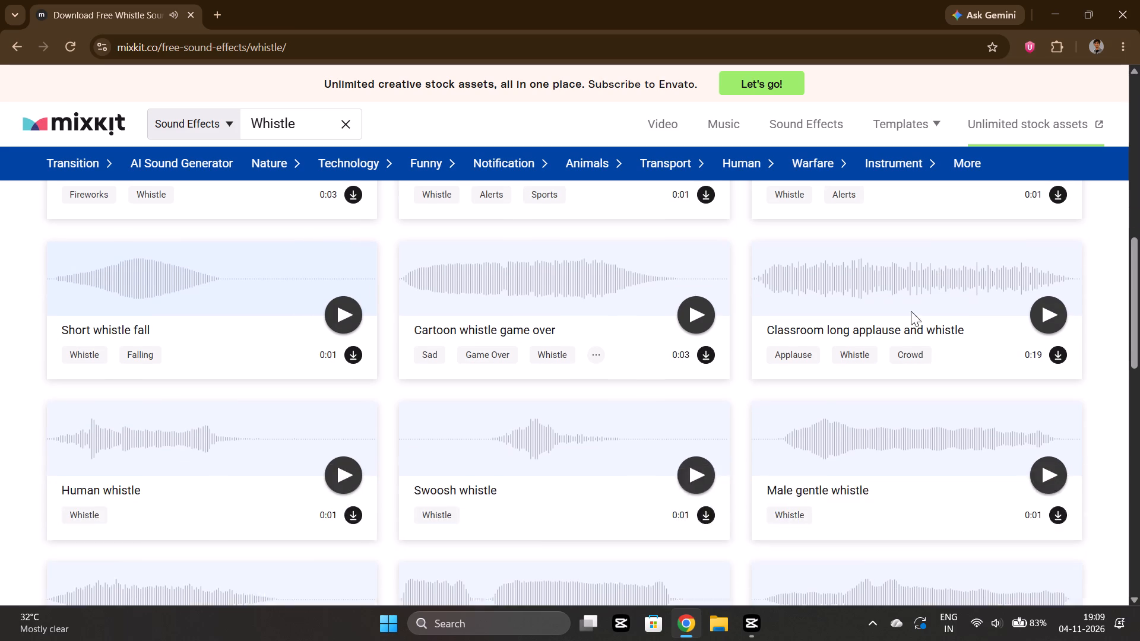
click(703, 307)
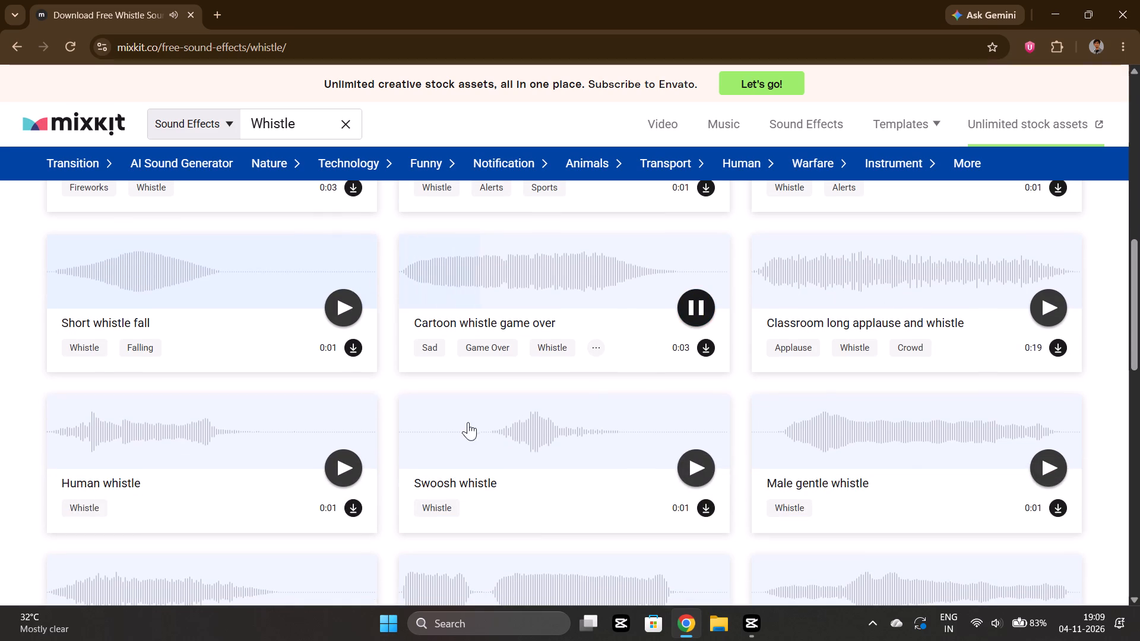
click(322, 460)
click(335, 471)
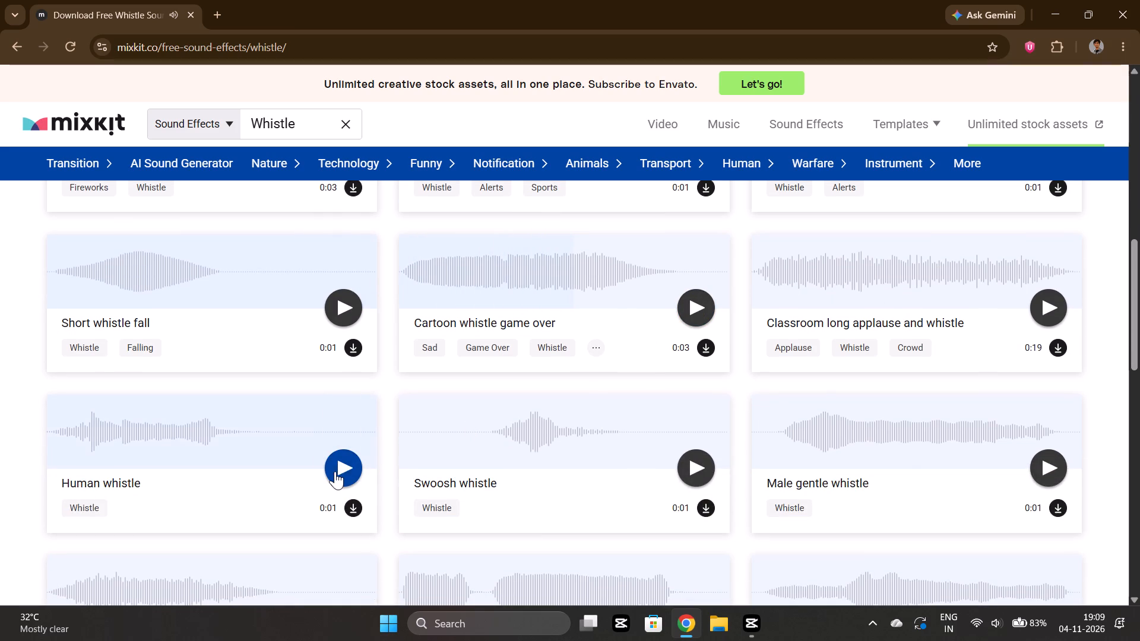
click(693, 479)
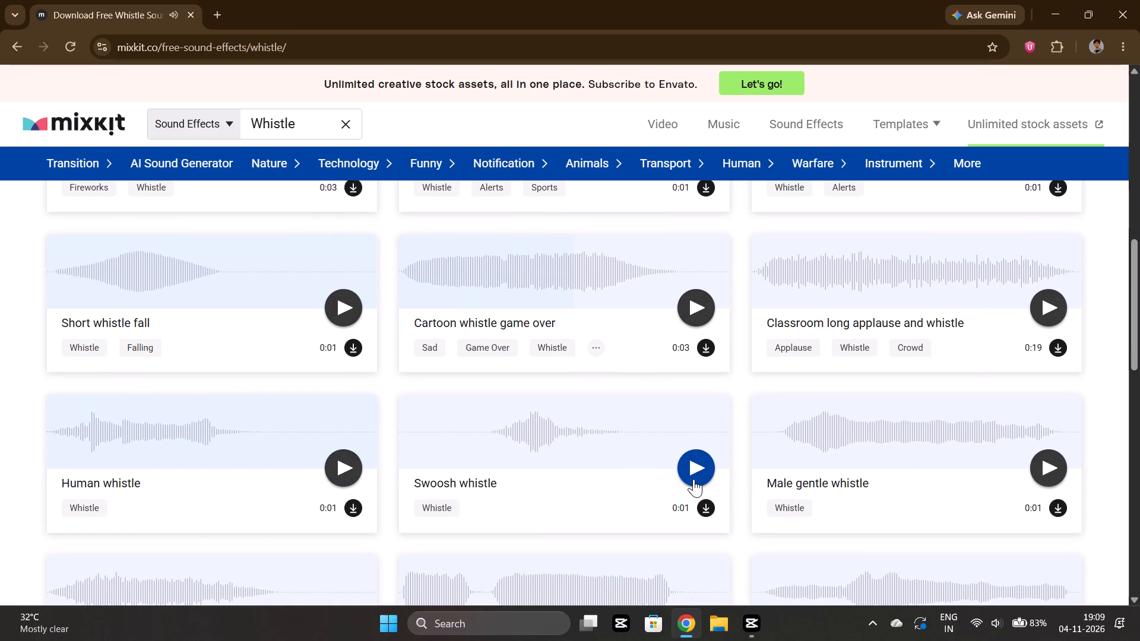
scroll(693, 479, down, 3)
click(1045, 245)
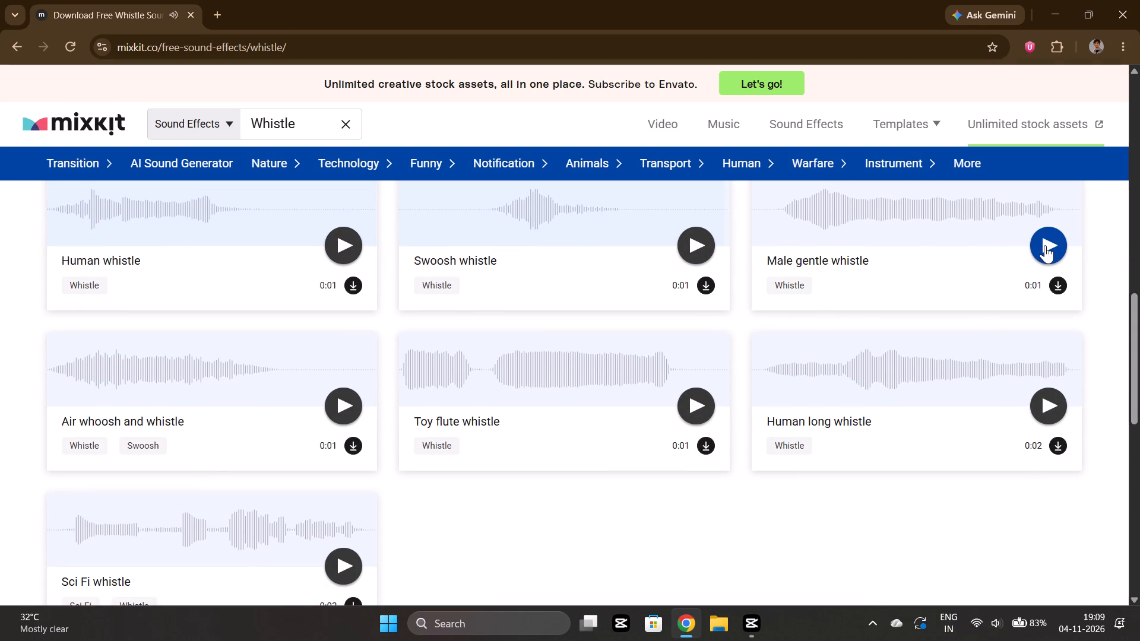
click(677, 394)
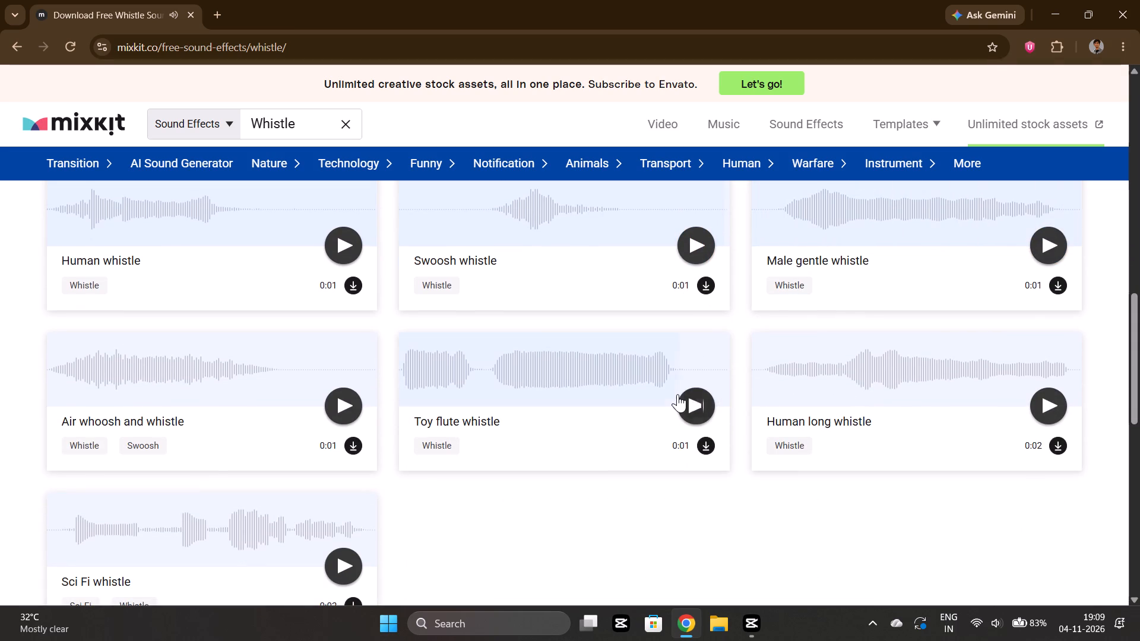
click(357, 402)
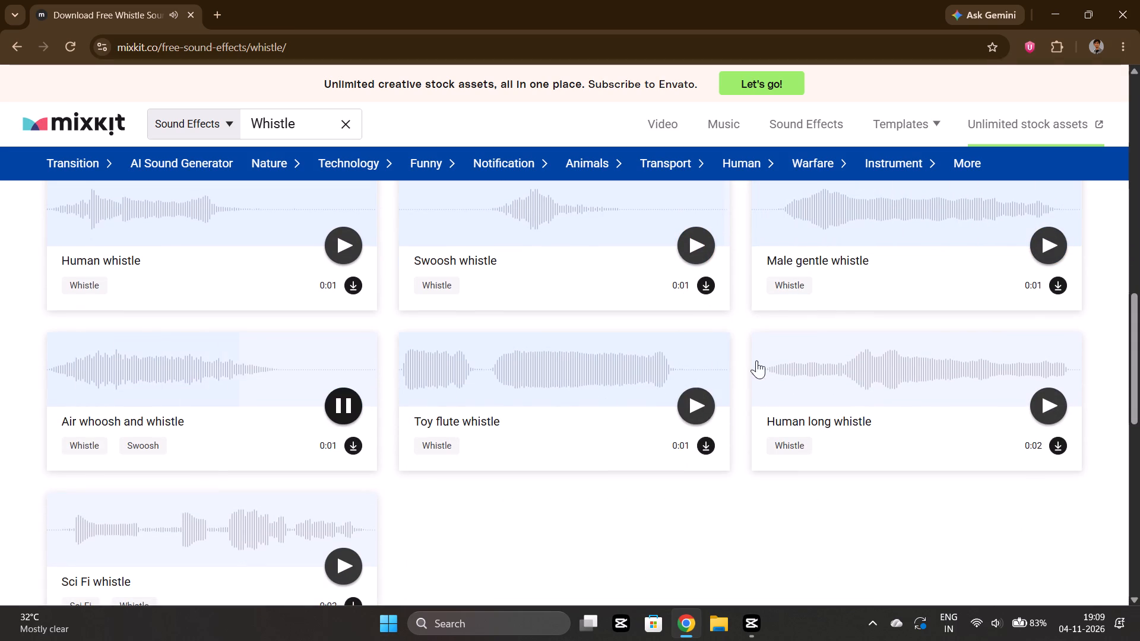
click(698, 389)
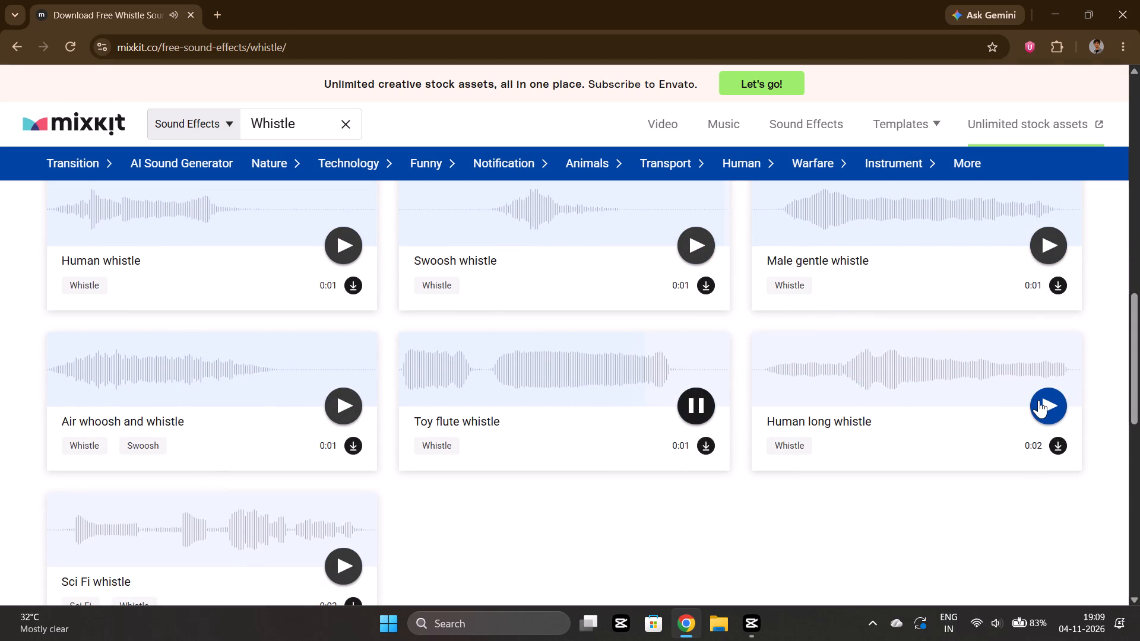
click(1038, 400)
scroll(768, 410, down, 2)
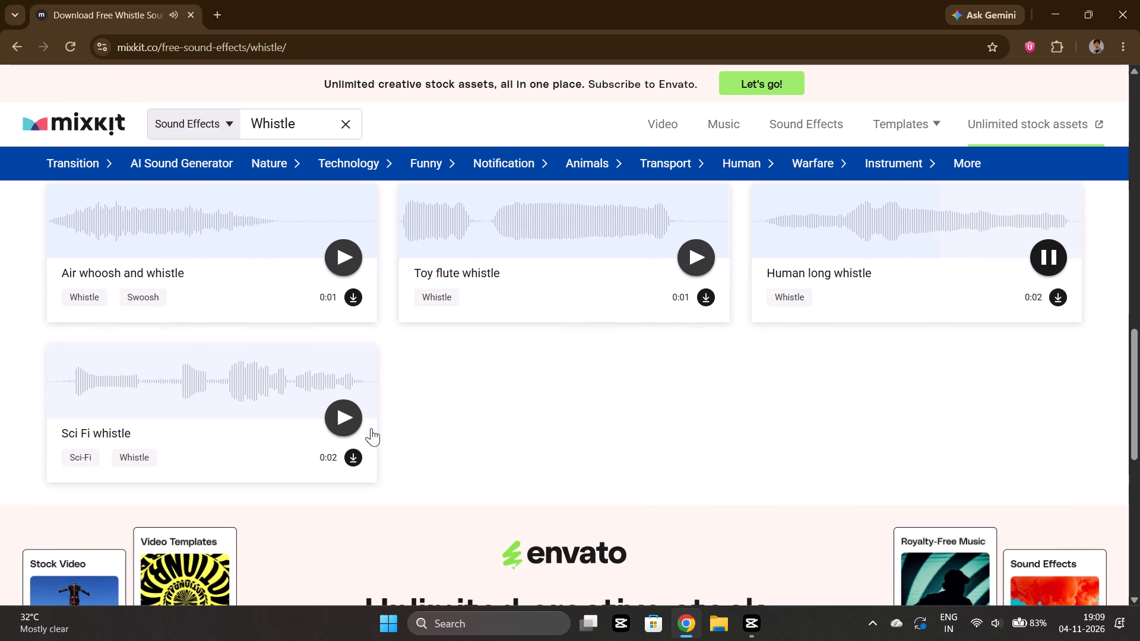
click(342, 423)
scroll(831, 456, up, 4)
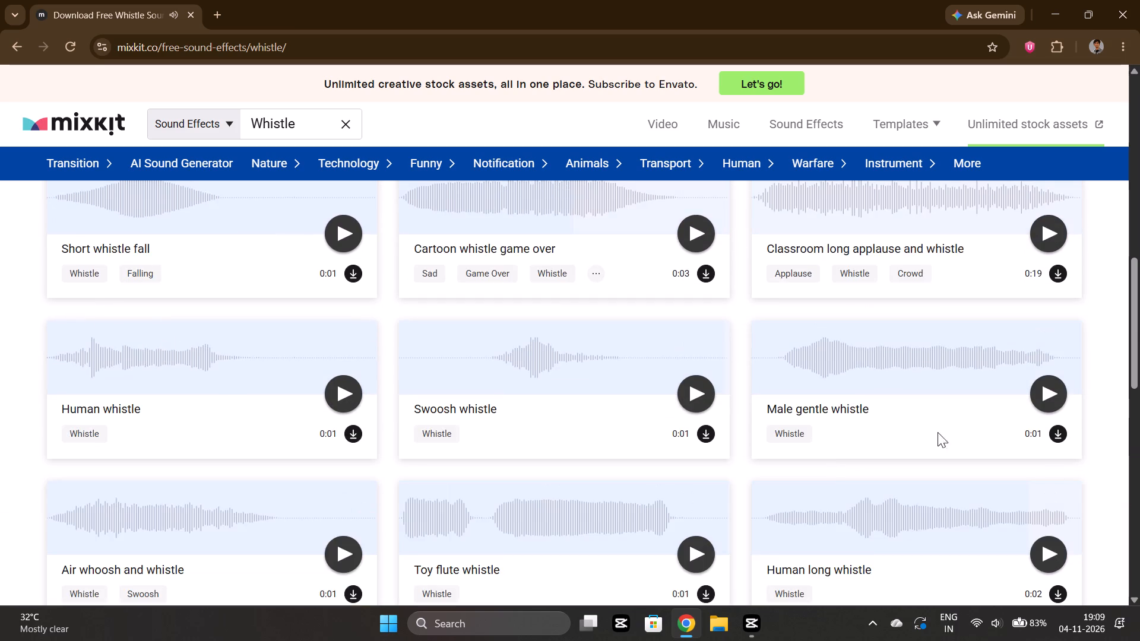
Replay the Cartoon whistling sound on Mixkit and download it.
scroll(955, 424, up, 5)
click(1034, 437)
scroll(1005, 423, up, 2)
click(1046, 420)
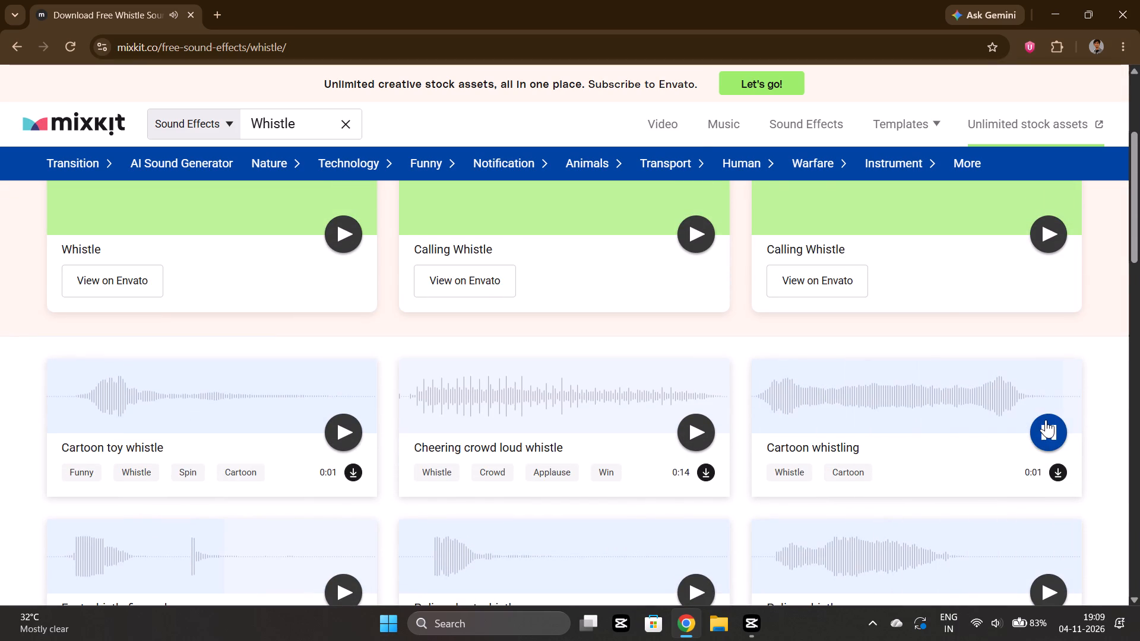
click(1055, 469)
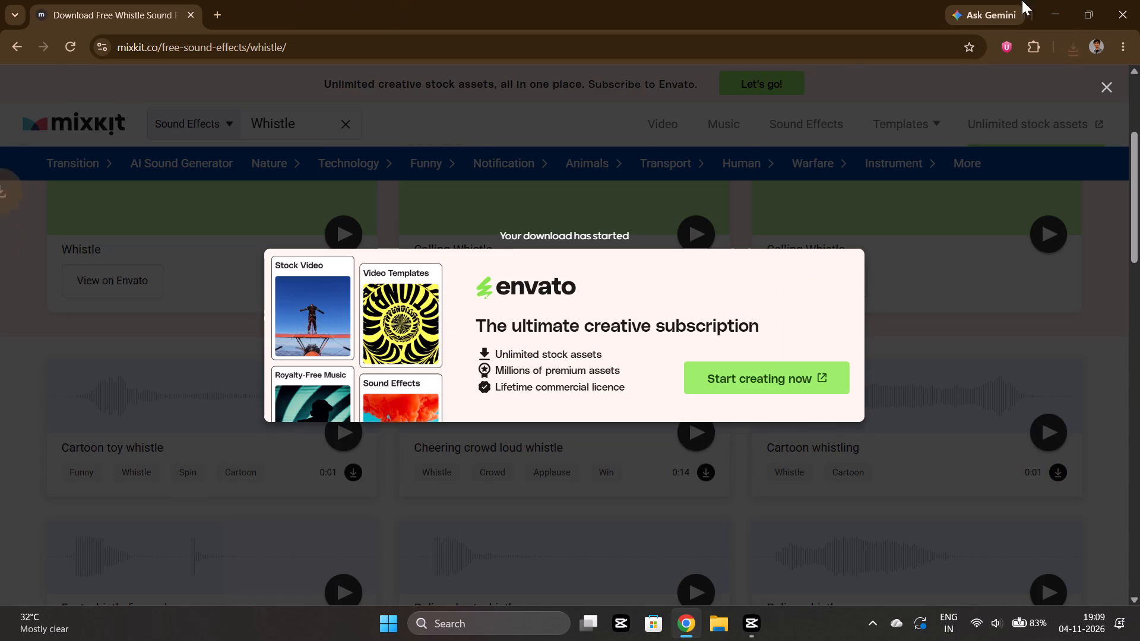
Switch to the Jianying project and import mixkit-cartoon-whistling-738 from Downloads into the local media.
click(745, 630)
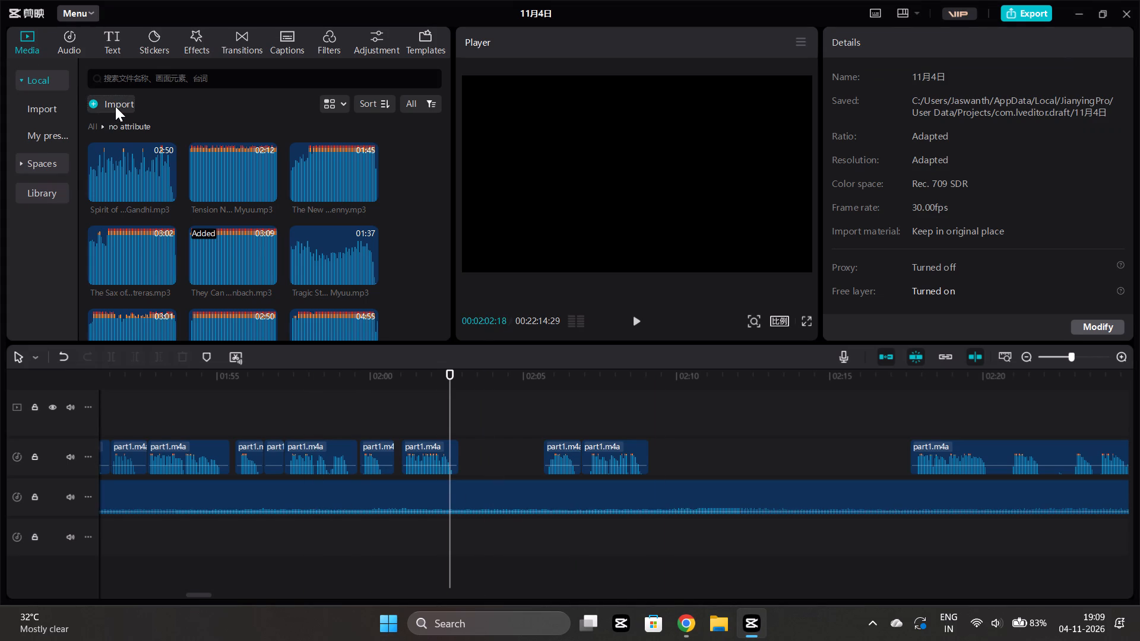
click(90, 123)
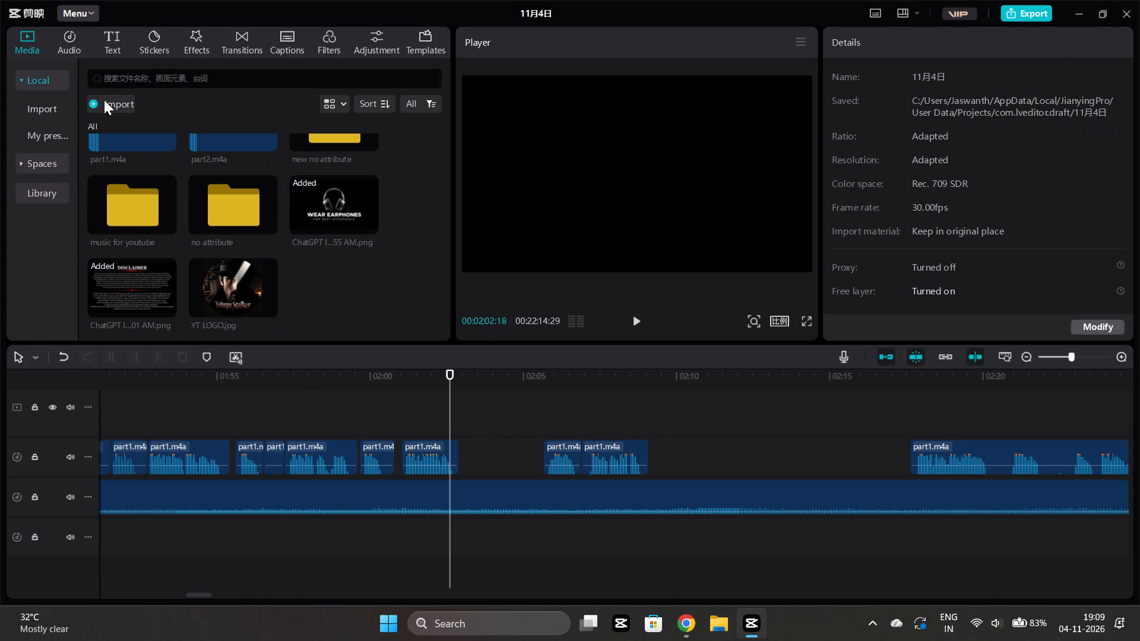
click(104, 100)
click(170, 142)
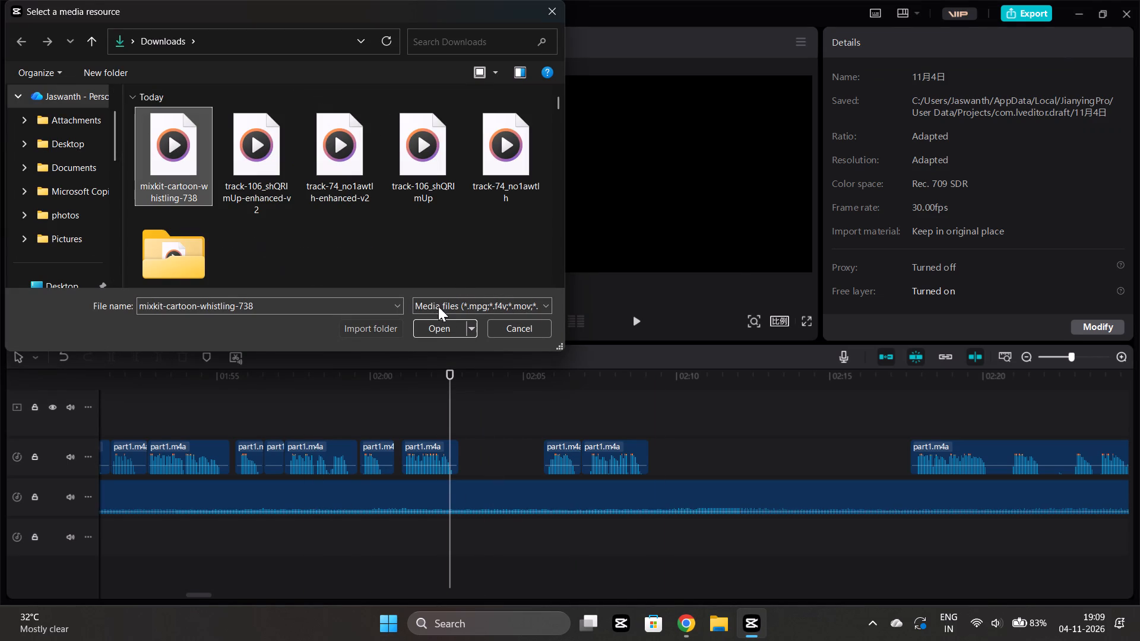
click(434, 312)
click(437, 326)
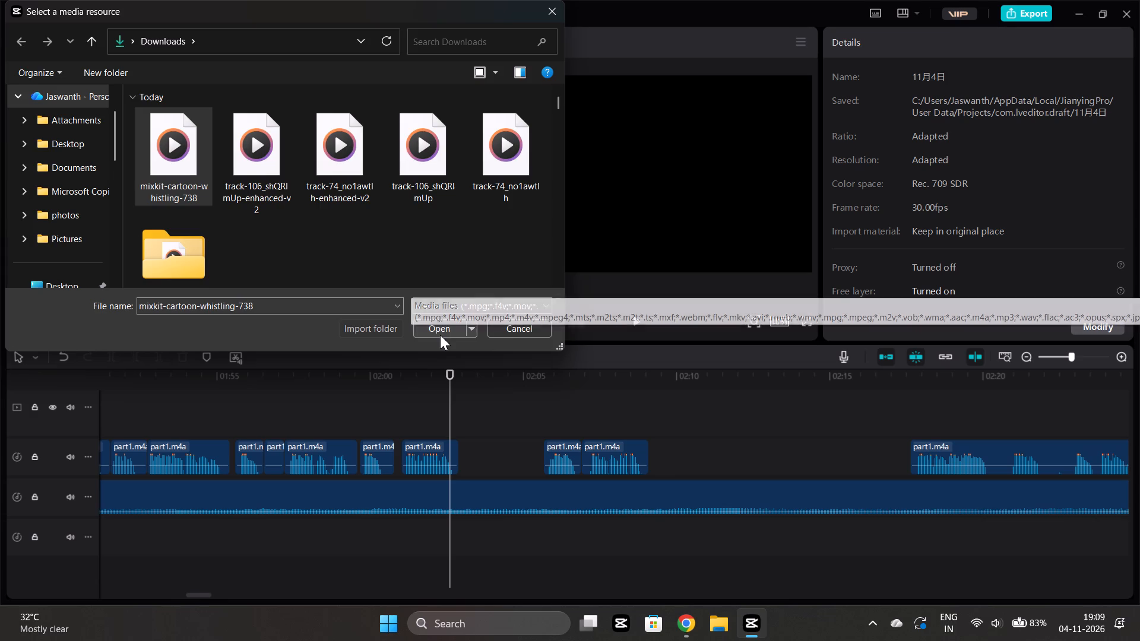
click(439, 324)
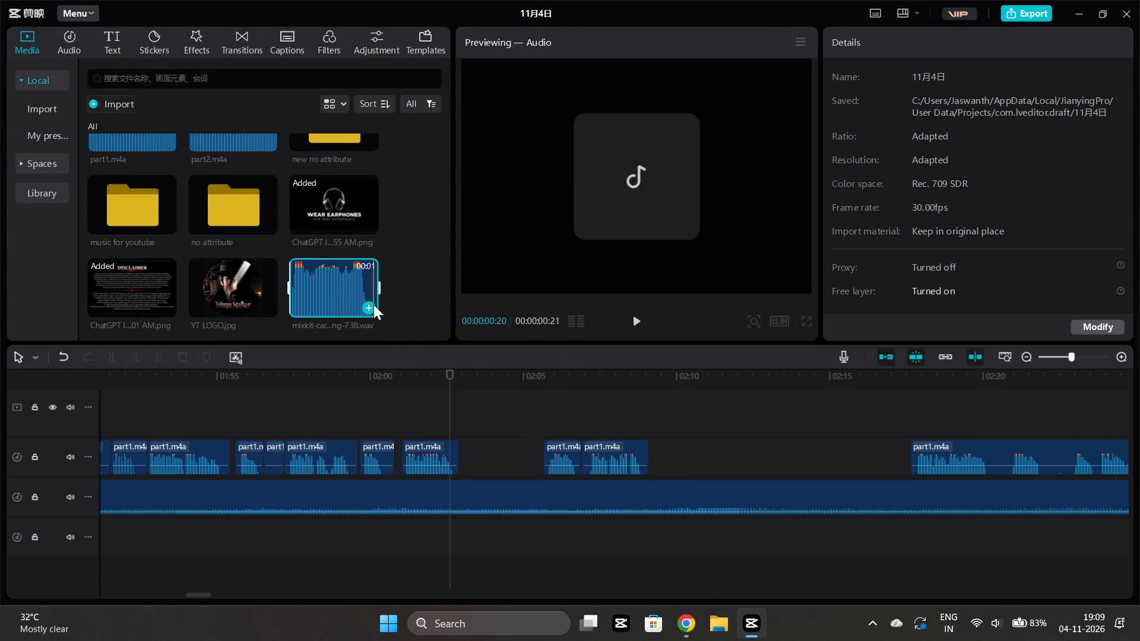
Place the whistle sound on the narration track right after the clip ending near 2:02, and play back the passage.
click(370, 306)
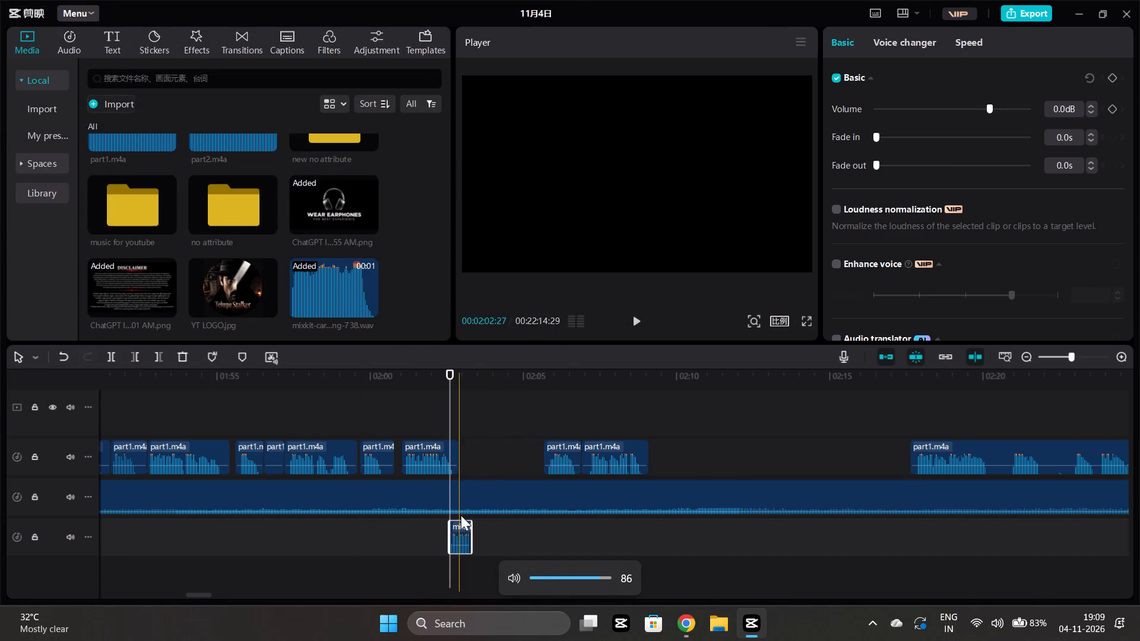
drag(457, 526, 467, 465)
click(432, 529)
key(space)
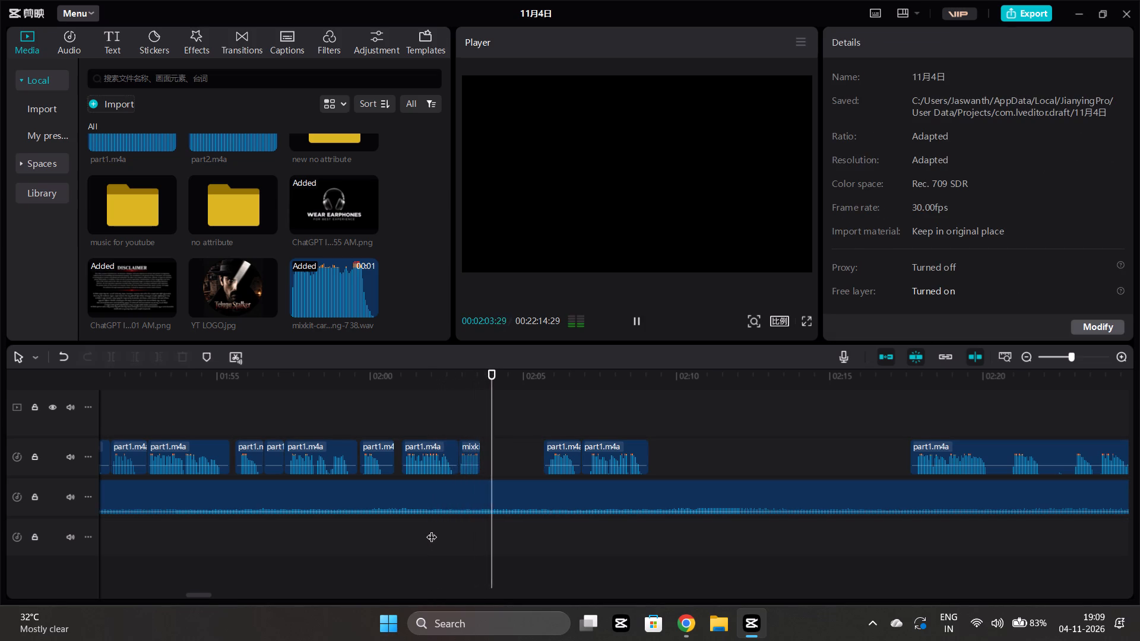
click(420, 533)
key(space)
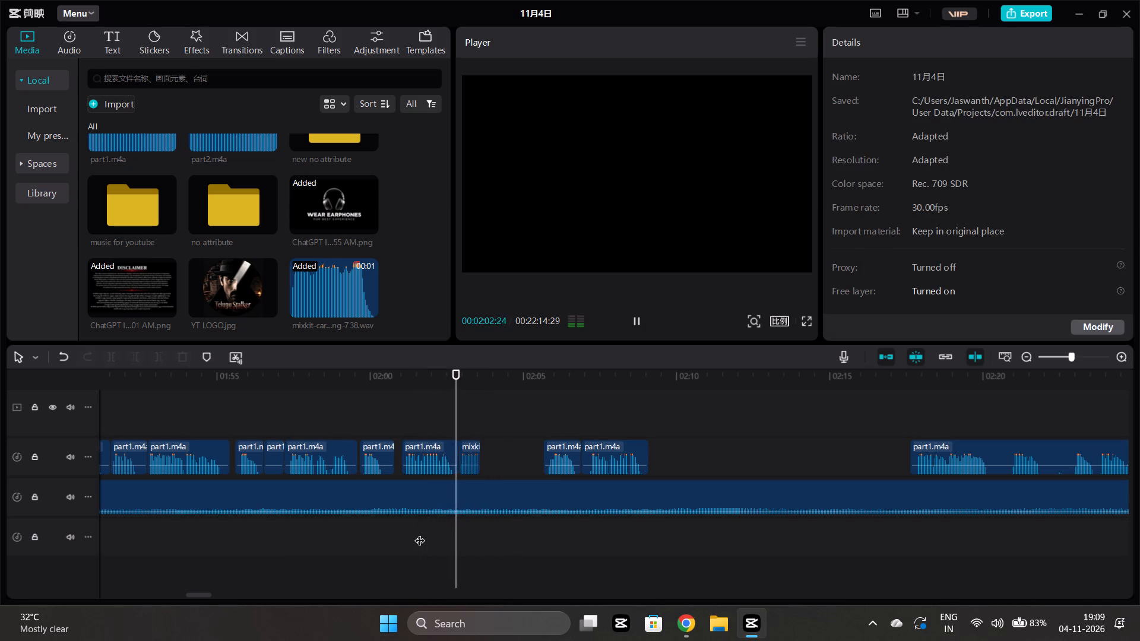
click(420, 533)
key(space)
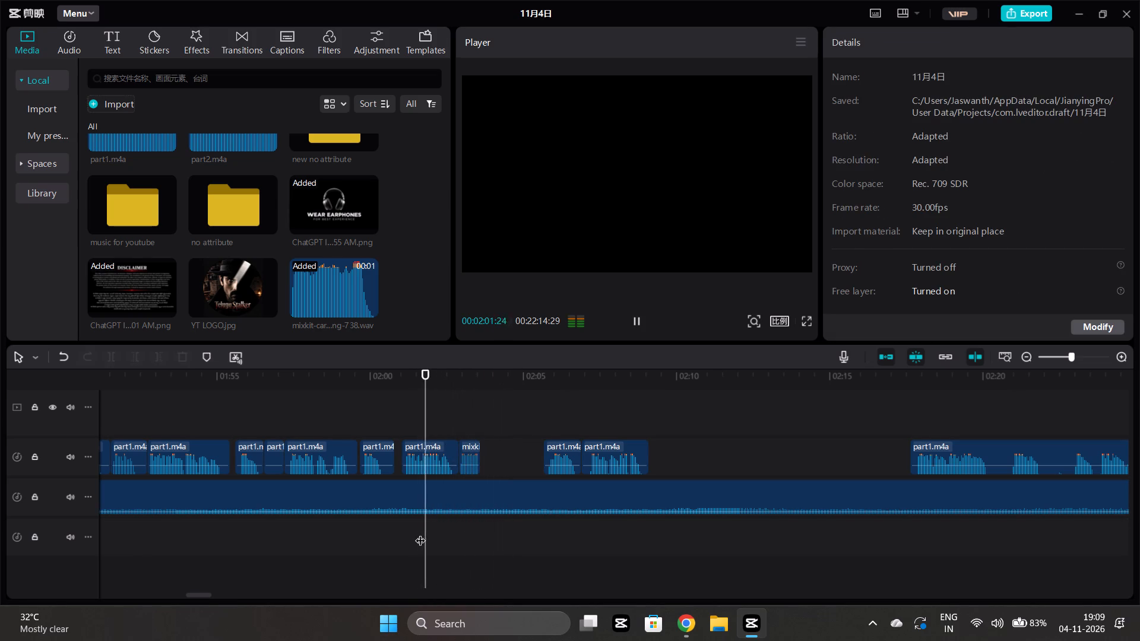
Try the 空灵感 and 超级混响 voice filters on the whistle clip and keep 空灵感 at strength 100.
click(470, 465)
click(925, 43)
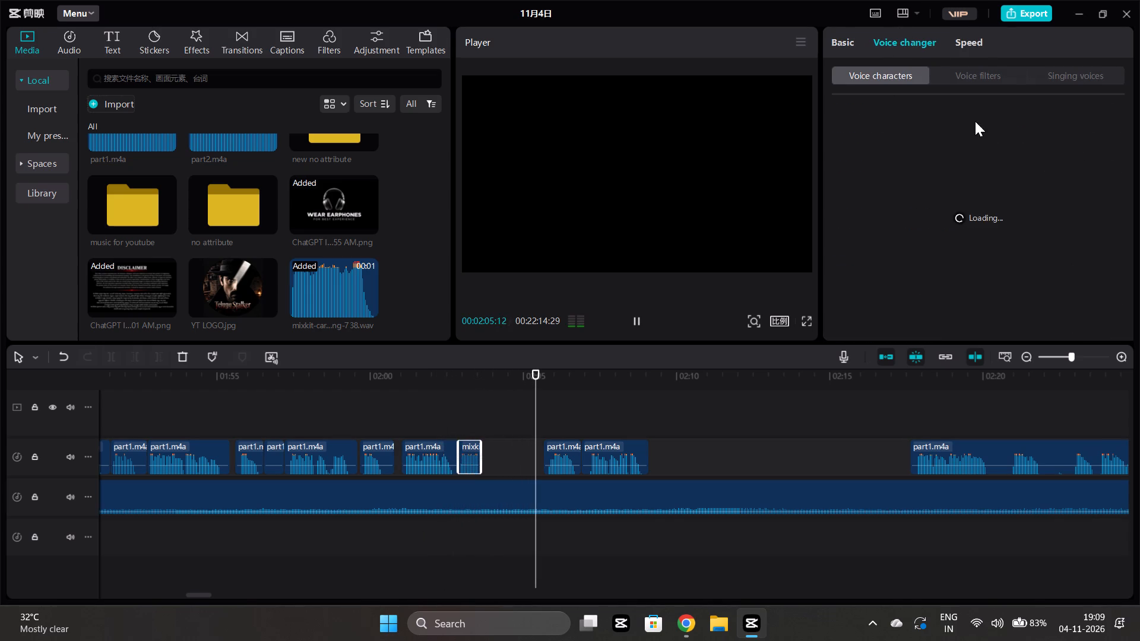
click(990, 73)
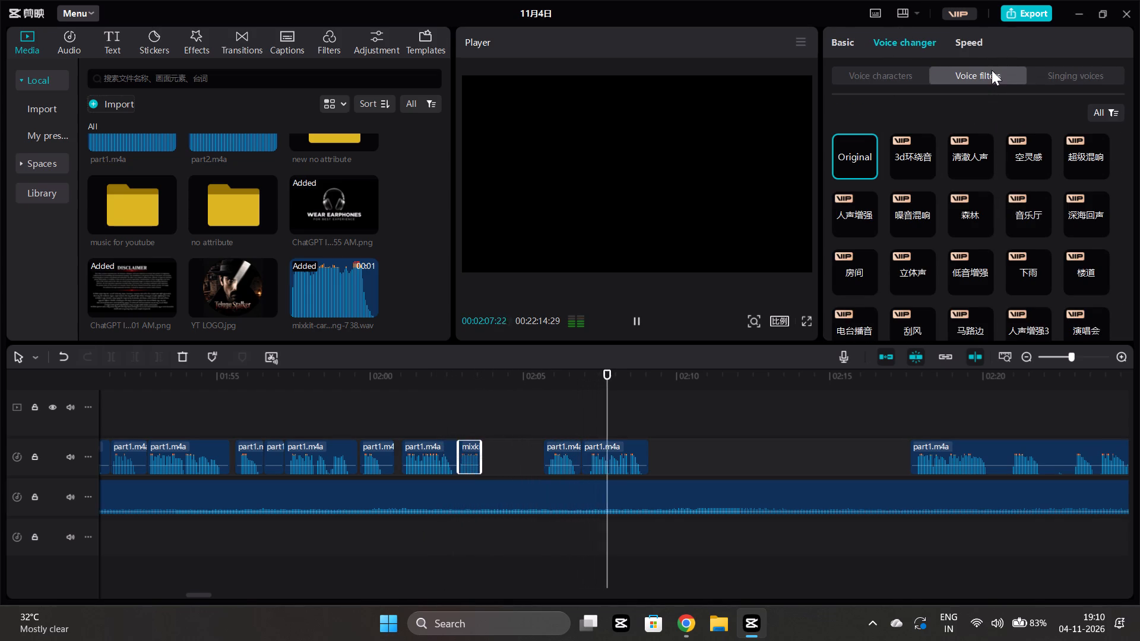
click(992, 70)
click(1034, 154)
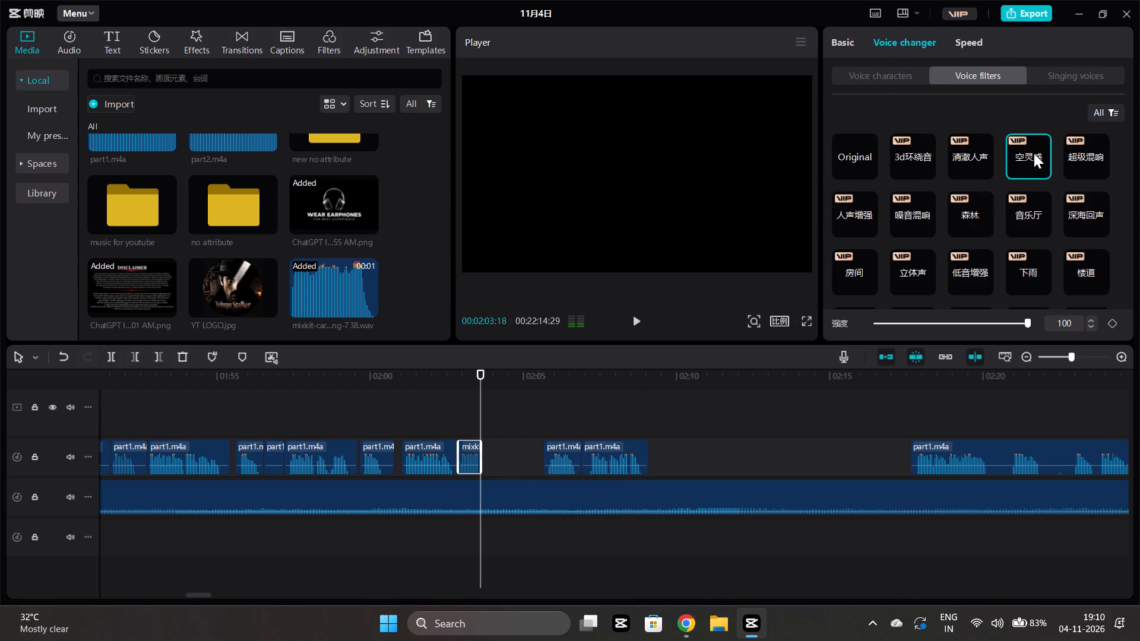
click(1035, 157)
click(1081, 167)
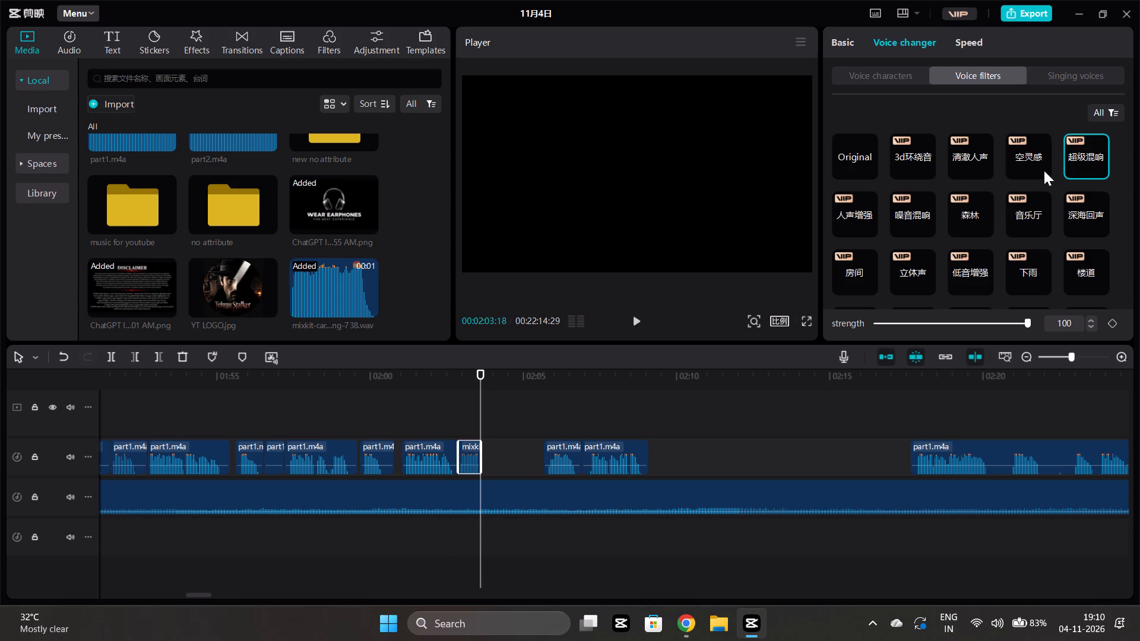
click(1033, 158)
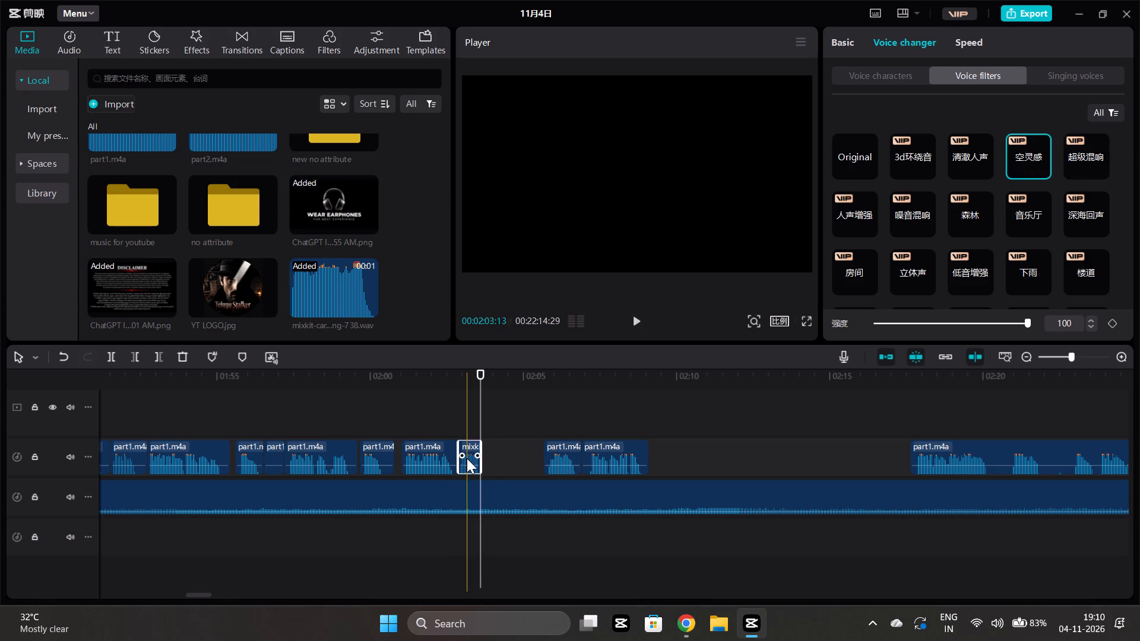
click(467, 458)
drag(478, 465, 494, 474)
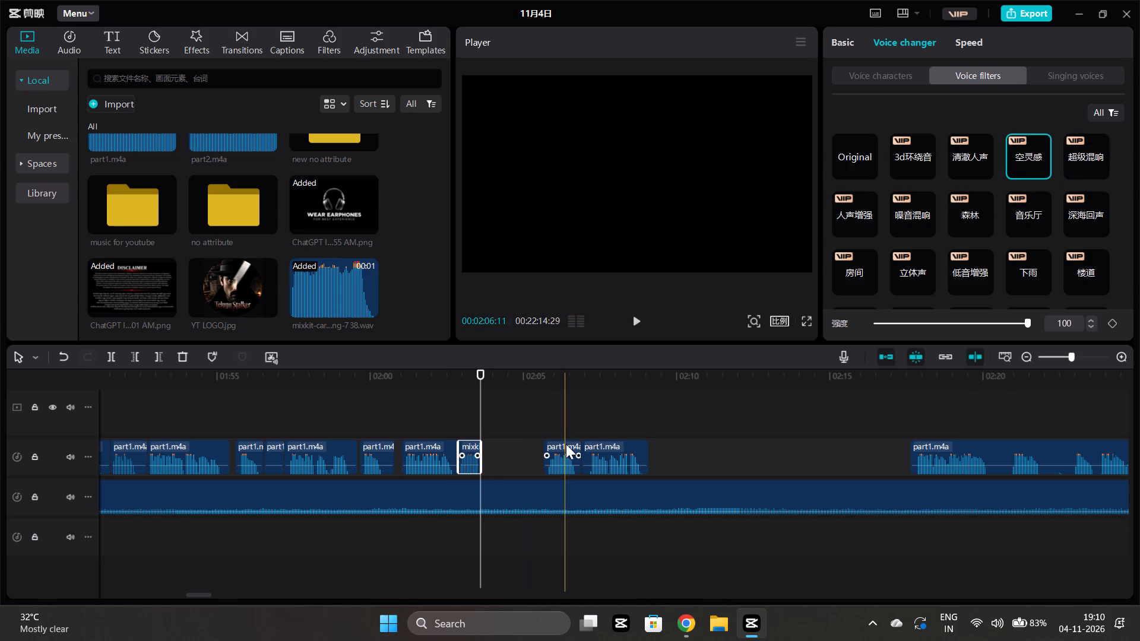
Move the two narration clips after the whistle back so they follow it without gaps, and play back the passage.
drag(566, 445, 506, 446)
drag(612, 451, 611, 452)
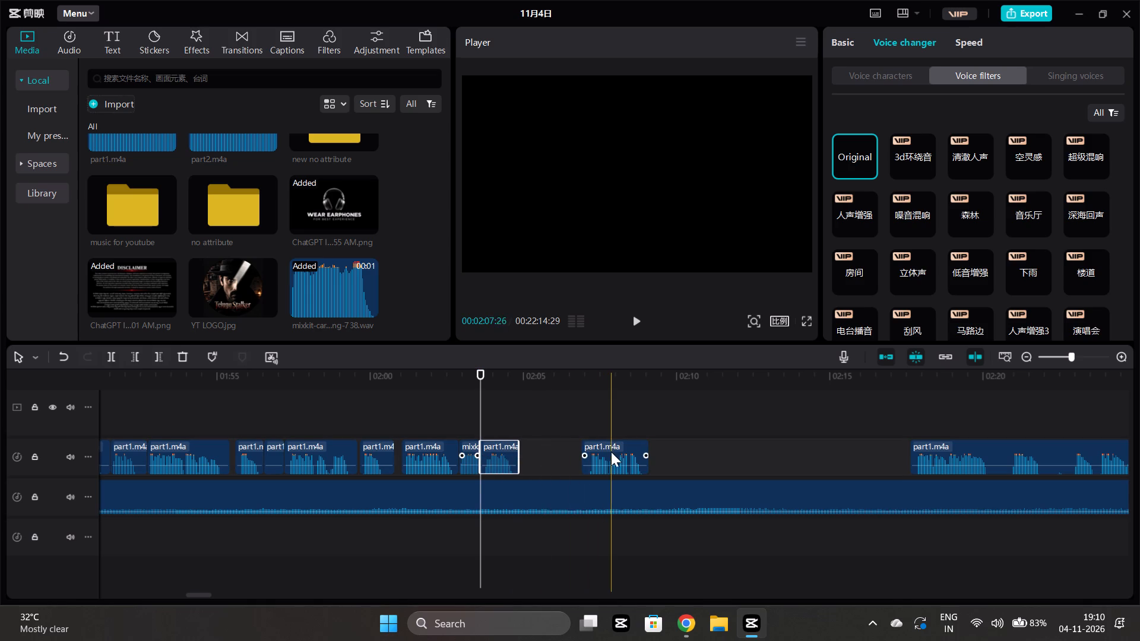
drag(611, 452, 549, 451)
click(417, 526)
key(space)
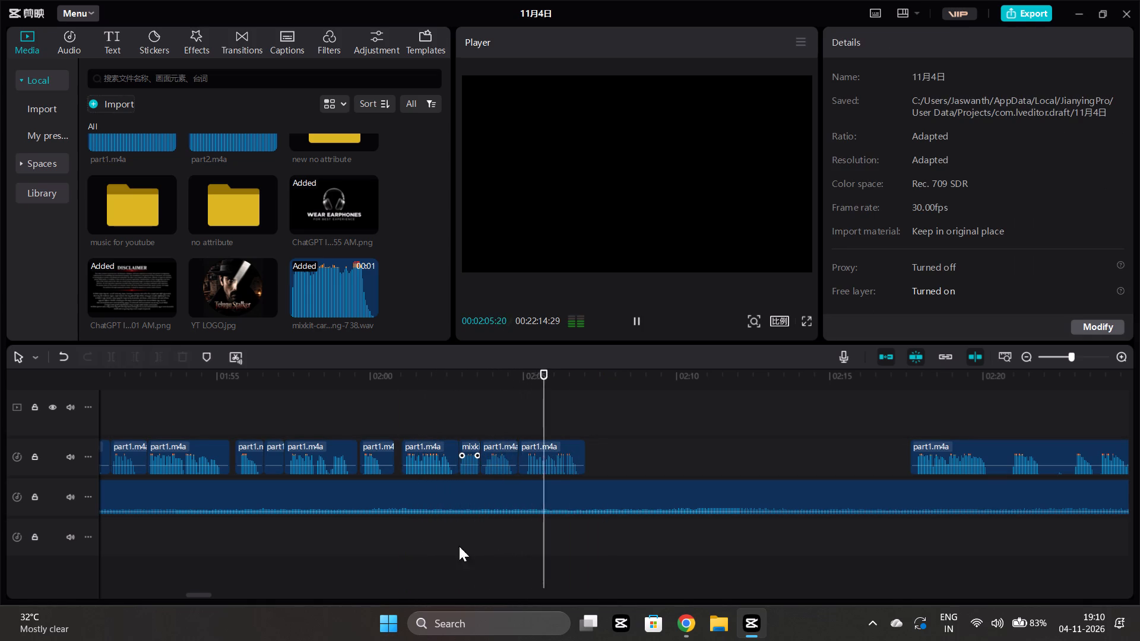
click(407, 525)
key(space)
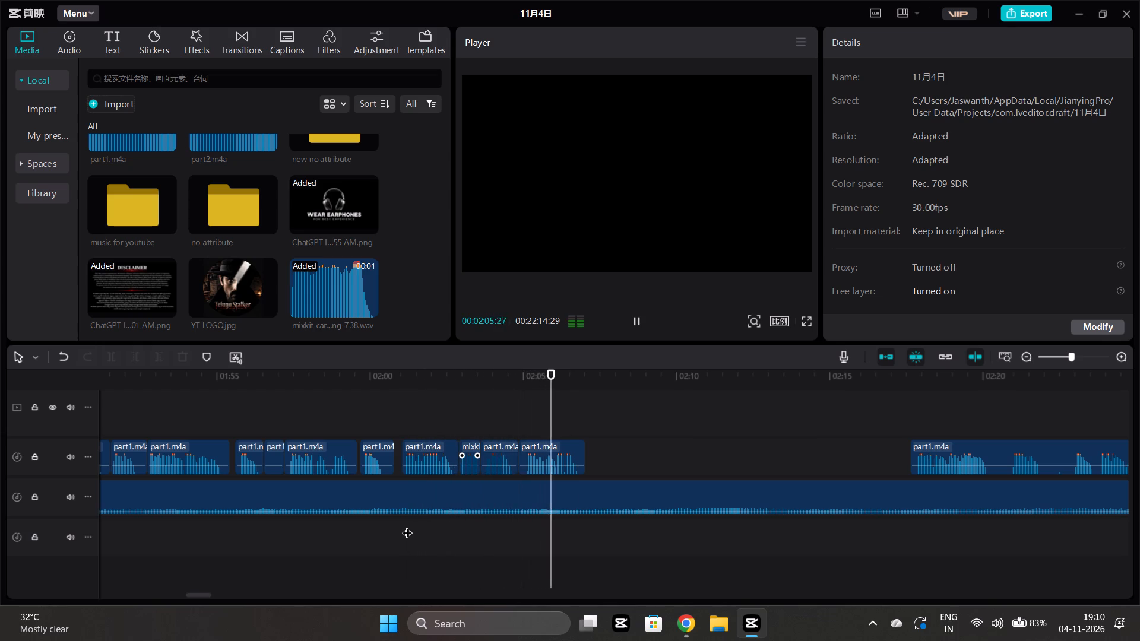
click(429, 526)
key(space)
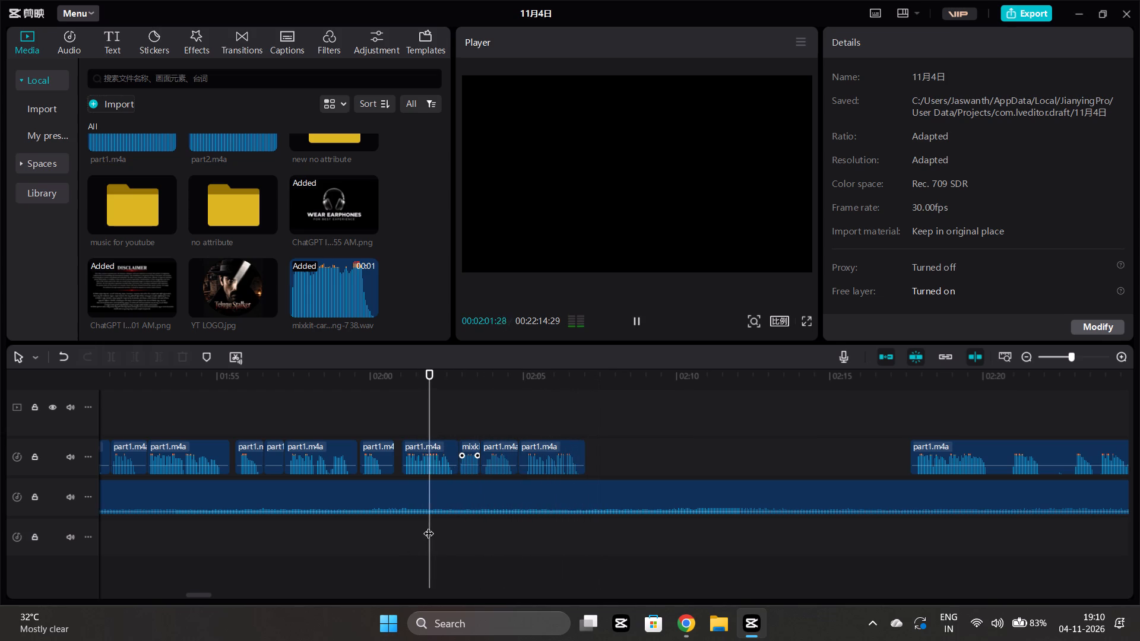
Shift the same two narration clips slightly later to leave a short pause after the whistle, and play it back.
scroll(429, 526, left, 1)
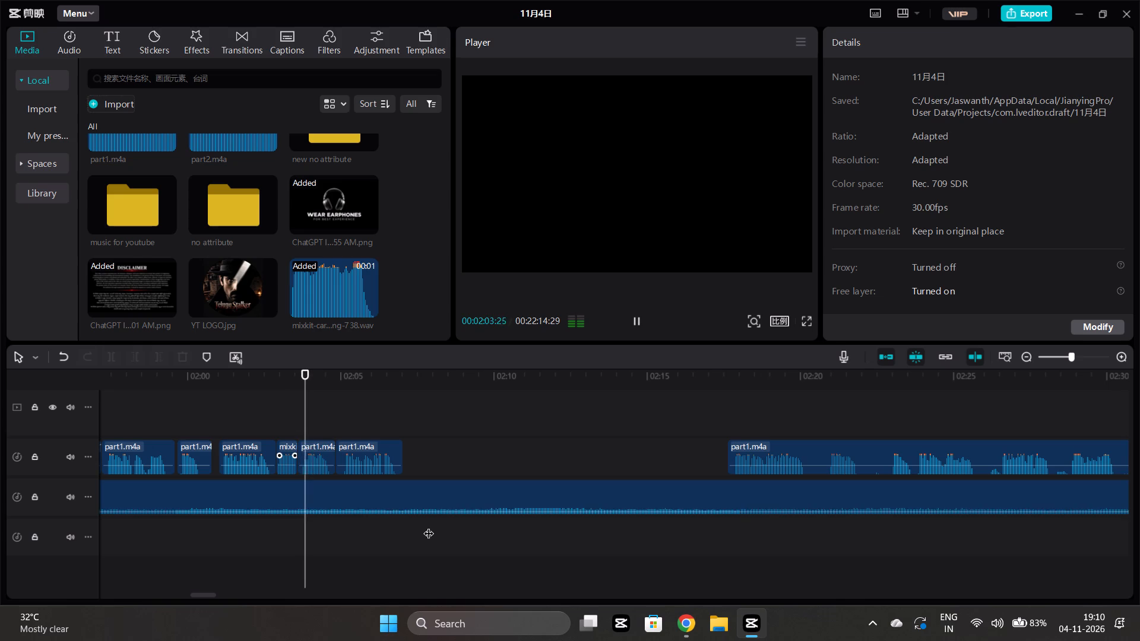
drag(361, 440, 375, 443)
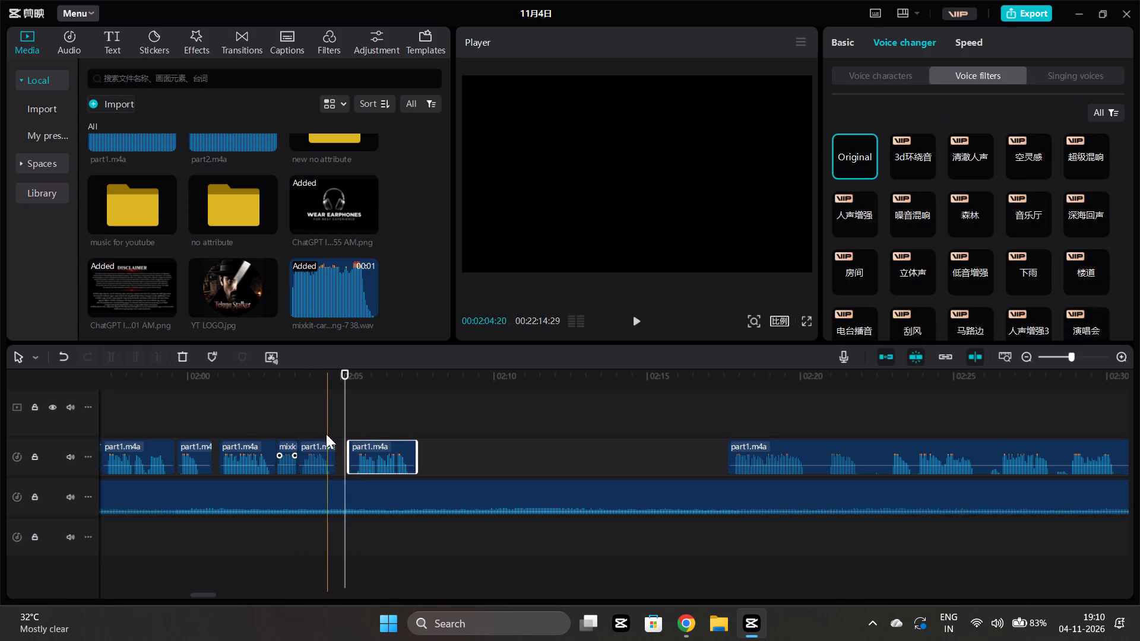
drag(317, 447, 324, 449)
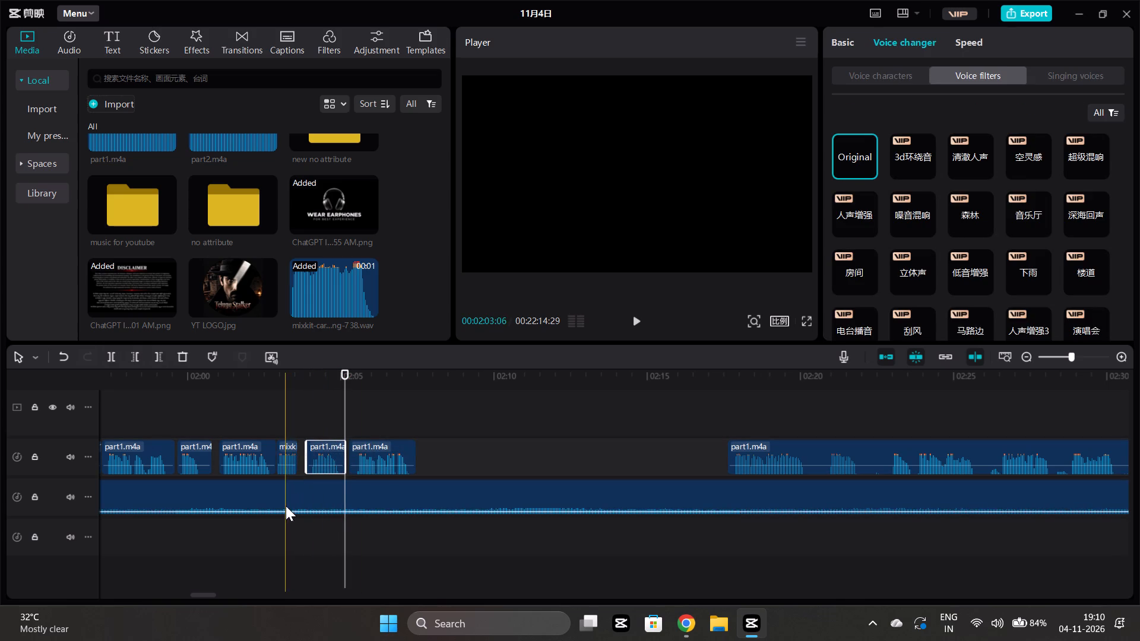
click(286, 506)
click(271, 513)
key(space)
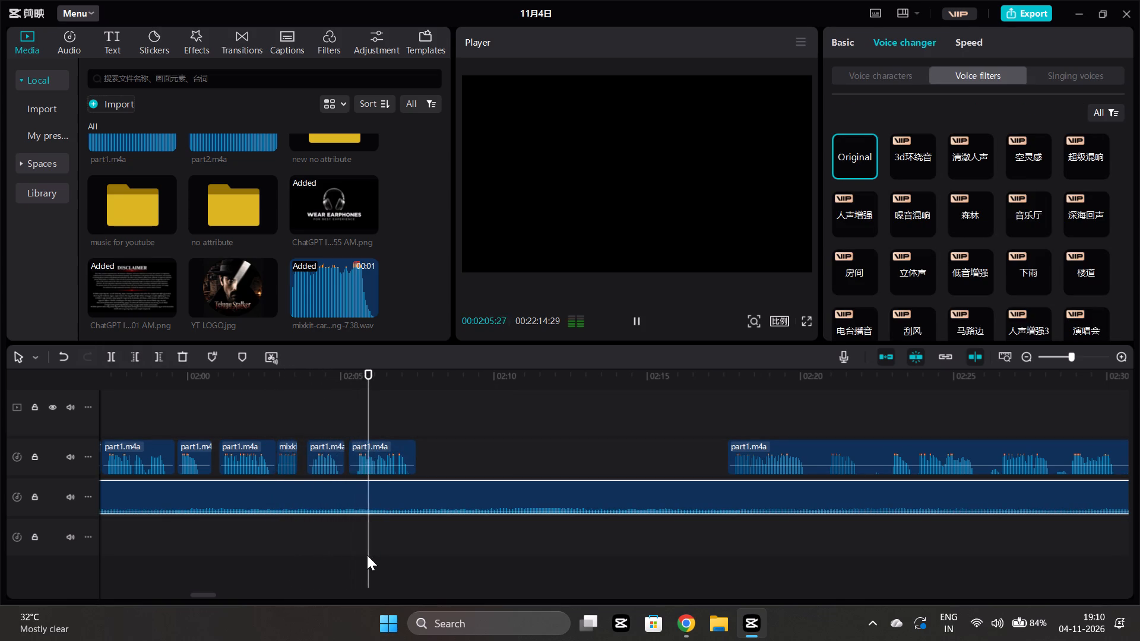
Move the long narration clip back against the end of the preceding clip near 2:07, and play across the join.
scroll(367, 555, left, 1)
drag(711, 448, 410, 434)
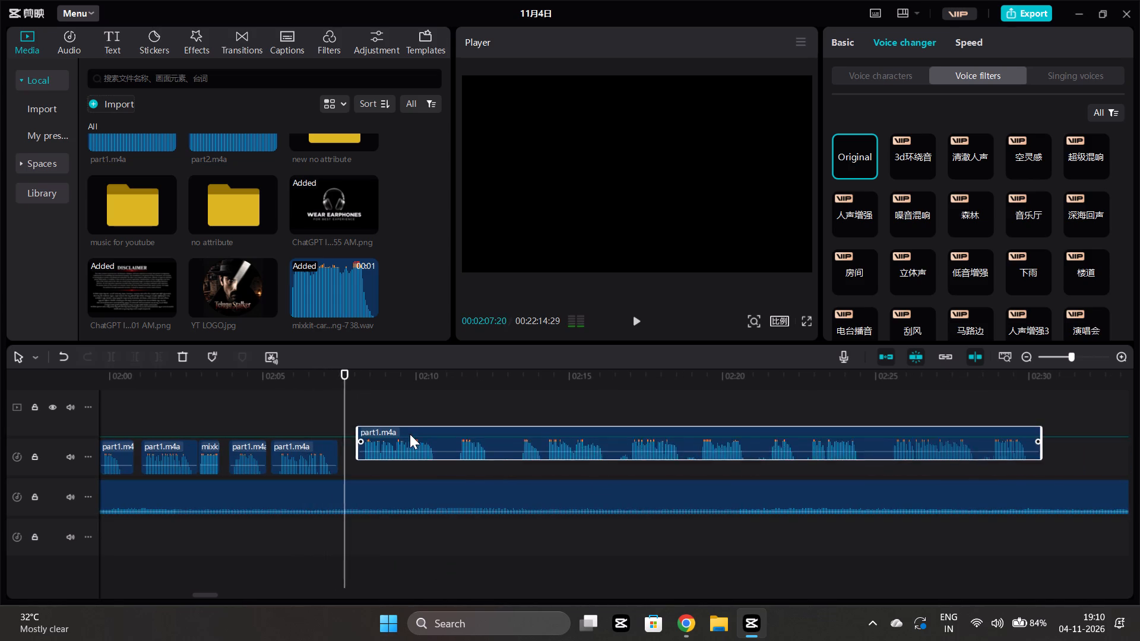
drag(410, 434, 399, 452)
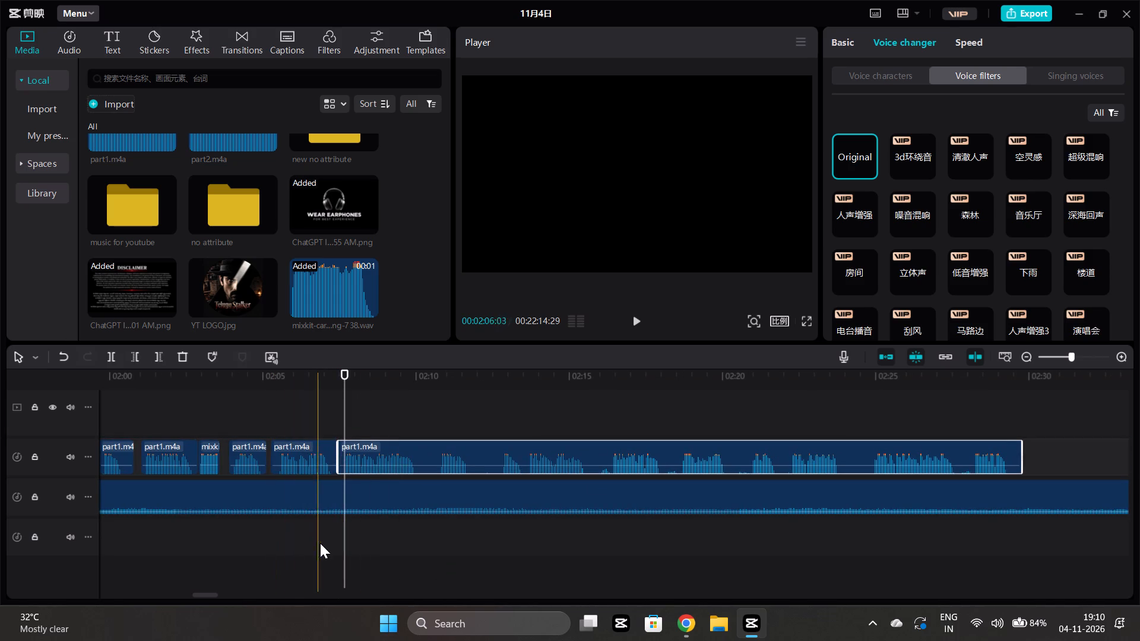
click(320, 543)
key(space)
Split the long narration clip at 02:12:10 and trim the second part's start to 02:12:18.
scroll(320, 543, left, 1)
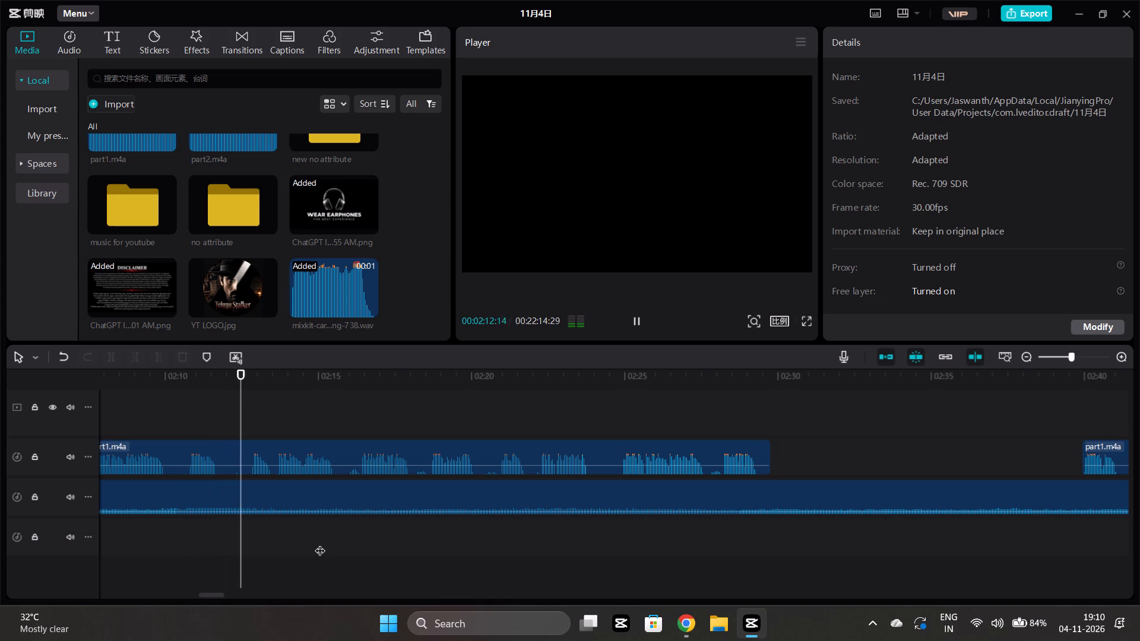
click(229, 545)
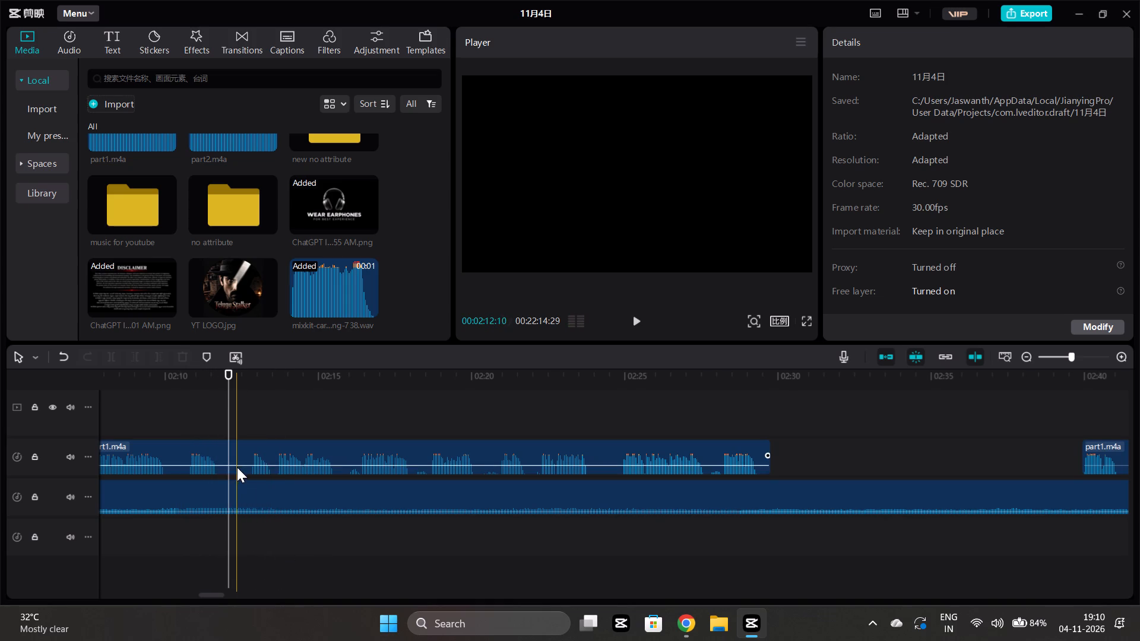
click(236, 467)
click(111, 361)
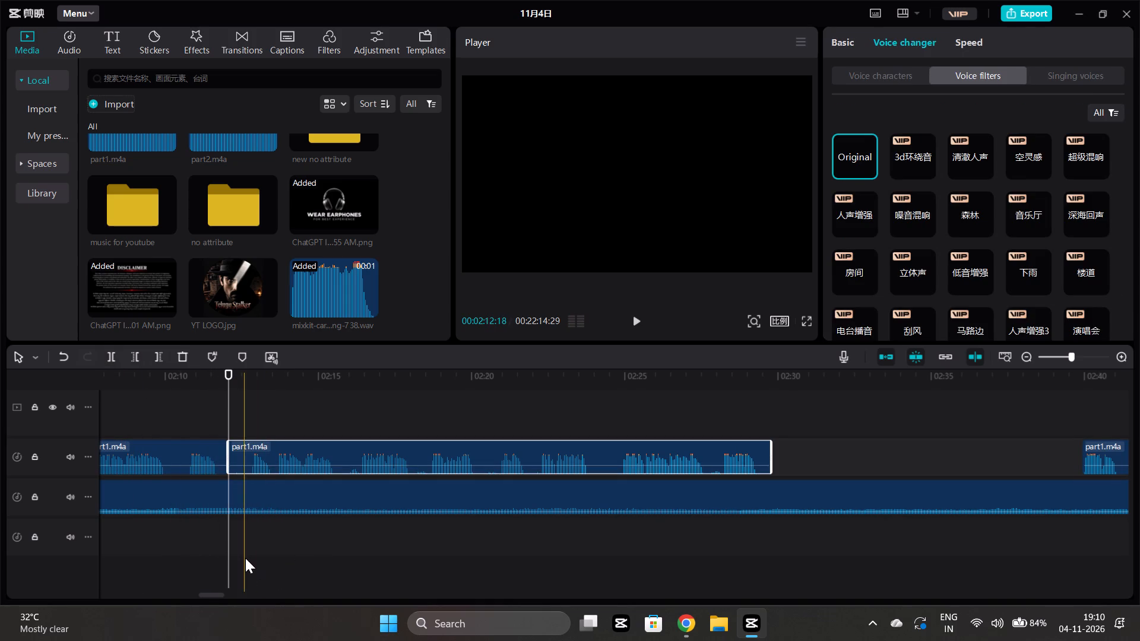
click(245, 558)
click(246, 458)
click(132, 356)
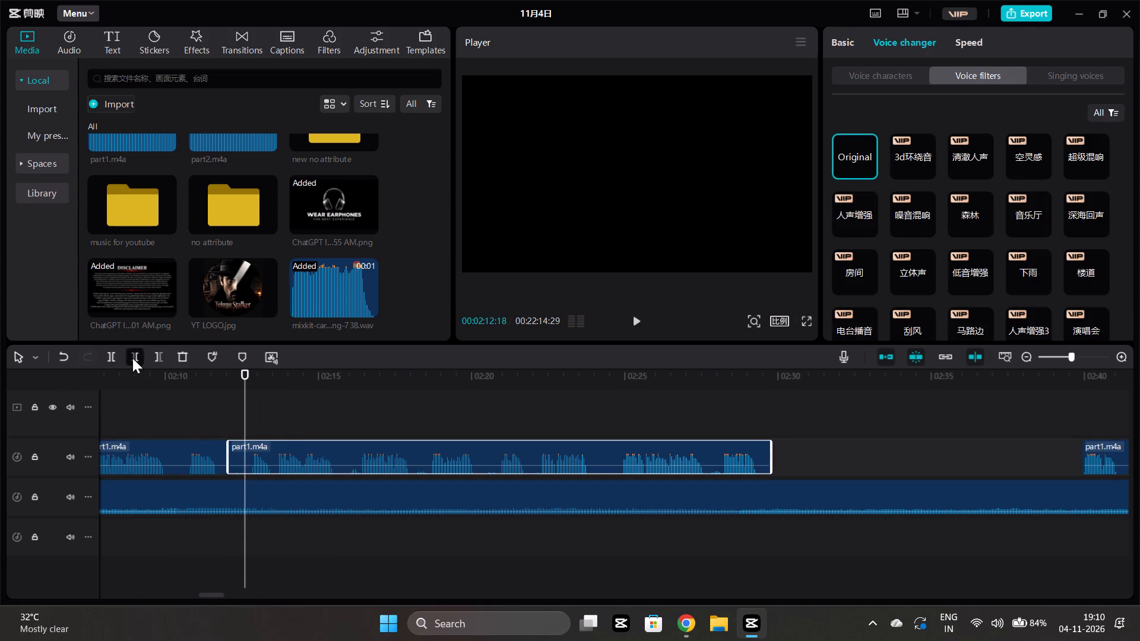
Split the part1.m4a narration clip at about 02:16:10 and trim the first part's end to 02:15:26.
click(261, 535)
key(space)
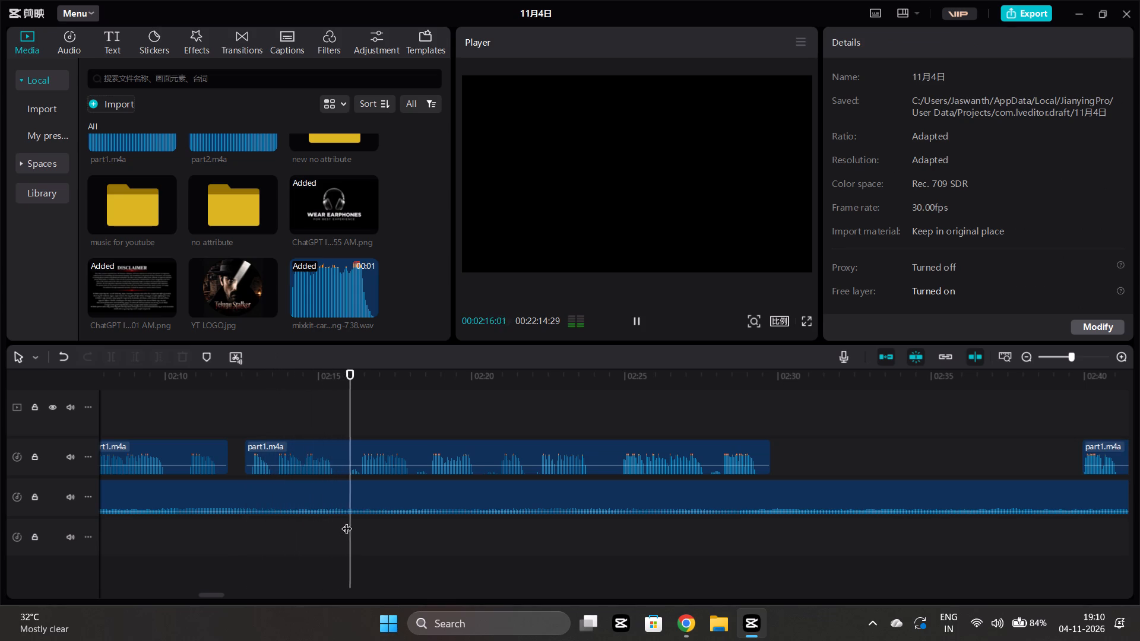
ctrl+scroll(347, 521, up, 9)
key(space)
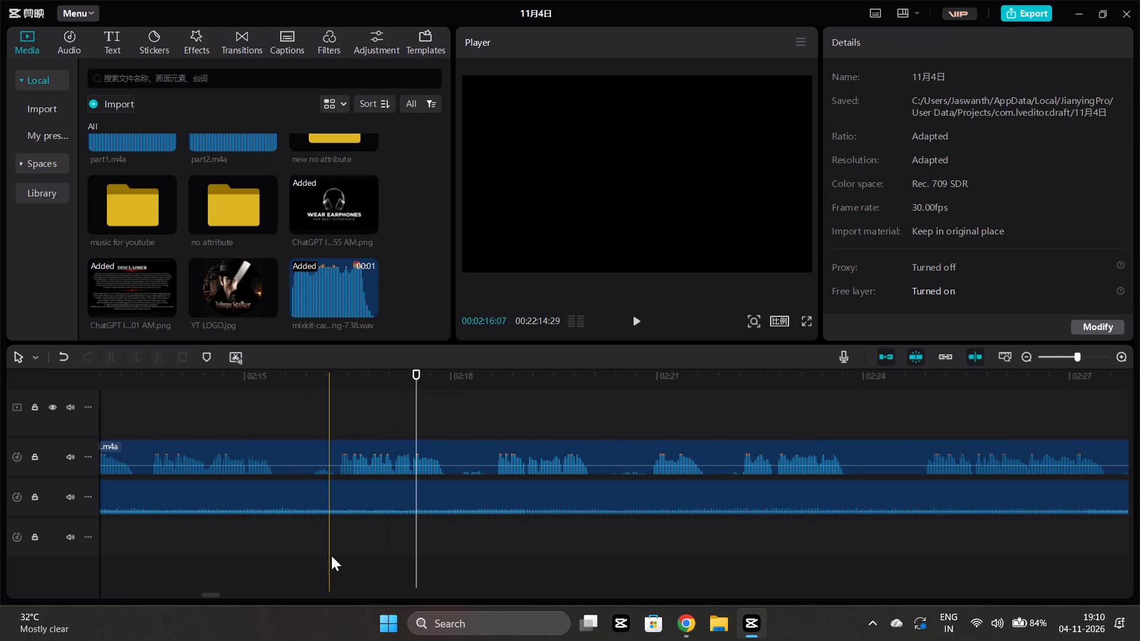
click(337, 564)
click(350, 469)
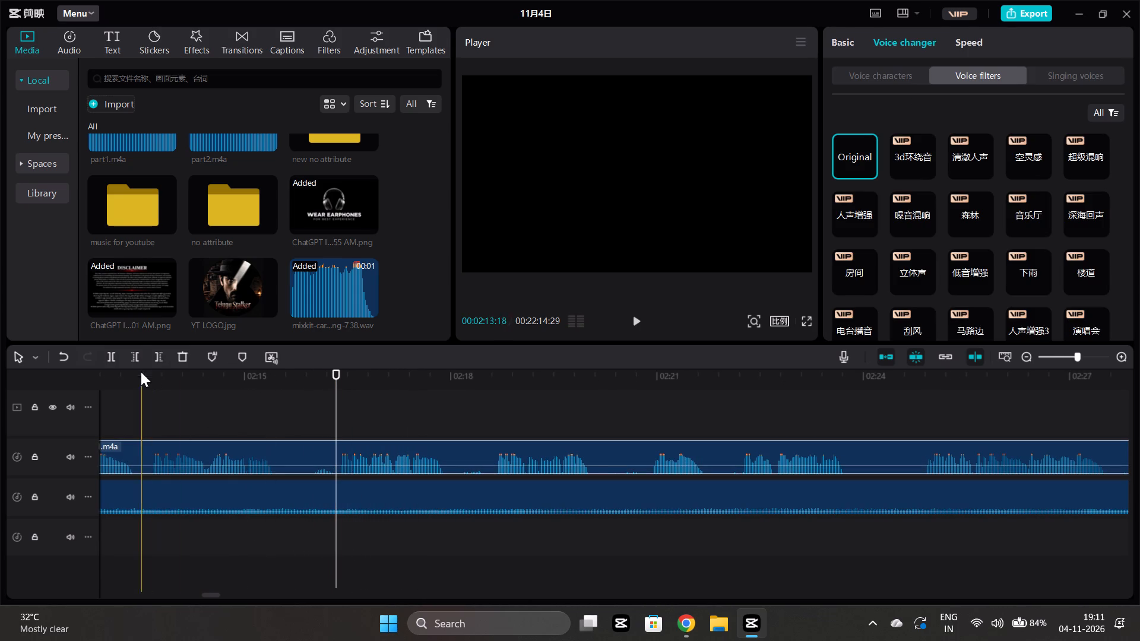
click(105, 350)
click(309, 547)
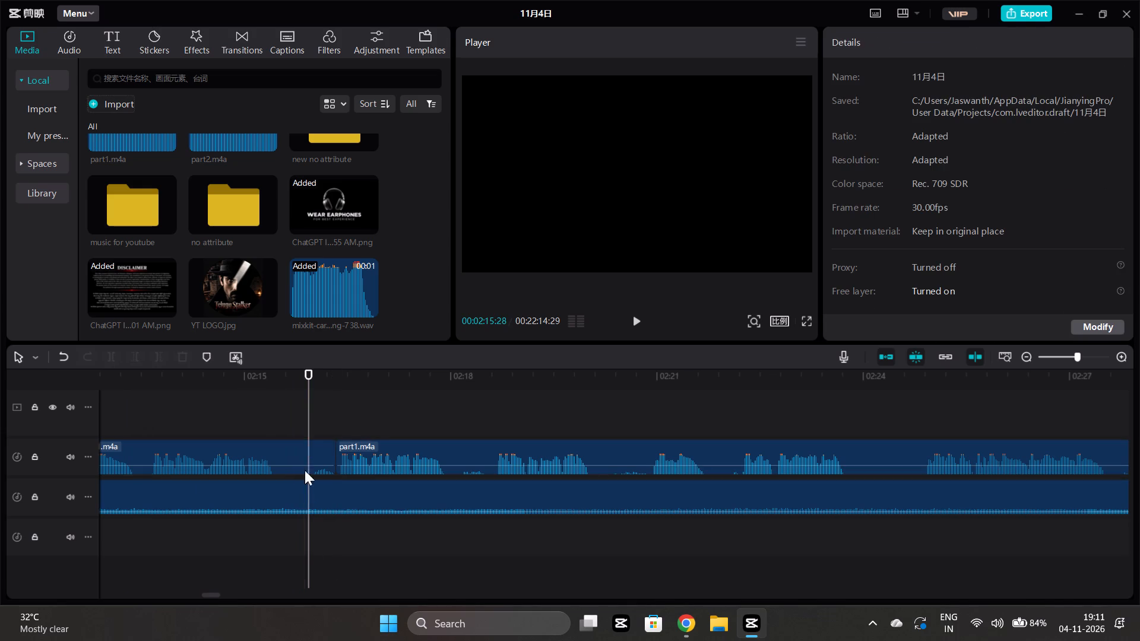
click(303, 439)
click(300, 456)
click(163, 356)
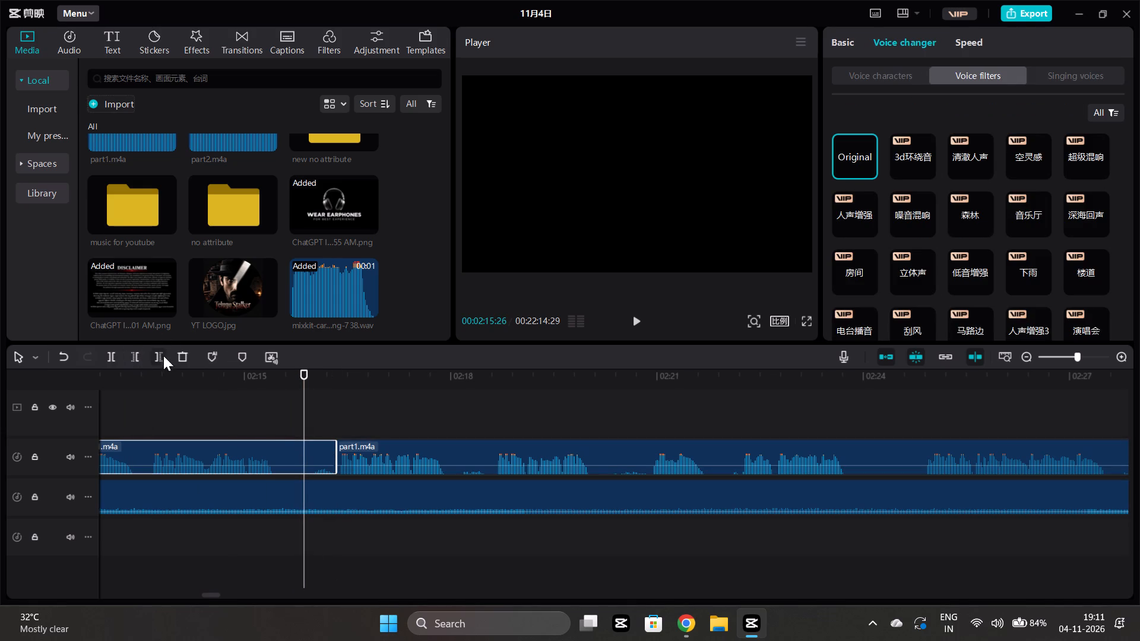
Play on through the narration, split it at 02:18:03, and trim the second part's start to about 02:18:15.
click(302, 554)
key(space)
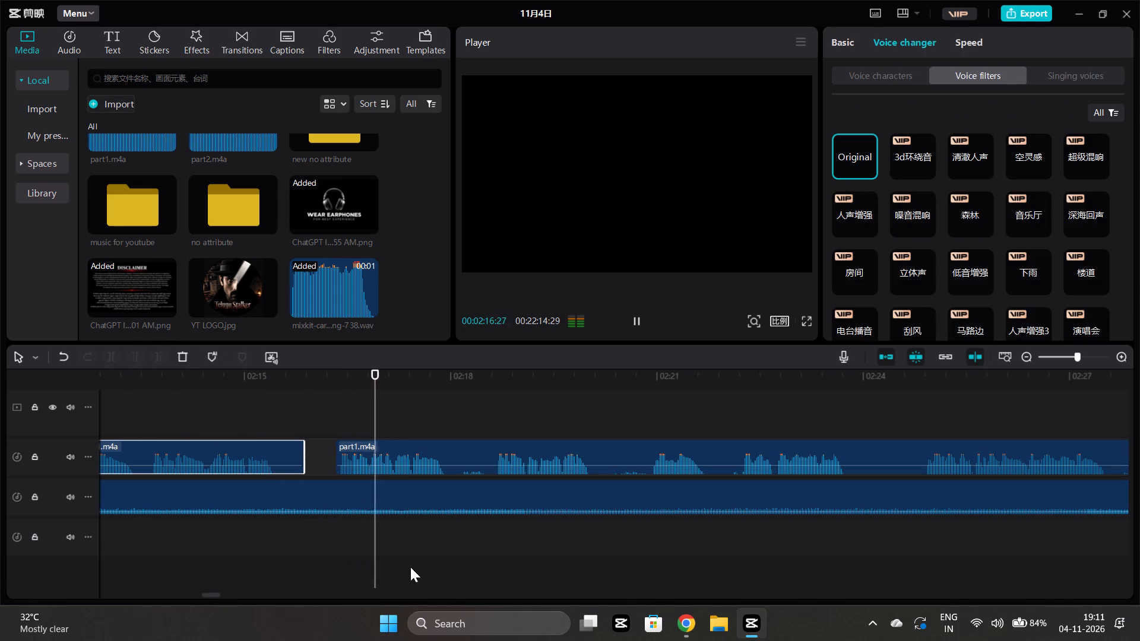
key(space)
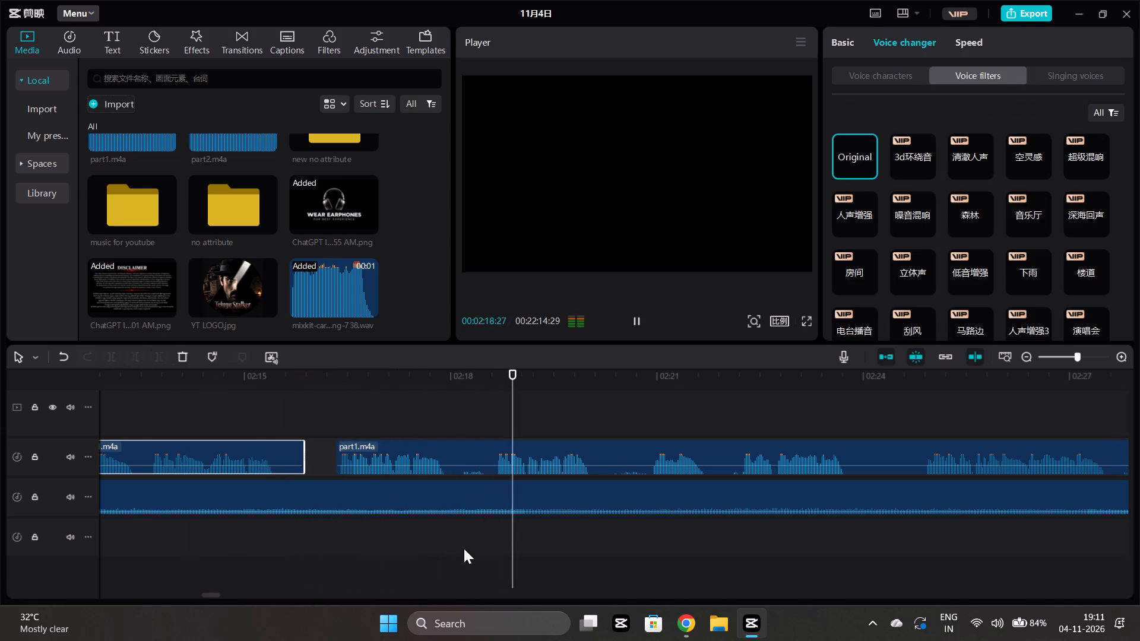
click(458, 551)
click(478, 454)
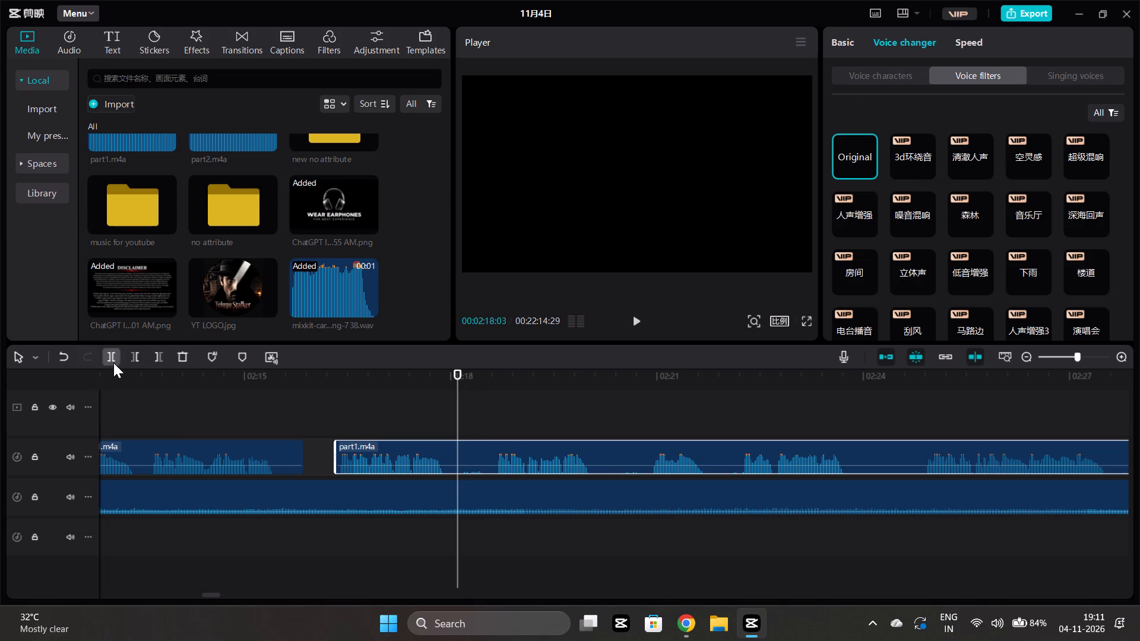
click(113, 363)
click(484, 533)
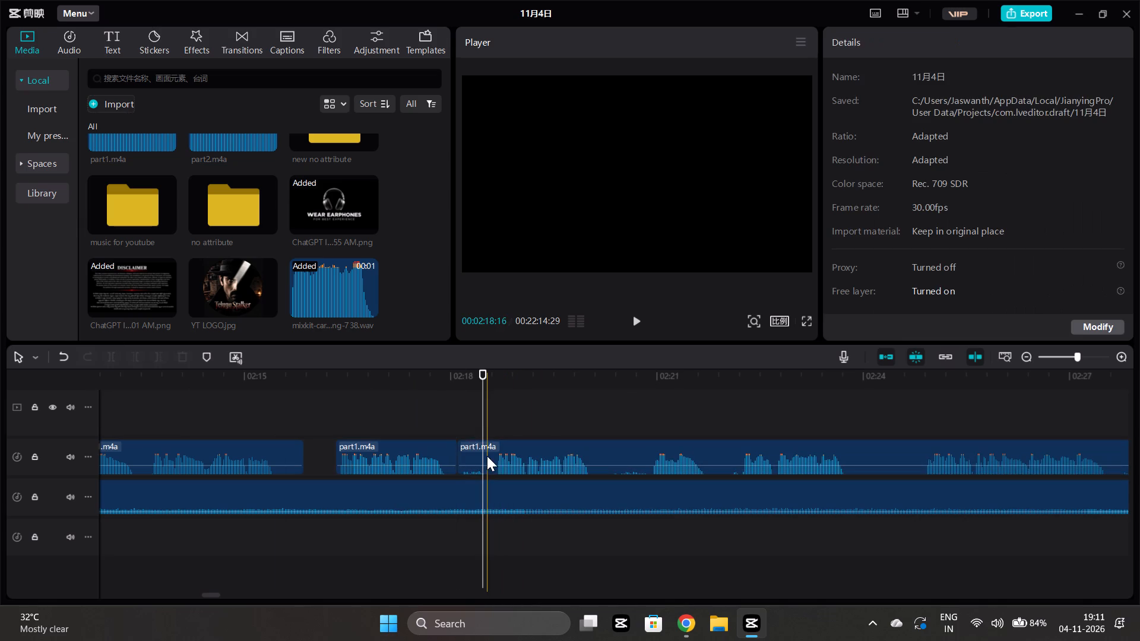
click(487, 450)
click(142, 357)
Play on, split the narration clip at 02:20:09, and trim the second part's start to 02:20:25.
click(473, 567)
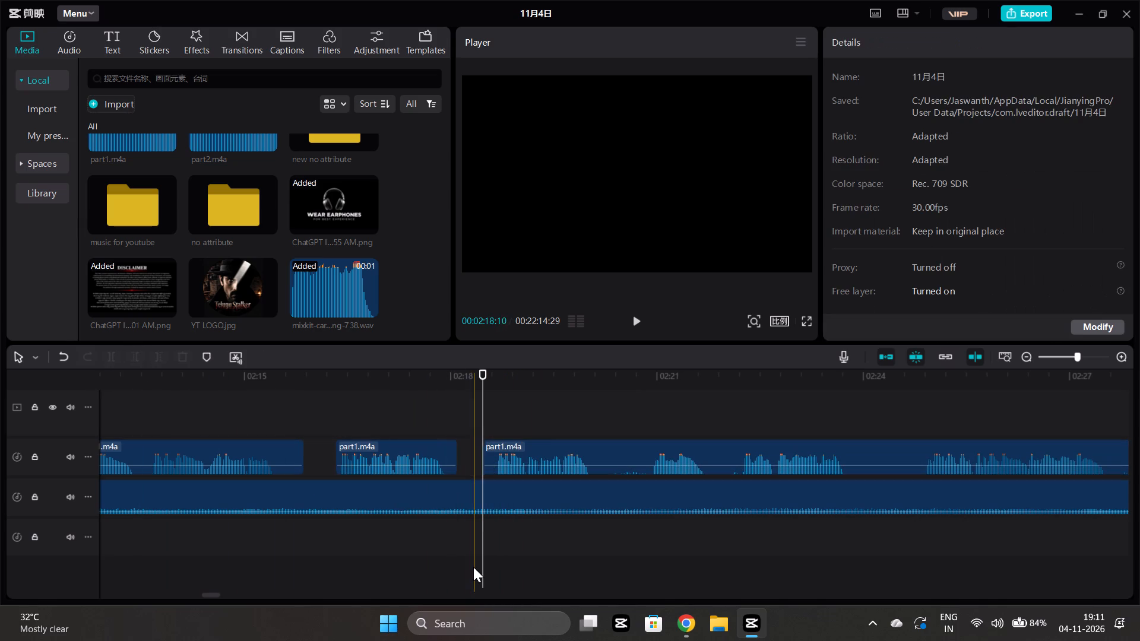
key(space)
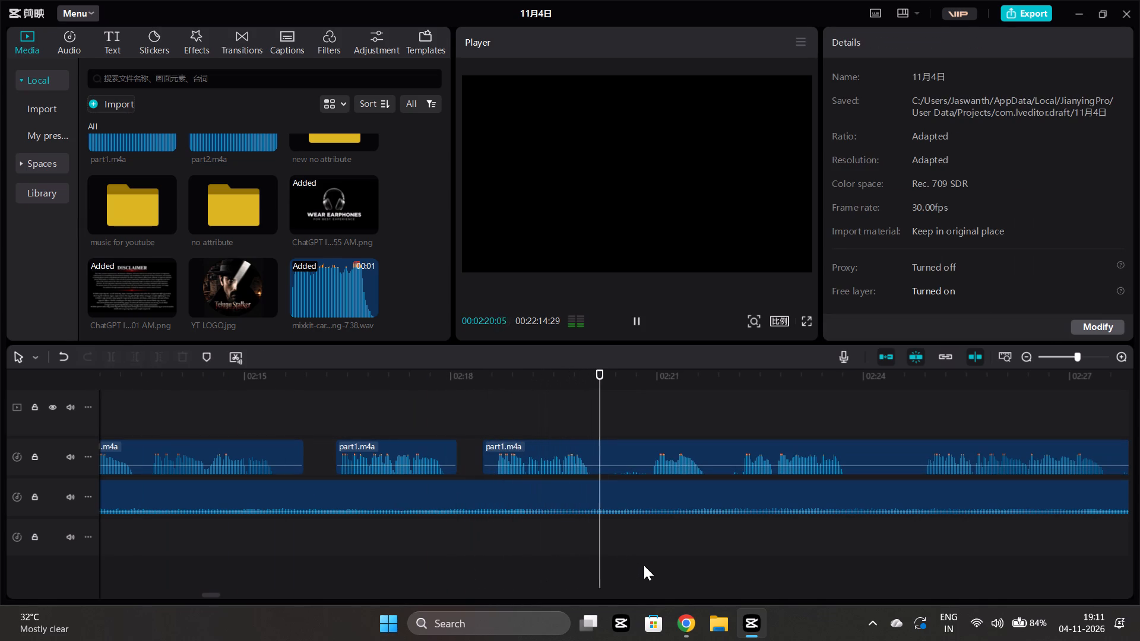
key(space)
click(609, 557)
click(614, 454)
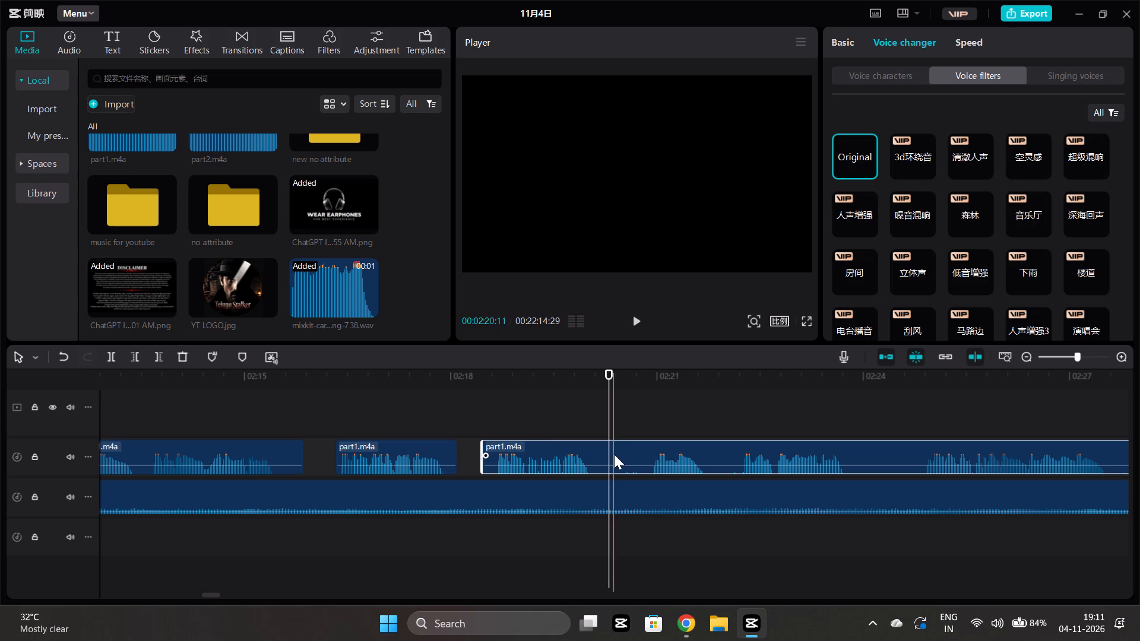
click(101, 354)
click(109, 354)
click(645, 528)
click(643, 461)
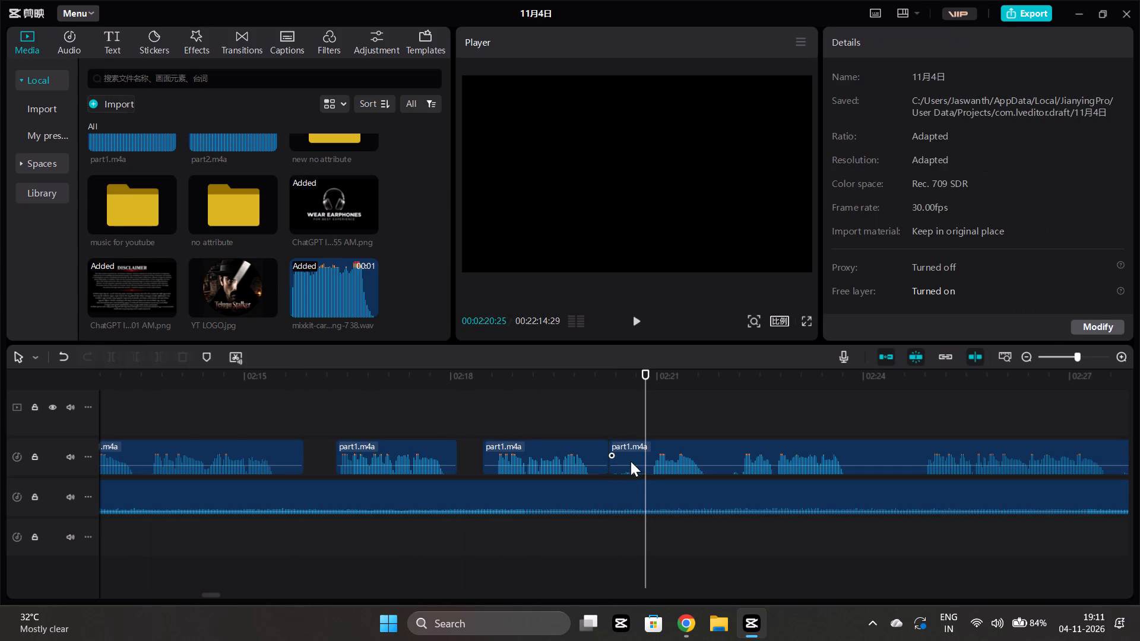
click(131, 357)
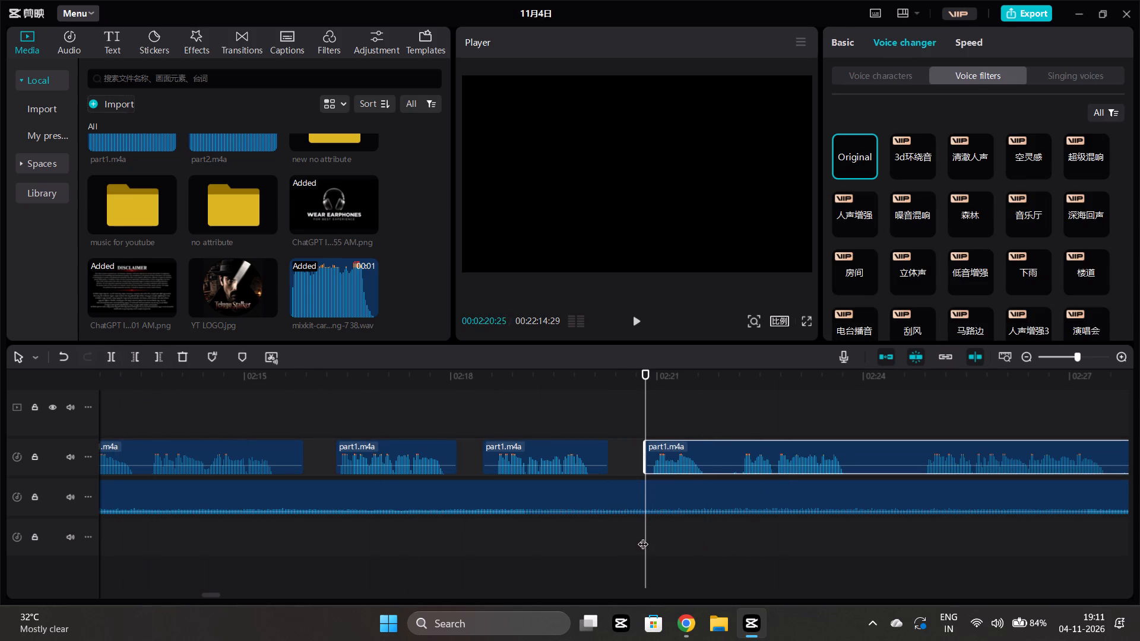
Listen to the following narration, split it at about 02:22:06, and trim the first part's end to just before 2:22.
click(643, 537)
key(space)
scroll(719, 569, down, 5)
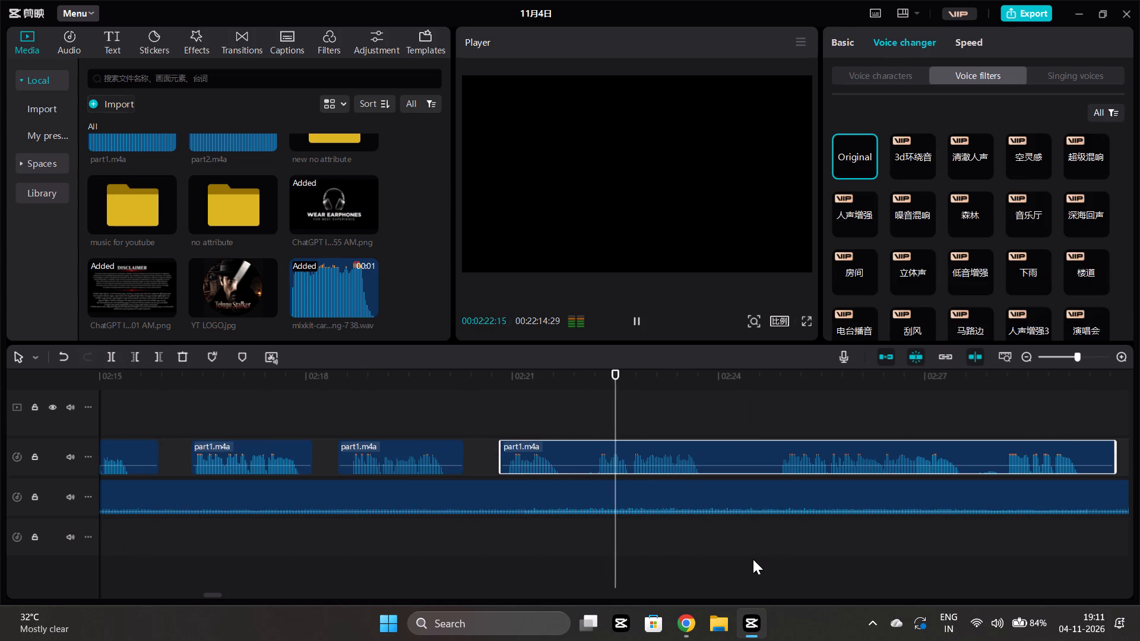
scroll(753, 559, down, 1)
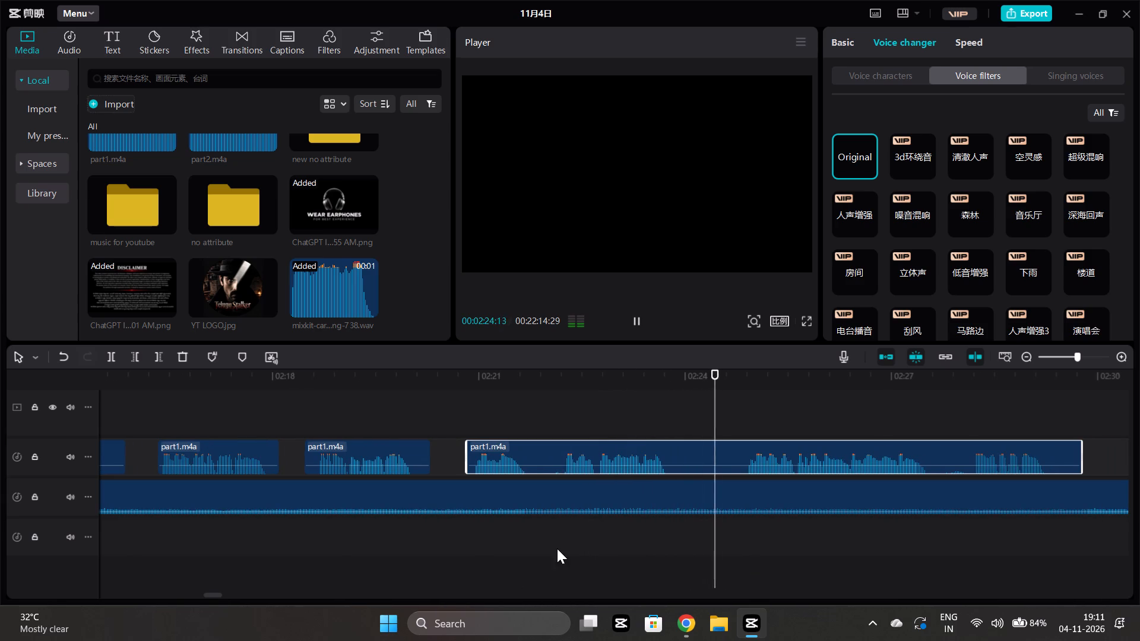
click(557, 548)
key(space)
key(space)
click(561, 551)
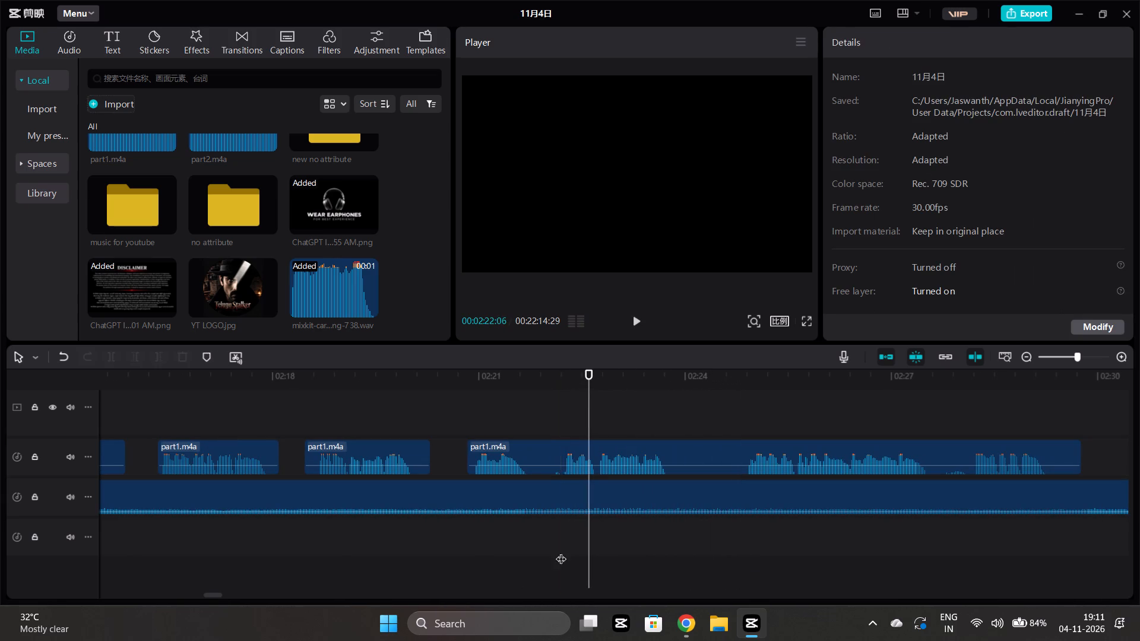
click(577, 461)
click(117, 351)
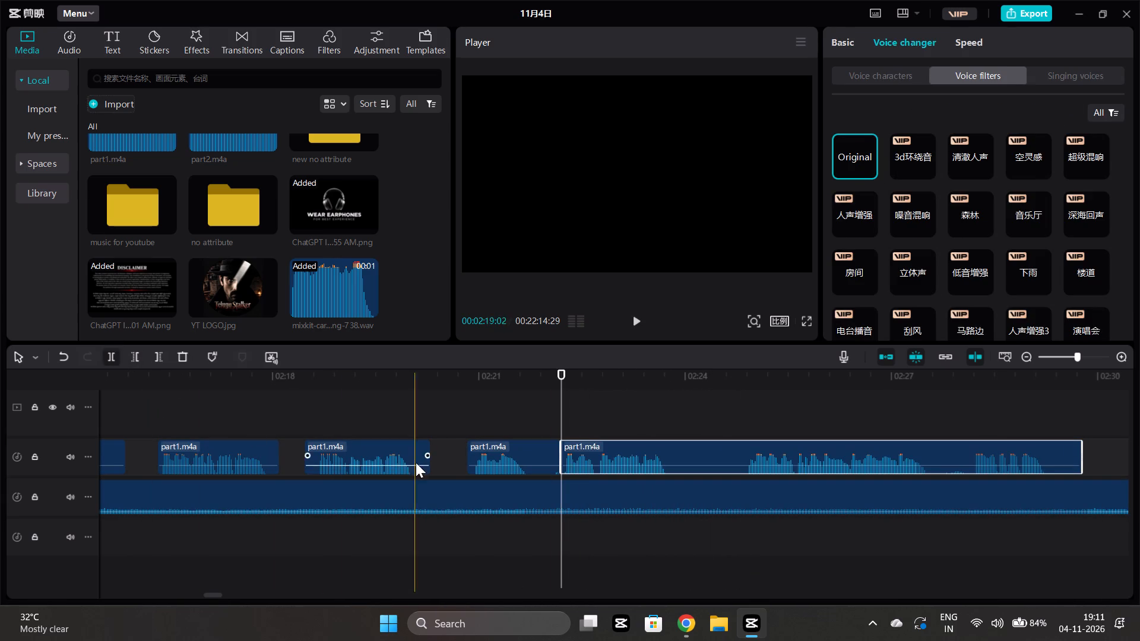
click(547, 563)
click(488, 468)
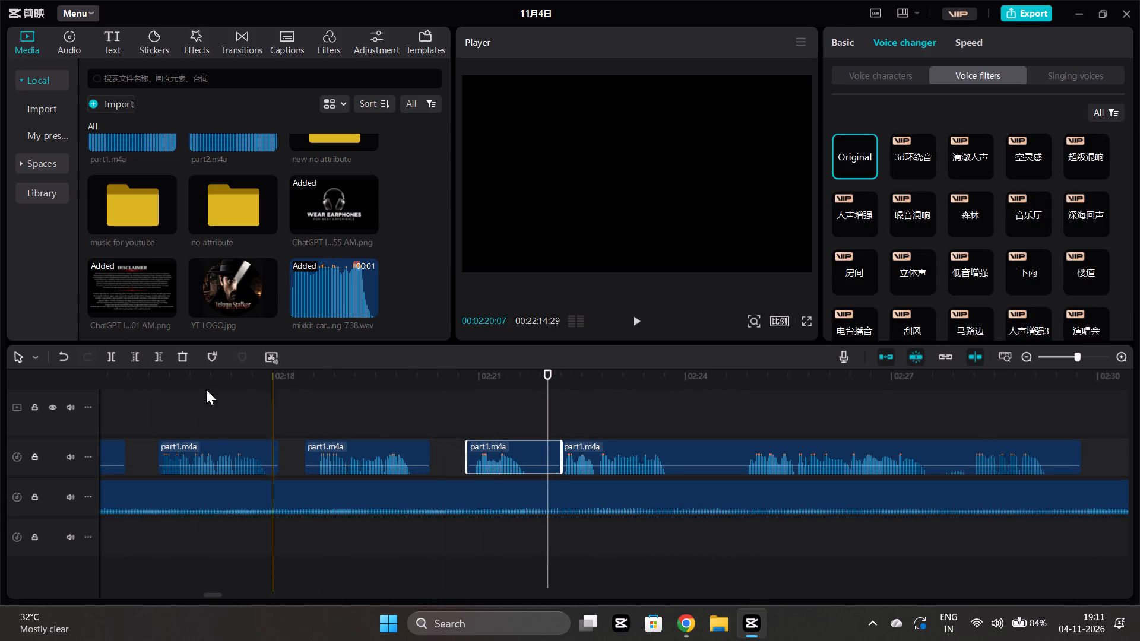
click(151, 363)
Listen on, split the last narration clip just before 2:25 where speech resumes, and trim the first part's end to 02:24:14.
click(573, 527)
key(space)
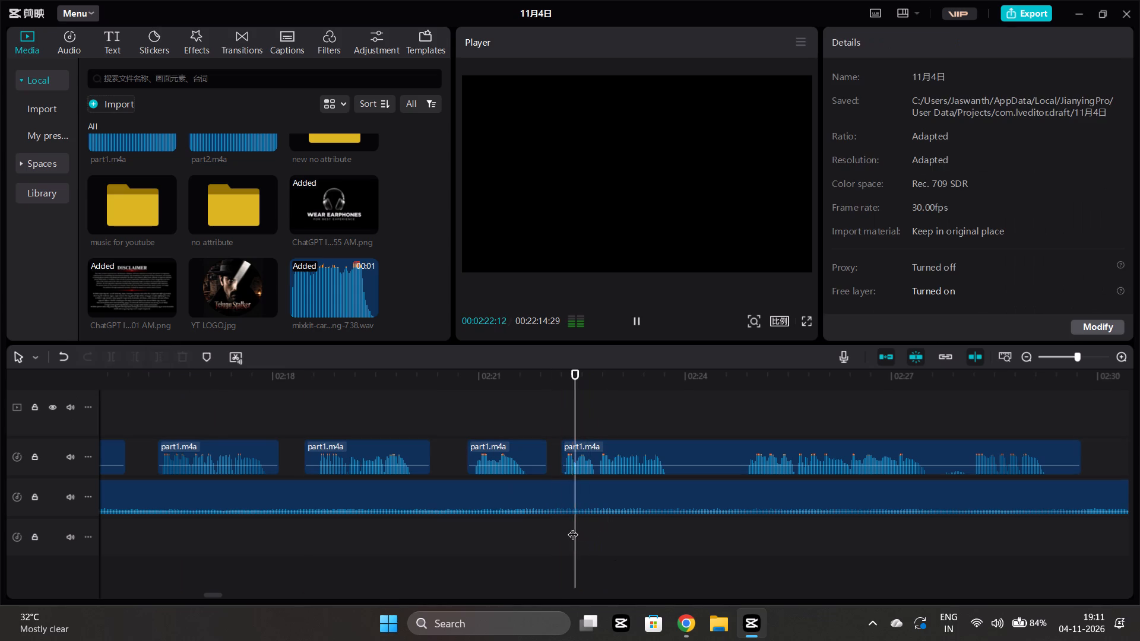
scroll(573, 527, left, 1)
scroll(579, 542, down, 4)
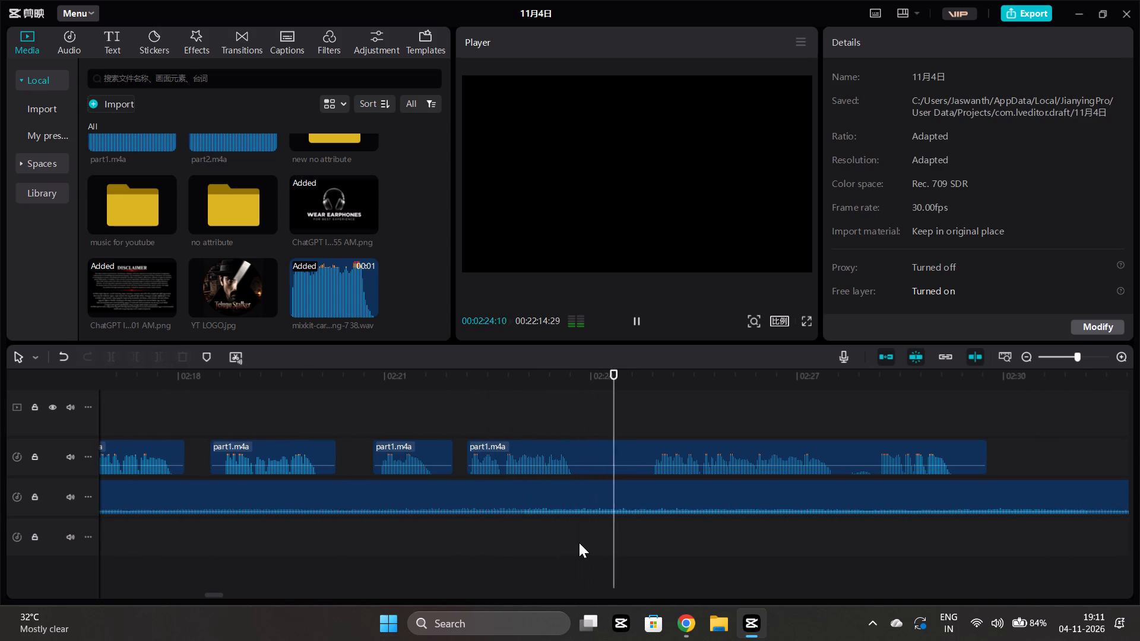
ctrl+scroll(579, 542, down, 4)
key(space)
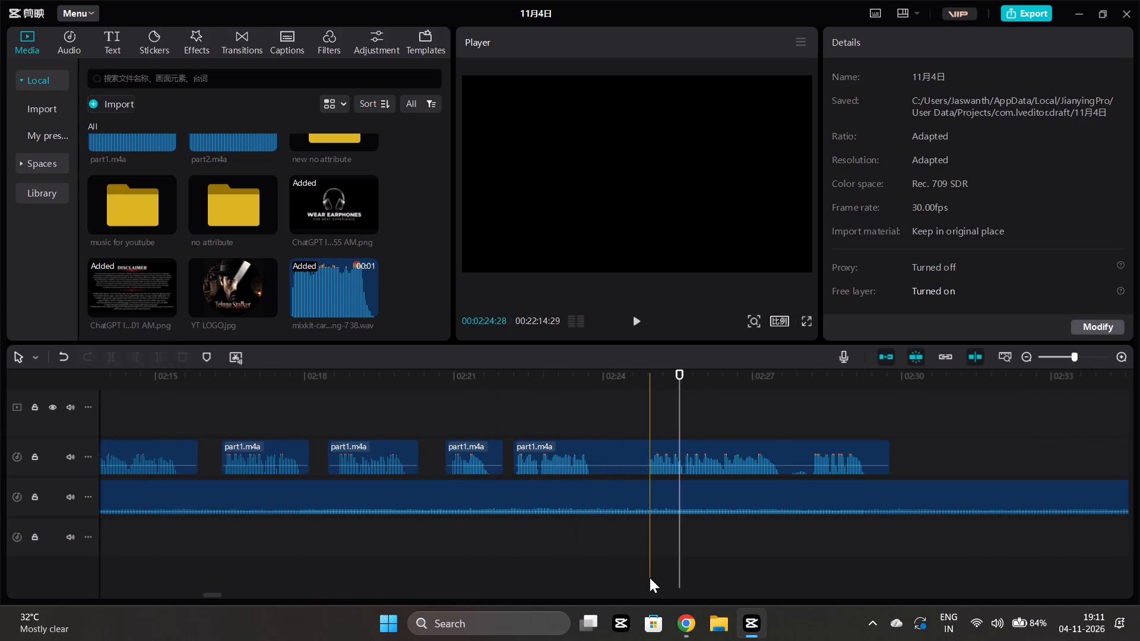
click(648, 573)
click(642, 455)
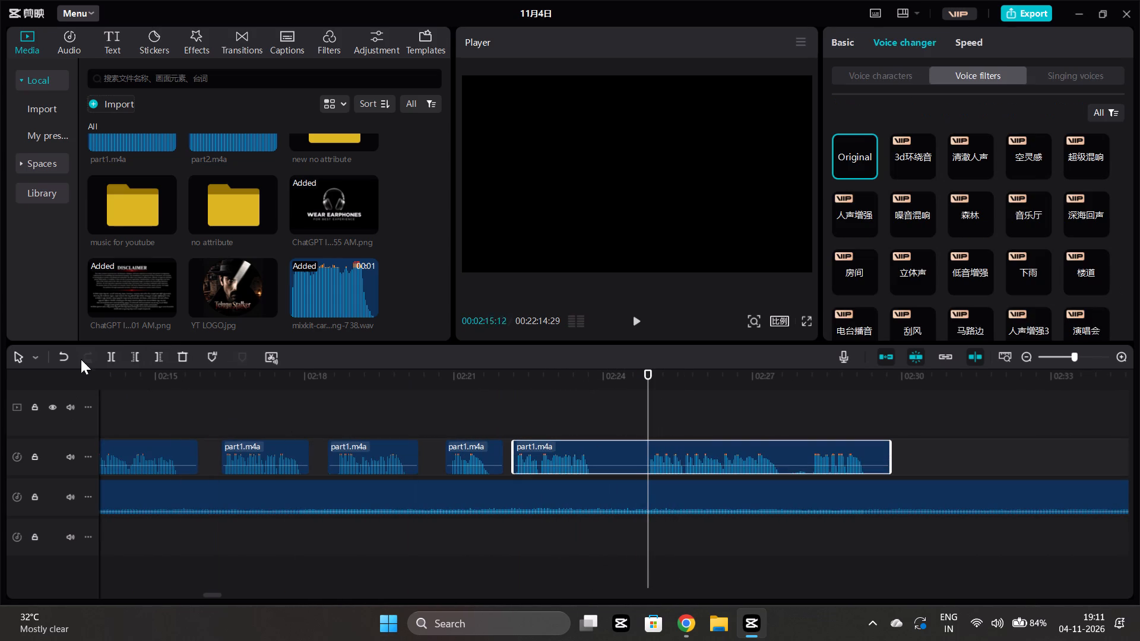
click(110, 348)
click(109, 355)
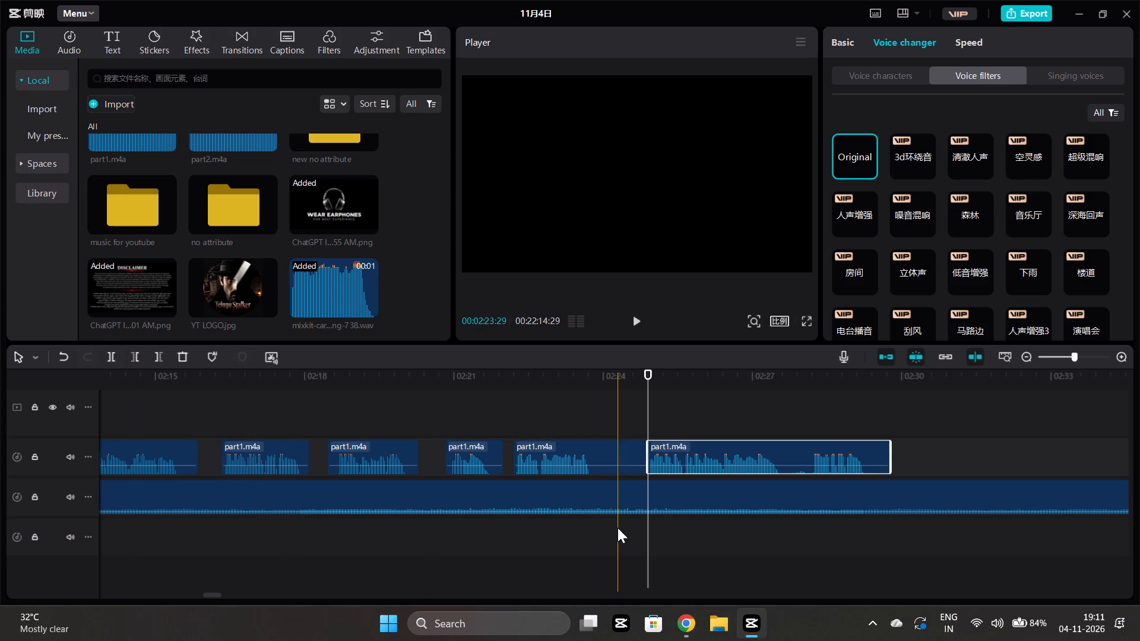
click(627, 549)
click(616, 458)
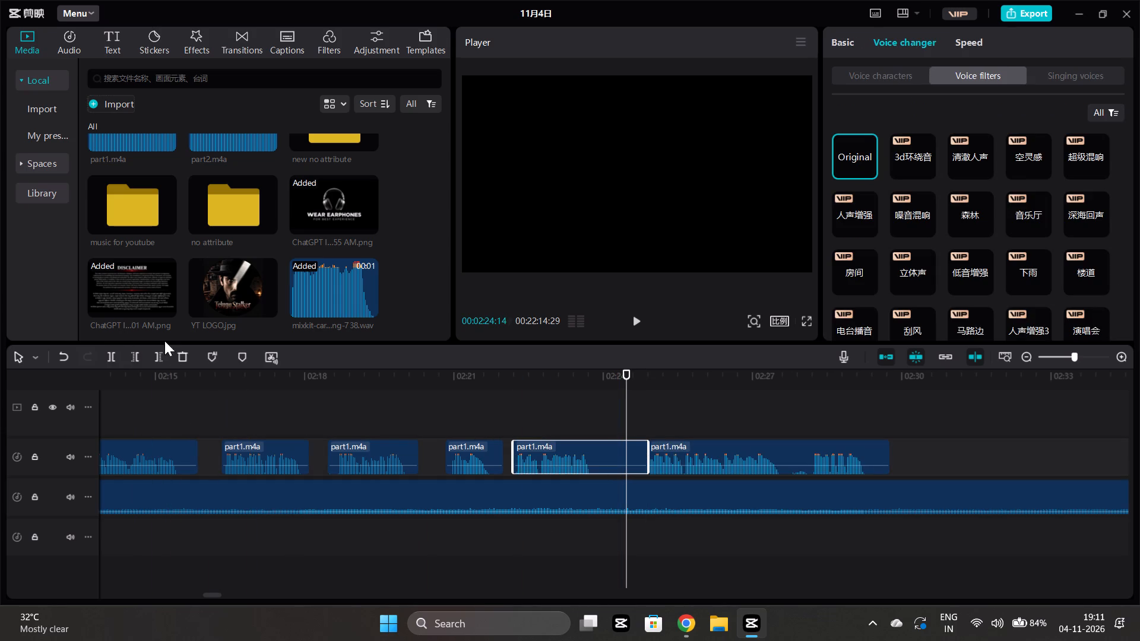
click(157, 350)
Move the last narration clip back against the end of the preceding clip near 02:24:14, and play across the join.
drag(712, 442, 694, 444)
key(space)
key(space)
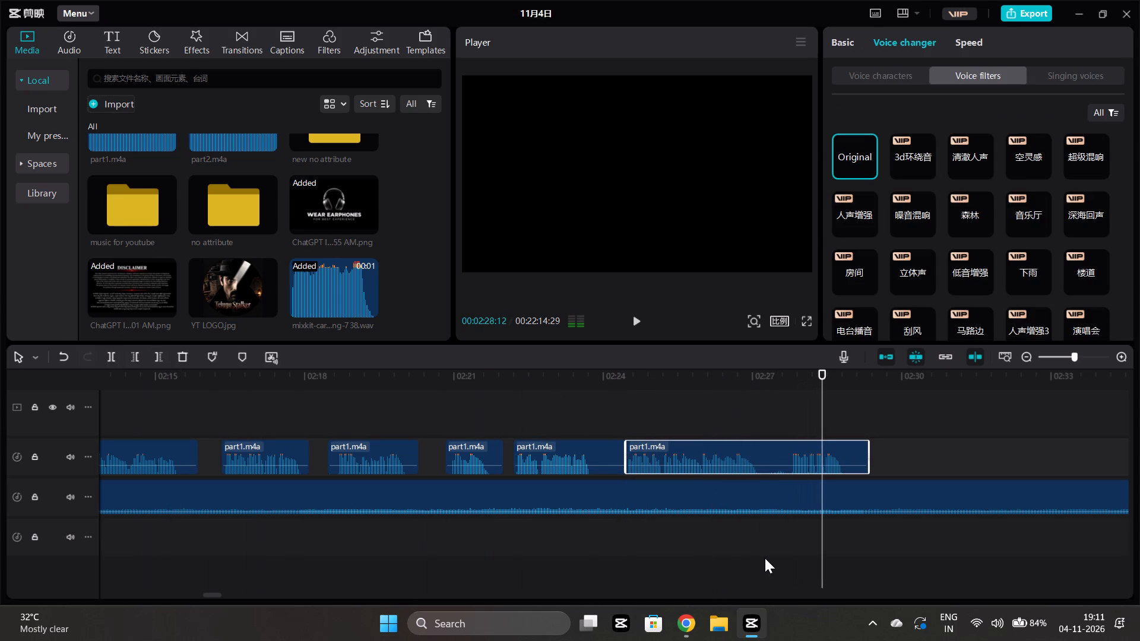
Replay the last narration clip, split it at 02:27:09, and trim the second part's start to 02:27:21.
scroll(765, 558, up, 4)
key(space)
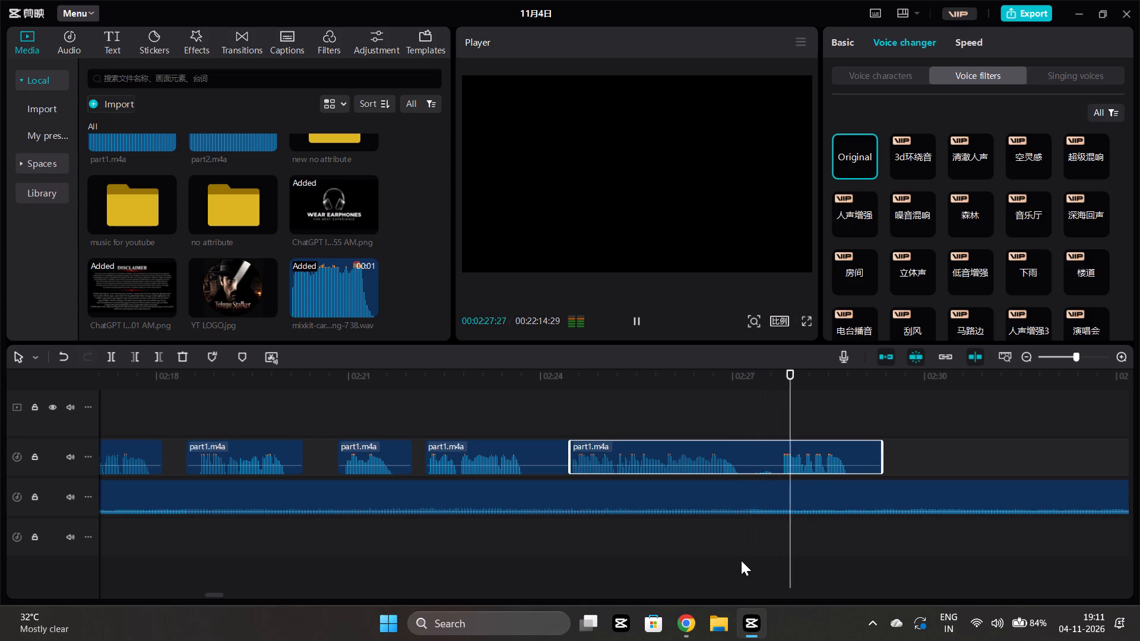
click(741, 560)
click(752, 548)
click(764, 471)
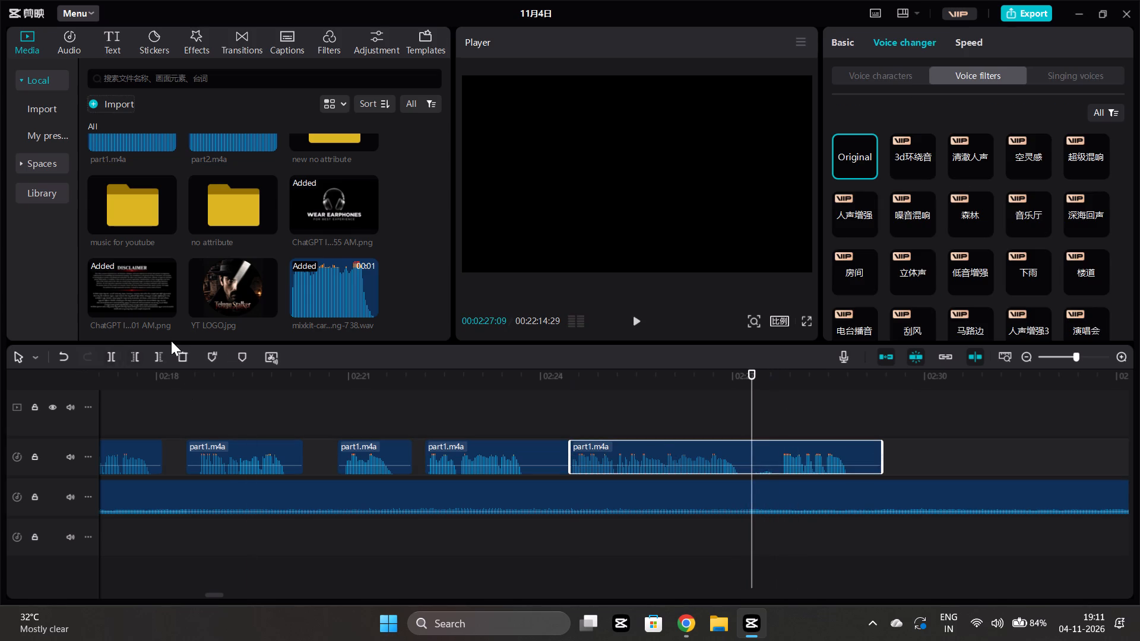
click(109, 361)
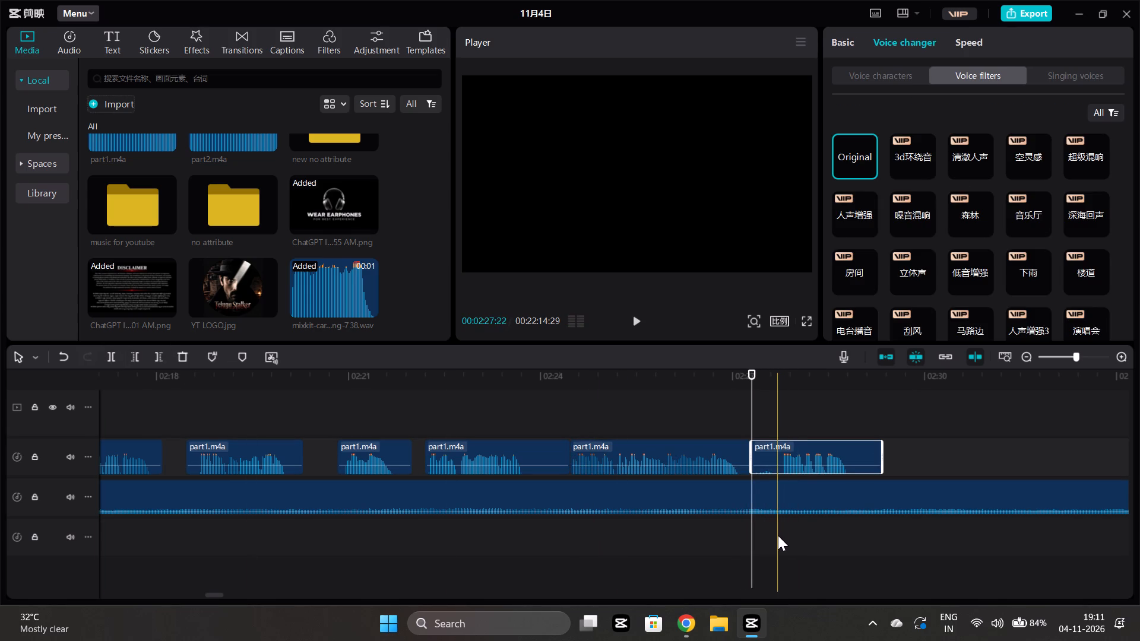
click(777, 535)
click(798, 450)
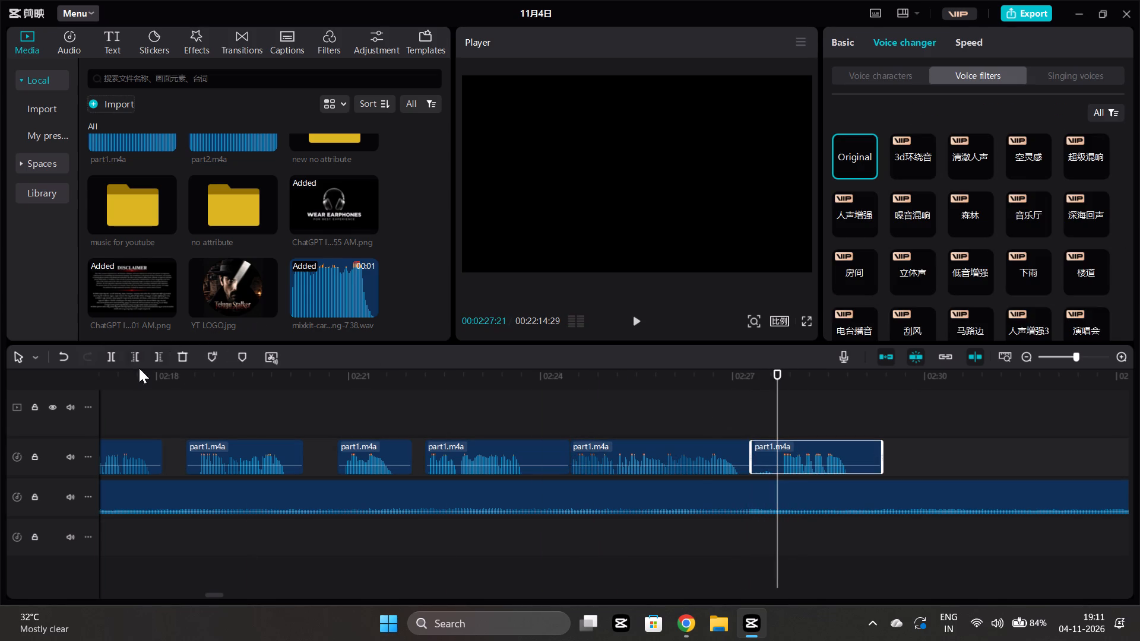
click(136, 357)
Play back the trimmed narration from about 2:26 past its last clip, and replay it from just before 2:24.
click(680, 541)
key(space)
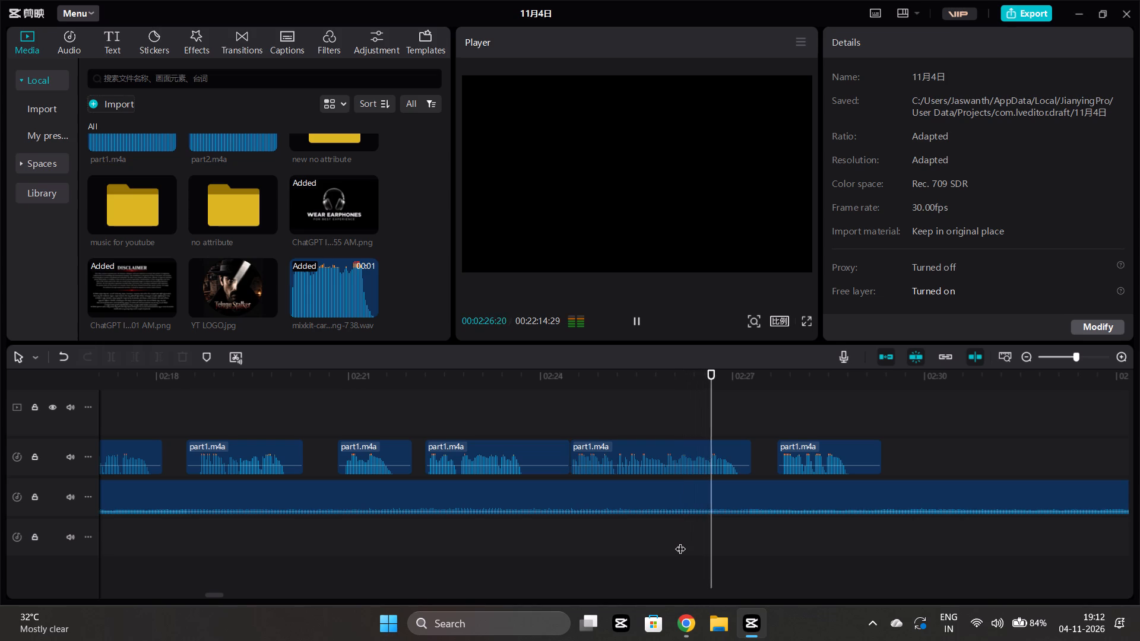
scroll(680, 541, left, 1)
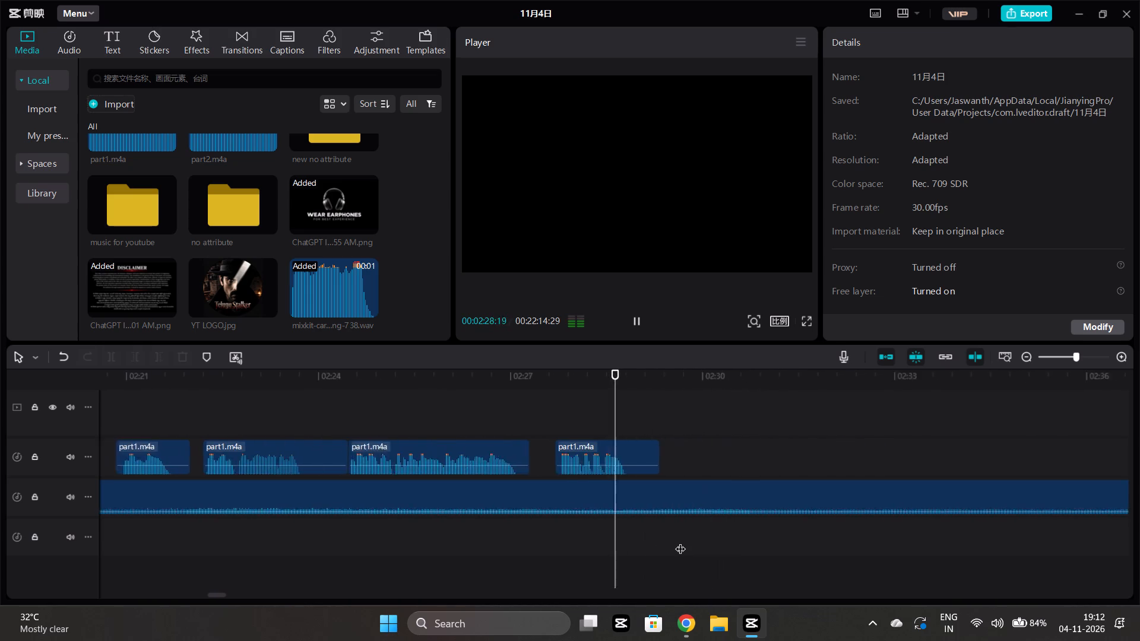
scroll(680, 541, left, 1)
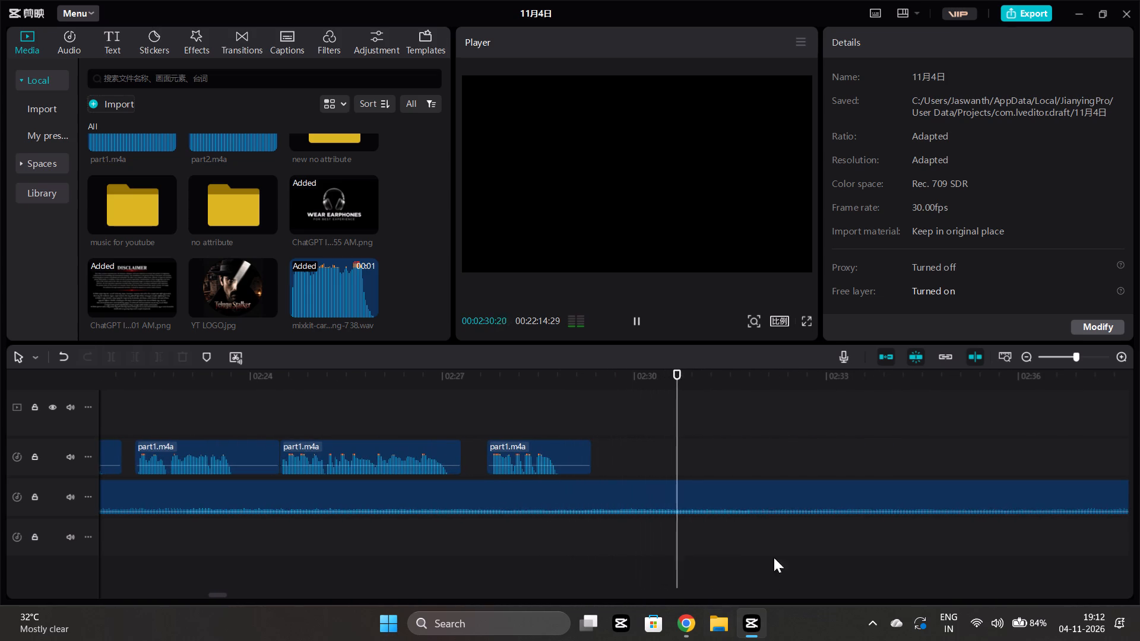
click(236, 529)
key(space)
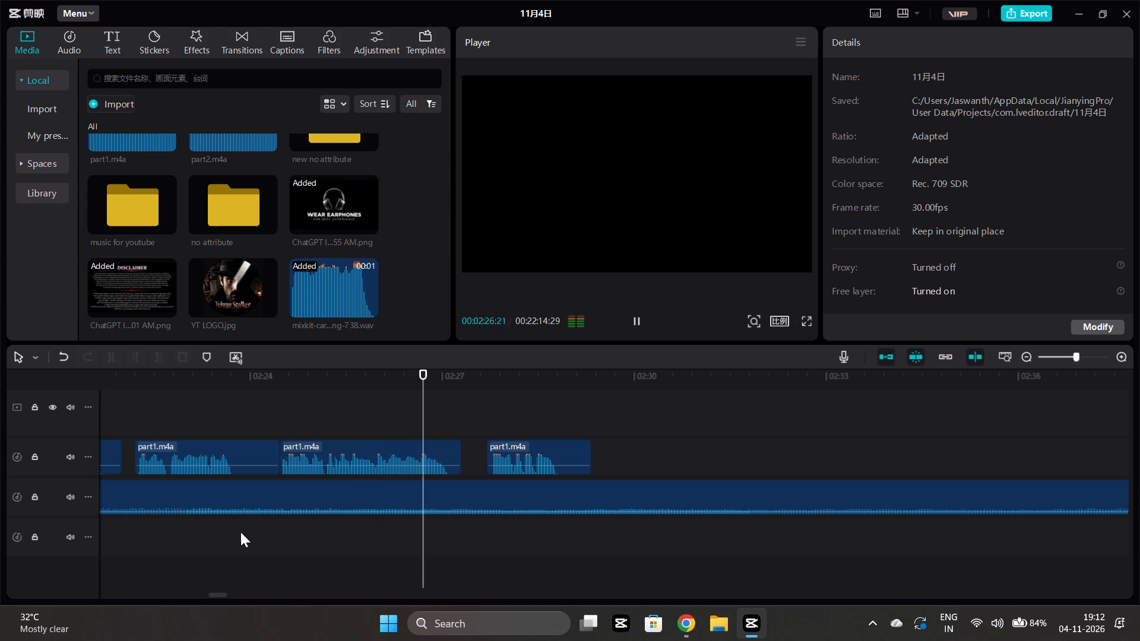
Close the gap before the last narration clip near 2:27, shave the preceding clip's end slightly, and play across the join.
drag(535, 446, 511, 453)
click(382, 551)
key(space)
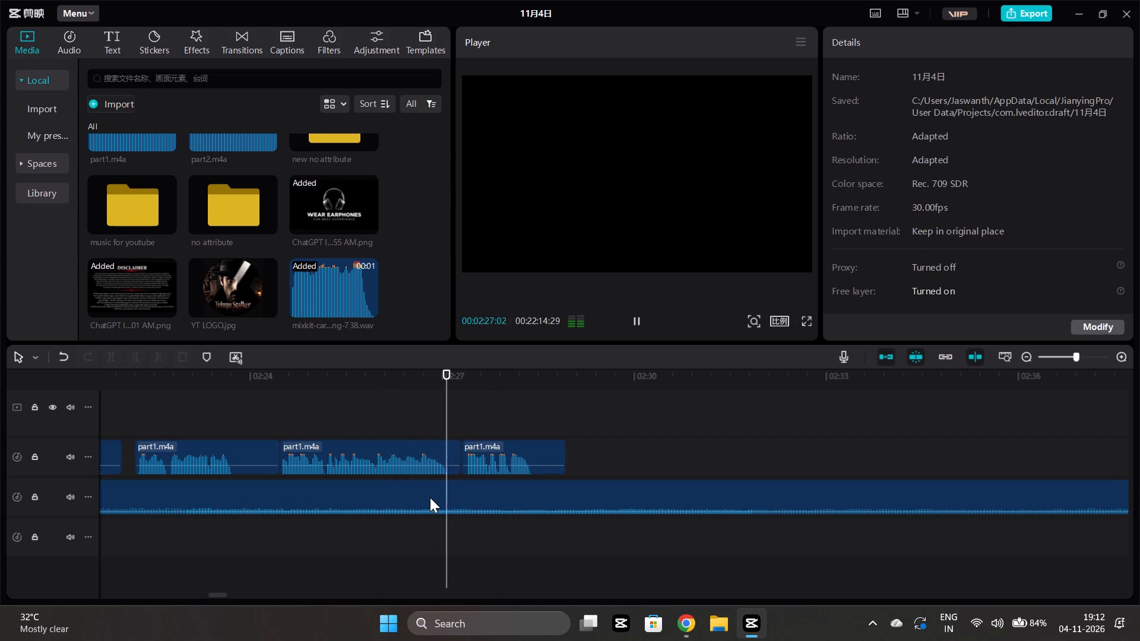
click(446, 471)
drag(460, 472, 452, 471)
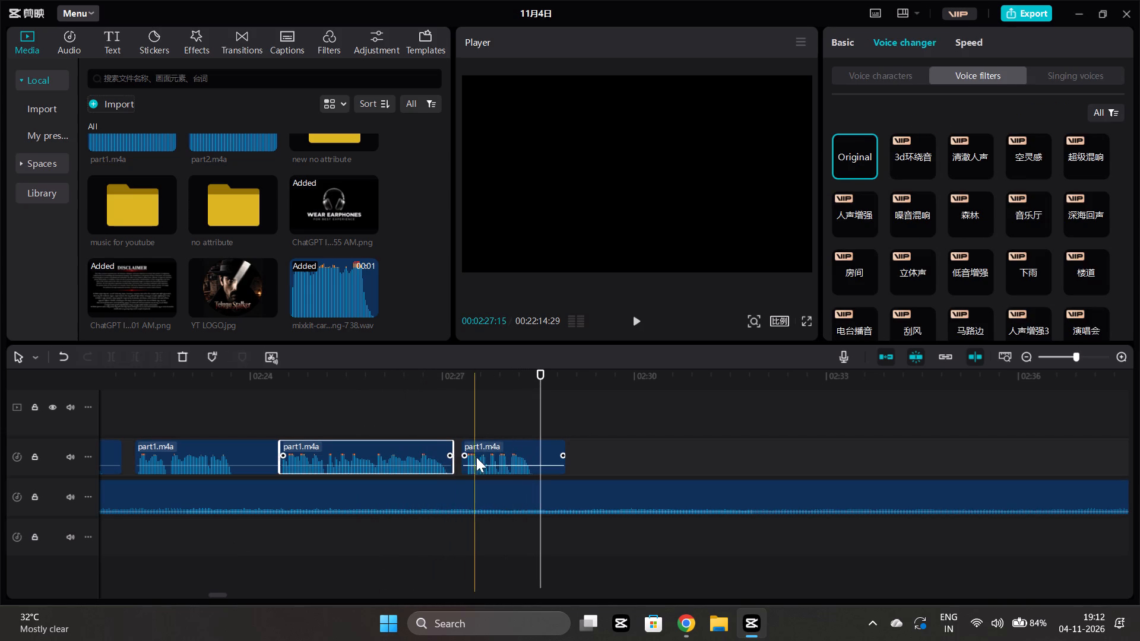
drag(482, 447, 472, 449)
click(413, 535)
key(space)
scroll(413, 535, left, 1)
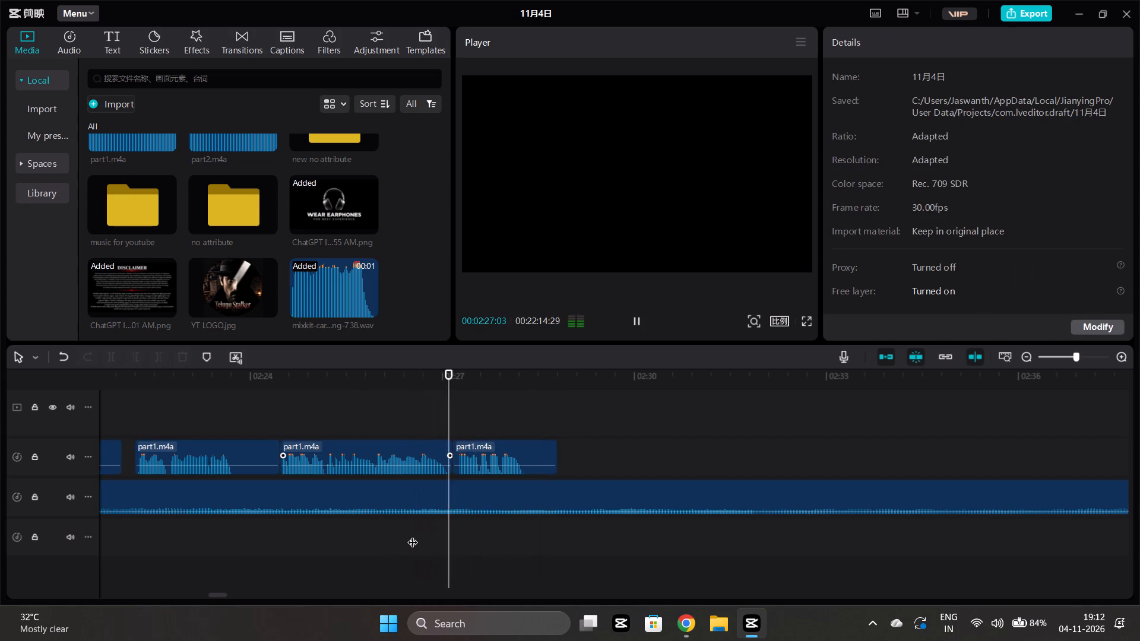
Move the narration clip near 2:40 back against the end of the preceding clip just before 2:29, and play it.
scroll(413, 535, left, 1)
ctrl+scroll(436, 554, down, 11)
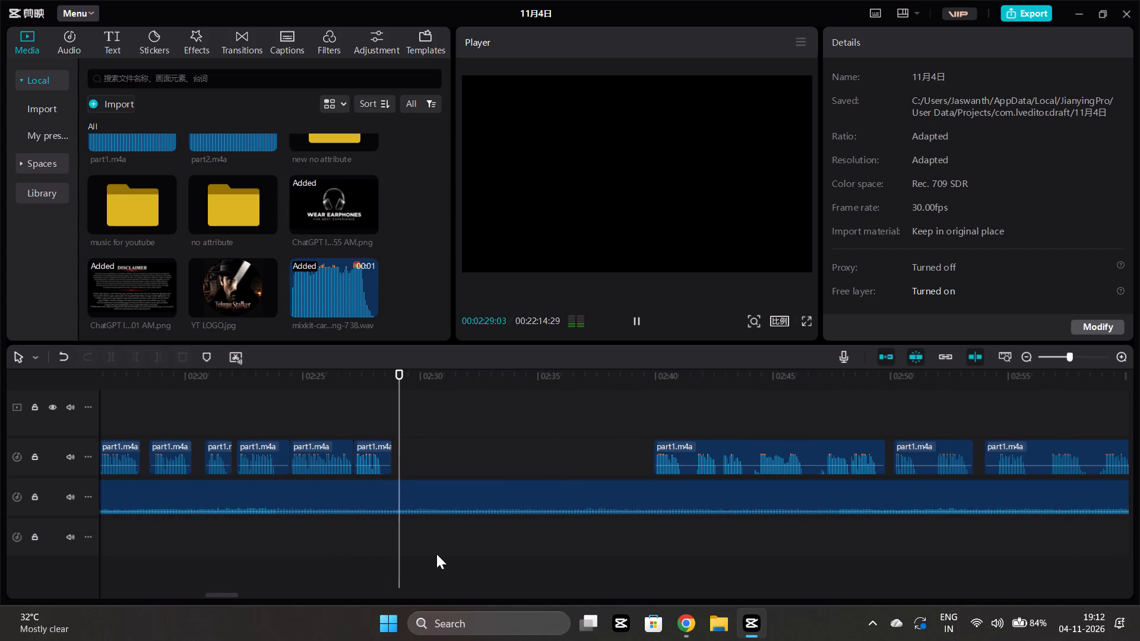
key(space)
drag(715, 456, 457, 462)
click(379, 528)
key(space)
Split the narration clip at 02:33:07 and trim the first part's end to 02:33:00.
scroll(379, 528, up, 9)
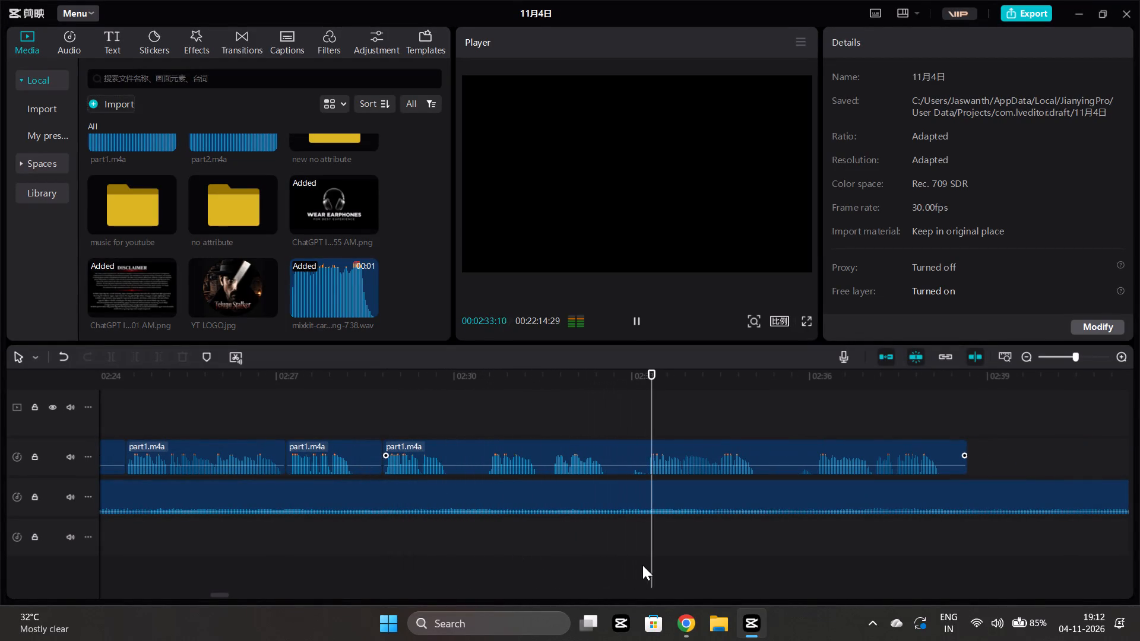
key(space)
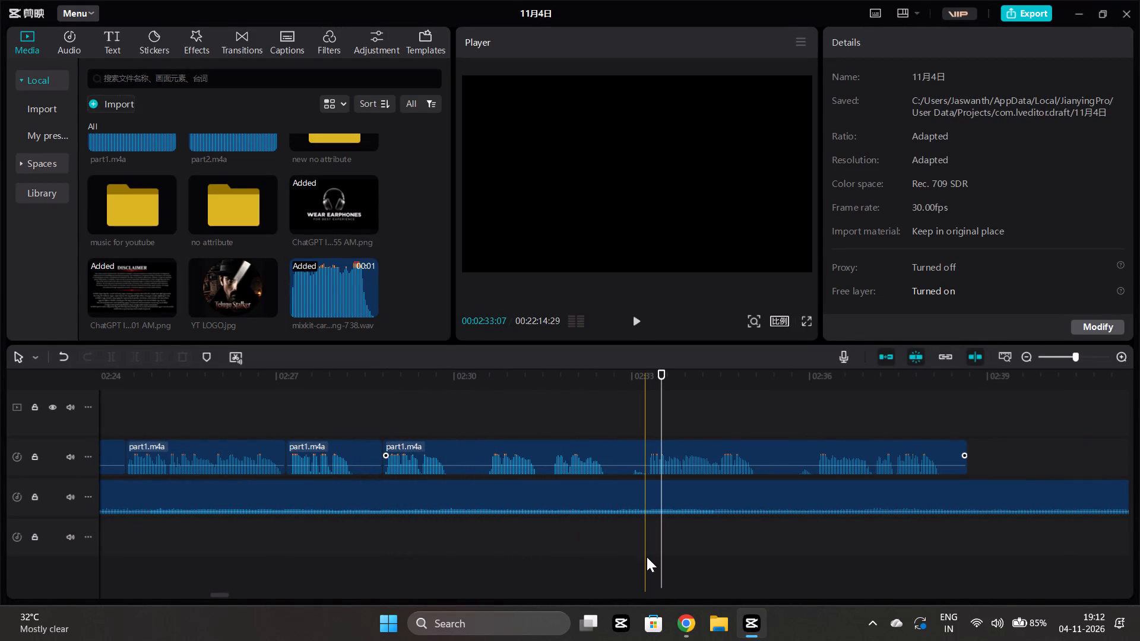
click(647, 557)
click(662, 451)
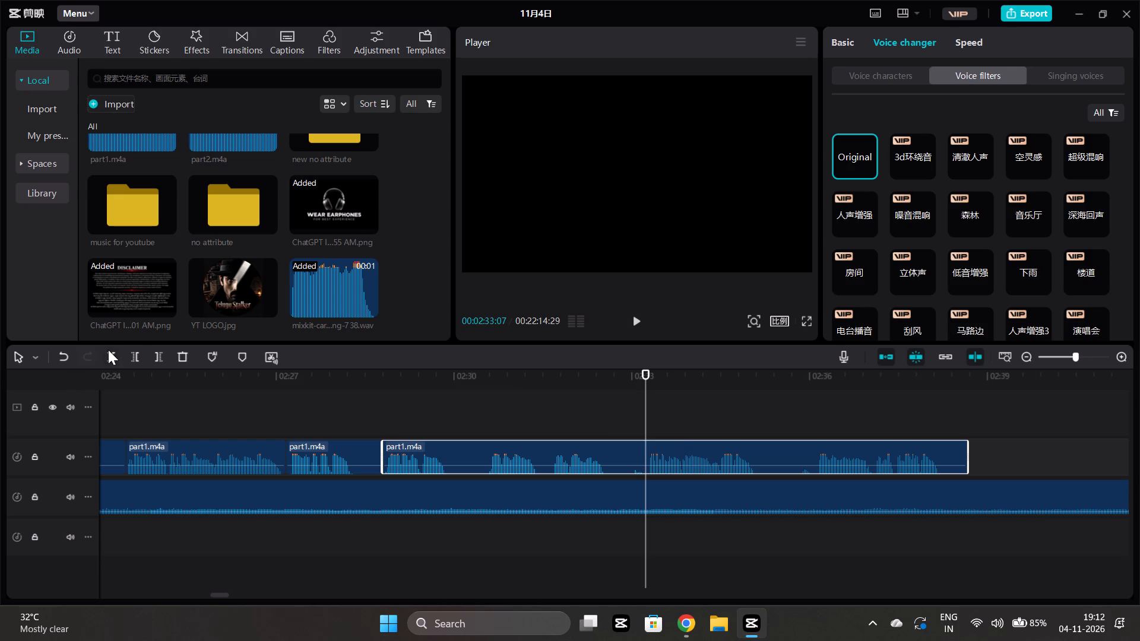
click(108, 350)
click(631, 547)
click(624, 443)
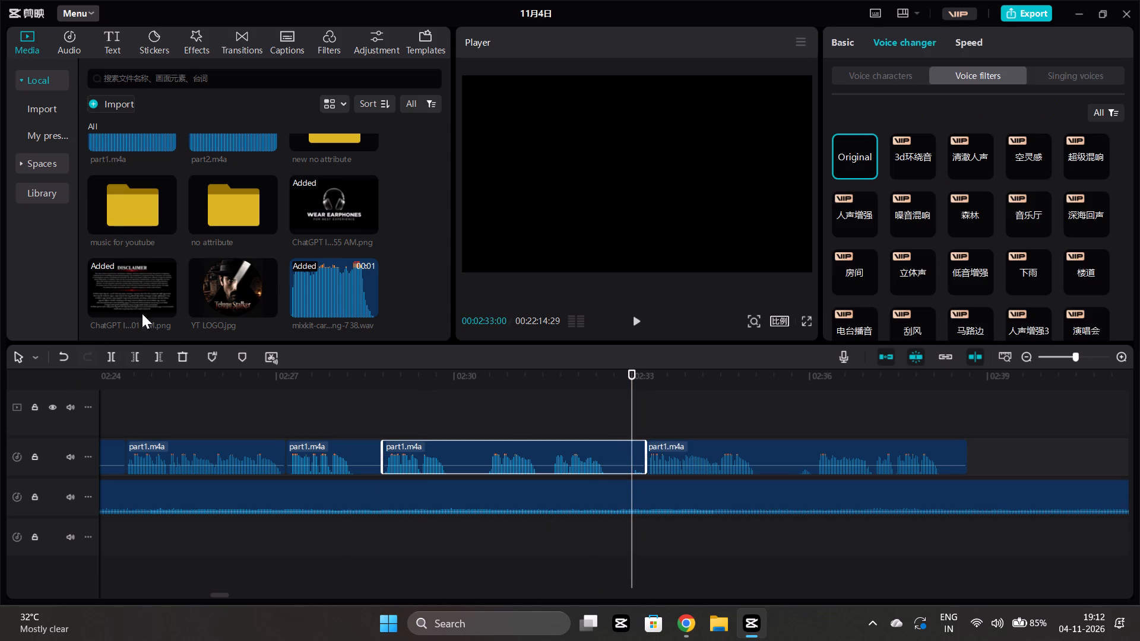
click(158, 353)
Move the second narration part back against the preceding clip's end at 02:33:00, and play across the join.
drag(676, 452, 666, 458)
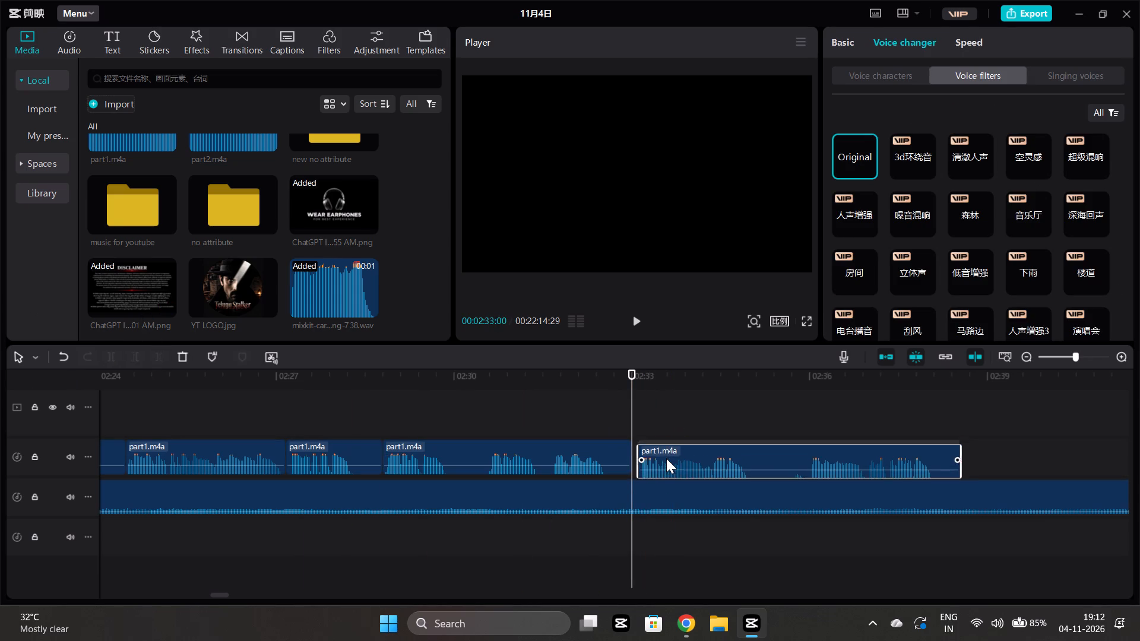
drag(666, 458, 665, 459)
click(608, 534)
key(space)
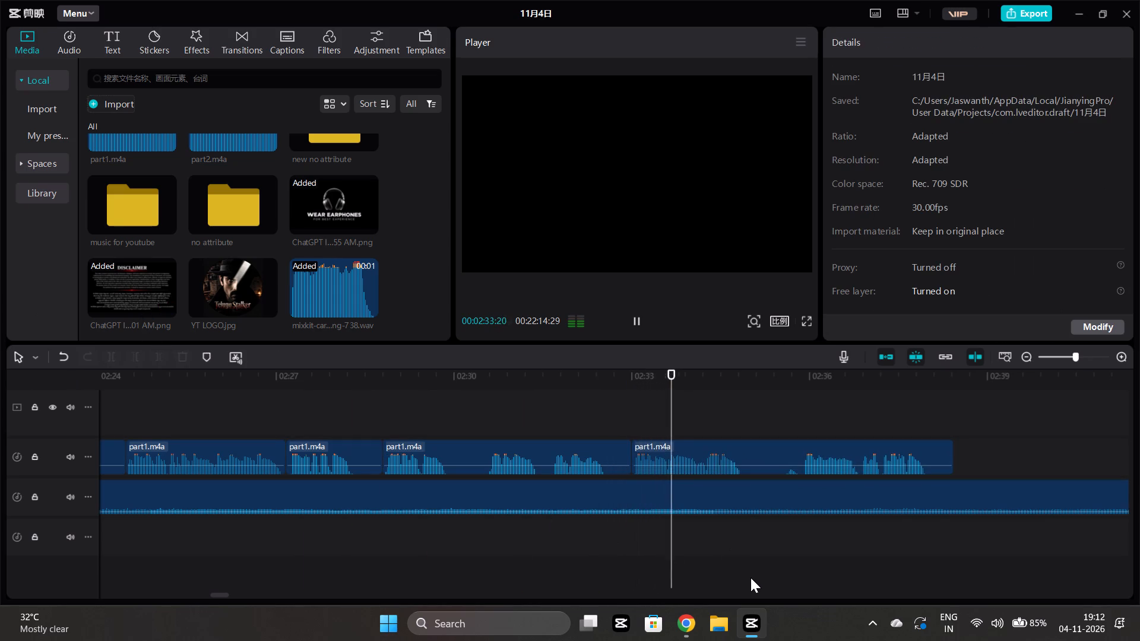
Listen on, split the narration clip at 02:35:25, and trim the first part's end to 02:35:14.
scroll(750, 577, left, 1)
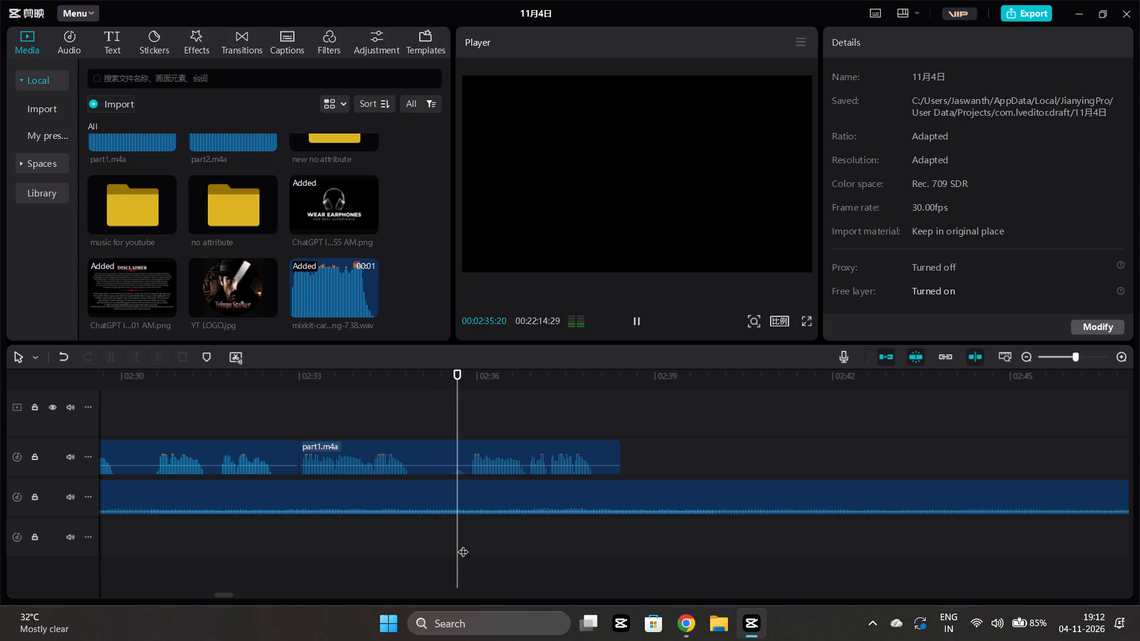
key(space)
click(470, 554)
click(469, 554)
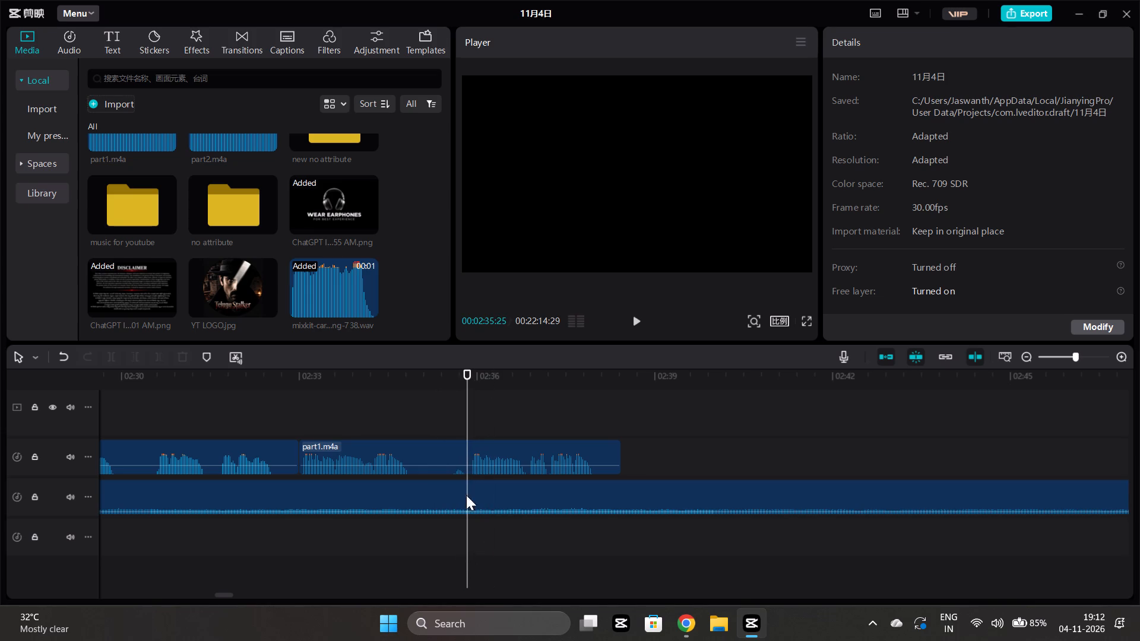
click(455, 473)
click(106, 362)
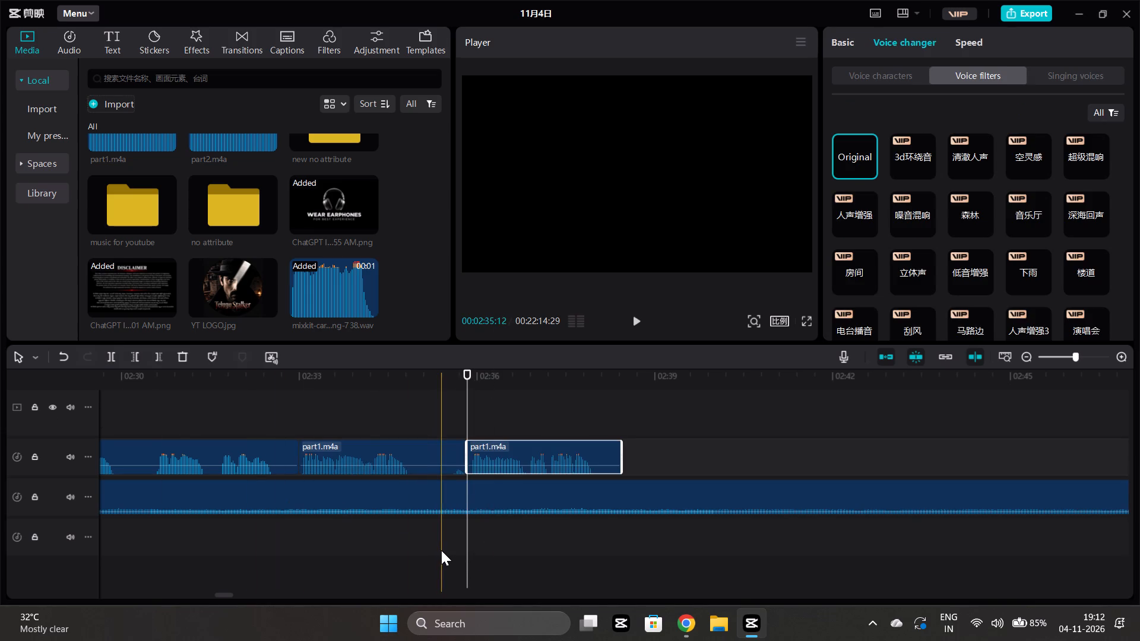
click(445, 550)
click(448, 471)
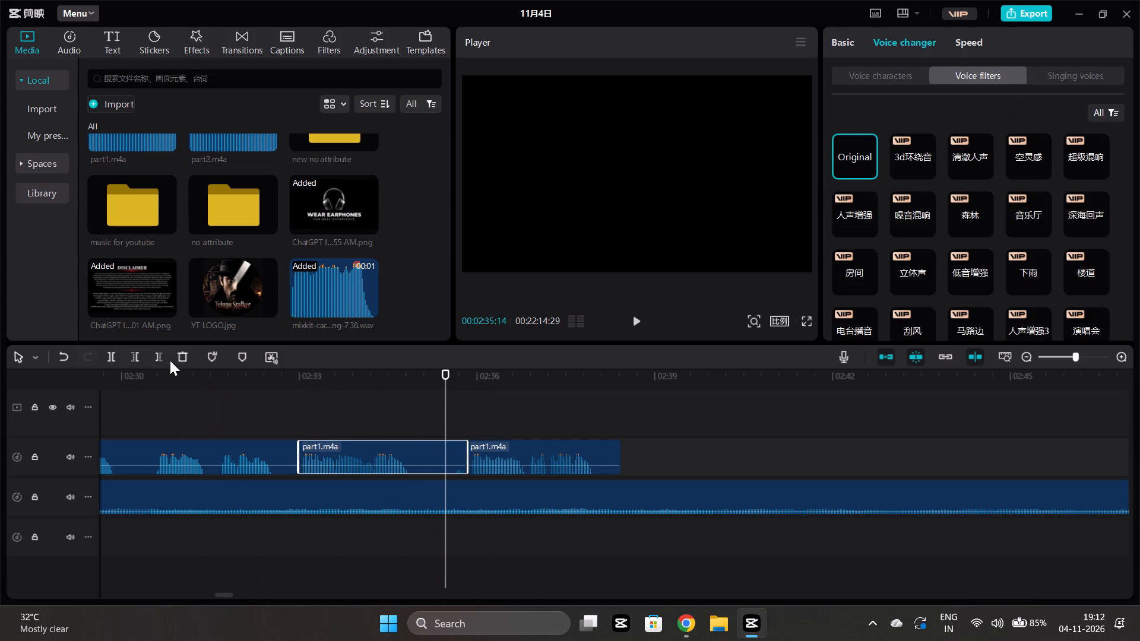
click(160, 357)
Move the split-off narration part back against the preceding clip's end at 02:35:14, and play across the join.
drag(510, 444, 487, 443)
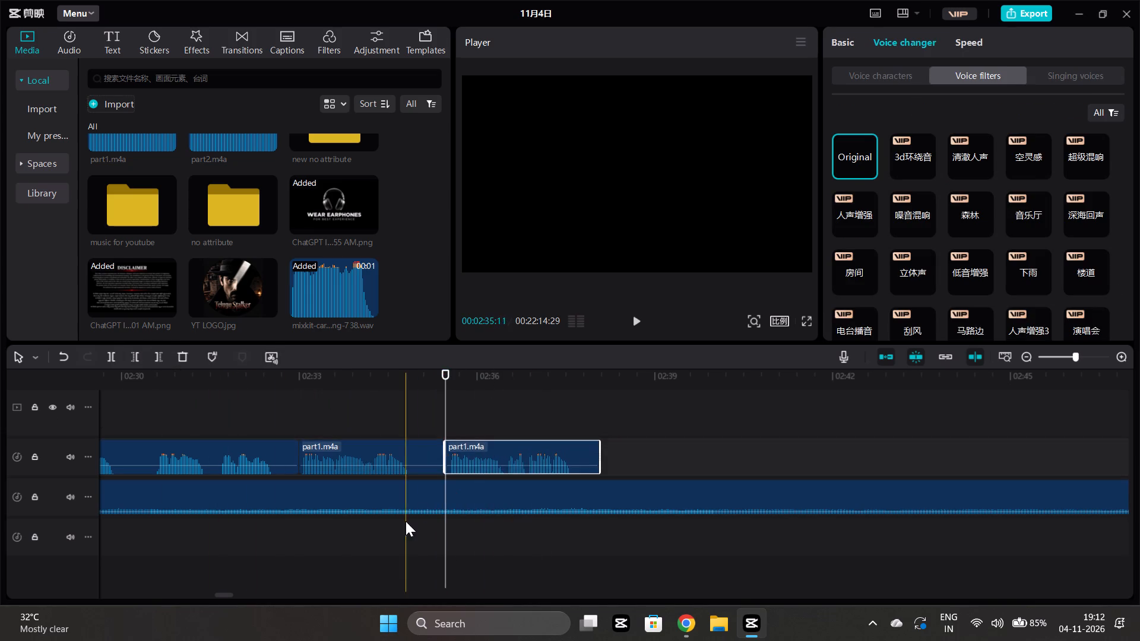
click(400, 529)
key(space)
Move the next narration clip back against the end of the preceding clip near 2:38, and play across the join twice.
scroll(398, 530, left, 1)
ctrl+scroll(406, 540, down, 3)
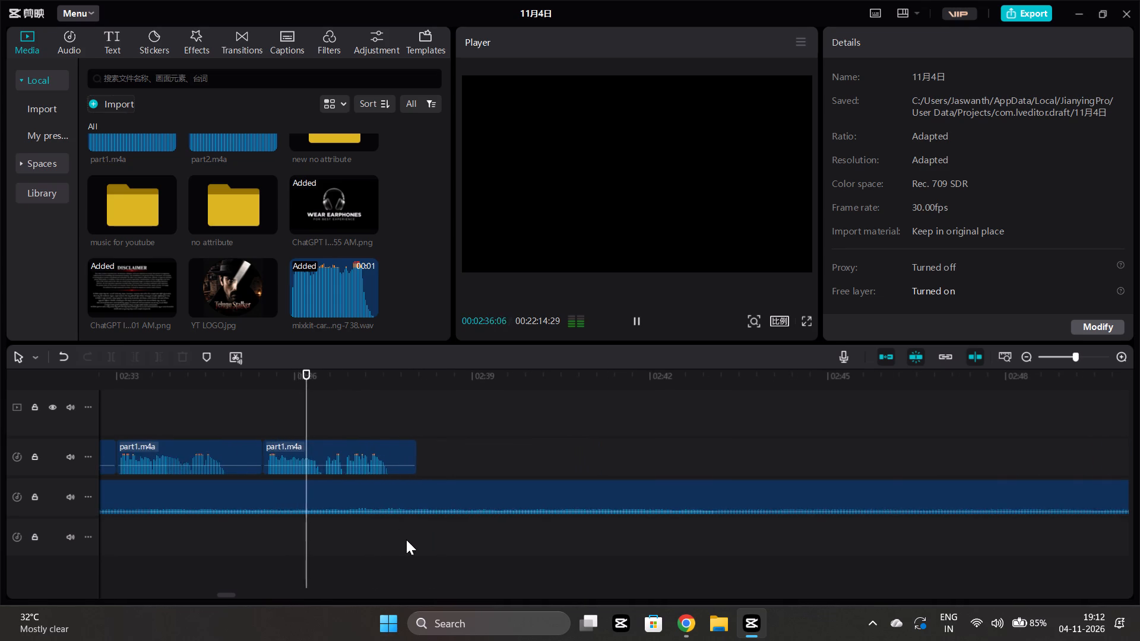
ctrl+scroll(406, 540, down, 6)
key(space)
drag(677, 450, 483, 456)
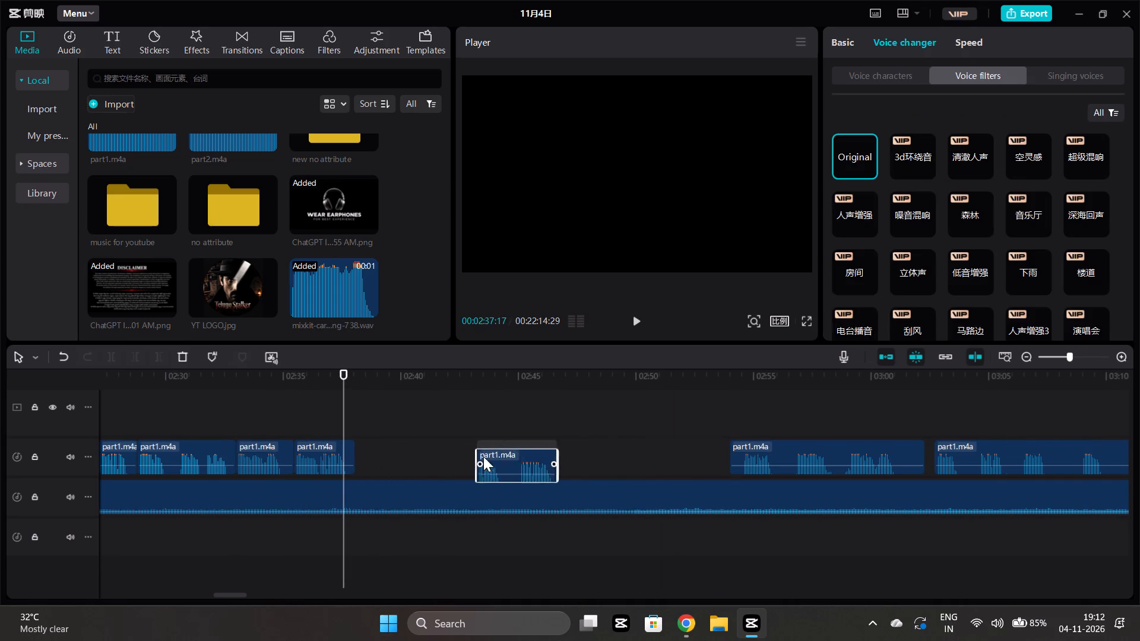
drag(483, 456, 396, 453)
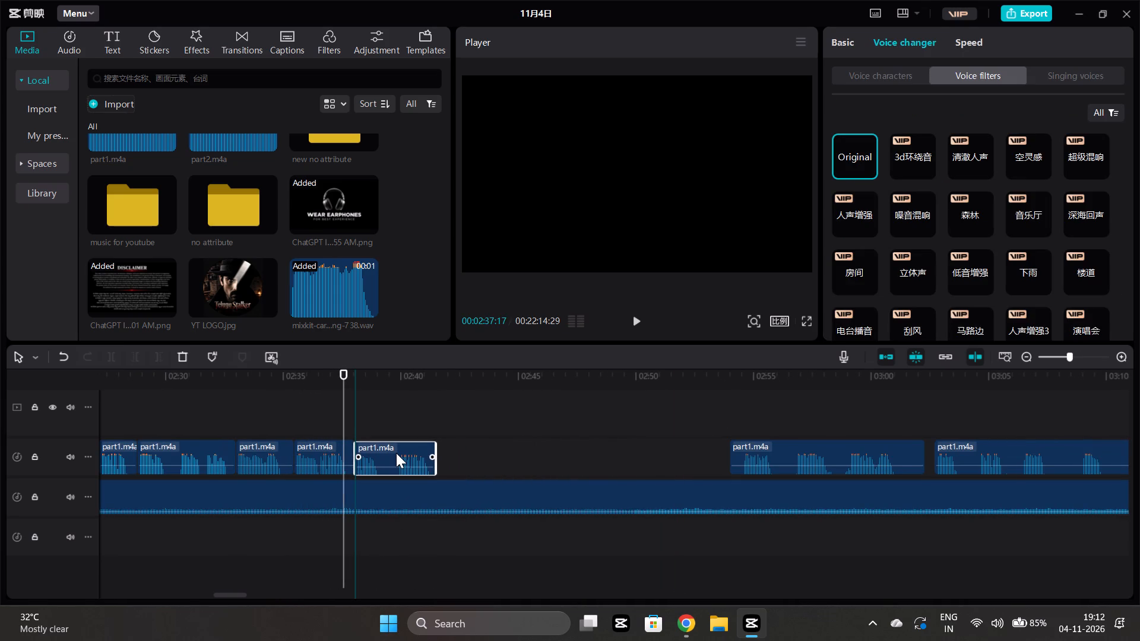
drag(396, 453, 396, 455)
click(328, 541)
key(space)
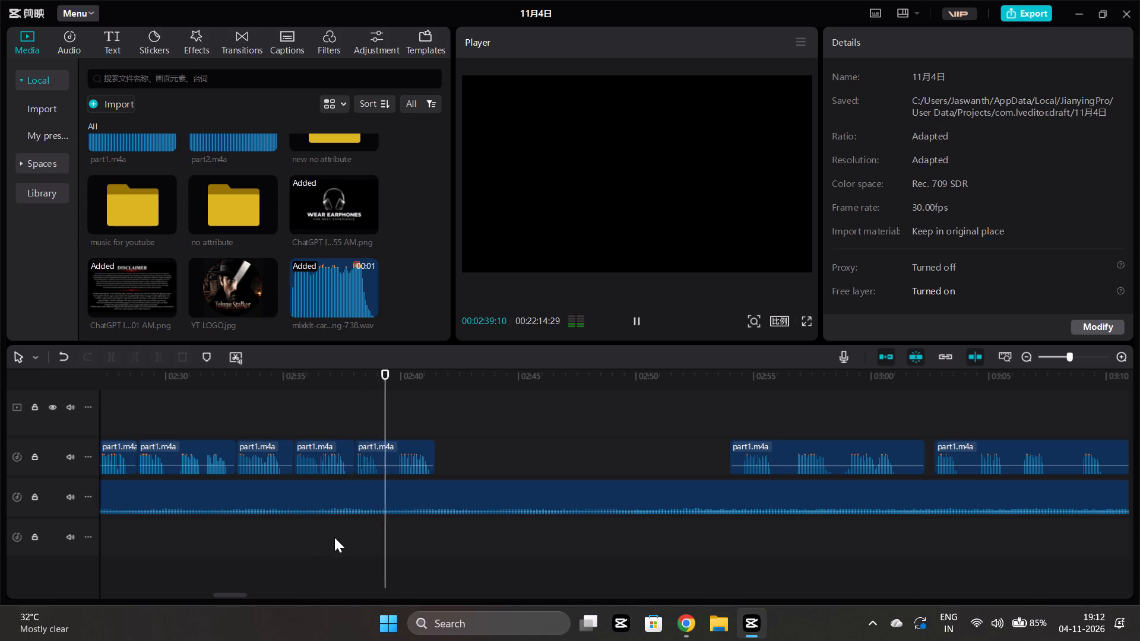
click(323, 544)
key(space)
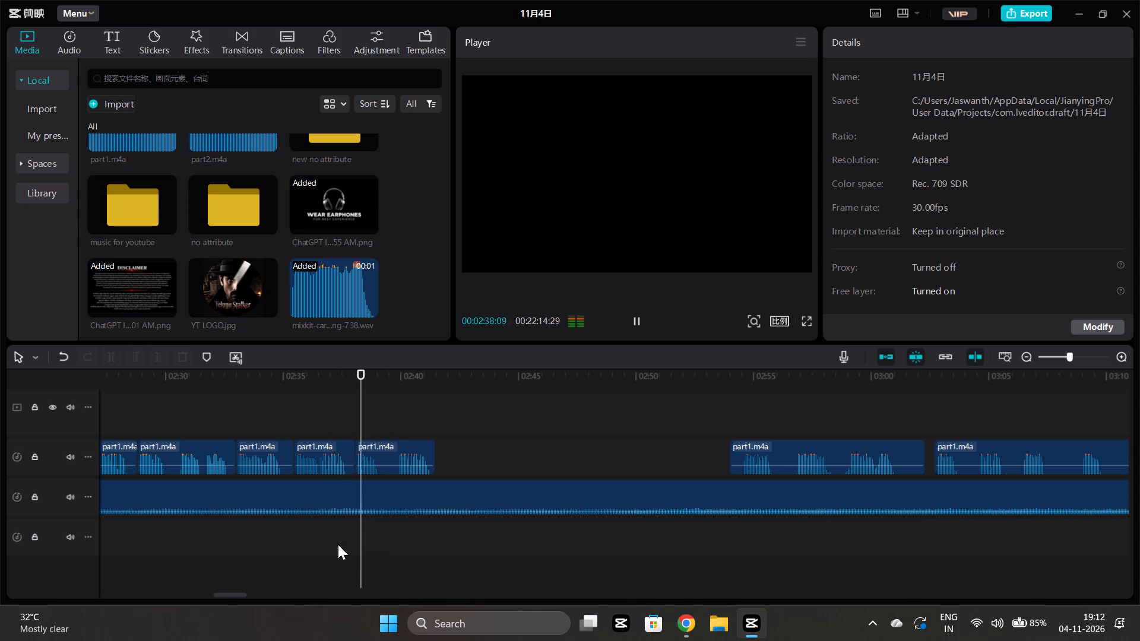
Replay the join near 2:38 and trim the end of the narration clip before it to 02:37:25.
ctrl+scroll(351, 544, up, 11)
click(231, 528)
key(space)
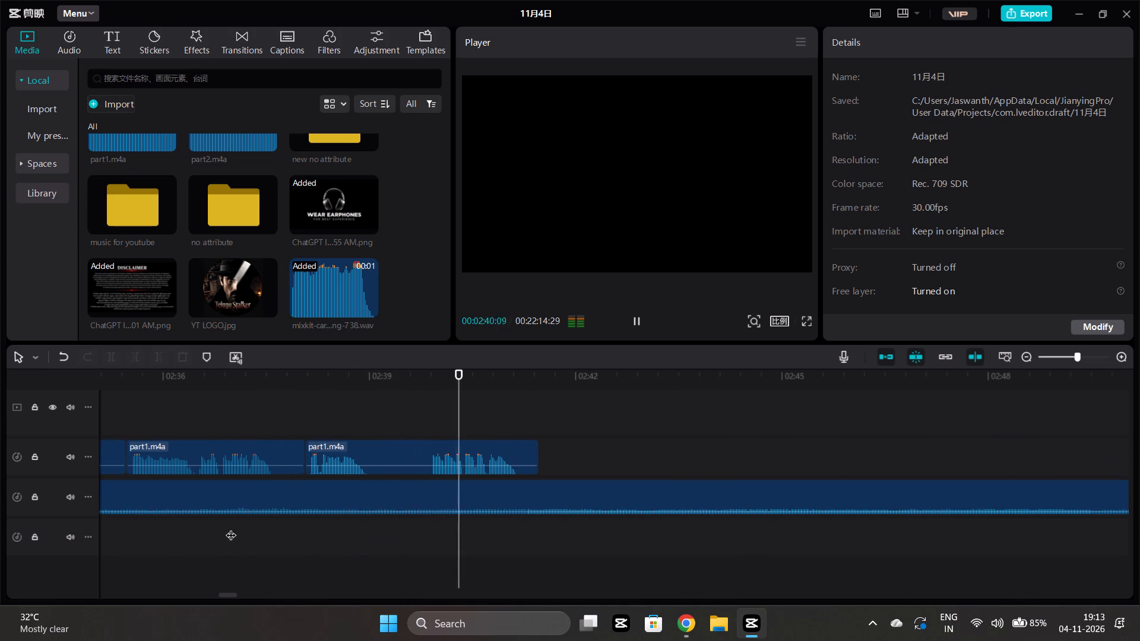
key(space)
key(space)
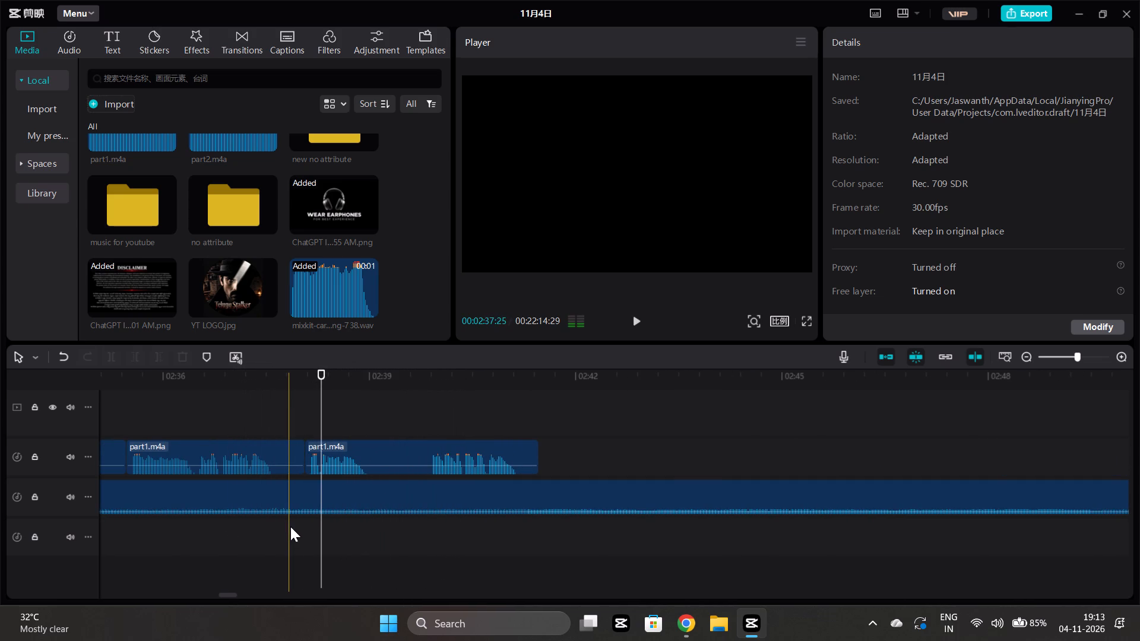
click(289, 528)
click(287, 459)
click(163, 357)
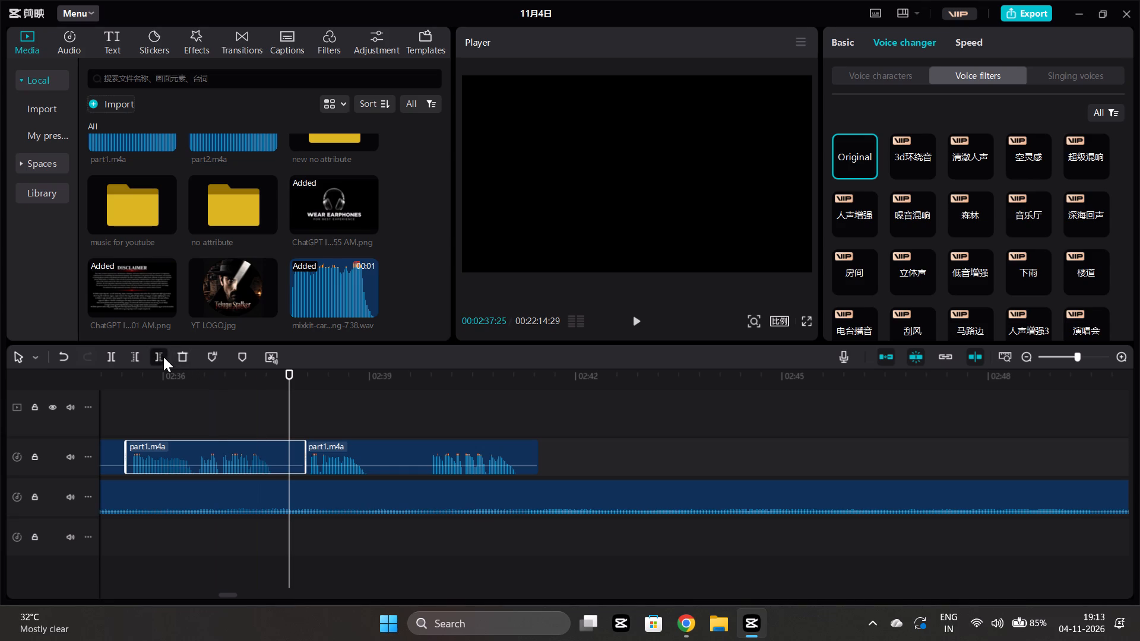
Play back the narration around 2:38 to 2:42 and open the background music's basic audio settings.
click(277, 549)
key(space)
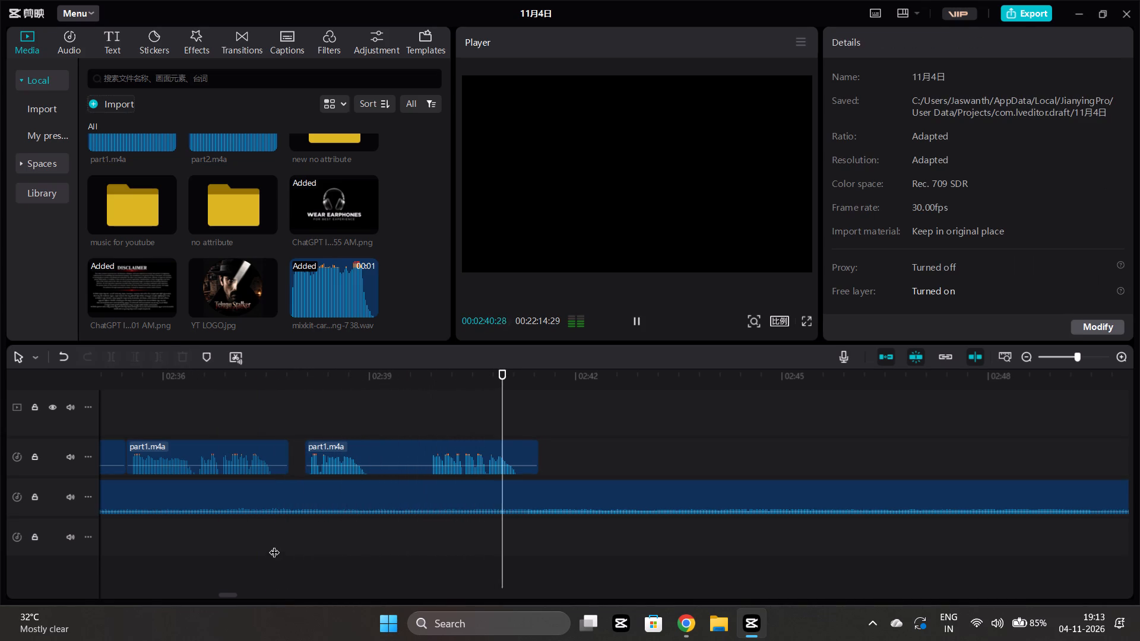
click(358, 512)
click(309, 516)
key(space)
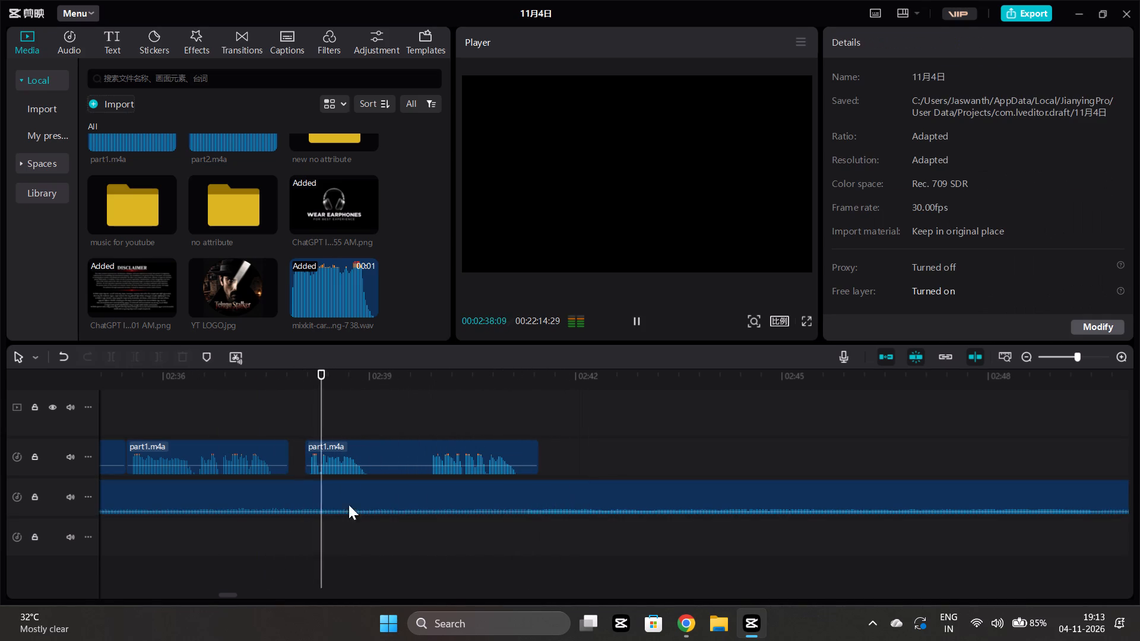
click(366, 490)
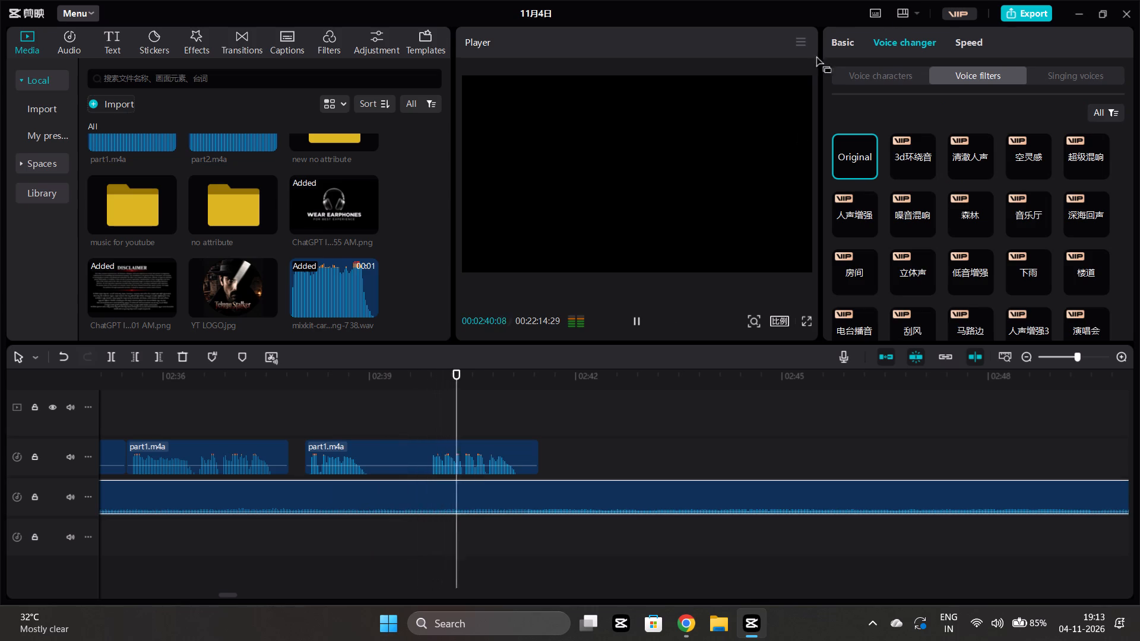
click(844, 34)
click(844, 42)
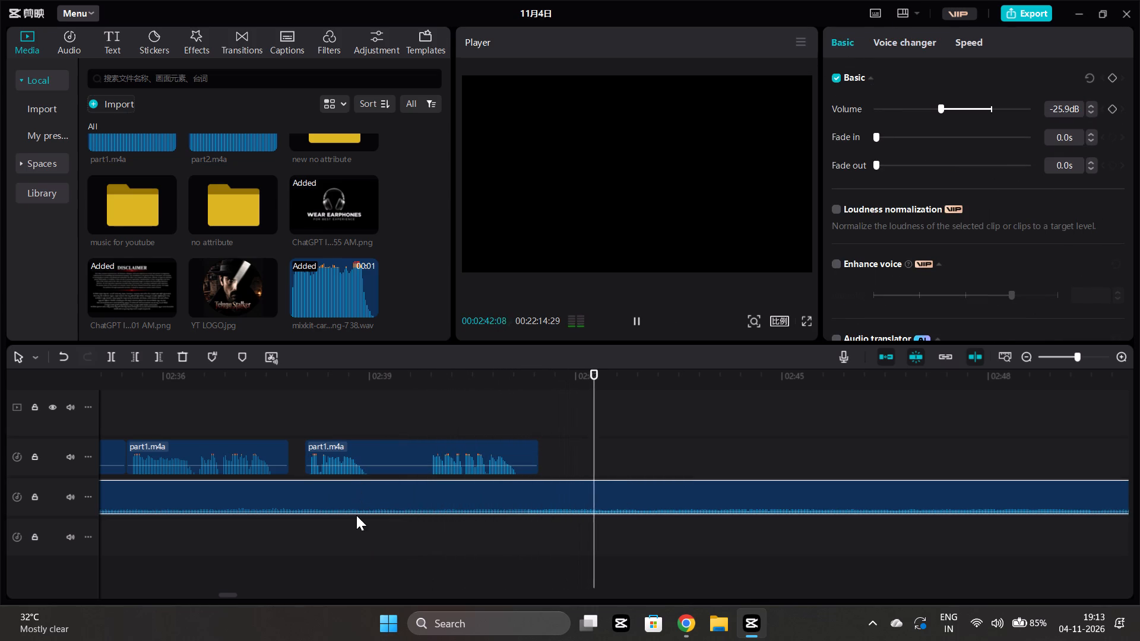
Split the last narration clip just after 2:39 and trim the second part's start to shortly before its speech resumes near 2:40.
click(292, 521)
key(space)
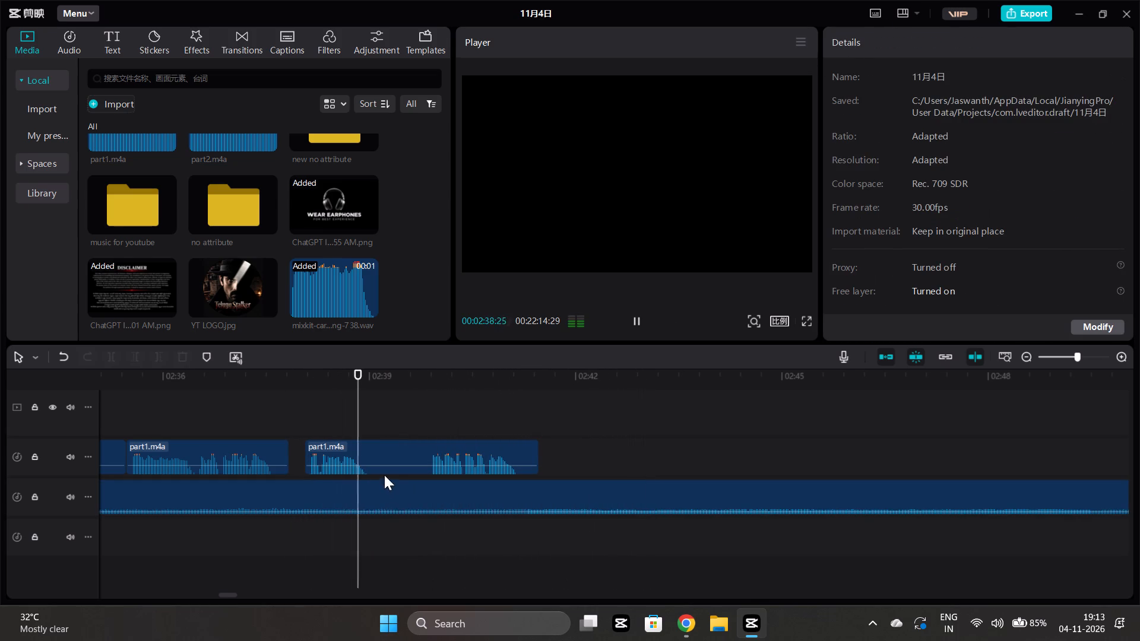
key(space)
click(382, 546)
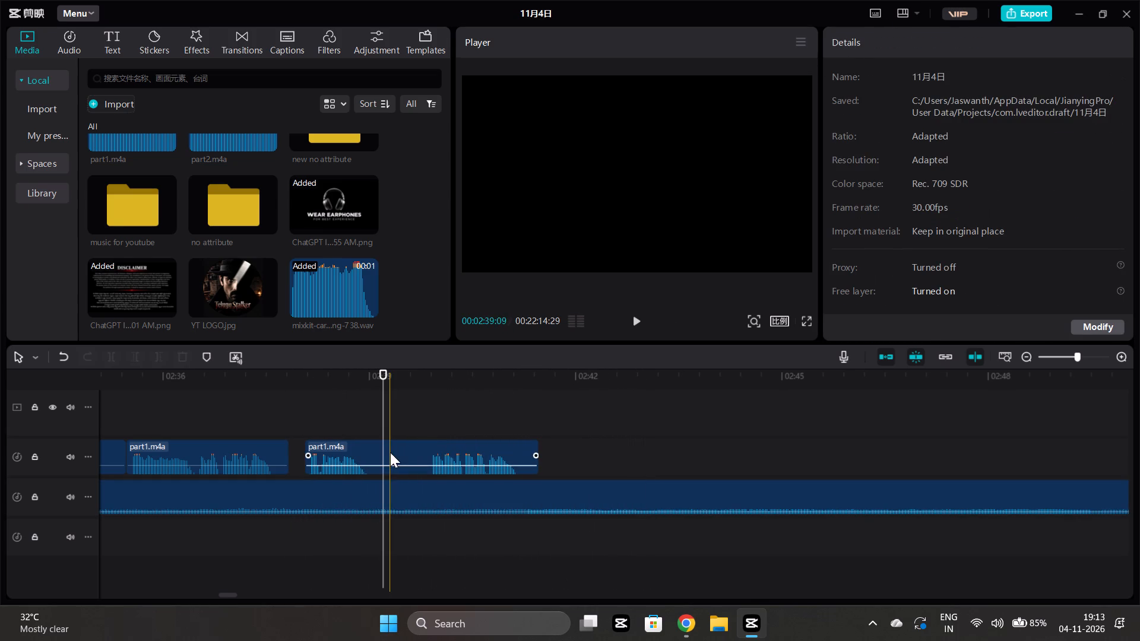
click(390, 452)
click(115, 356)
click(412, 543)
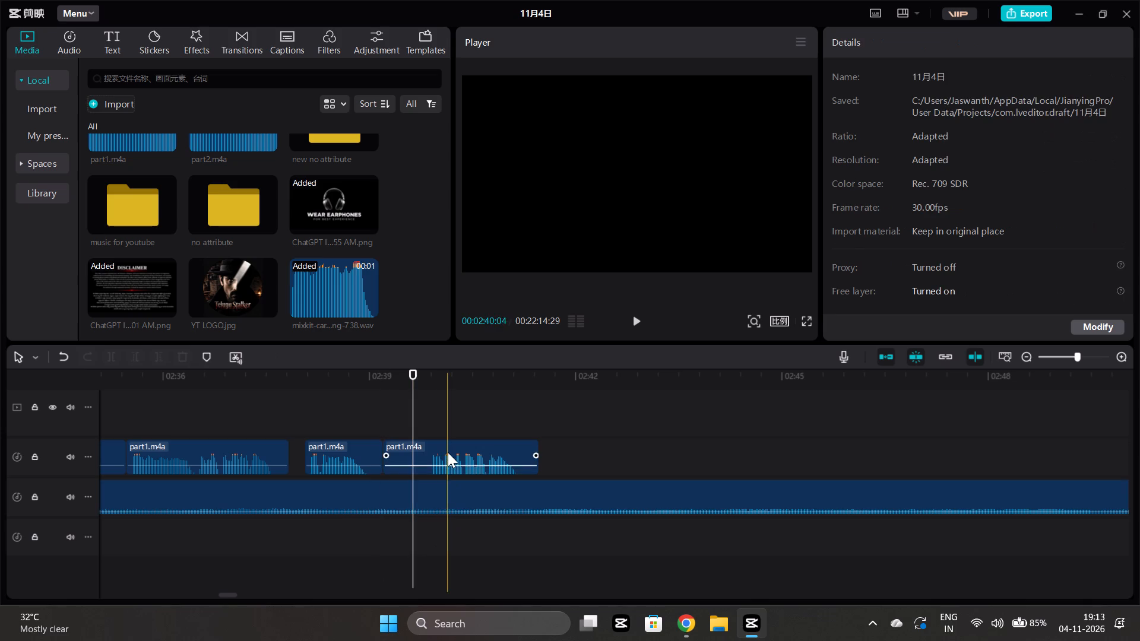
click(448, 452)
click(129, 360)
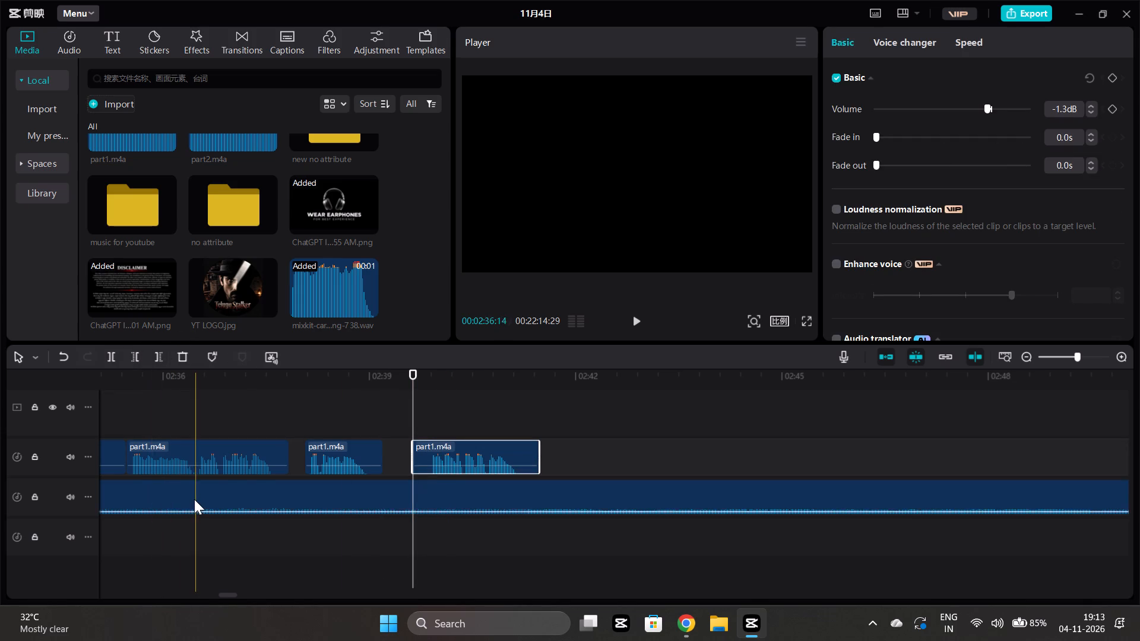
Split the background music at 02:35:23, set the second part's volume to -29.3 dB, and play it back.
click(194, 499)
click(147, 549)
click(144, 487)
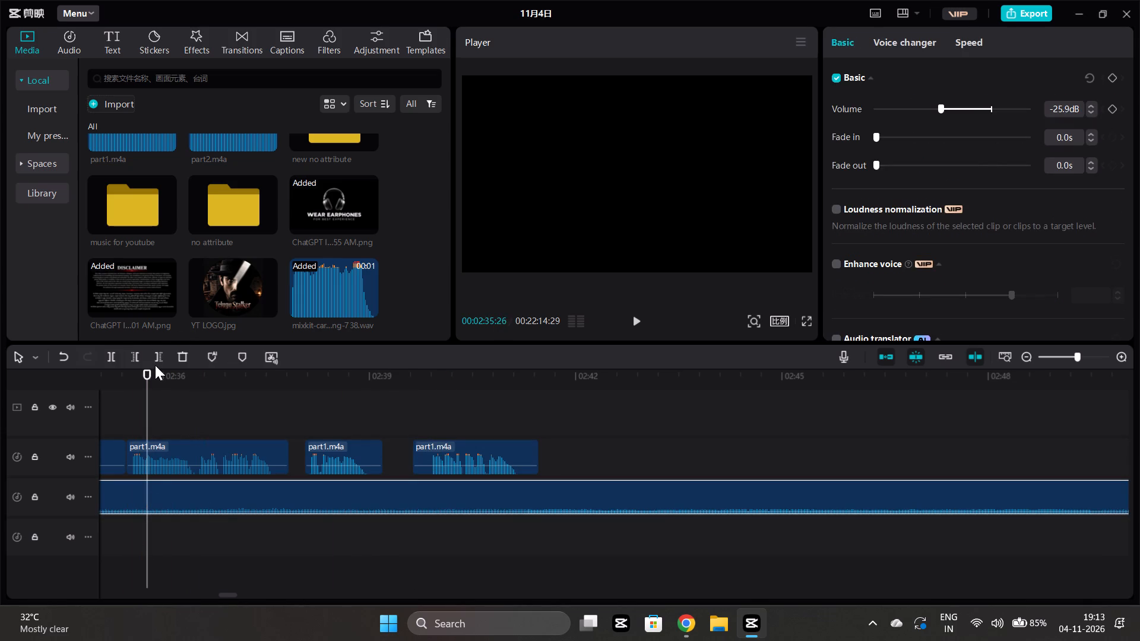
click(110, 354)
click(363, 512)
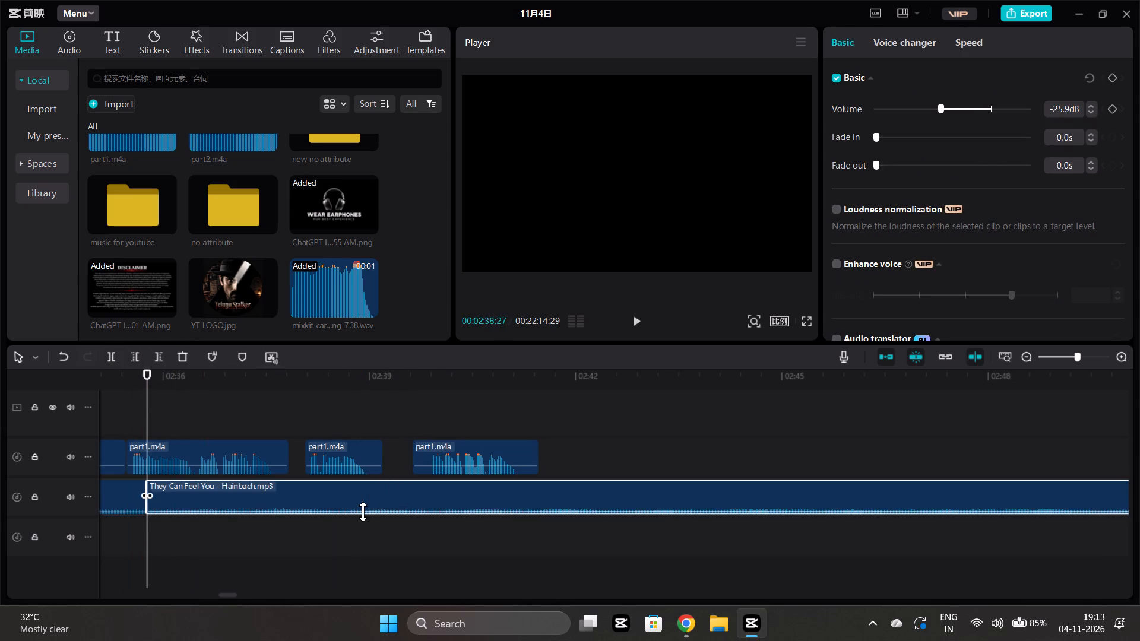
click(932, 105)
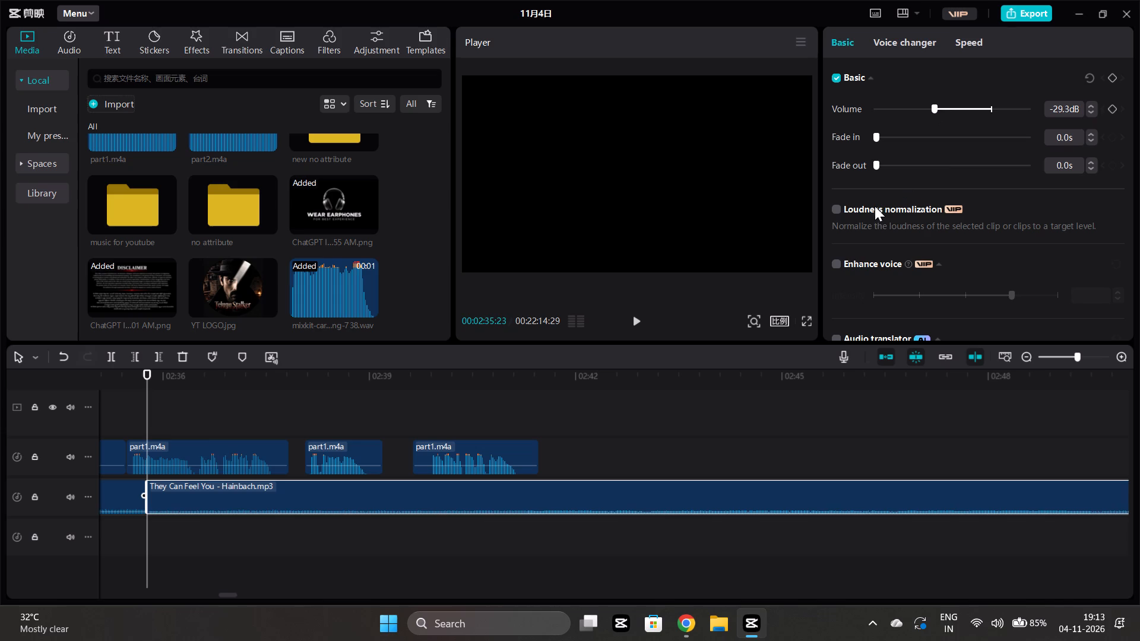
click(130, 539)
key(space)
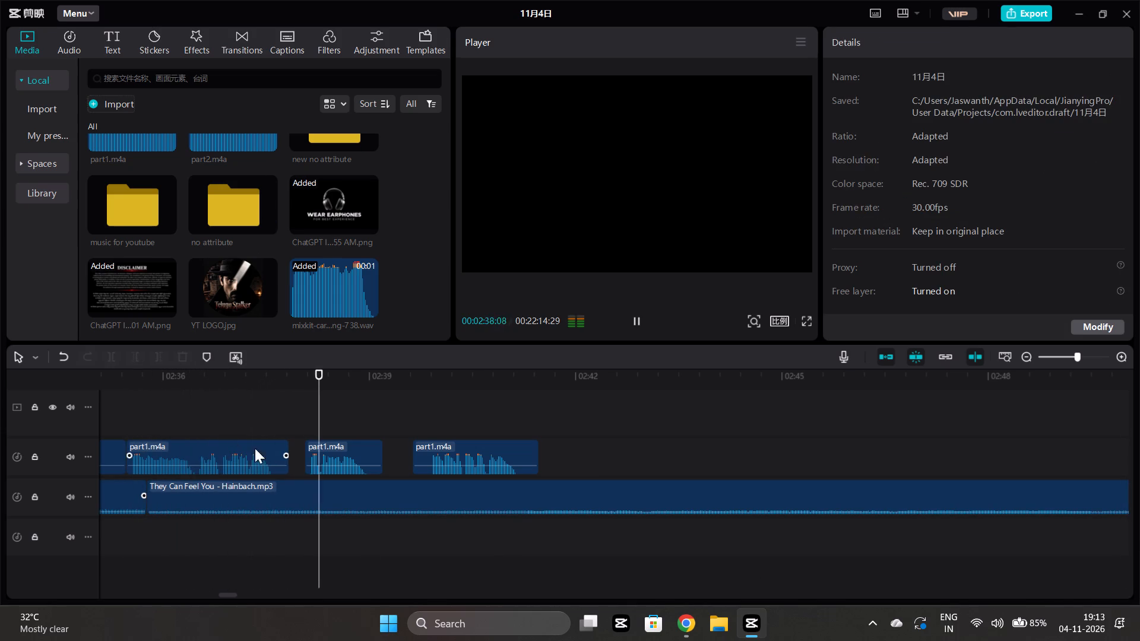
Move the narration clip near 2:40 back against the clip ending near 2:39 and play back the join.
scroll(385, 453, left, 1)
drag(292, 448, 263, 451)
click(189, 532)
text(v)
key(space)
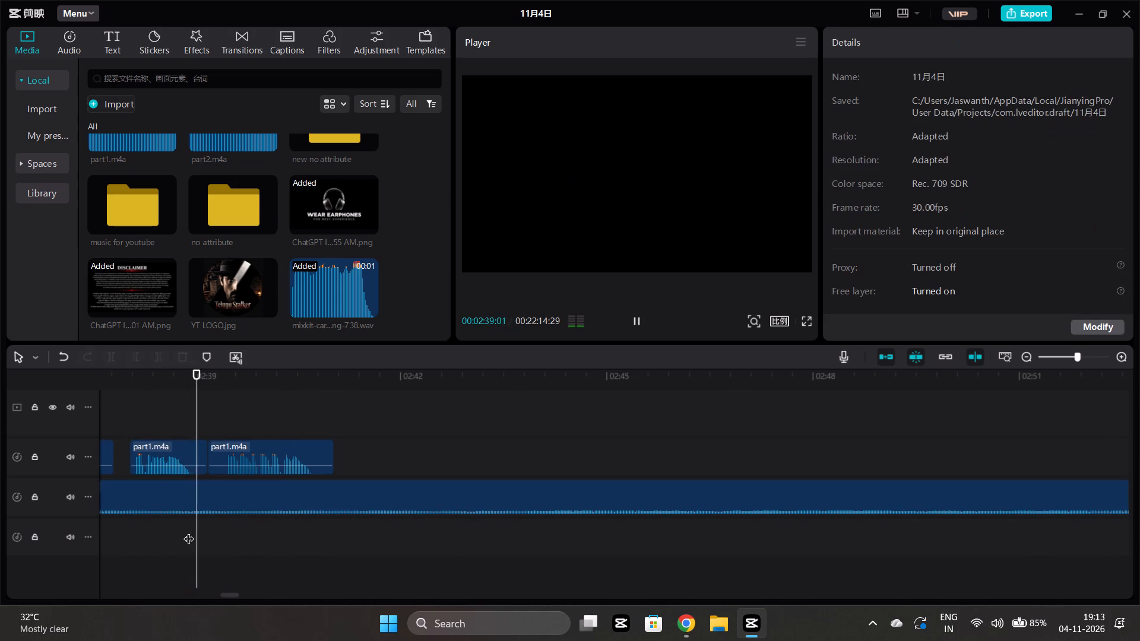
key(space)
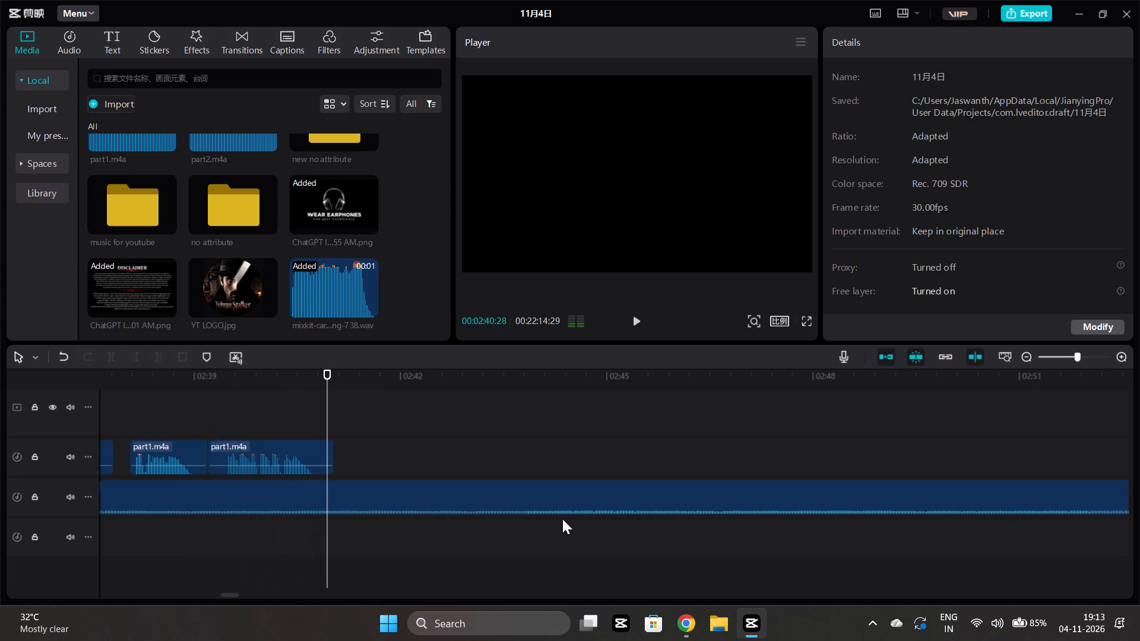
Select all narration clips from 2:54 to the end and move them together to start at about 2:41 on the narration track.
ctrl+scroll(562, 519, down, 11)
scroll(632, 446, left, 1)
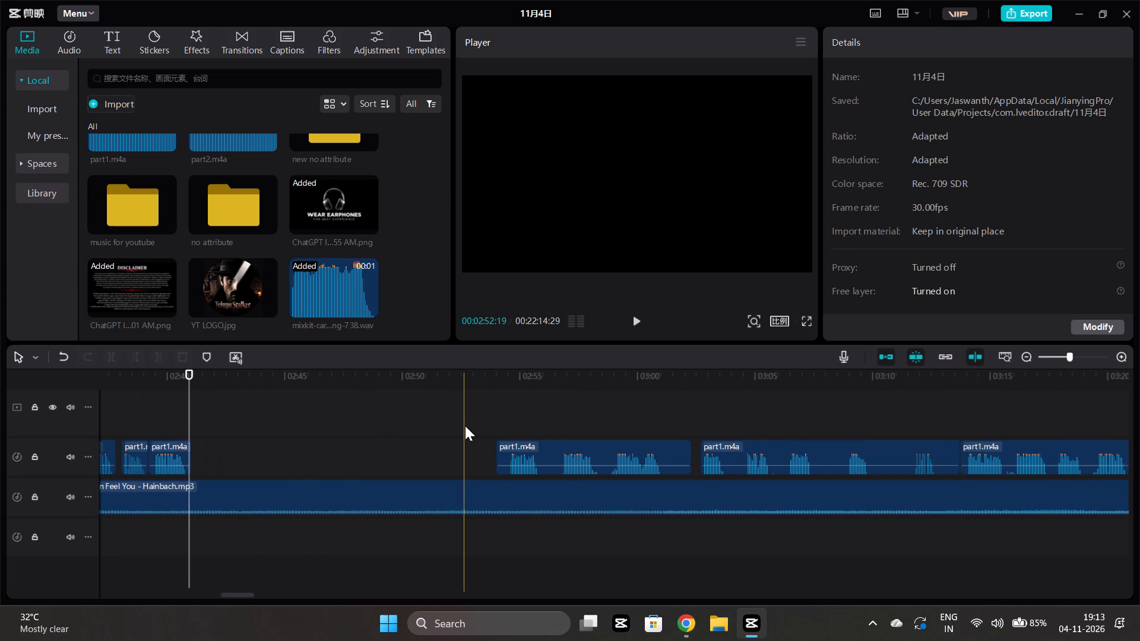
ctrl+drag(464, 420, 1139, 438)
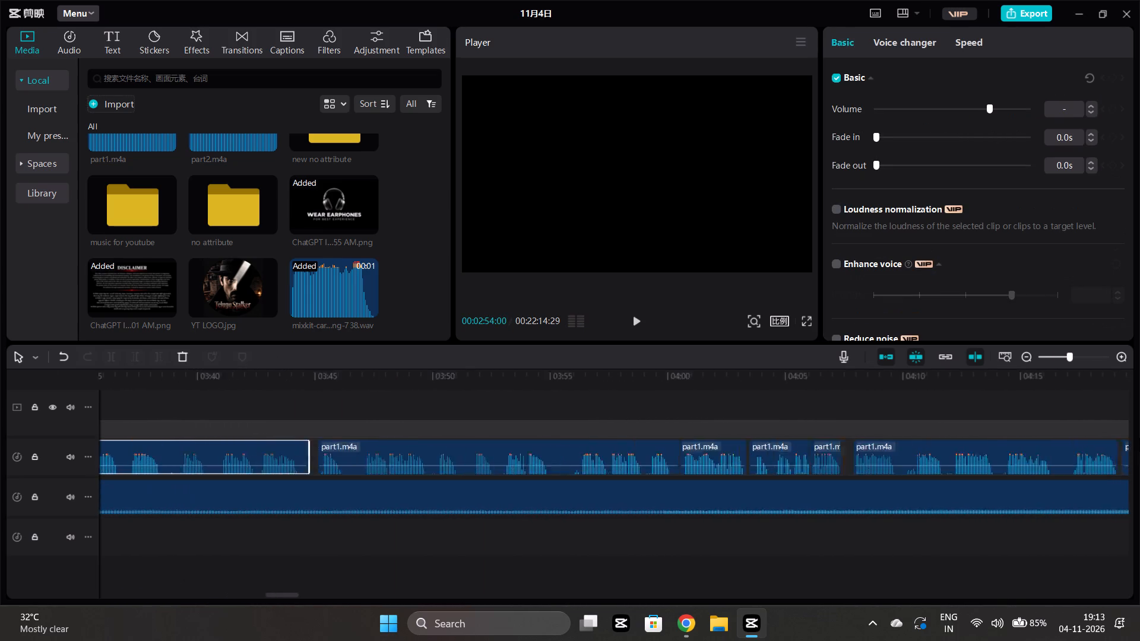
ctrl+drag(1139, 438, 1139, 437)
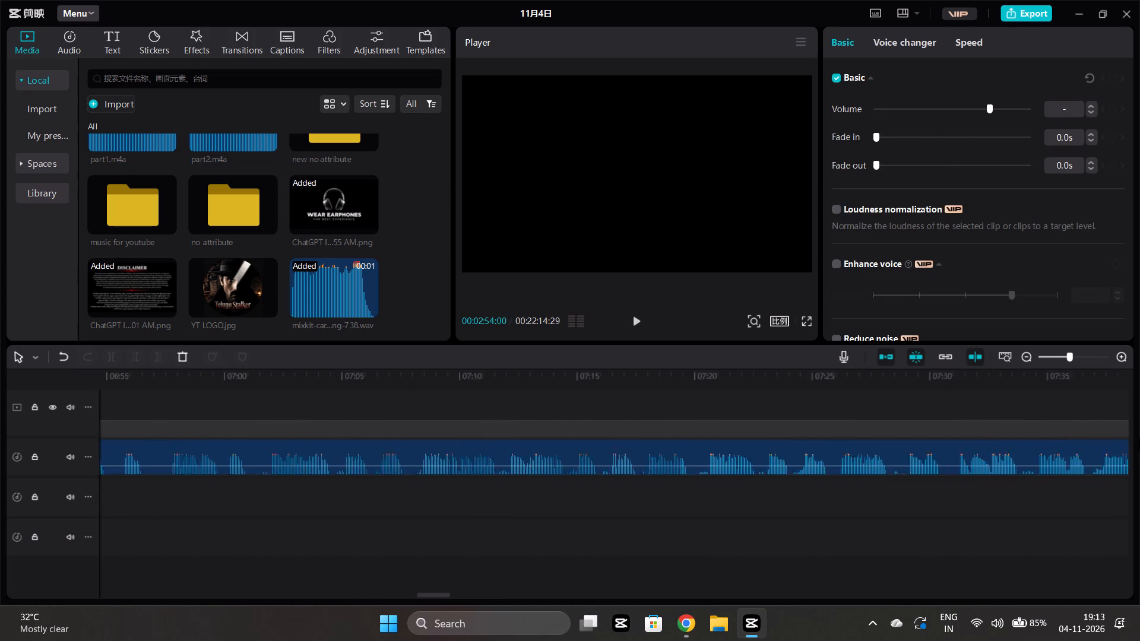
ctrl+drag(1139, 437, 1015, 465)
ctrl+scroll(1015, 465, down, 7)
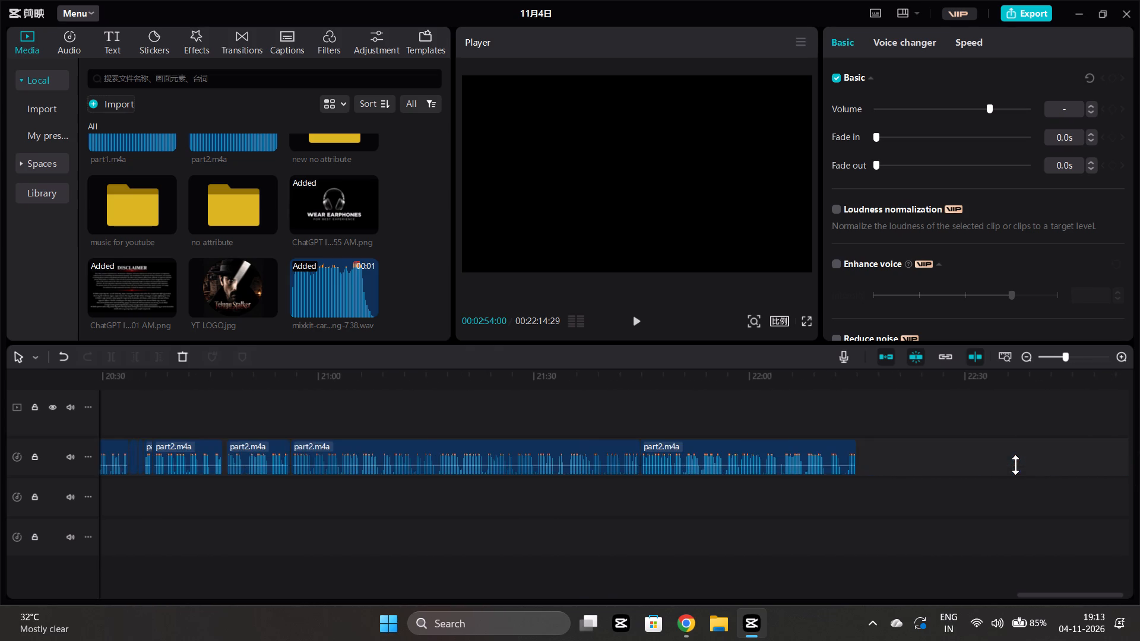
scroll(1015, 465, right, 15)
scroll(1109, 460, left, 2)
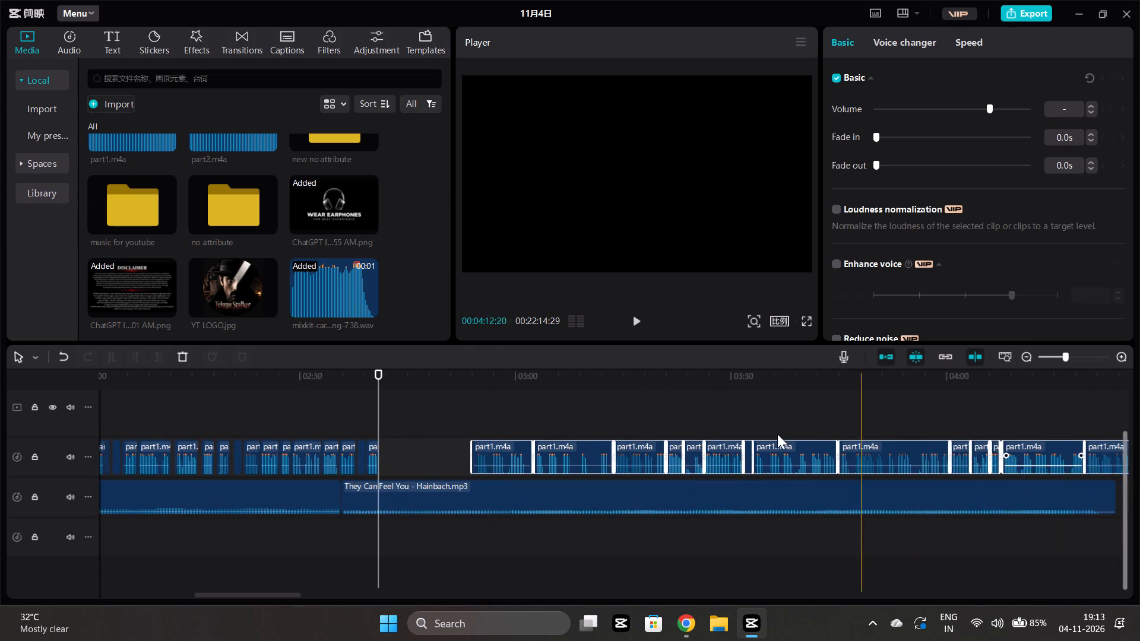
scroll(777, 434, left, 1)
ctrl+scroll(444, 420, up, 8)
drag(629, 448, 295, 430)
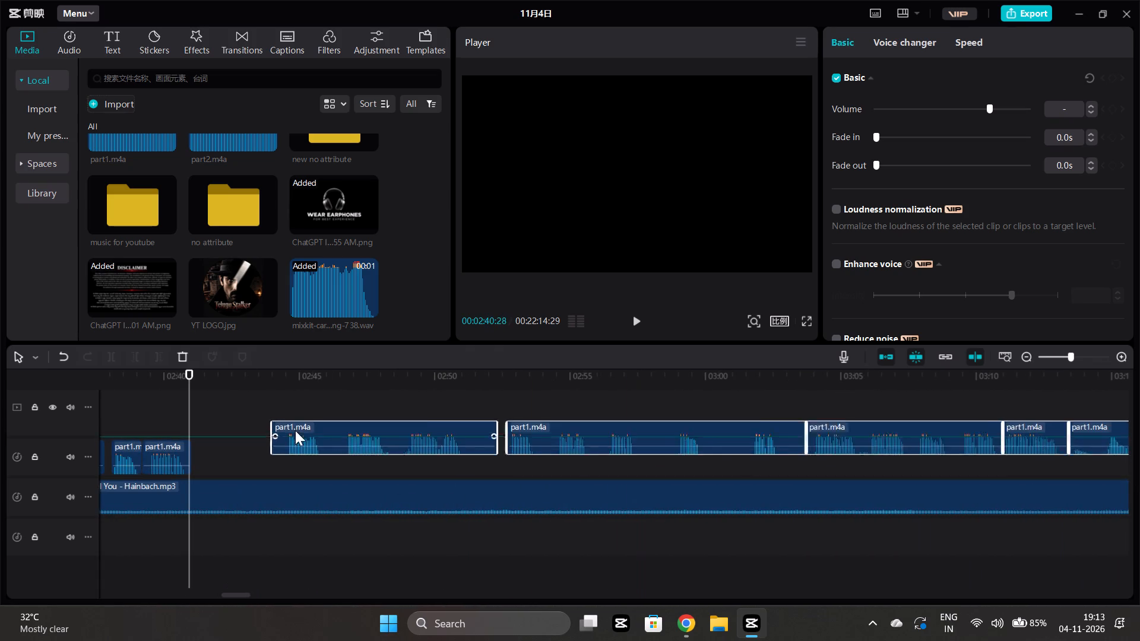
drag(295, 430, 279, 453)
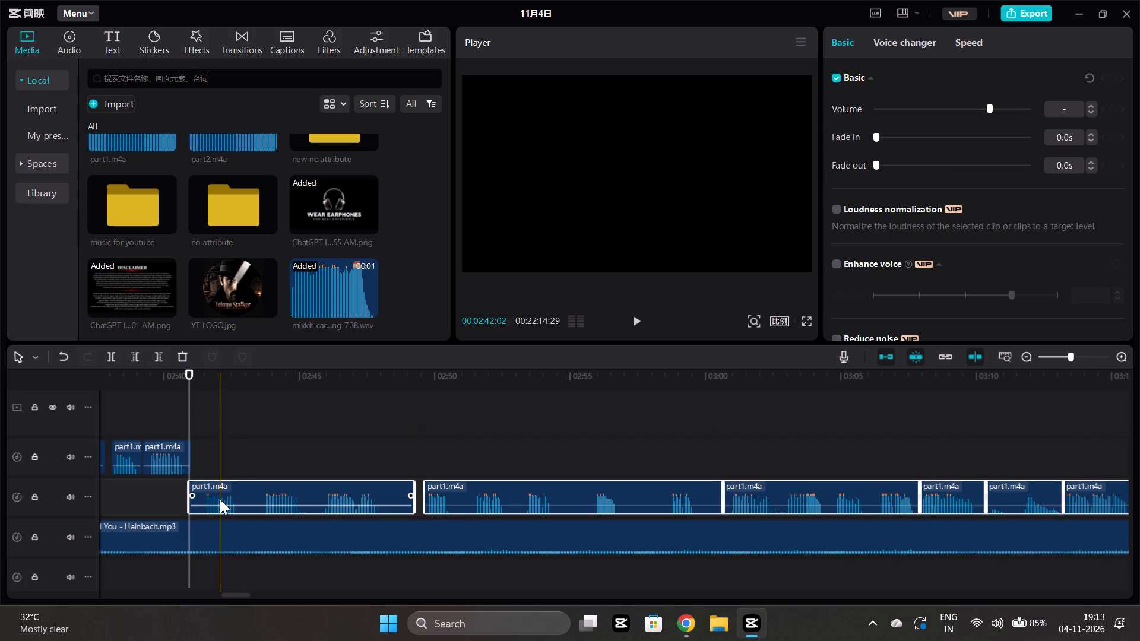
drag(265, 484, 274, 462)
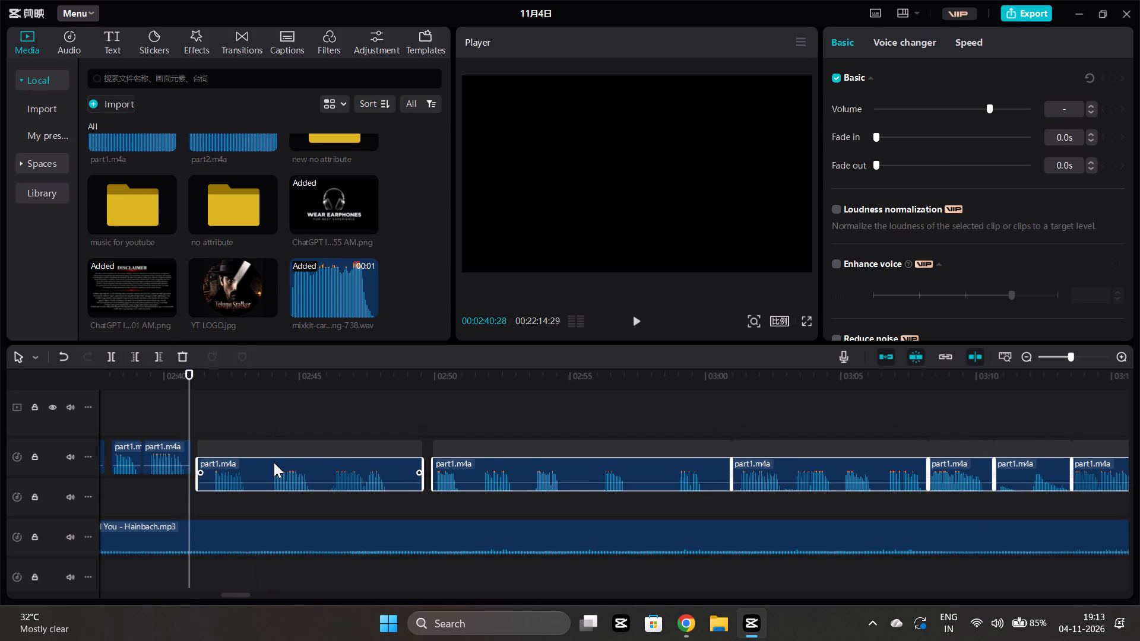
Trim the silent start of the narration clip near 2:41, close the gap before it, and play it back.
click(142, 523)
key(space)
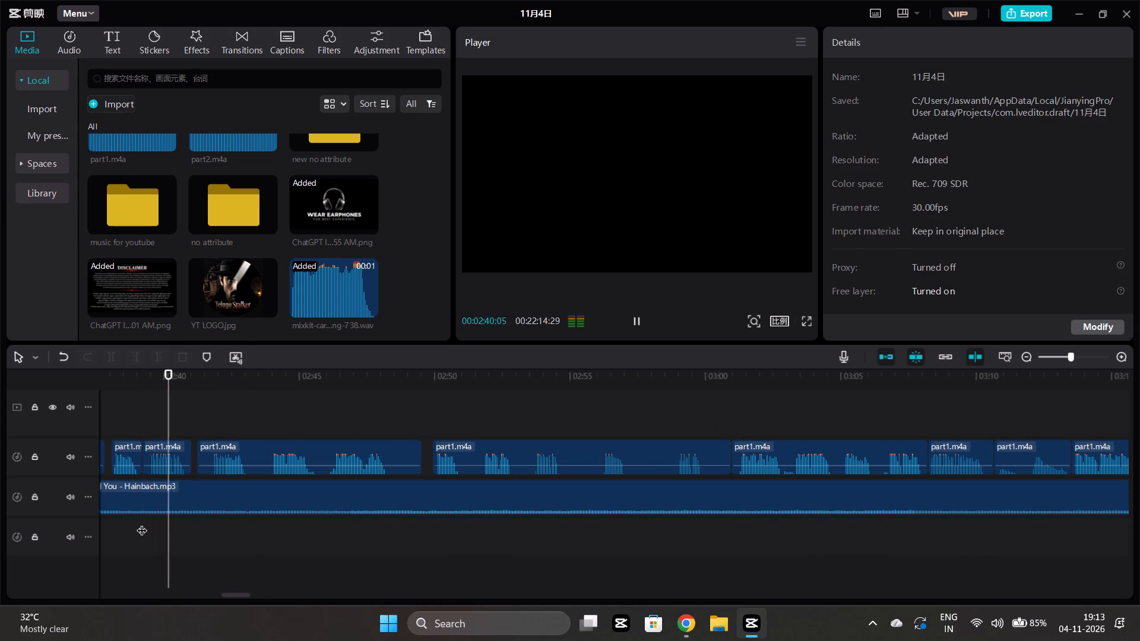
click(205, 464)
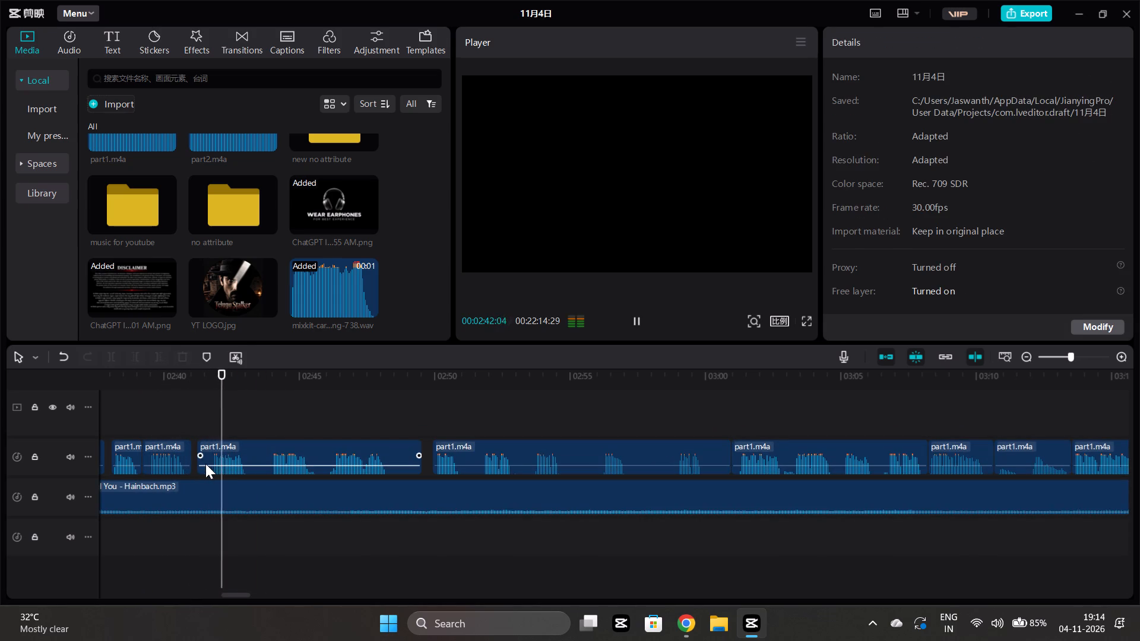
drag(195, 464, 205, 464)
drag(223, 443, 213, 447)
click(143, 532)
key(space)
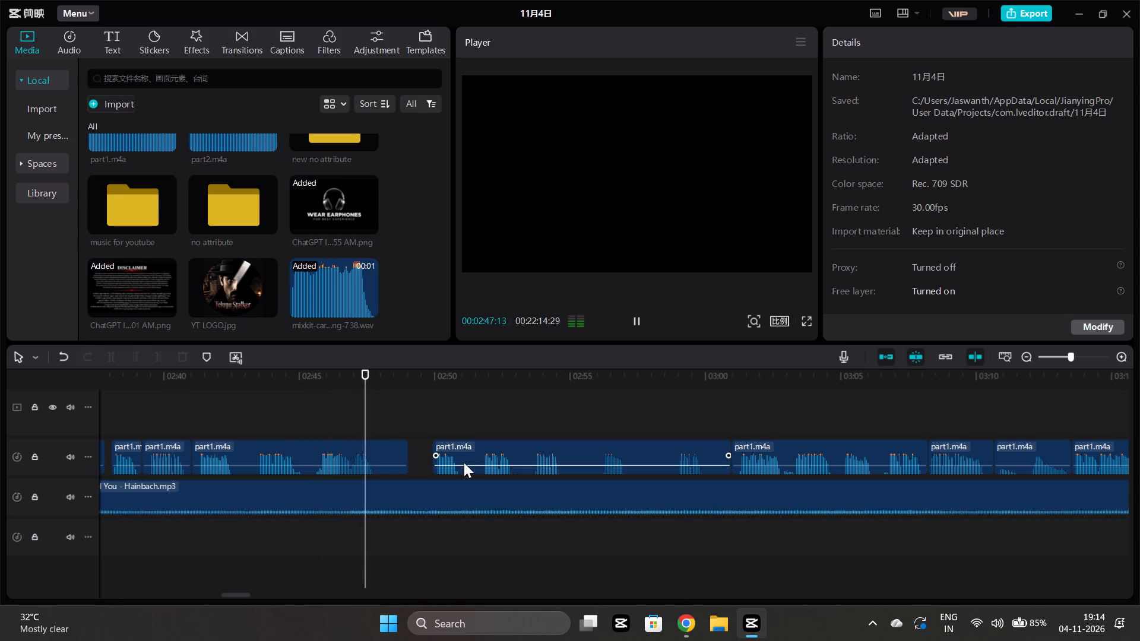
Trim the silent end of that narration clip to about 2:48 and move the following clip against it.
drag(469, 450, 443, 456)
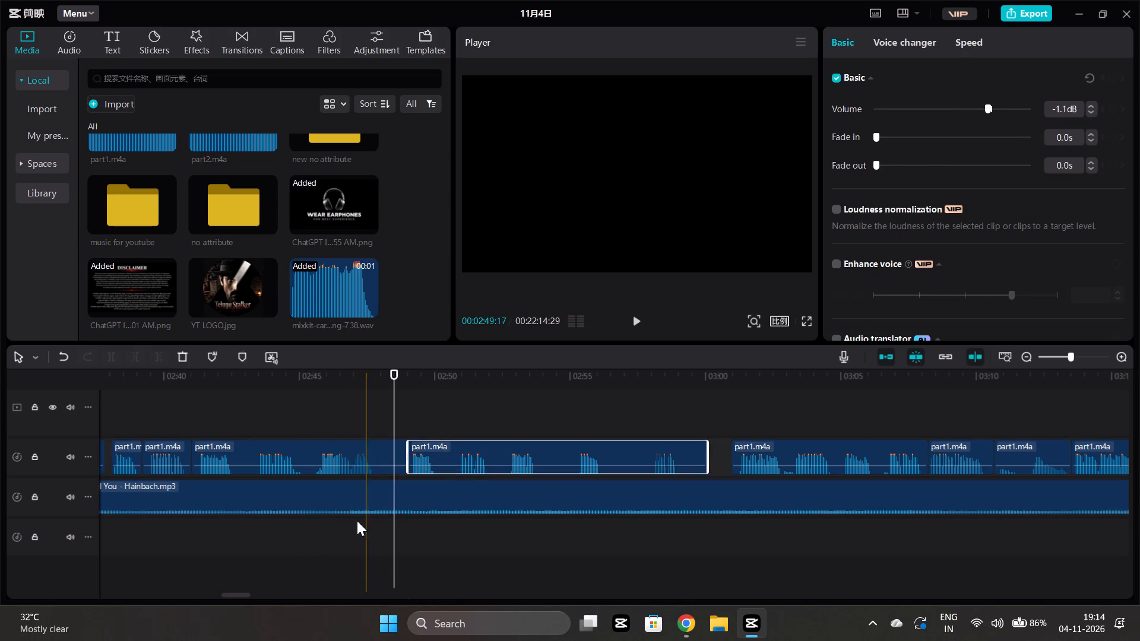
click(357, 521)
key(space)
click(388, 458)
drag(406, 465, 385, 464)
drag(429, 445, 413, 448)
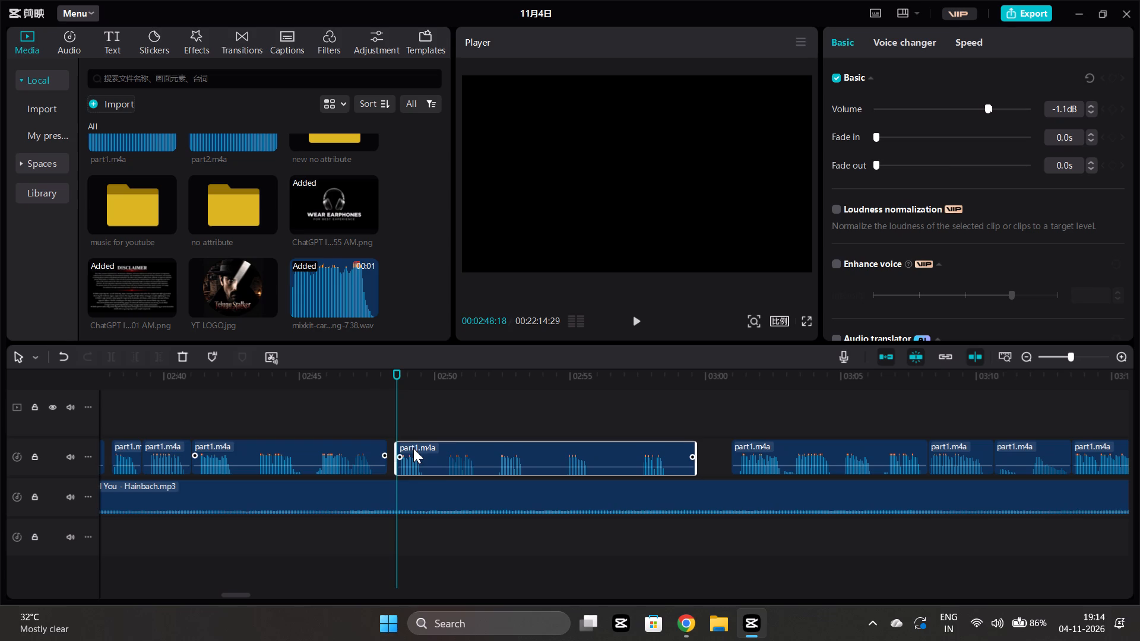
drag(413, 448, 410, 449)
Replay the join near 2:48, trim slightly more off the first clip's end, and move the next clip to about 2:48.
click(356, 537)
key(space)
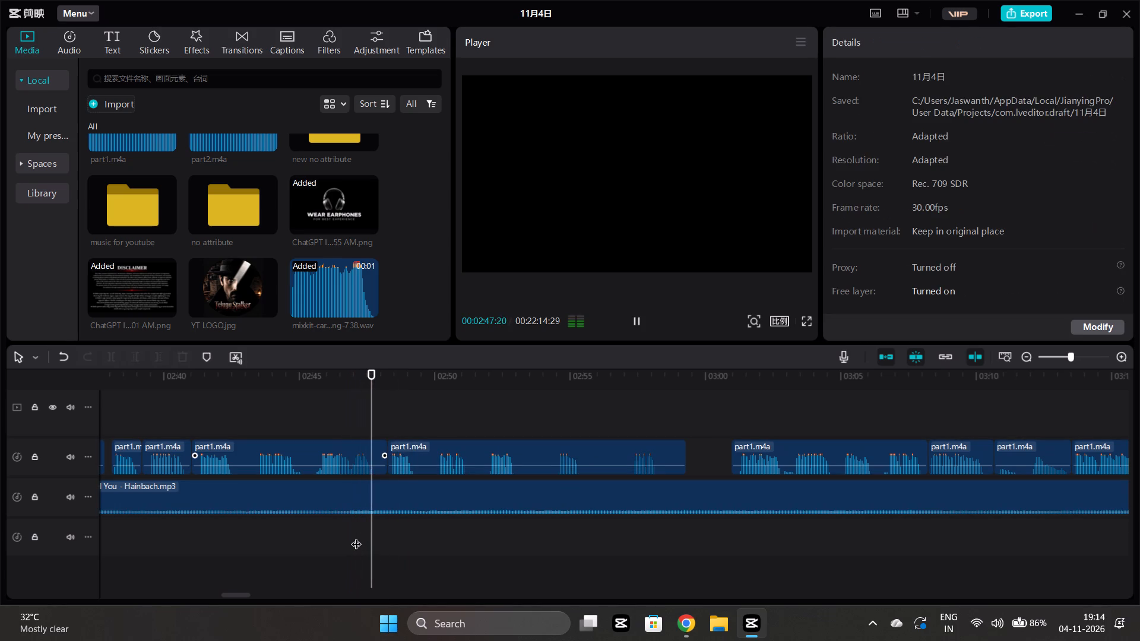
click(381, 467)
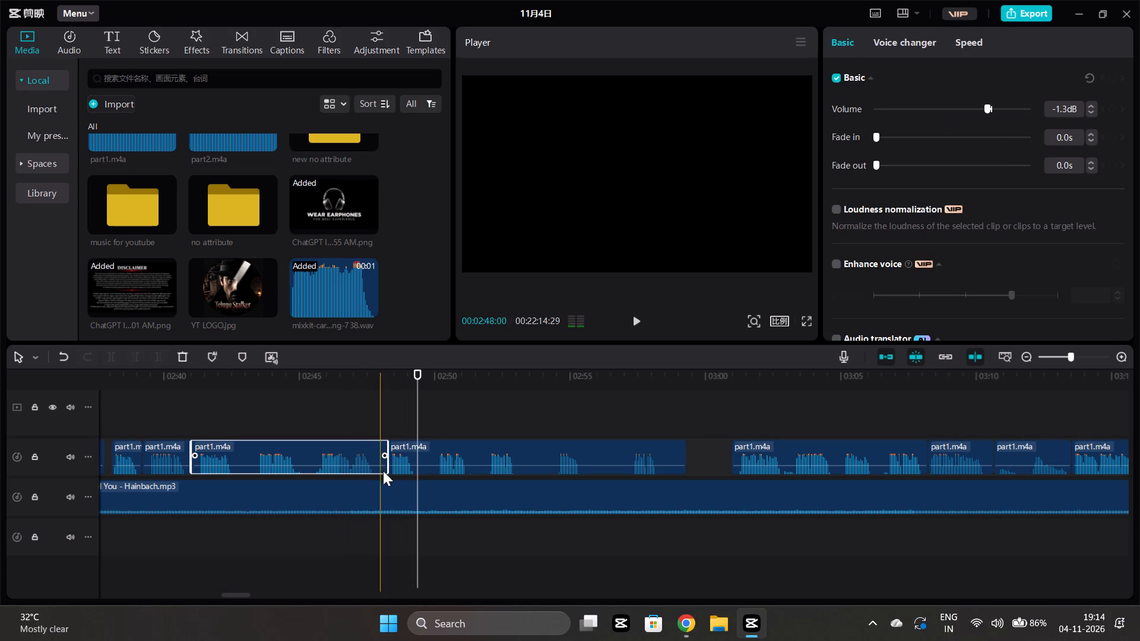
drag(385, 471, 379, 470)
drag(406, 452, 396, 458)
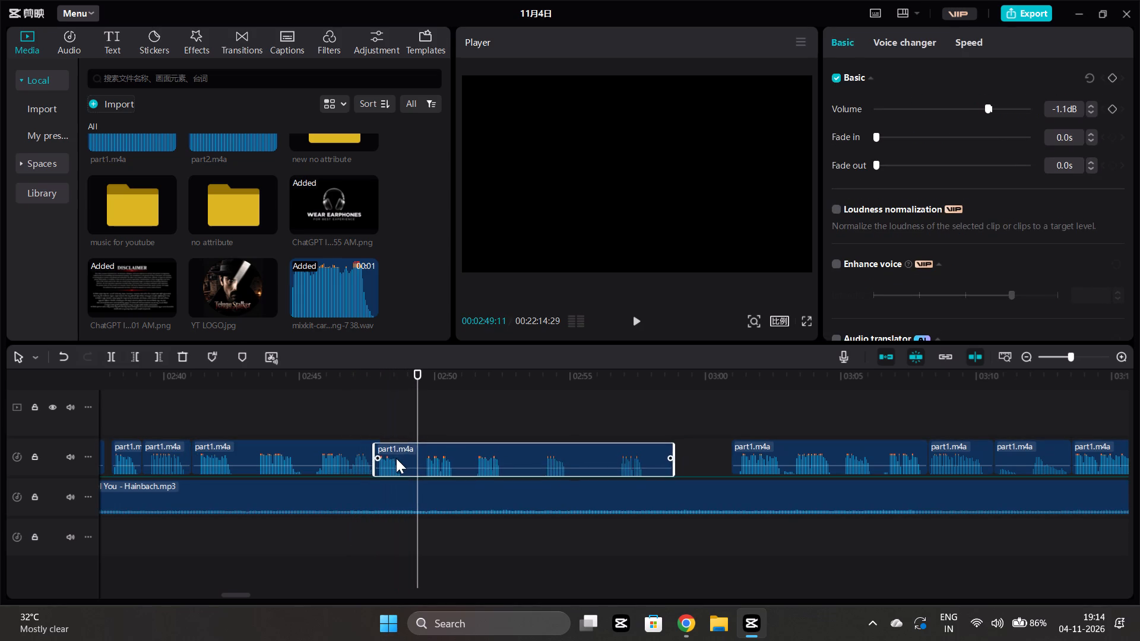
drag(396, 458, 401, 460)
click(360, 531)
key(space)
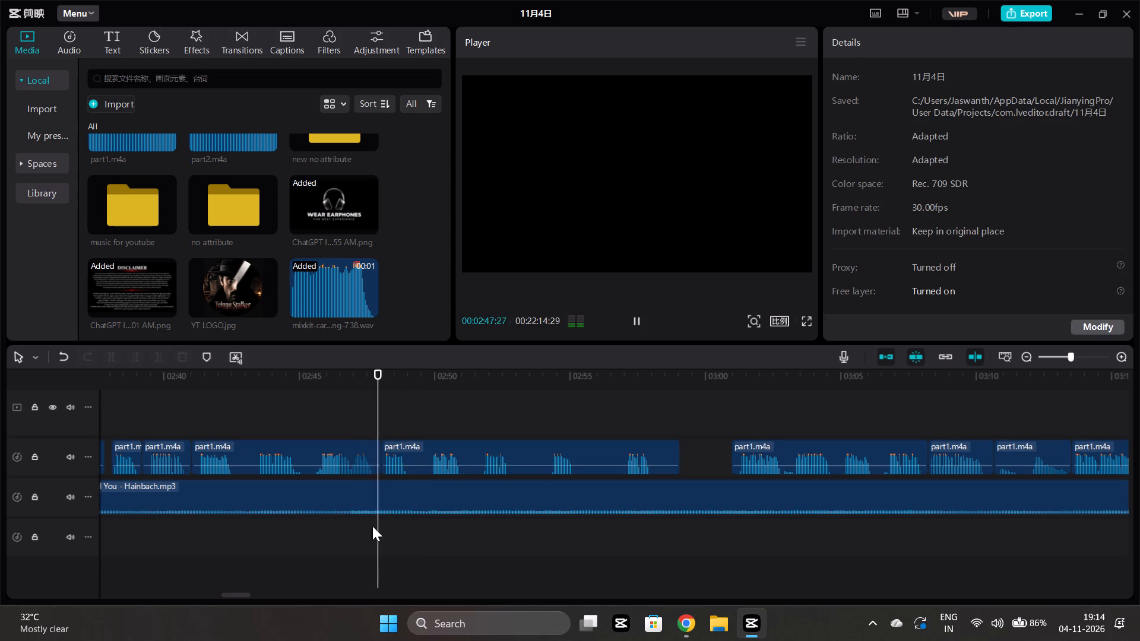
Apply the 空灵感 voice filter at strength 68 to the narration clip starting at 2:48.
click(419, 456)
click(933, 44)
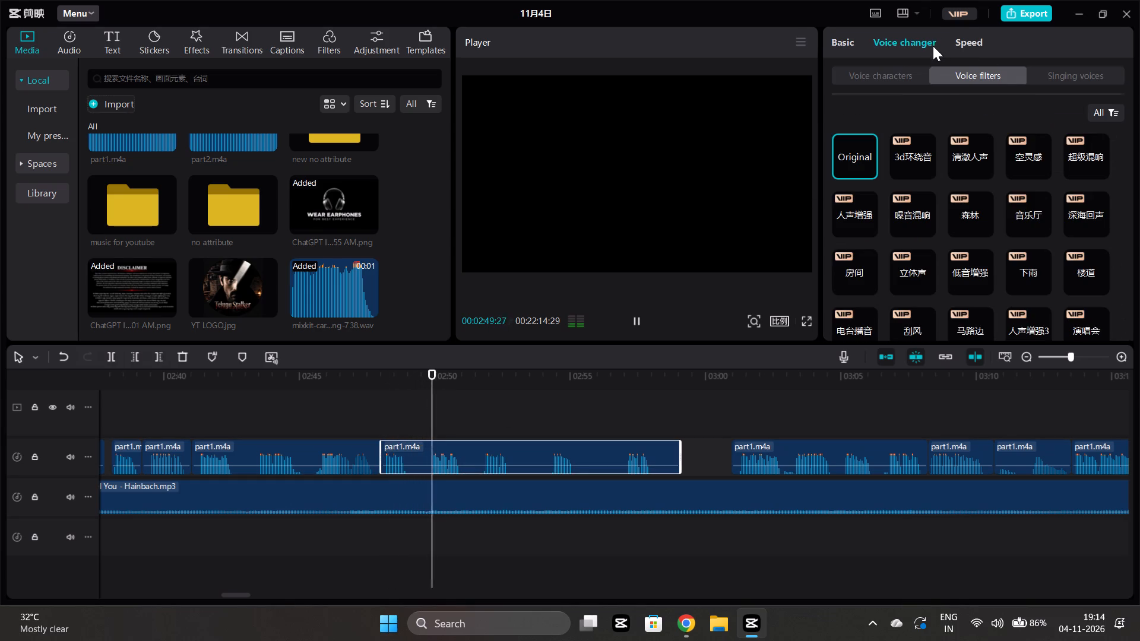
click(1011, 151)
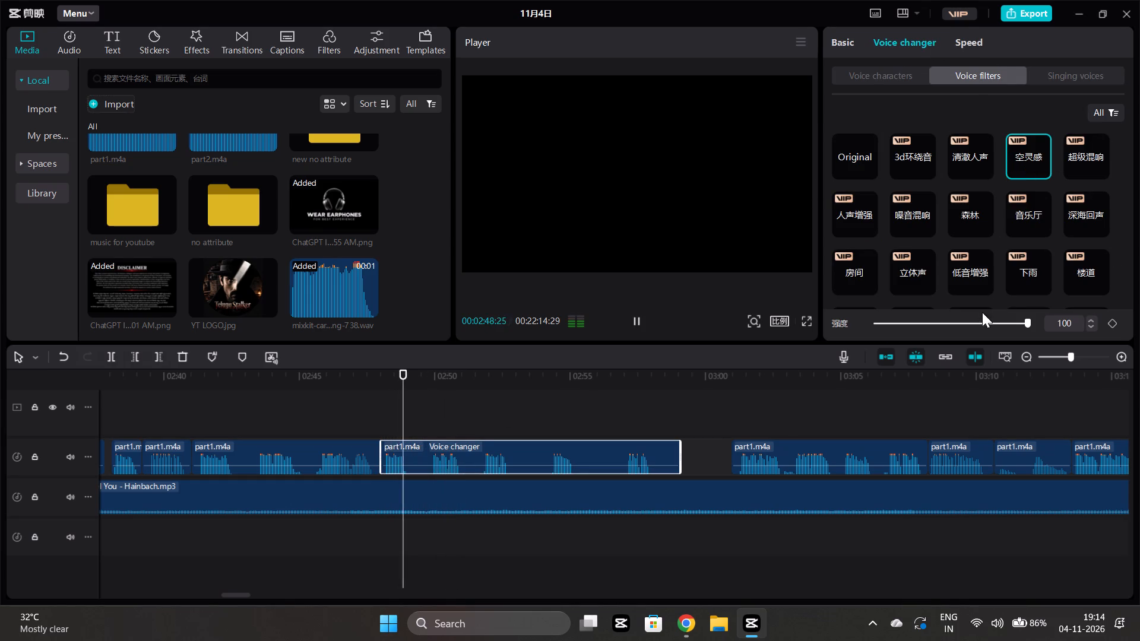
click(989, 316)
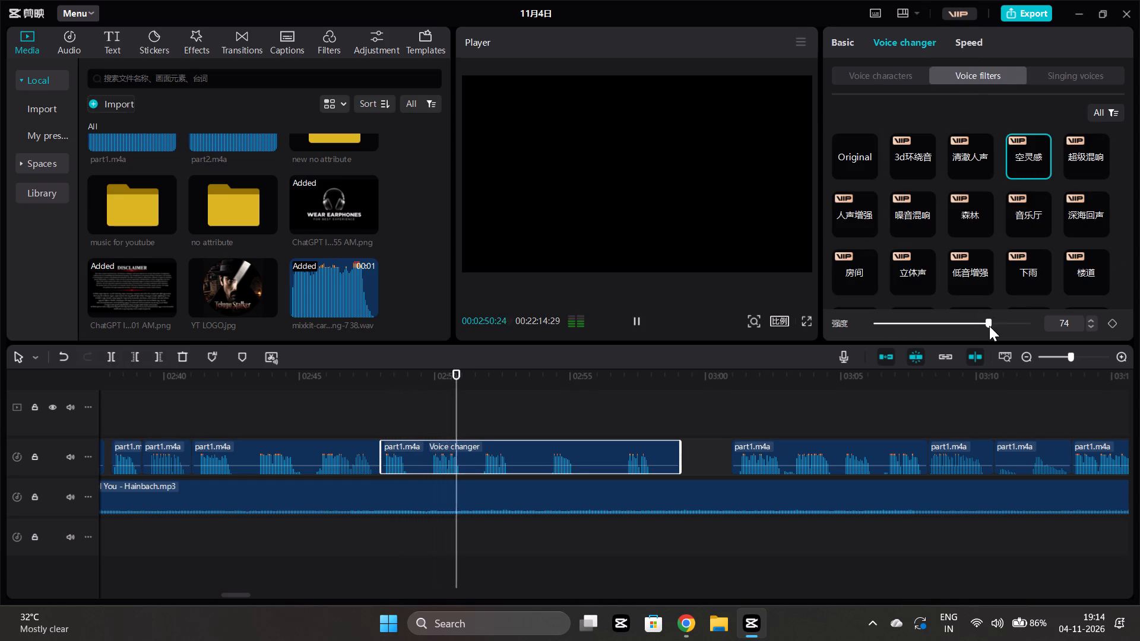
click(980, 322)
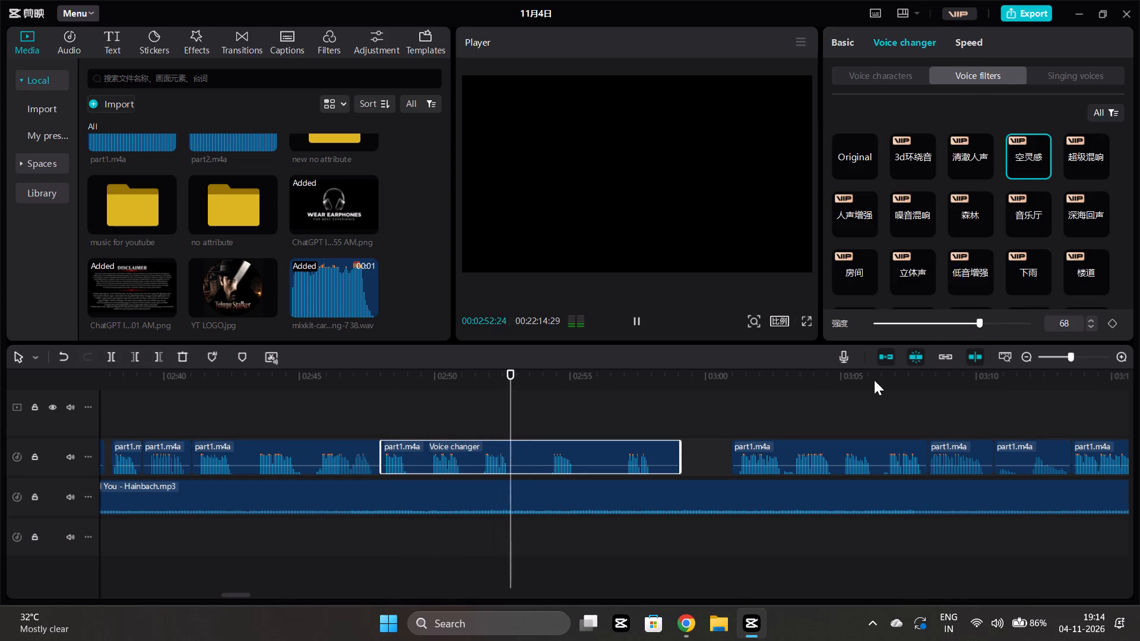
Play back the filtered clip, split it just after 2:53, and restore the second part's voice filter to Original.
click(380, 538)
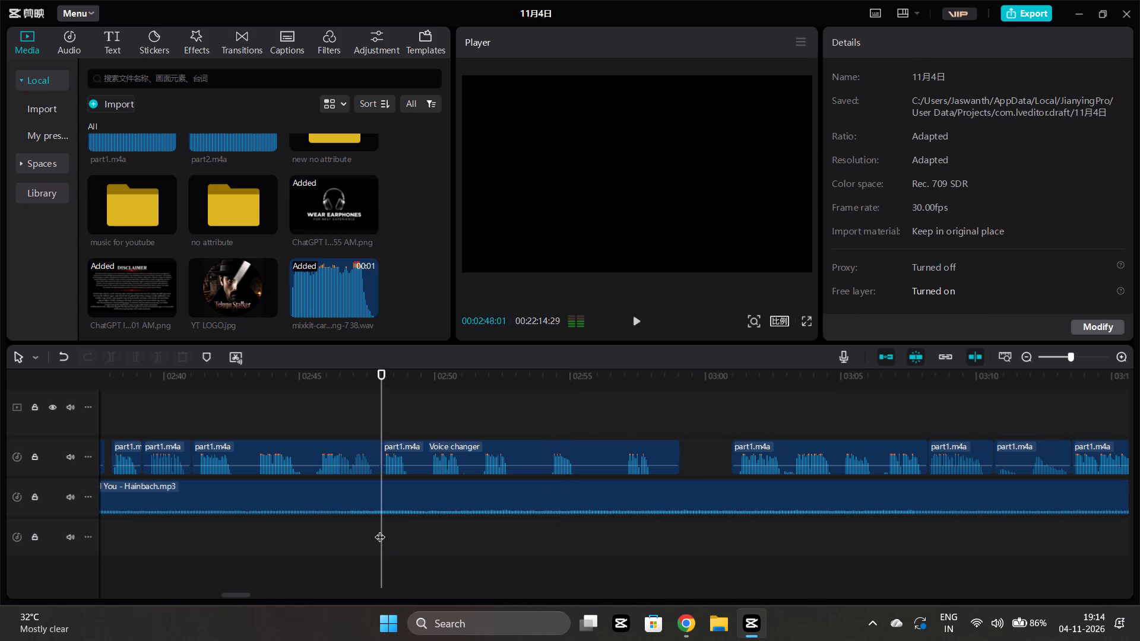
key(space)
key(space)
key(space)
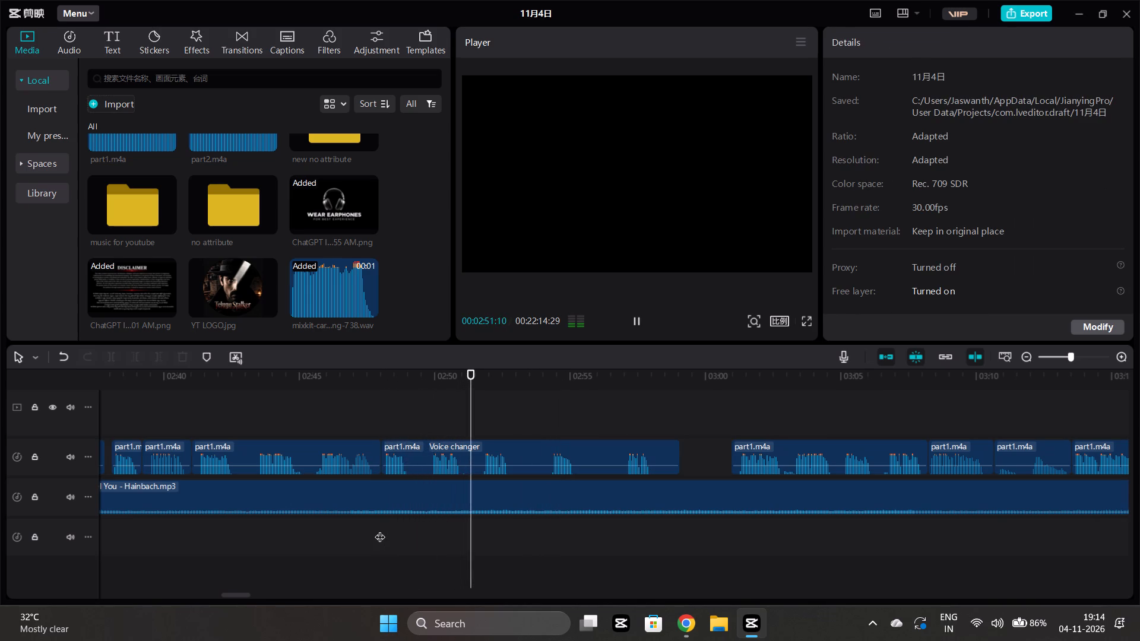
key(space)
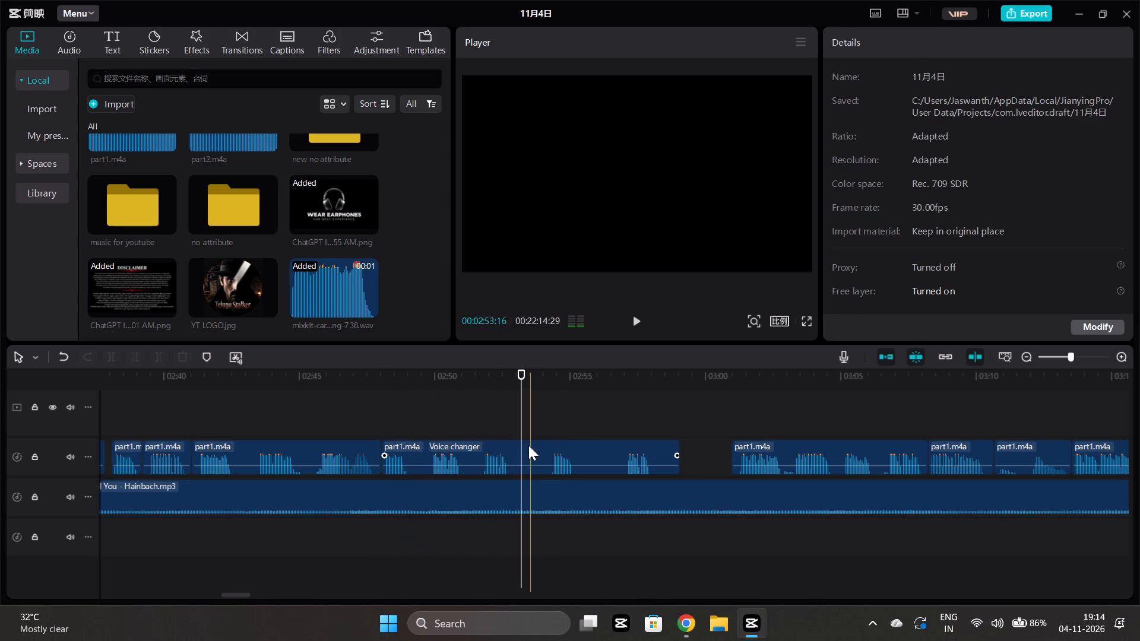
click(528, 446)
click(104, 361)
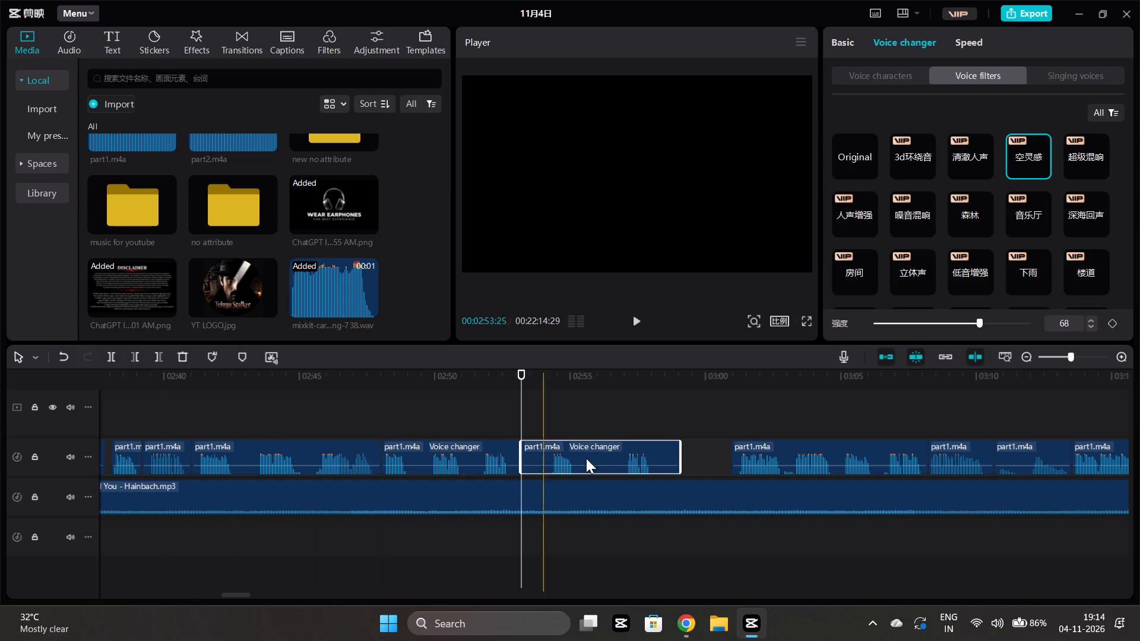
click(601, 463)
click(851, 160)
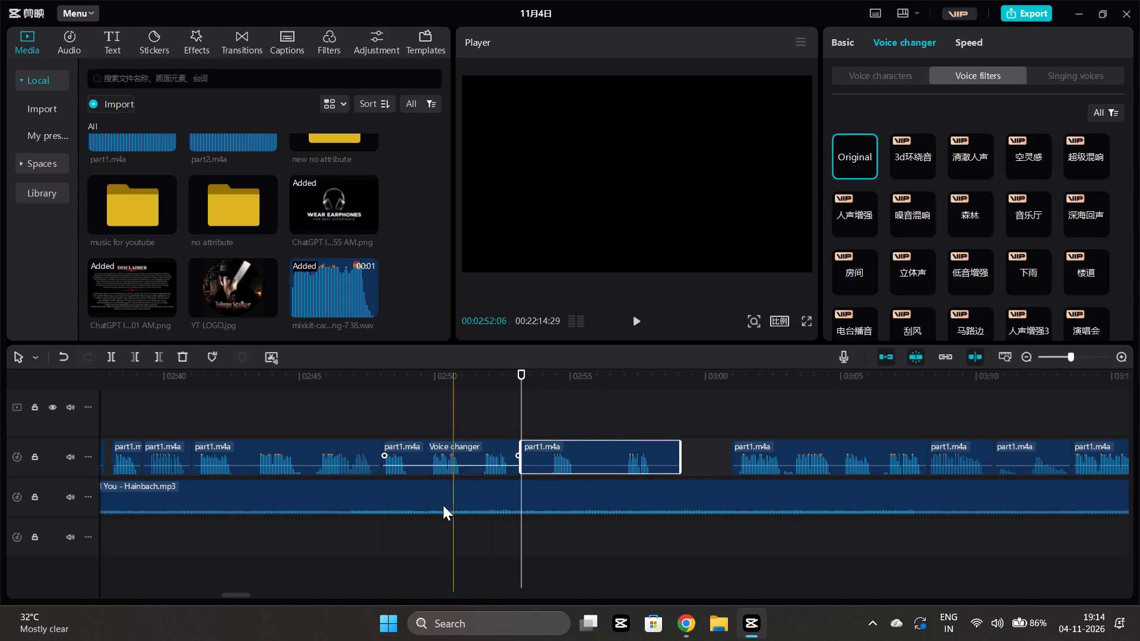
Trim the silent start of the unfiltered second part, move it back against the filtered clip near 2:53, and replay the join.
click(439, 511)
key(space)
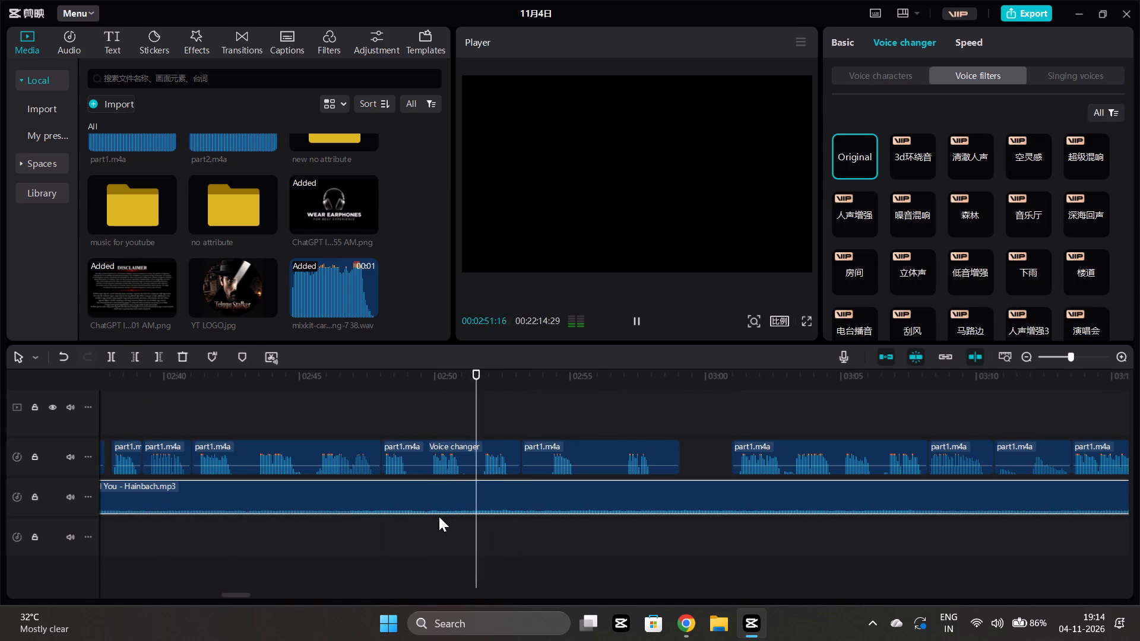
click(525, 464)
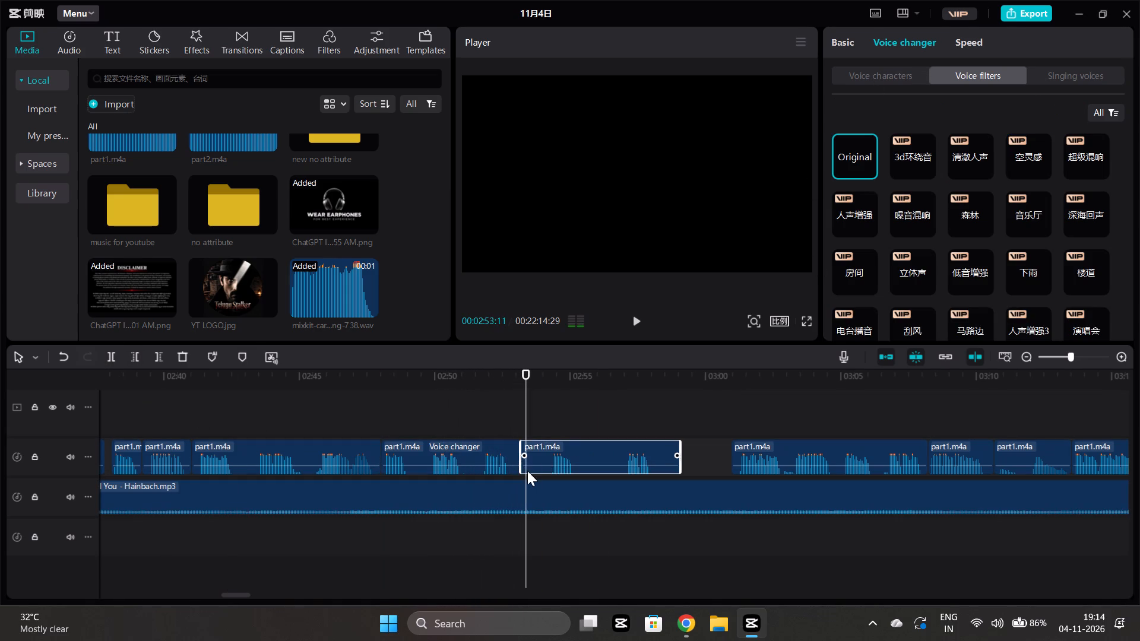
drag(521, 462, 545, 467)
drag(562, 445, 552, 450)
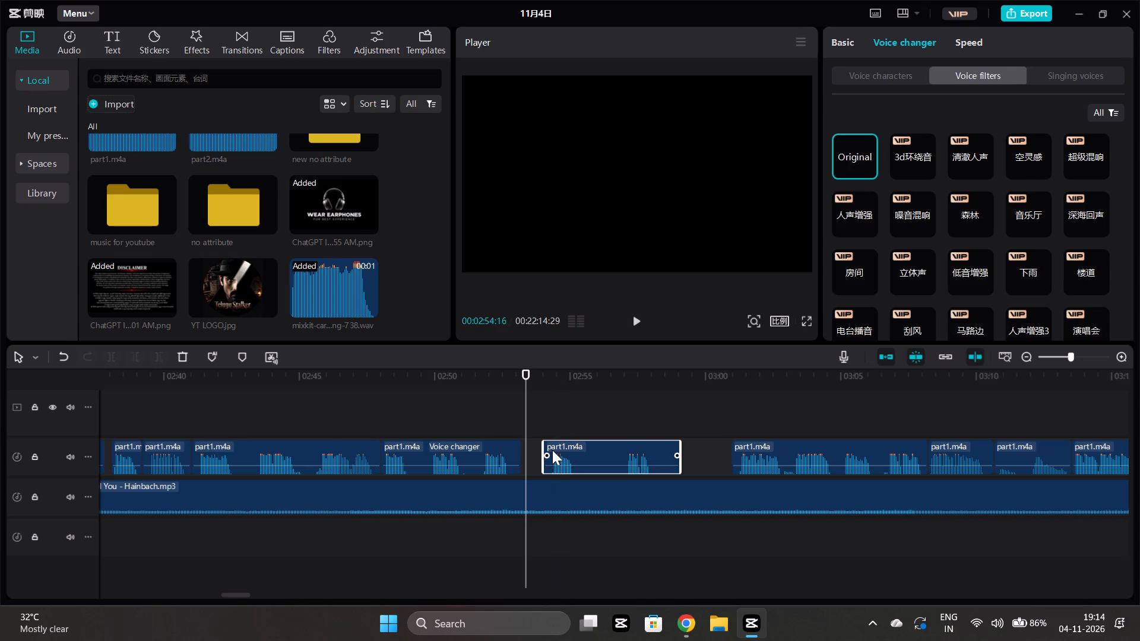
drag(552, 450, 542, 450)
click(511, 522)
key(space)
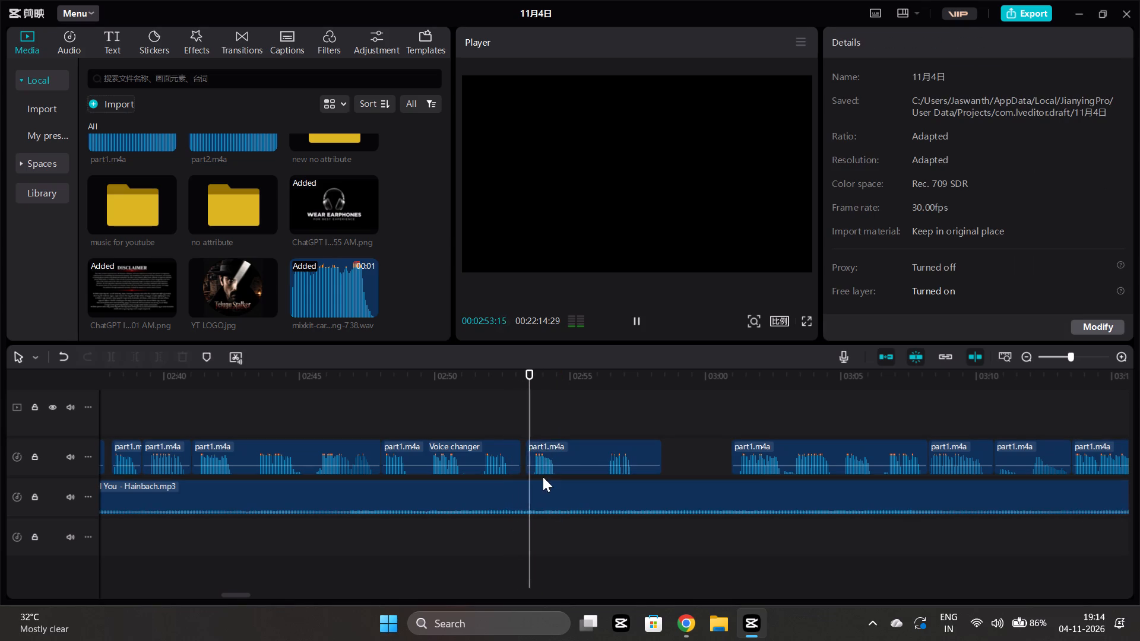
drag(543, 448, 536, 450)
click(502, 538)
key(space)
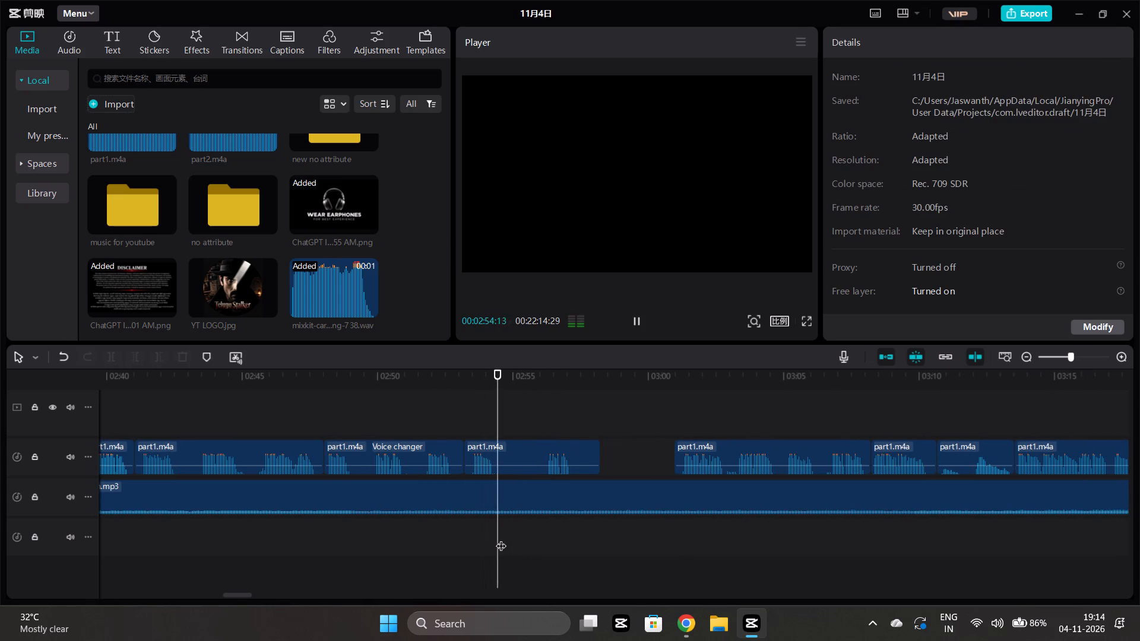
Split the unfiltered narration clip at about 2:54:15, after its first phrase.
click(499, 538)
click(507, 455)
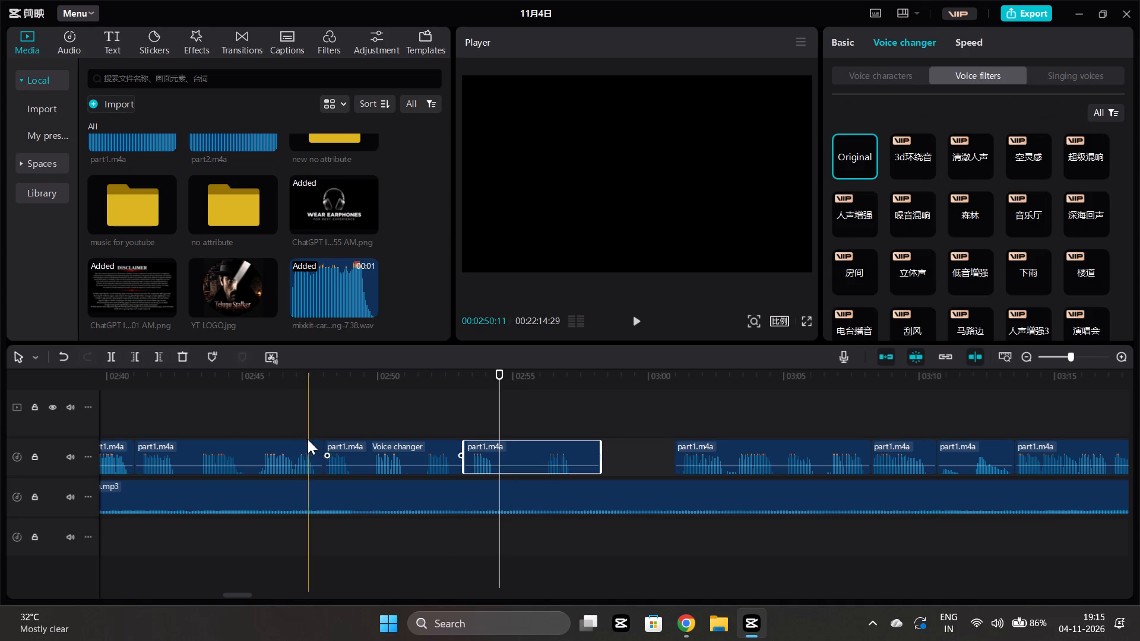
click(102, 358)
click(110, 361)
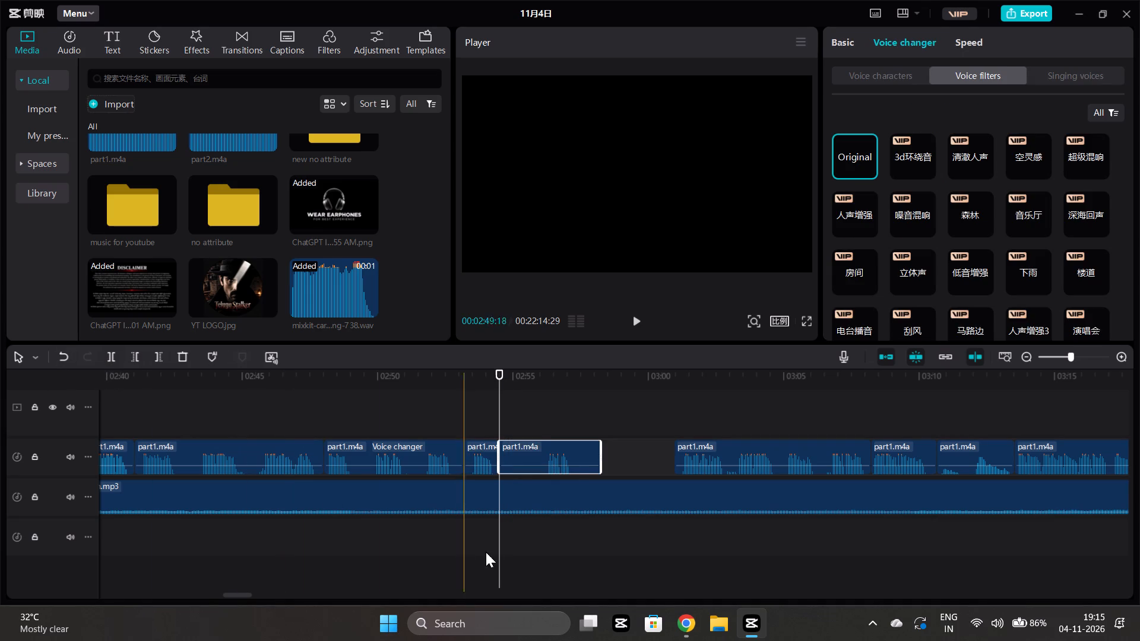
Trim the silent start of the unfiltered clip after 2:54:15 to about 2:55:29, and move it back against the preceding clip.
click(539, 540)
click(533, 448)
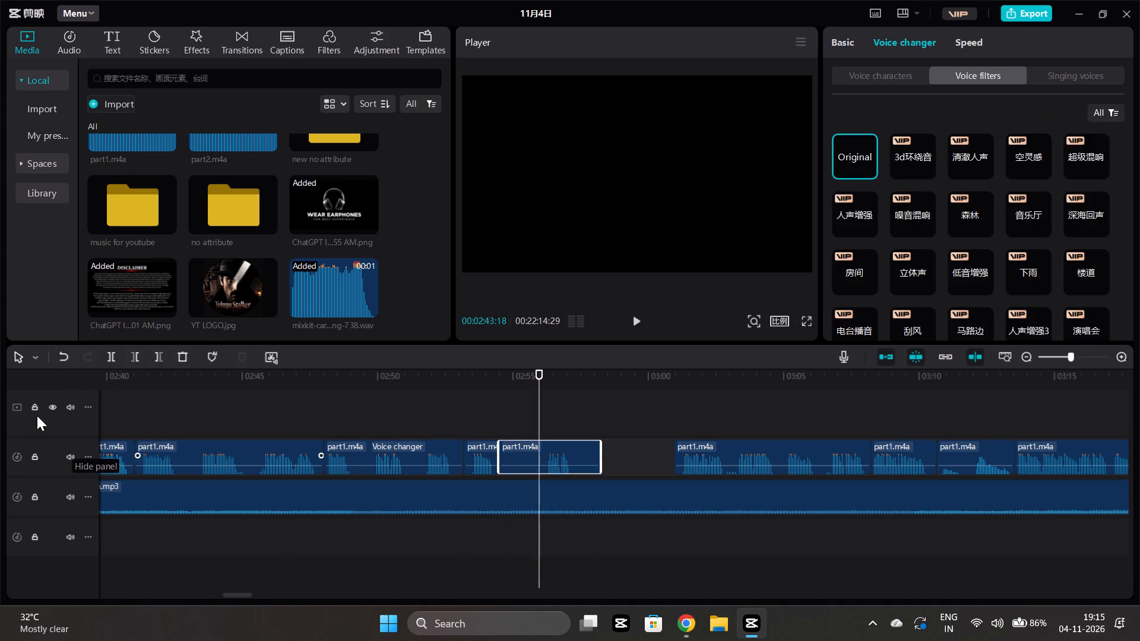
click(134, 351)
drag(558, 456, 525, 459)
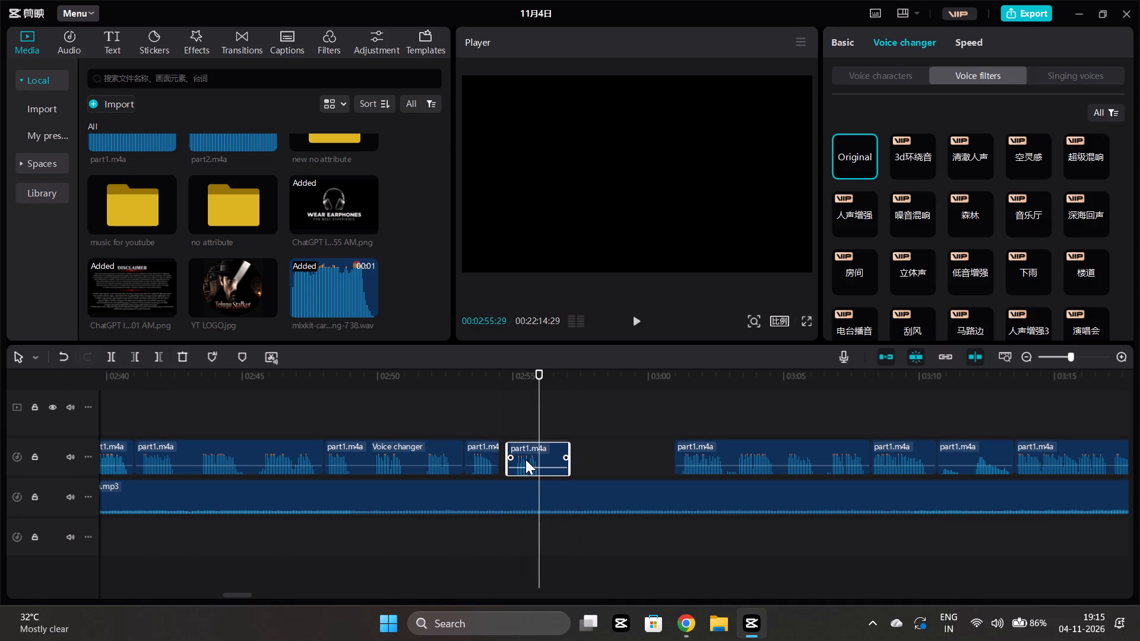
drag(525, 459, 522, 459)
Play back the narration from about 2:44 and split the clip before the filtered one at about 2:45:25, between phrases.
click(212, 542)
key(space)
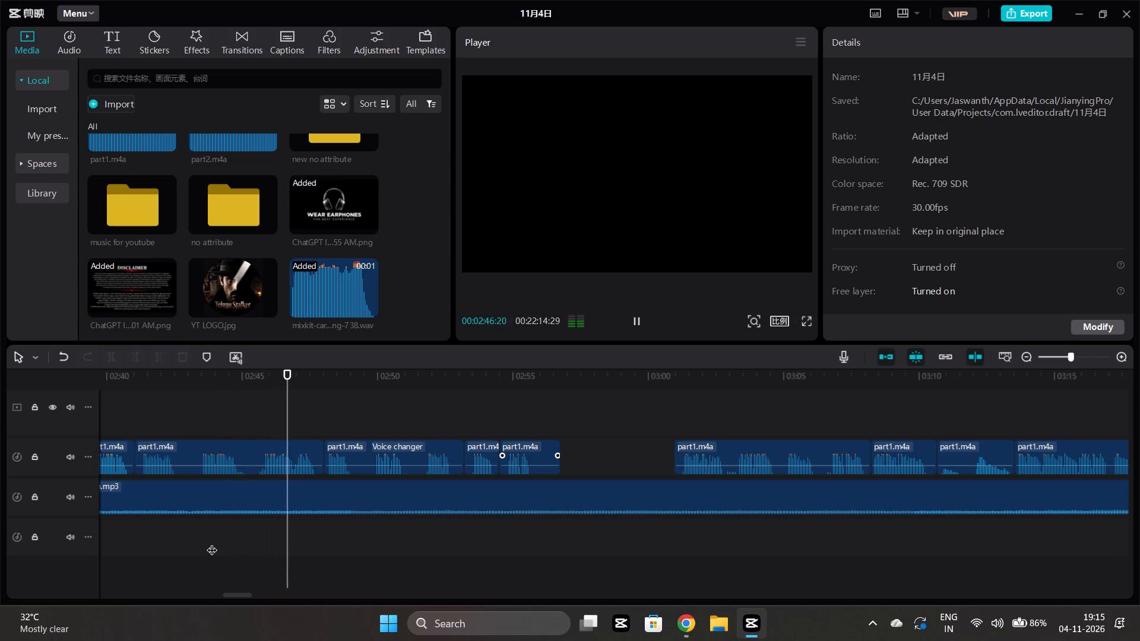
click(212, 542)
key(space)
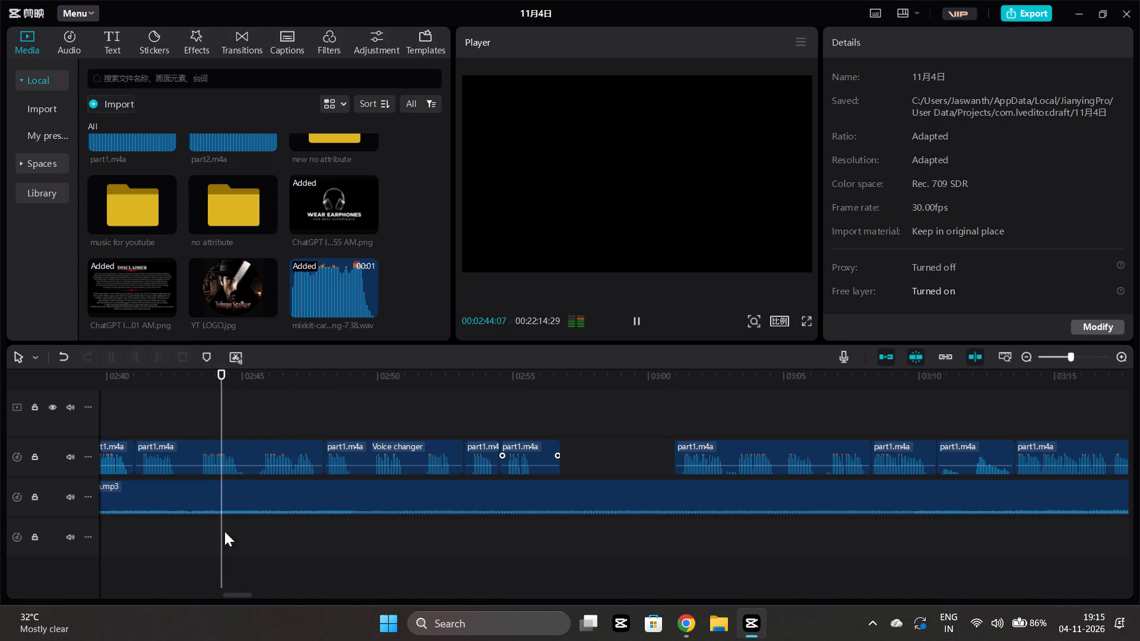
ctrl+scroll(309, 524, up, 9)
key(space)
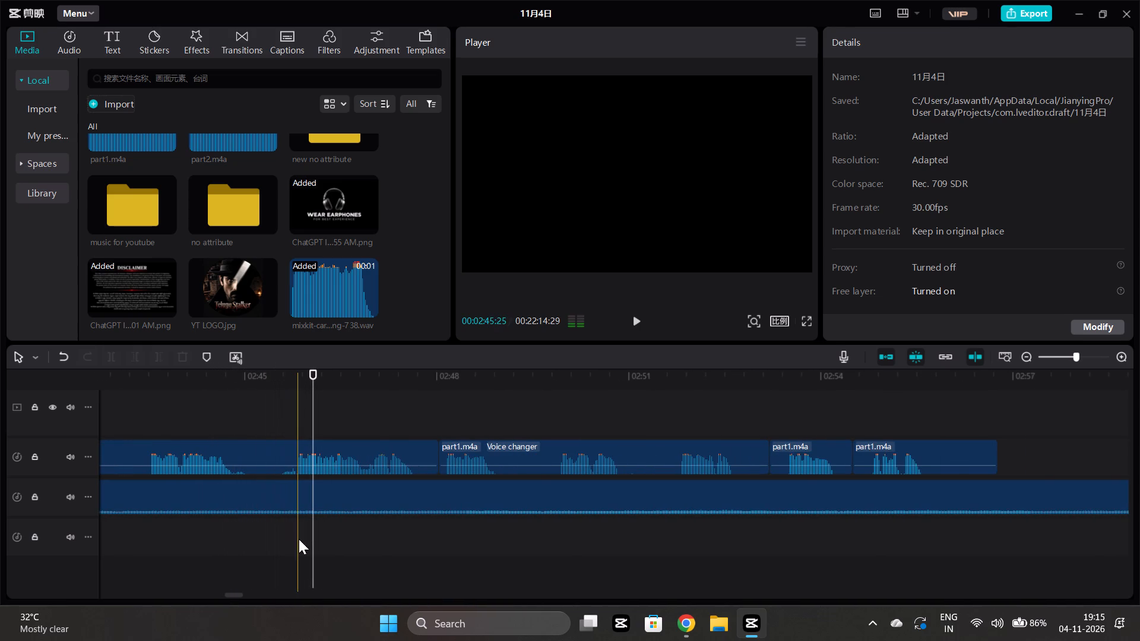
click(297, 538)
click(302, 464)
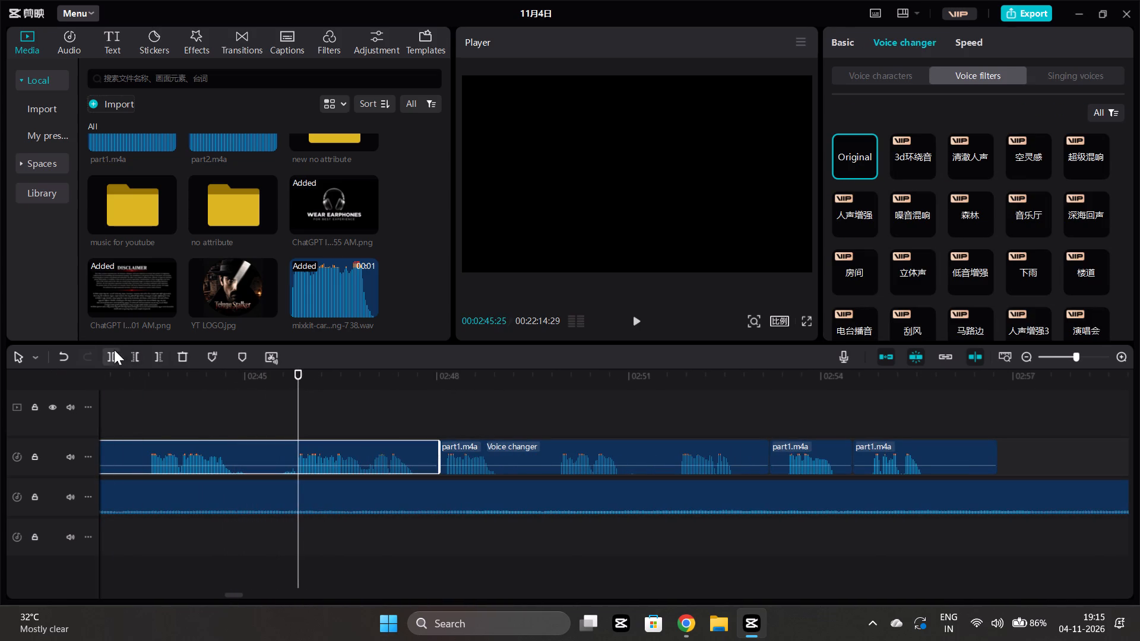
click(110, 352)
Trim the first part's silent end to about 2:45:15, and close the gap by moving the second part and the filtered clip back.
click(282, 529)
click(276, 429)
click(278, 455)
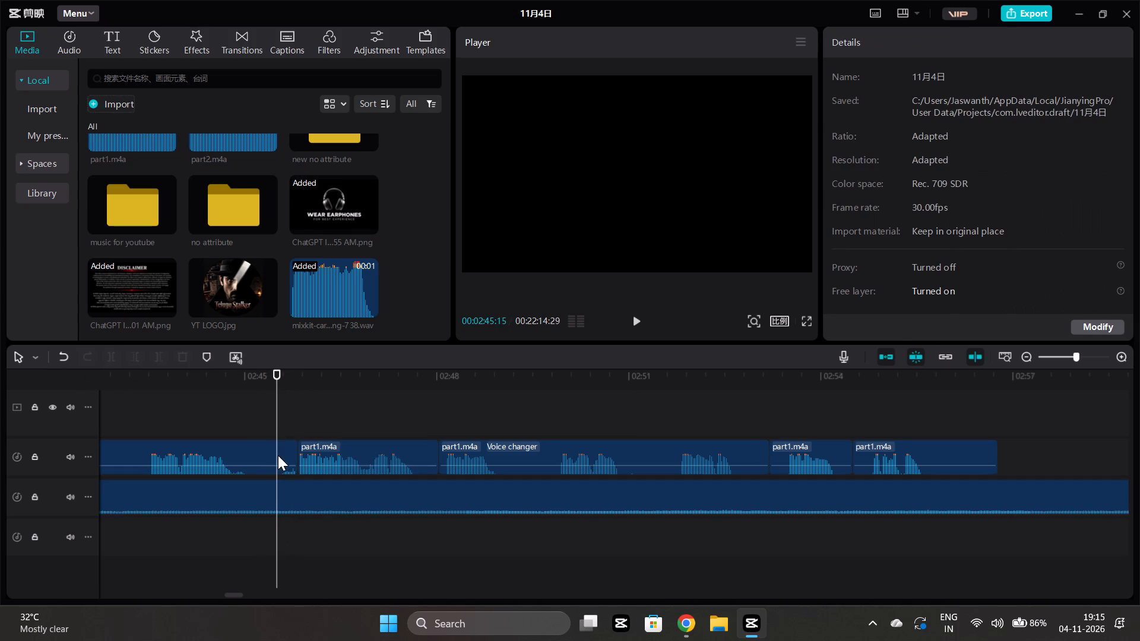
click(164, 360)
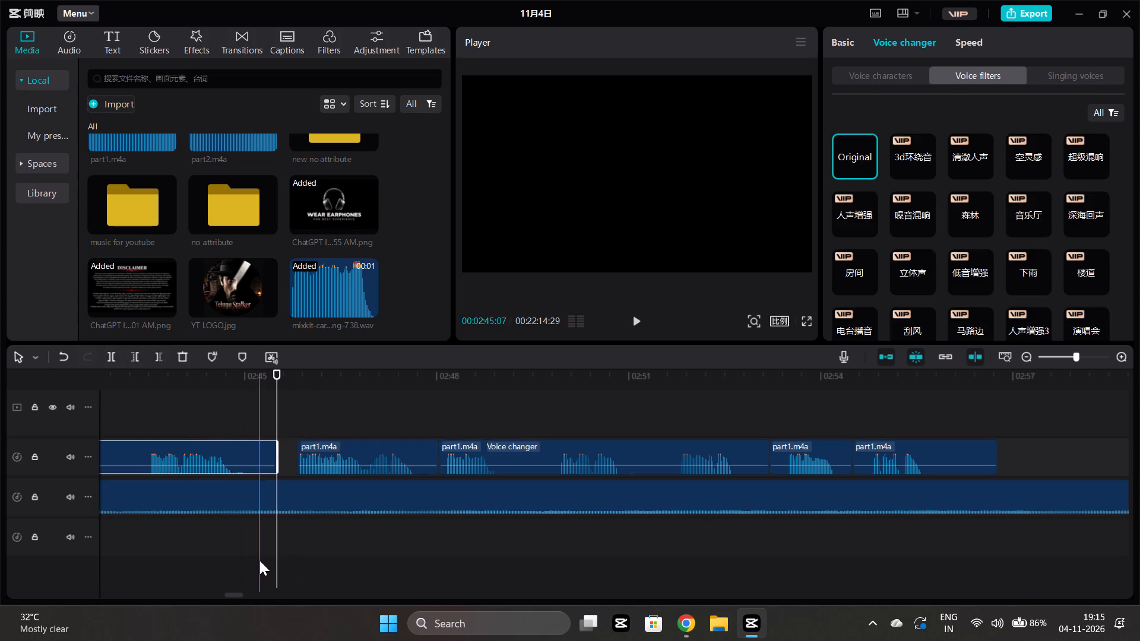
click(259, 560)
key(space)
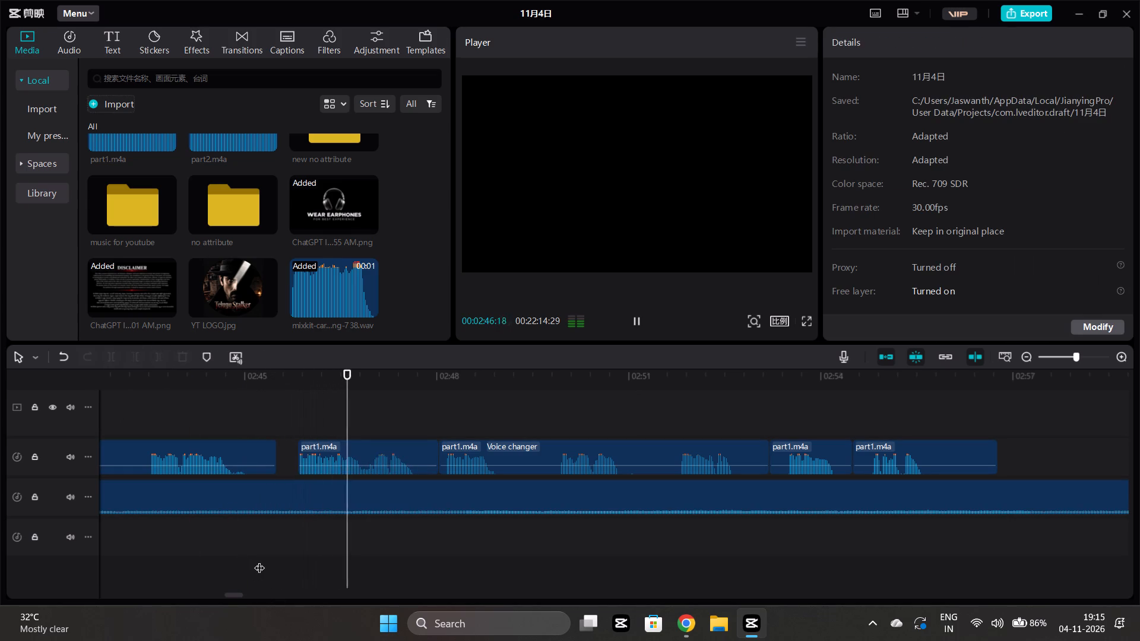
drag(376, 450, 359, 455)
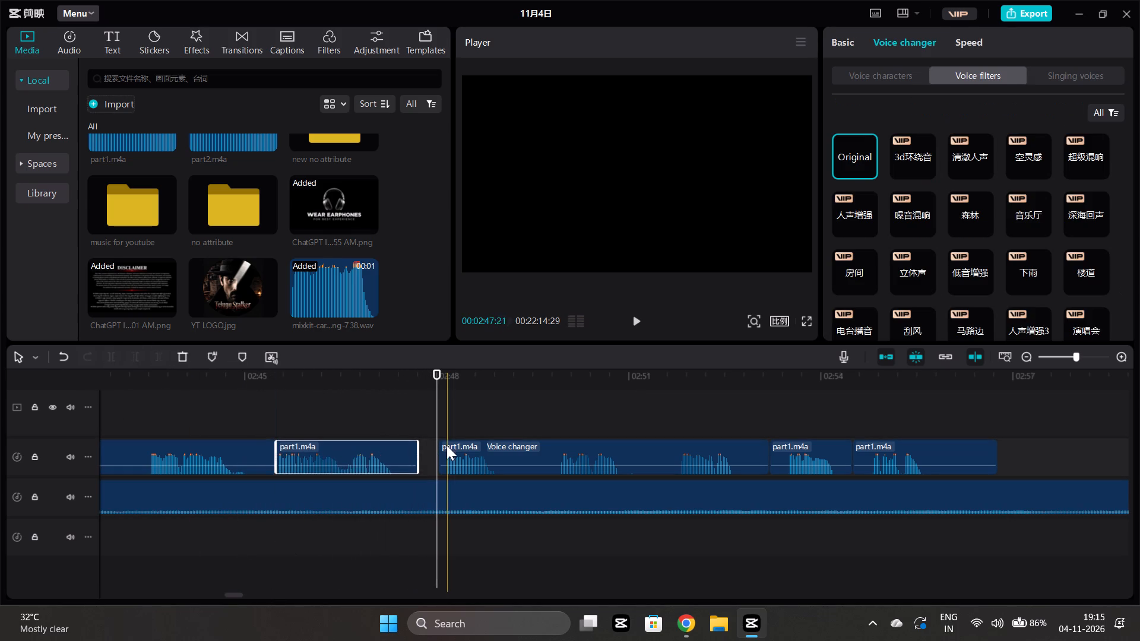
drag(488, 448, 471, 450)
Play back the filtered narration clip and split it at about 2:50:18, before its last phrase.
click(544, 418)
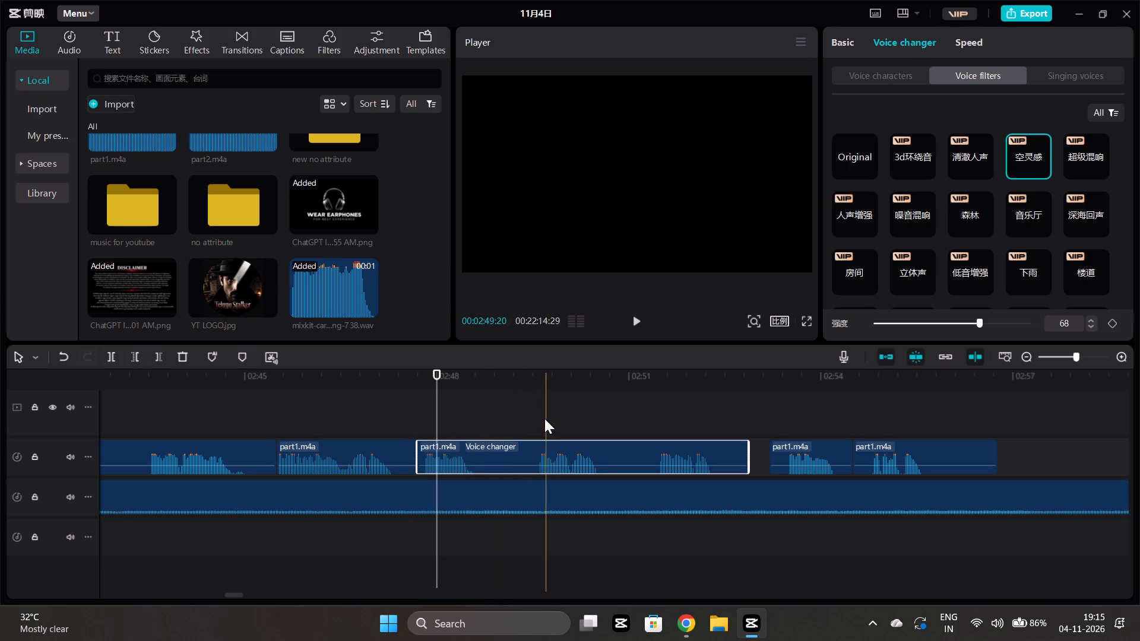
key(space)
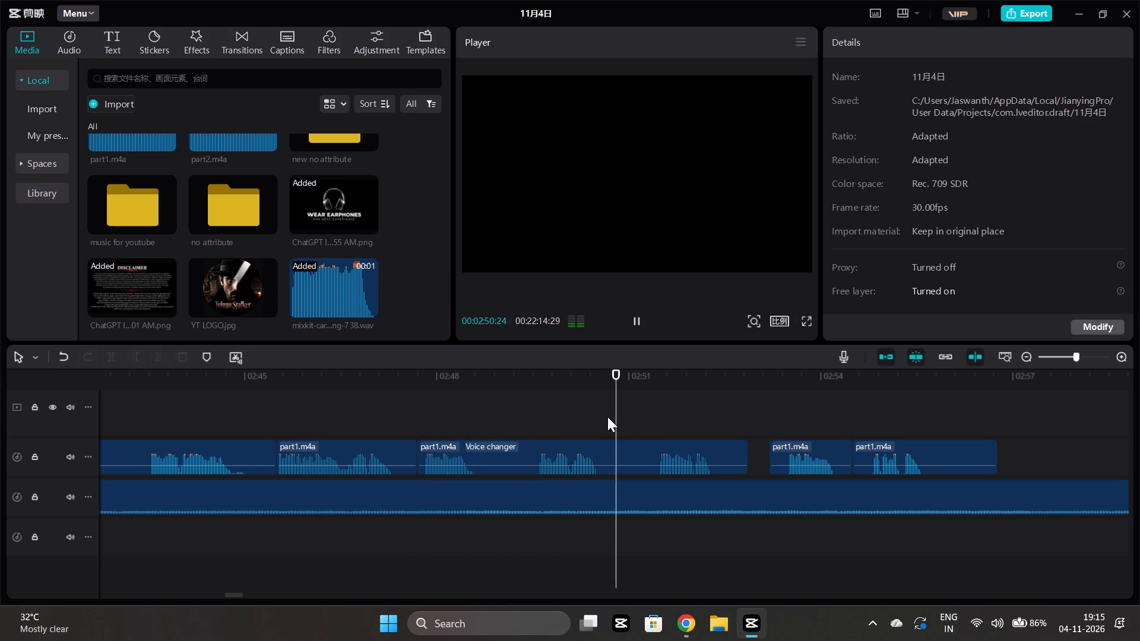
key(space)
click(604, 418)
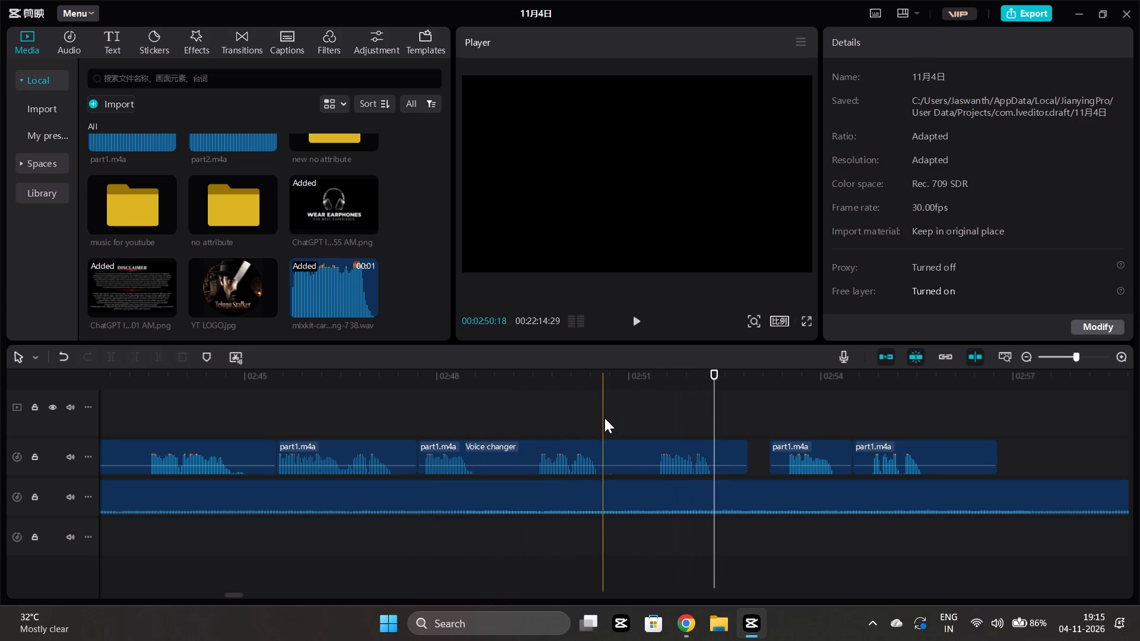
click(613, 450)
click(115, 353)
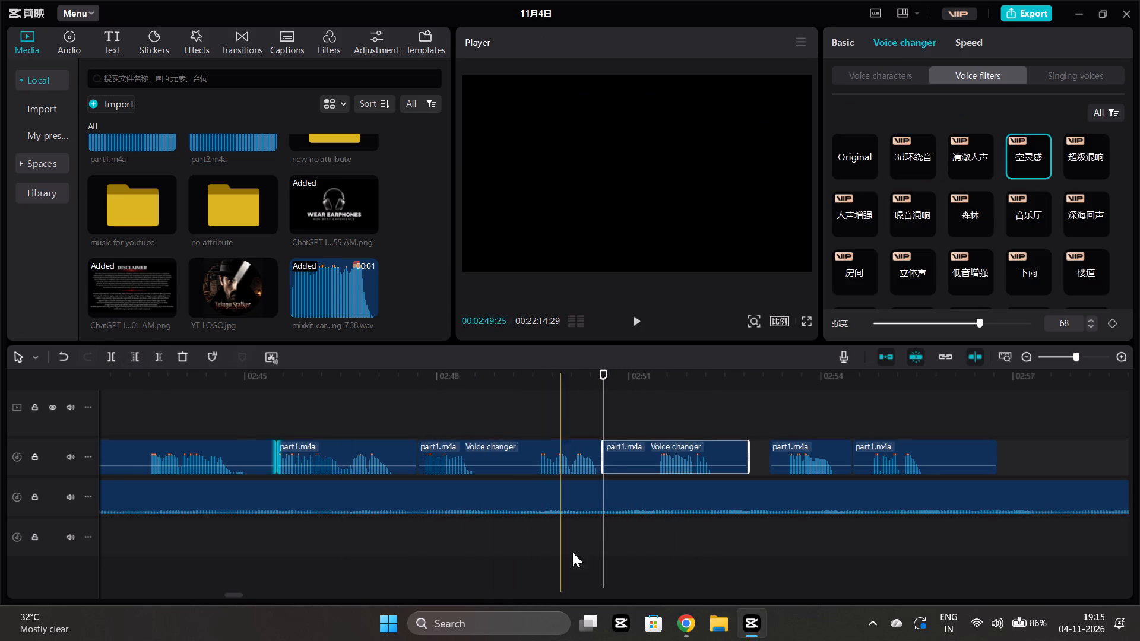
Trim the silent start of the filtered second part to about 2:50:26, and move it back close to the first part.
click(621, 545)
click(639, 455)
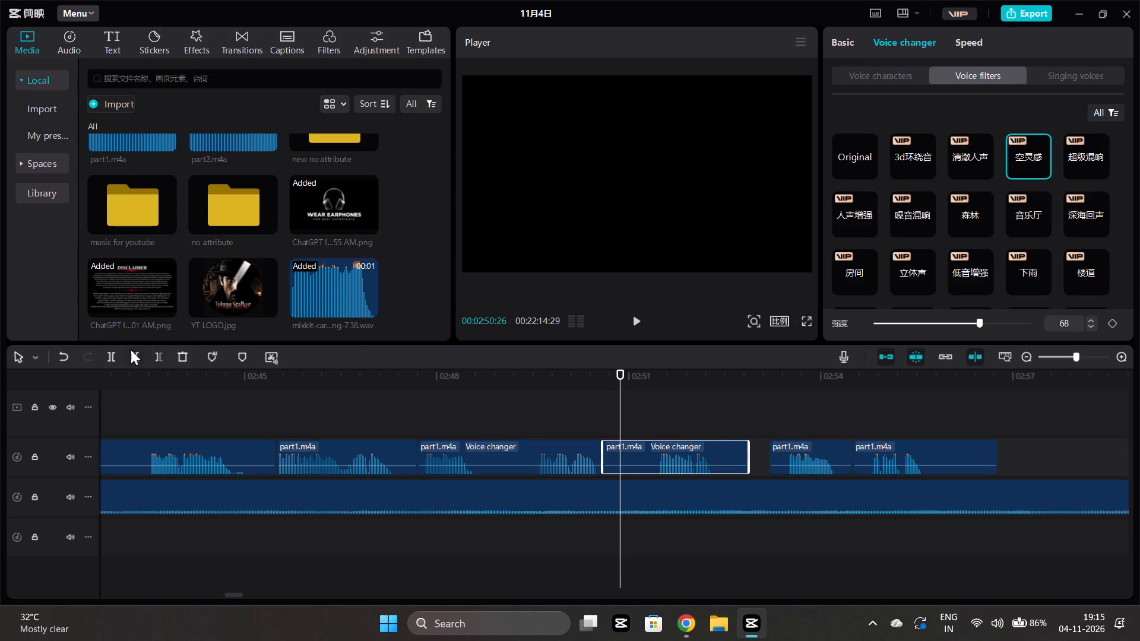
click(131, 350)
drag(662, 454, 650, 460)
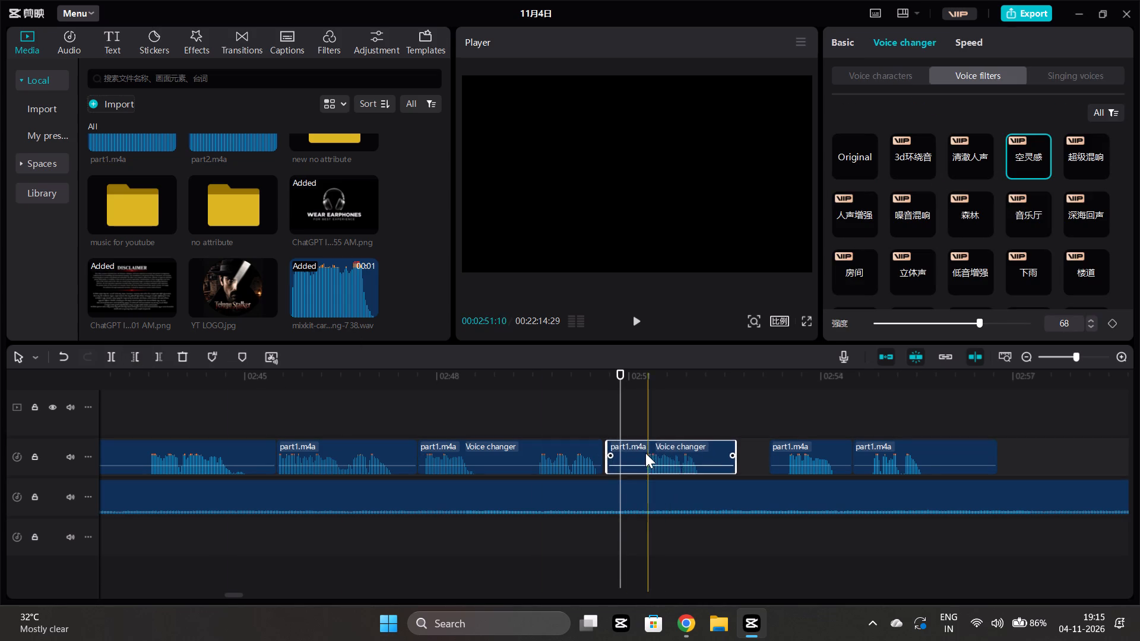
Replay the filtered second part and move the two short unfiltered narration clips after it back to close the gap.
click(642, 406)
key(space)
scroll(677, 417, left, 1)
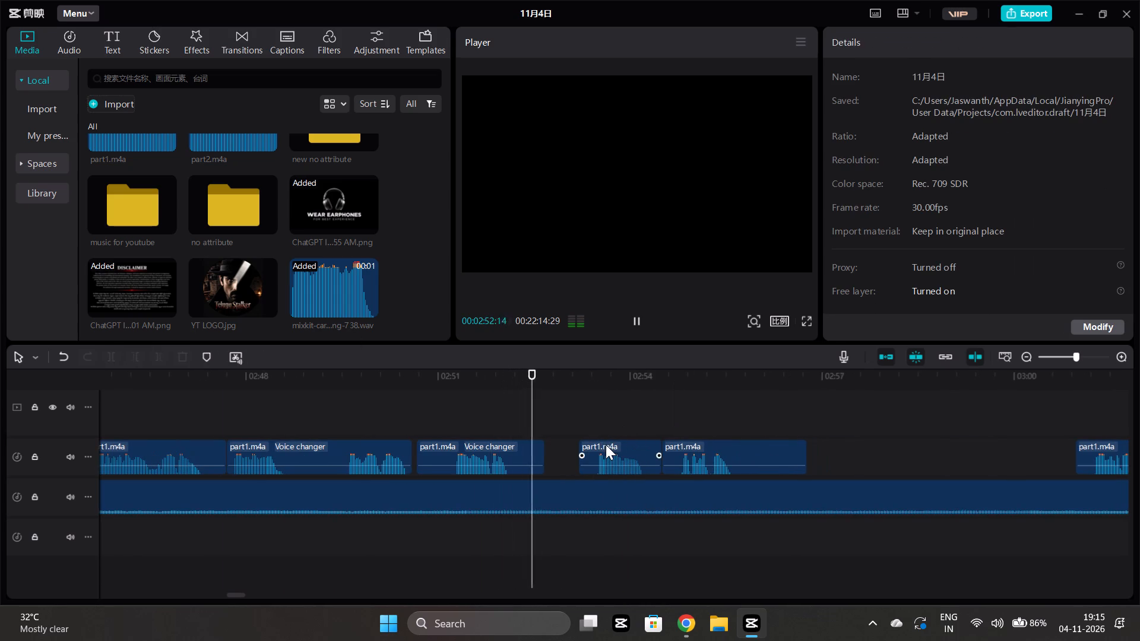
drag(606, 445, 575, 450)
drag(727, 453, 695, 454)
Replay the shifted clips and move the long narration clip starting at about 3:01 back against the preceding one, near 2:56.
click(522, 399)
key(space)
scroll(542, 430, left, 1)
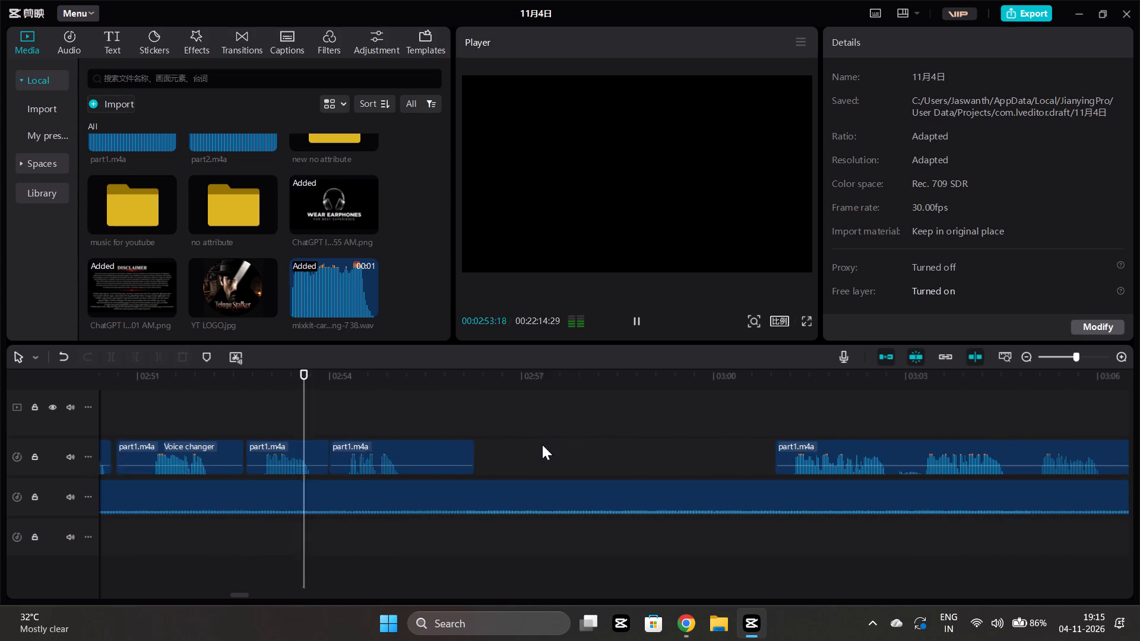
scroll(542, 445, left, 1)
key(space)
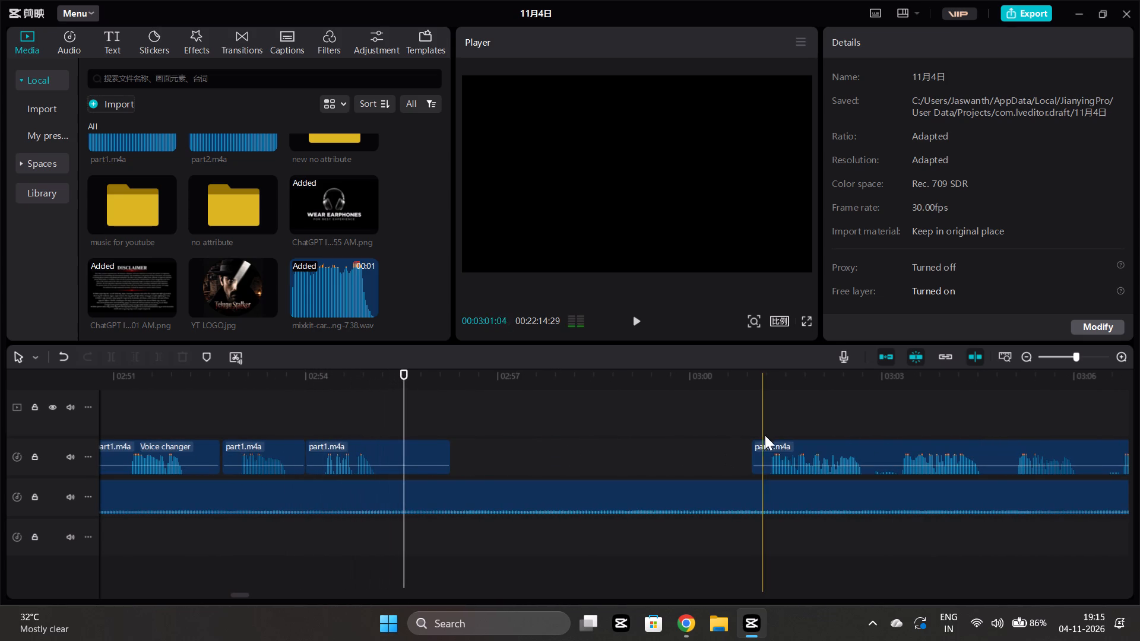
drag(799, 451, 495, 456)
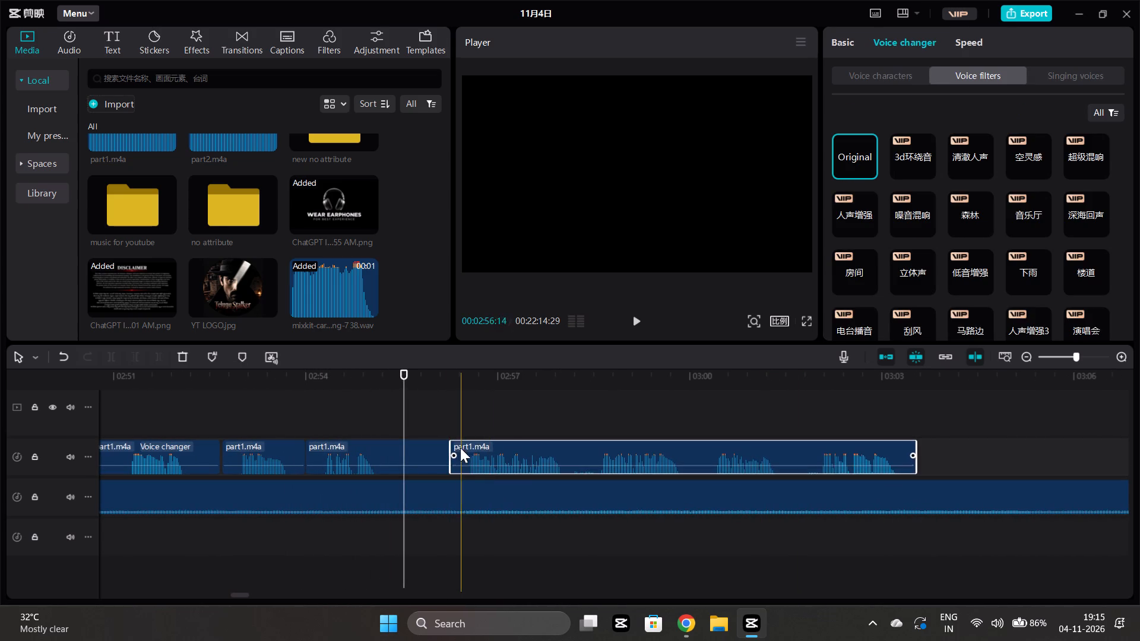
Trim the preceding short clip's silent end to about 2:55:16 and move the long narration clip back against it.
click(423, 450)
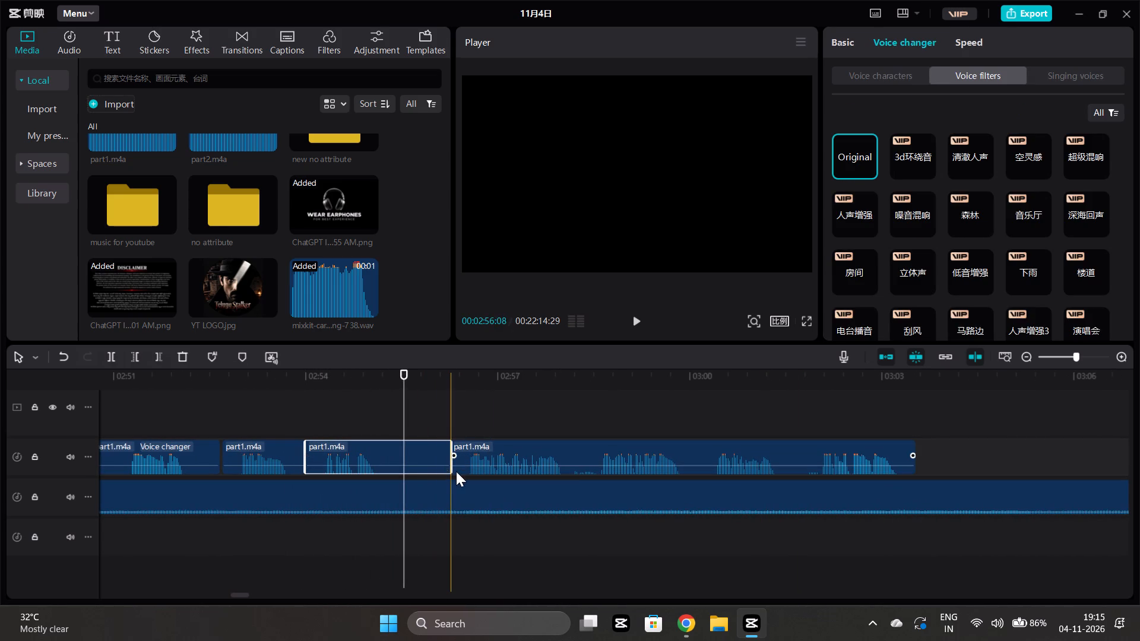
drag(452, 465, 404, 462)
drag(470, 445, 436, 458)
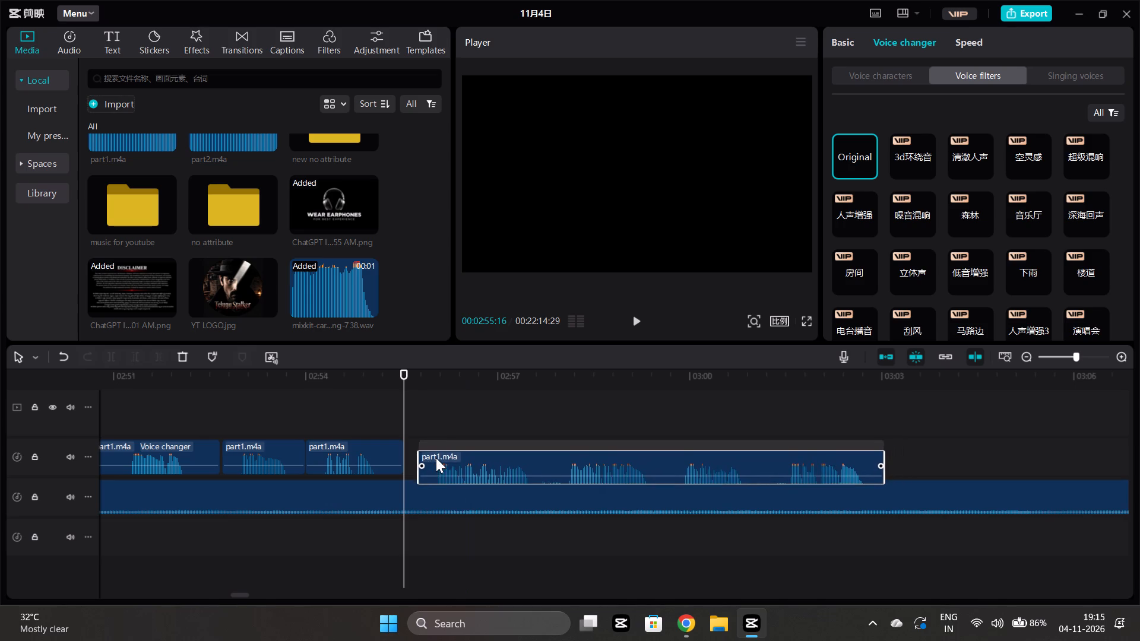
drag(436, 458, 421, 451)
Play back the join from about 2:55 and split the long narration clip at about 2:57:25, after its first phrase.
click(394, 428)
key(space)
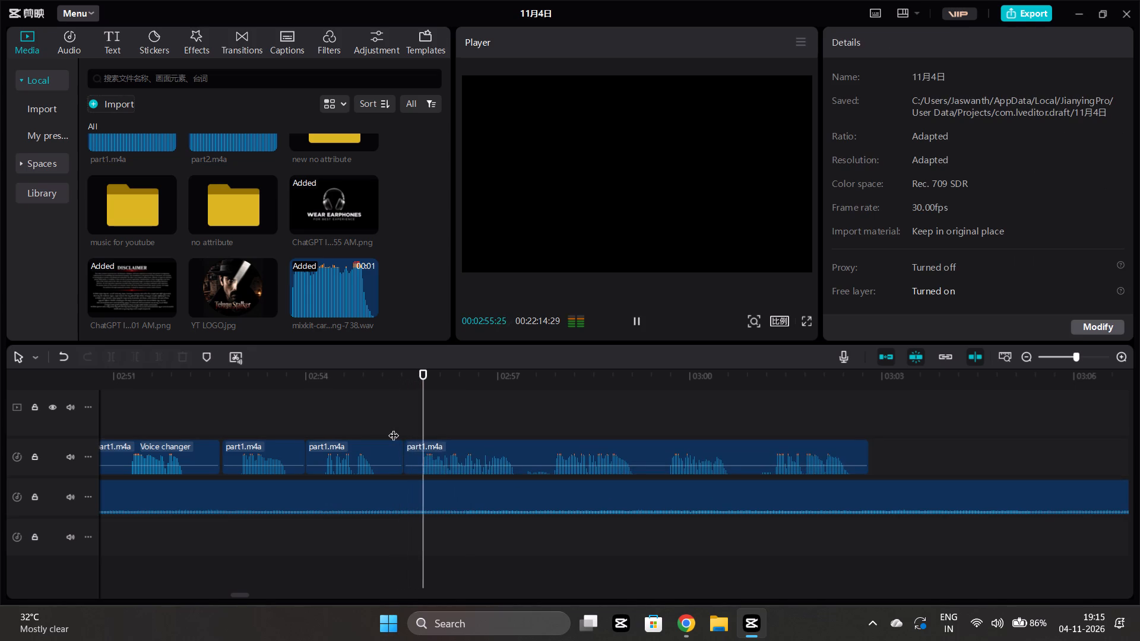
ctrl+scroll(394, 428, down, 5)
ctrl+scroll(521, 557, up, 10)
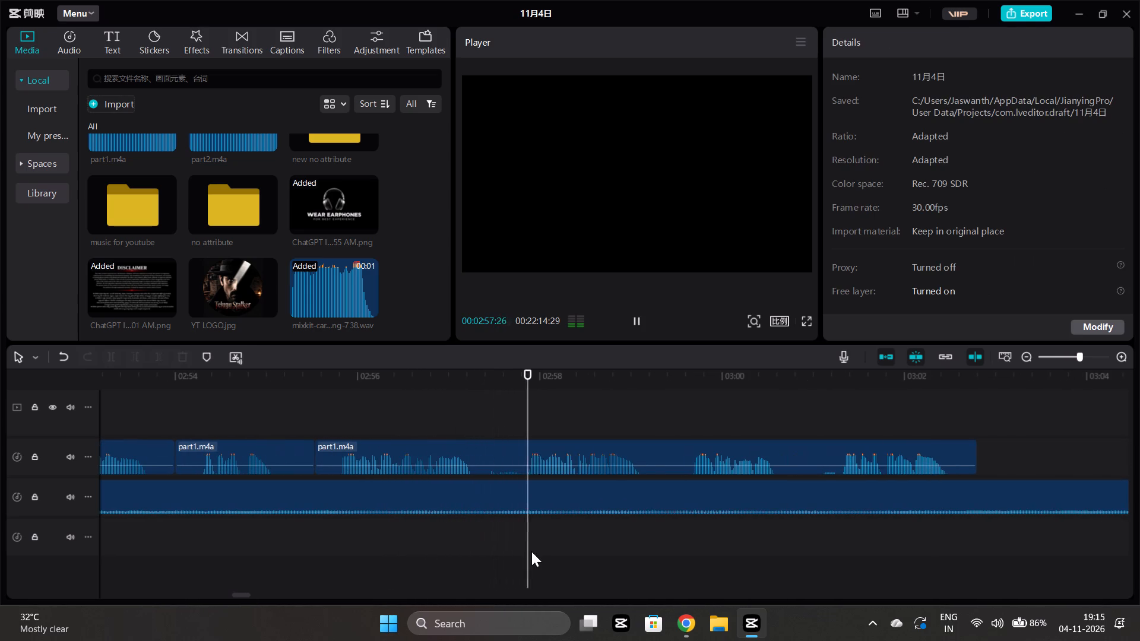
key(space)
click(524, 549)
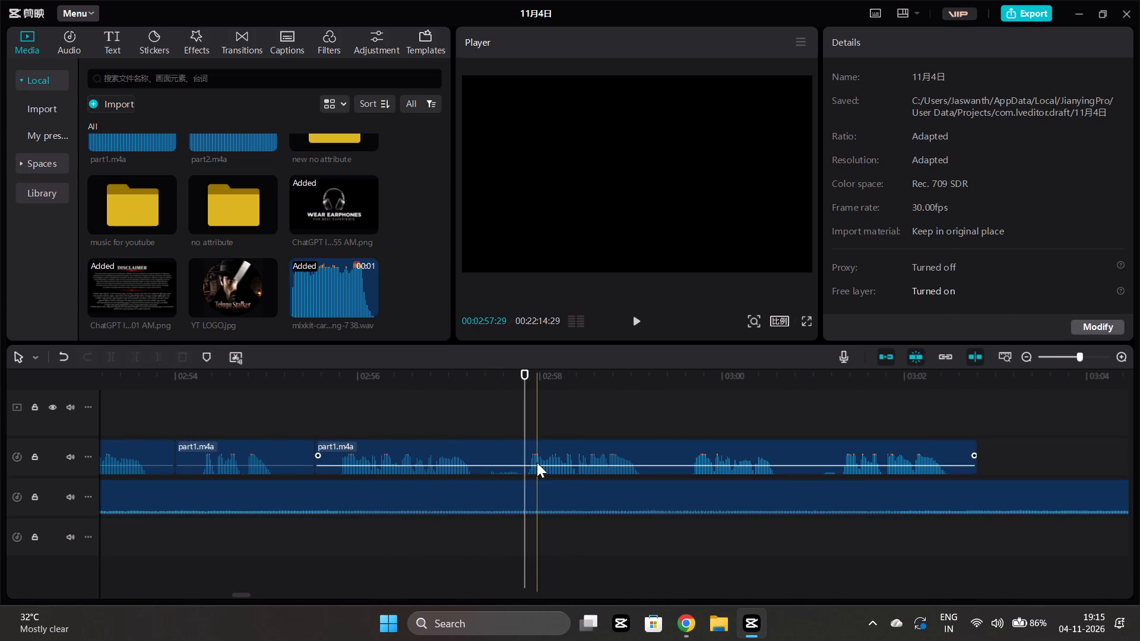
click(537, 462)
click(115, 354)
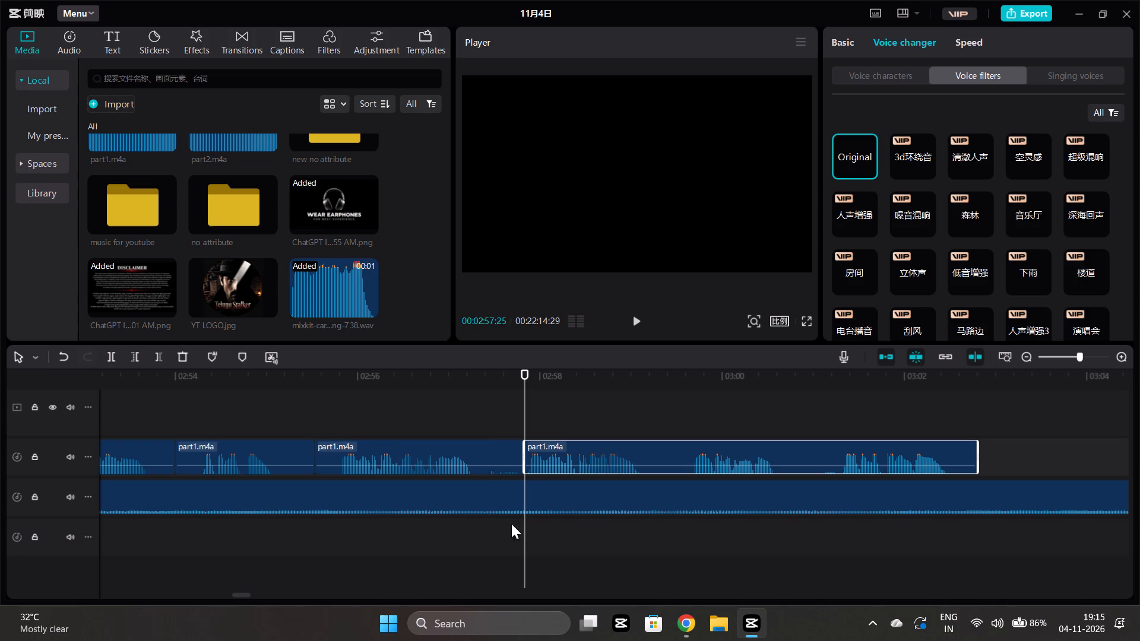
Trim the silent end of the long clip's first part to about 2:57:13.
click(489, 531)
click(490, 439)
click(489, 459)
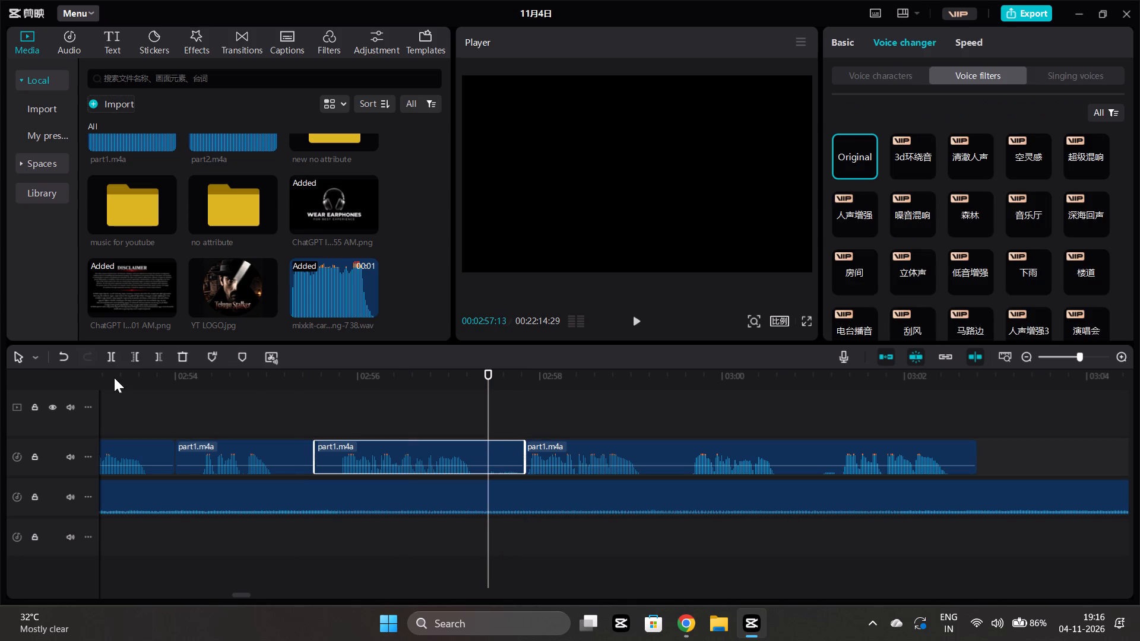
click(156, 361)
Play back the narration across the trimmed cut from about 2:57, and recheck the phrase around 3:01.
click(441, 564)
key(space)
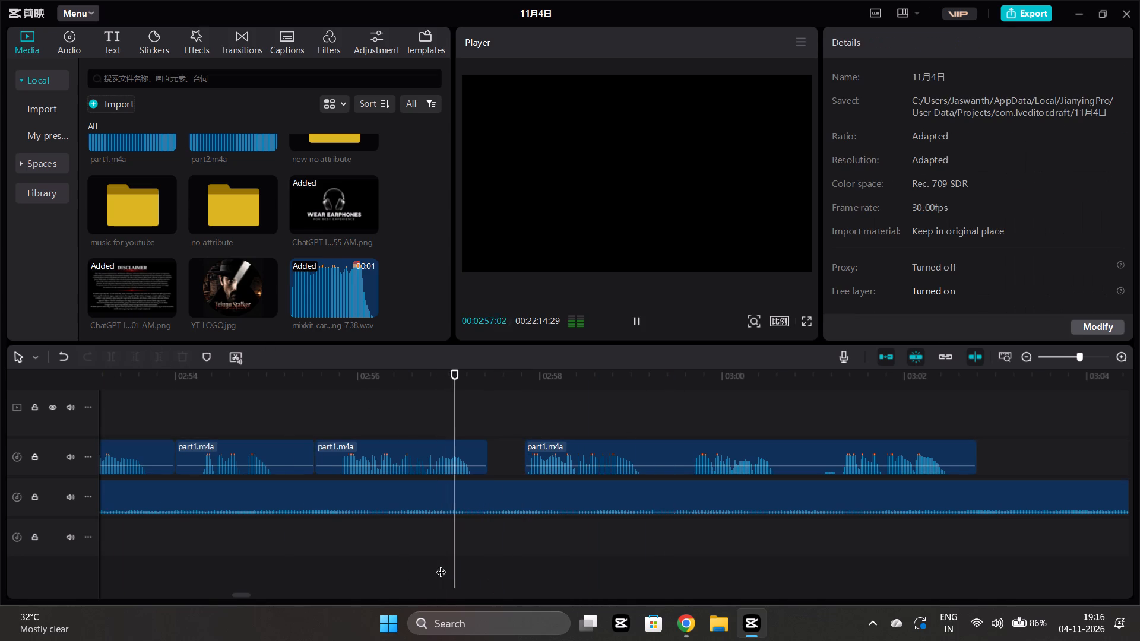
ctrl+scroll(624, 590, down, 7)
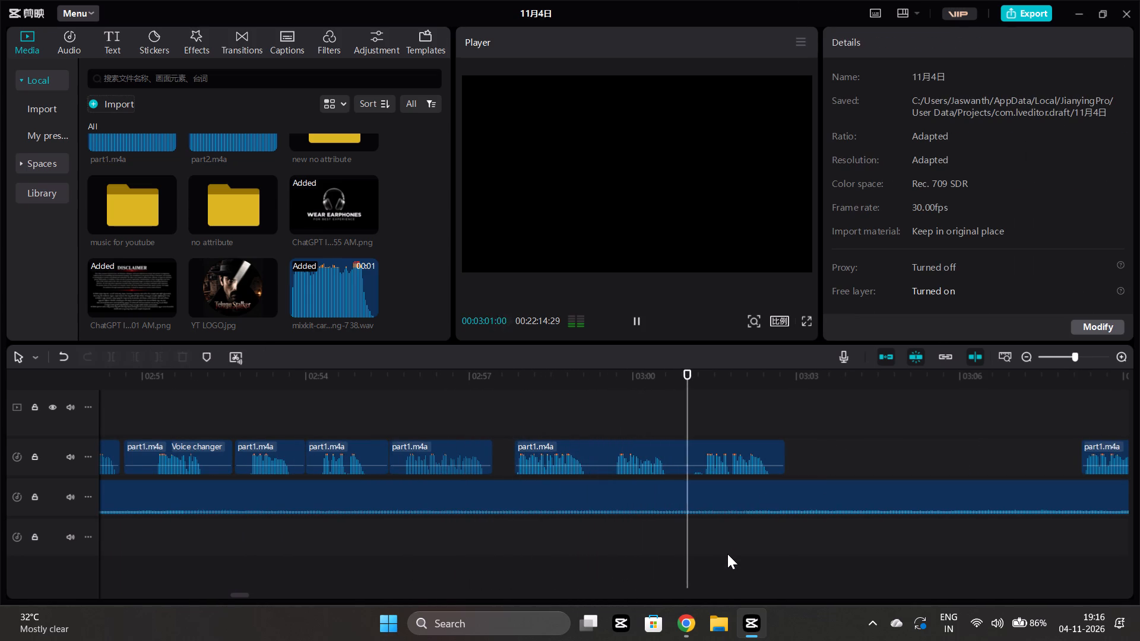
key(space)
click(704, 540)
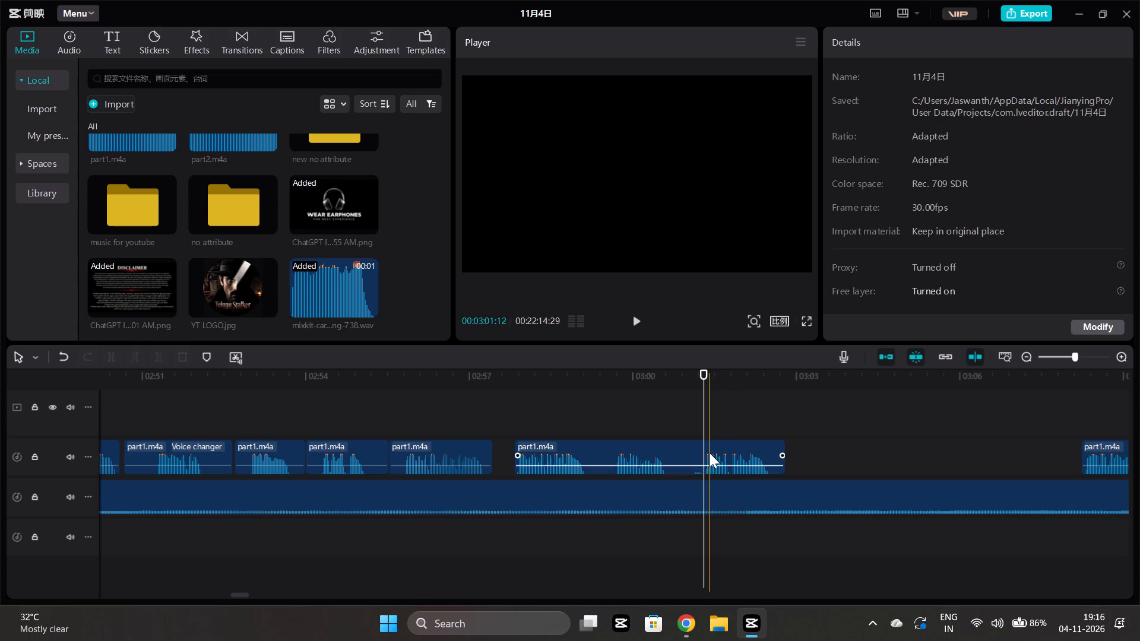
click(711, 449)
click(692, 534)
key(space)
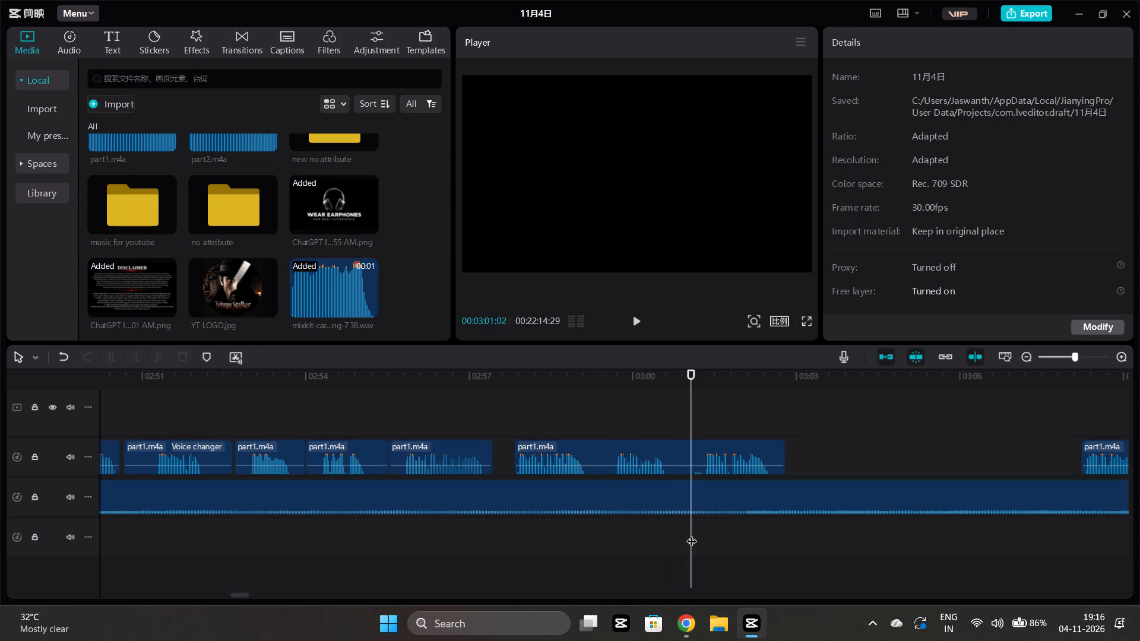
Move the narration clip starting at about 3:08 back against the preceding clip, near 3:03, and replay the join.
scroll(707, 536, left, 1)
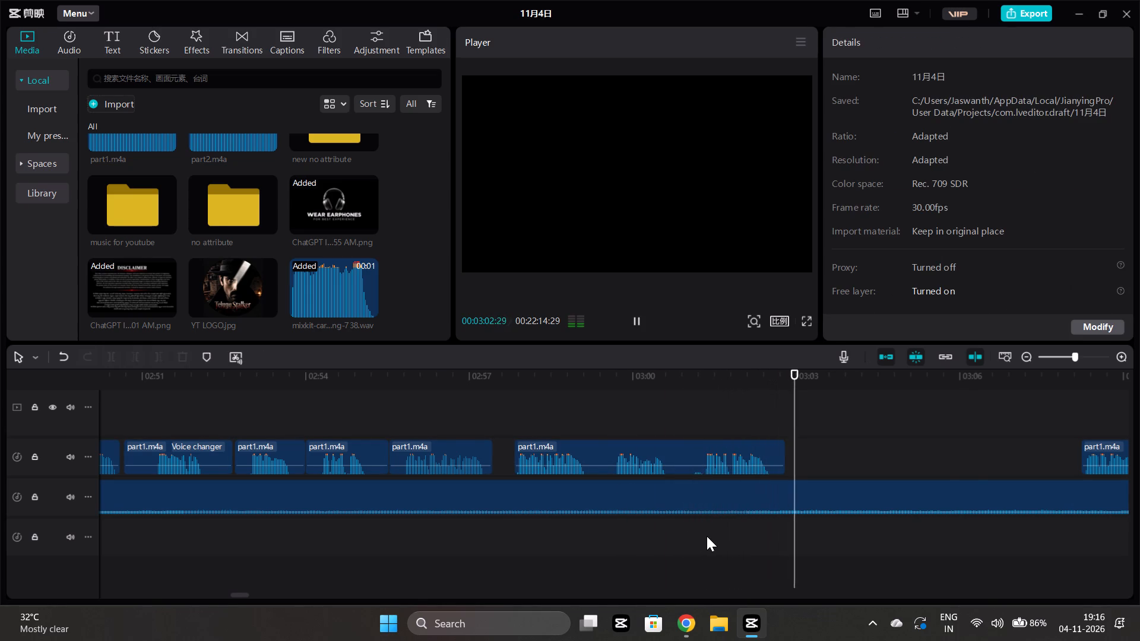
scroll(707, 536, left, 1)
drag(740, 448, 695, 453)
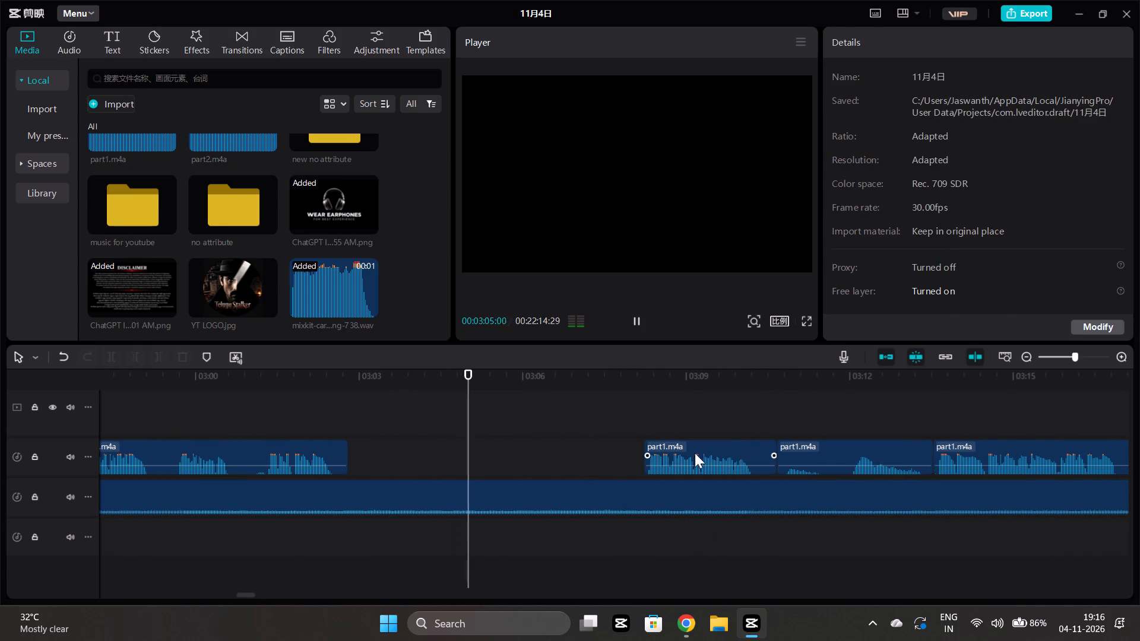
drag(695, 453, 443, 460)
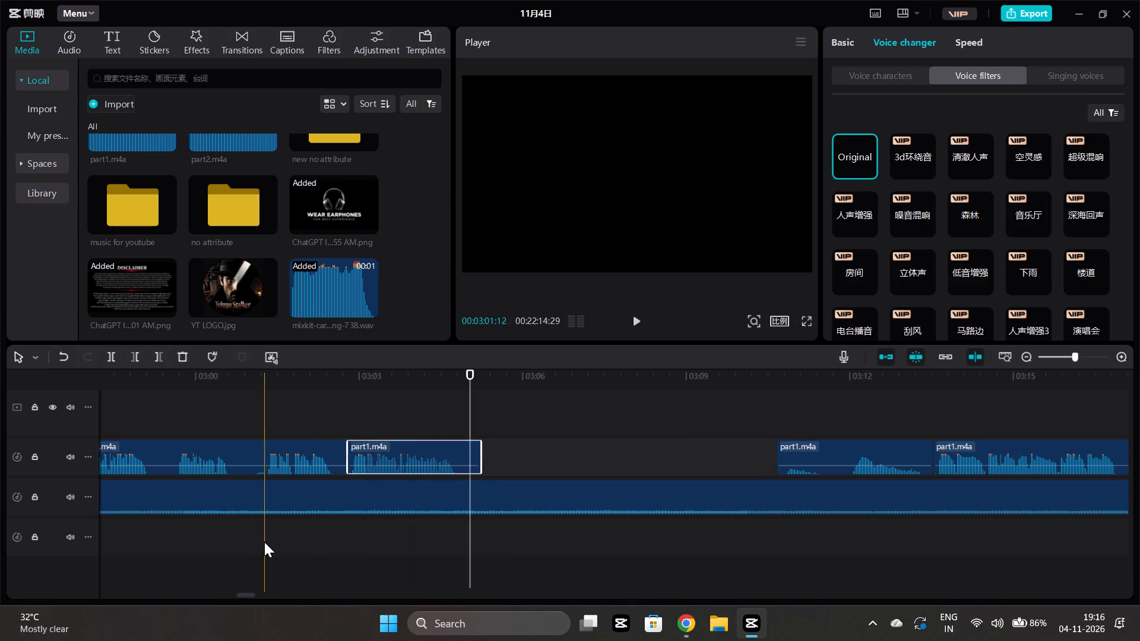
click(264, 542)
key(space)
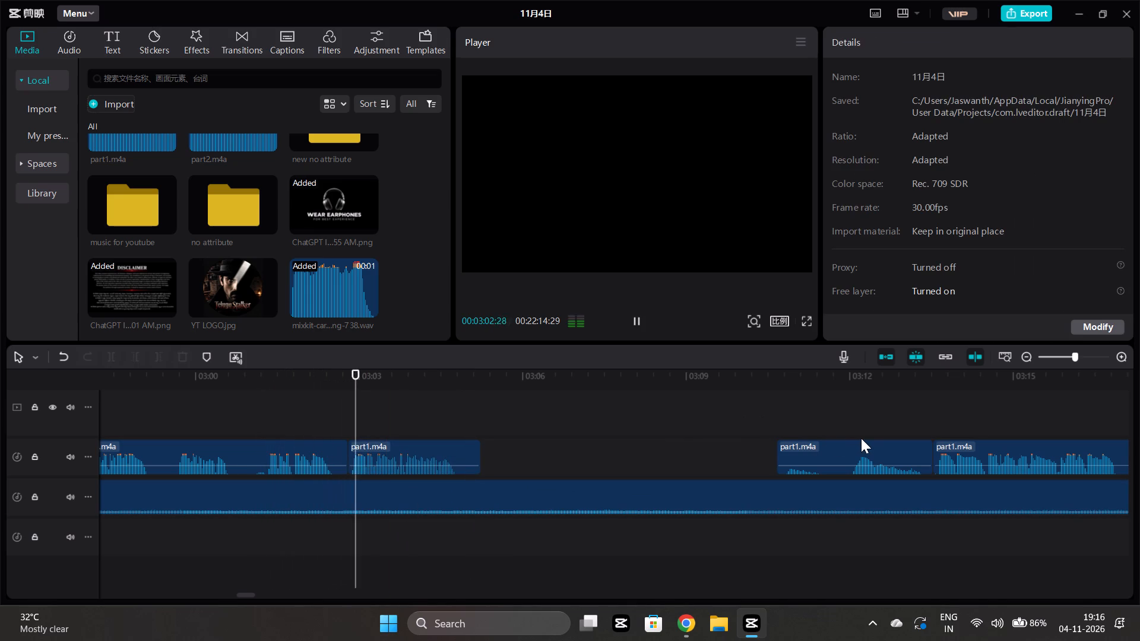
Move the short narration clip starting at about 3:10 back against the end of the preceding clip, near 3:05.
drag(866, 446, 699, 479)
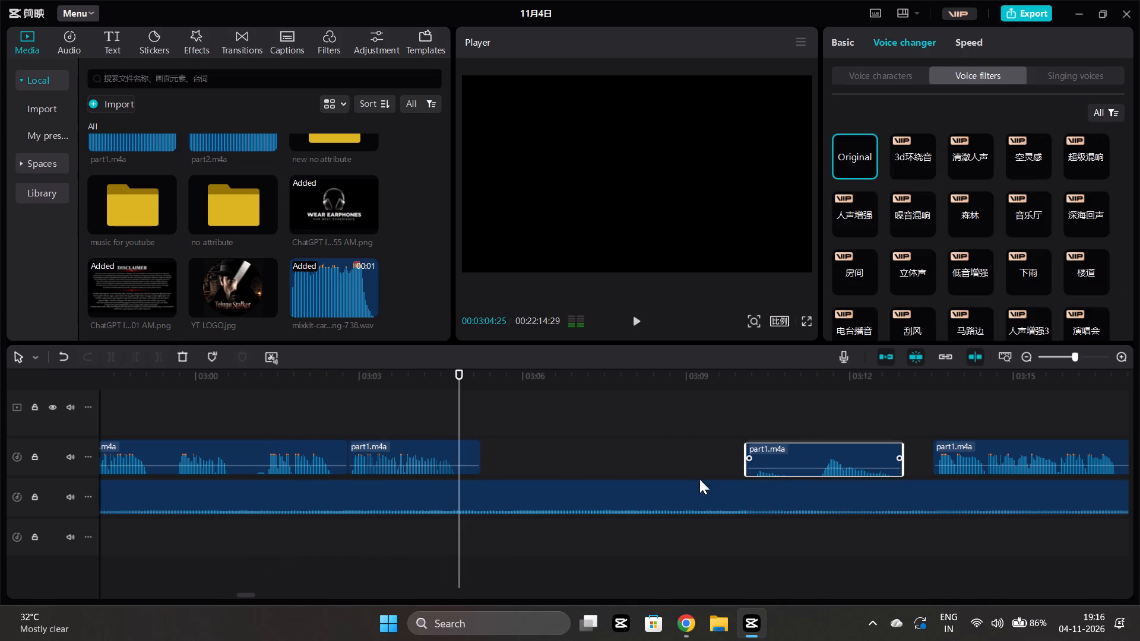
drag(699, 479, 566, 468)
Apply the 空灵感 voice filter to the moved clip and set its volume to 7.4 dB.
click(547, 457)
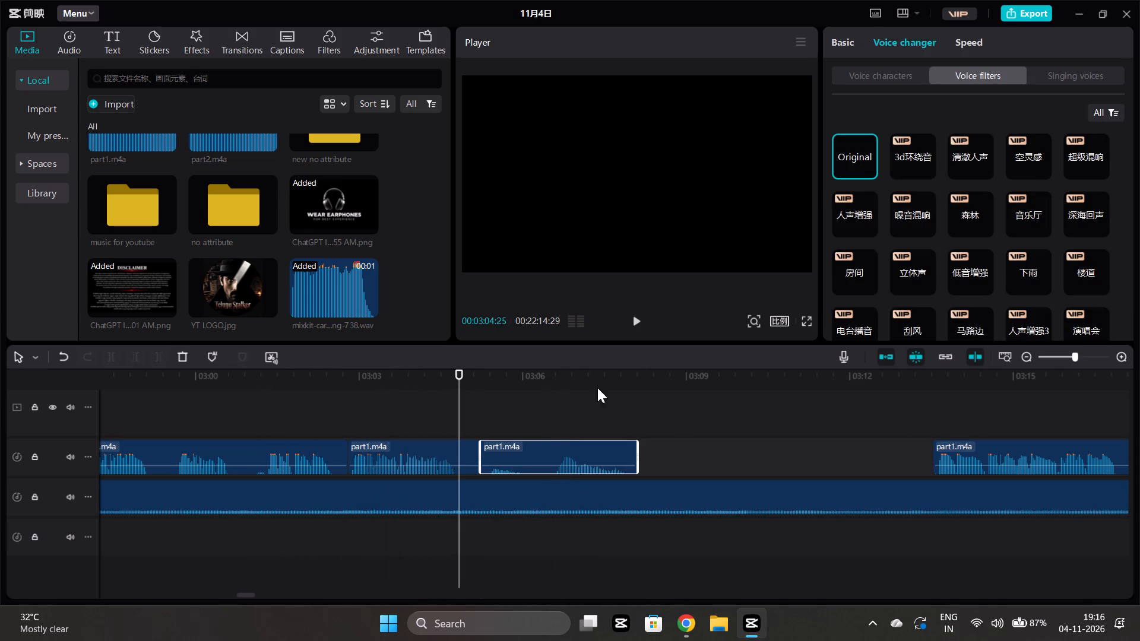
click(1033, 148)
click(835, 38)
click(1011, 107)
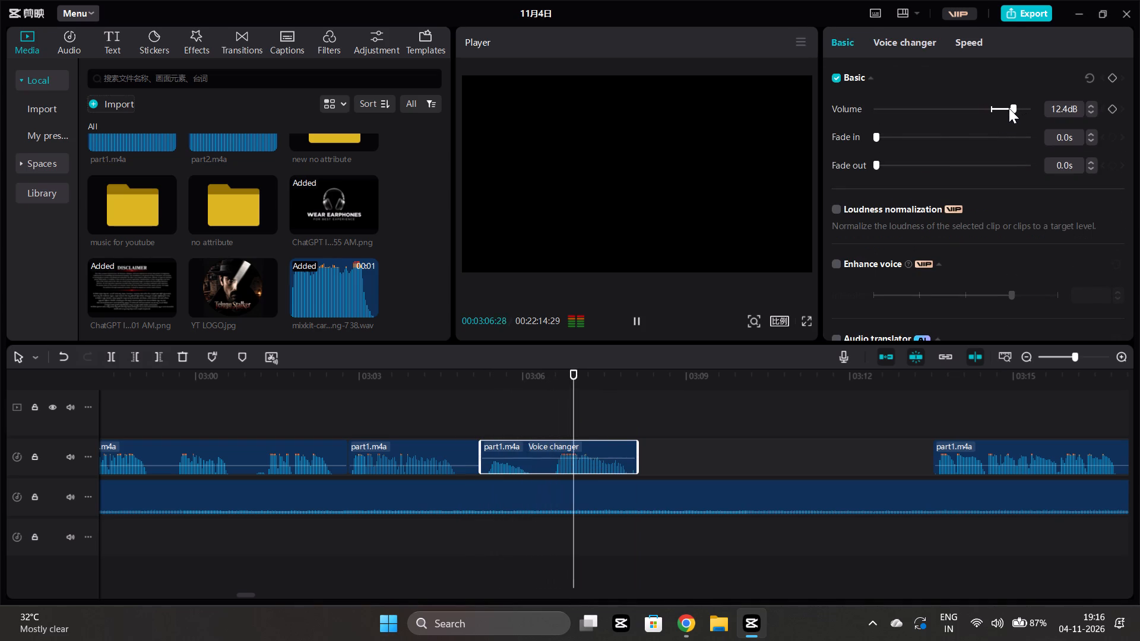
click(1004, 106)
click(1001, 107)
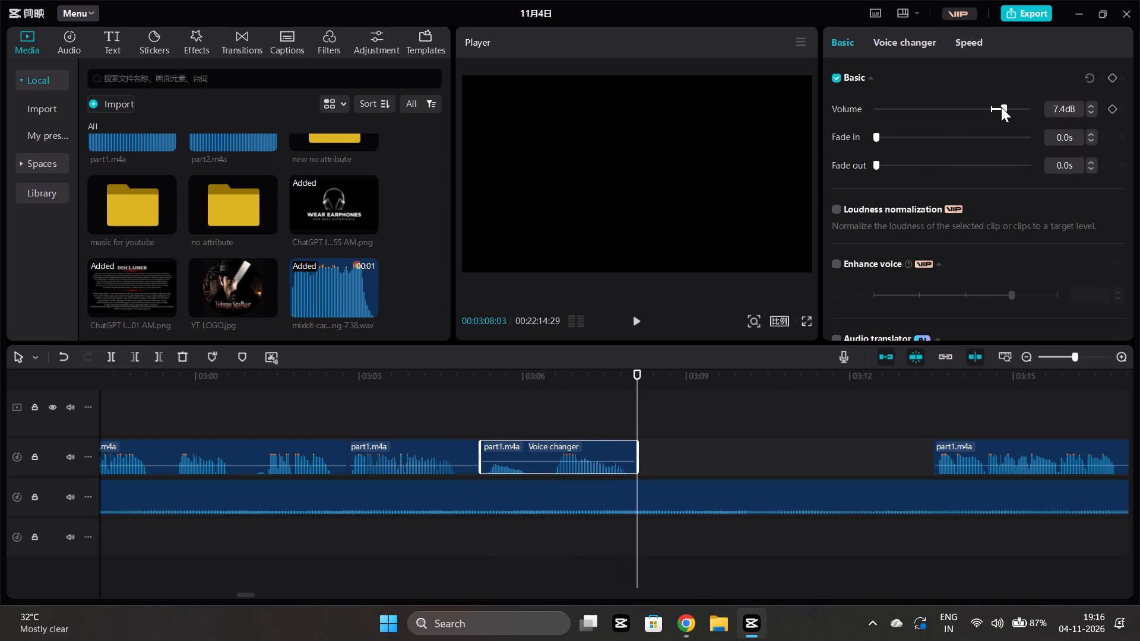
Play back the filtered clip and trim its end at about 3:07:29.
click(485, 496)
key(space)
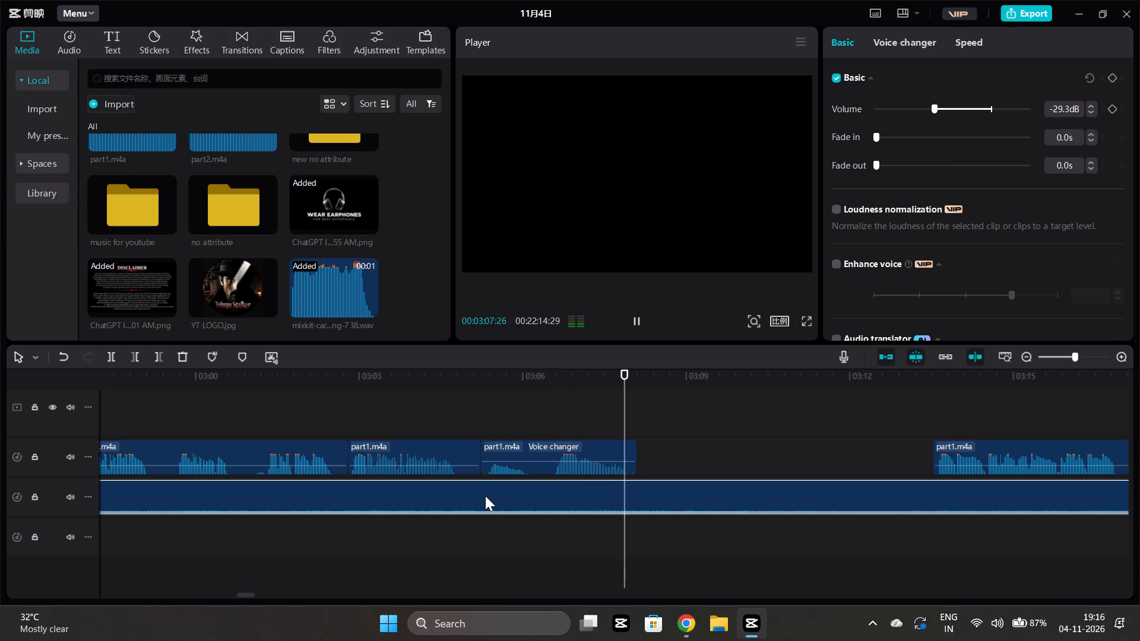
key(space)
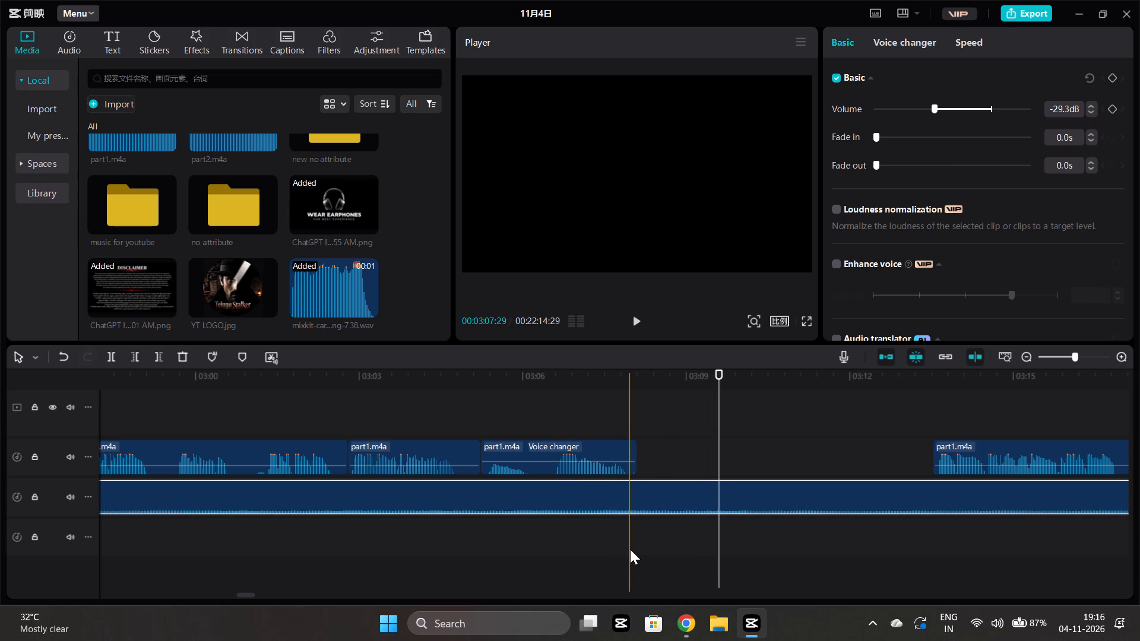
click(630, 549)
click(620, 471)
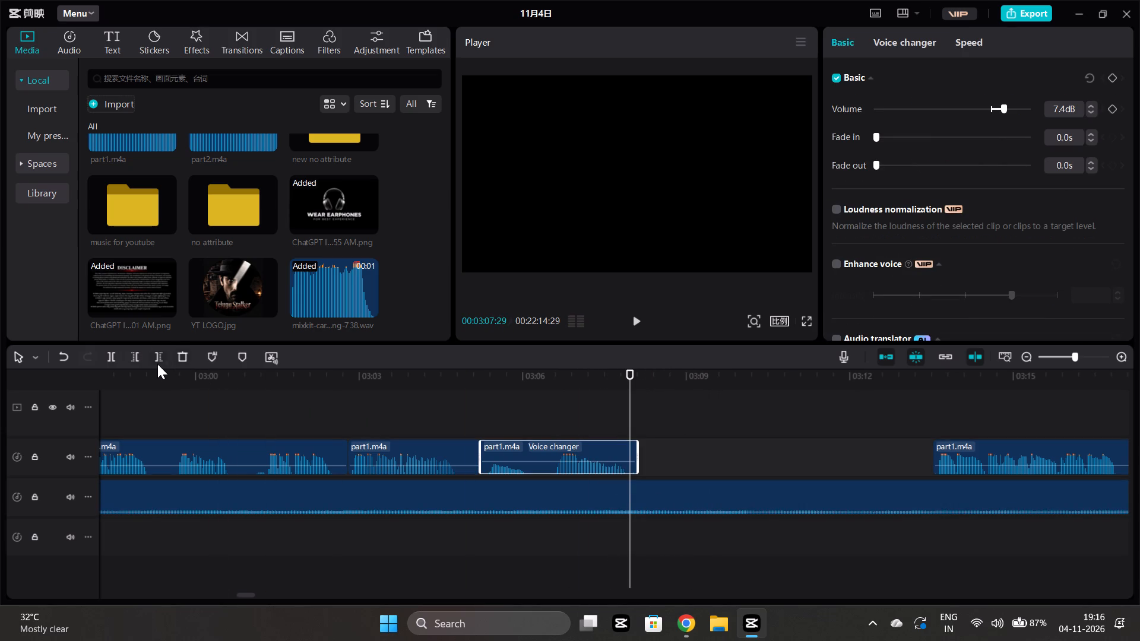
click(154, 364)
Trim the end of the preceding narration clip to about 3:04:28, move the filtered clip back against it, and replay the join.
click(435, 560)
key(space)
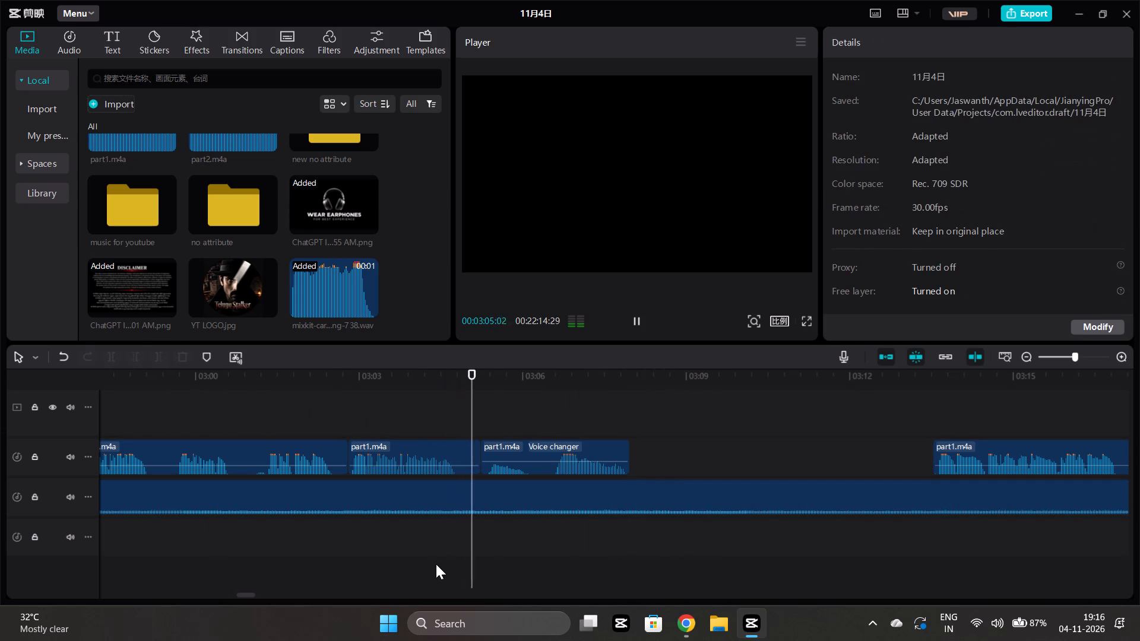
click(475, 461)
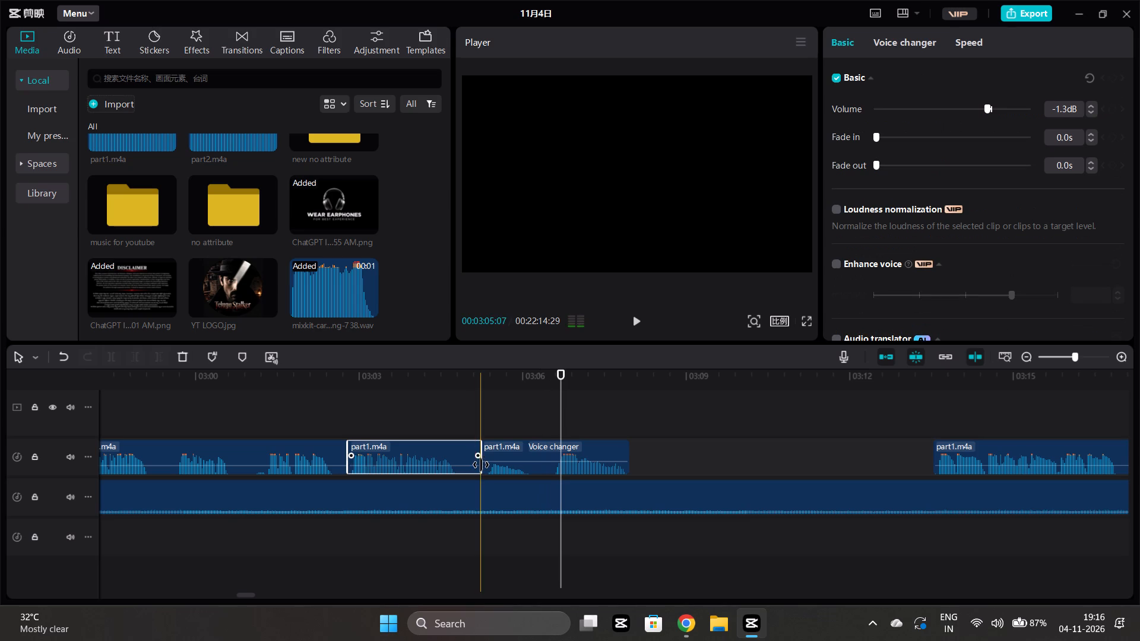
drag(481, 465, 462, 462)
drag(512, 452, 499, 452)
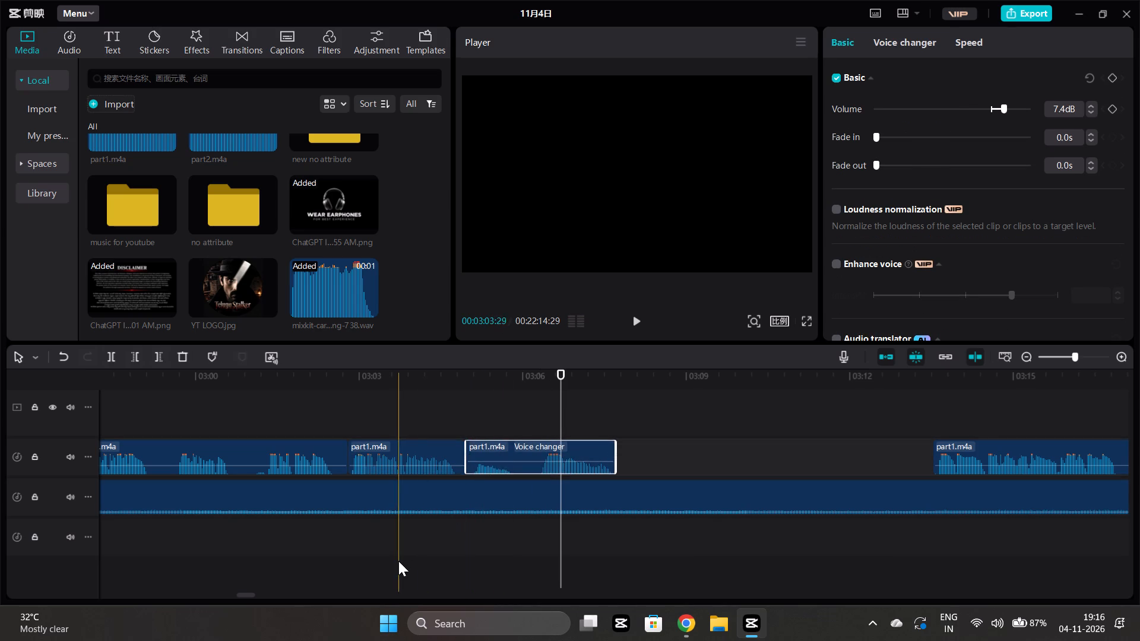
click(398, 561)
key(space)
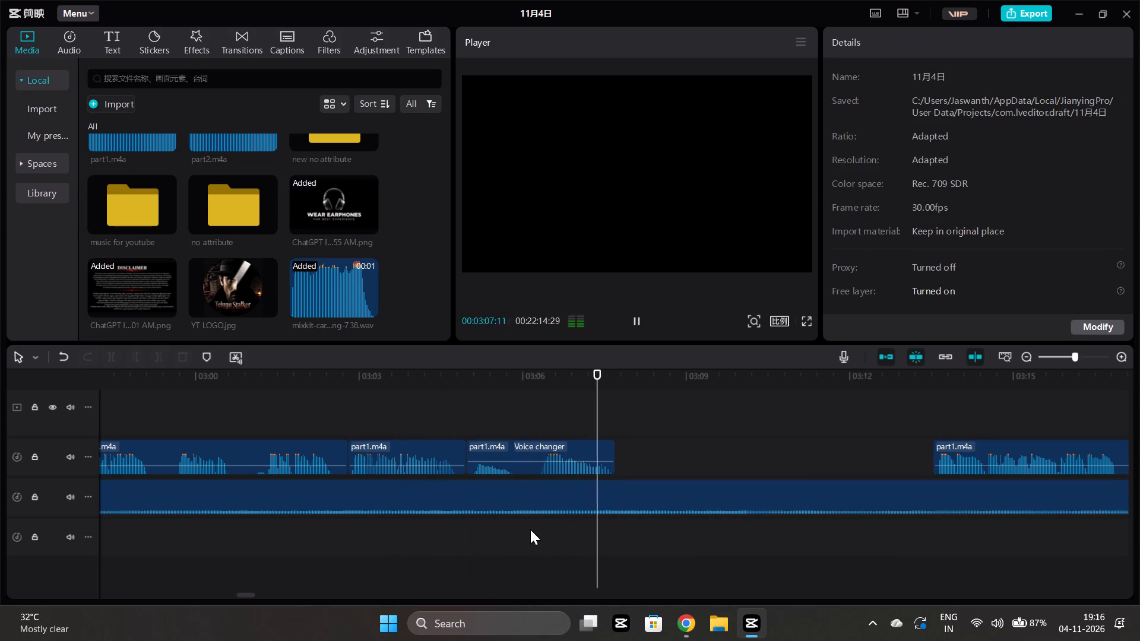
key(space)
Cut the pause between about 3:06:00 and 3:06:06 out of the filtered clip and close the gap.
click(521, 552)
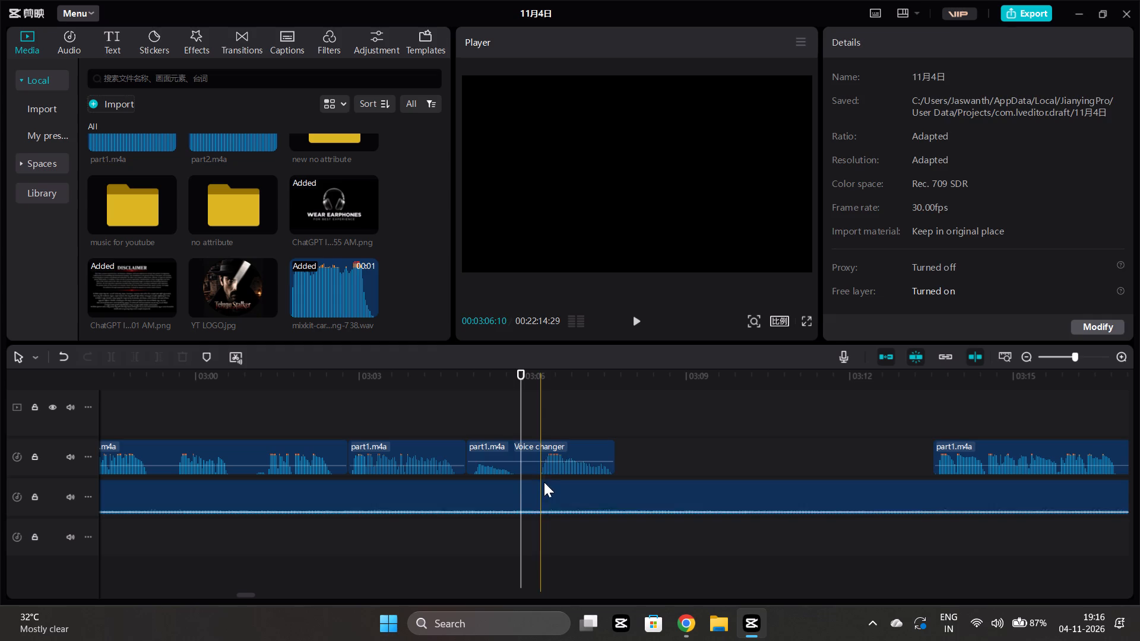
click(550, 465)
click(109, 352)
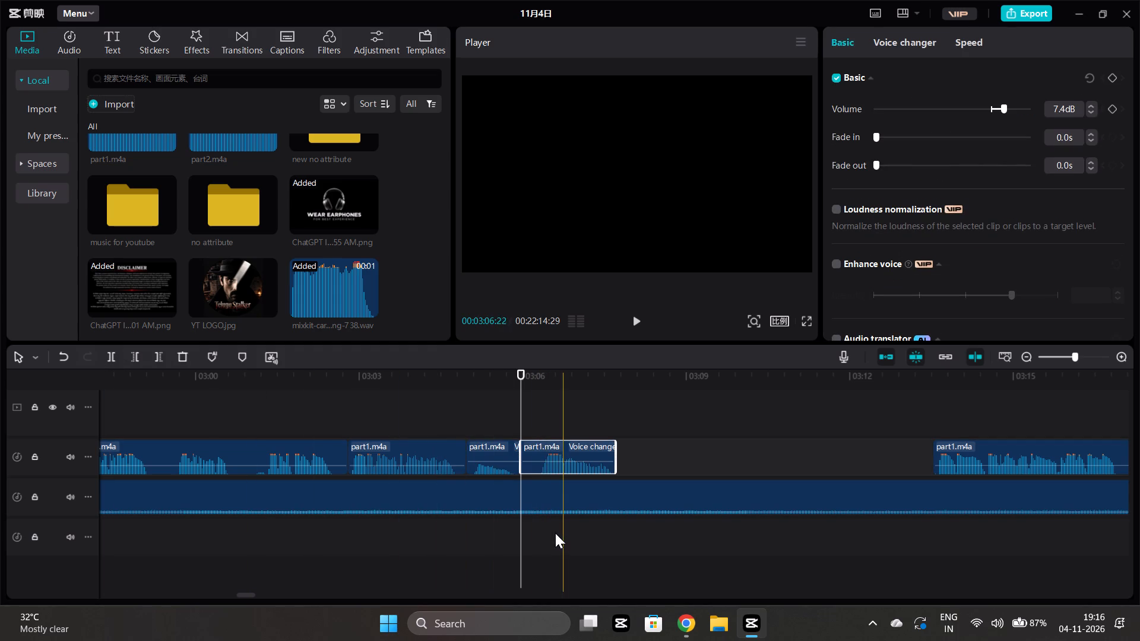
click(533, 523)
click(540, 470)
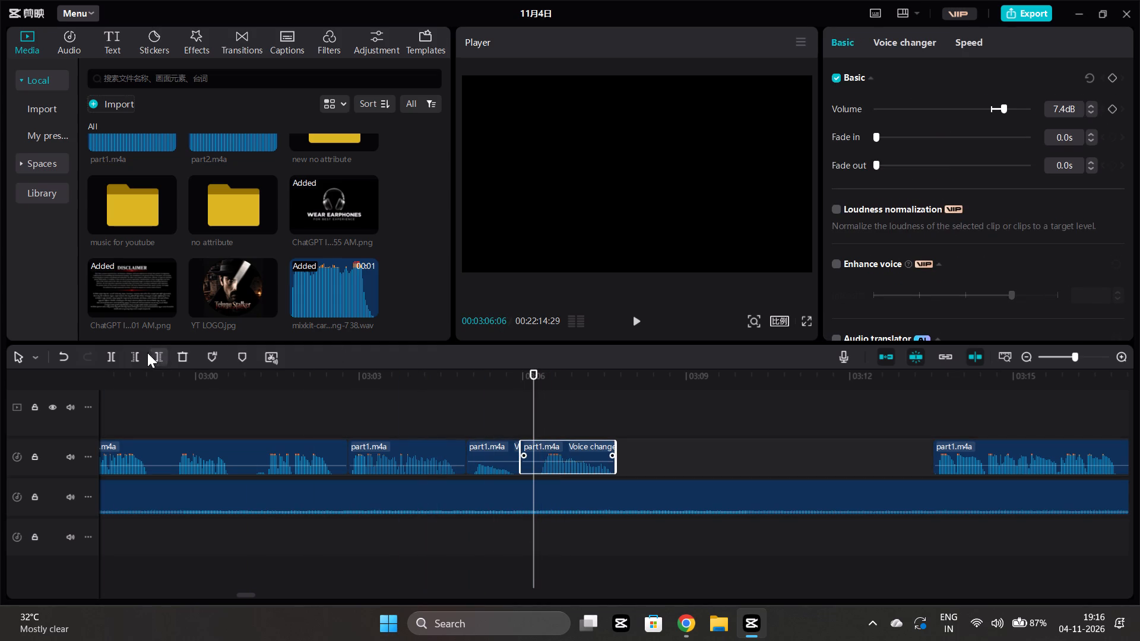
click(136, 348)
drag(581, 444, 569, 445)
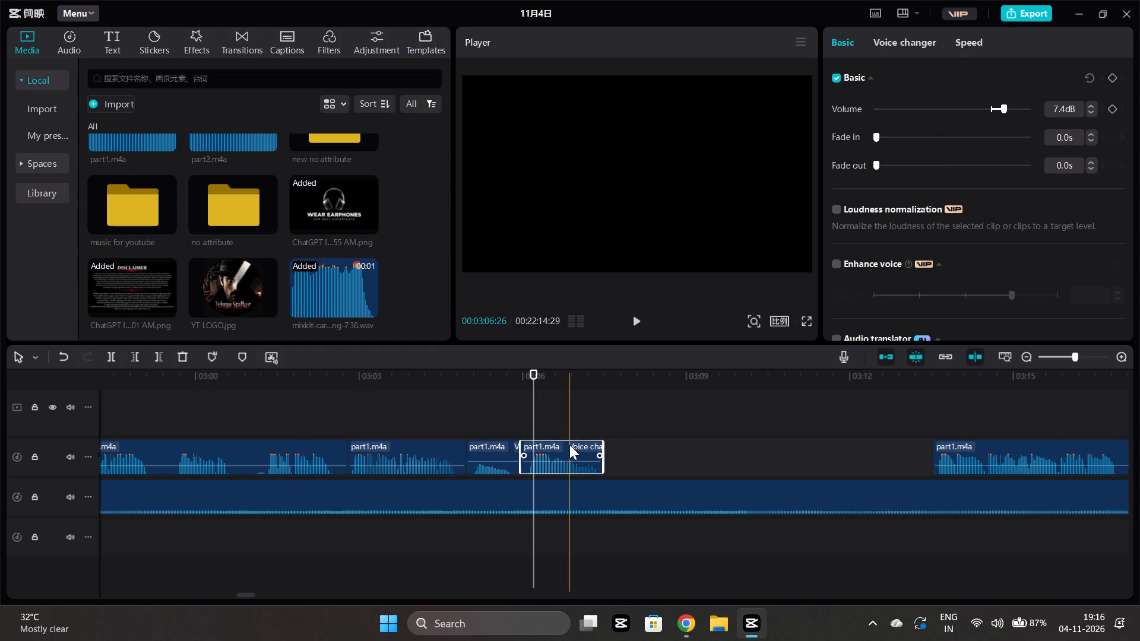
Set the volume of the filtered clip's second part to 3.3 dB and play back the section from about 3:04.
click(994, 109)
click(436, 525)
key(space)
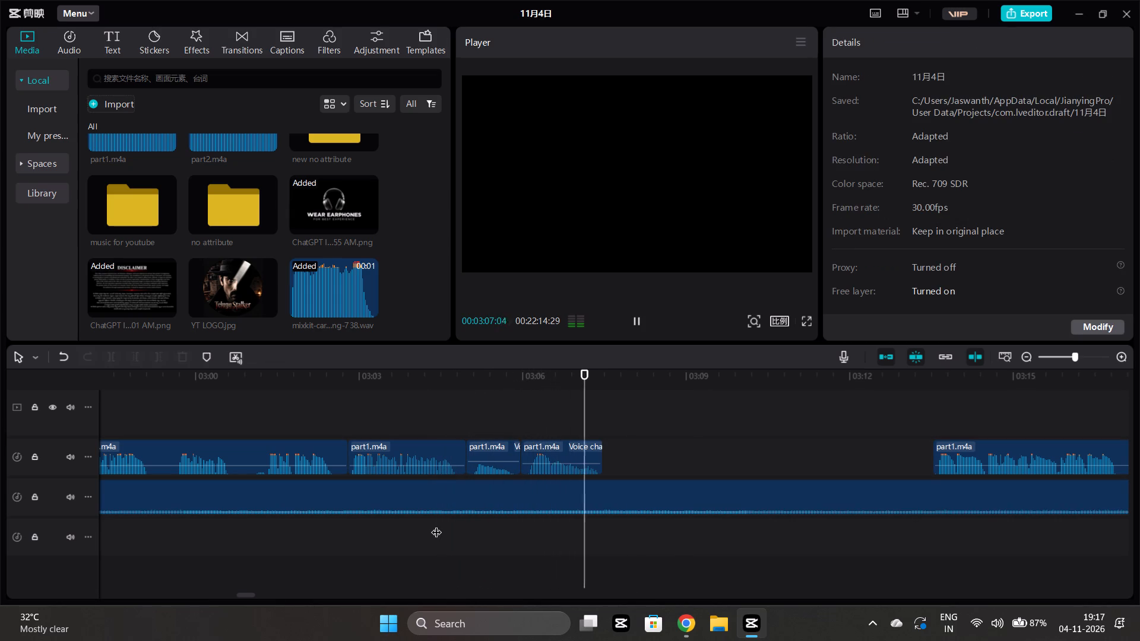
Extend the end of the filtered clip's second part to about 3:07:20 and replay it.
click(596, 445)
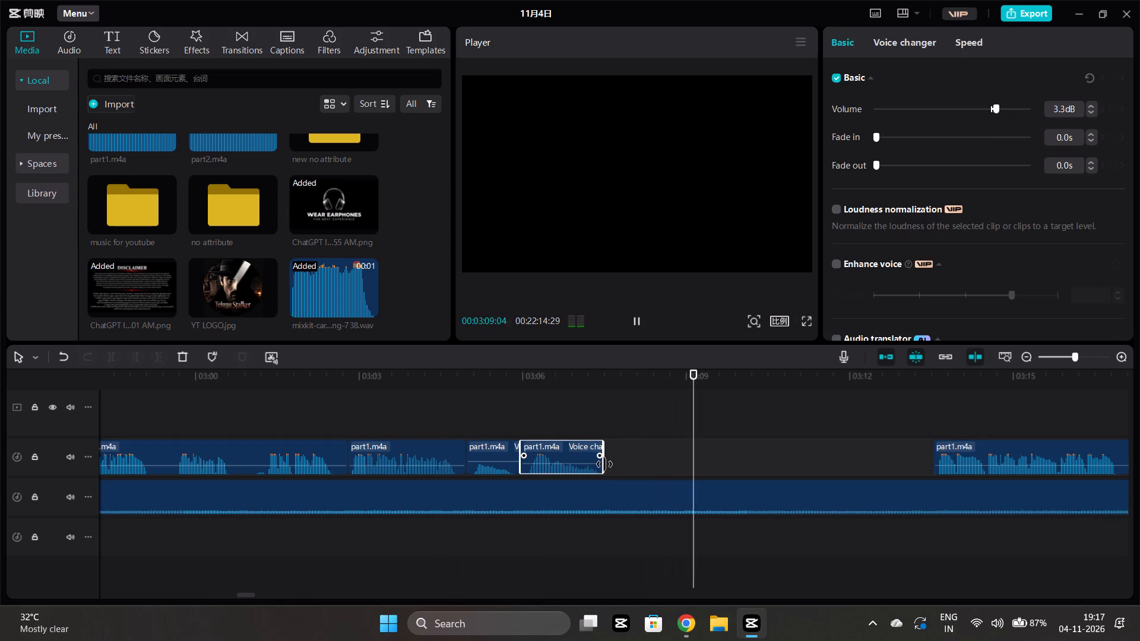
drag(604, 464, 615, 464)
click(542, 537)
key(space)
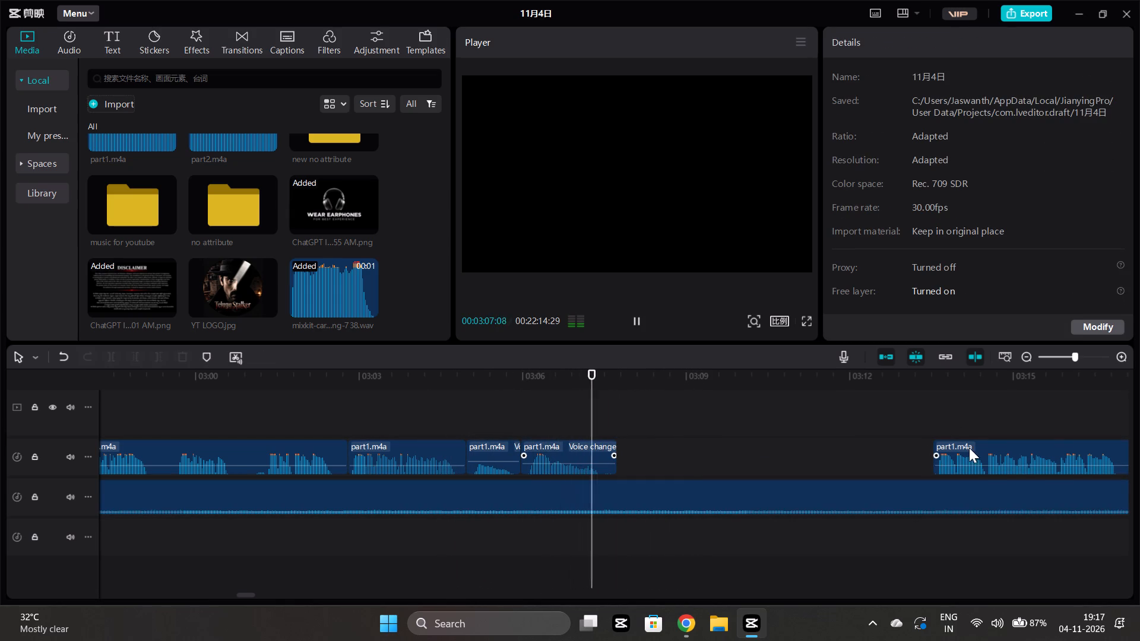
Move the narration clip starting at about 3:13 back against the filtered clip, near 3:07, and play across the join.
drag(982, 445, 660, 451)
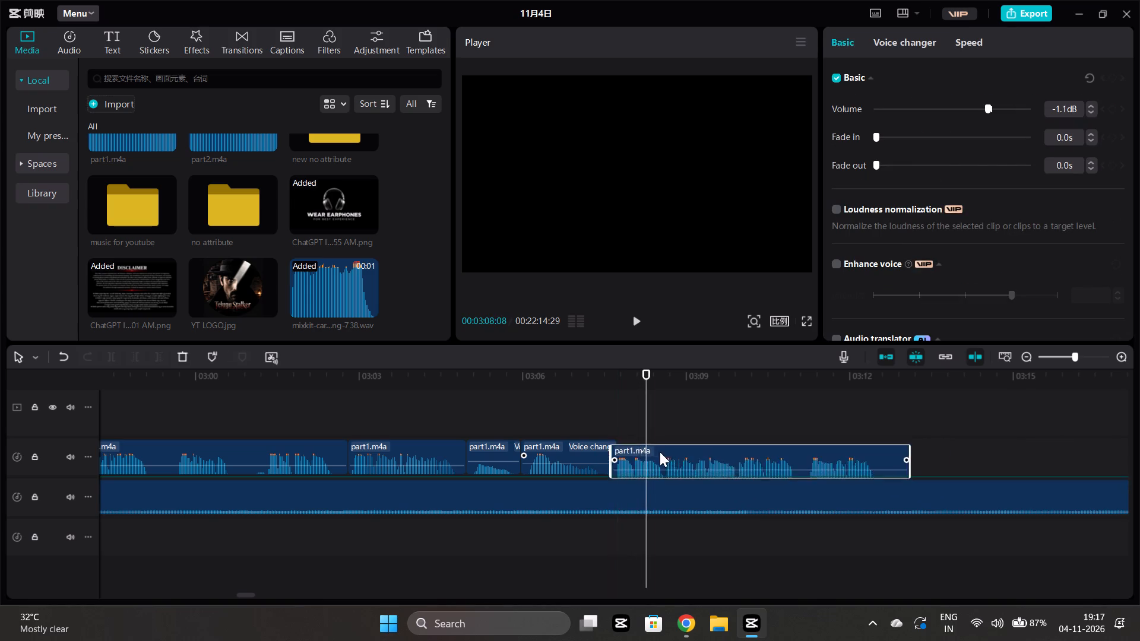
drag(633, 497, 645, 467)
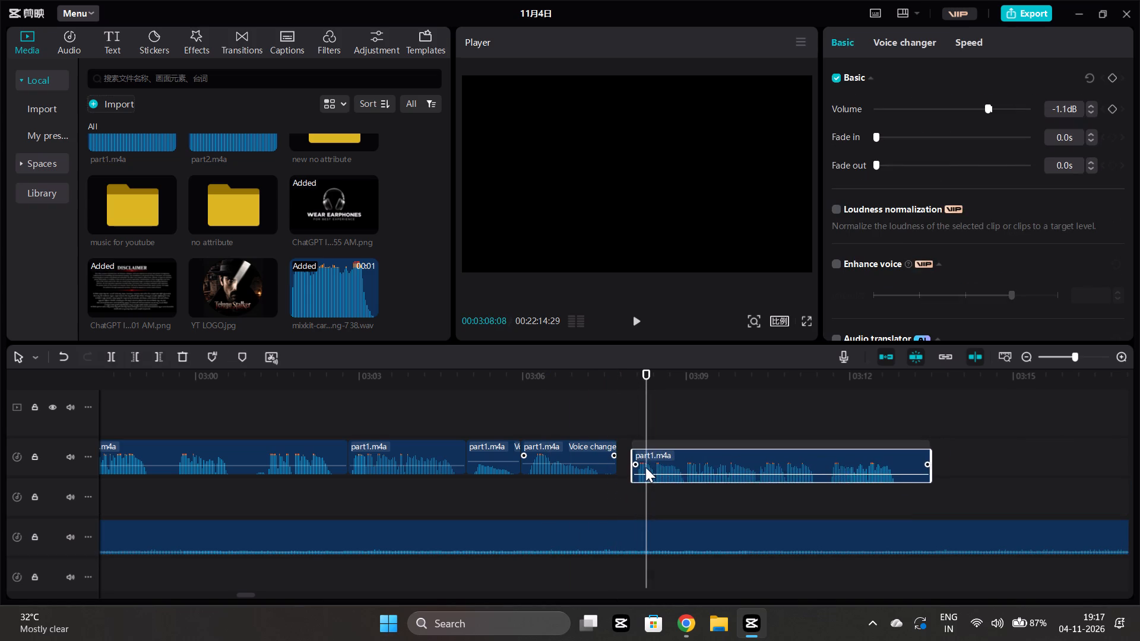
drag(645, 467, 638, 467)
click(566, 520)
text(b)
key(space)
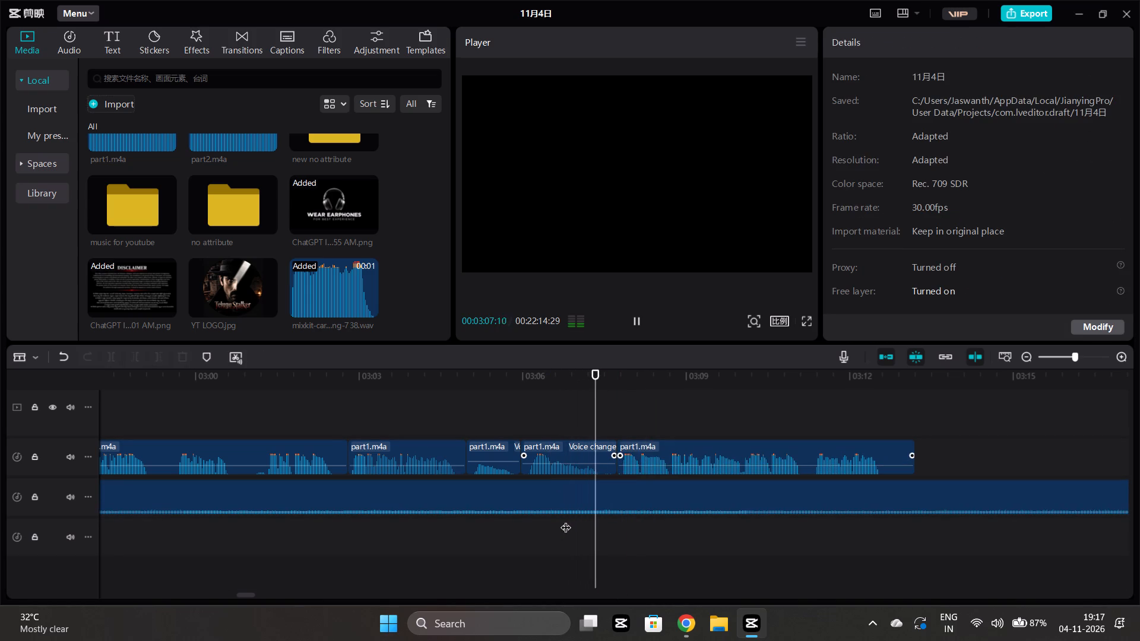
scroll(566, 520, left, 1)
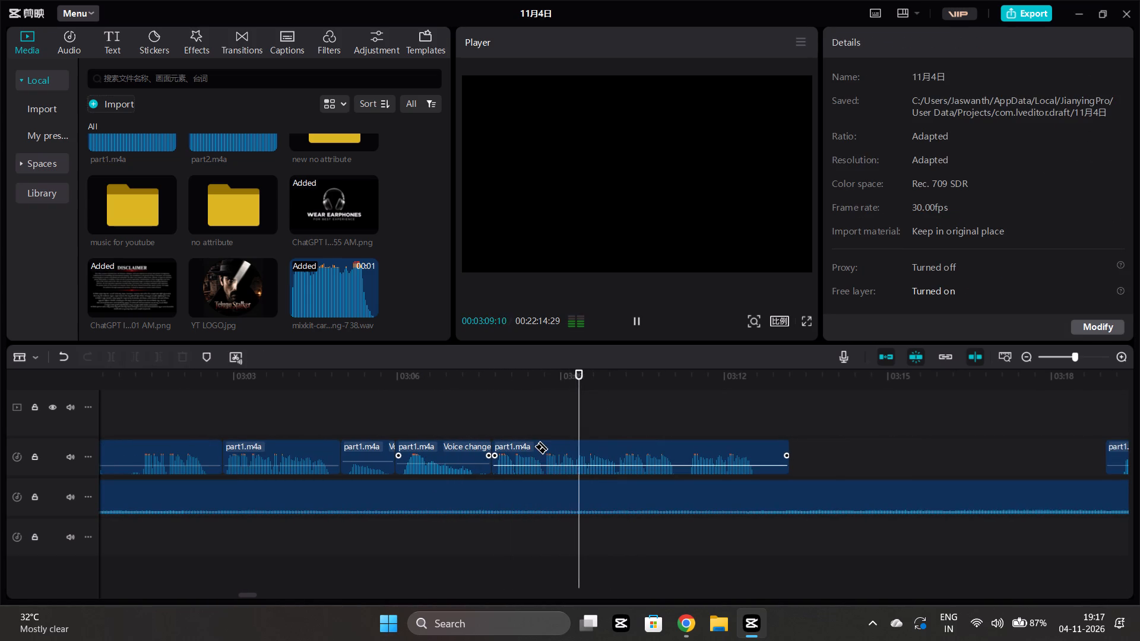
click(28, 355)
click(39, 375)
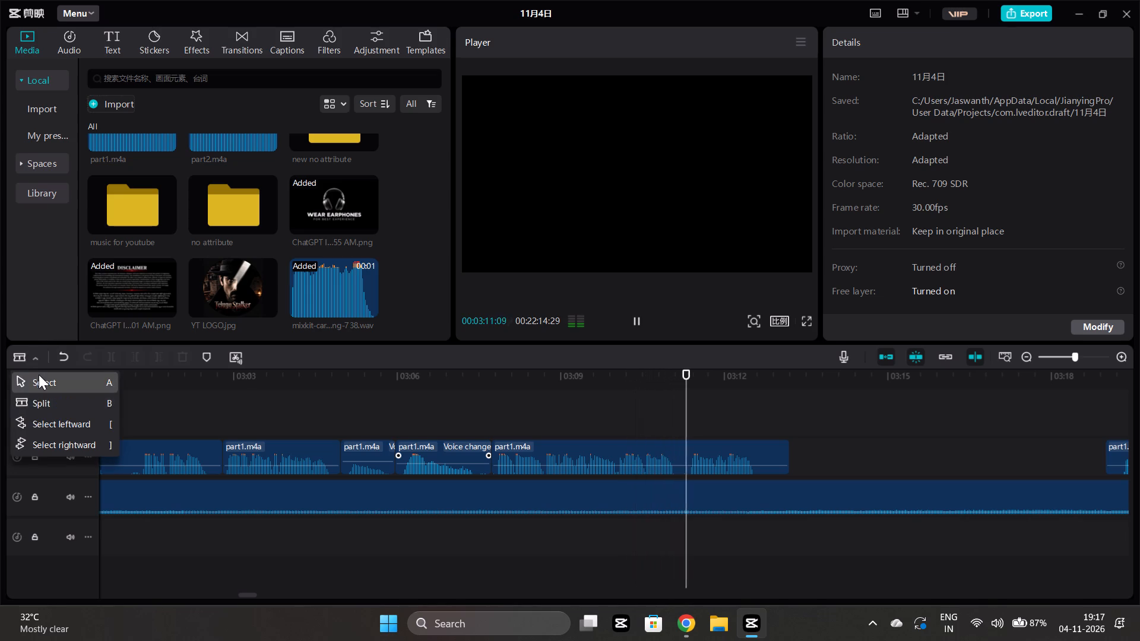
Test the moved clip's volume at 5.8 dB in playback, and settle it at 0.0 dB.
click(566, 454)
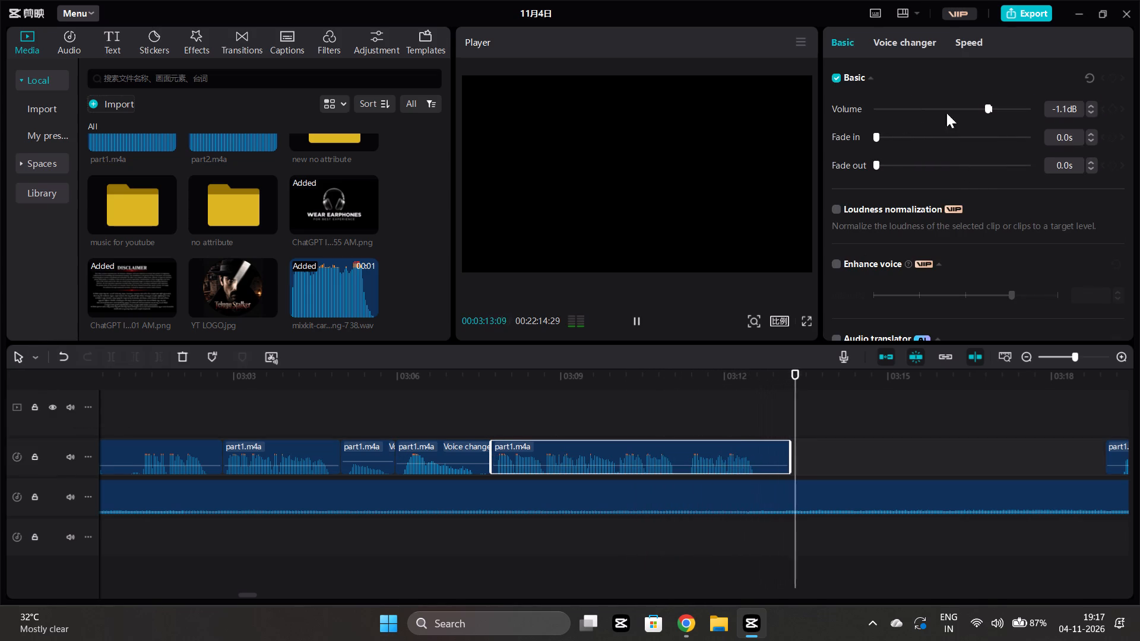
click(998, 107)
click(496, 537)
key(space)
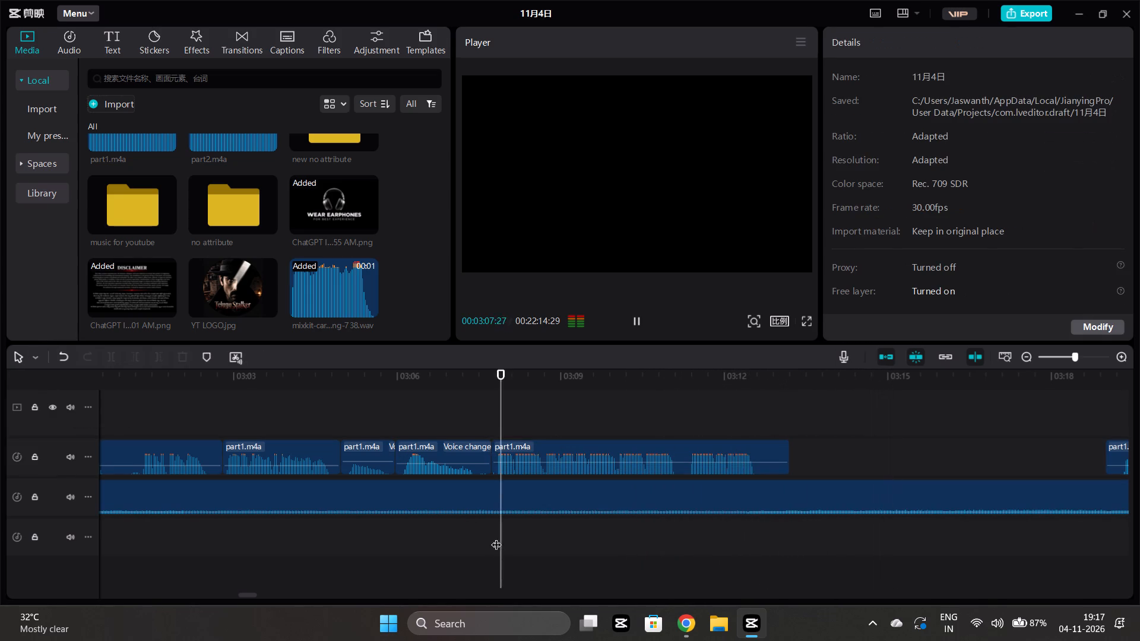
click(665, 464)
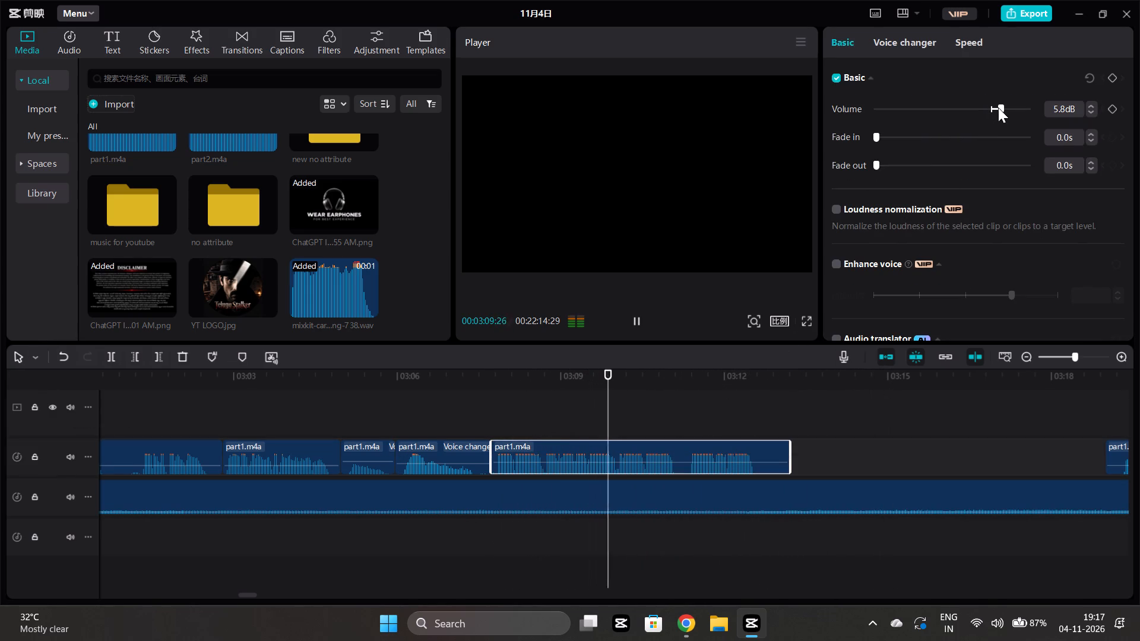
click(992, 106)
key(space)
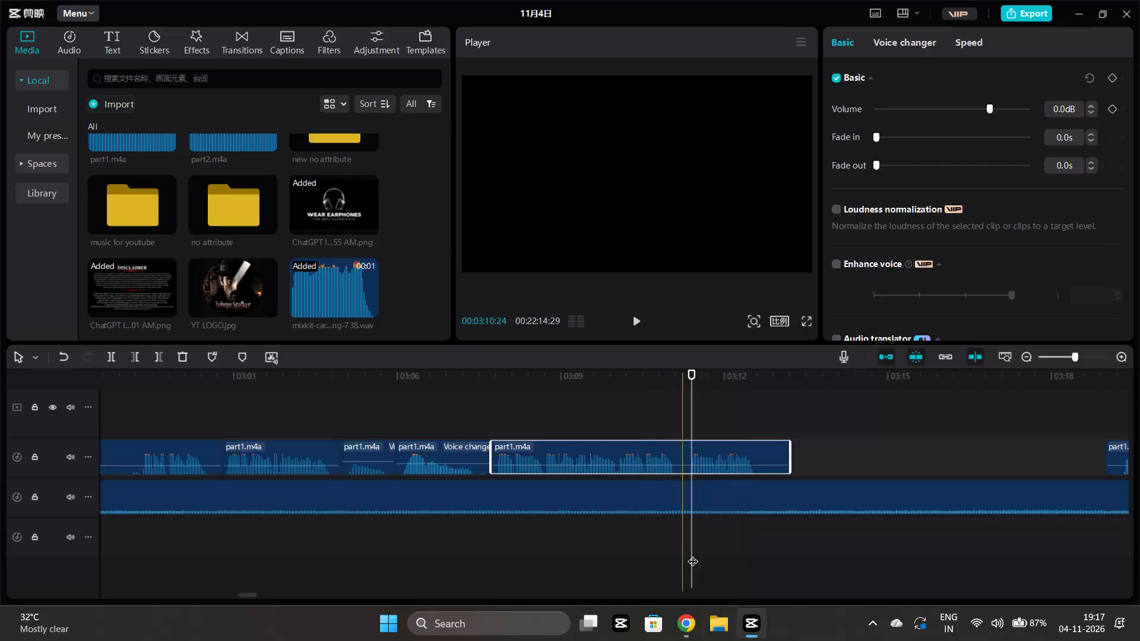
Split the clip at about 3:11:07, before its last phrase, and shift the second part forward to start near 3:11:20.
click(683, 547)
click(703, 461)
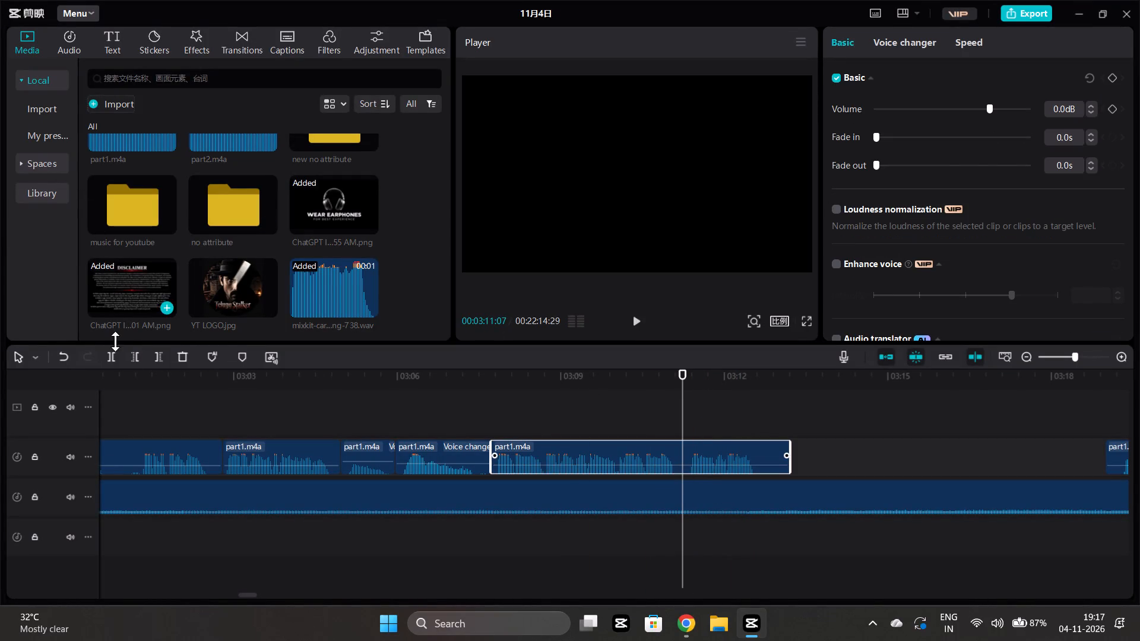
click(113, 353)
drag(714, 441, 747, 447)
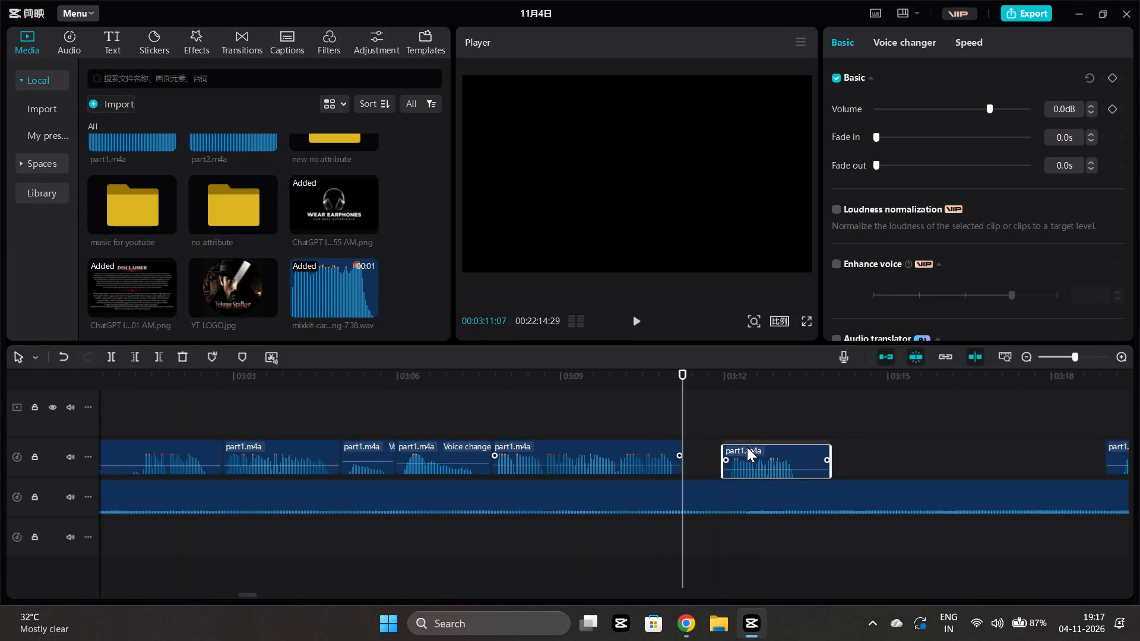
drag(747, 447, 740, 448)
Apply the 空灵感 voice filter to the first part of the split clip at strength 76.
click(648, 449)
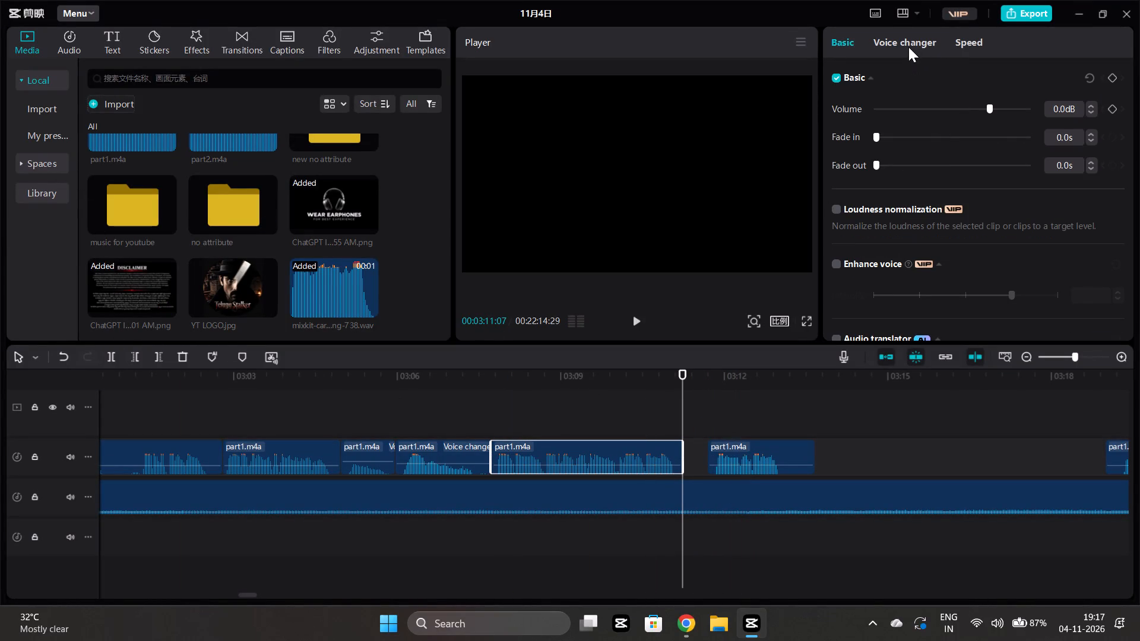
click(907, 43)
click(1033, 152)
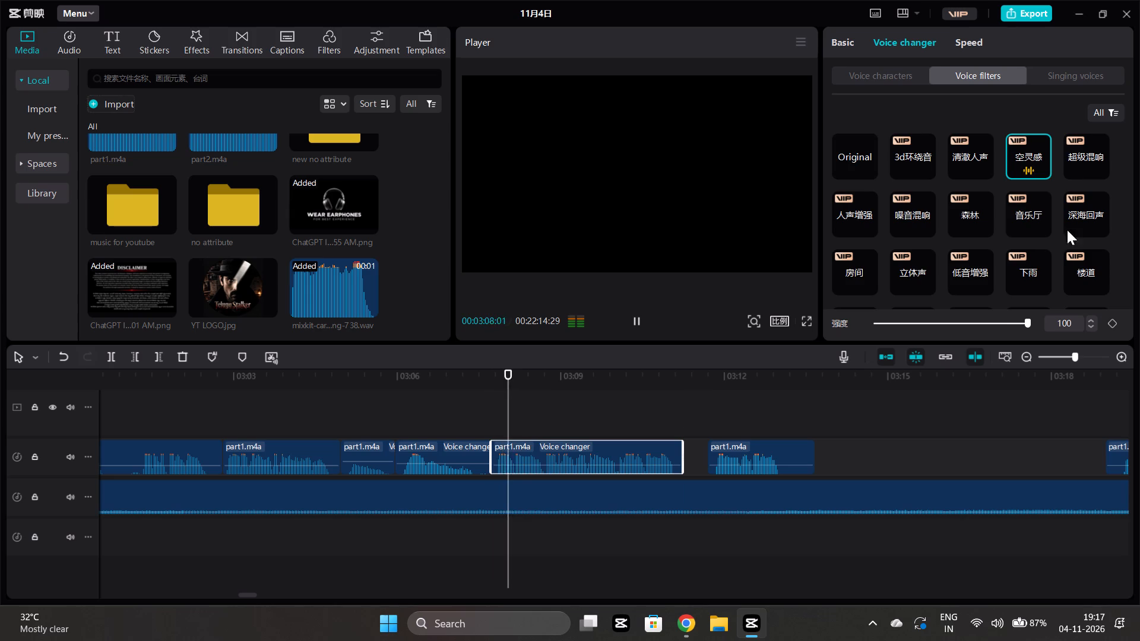
click(999, 322)
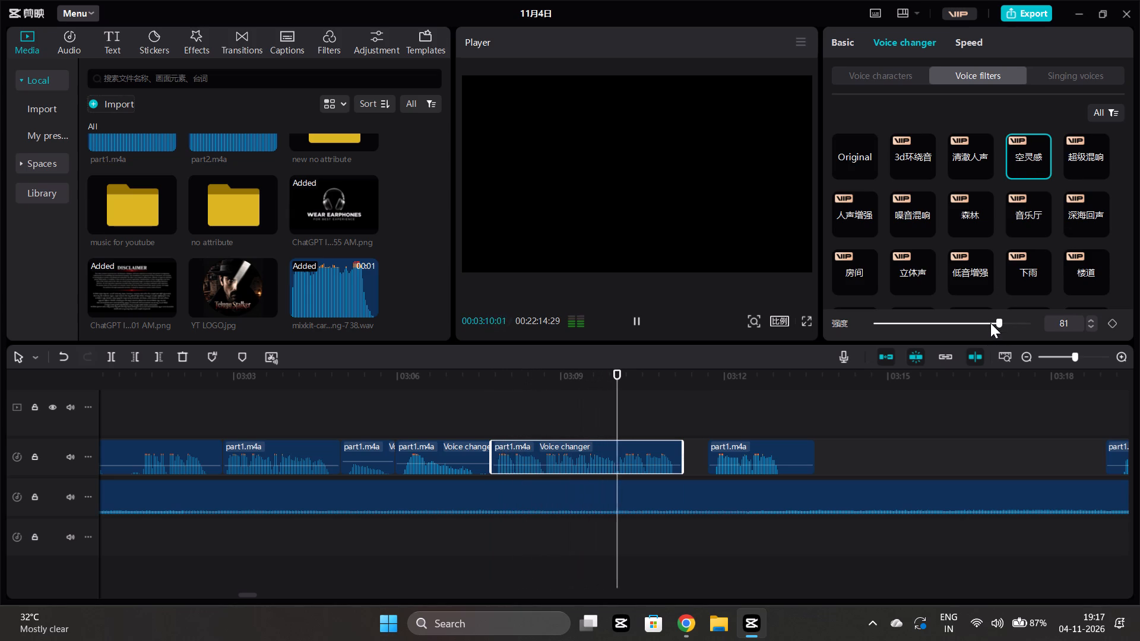
click(992, 317)
Apply the 空灵感 voice filter at strength 70 to the narration clip starting near 3:11:20, and play it back.
click(741, 448)
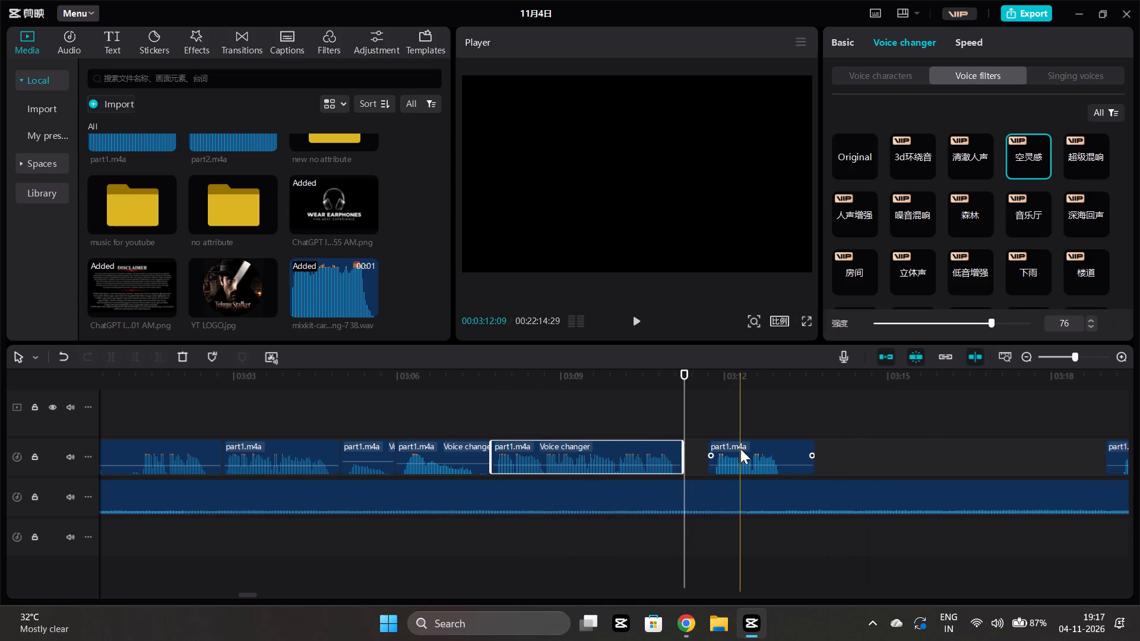
click(1014, 169)
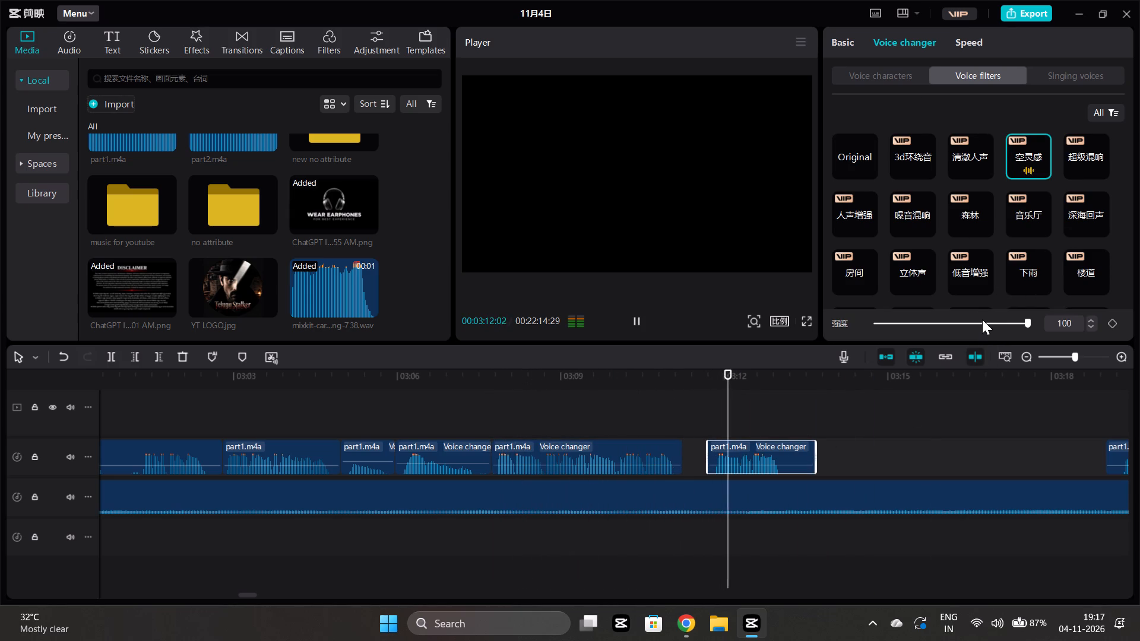
click(982, 319)
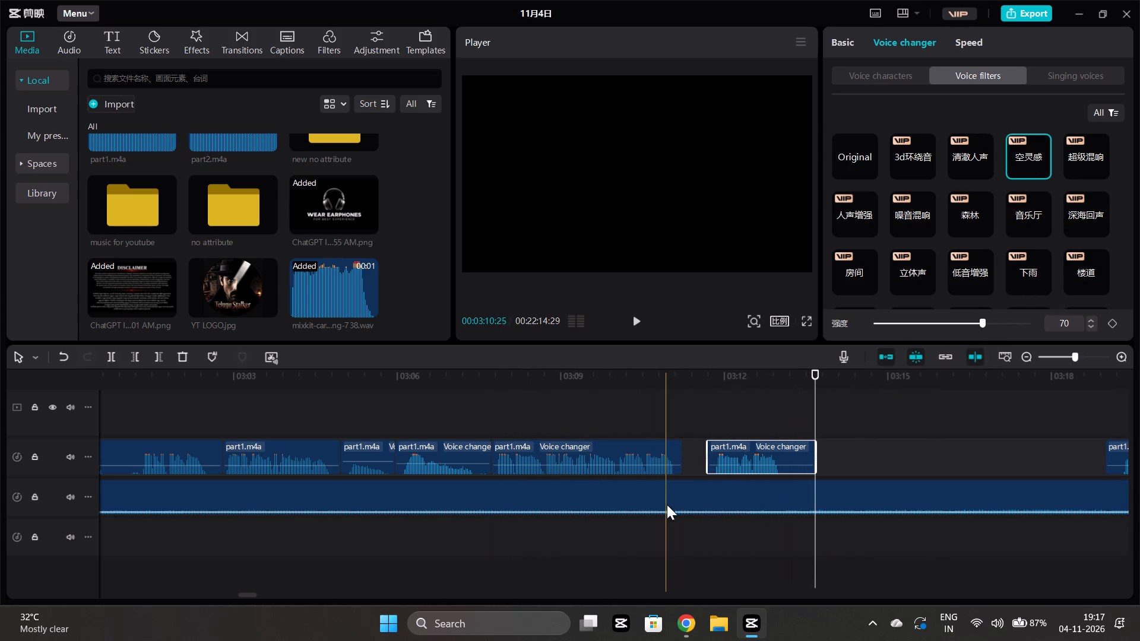
click(667, 504)
click(653, 512)
key(space)
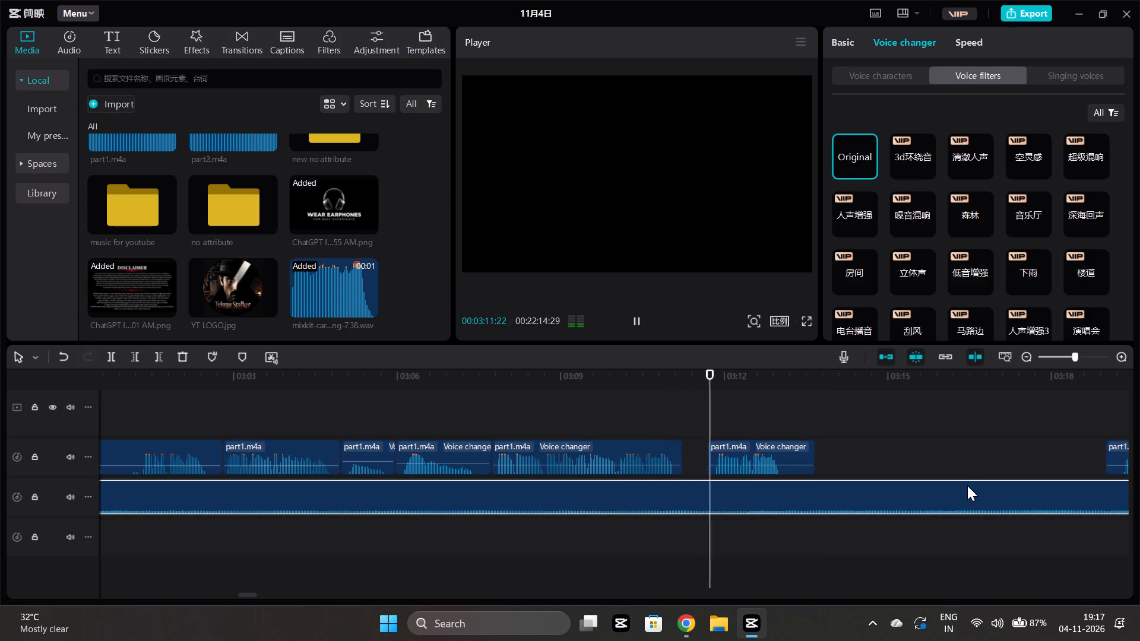
Shift the newly filtered clip earlier to about 3:11:12, leaving a short gap after the preceding clip, and play across the gap.
scroll(967, 485, left, 1)
drag(655, 446, 651, 447)
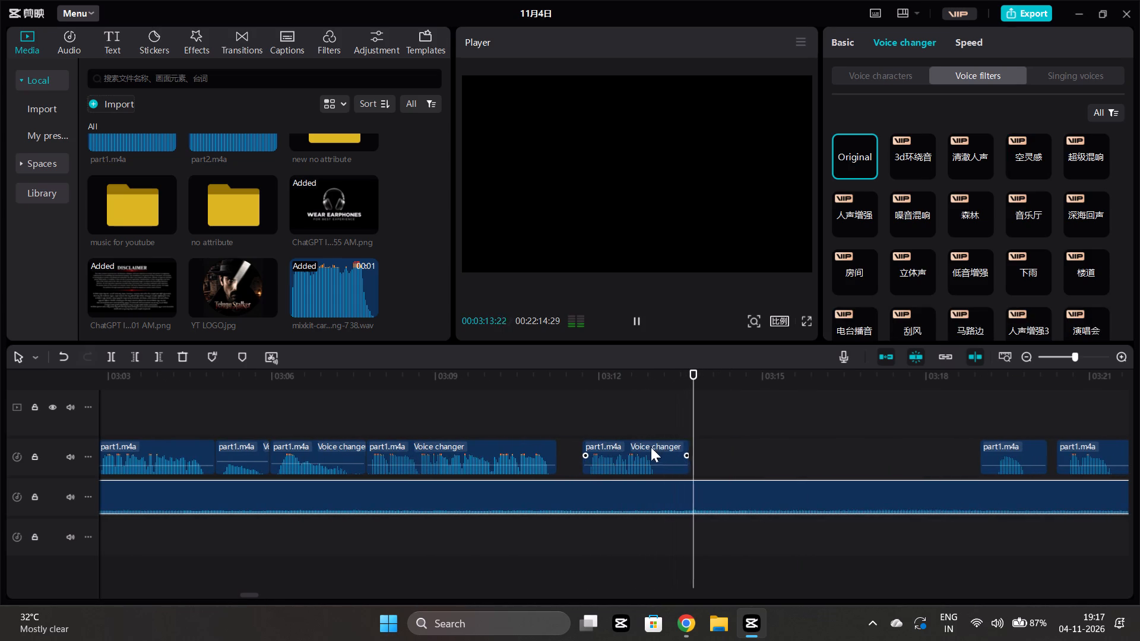
drag(651, 447, 637, 448)
click(508, 535)
key(space)
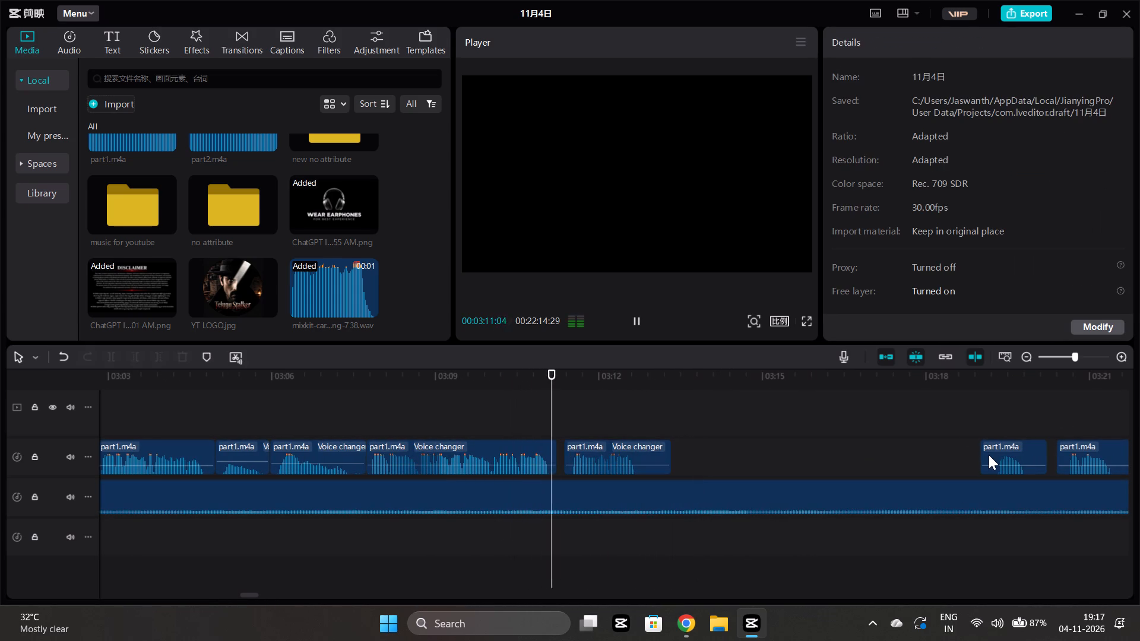
Trim the filtered clip's end to about 3:13:04 and move the short narration clip from about 3:19 directly against it.
drag(1014, 451, 842, 453)
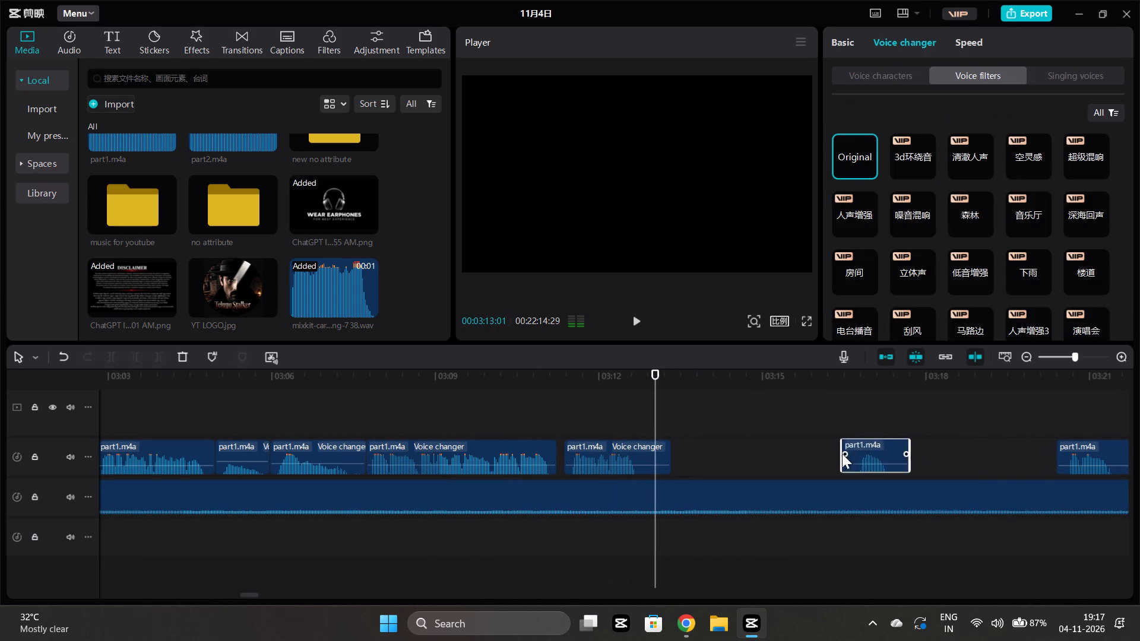
drag(842, 453, 701, 458)
click(664, 465)
drag(670, 468, 669, 467)
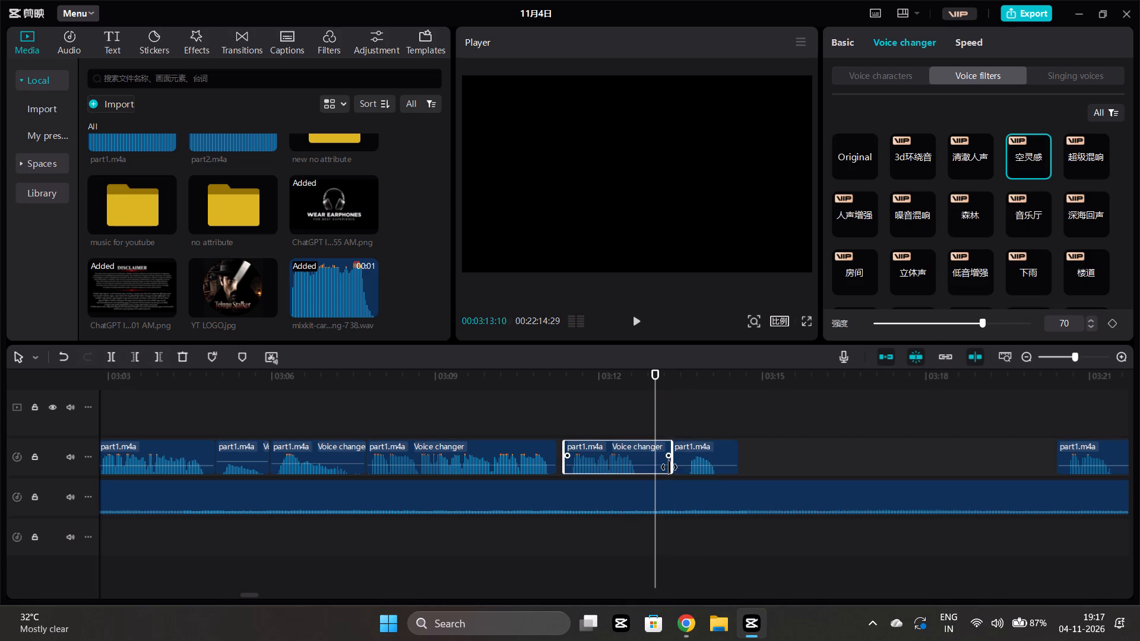
drag(669, 467, 661, 461)
drag(690, 451, 680, 449)
click(650, 426)
key(space)
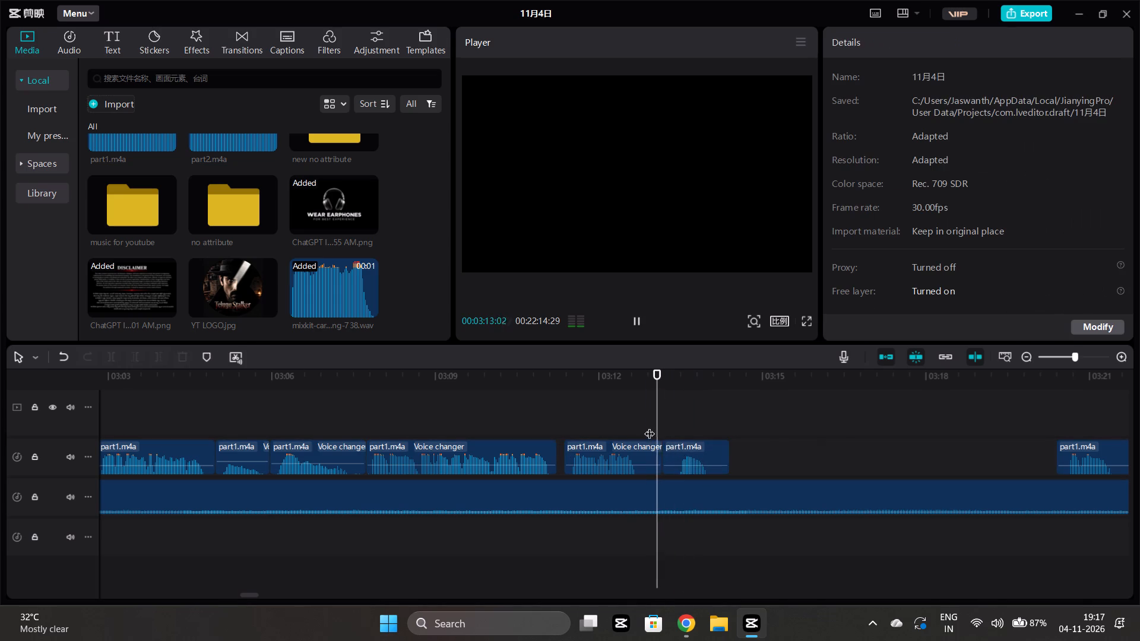
Set the volume of the short narration clip starting near 3:13 to 5.8 dB.
scroll(650, 426, left, 1)
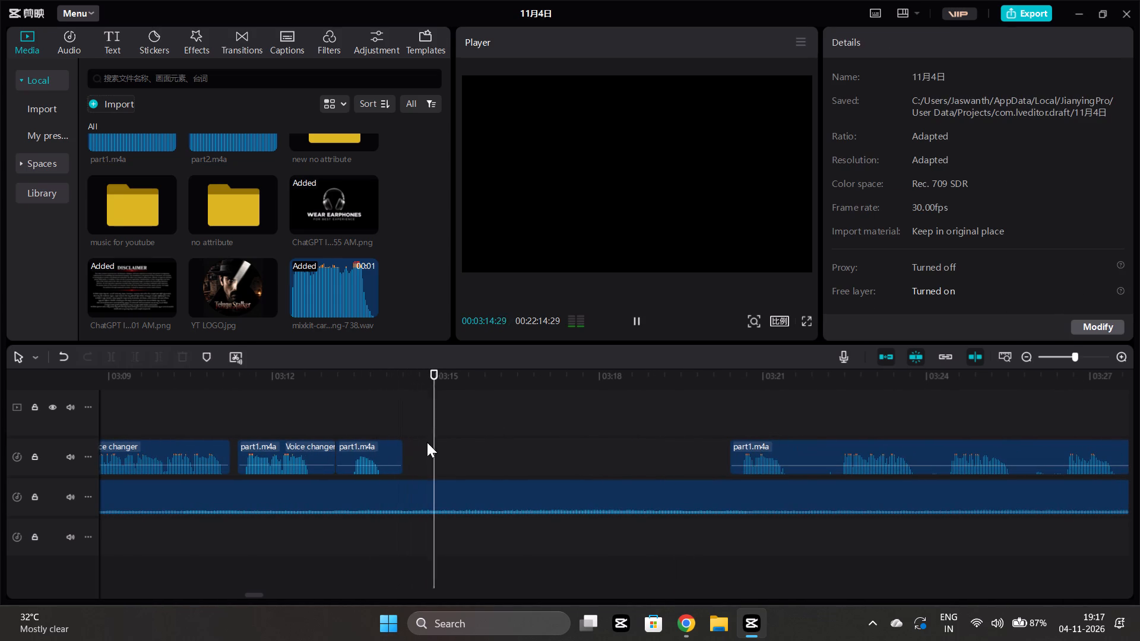
click(394, 445)
click(827, 37)
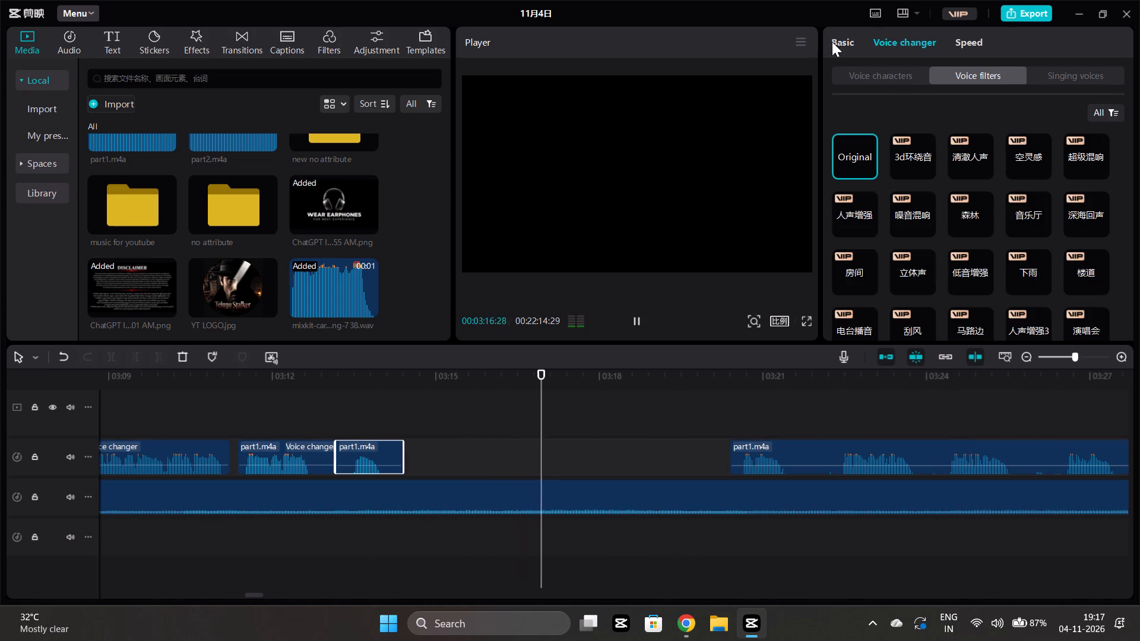
click(998, 103)
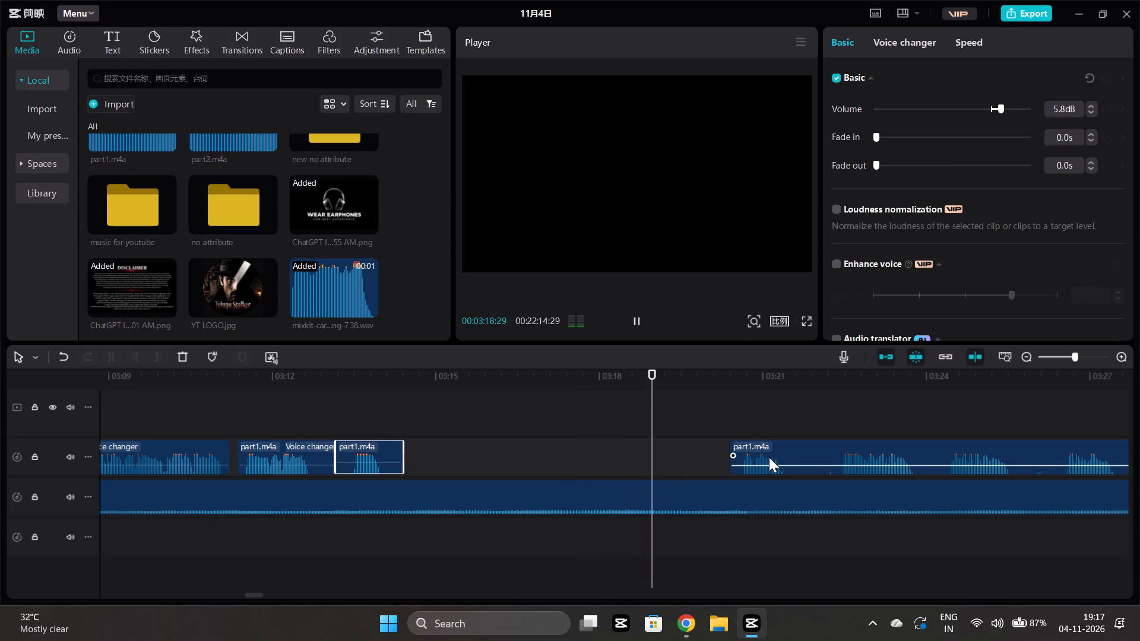
Move the long narration clip from about 3:20 against the short clip's end, near 3:14:12, and play across the join.
drag(774, 452, 446, 455)
click(326, 553)
key(space)
ctrl+scroll(326, 551, down, 7)
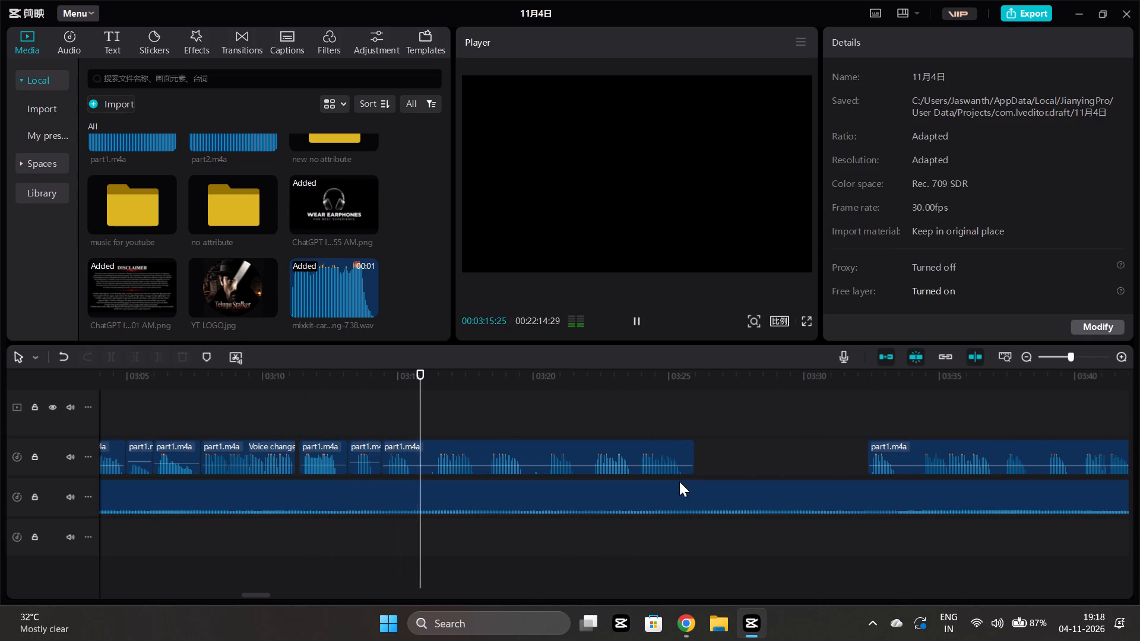
scroll(406, 450, right, 1)
scroll(908, 534, left, 1)
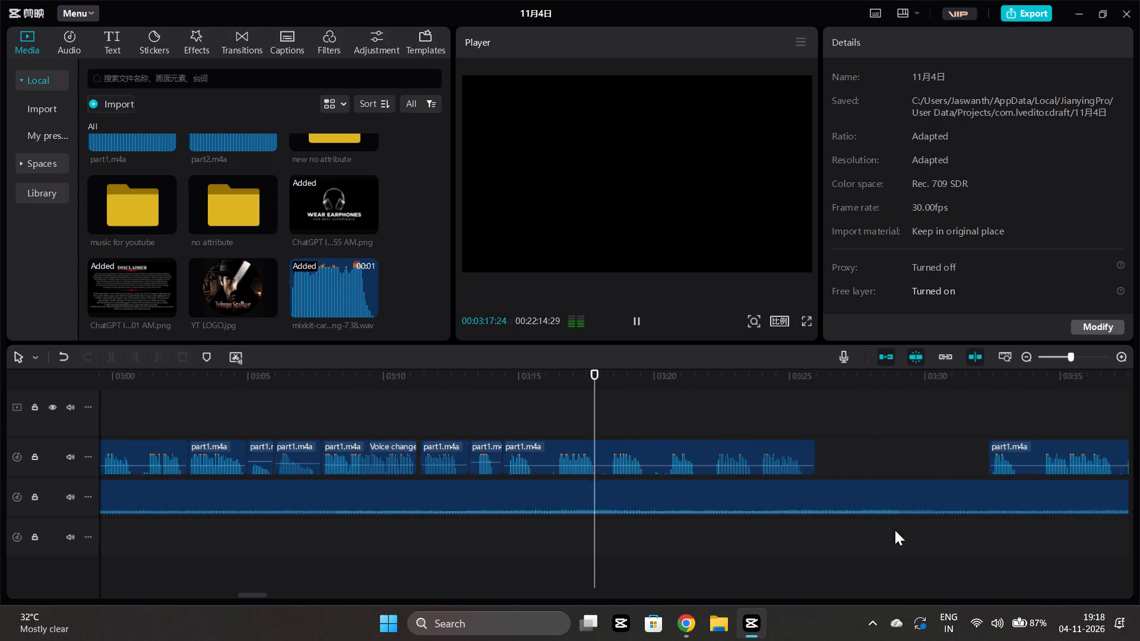
scroll(895, 530, left, 1)
ctrl+scroll(390, 509, up, 10)
key(space)
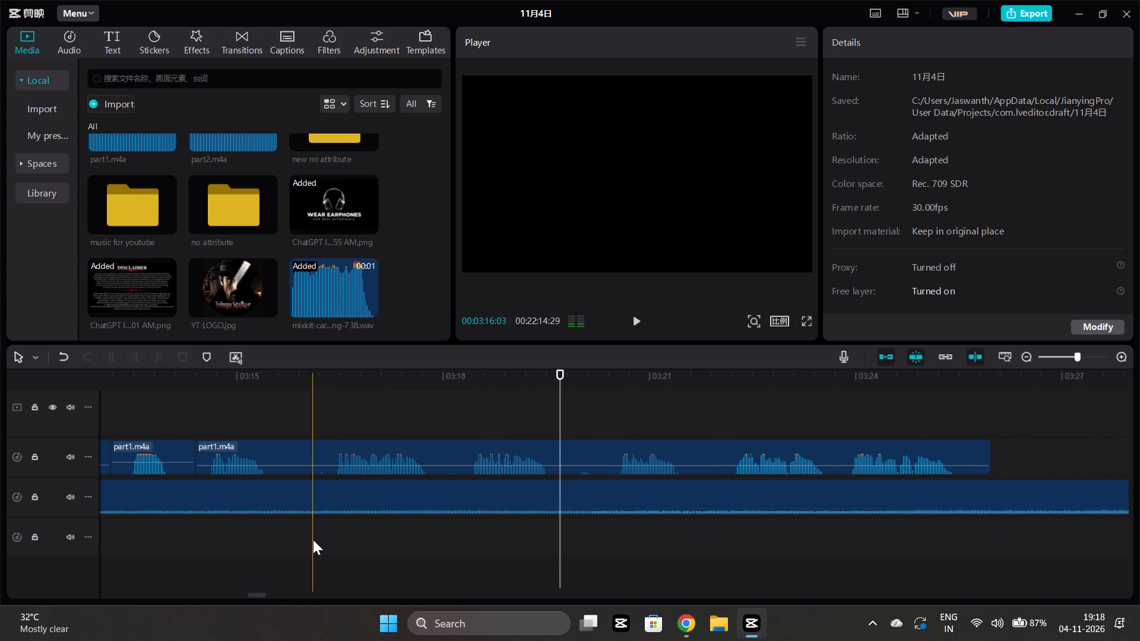
Cut out the pause between about 3:16:03 and 3:16:11, close the gap, and play across the join.
click(313, 542)
click(309, 449)
click(112, 353)
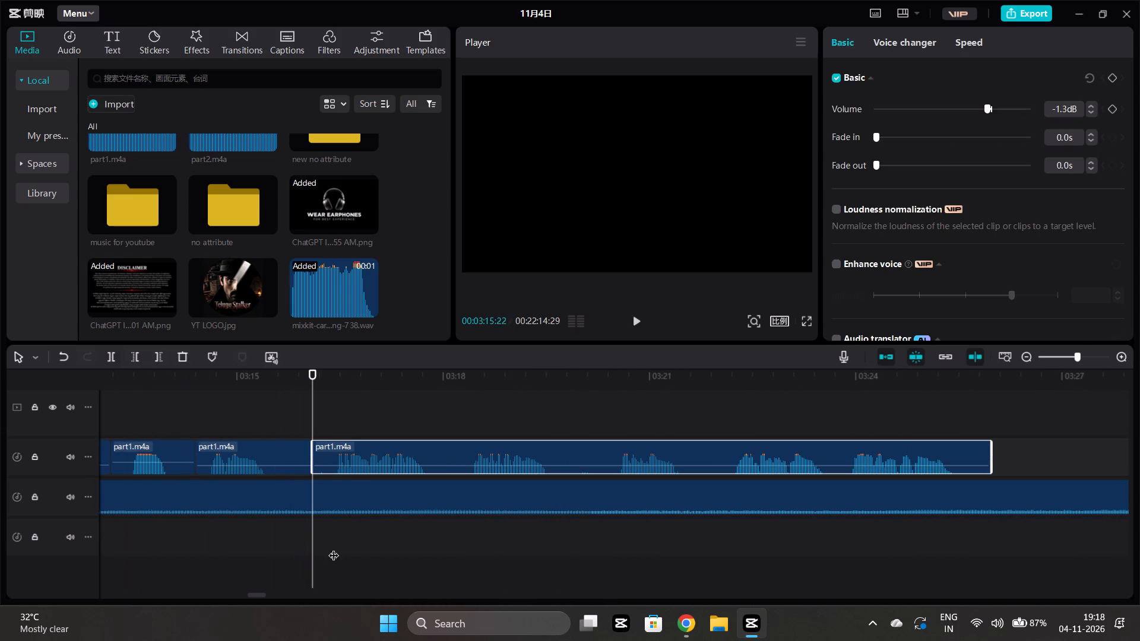
click(331, 542)
click(349, 453)
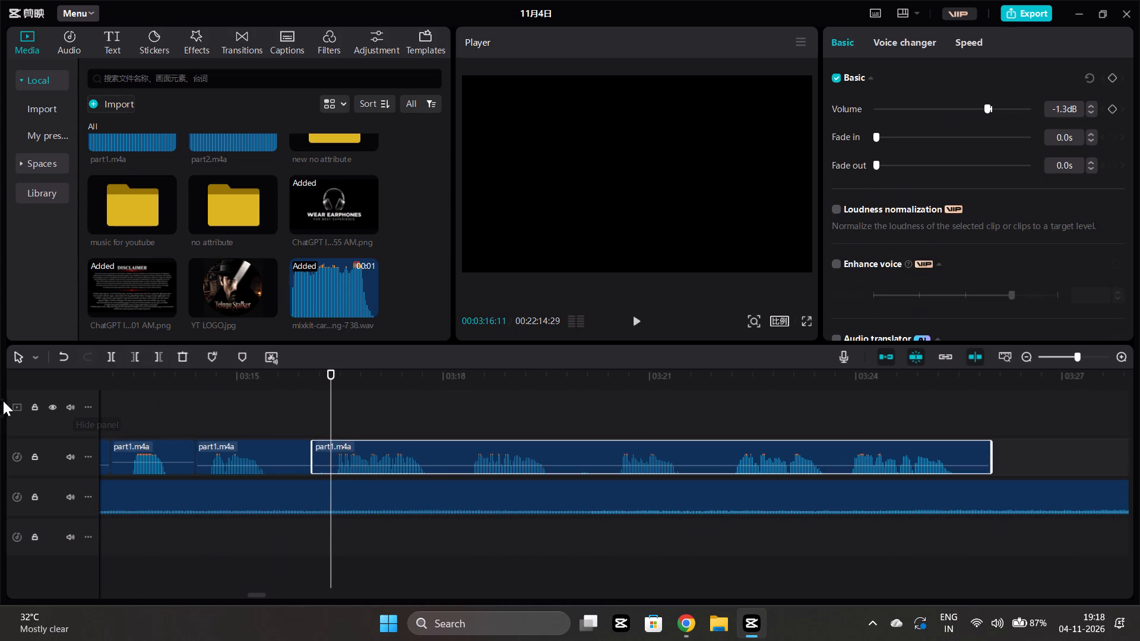
click(135, 349)
drag(413, 450, 399, 452)
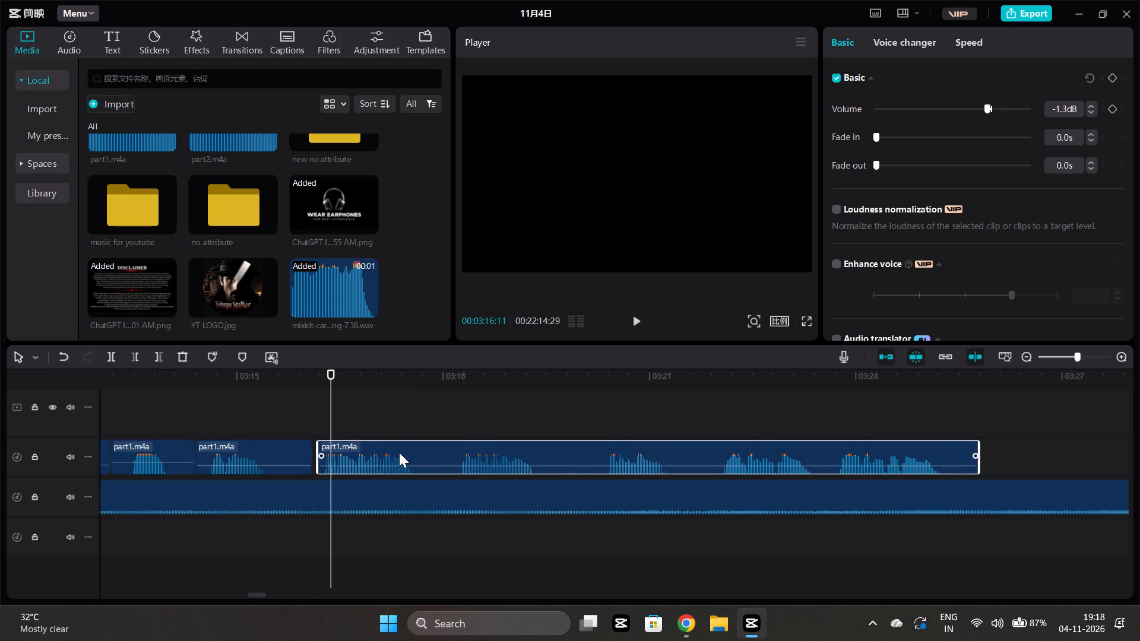
drag(399, 452, 395, 450)
click(410, 545)
key(space)
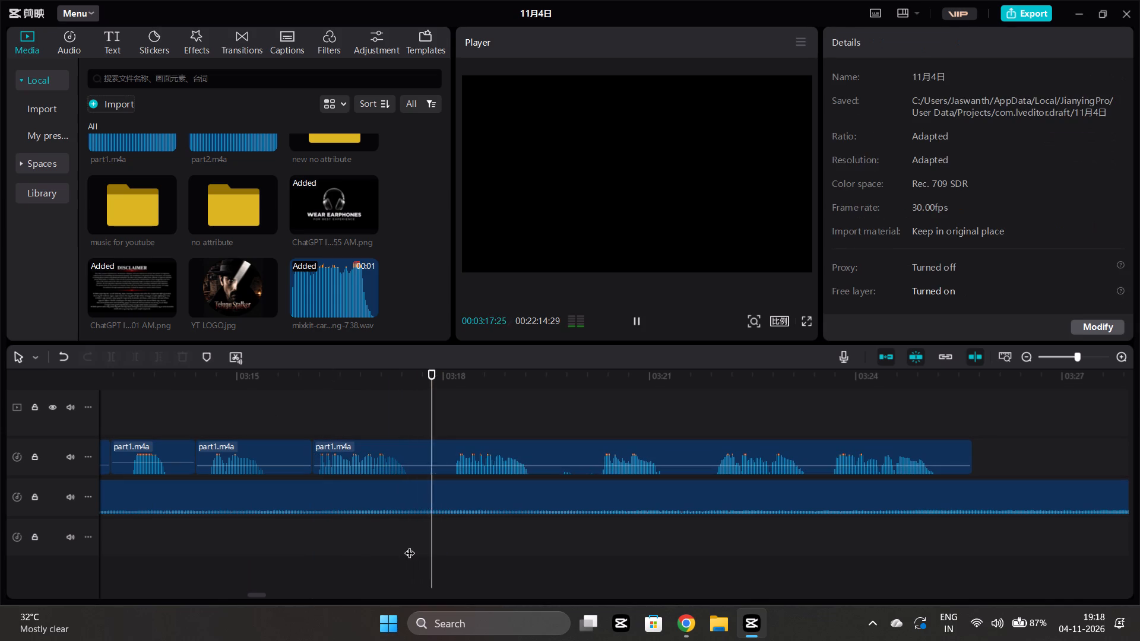
Cut the pause from about 3:17:21 to 3:17:29 out of the narration and close the gap.
click(423, 548)
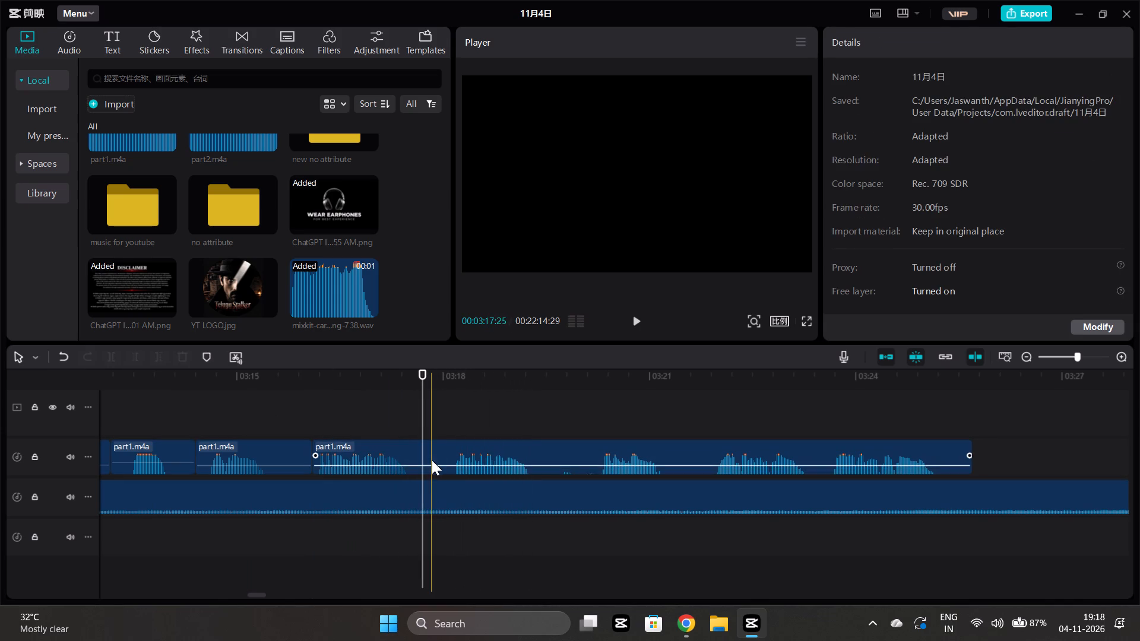
click(431, 456)
click(113, 356)
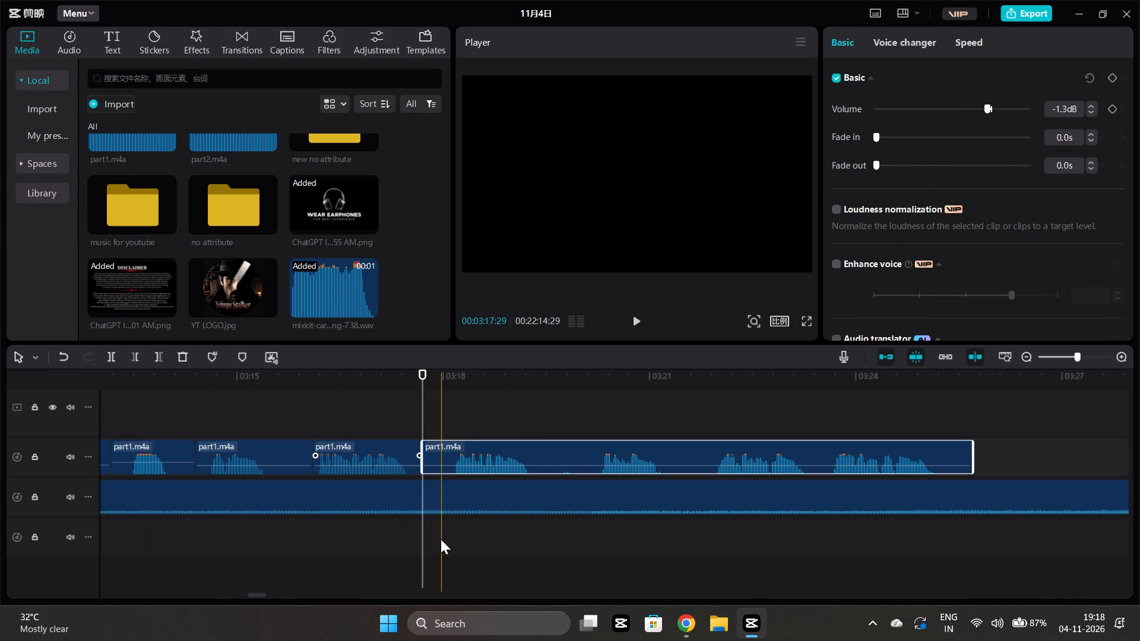
click(441, 539)
click(463, 464)
click(130, 359)
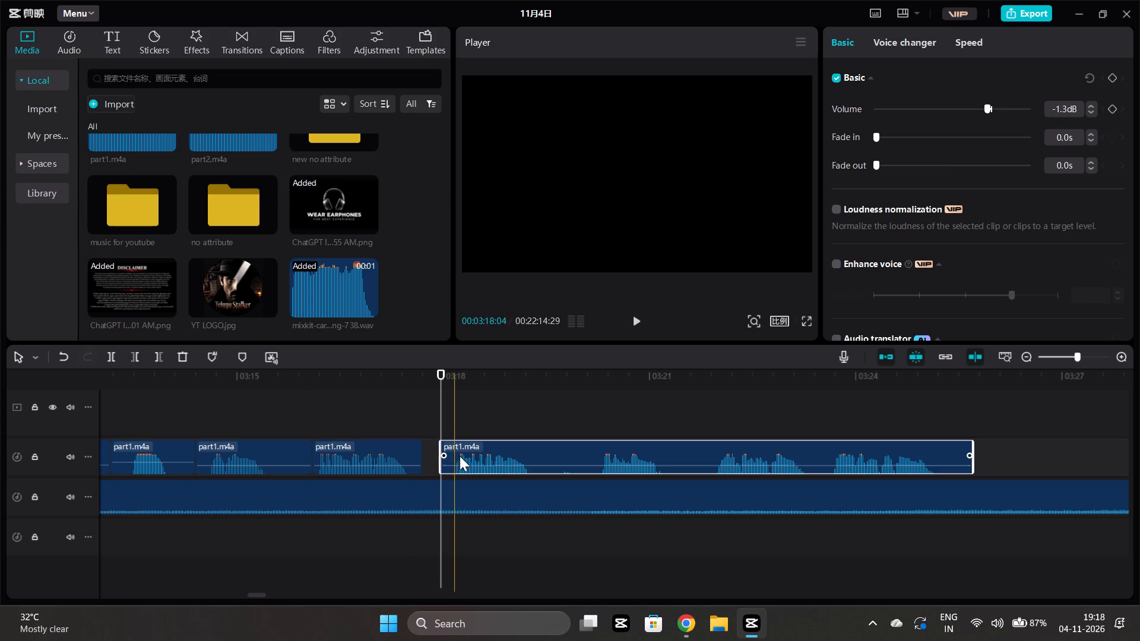
drag(464, 446, 449, 448)
Cut out the pause between about 3:19:11 and 3:19:22, close the gap, and play the following narration.
click(538, 541)
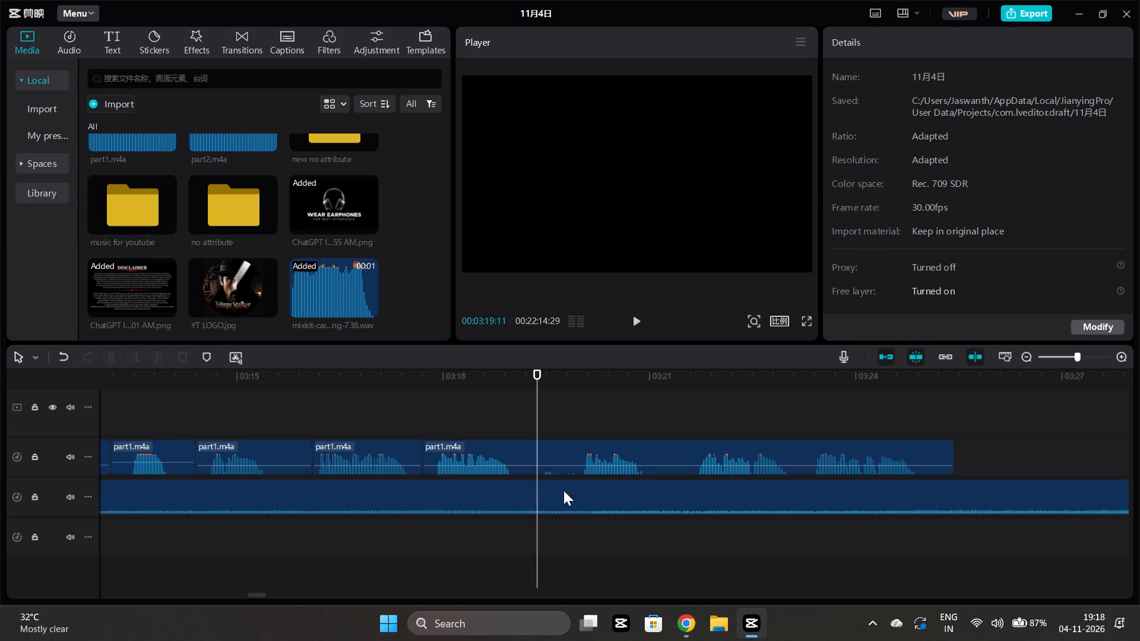
click(565, 466)
click(107, 364)
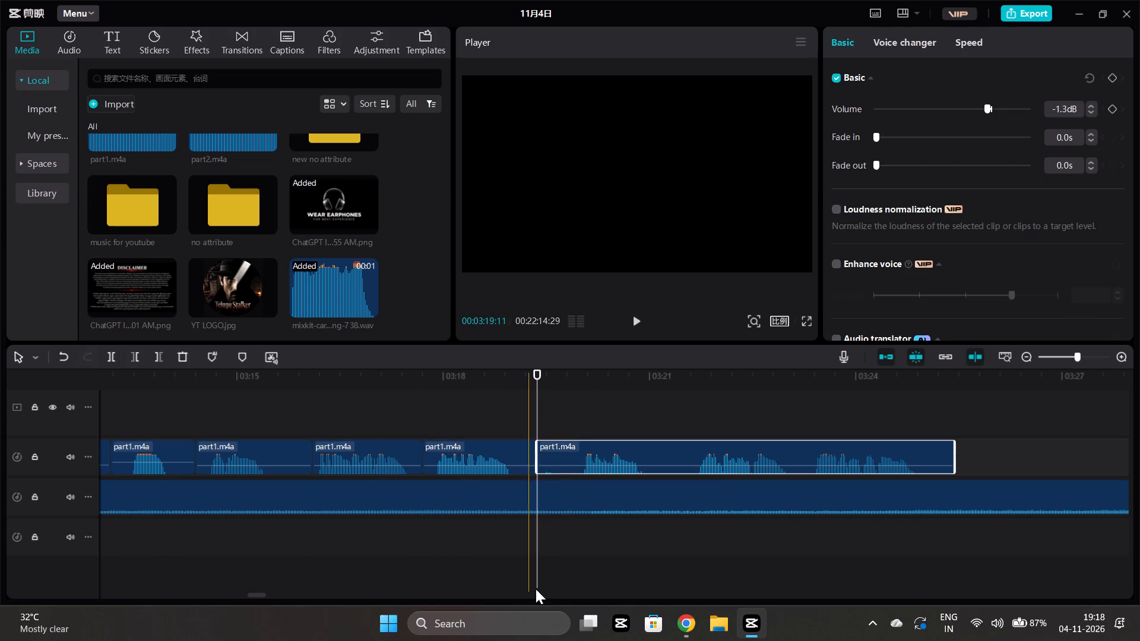
click(562, 547)
click(574, 461)
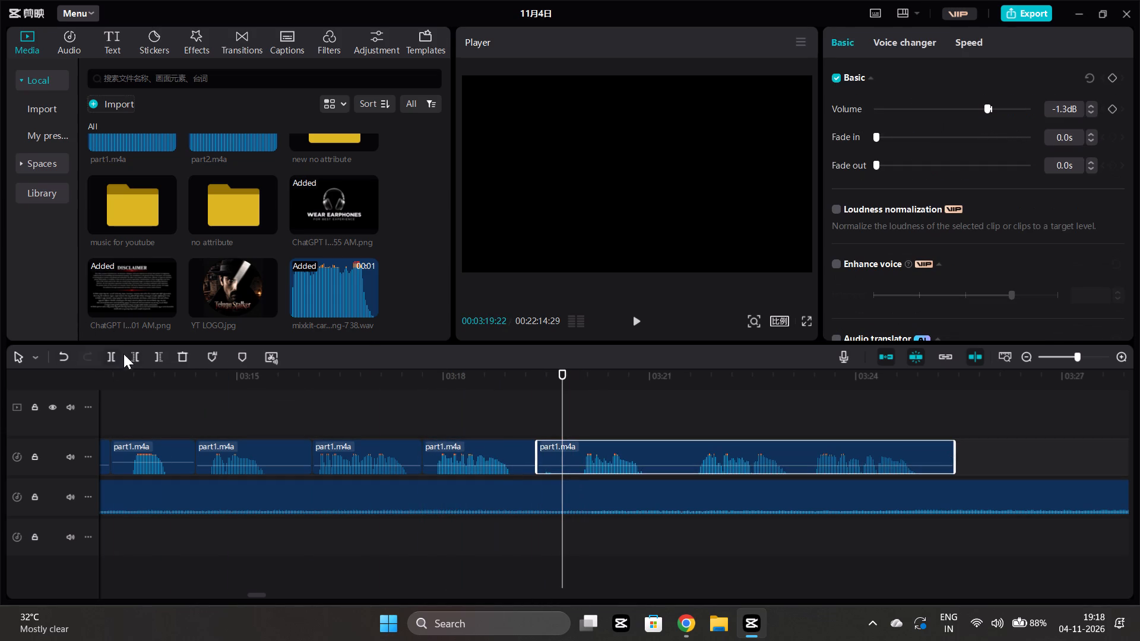
click(138, 347)
click(139, 353)
drag(590, 447, 583, 450)
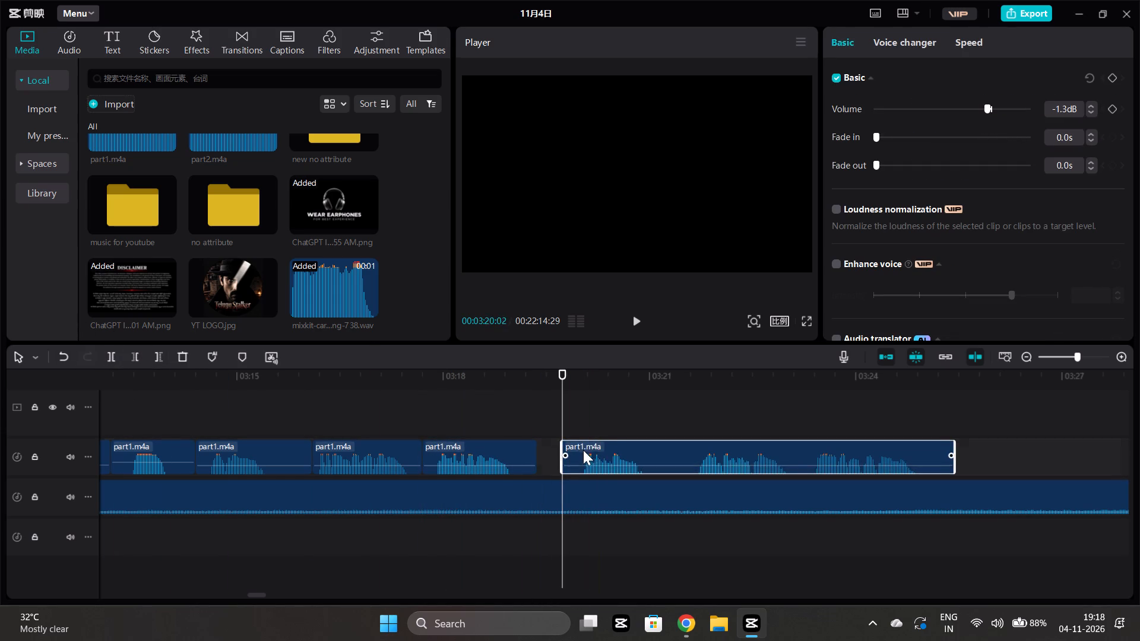
drag(583, 450, 569, 446)
click(570, 522)
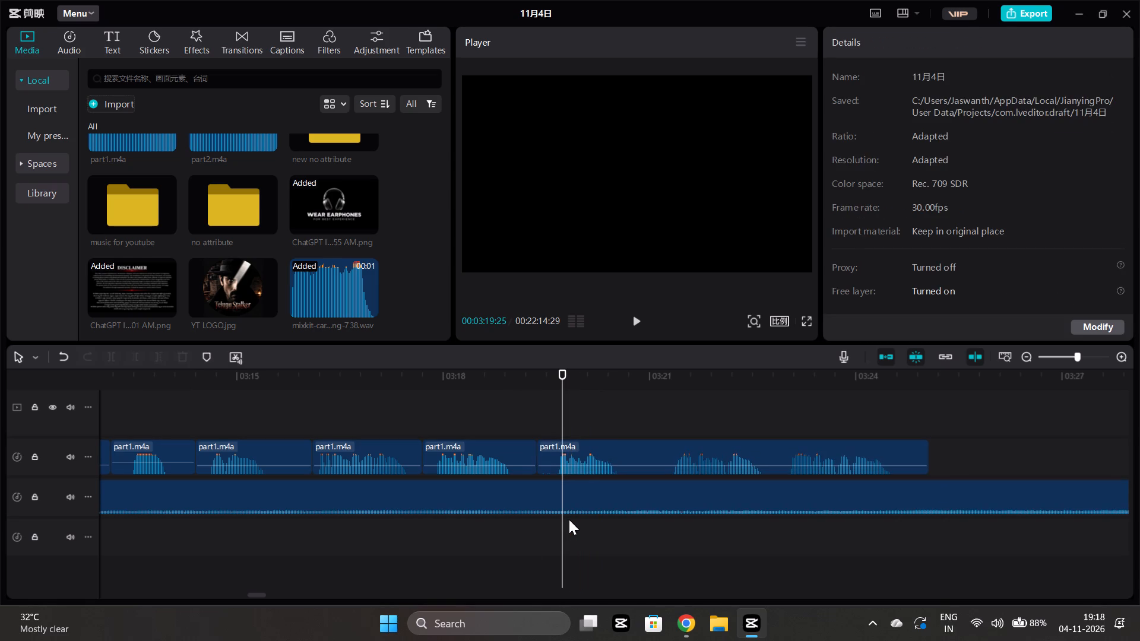
key(space)
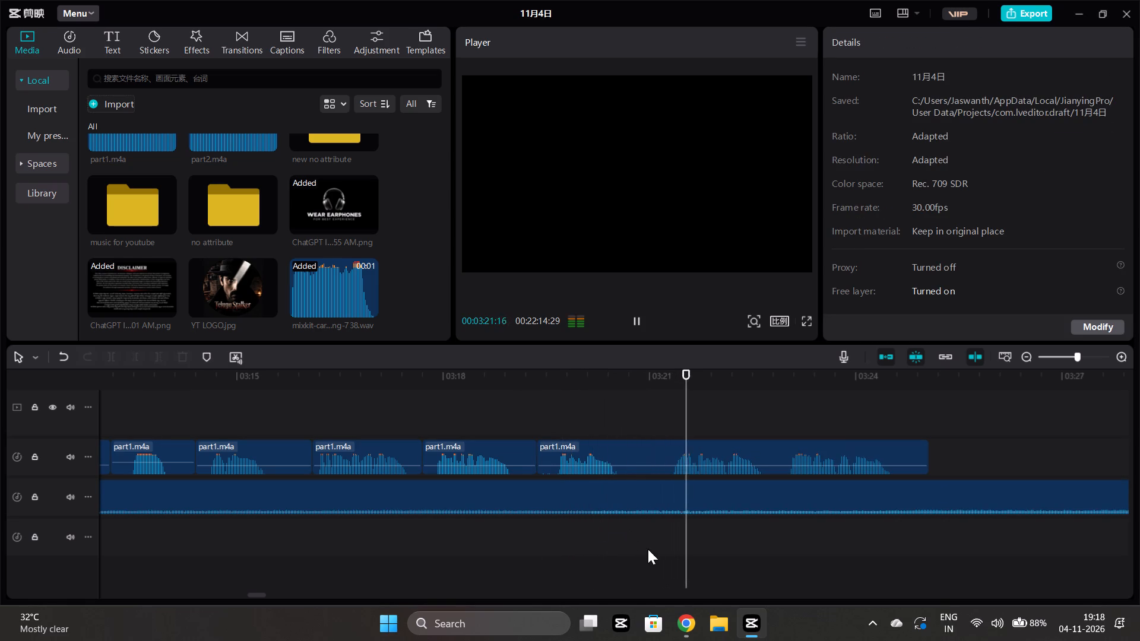
Split the narration at about 3:21:07, trim the first part's end to about 3:20:26, and close the gap.
key(space)
click(665, 552)
click(658, 451)
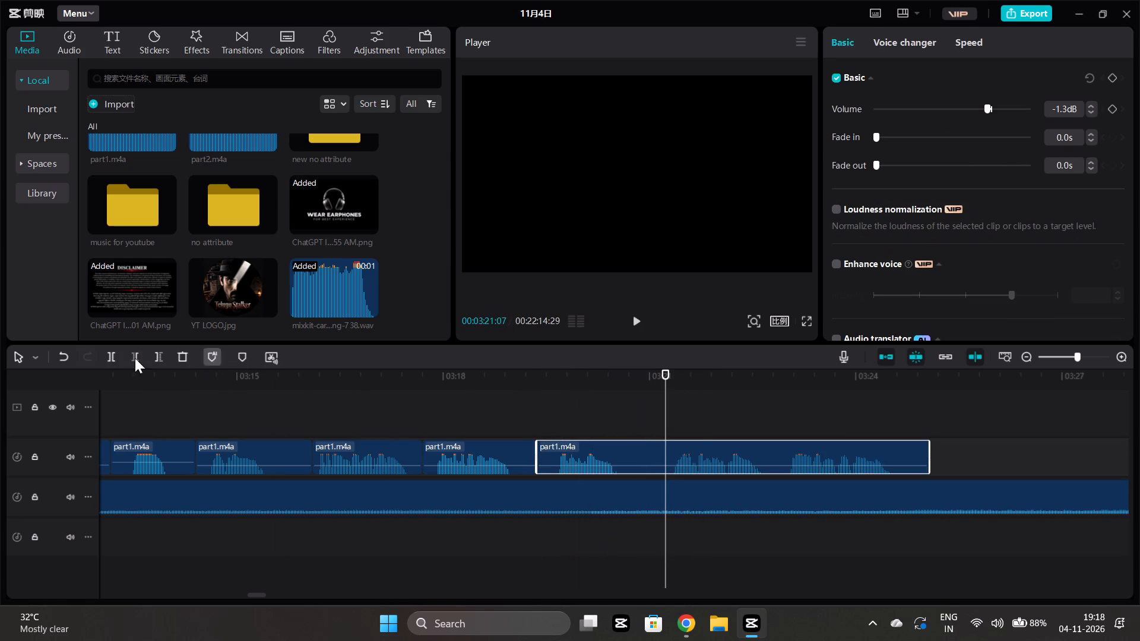
click(107, 351)
click(640, 564)
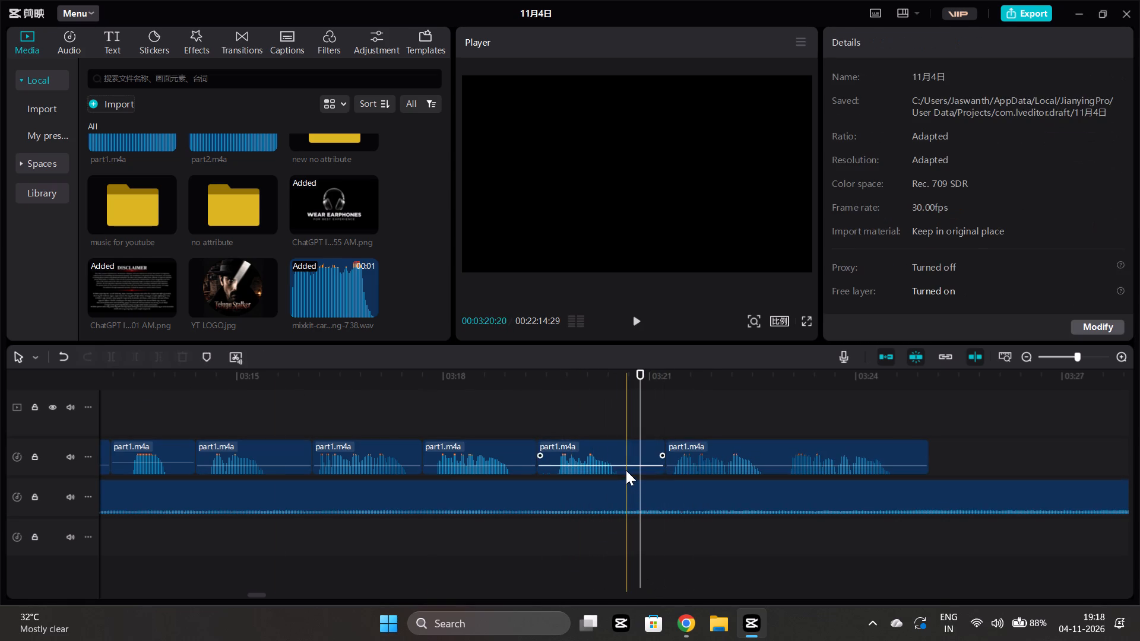
click(626, 469)
click(163, 353)
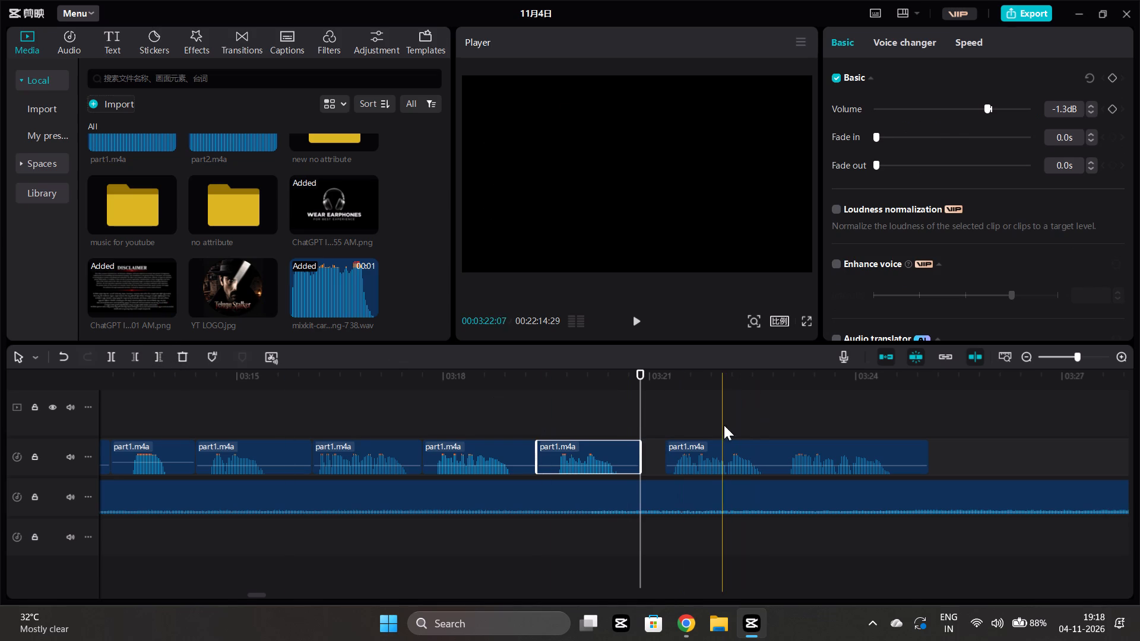
drag(716, 439, 685, 442)
drag(710, 445, 688, 450)
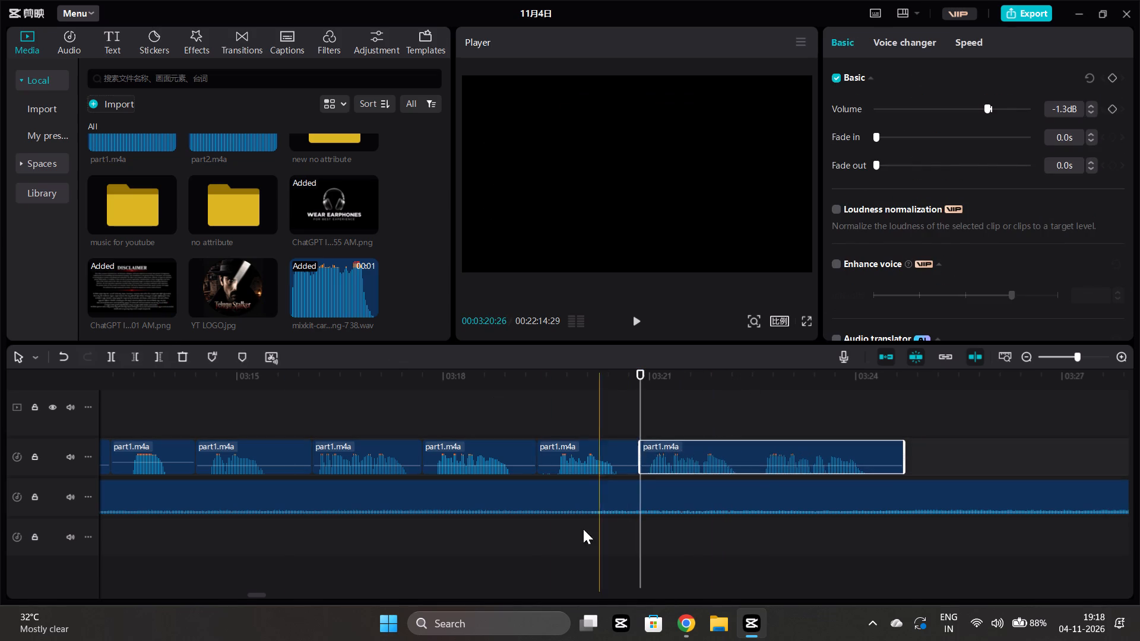
Play the narration from about 3:19:25 across the latest join to the end of the last joined clip.
click(569, 551)
key(space)
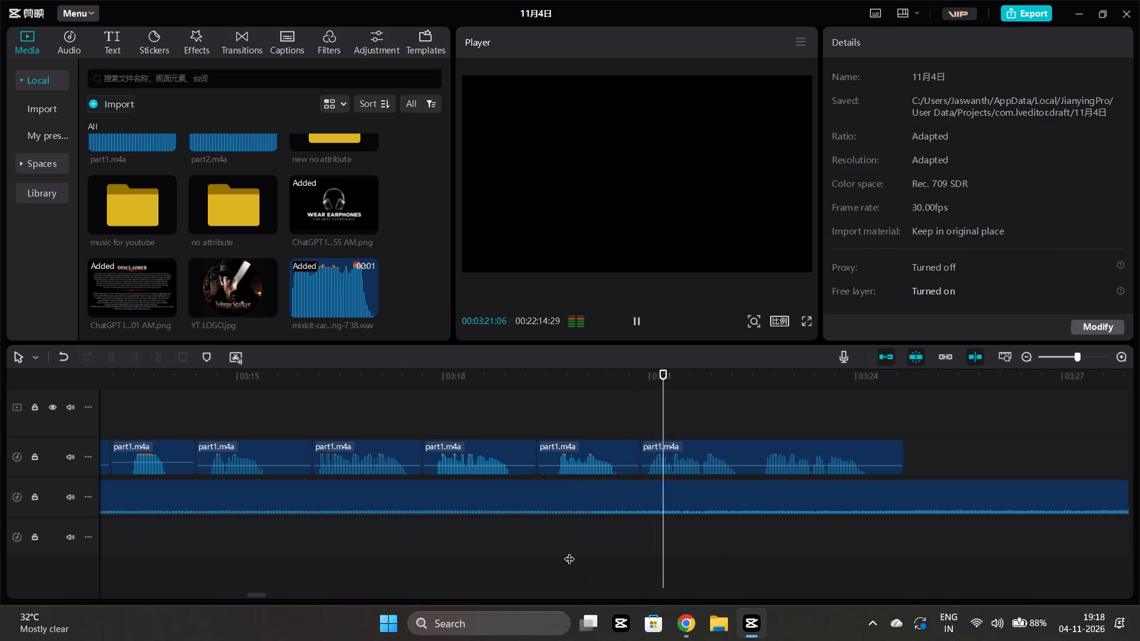
scroll(788, 545, left, 1)
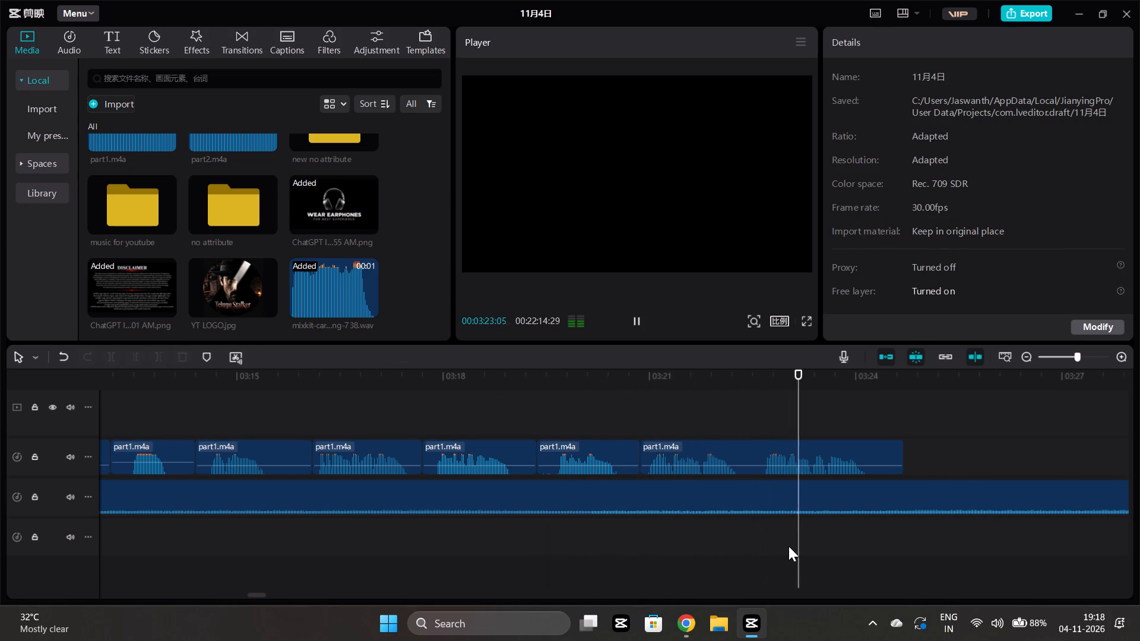
scroll(788, 546, left, 1)
key(space)
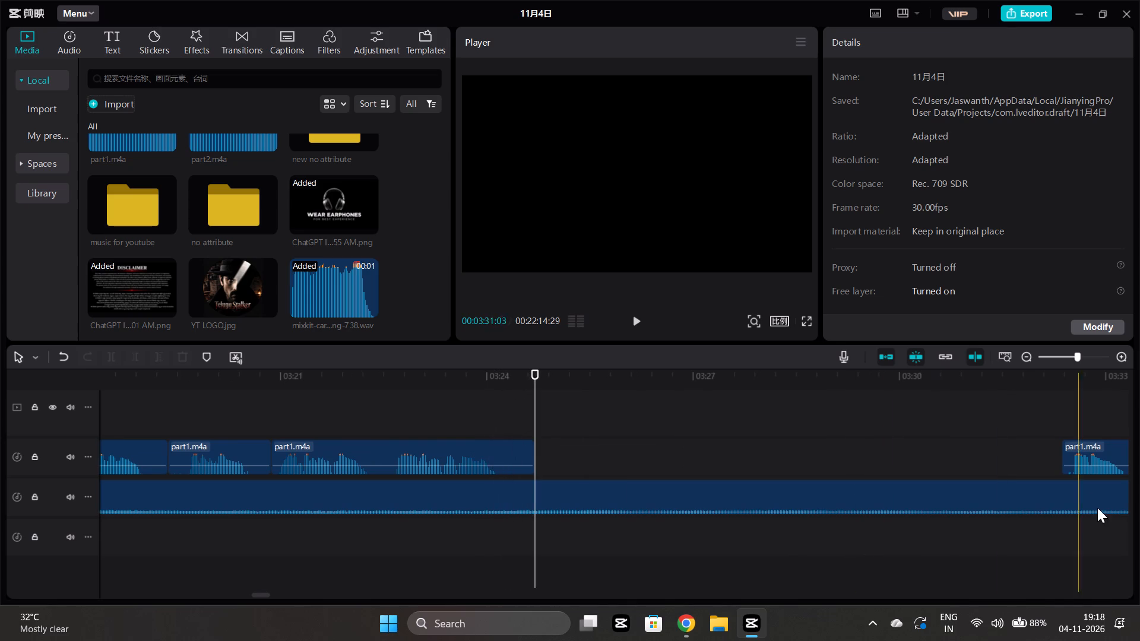
Move the narration clip at about 3:32 back to join the previous clip's end at about 3:24:21, and play it.
scroll(1097, 507, left, 1)
drag(981, 448, 464, 446)
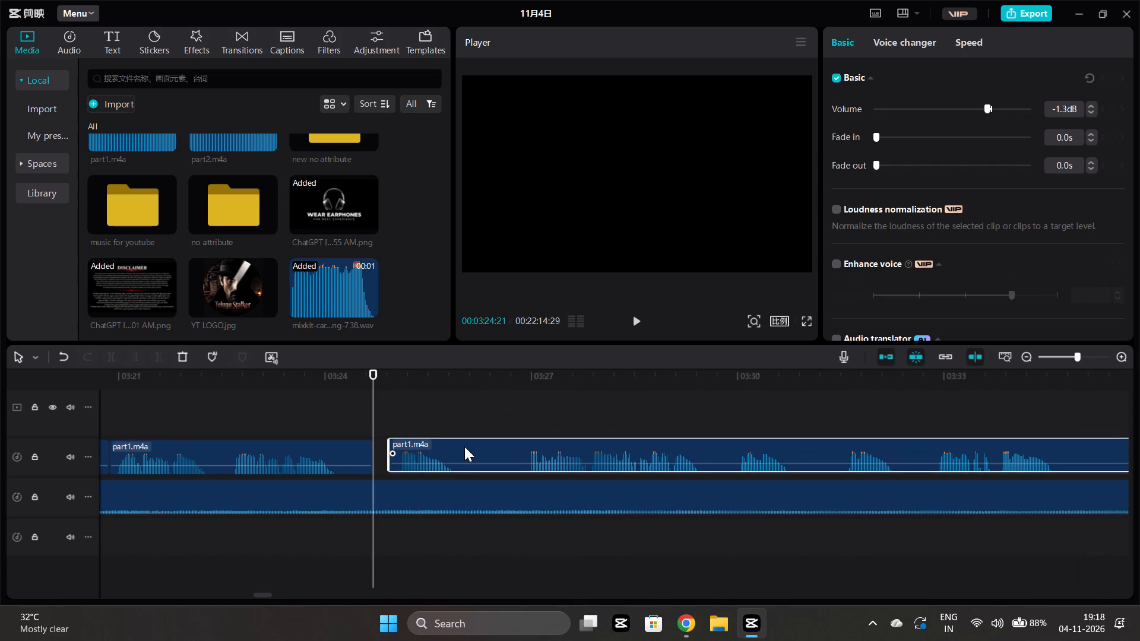
drag(464, 446, 455, 450)
click(285, 531)
key(space)
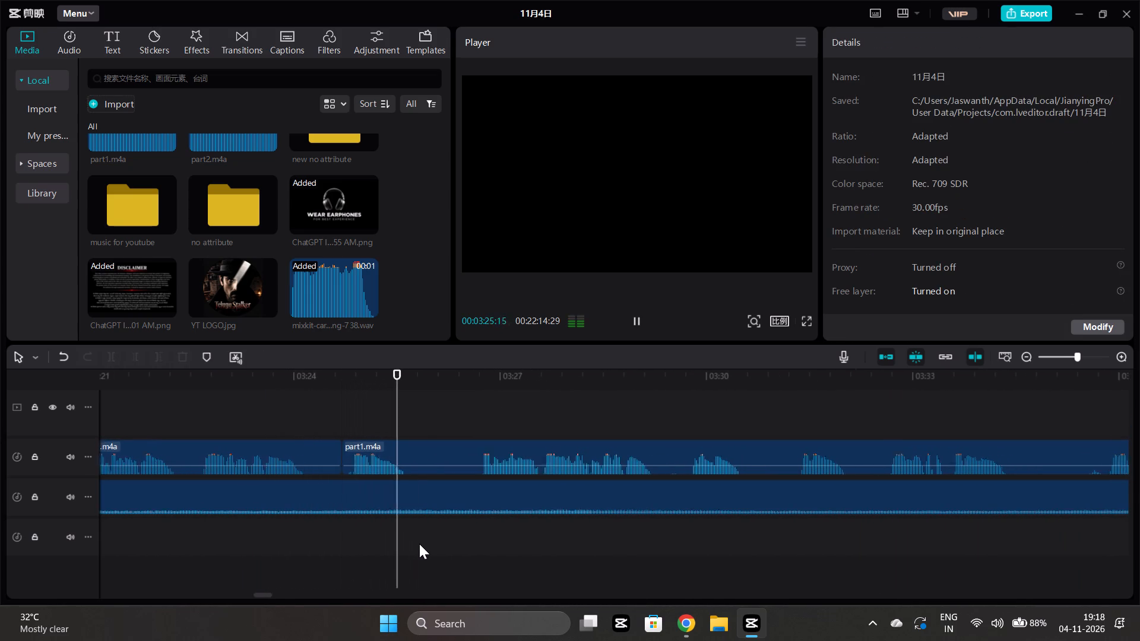
ctrl+scroll(419, 544, down, 3)
key(space)
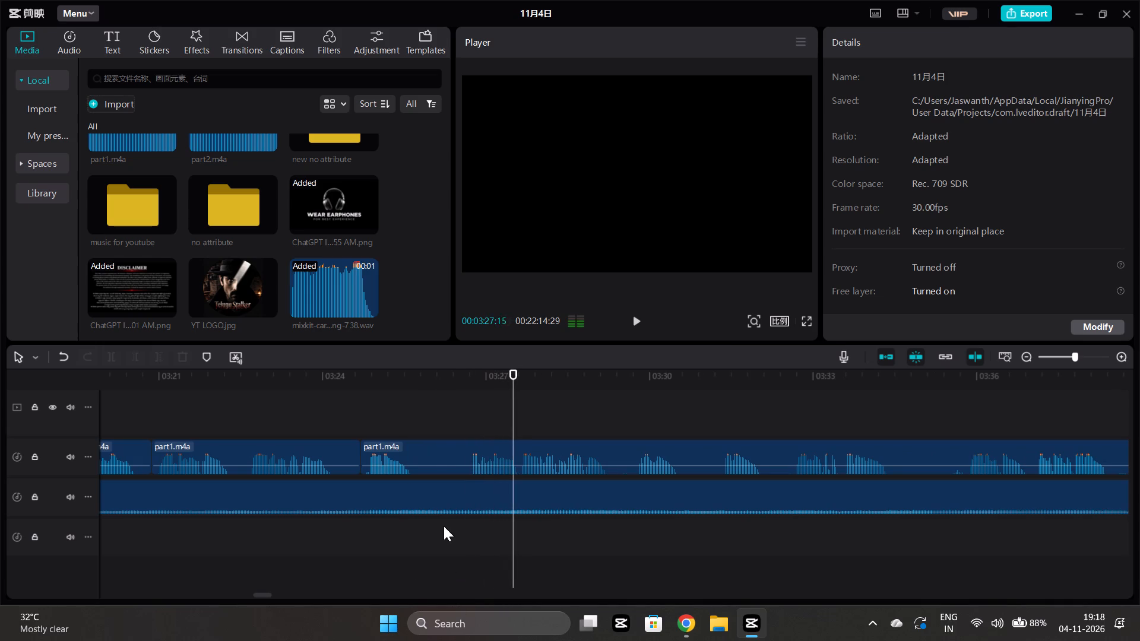
Split the narration at about 3:26:15, trim the first part's end to about 3:26:00, close the gap, and play across the join.
click(459, 551)
click(471, 448)
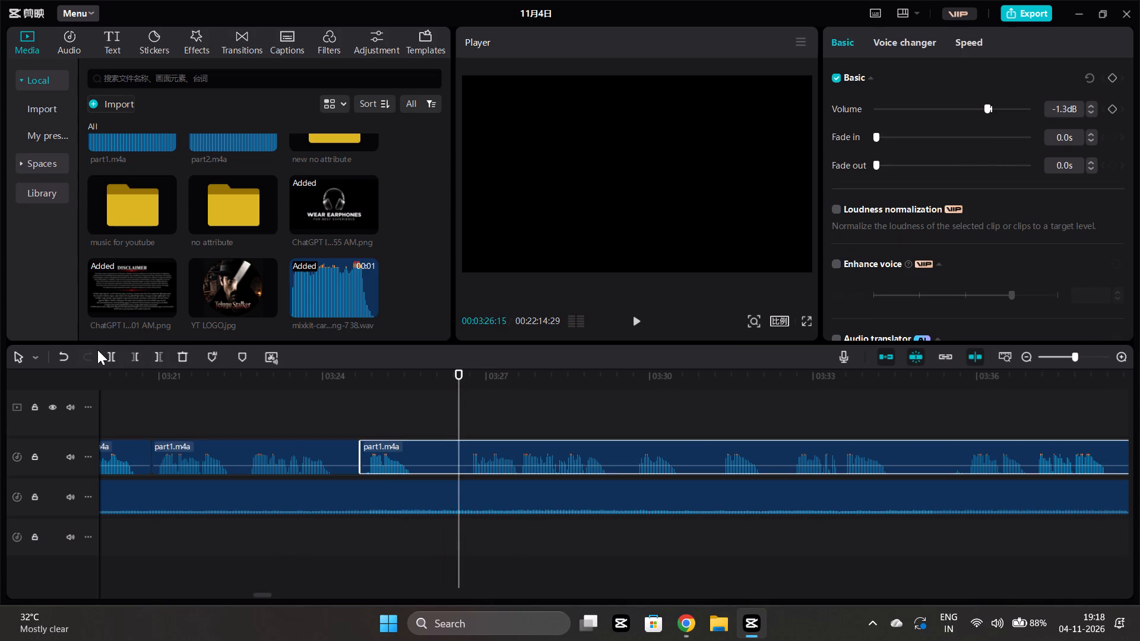
click(100, 350)
click(103, 359)
click(432, 545)
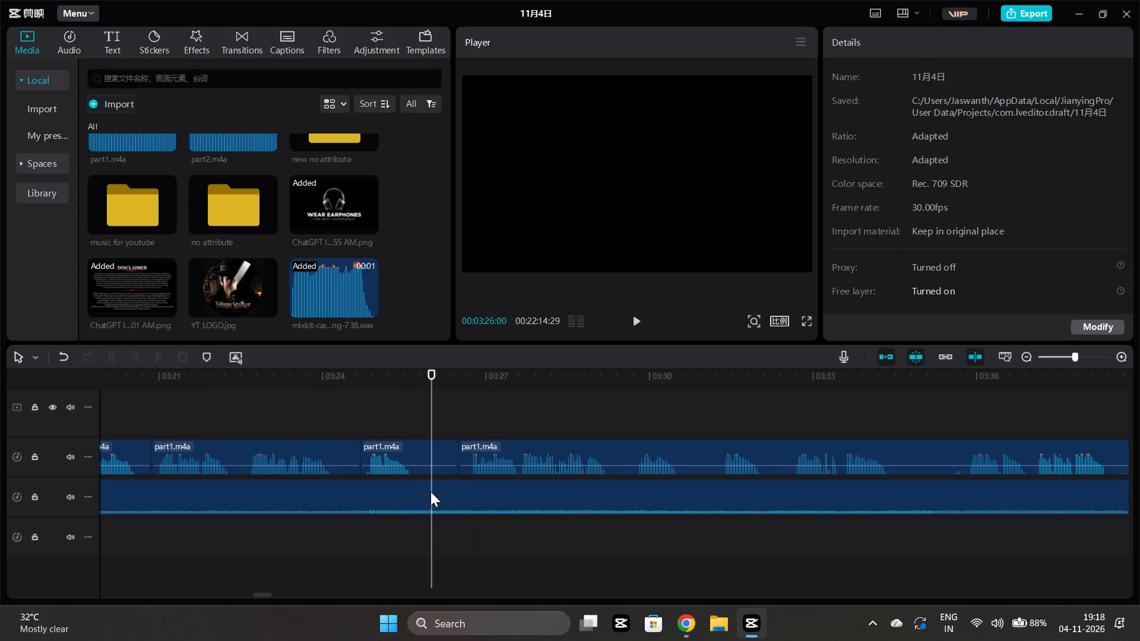
click(443, 453)
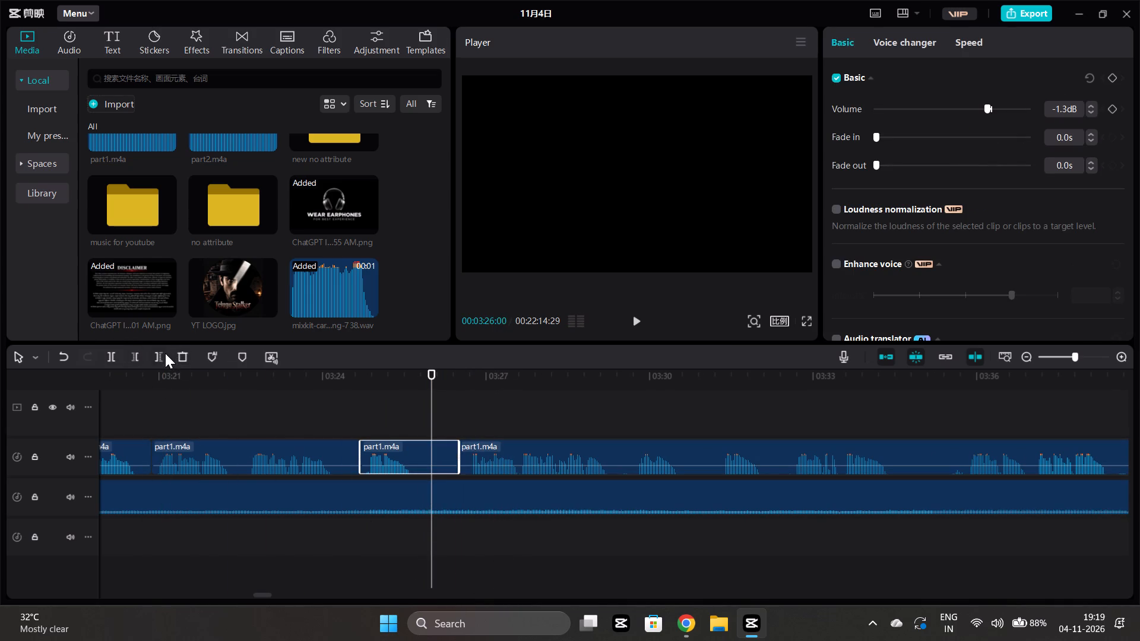
click(165, 353)
drag(631, 449, 609, 449)
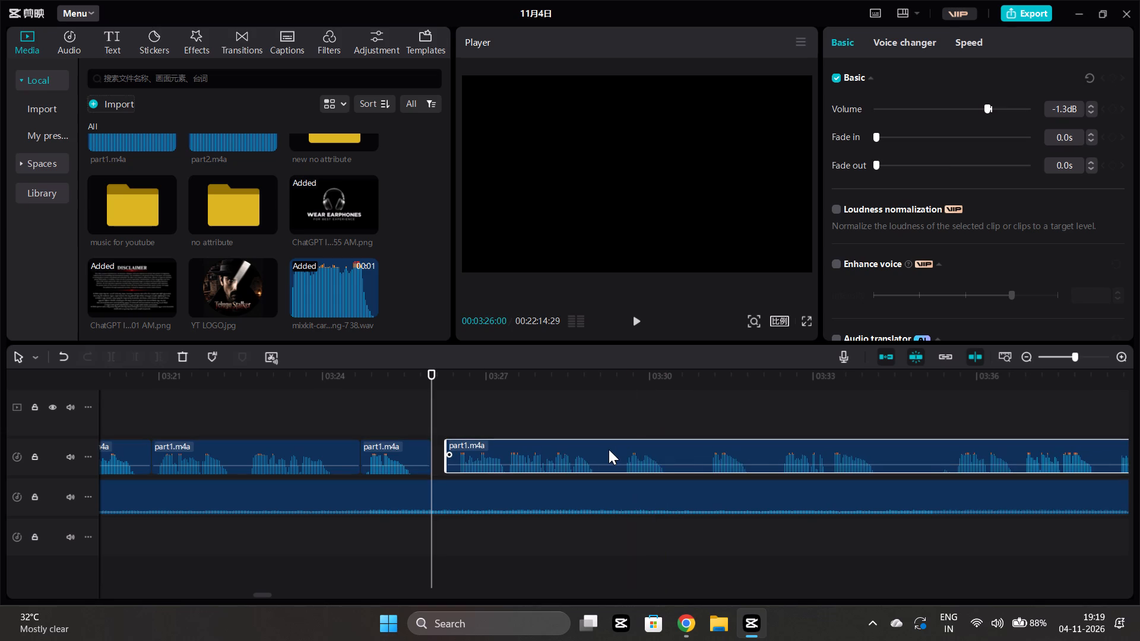
drag(609, 449, 602, 449)
click(395, 528)
key(space)
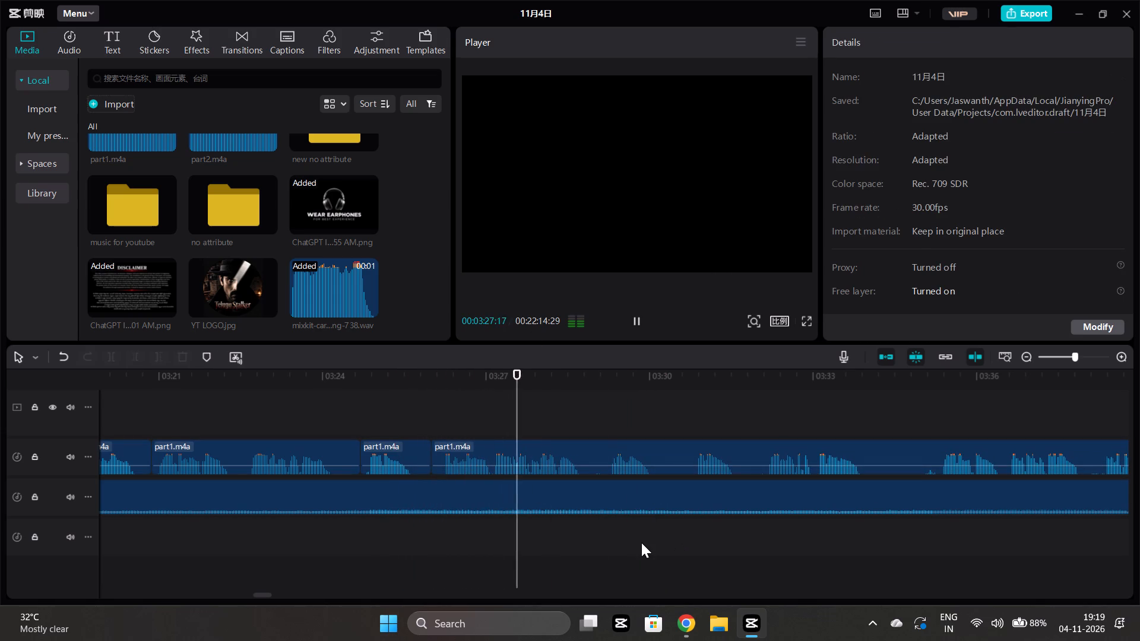
Split the narration at about 3:29:00, trim the second part's start to about 3:29:05, and play on from there.
click(600, 538)
drag(600, 535, 594, 529)
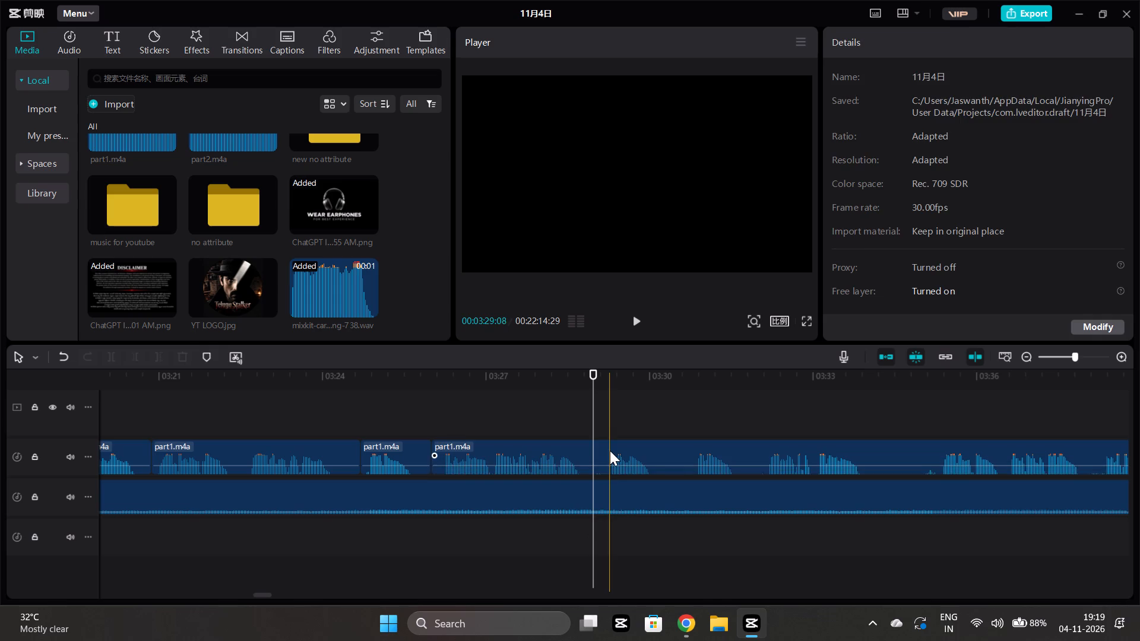
click(610, 450)
click(115, 356)
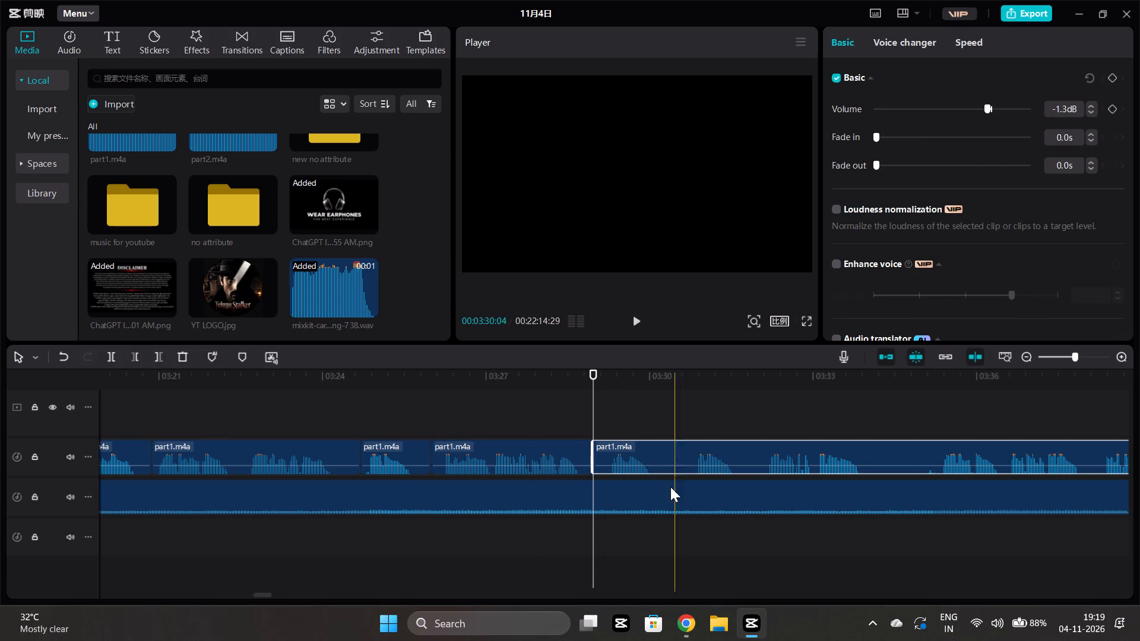
click(603, 540)
click(615, 466)
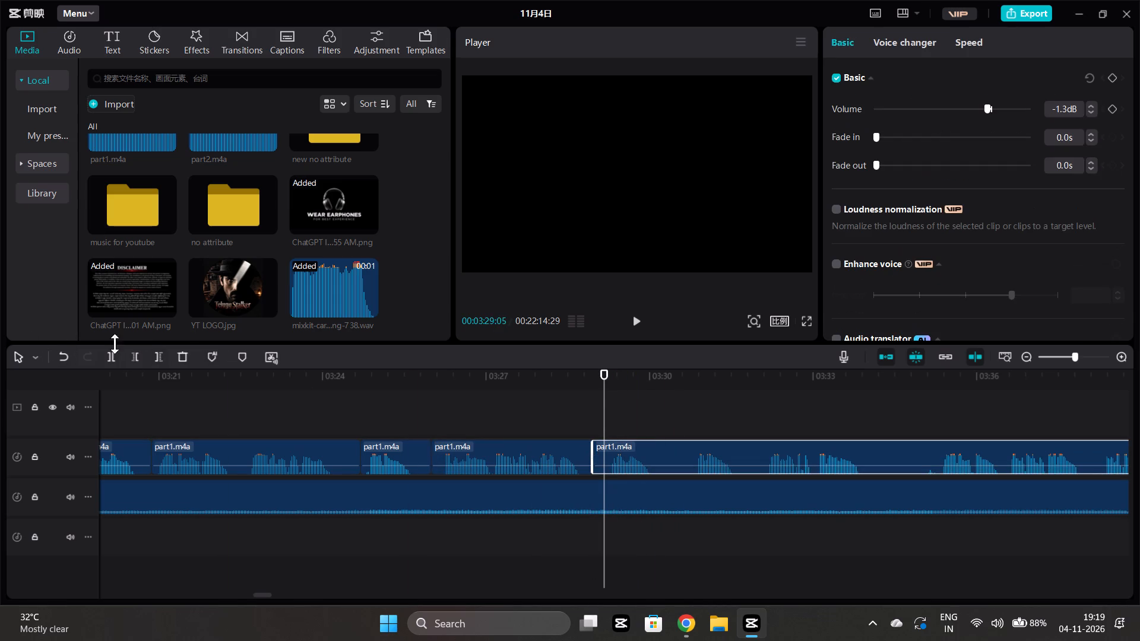
click(132, 361)
click(606, 559)
key(space)
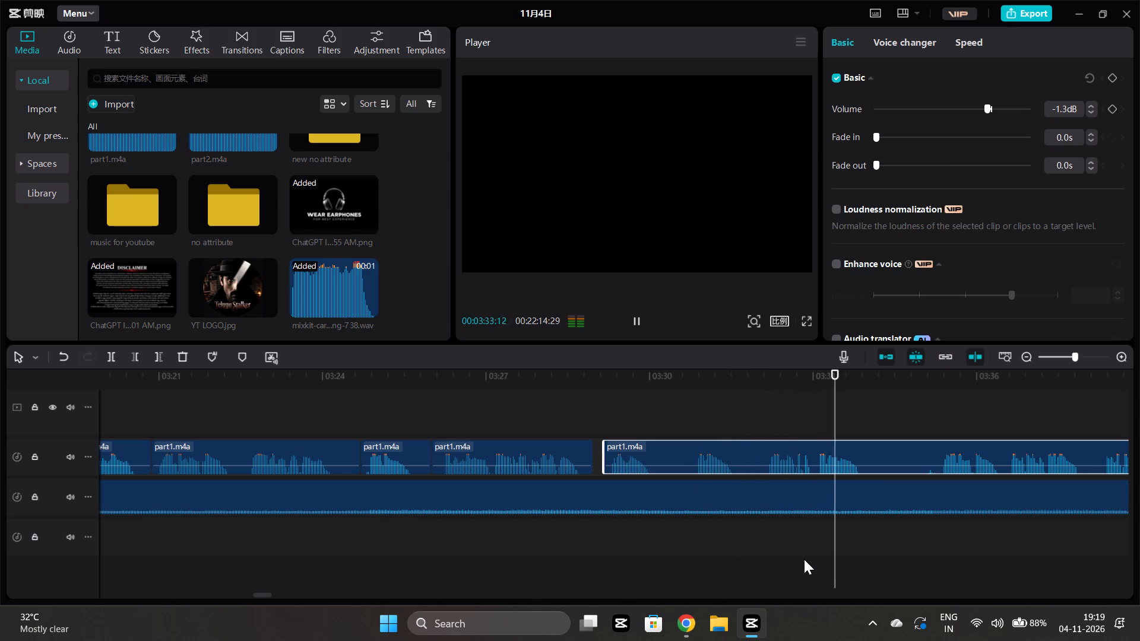
Cut the pause from about 3:30:06 to 3:30:19 out of the narration, close the gap, and play across the join.
click(645, 541)
key(space)
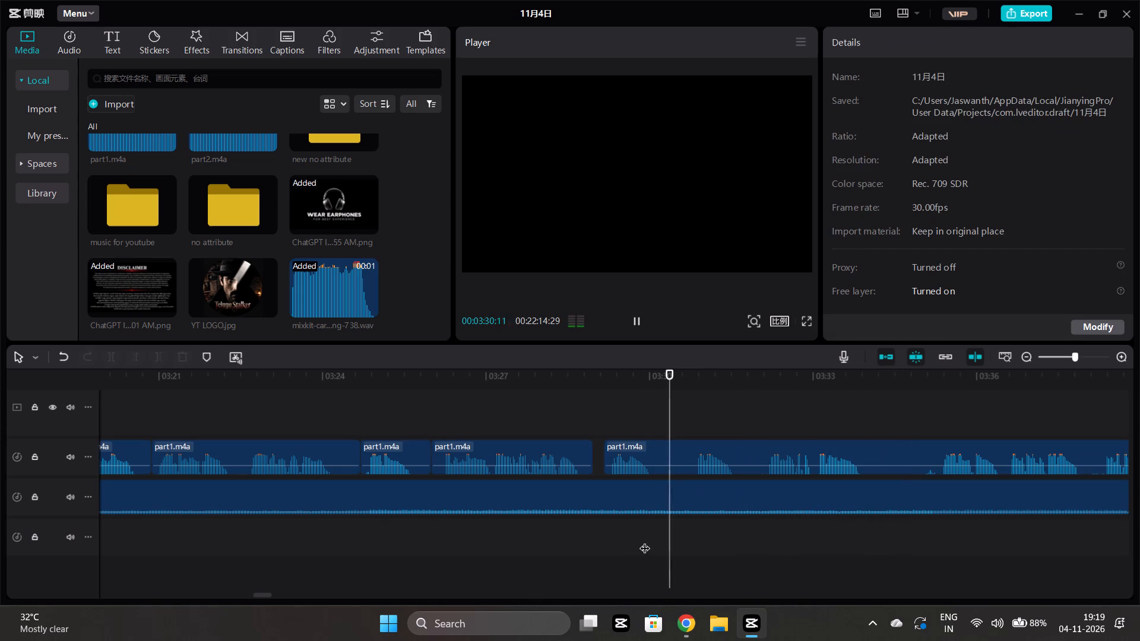
key(space)
click(660, 547)
click(679, 449)
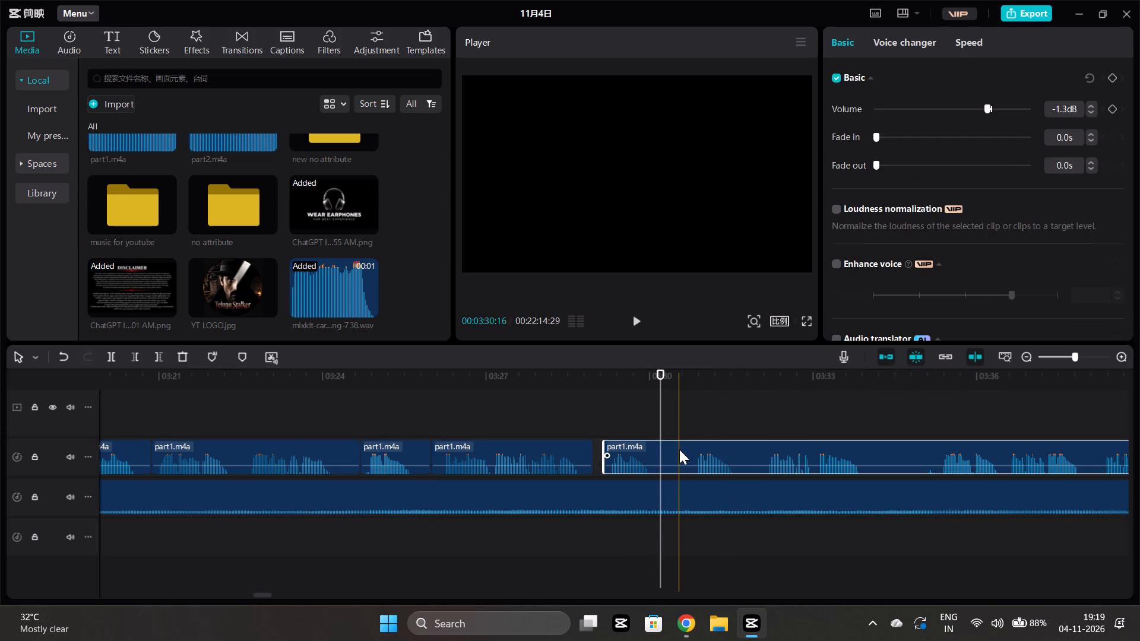
click(116, 353)
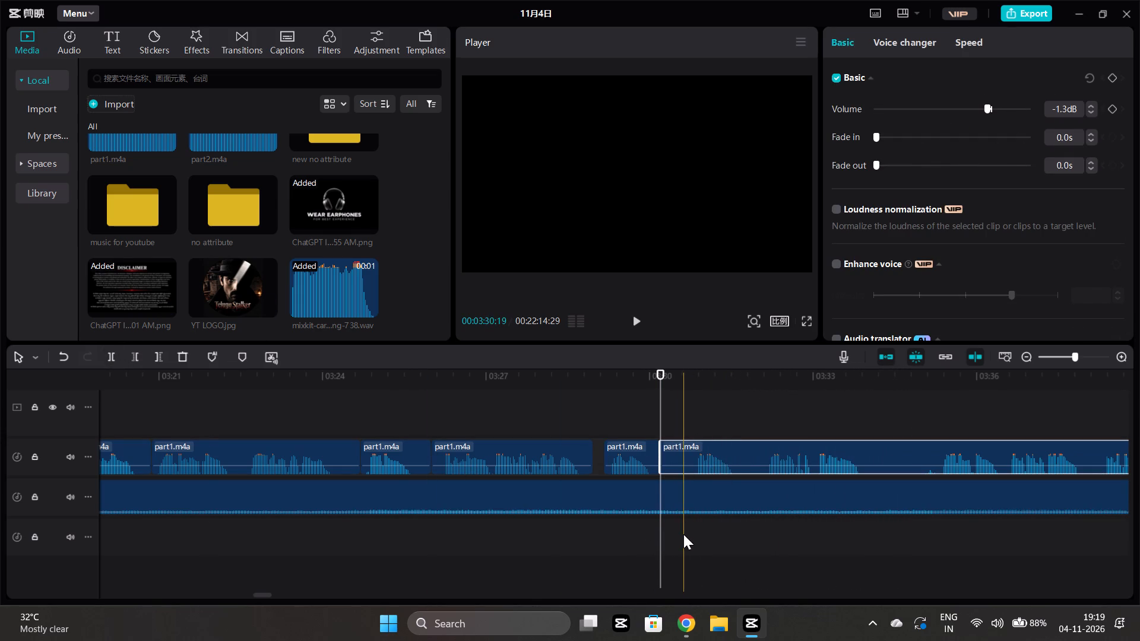
click(683, 534)
click(685, 454)
click(140, 351)
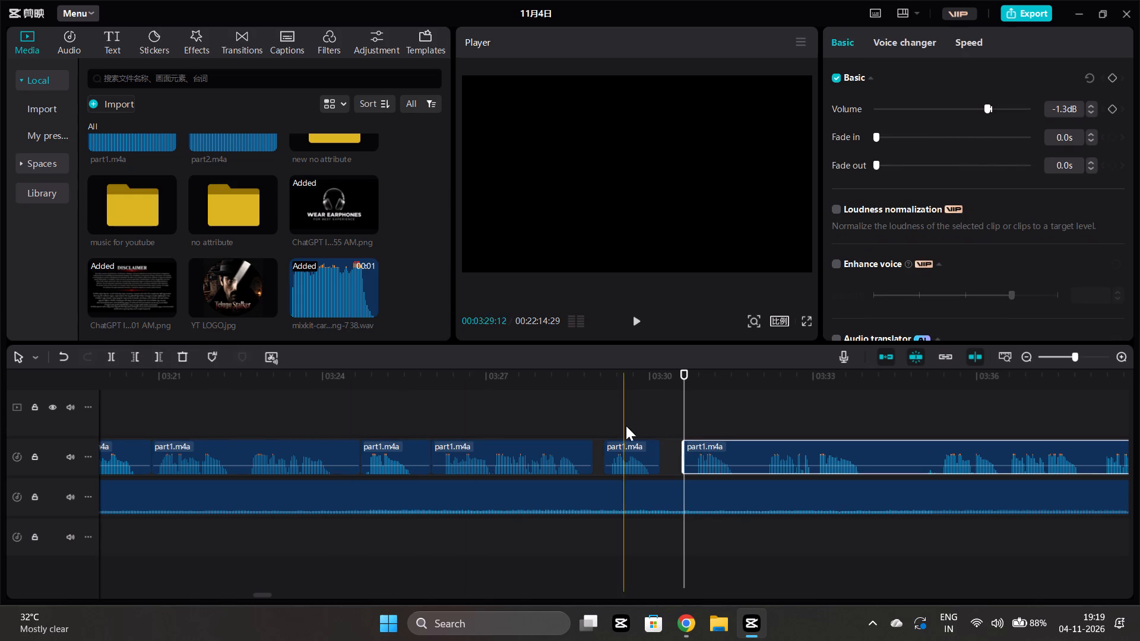
drag(708, 447, 687, 449)
click(590, 547)
key(space)
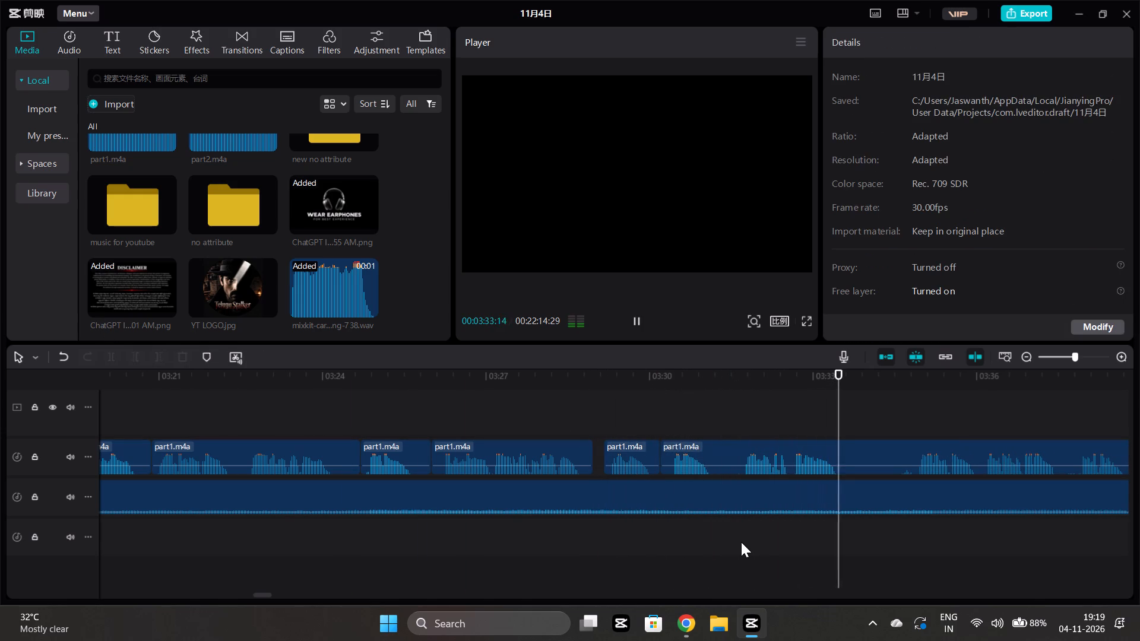
key(space)
Split the narration at about 3:34:27 and trim the first part's end to about 3:34:17.
click(842, 532)
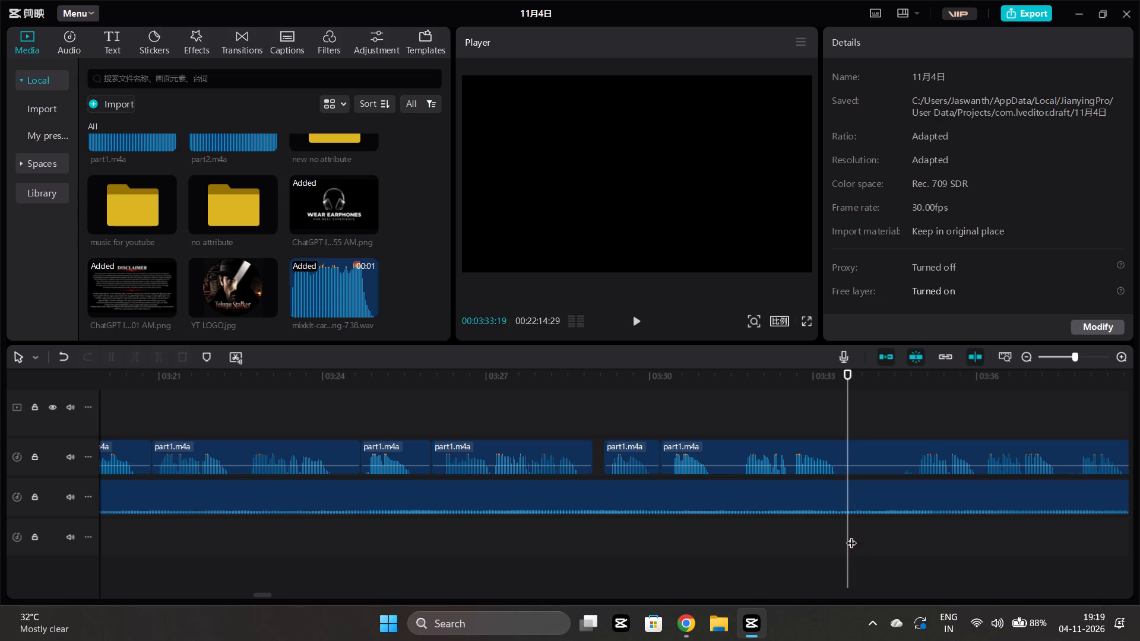
drag(851, 535, 842, 532)
click(897, 559)
key(space)
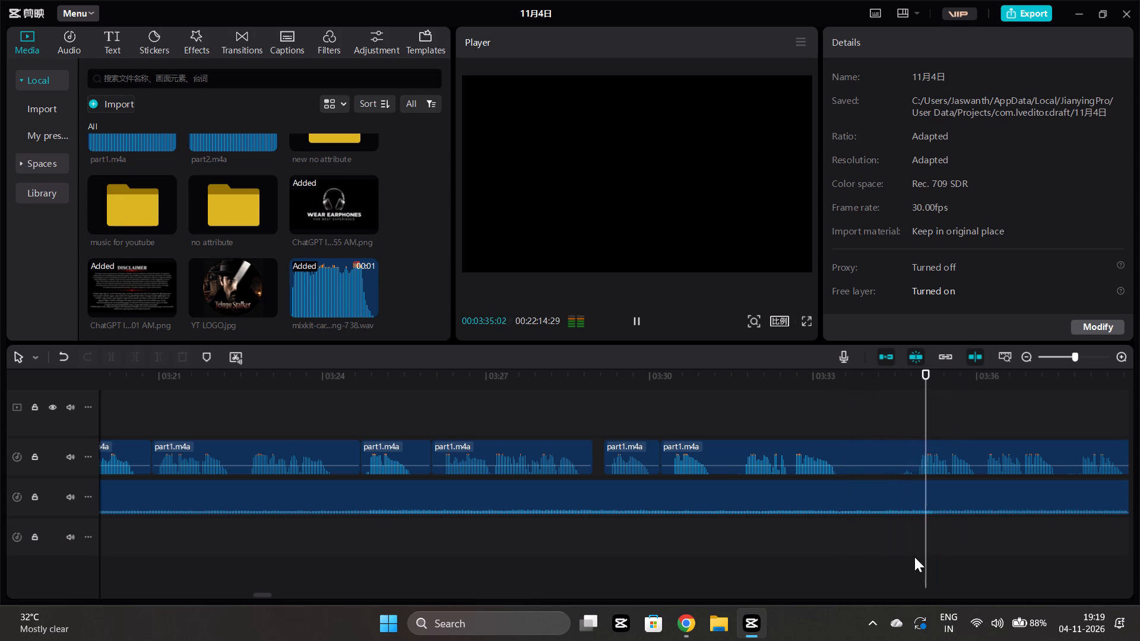
key(space)
click(916, 552)
click(914, 462)
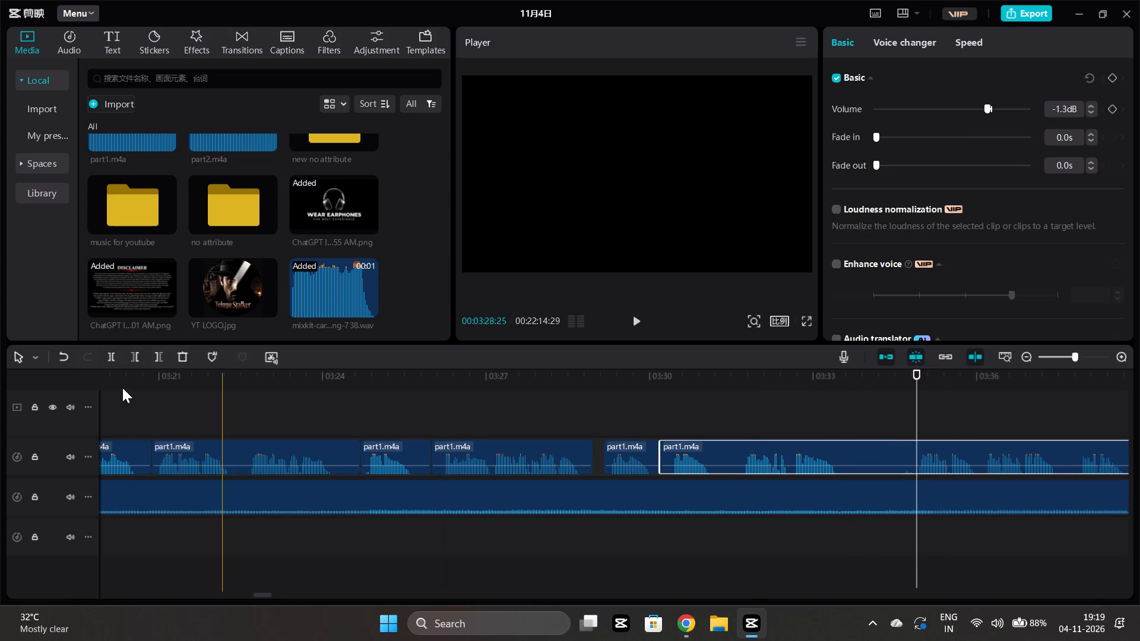
click(113, 358)
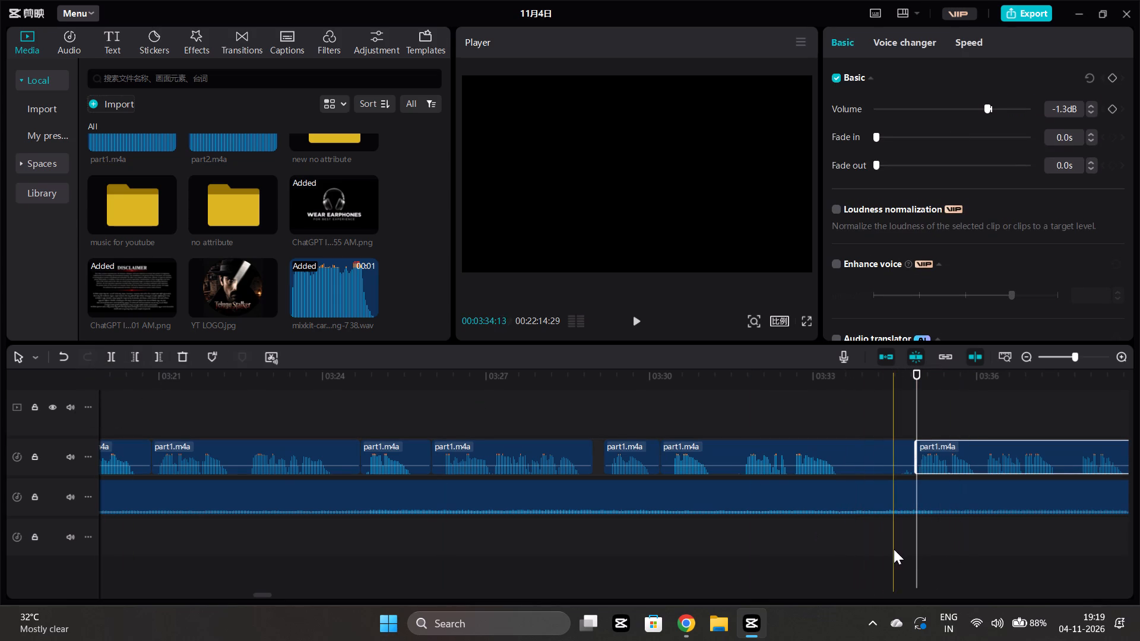
click(899, 550)
click(878, 453)
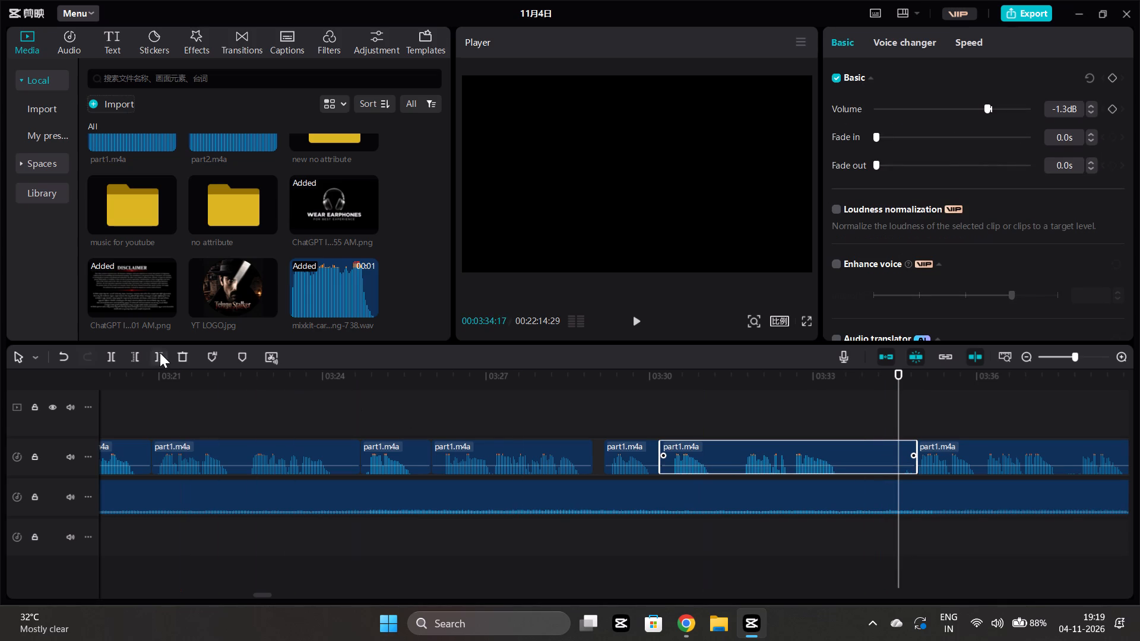
click(160, 353)
Play on through the narration, split it at about 3:37:27, and trim the first part's end to about 3:37:19.
click(905, 526)
key(space)
scroll(905, 526, left, 1)
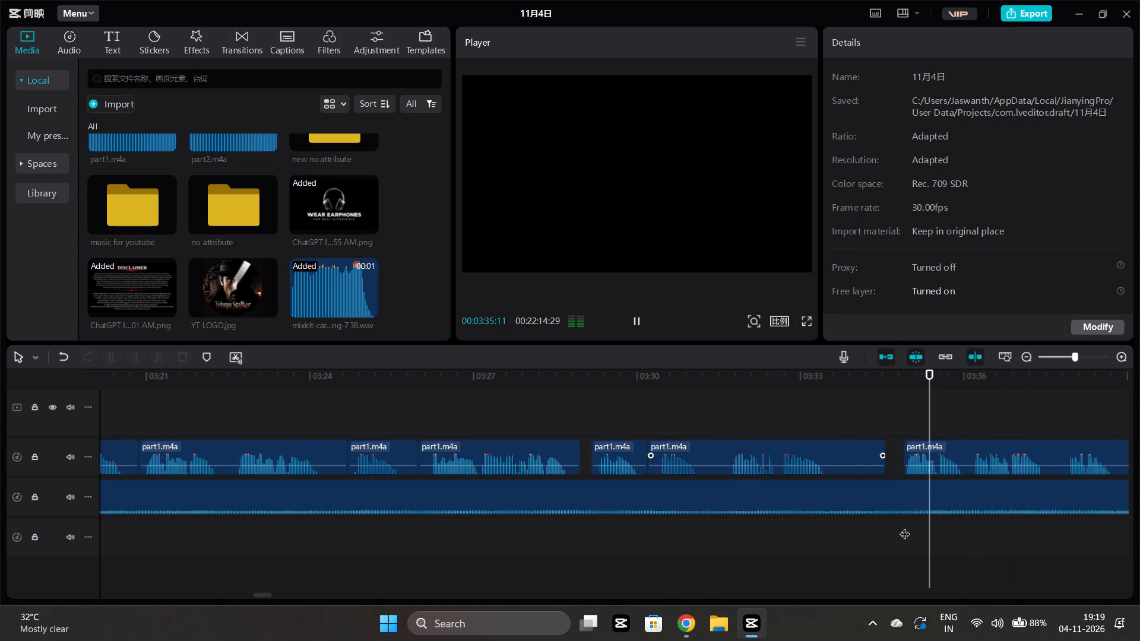
scroll(905, 526, left, 1)
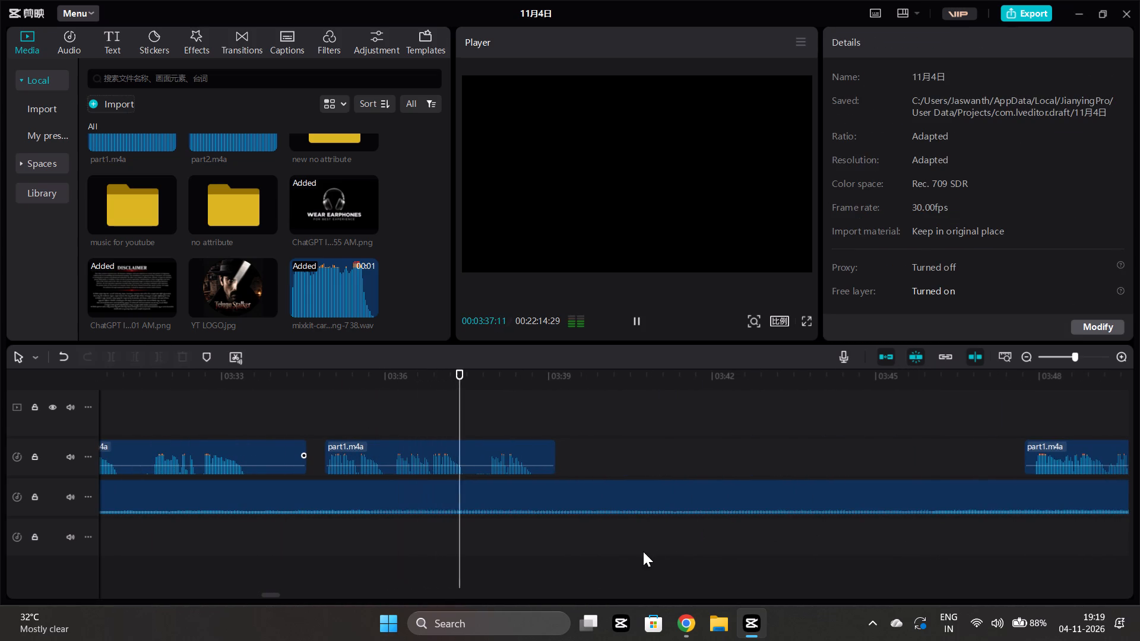
key(space)
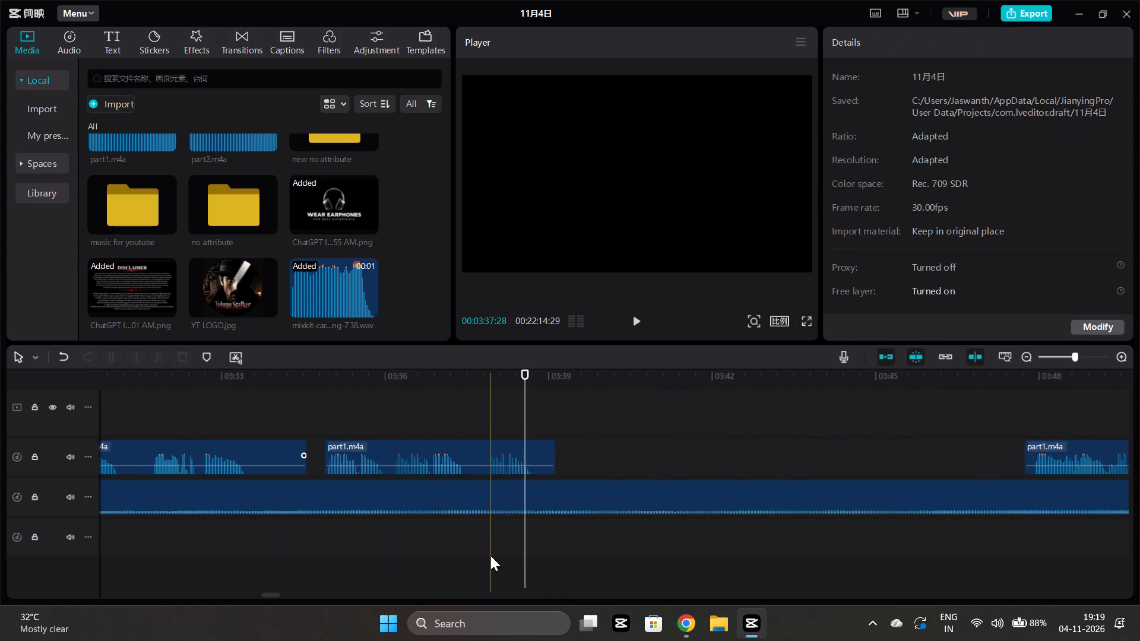
double_click(490, 556)
click(492, 462)
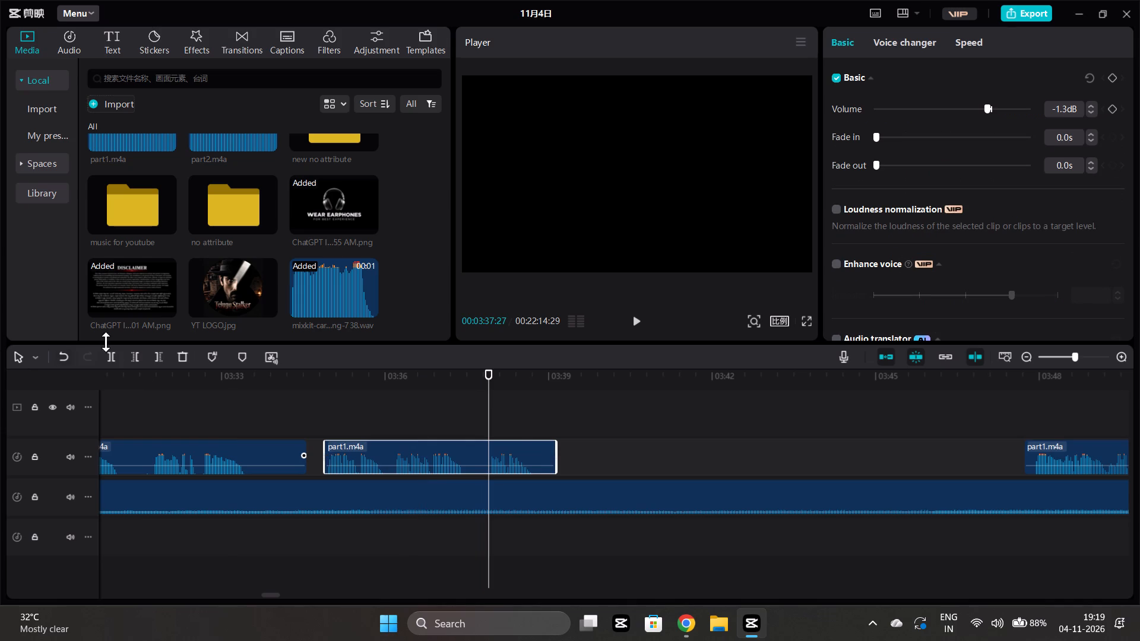
click(114, 354)
click(474, 537)
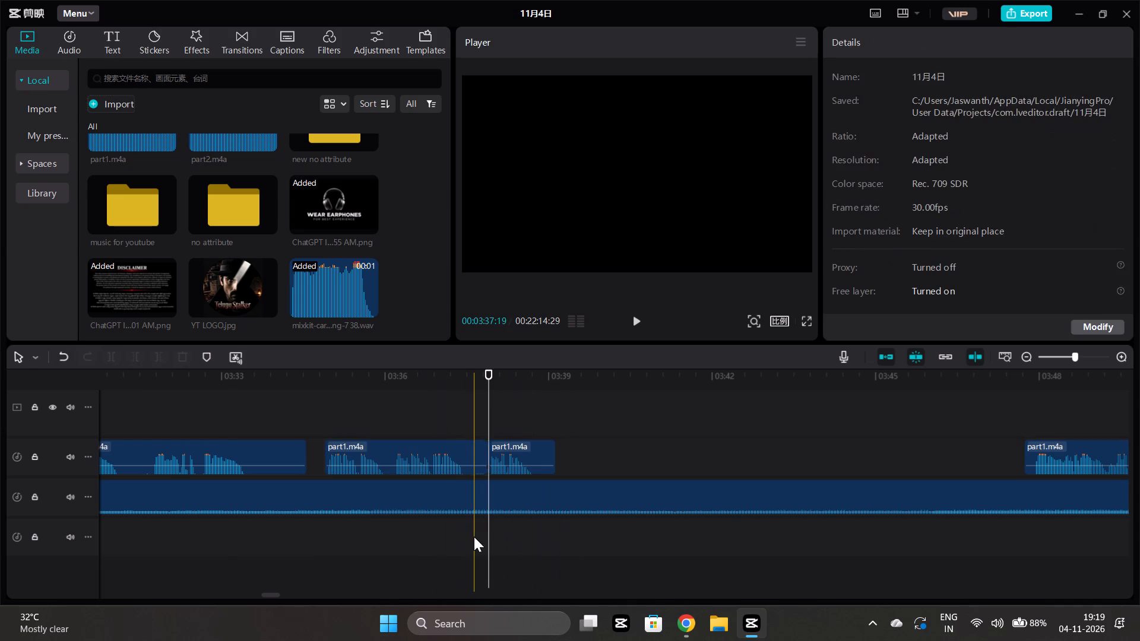
click(446, 457)
click(158, 354)
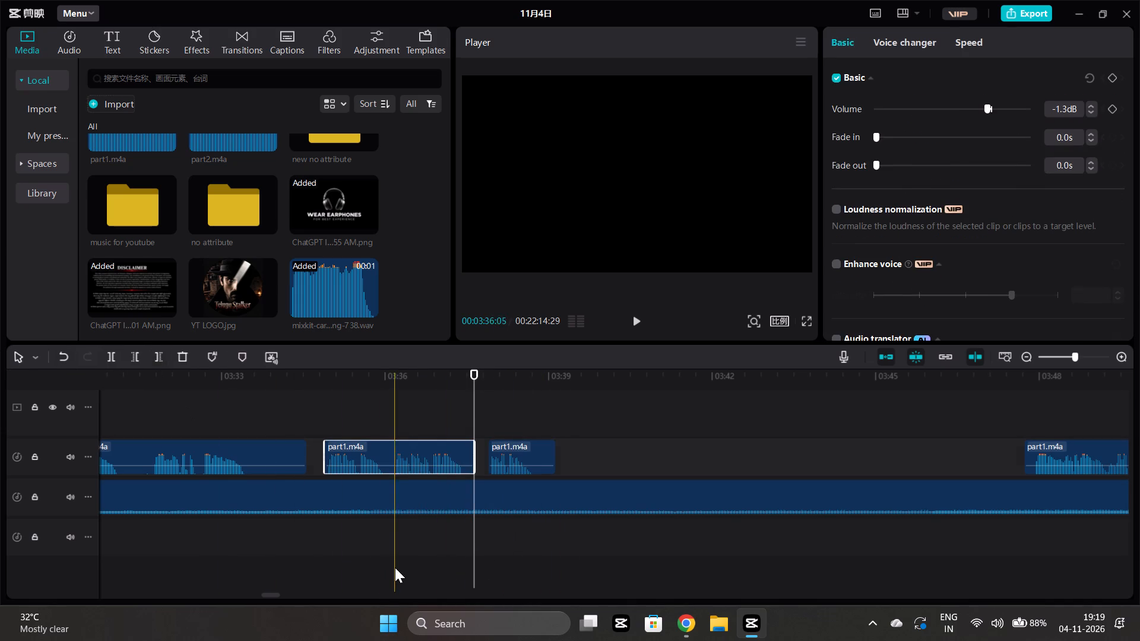
Play from about 3:36:05, and move the narration clips from about 3:47:22 onward together to just behind the preceding clip at about 3:39.
click(395, 567)
key(space)
scroll(577, 516, left, 1)
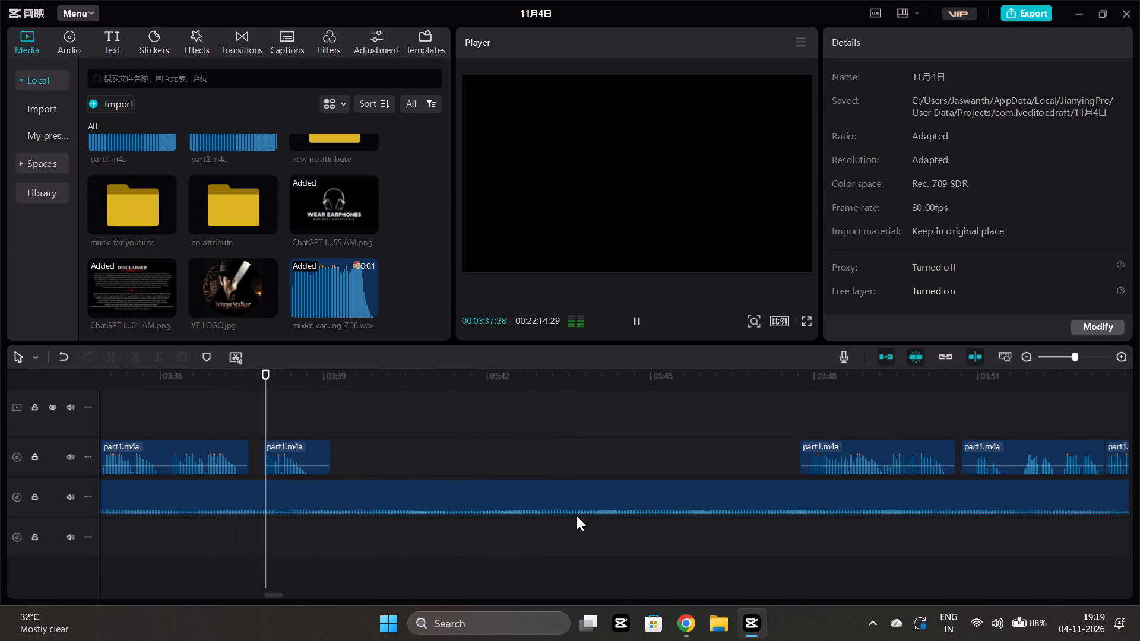
ctrl+scroll(577, 516, down, 10)
key(space)
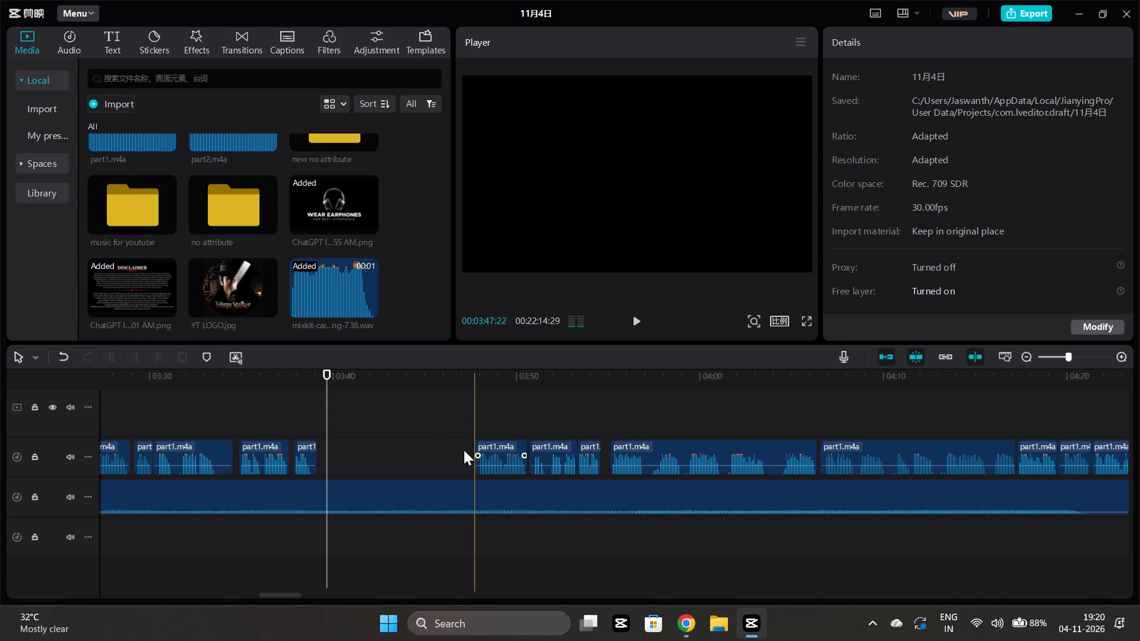
ctrl+drag(453, 418, 1139, 414)
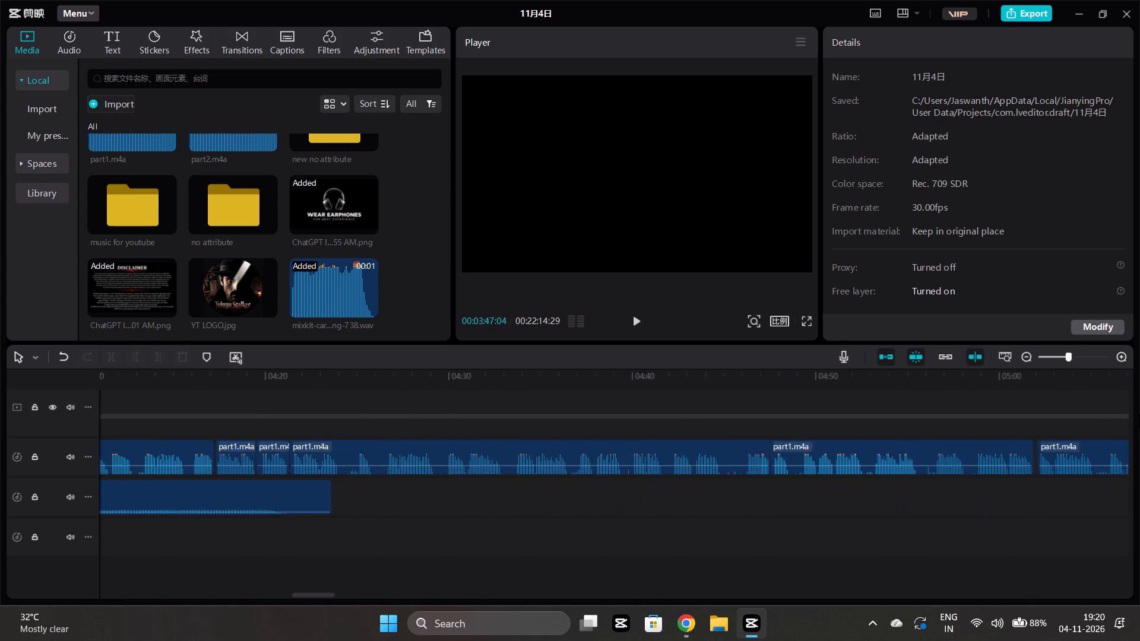
ctrl+drag(1139, 414, 1073, 460)
scroll(885, 497, right, 5)
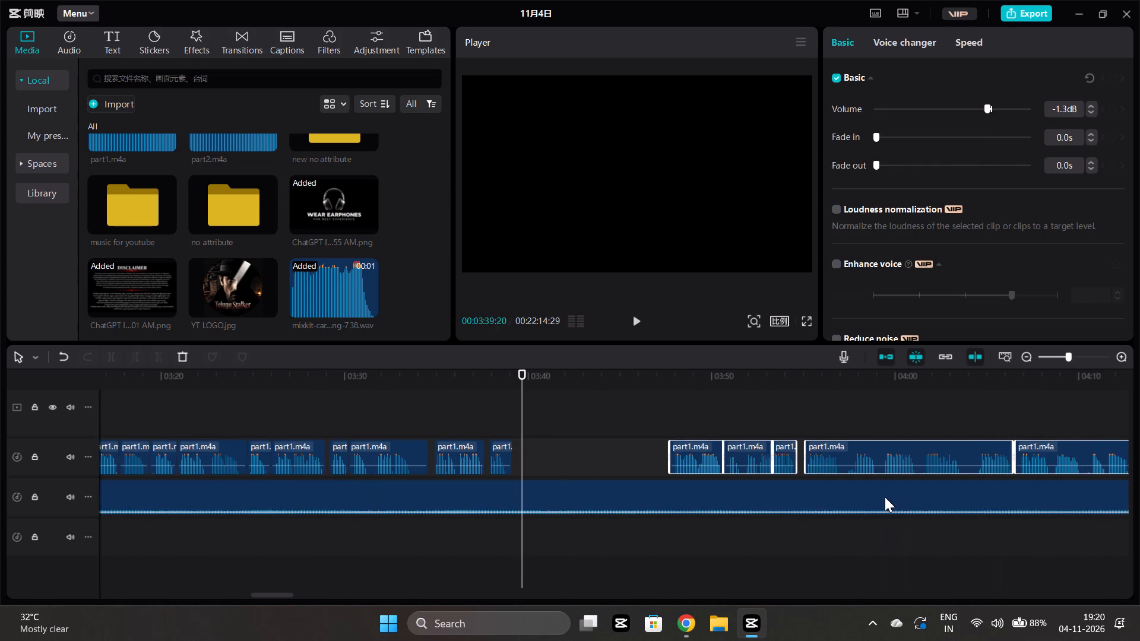
drag(696, 445, 556, 445)
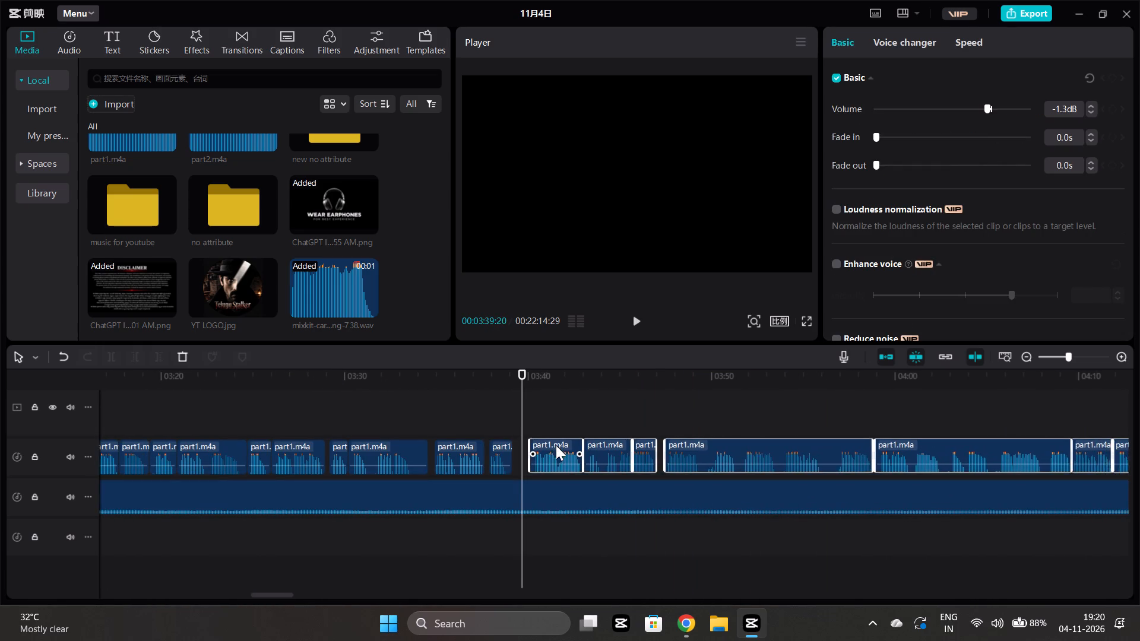
drag(556, 445, 543, 452)
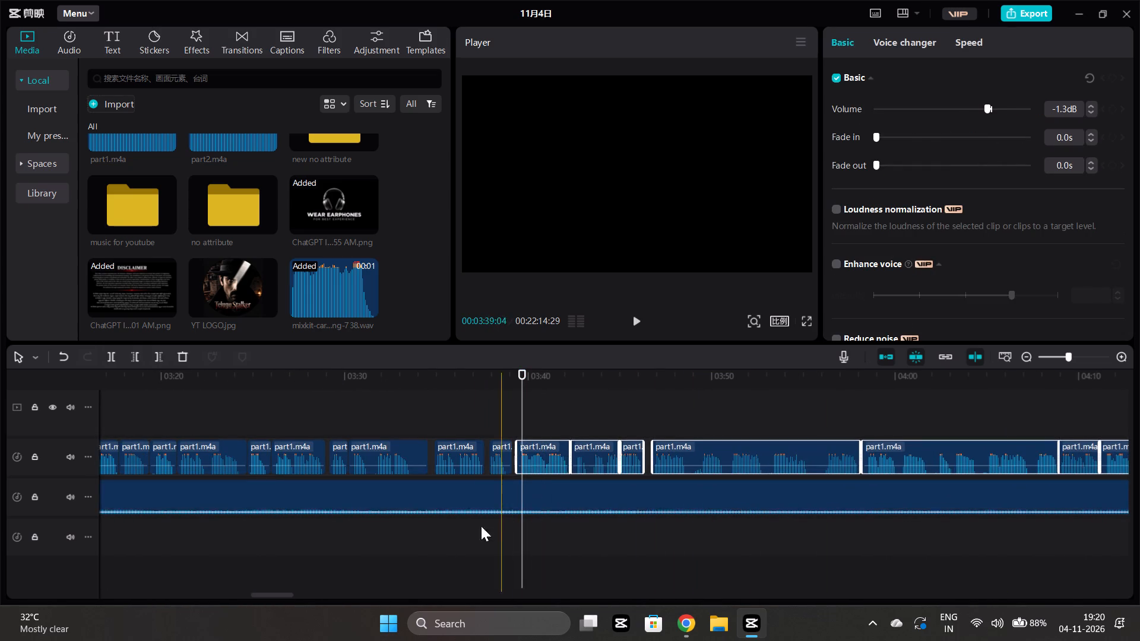
Play on through the narration and shift the short clip starting at about 3:45 slightly later, to about 3:45:07.
click(446, 542)
key(space)
scroll(446, 542, up, 7)
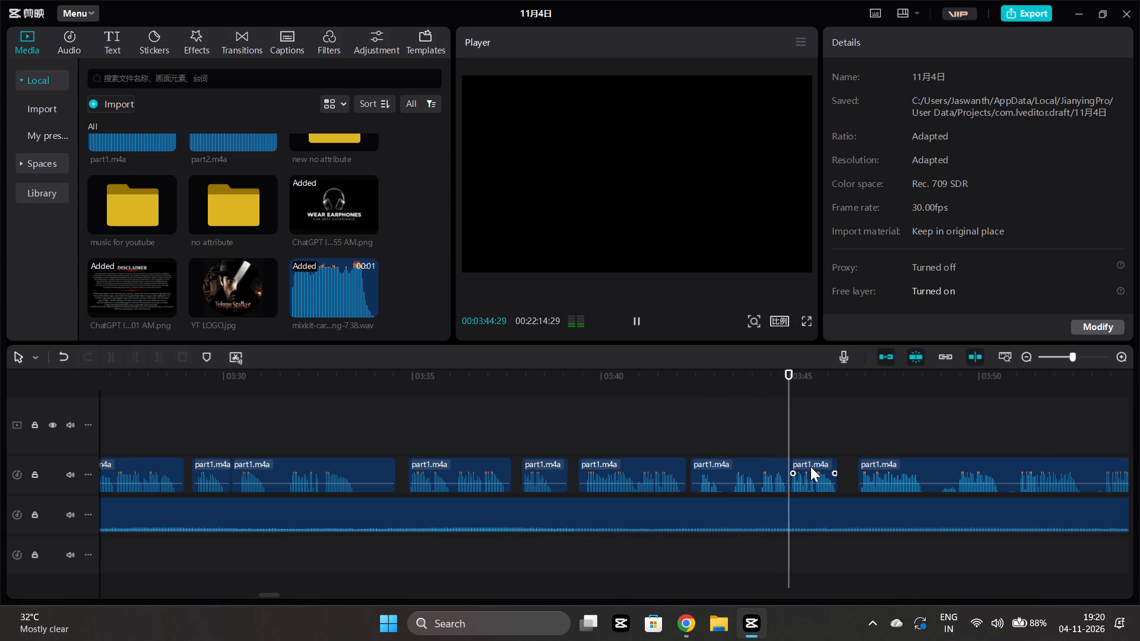
drag(808, 466, 818, 465)
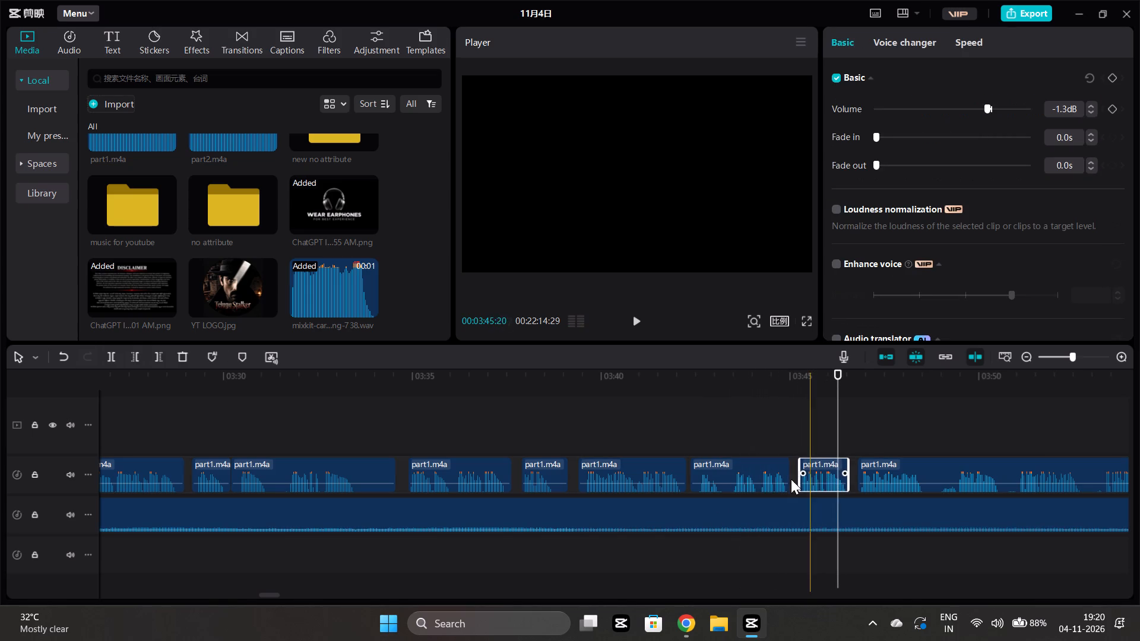
Set the narration clip starting at about 3:42:14 to 0.0 dB and apply the 空灵感 voice filter at strength 76.
click(748, 463)
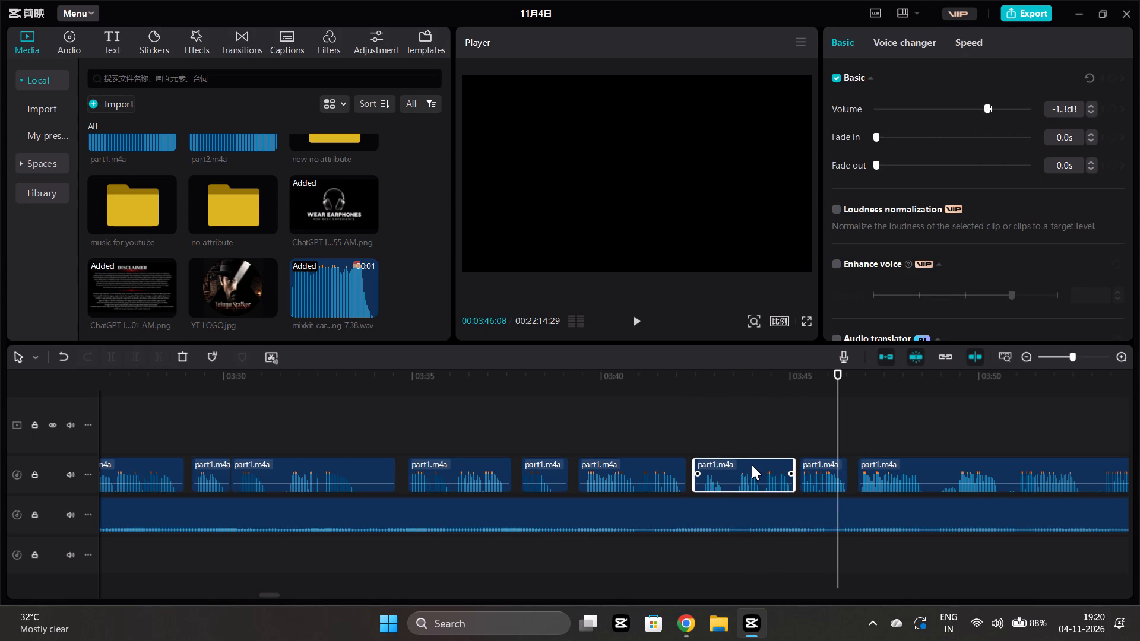
click(742, 477)
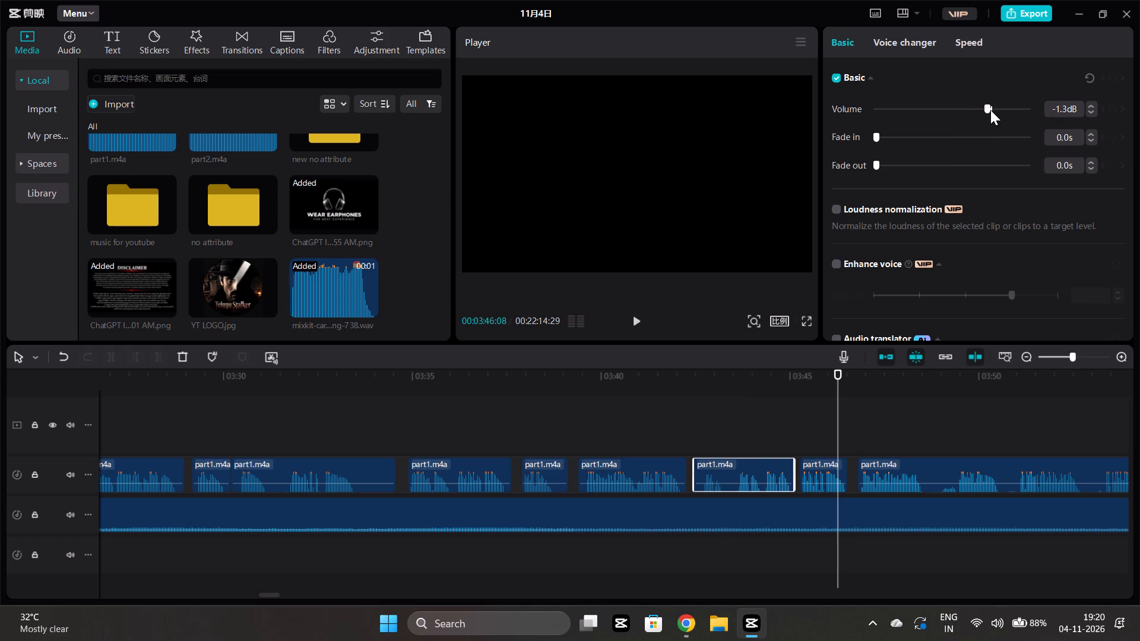
click(990, 110)
click(923, 41)
click(1019, 147)
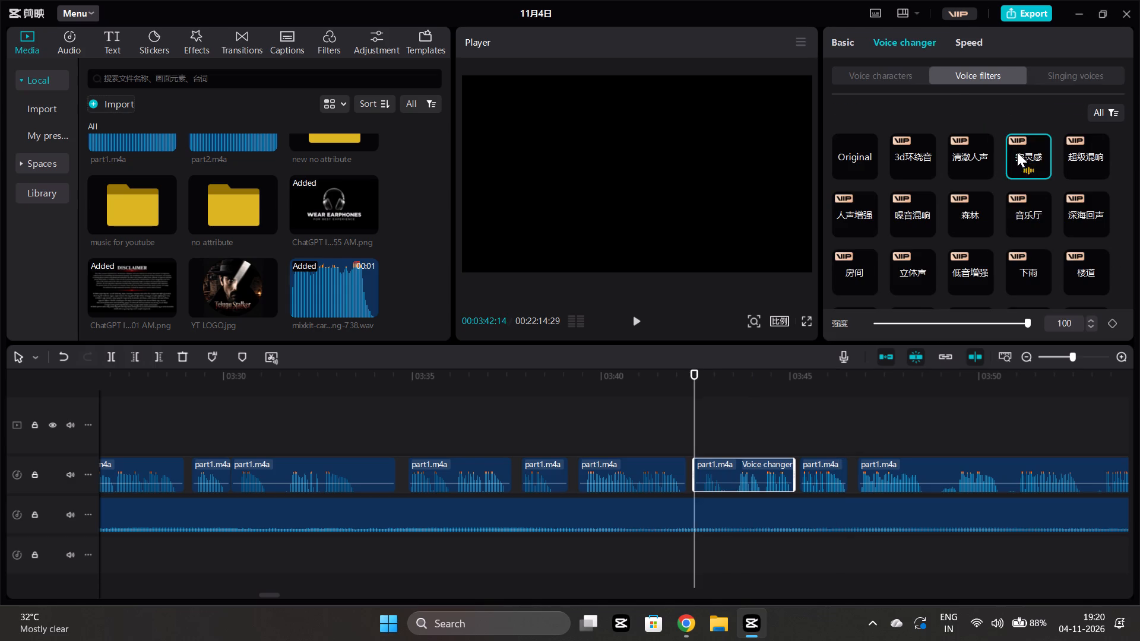
click(999, 322)
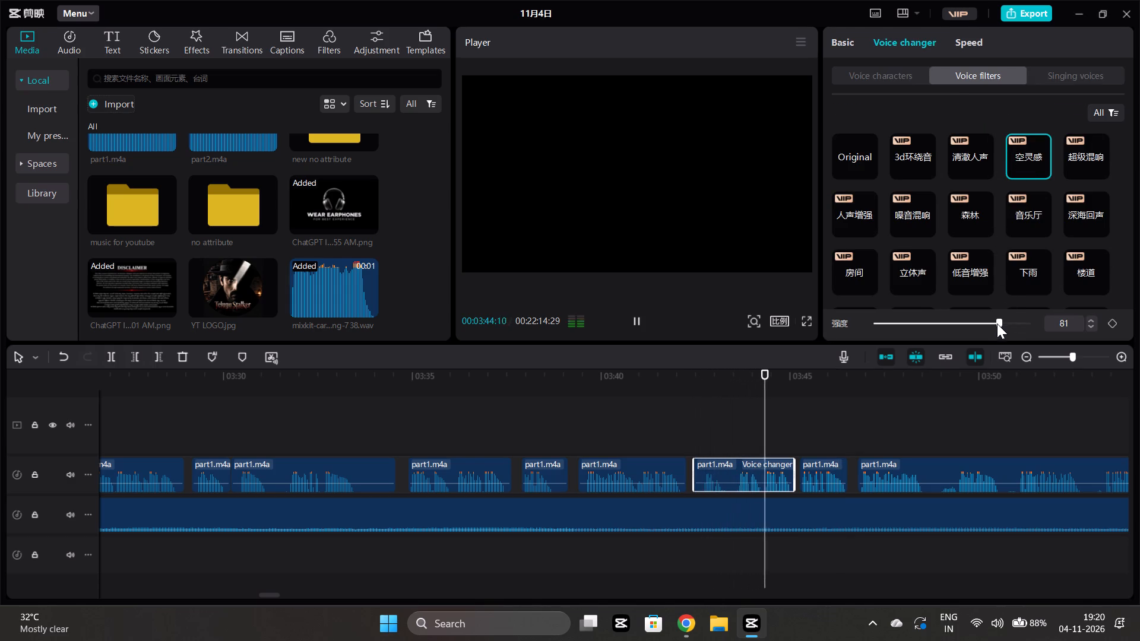
click(991, 325)
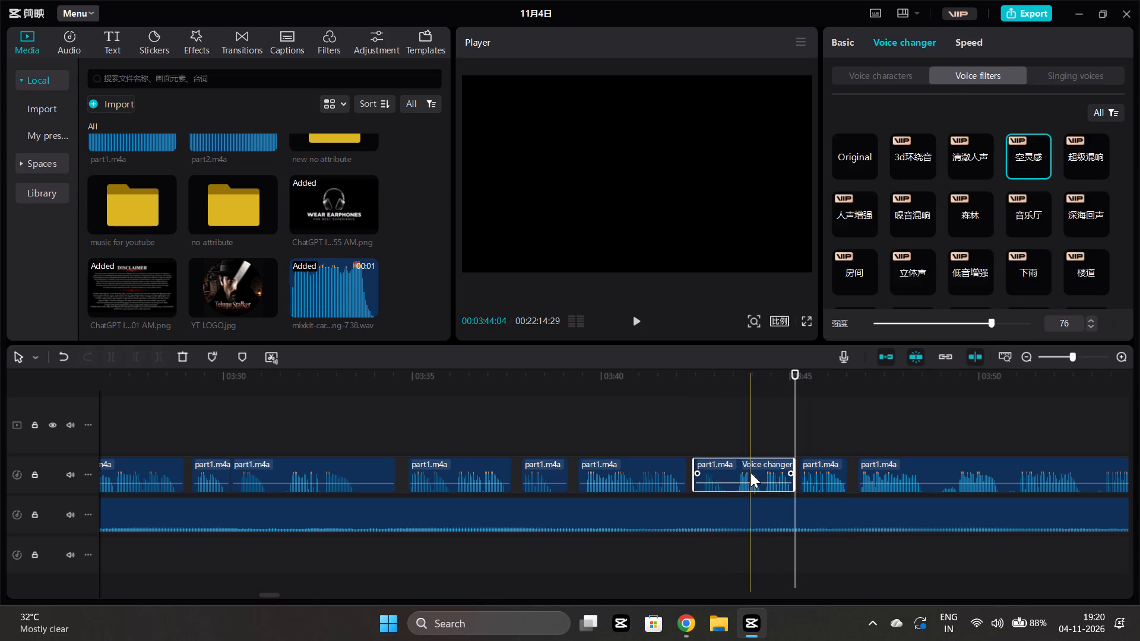
Split the filtered narration clip at about 3:43:09.
click(750, 472)
click(726, 537)
click(736, 467)
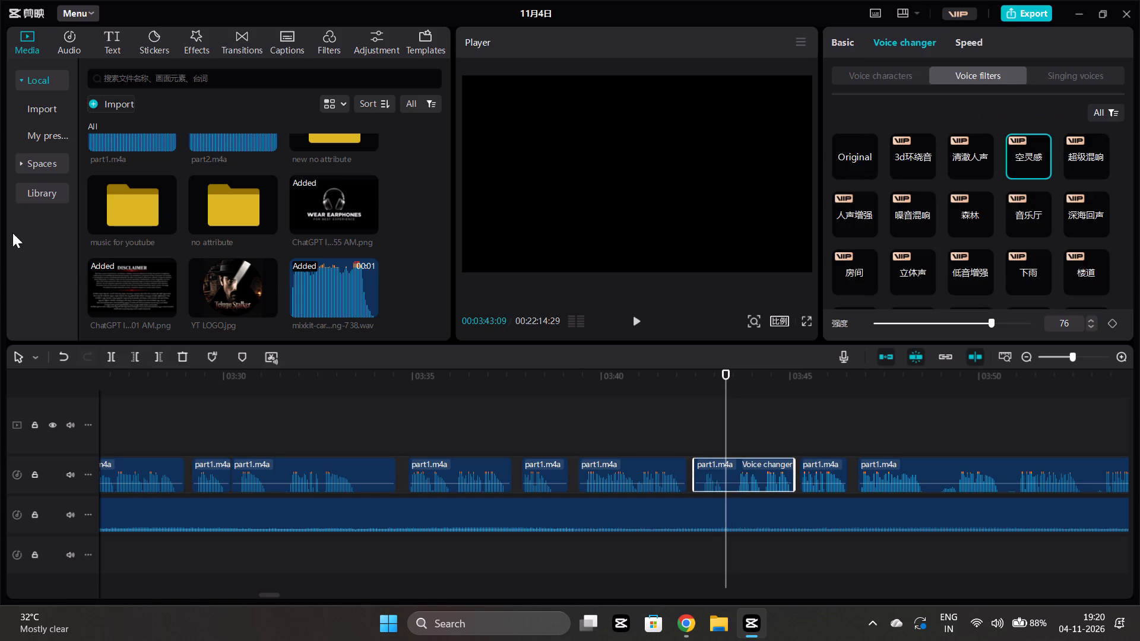
click(112, 353)
Set the volume of both parts of the split filtered clip to 5.5 dB, playing the passage back after each change.
click(712, 478)
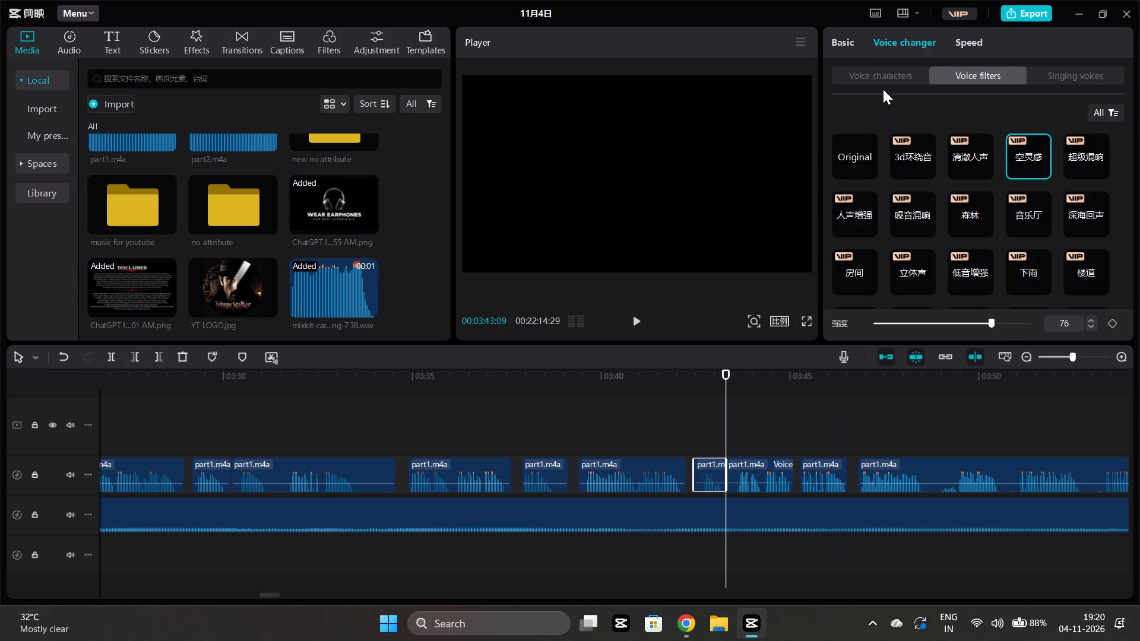
click(848, 40)
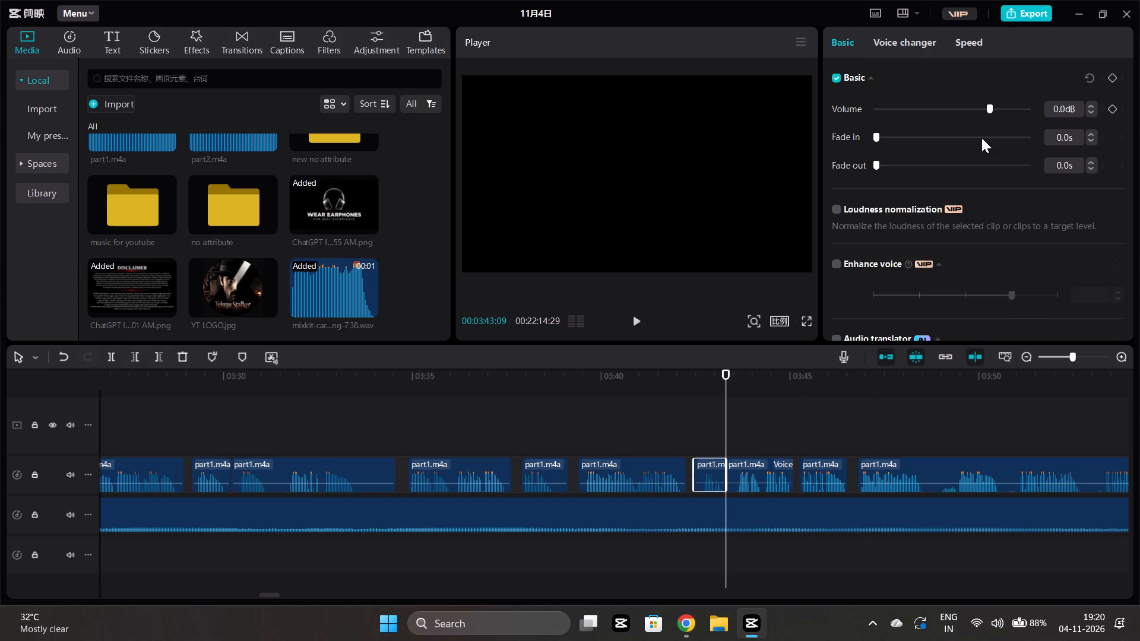
click(997, 103)
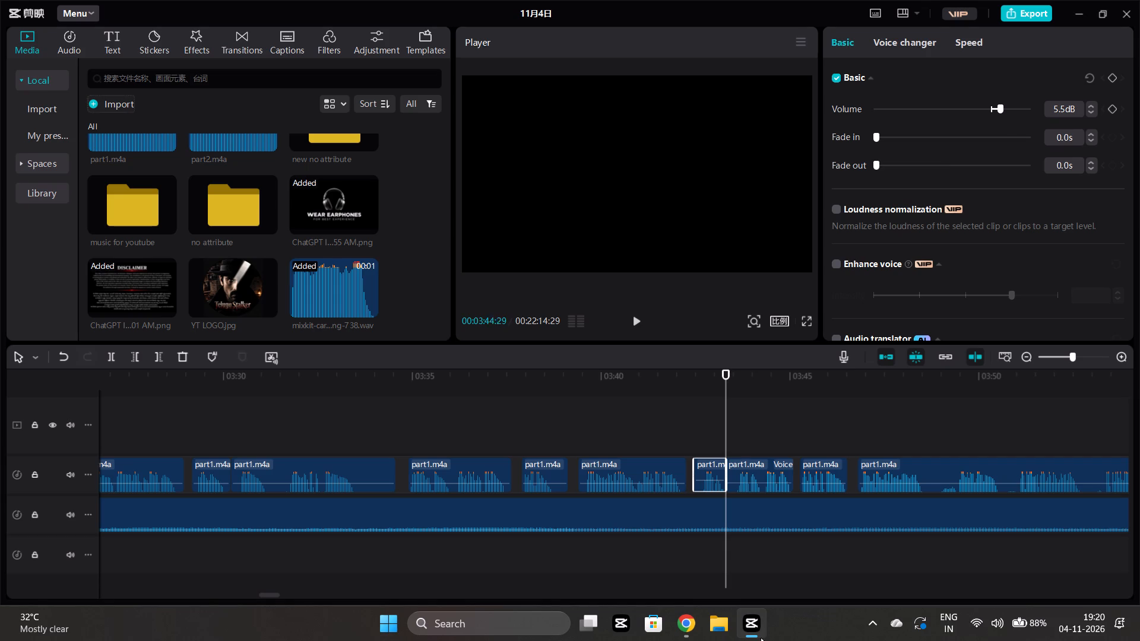
click(670, 521)
click(669, 550)
key(space)
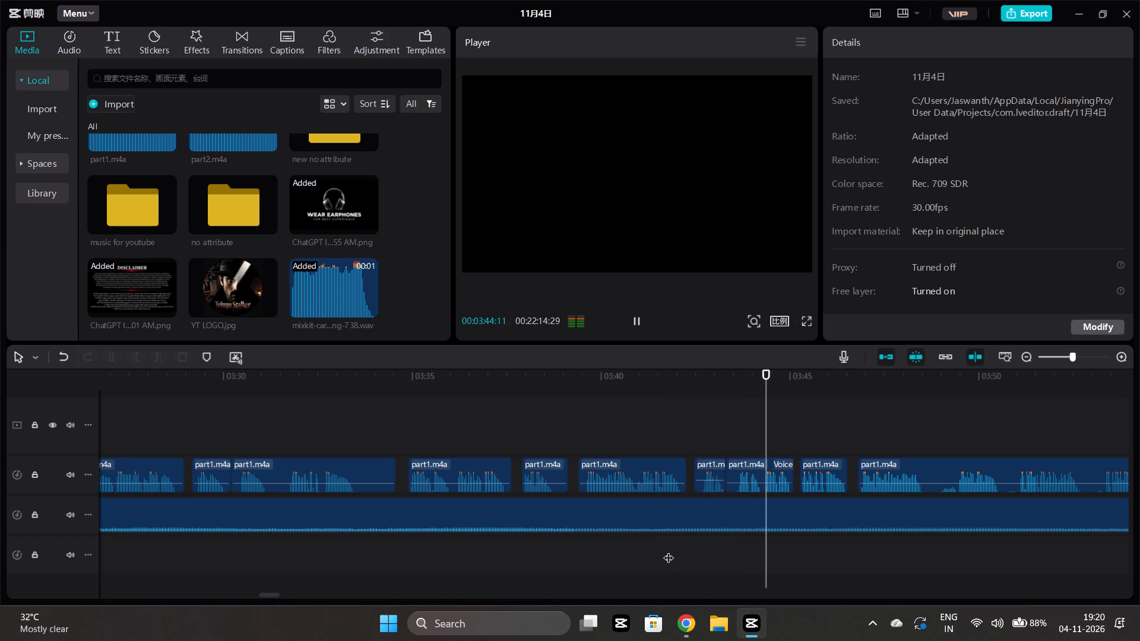
click(734, 561)
key(space)
click(766, 470)
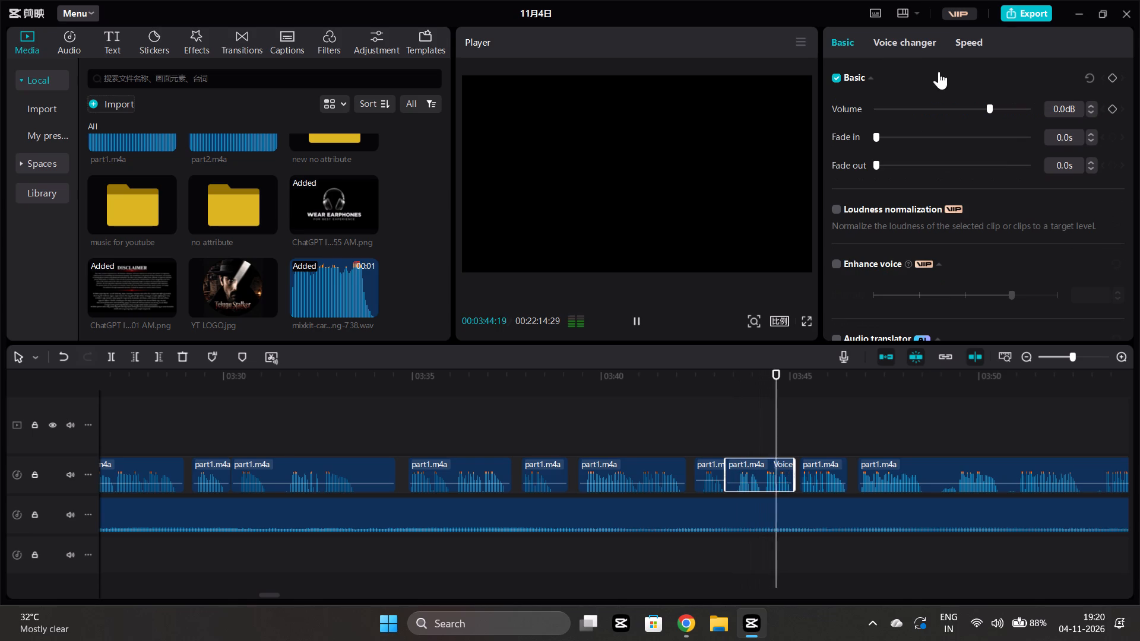
click(997, 110)
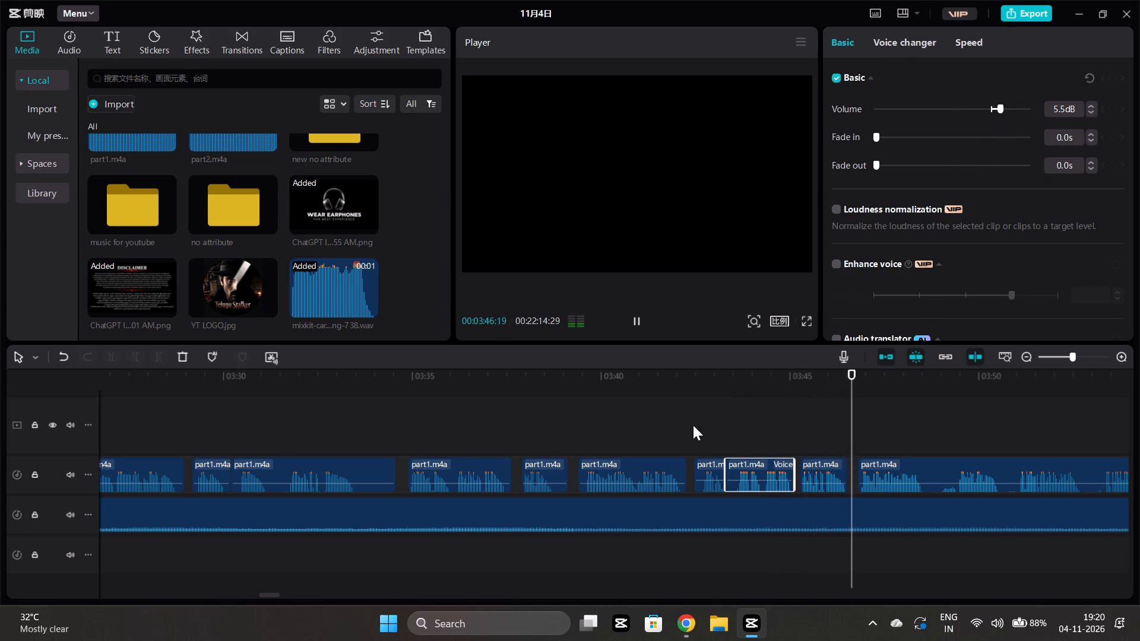
click(692, 543)
key(space)
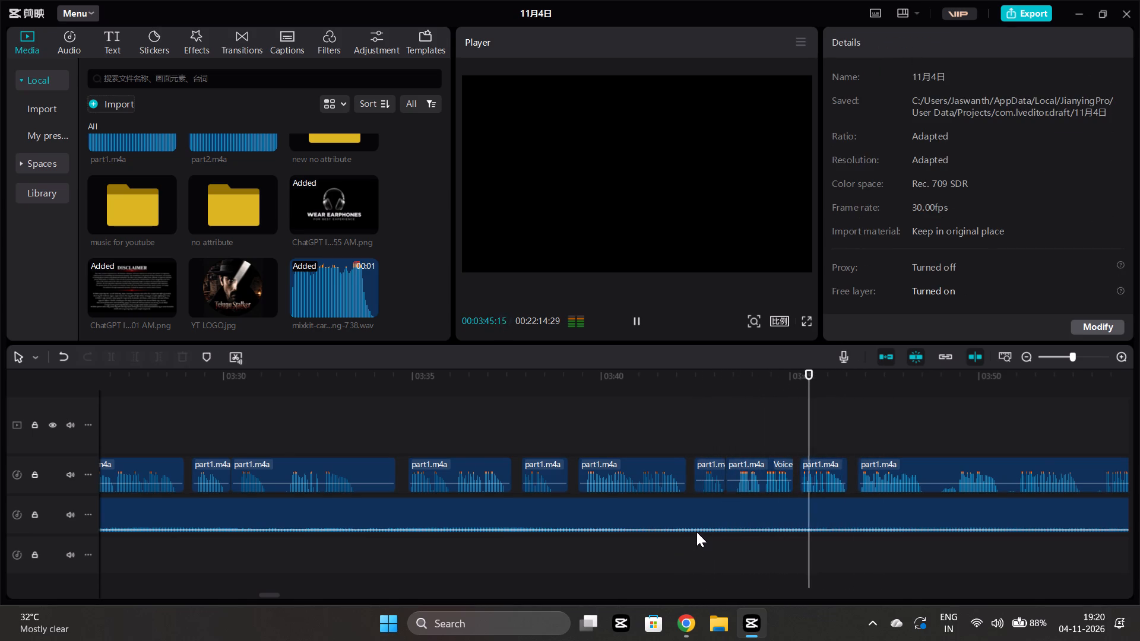
Shift the short clip after the filtered part slightly later, extend the filtered part's end to about 3:45:07, and play across the join.
scroll(696, 532, left, 1)
drag(610, 466, 617, 474)
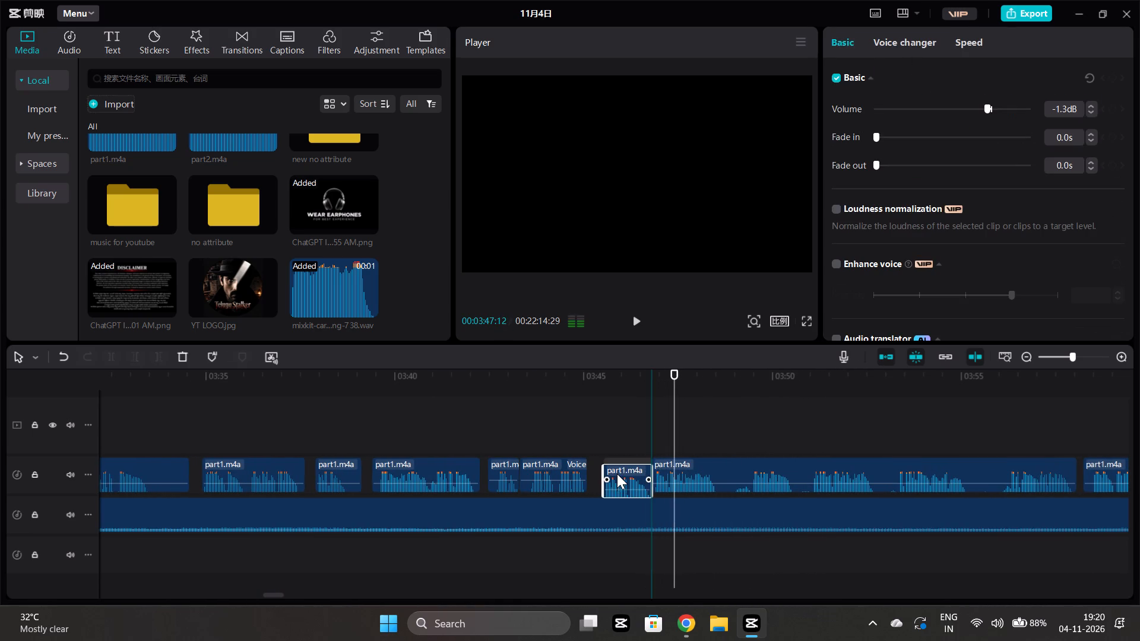
drag(617, 474, 616, 472)
click(569, 478)
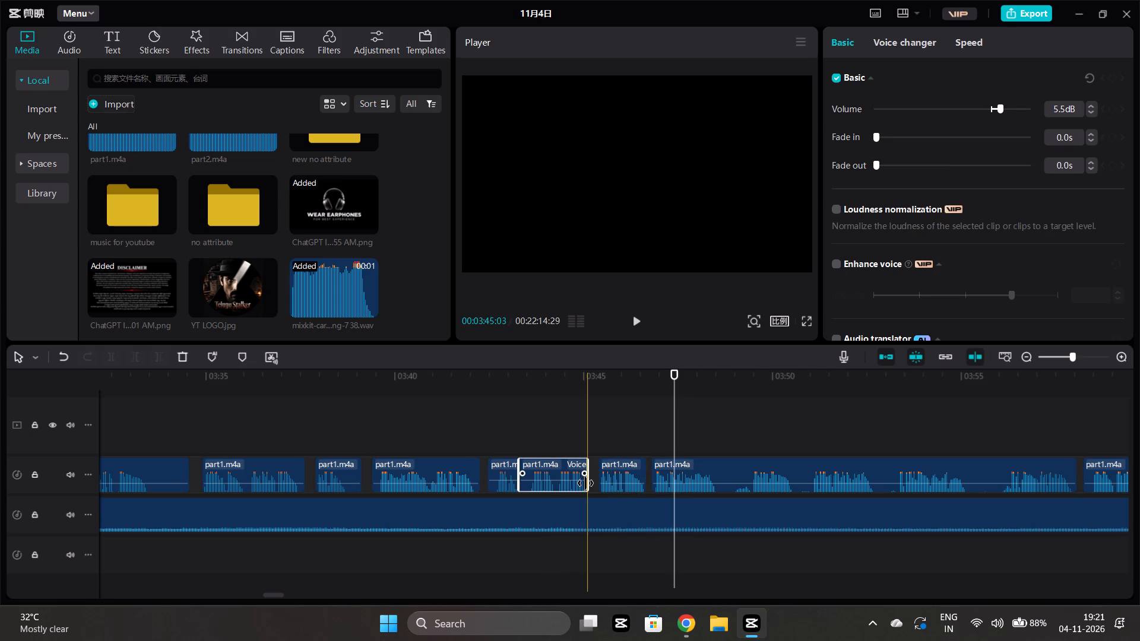
drag(585, 483, 593, 491)
click(554, 556)
key(space)
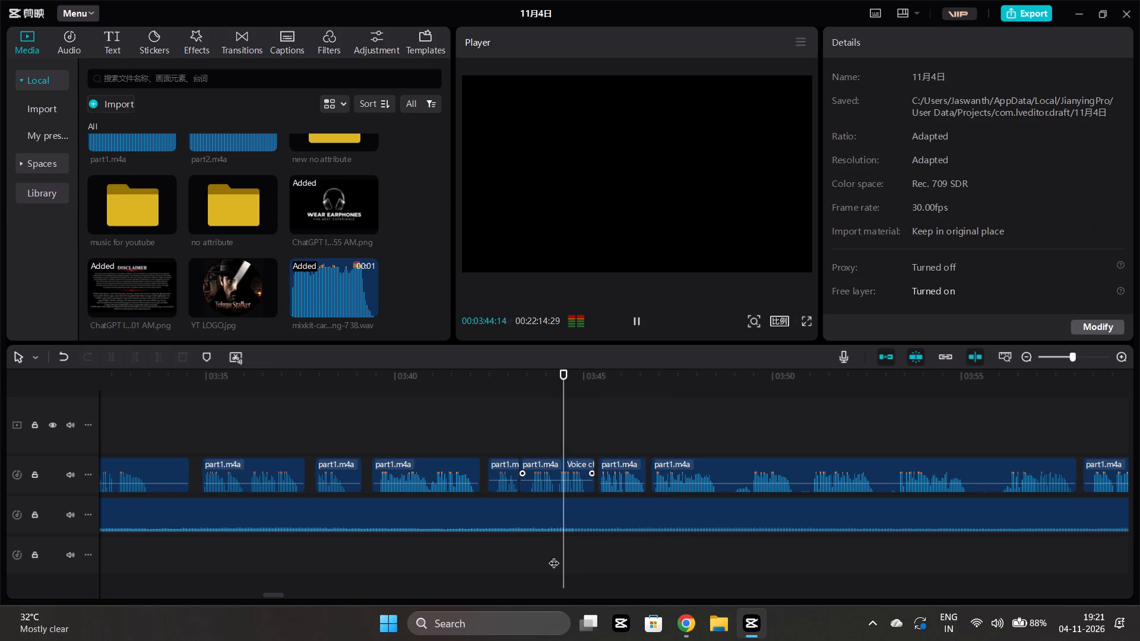
scroll(554, 556, left, 1)
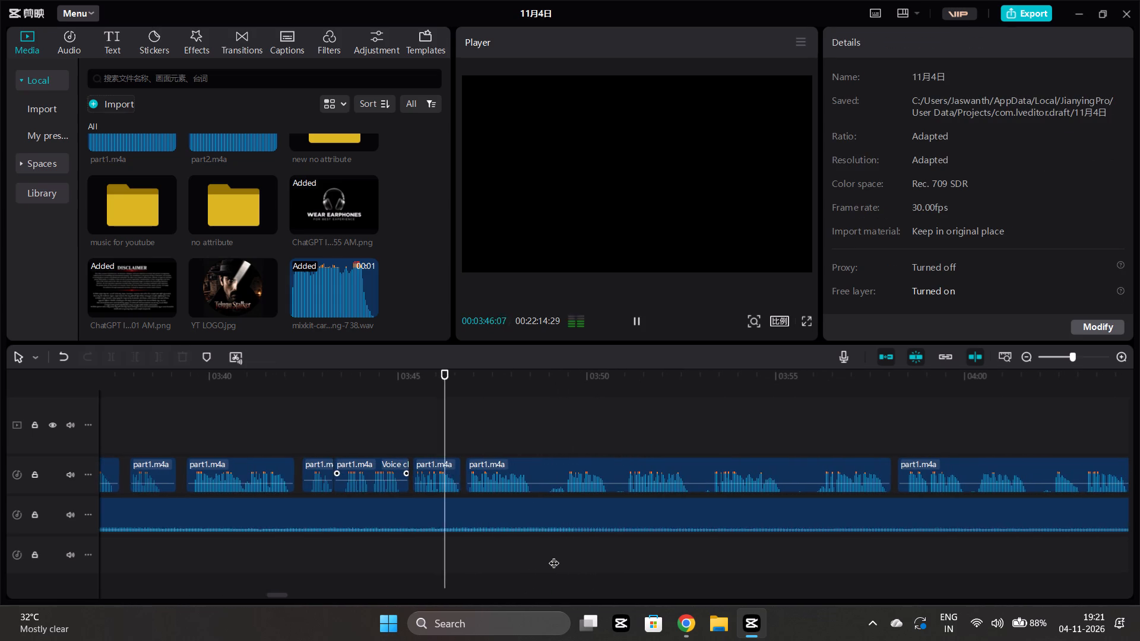
click(381, 551)
key(space)
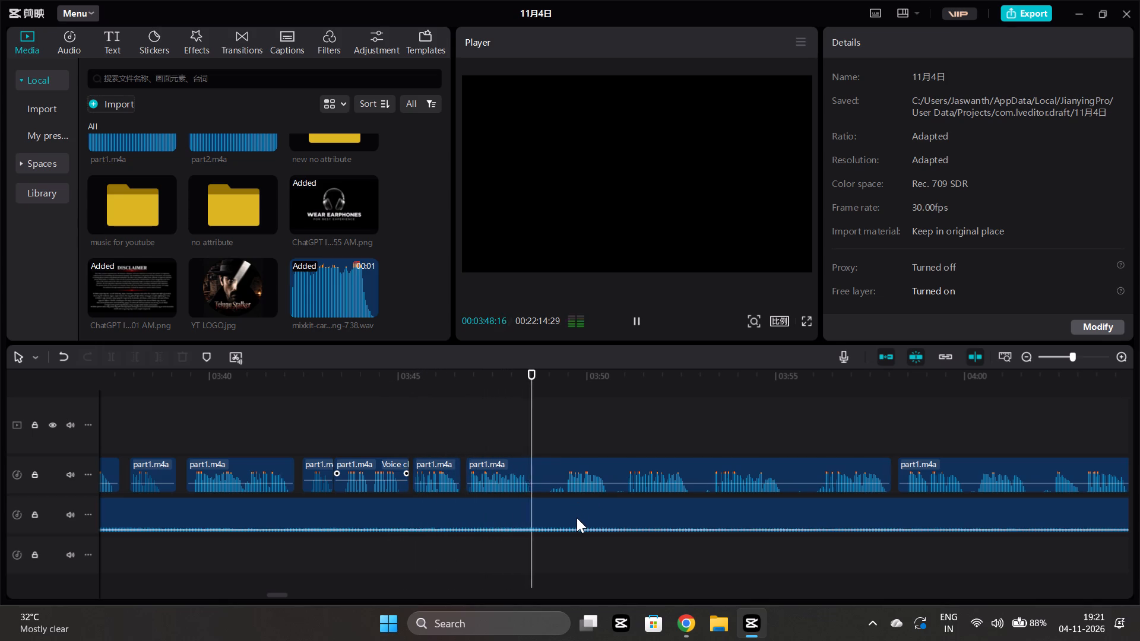
Play from about 3:47, split the narration at about 3:49:13, and trim the first part's end to about 3:48:29.
click(483, 545)
key(space)
scroll(566, 532, down, 1)
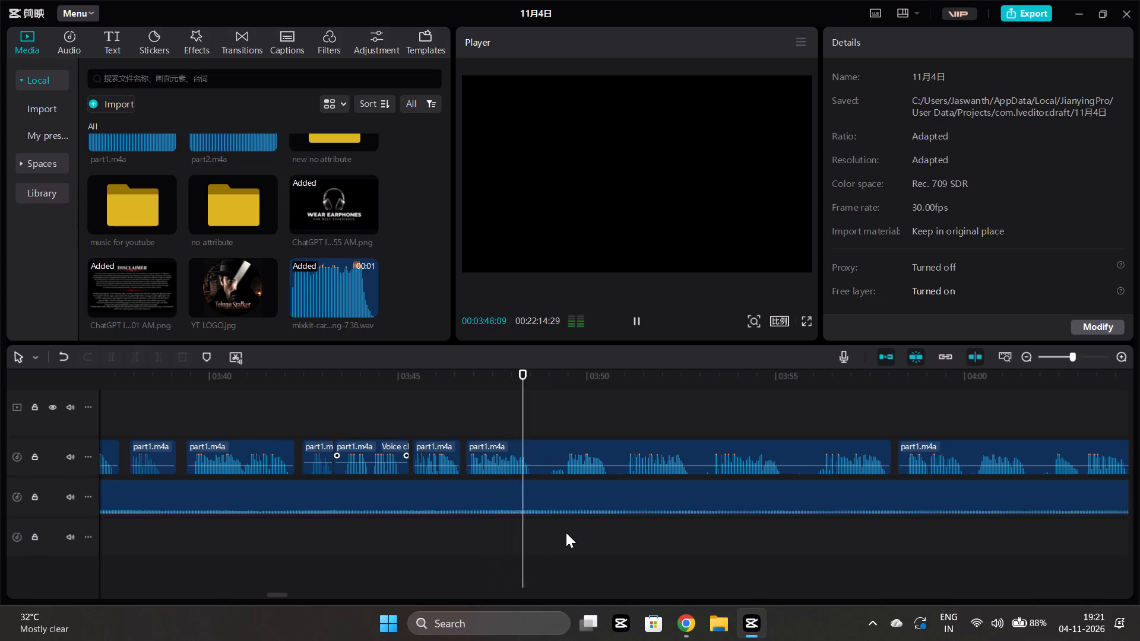
key(space)
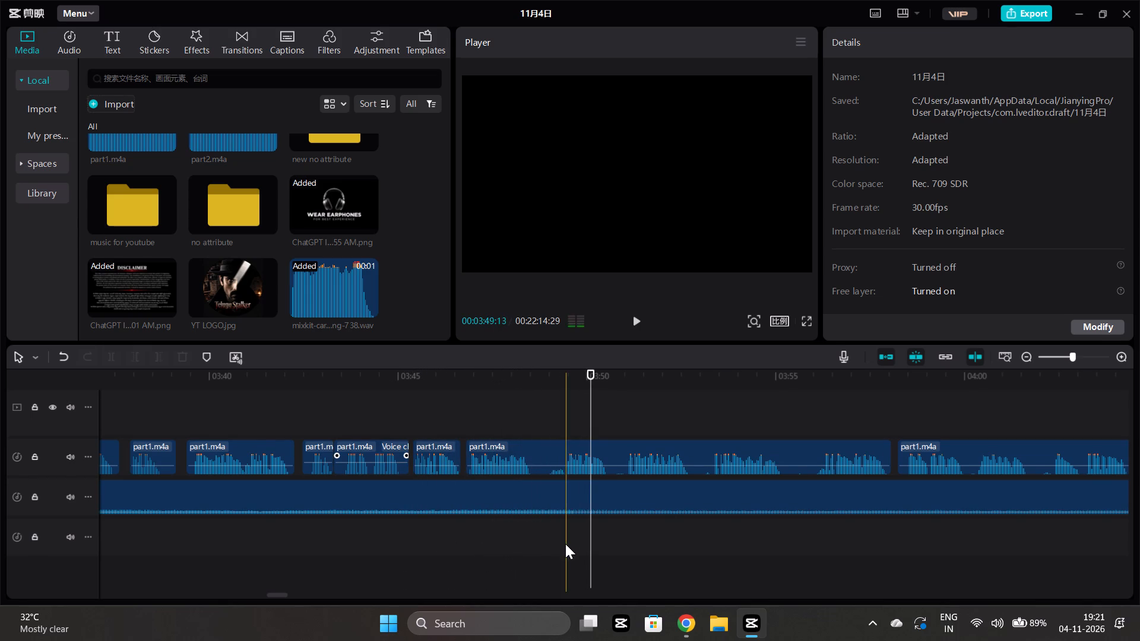
click(565, 544)
click(562, 437)
click(562, 459)
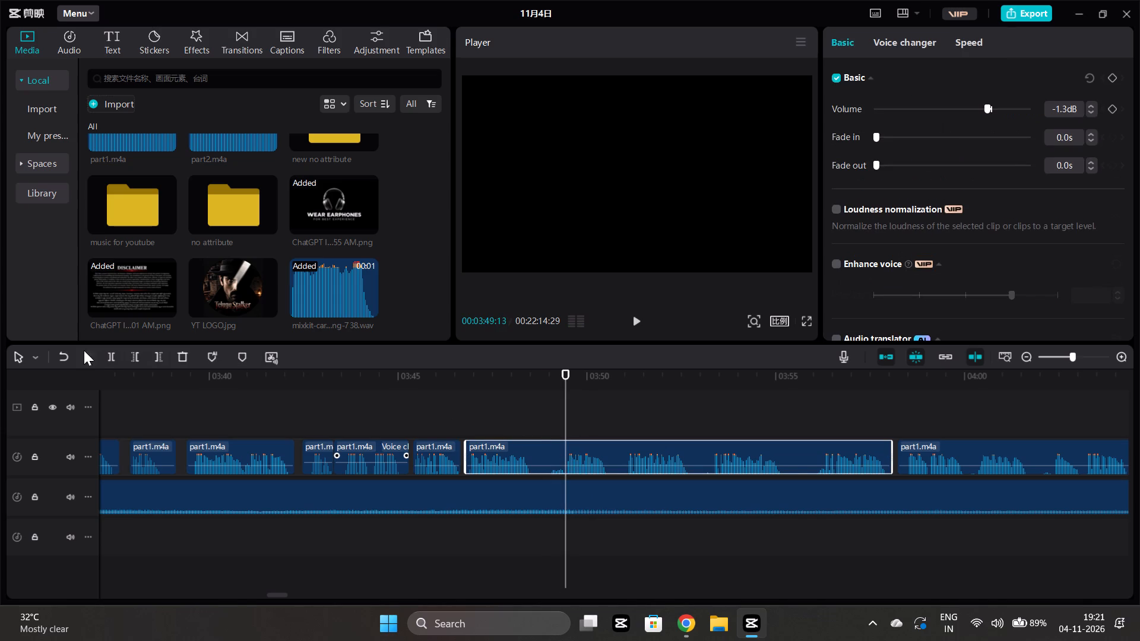
click(112, 359)
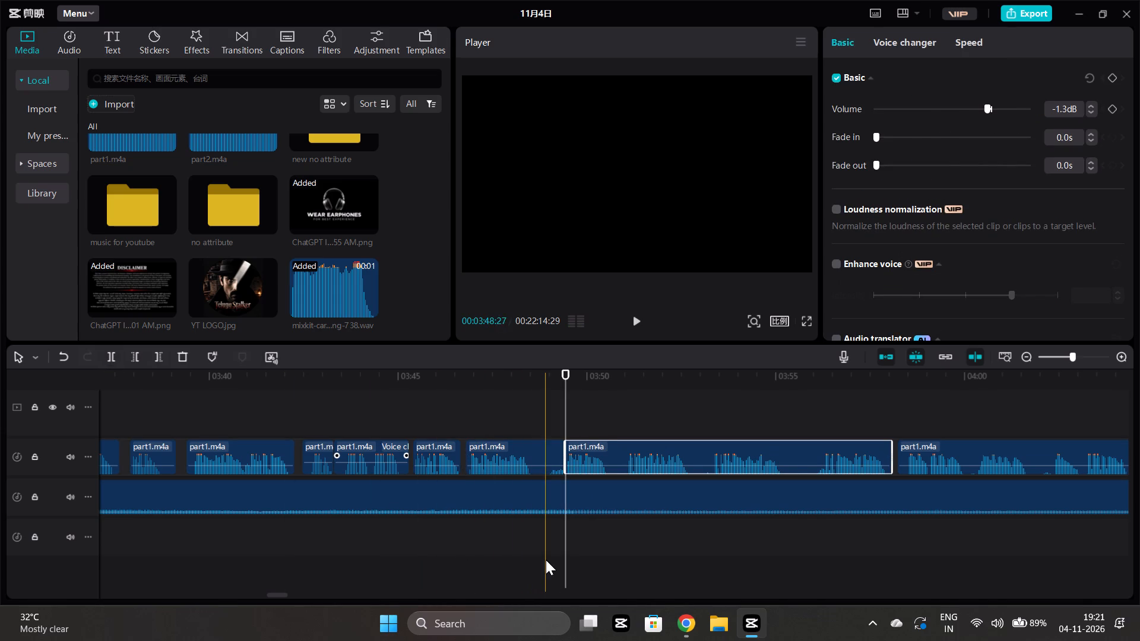
click(546, 559)
click(555, 439)
click(555, 456)
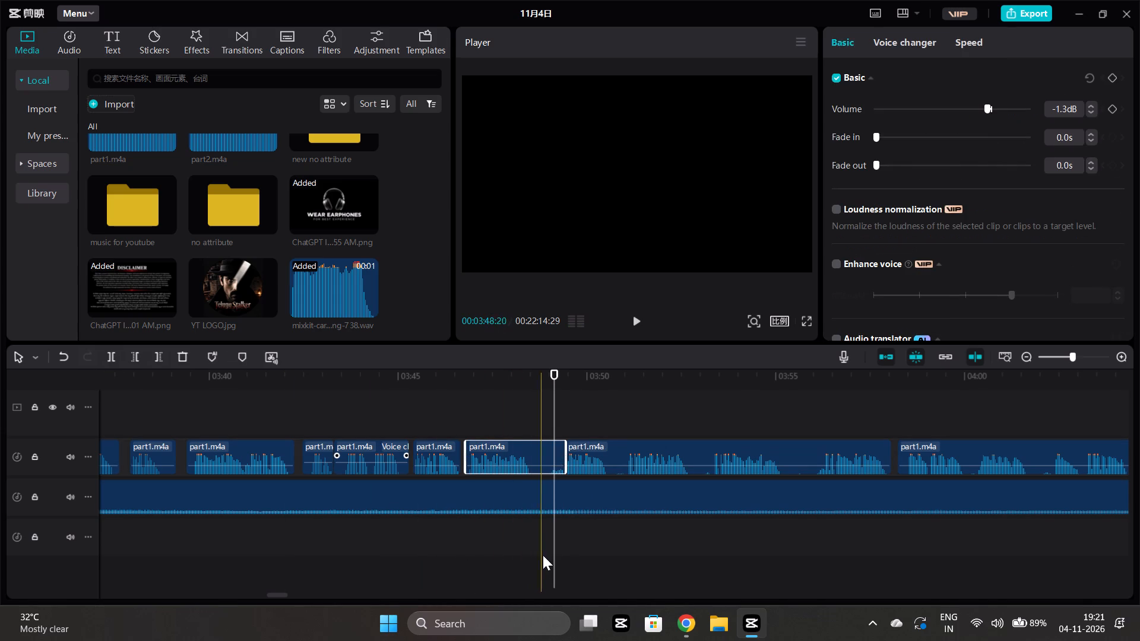
click(547, 547)
click(540, 466)
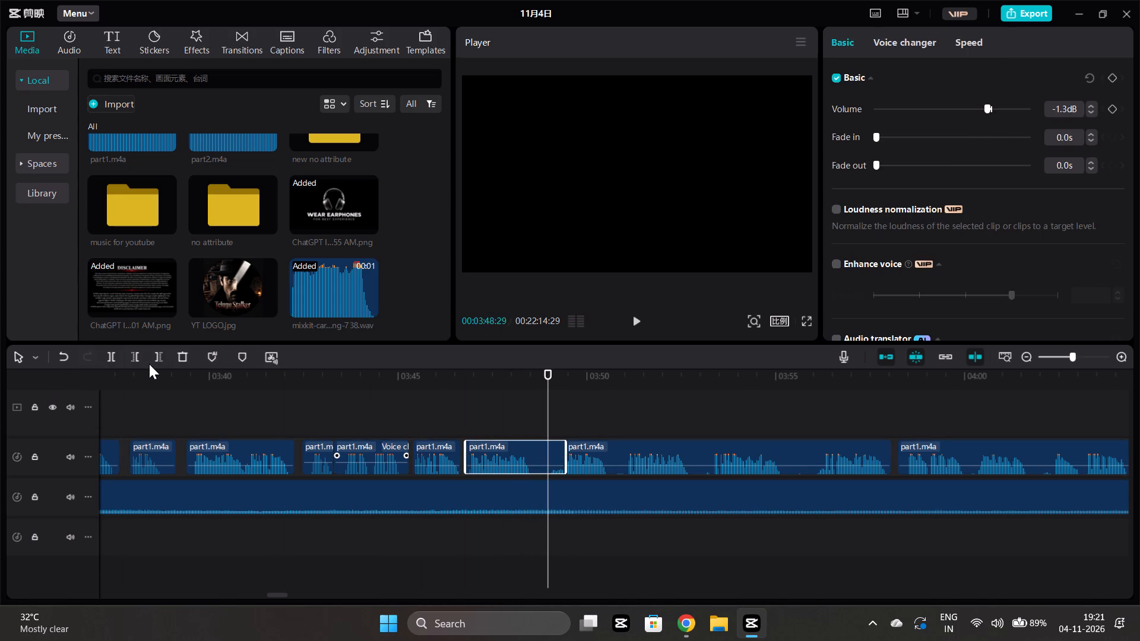
click(156, 360)
Play on through the narration, split it at about 3:50:22, and trim the second part's start to about 3:51:00.
click(562, 512)
key(space)
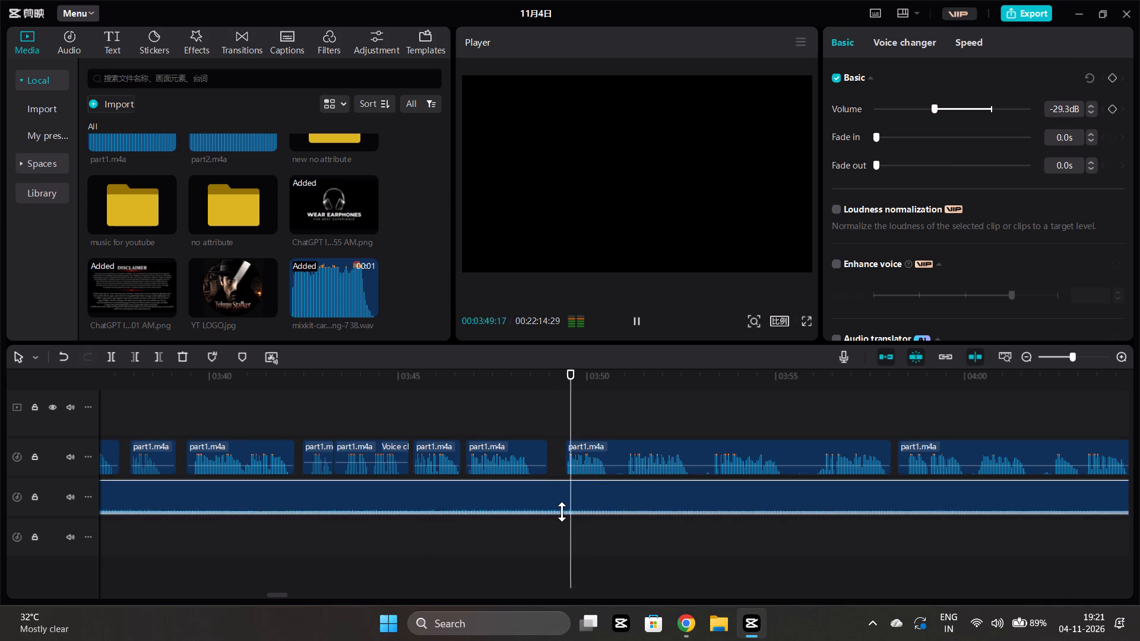
scroll(629, 525, left, 1)
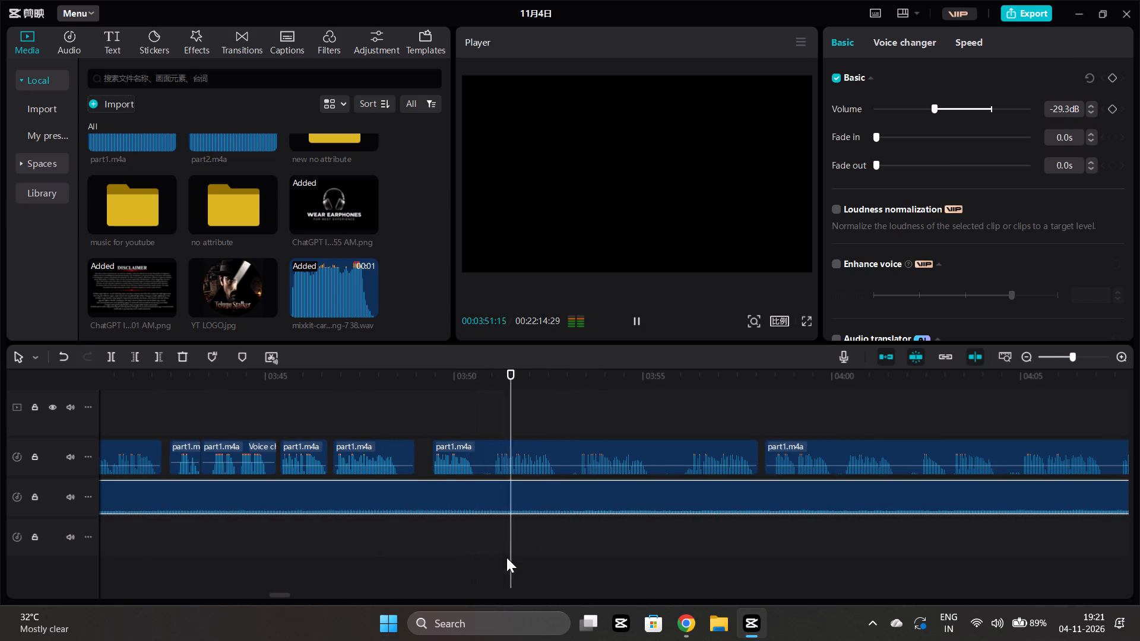
ctrl+scroll(506, 557, up, 5)
key(space)
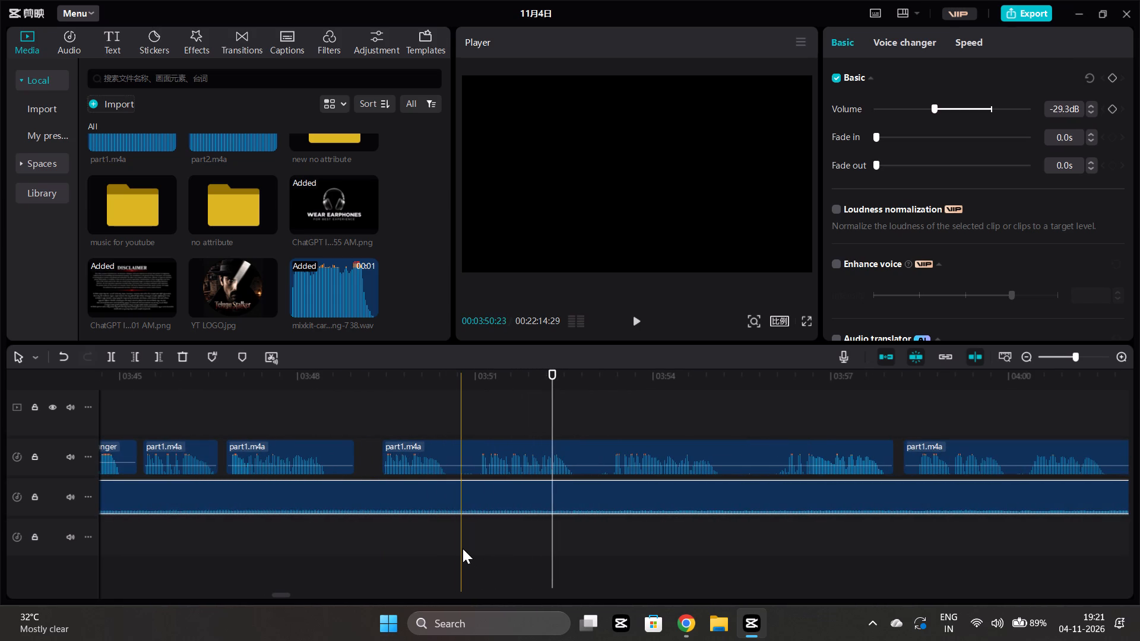
click(460, 547)
click(456, 461)
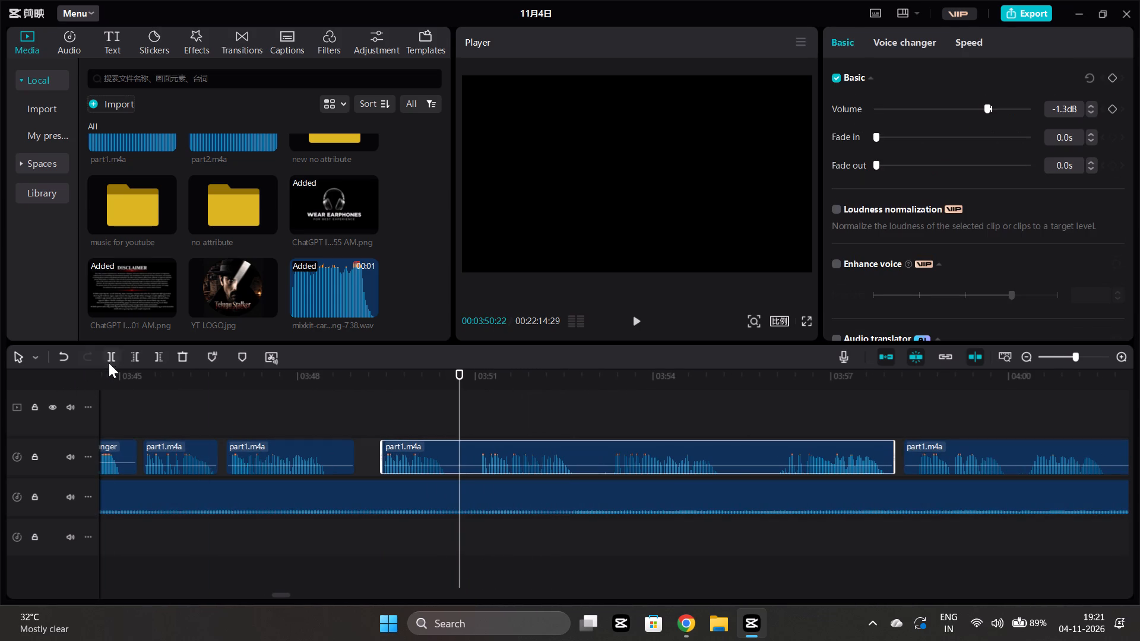
click(109, 361)
double_click(476, 547)
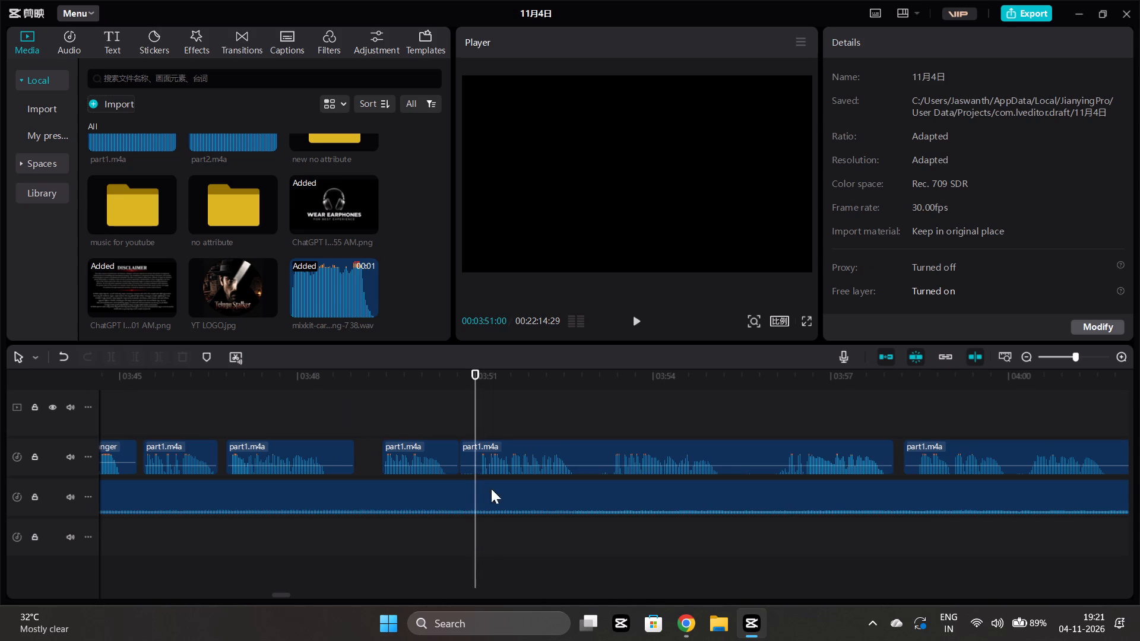
click(497, 461)
click(136, 359)
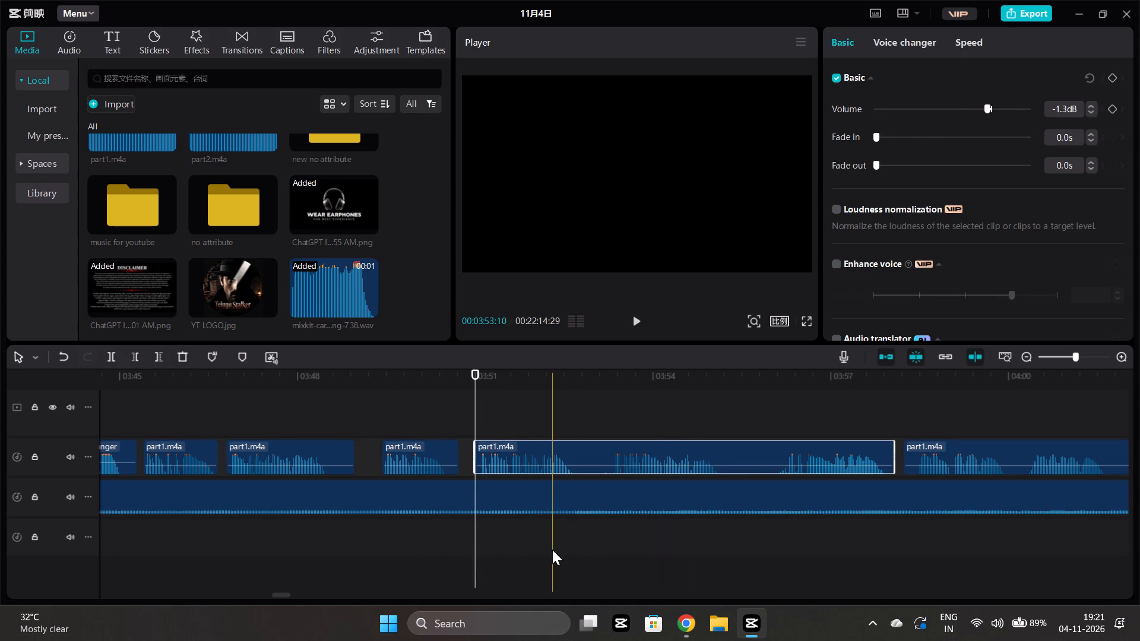
Play from about 3:52, split the narration at about 3:53:08, and trim the first part's end to about 3:53:03.
click(552, 547)
key(space)
key(space)
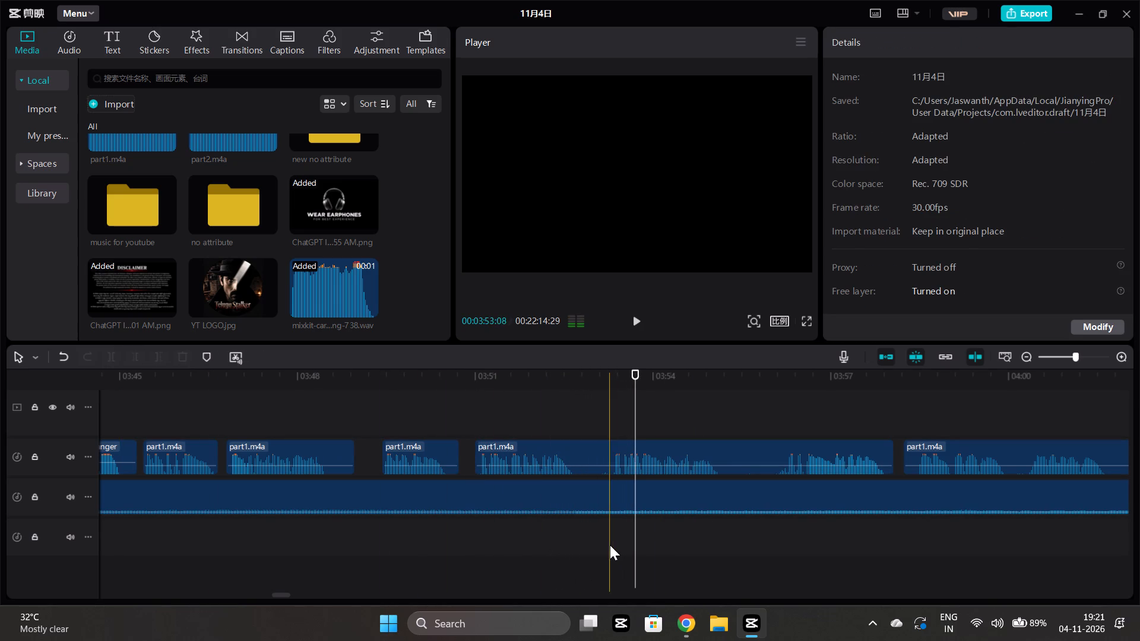
click(610, 545)
click(617, 464)
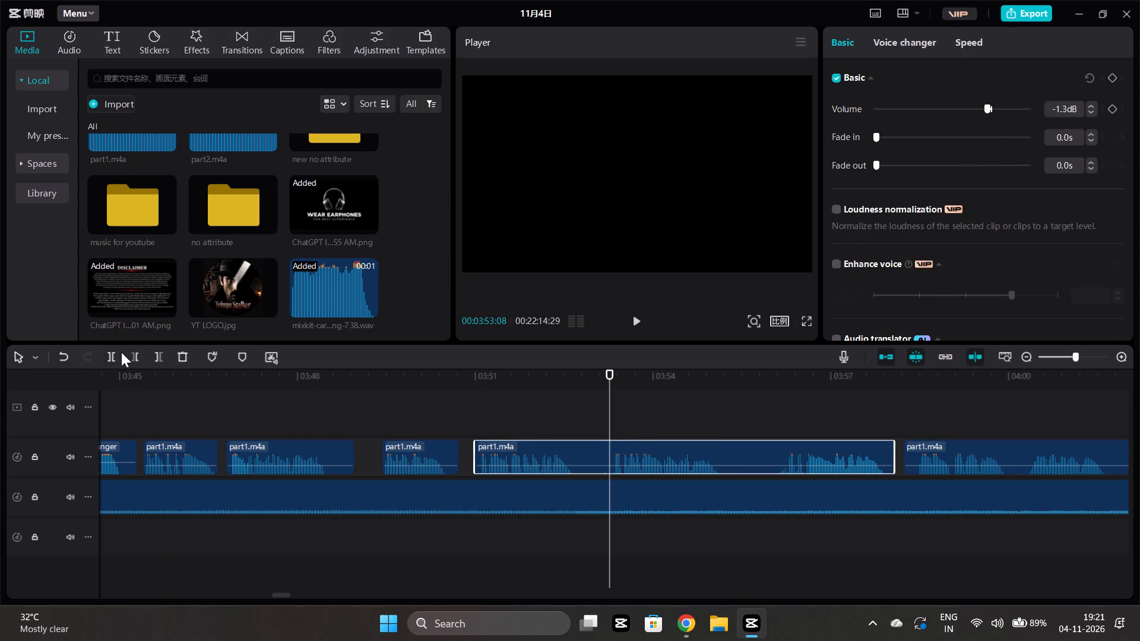
click(117, 354)
click(600, 533)
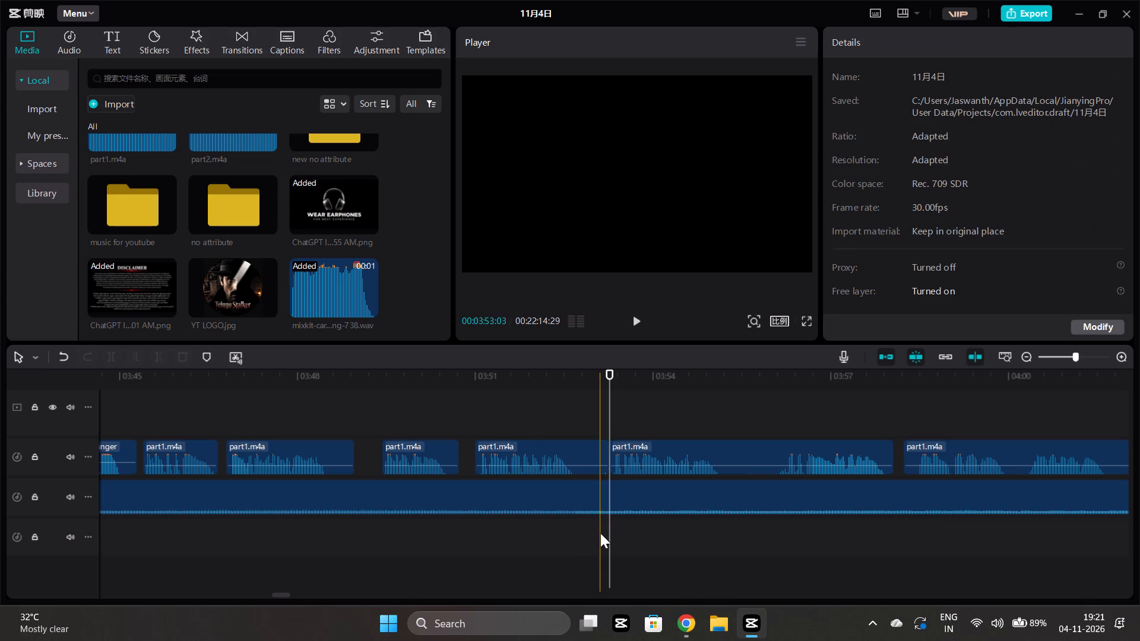
click(590, 469)
click(160, 353)
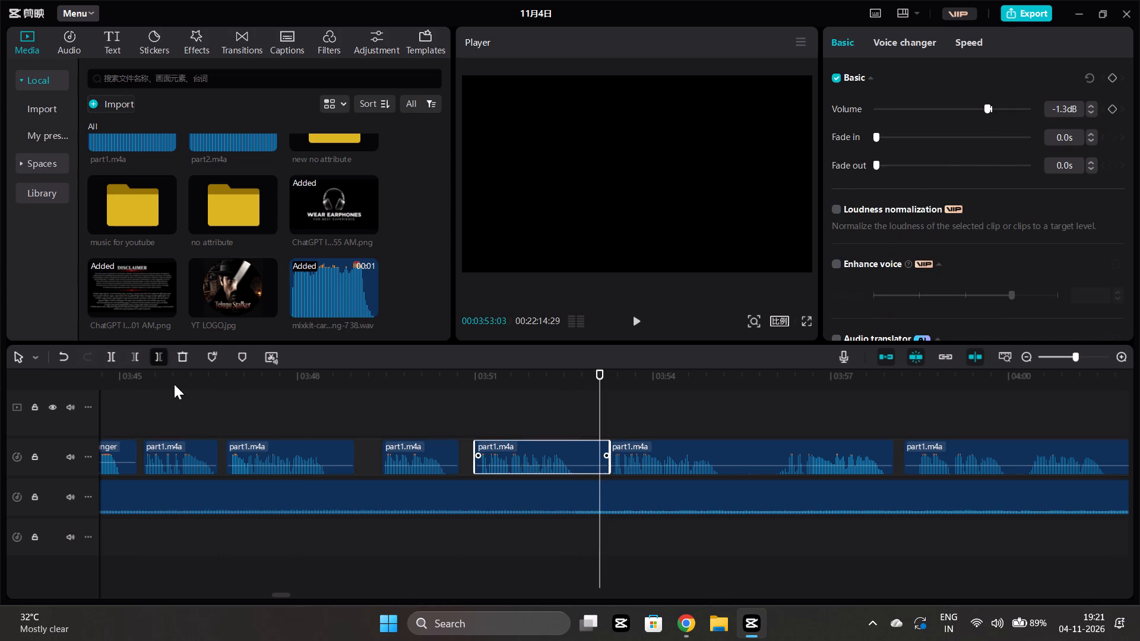
Play on through the narration, split it at about 3:56:07, and trim the first part's end to about 3:55:28.
click(583, 533)
key(space)
scroll(583, 533, left, 1)
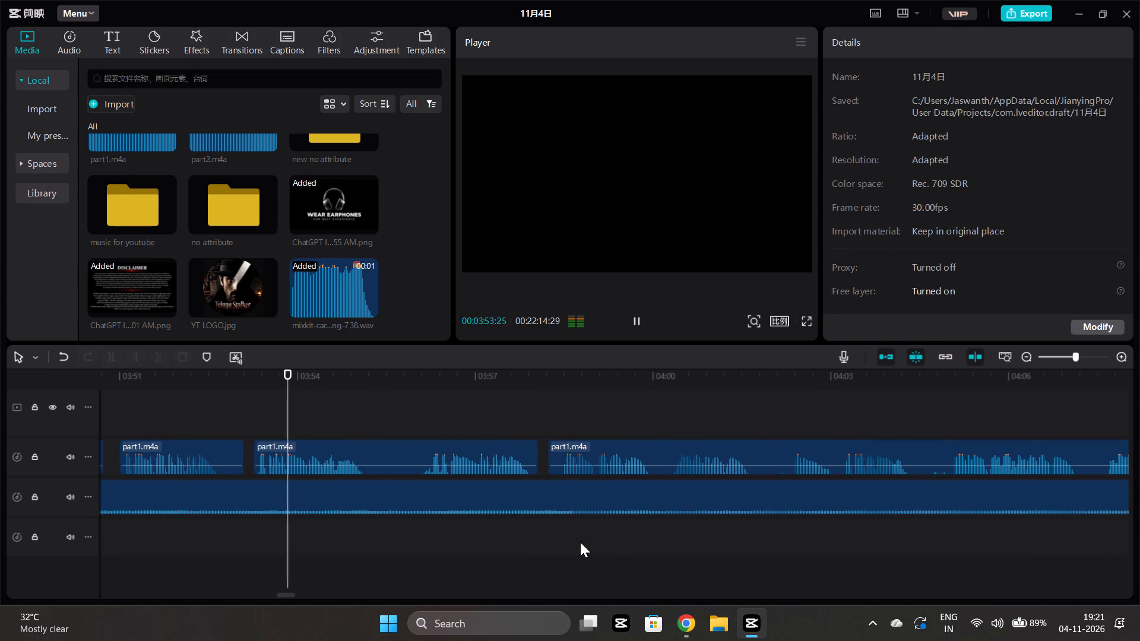
key(space)
click(397, 552)
key(space)
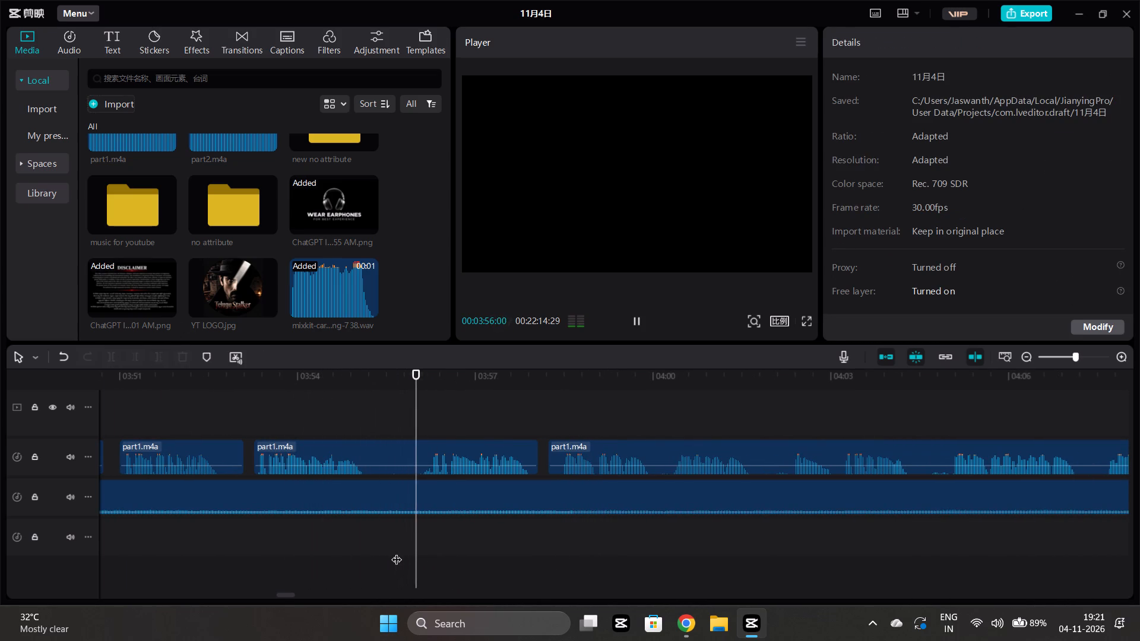
key(space)
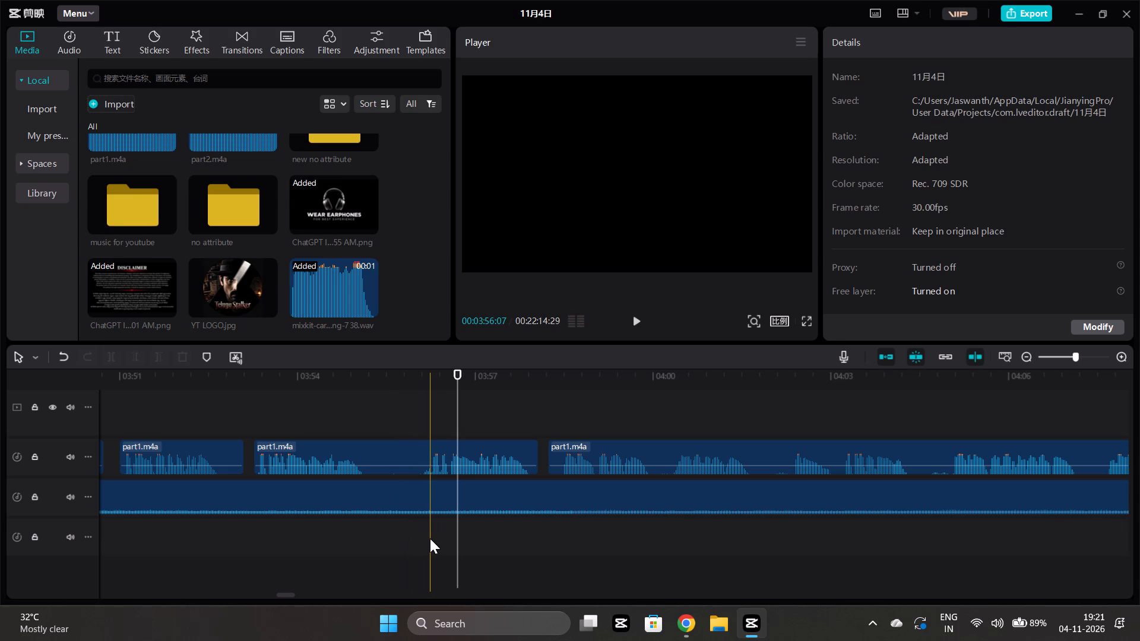
click(430, 538)
click(419, 467)
click(113, 356)
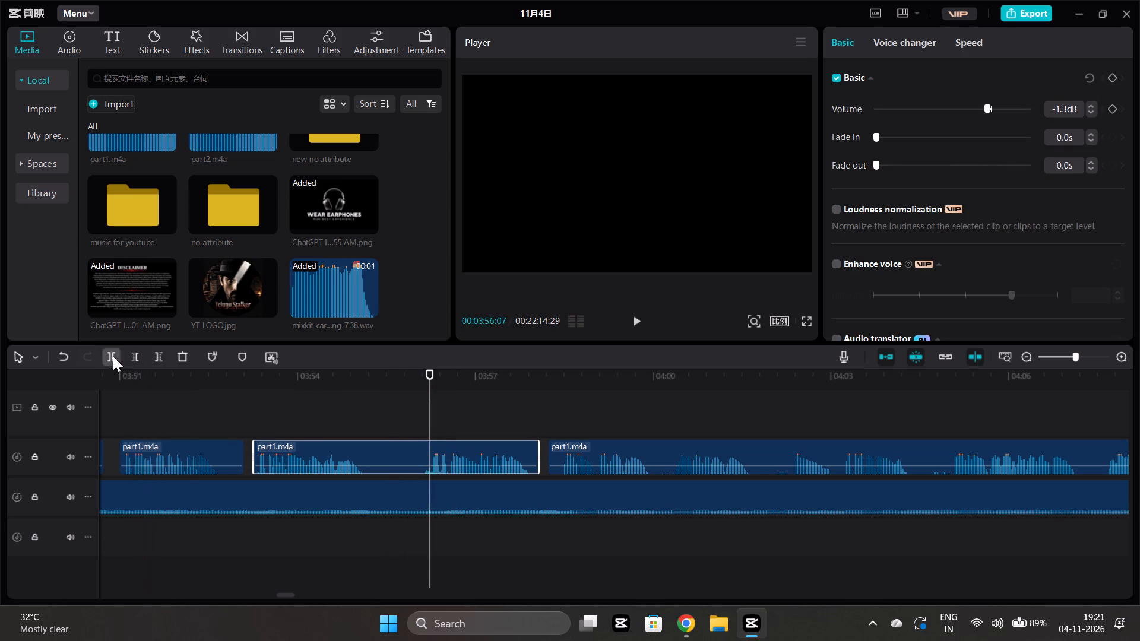
click(411, 555)
click(397, 469)
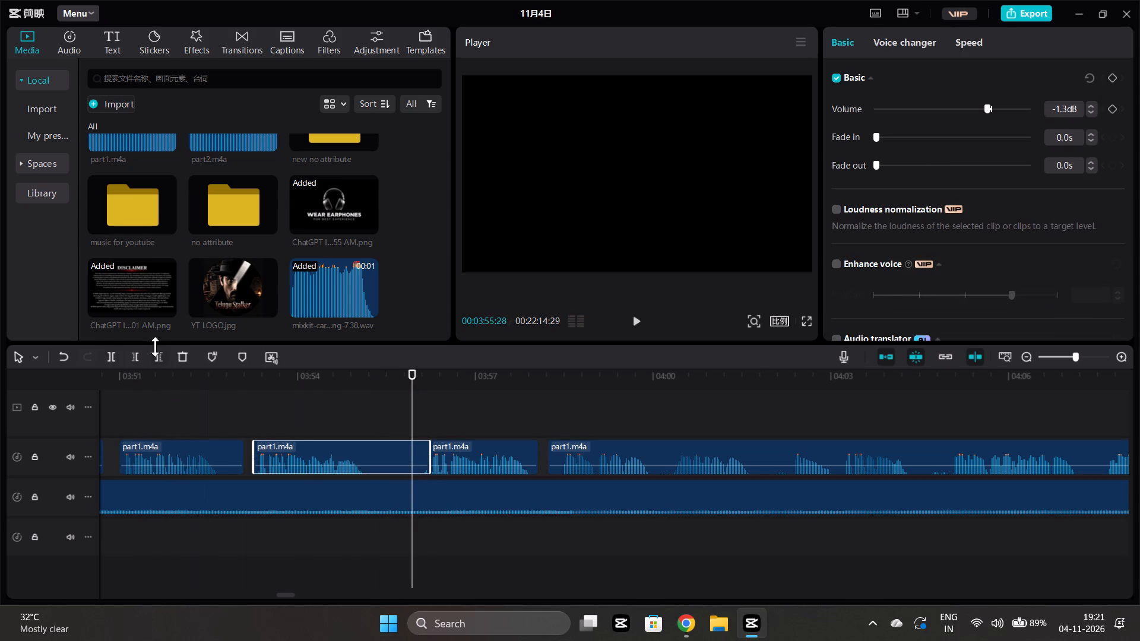
click(154, 349)
Shift the short narration clip to start at about 3:56:01, play across the join, and move the following long clip up against it.
click(402, 552)
key(space)
drag(467, 446, 460, 446)
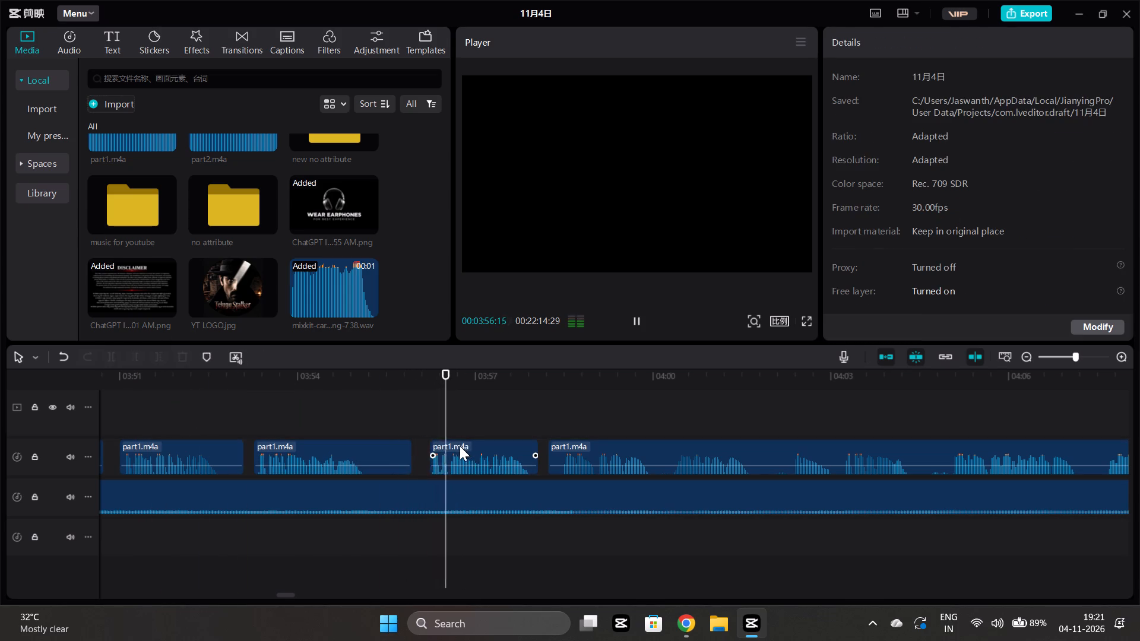
drag(460, 446, 455, 446)
click(383, 550)
key(space)
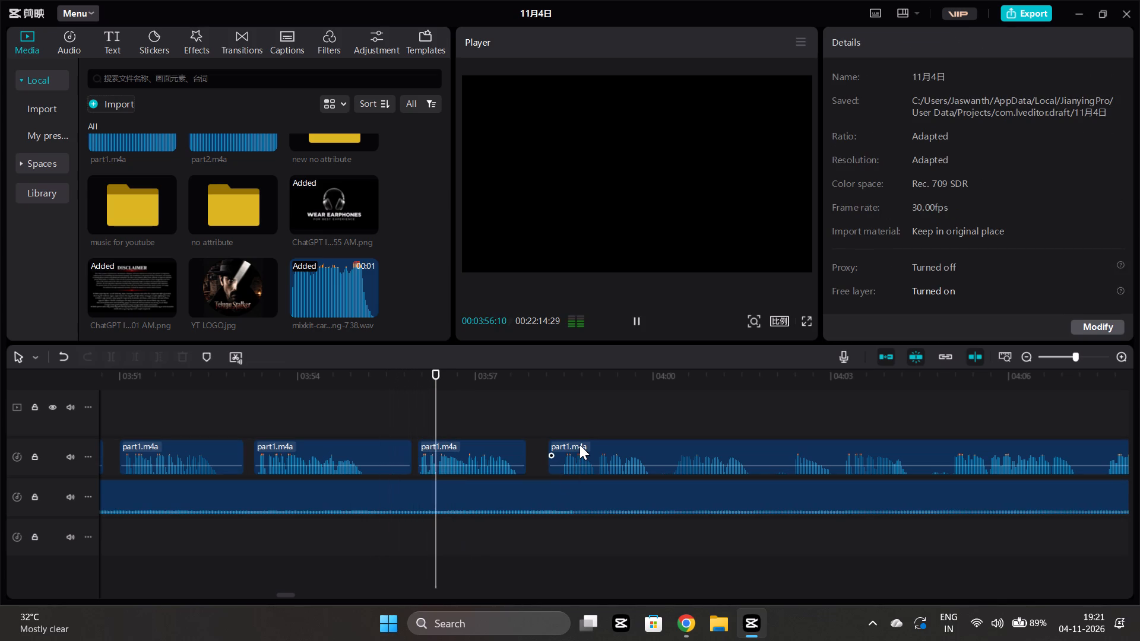
drag(579, 445, 560, 446)
Play on from about 3:57, split the long narration clip at about 4:01:20, and trim the second part's start to about 4:02.
click(489, 543)
key(space)
scroll(584, 584, left, 1)
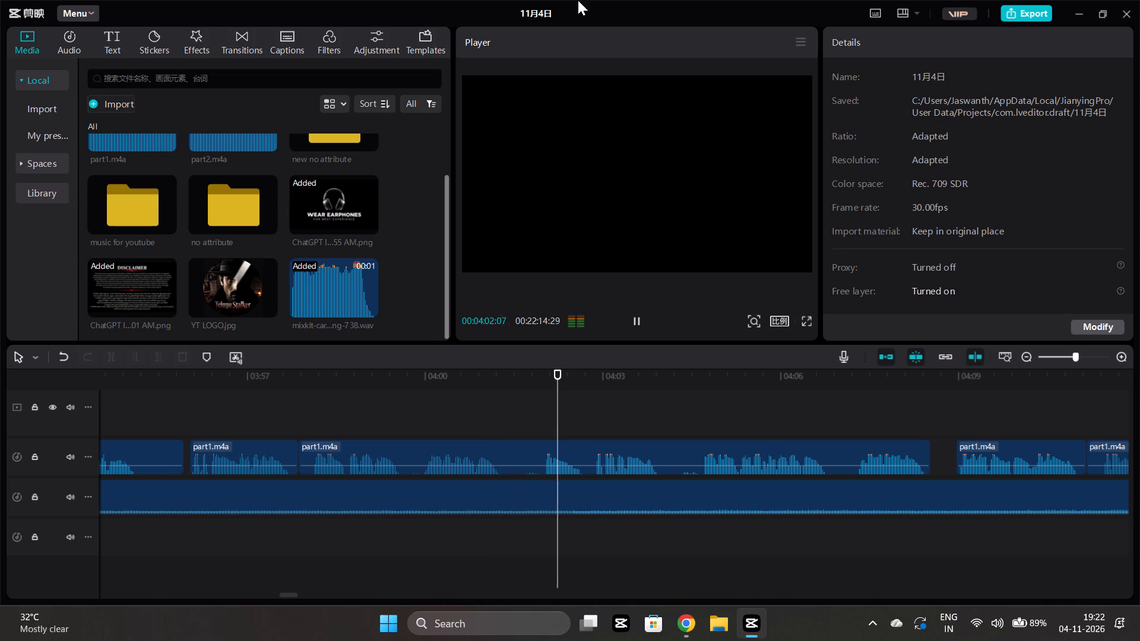
key(space)
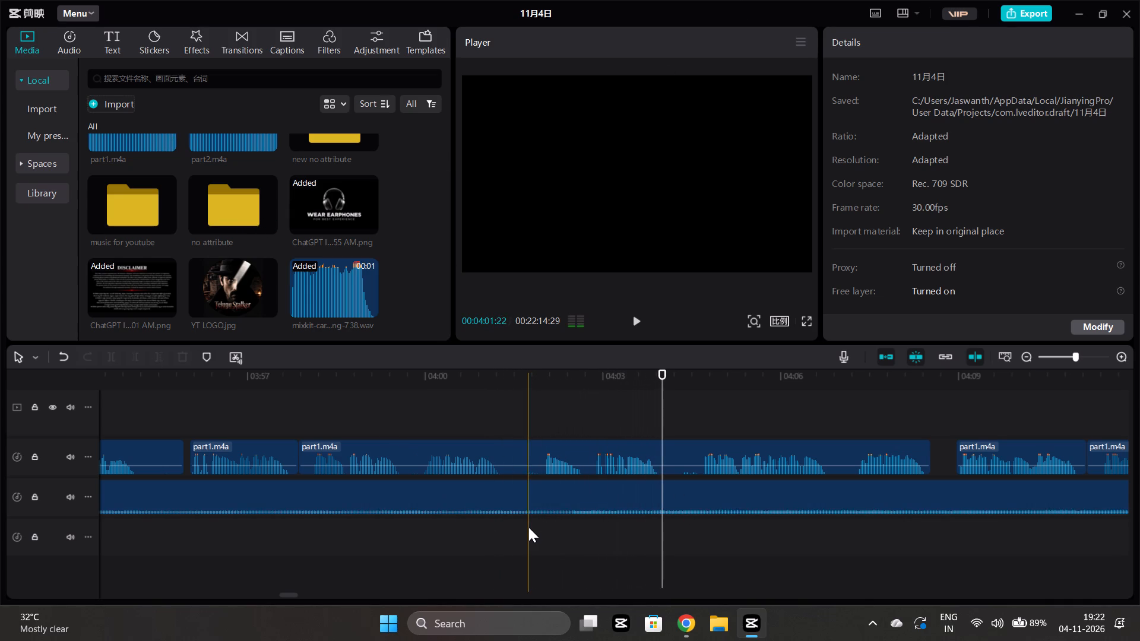
click(525, 526)
click(529, 453)
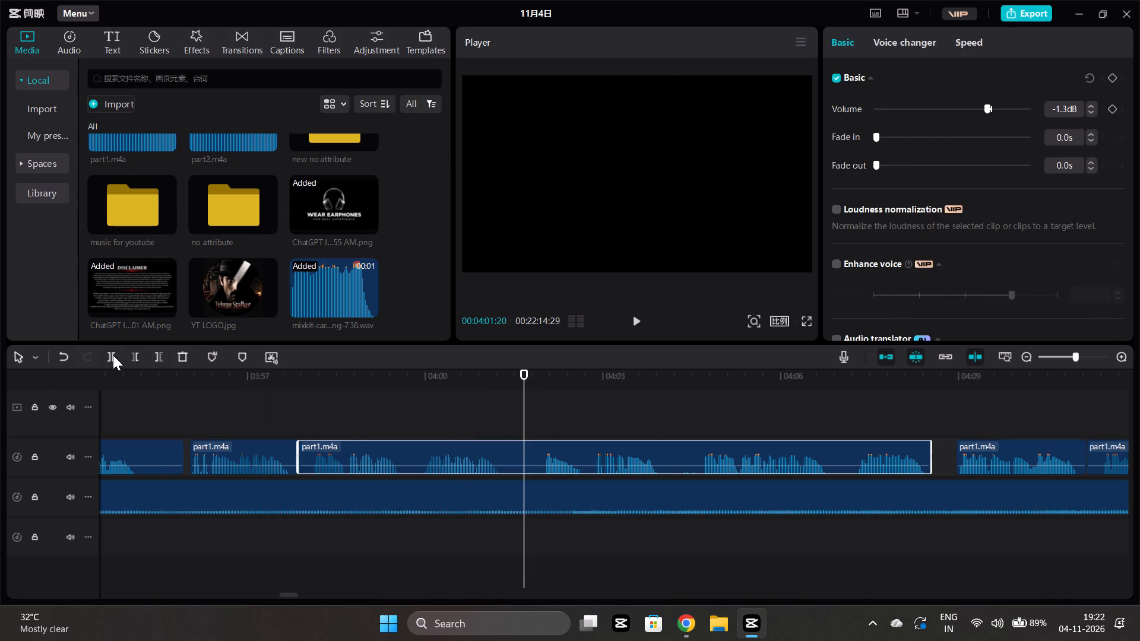
click(116, 357)
click(540, 547)
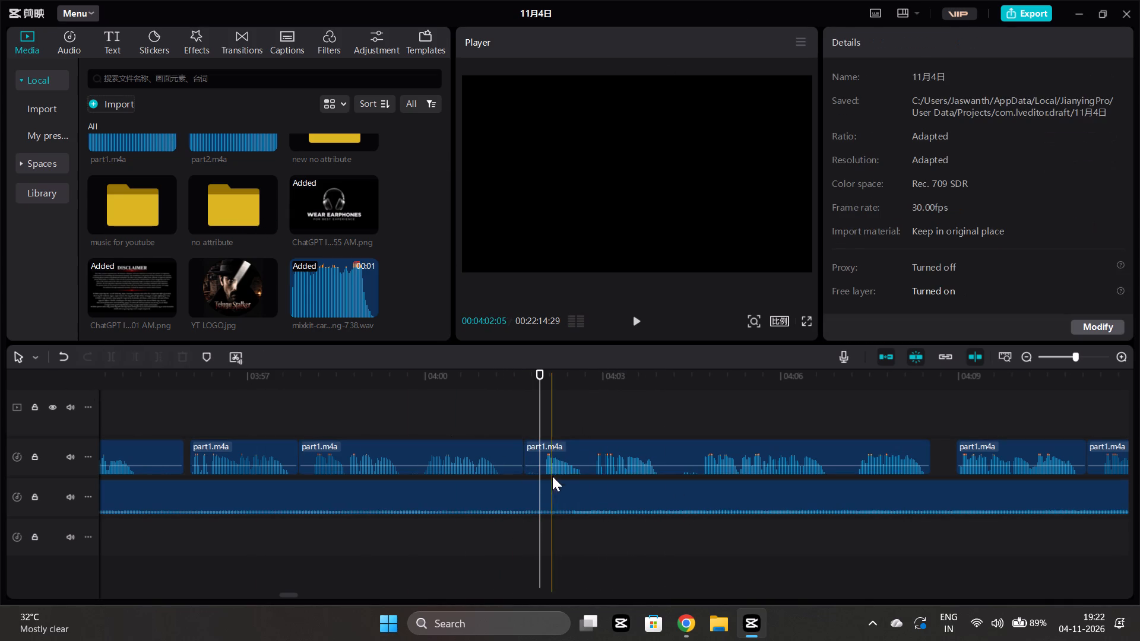
click(555, 455)
click(136, 354)
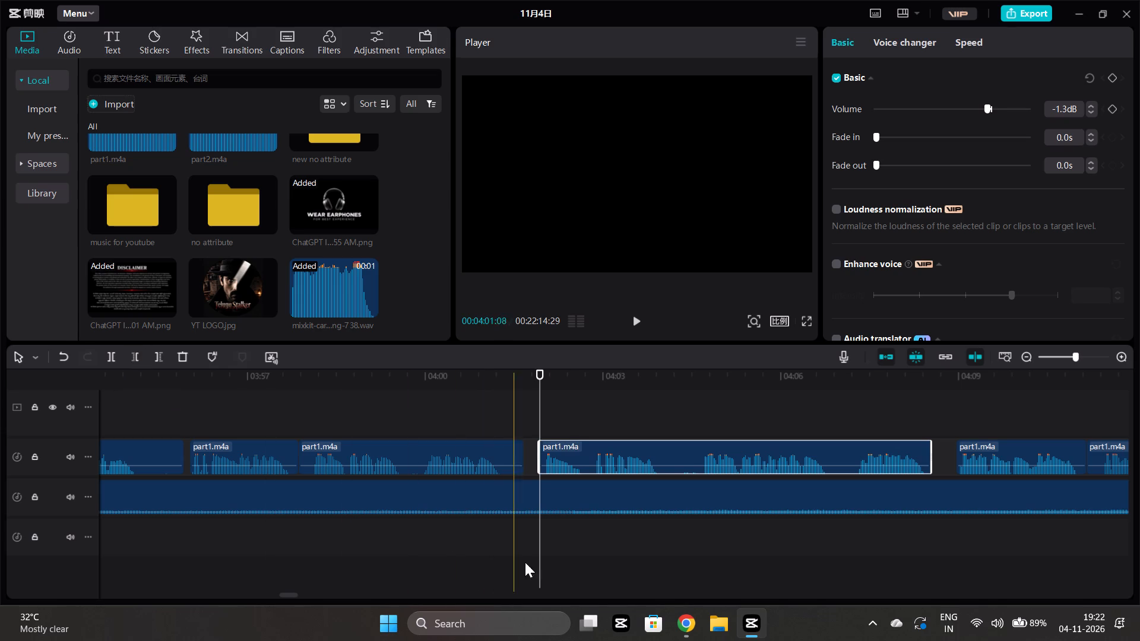
Play on from about 4:02, split the narration at about 4:04:19, and trim the first part's end to about 4:04:09.
click(534, 564)
key(space)
scroll(538, 546, left, 1)
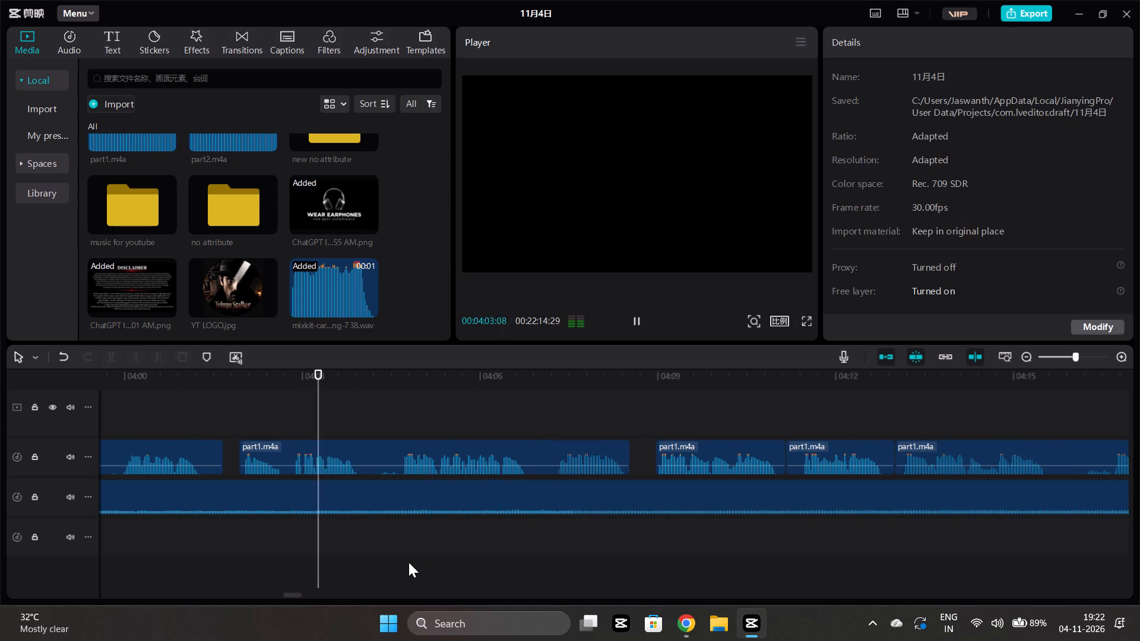
key(space)
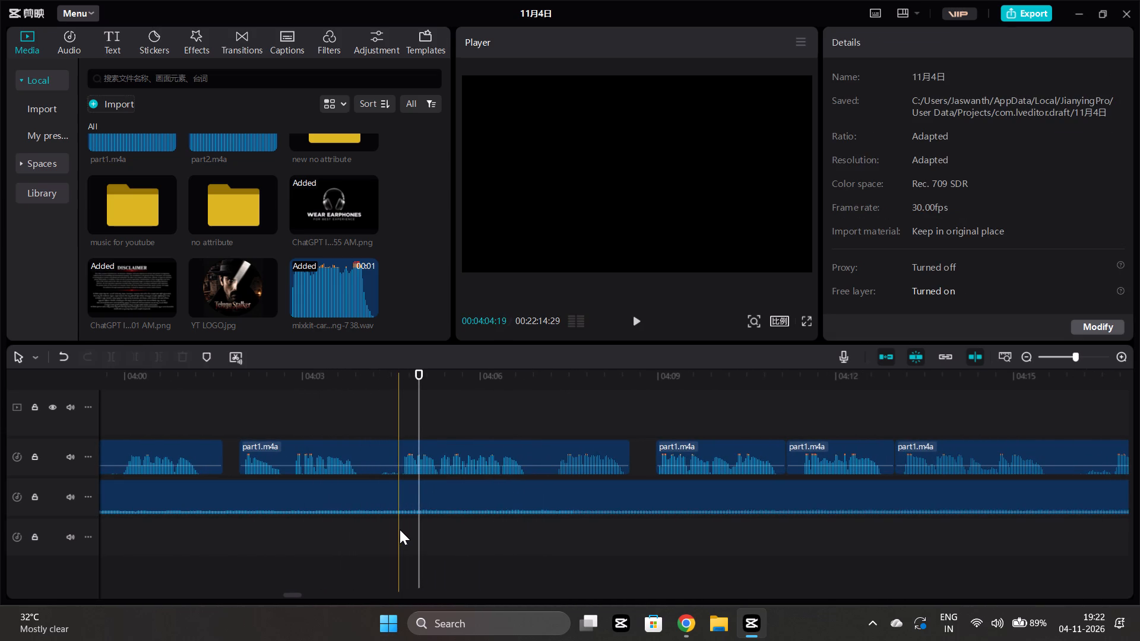
click(400, 529)
click(411, 437)
click(400, 526)
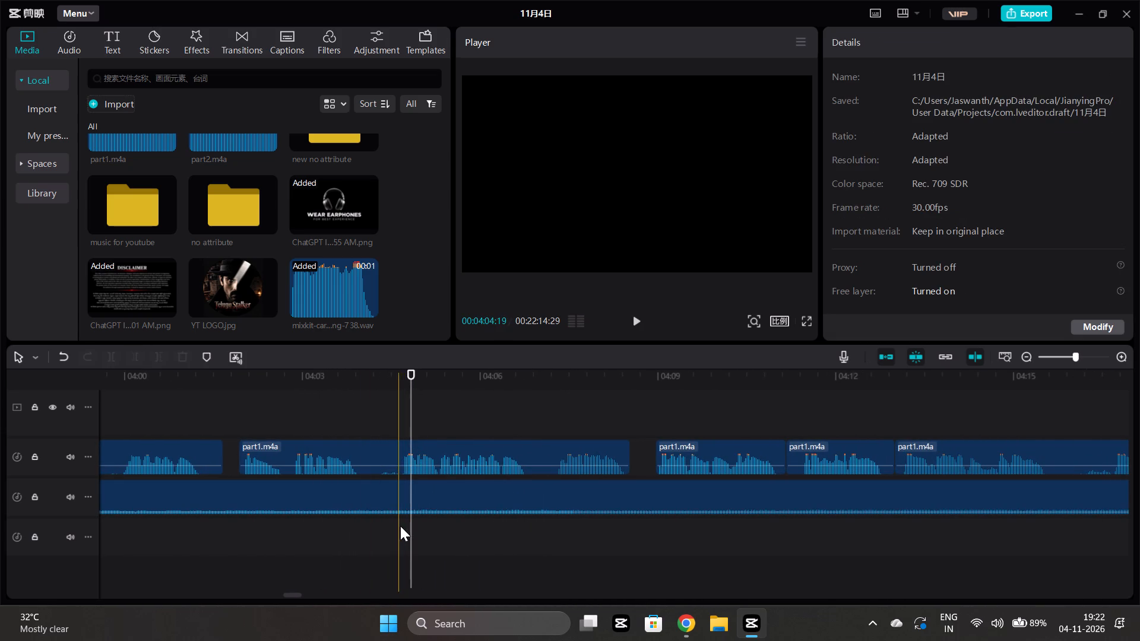
click(411, 446)
click(109, 354)
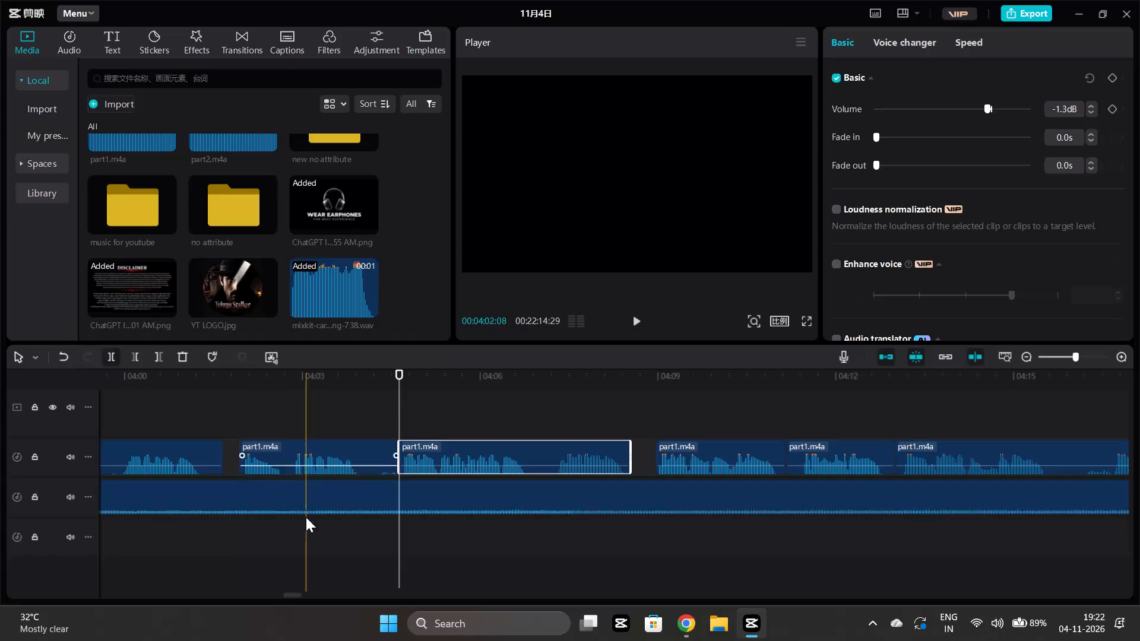
click(379, 541)
click(379, 456)
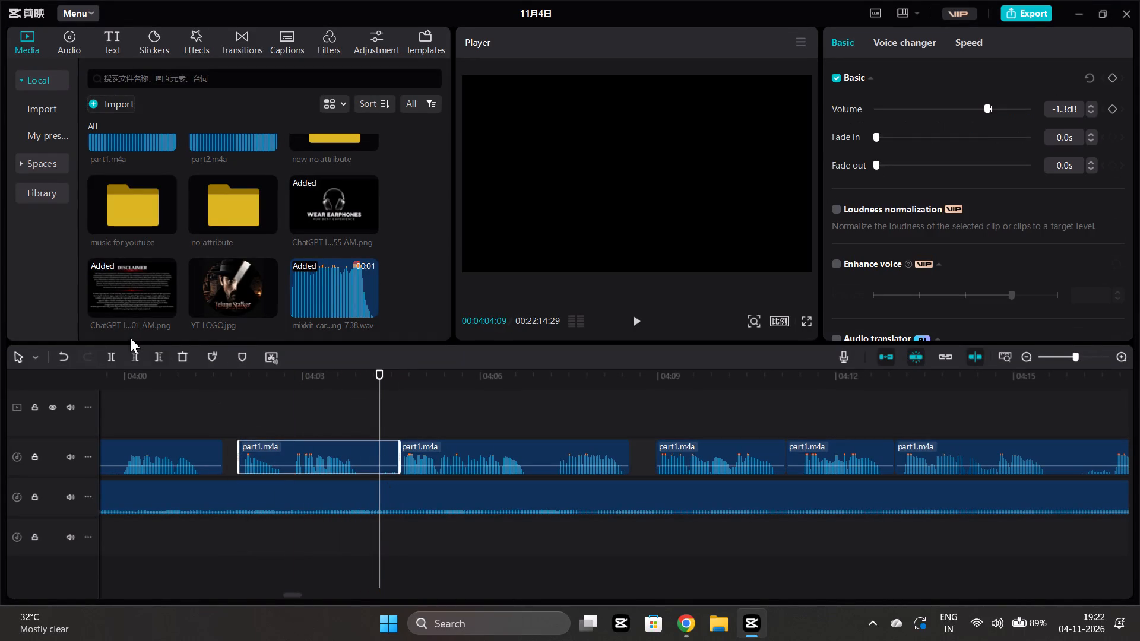
click(162, 357)
Play on past the cut, set the background music clip's volume to -34.4 dB, and replay the passage from about 4:07.
click(386, 545)
key(space)
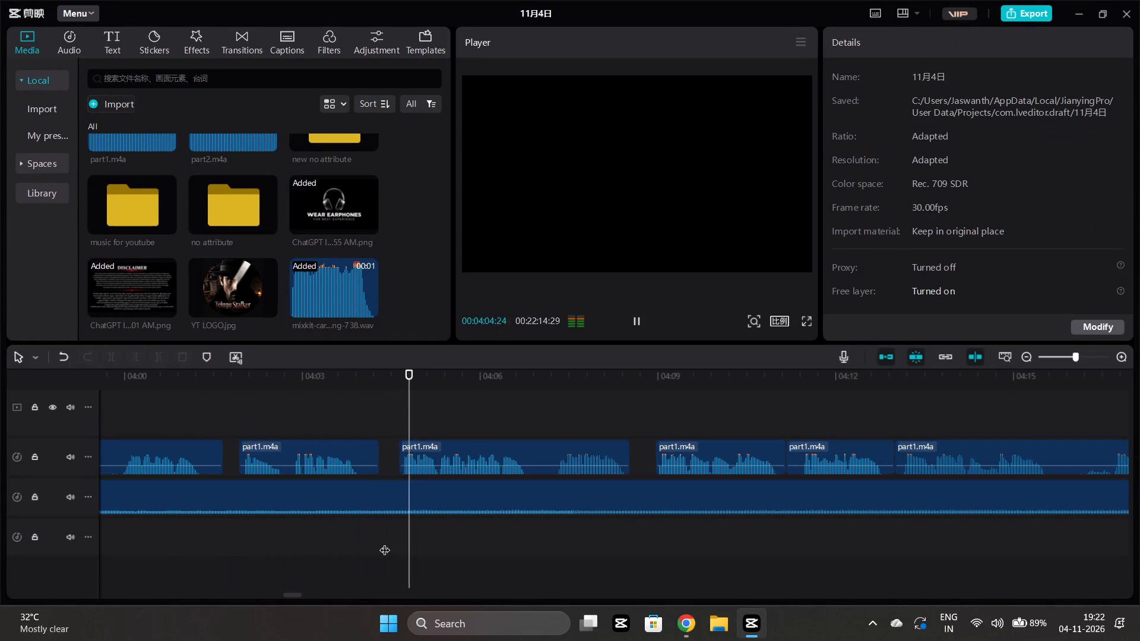
scroll(385, 542, left, 2)
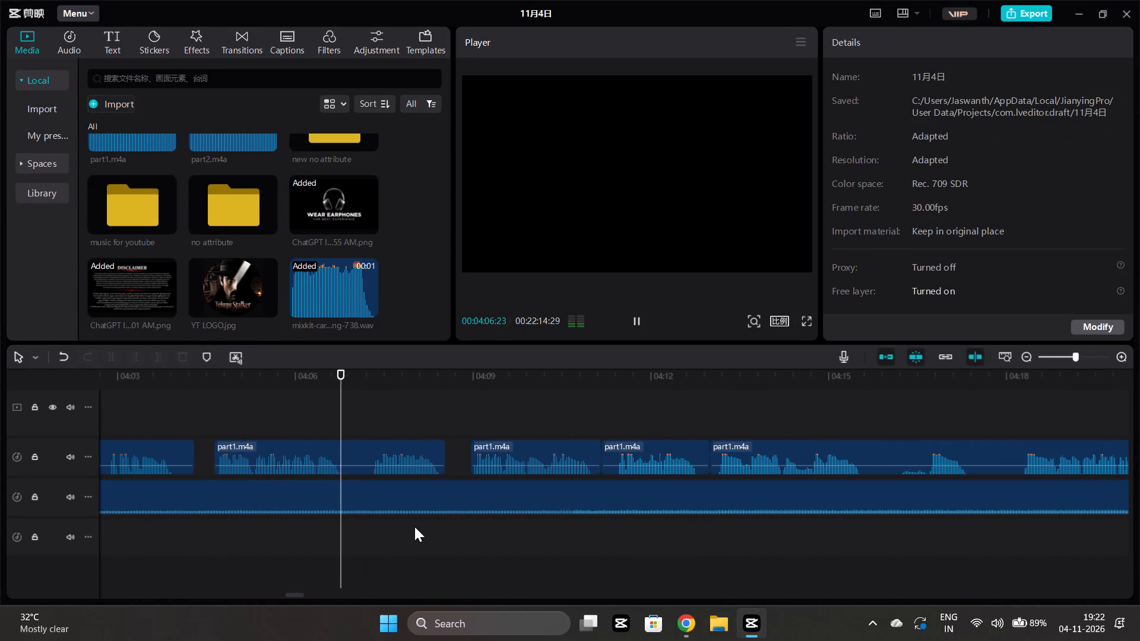
click(405, 496)
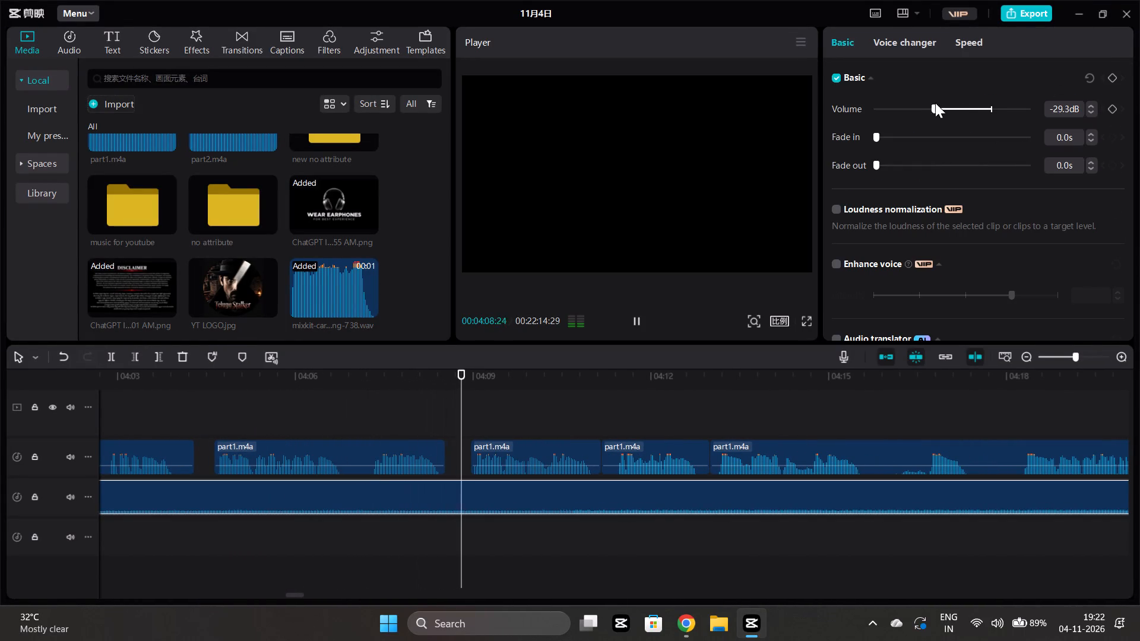
click(922, 107)
scroll(531, 523, left, 1)
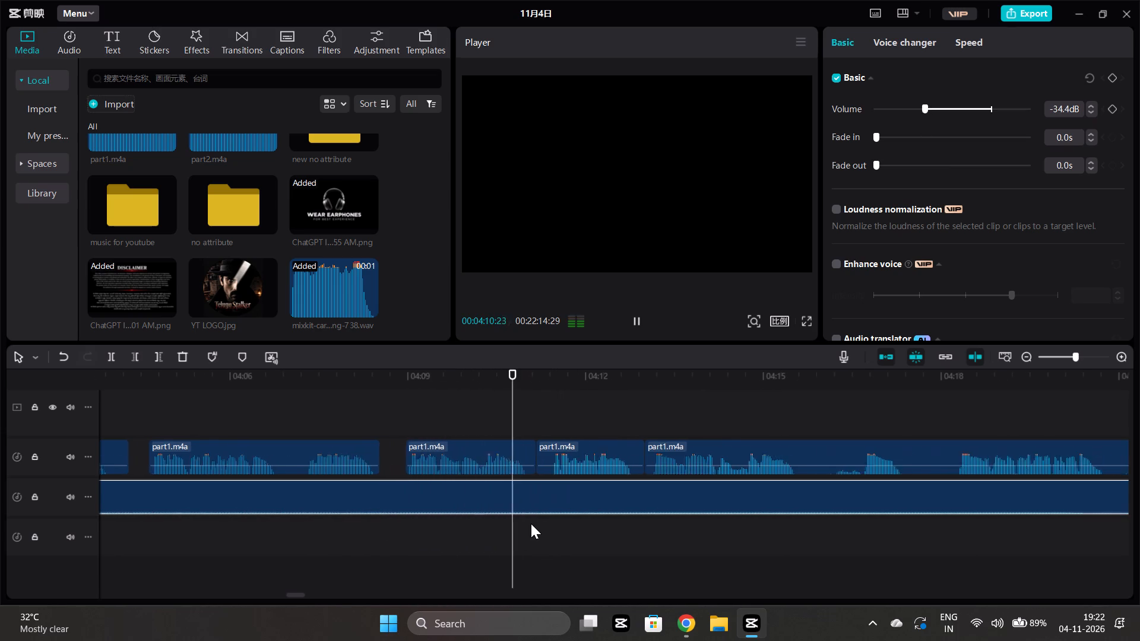
scroll(531, 523, left, 1)
drag(315, 523, 272, 516)
click(265, 512)
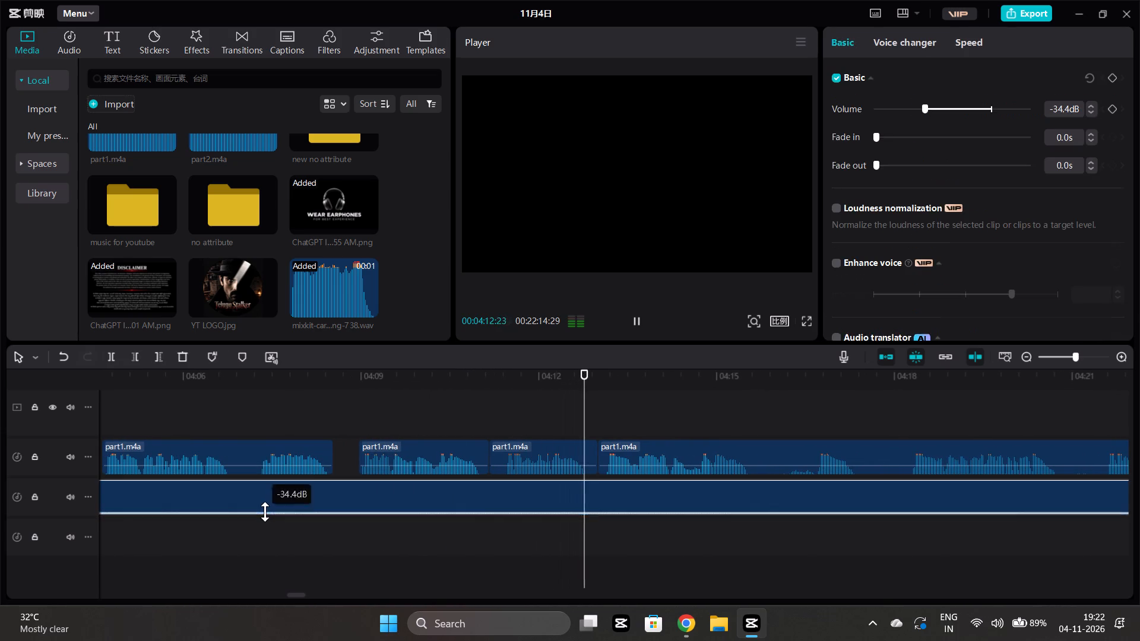
key(space)
click(251, 551)
key(space)
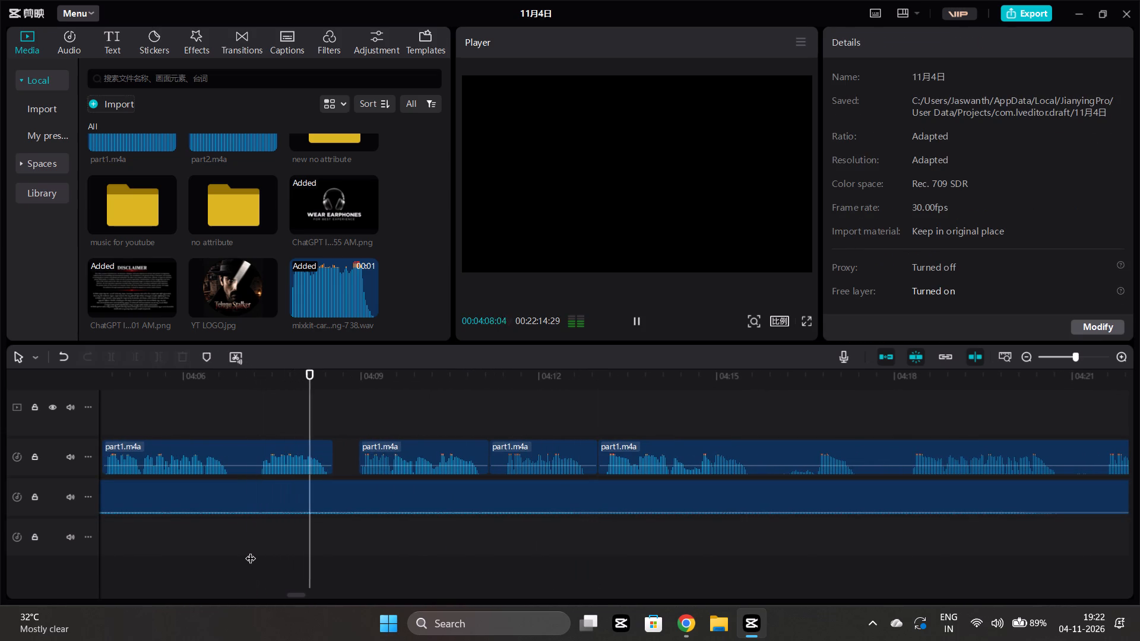
Shift the narration clip near 4:09 slightly earlier and move the following clip up against it, playing back after each change.
scroll(251, 551, left, 1)
drag(336, 450, 325, 452)
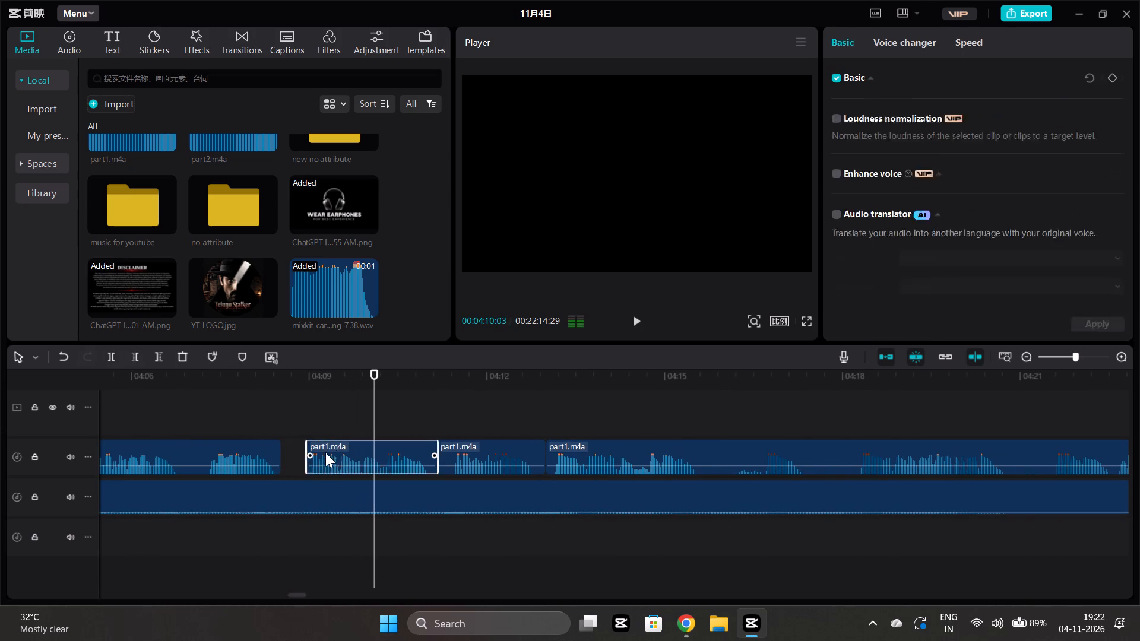
drag(325, 452, 324, 452)
click(267, 535)
key(space)
scroll(267, 535, left, 1)
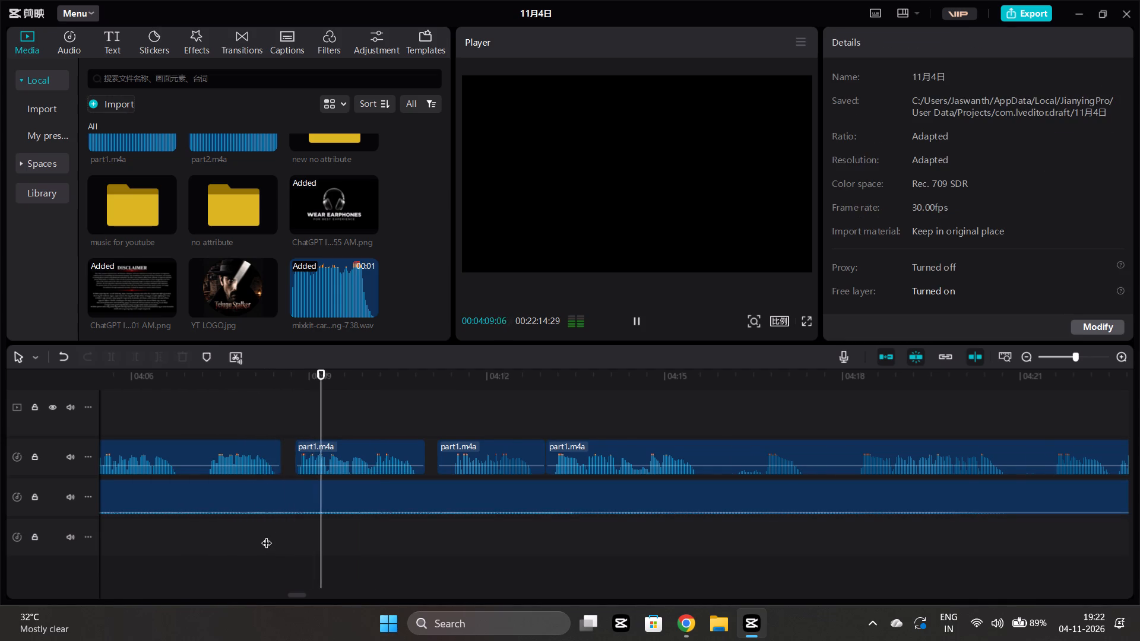
scroll(267, 535, left, 1)
drag(371, 449, 362, 449)
click(268, 560)
key(space)
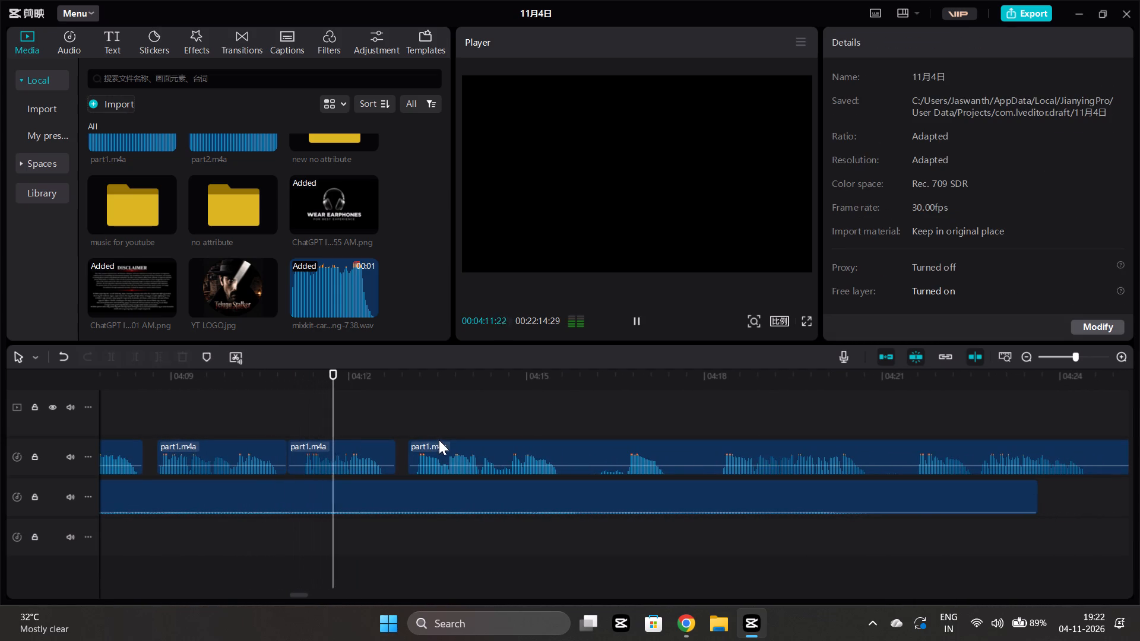
Play on to about 4:17 and split the long narration clip at about 4:16:20.
scroll(441, 440, left, 1)
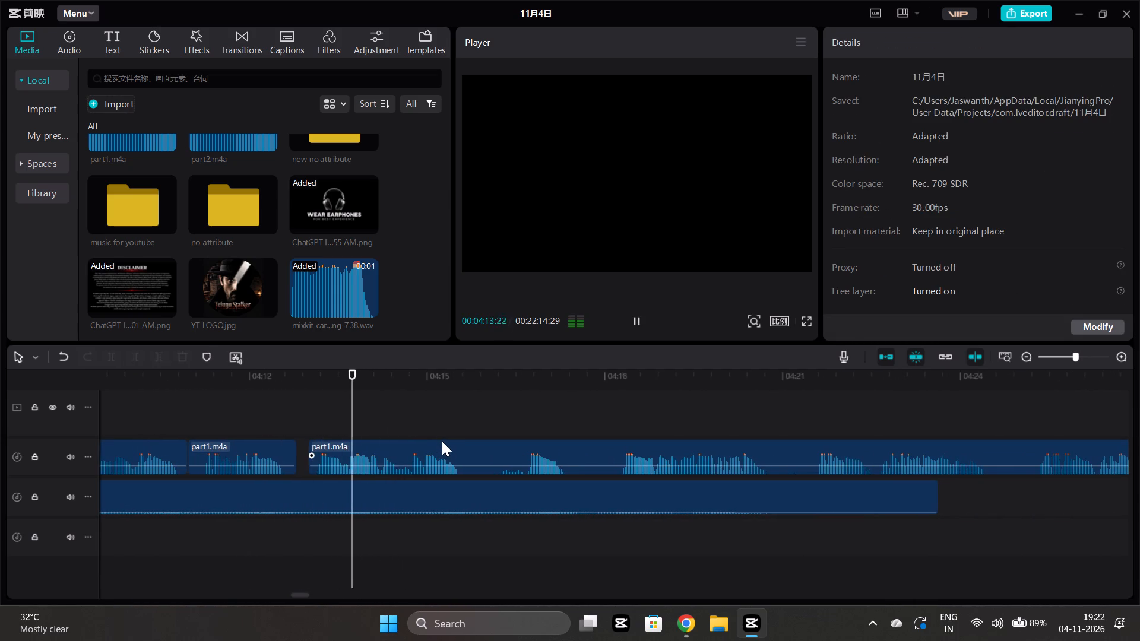
scroll(442, 442, left, 1)
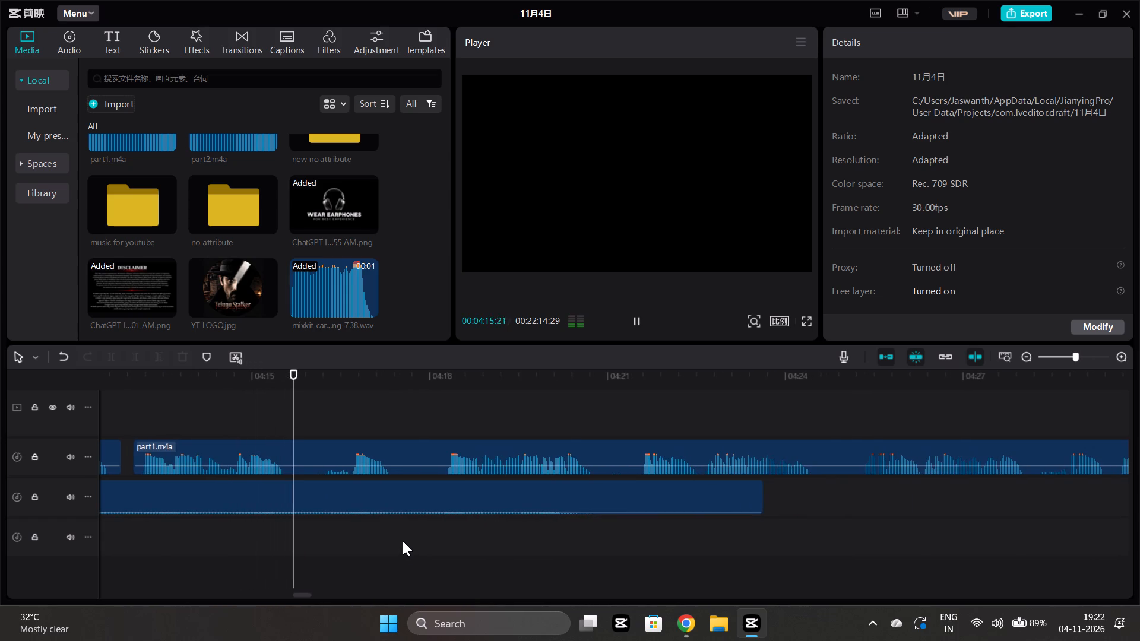
click(309, 526)
key(space)
key(space)
click(353, 540)
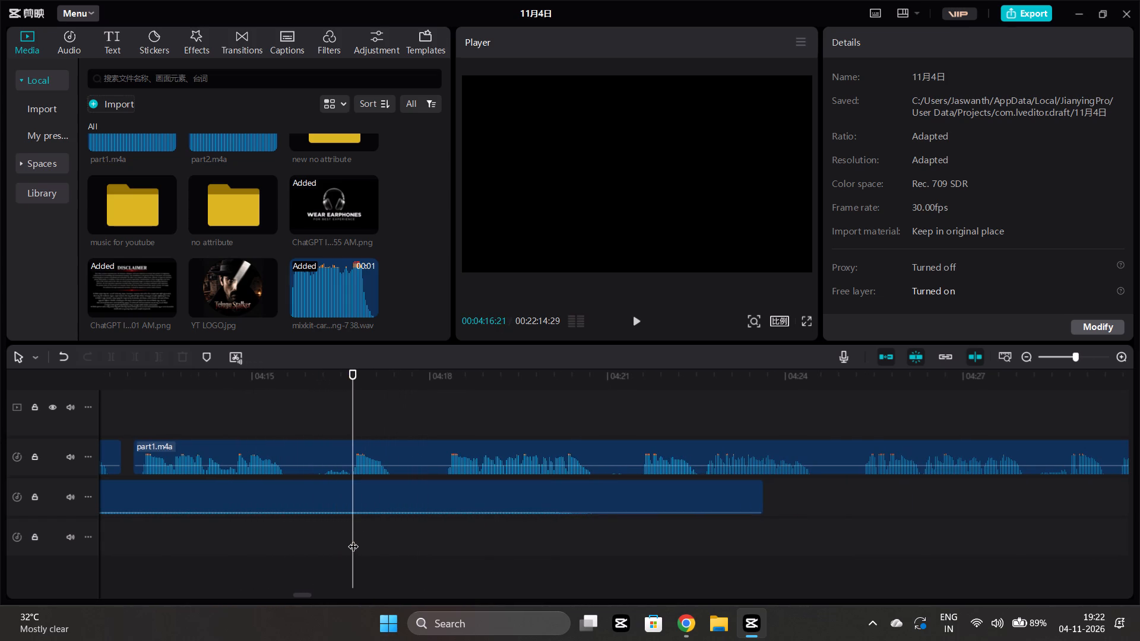
drag(353, 539, 351, 533)
click(368, 458)
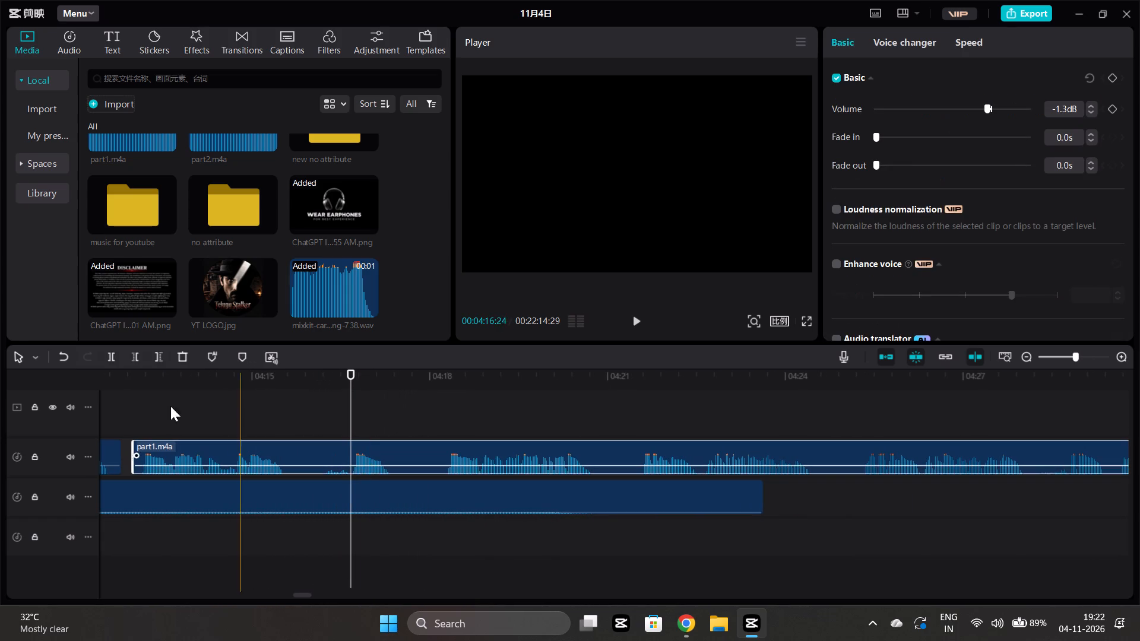
click(111, 357)
Trim the first narration part's end to about 4:16, shift the second part earlier close to it, and replay.
click(315, 544)
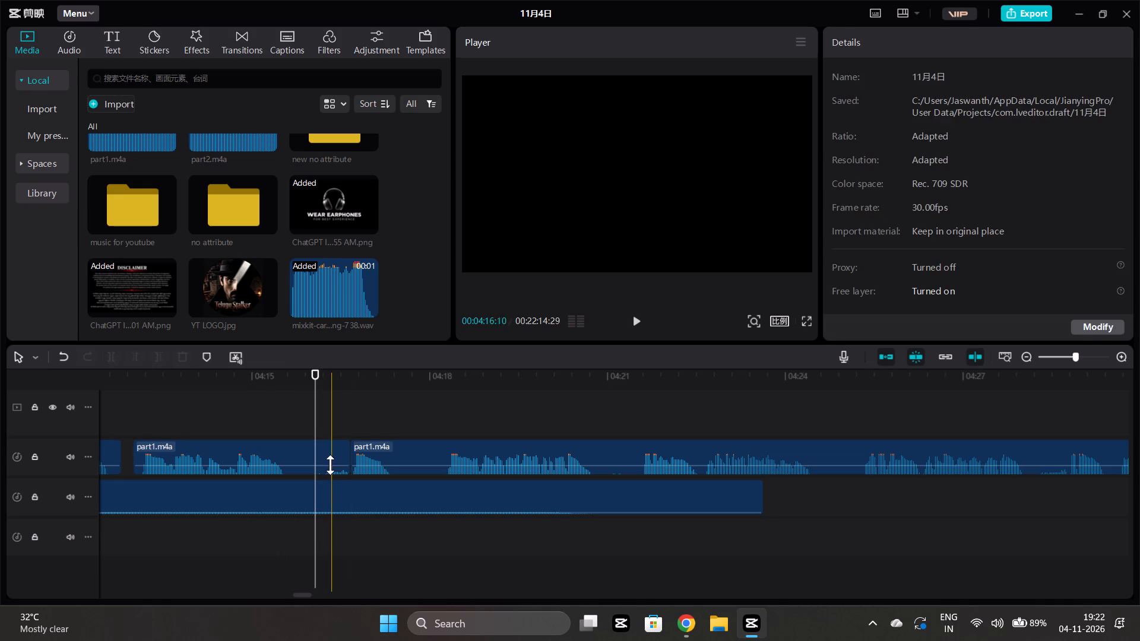
click(330, 462)
click(159, 355)
drag(401, 449, 371, 452)
click(194, 554)
key(space)
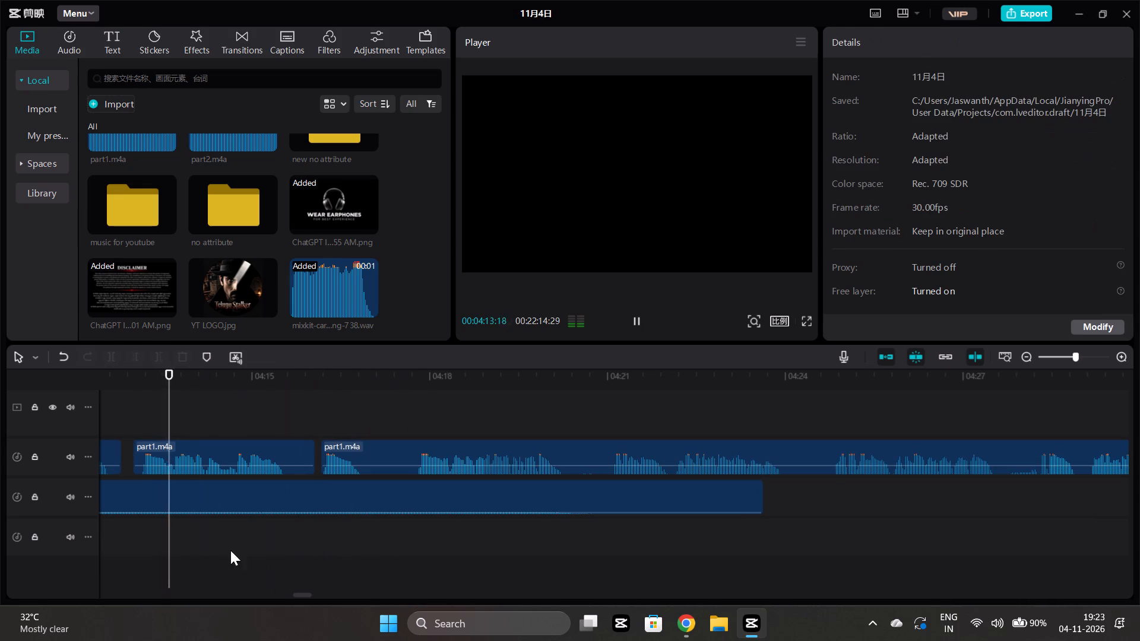
Trim the background music clip's end to about 4:15:18, add a fade-out starting near 4:11, and play it back.
key(space)
click(743, 497)
drag(765, 500, 301, 508)
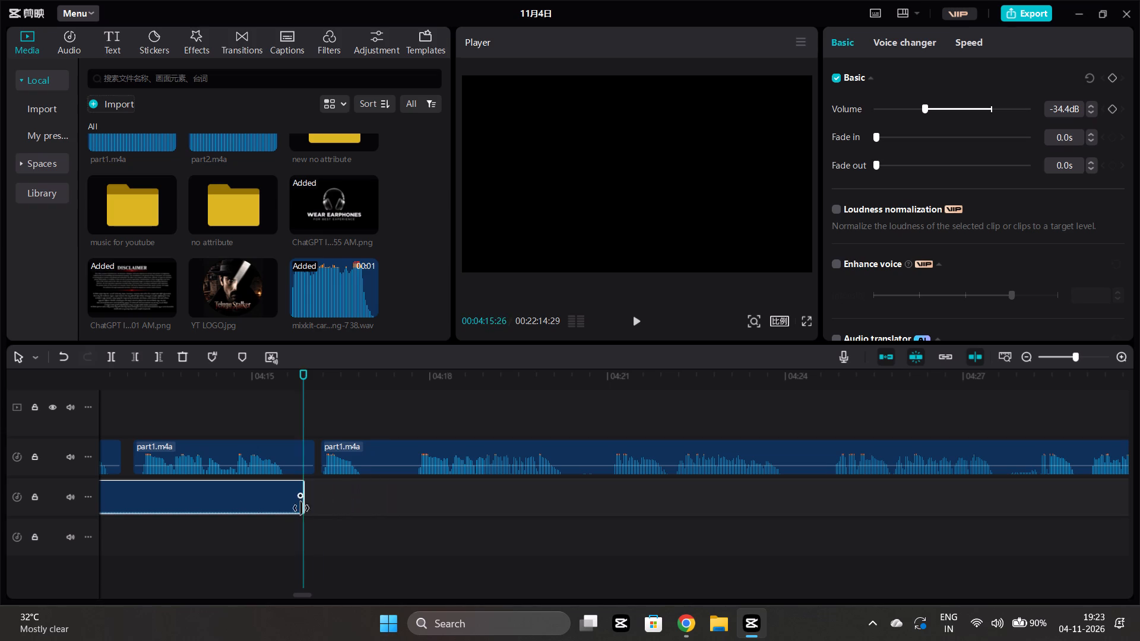
drag(301, 508, 286, 502)
scroll(404, 494, right, 2)
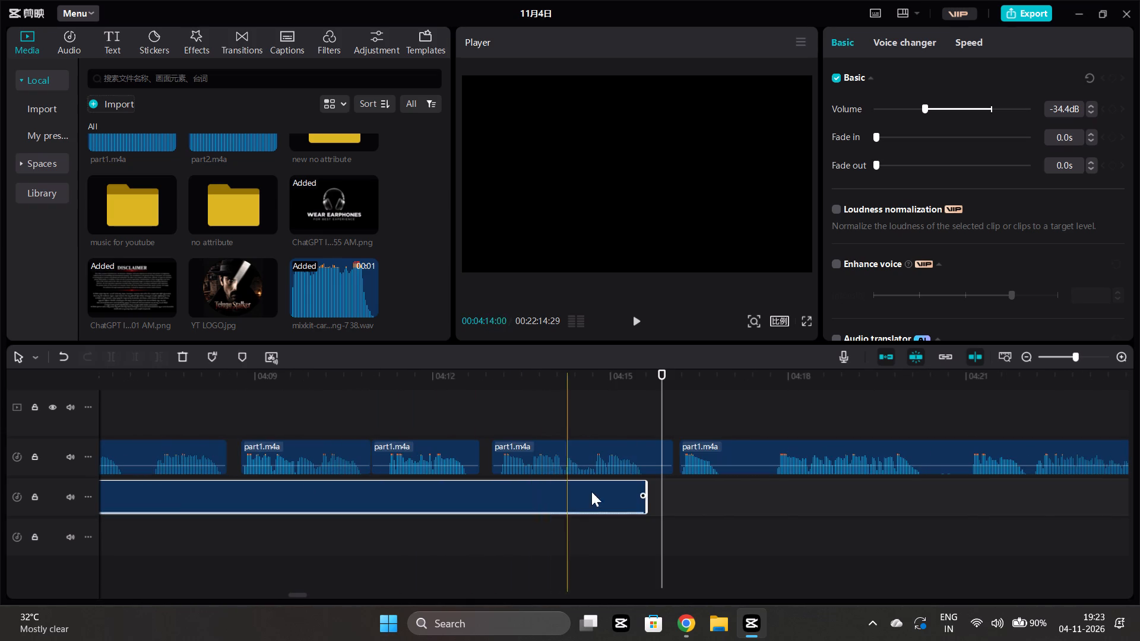
drag(641, 498, 364, 509)
click(384, 546)
key(space)
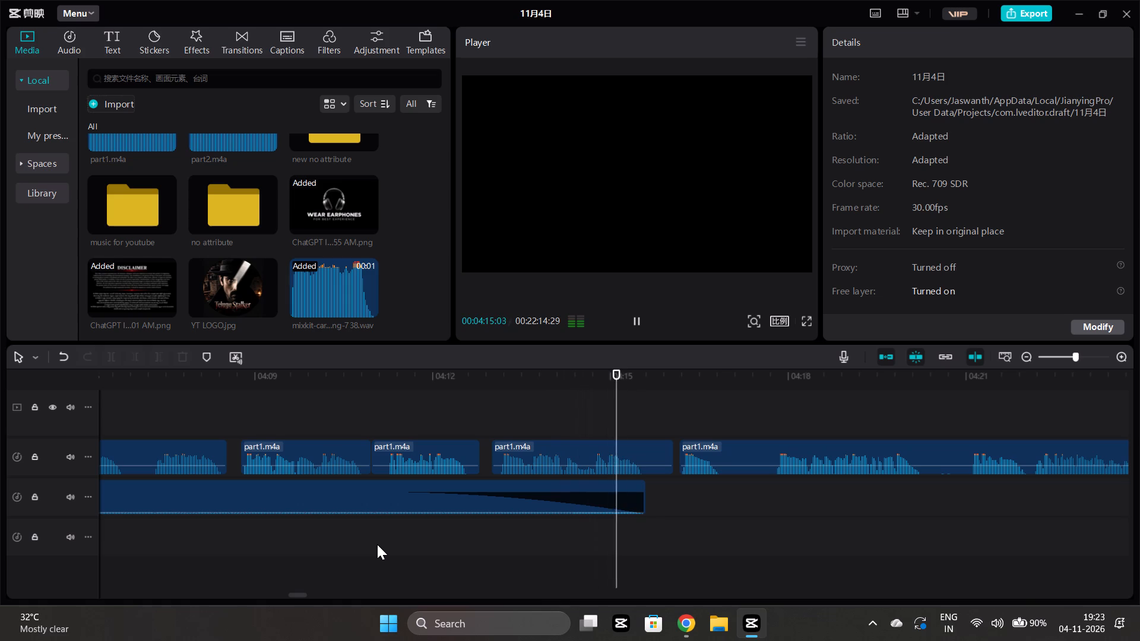
Move the narration clip near 4:16 slightly earlier so it sits directly against the preceding clip.
scroll(712, 495, left, 1)
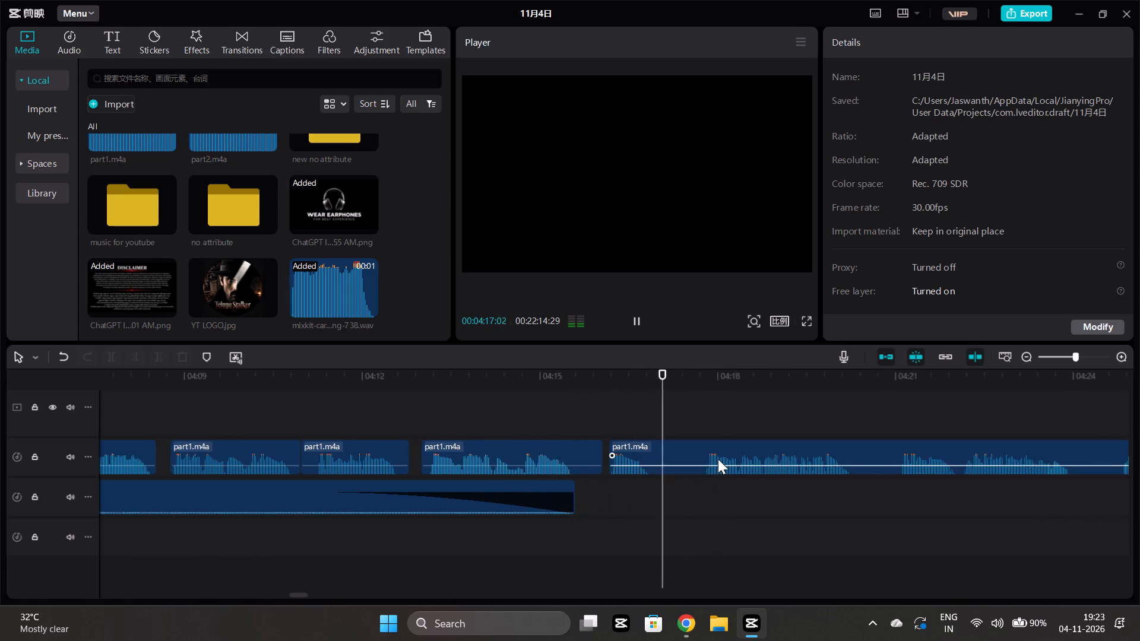
drag(720, 443, 710, 441)
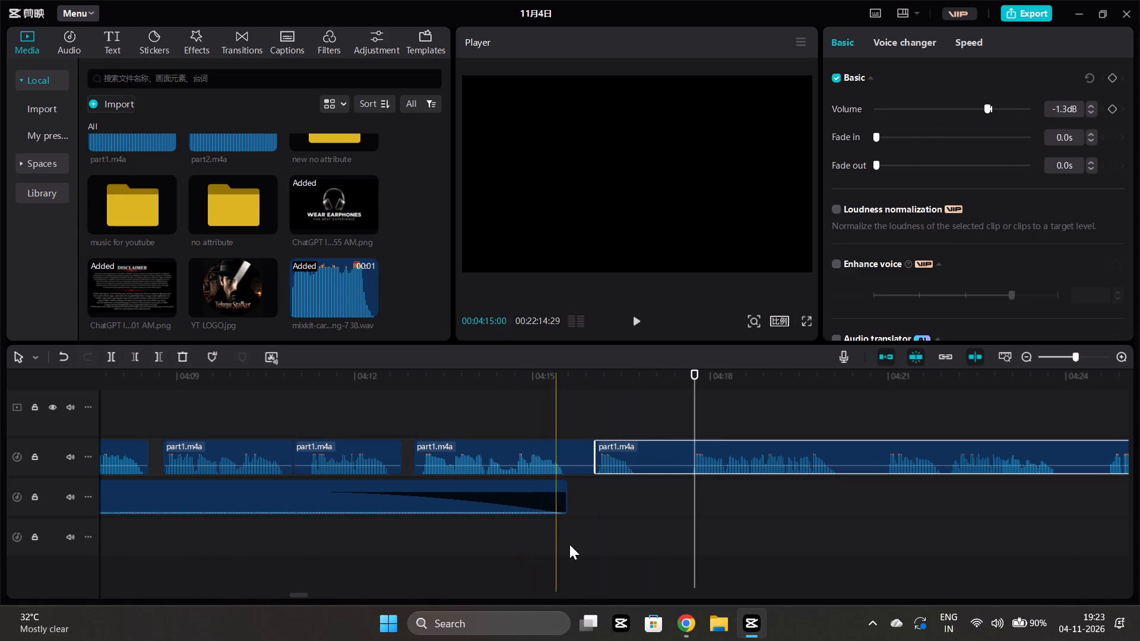
Park the playhead at 4:15:08, open the no attribute folder, and preview its first four tracks, from Alien or C… to Black Thor….
click(550, 548)
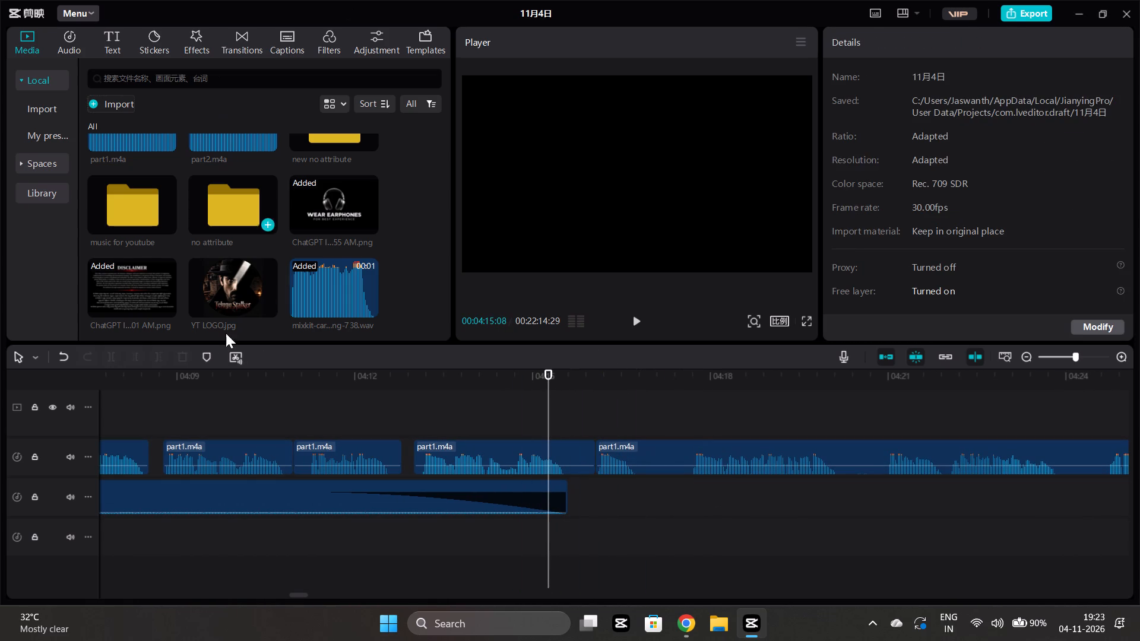
scroll(293, 228, up, 6)
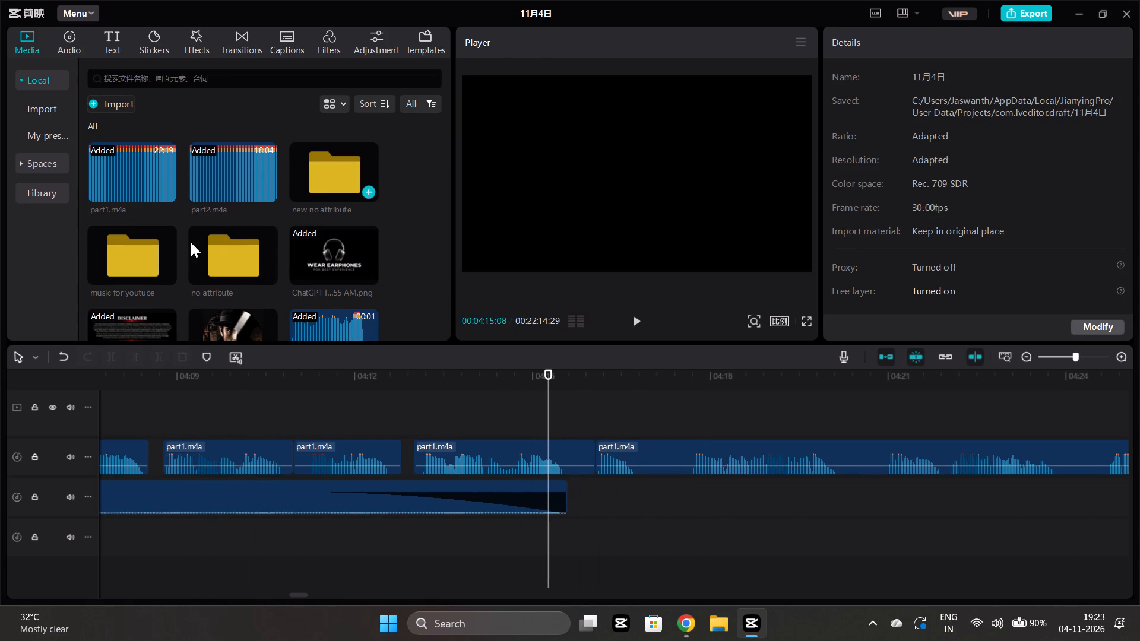
double_click(216, 257)
scroll(213, 263, down, 5)
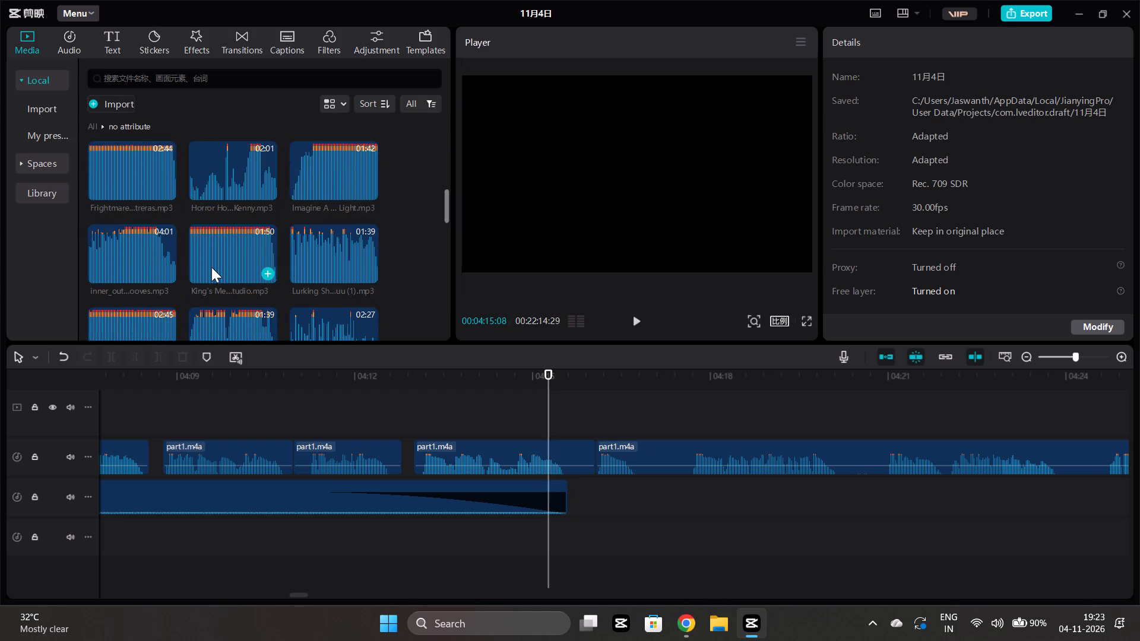
scroll(211, 267, down, 5)
scroll(211, 267, up, 14)
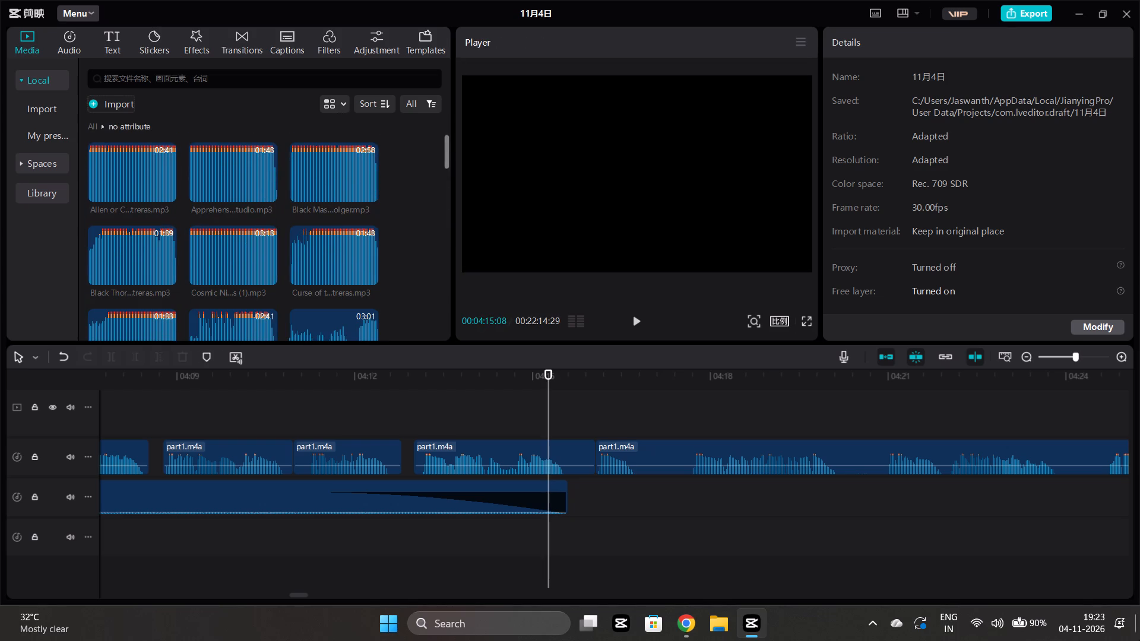
click(92, 178)
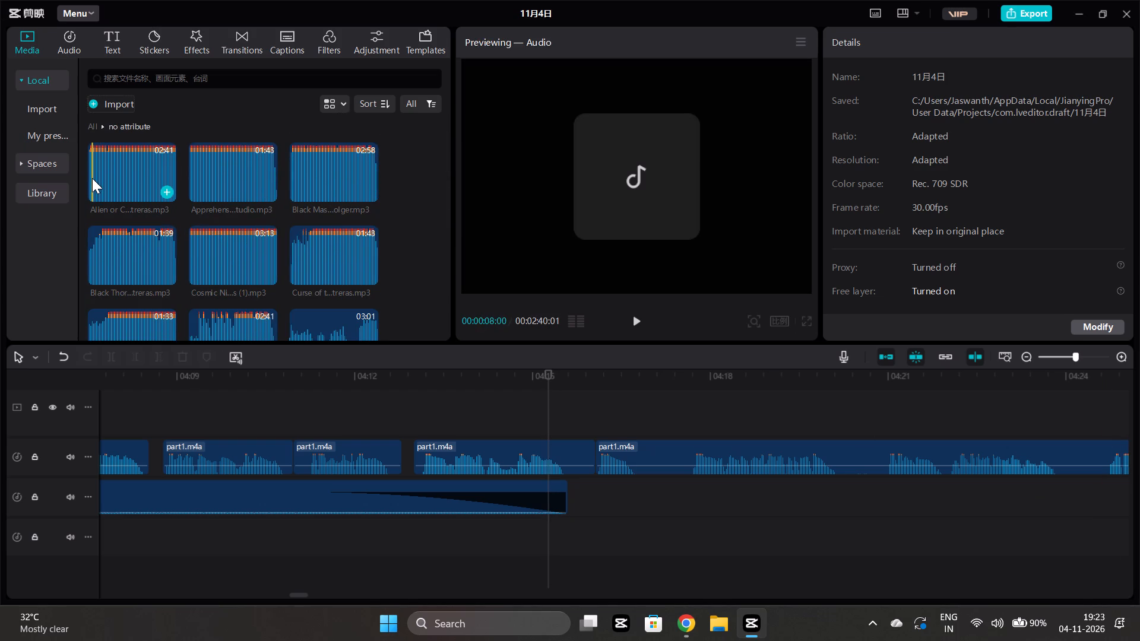
key(space)
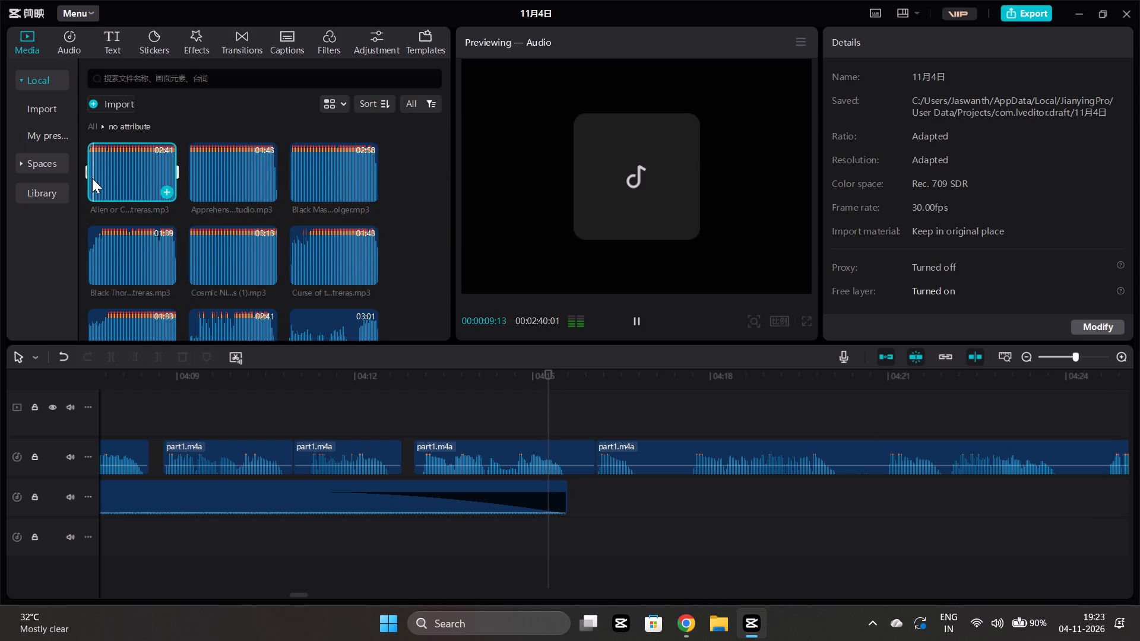
click(112, 169)
key(space)
click(192, 173)
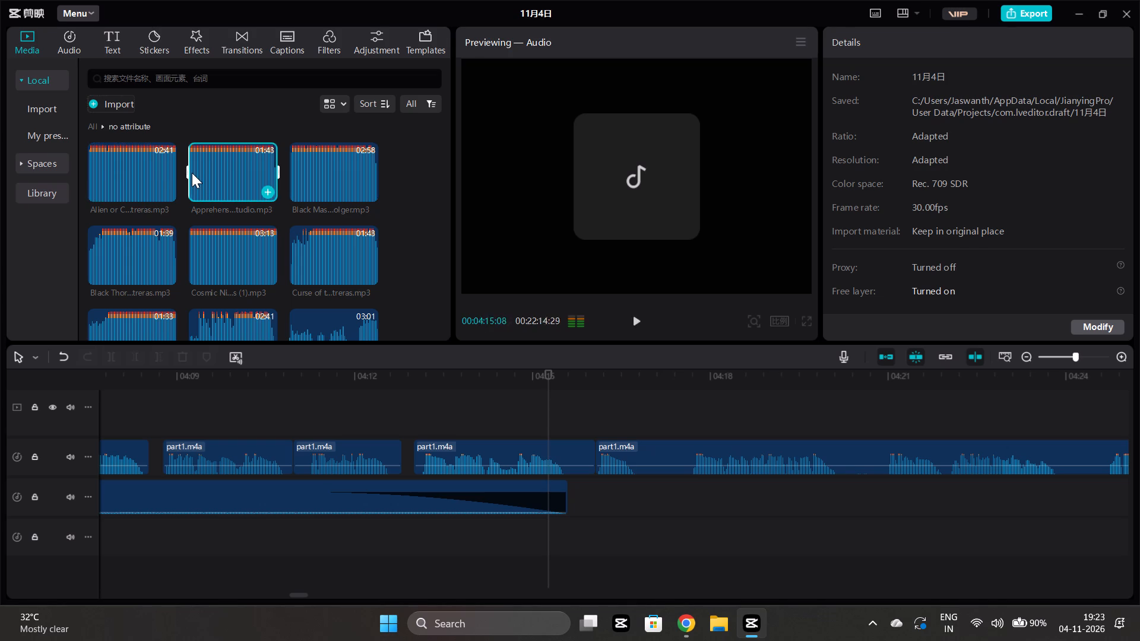
key(space)
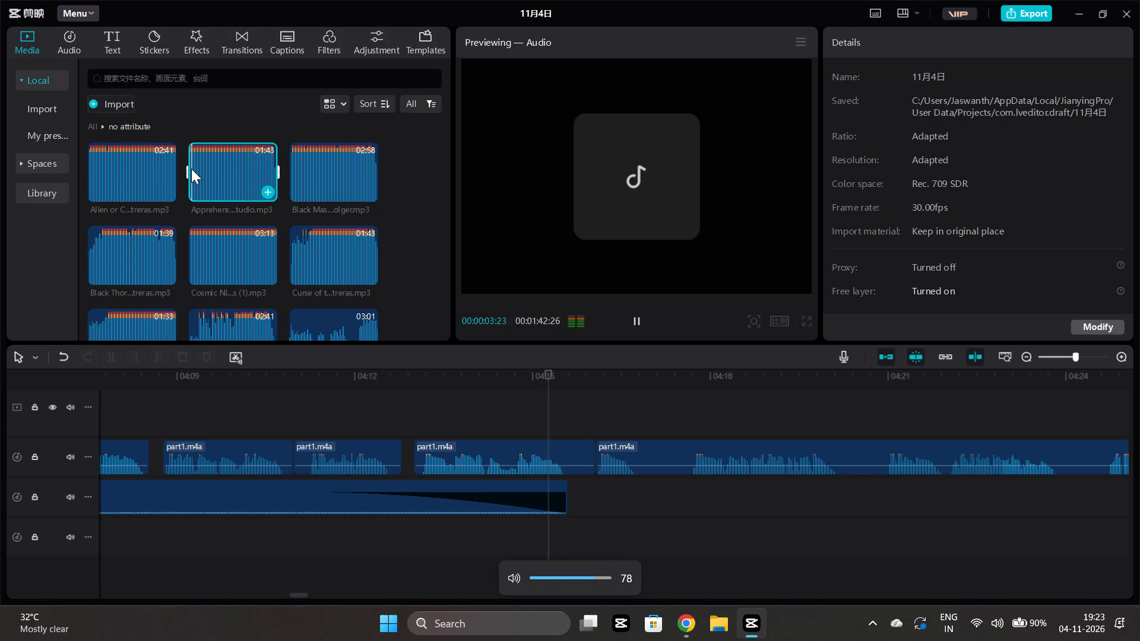
click(294, 176)
key(space)
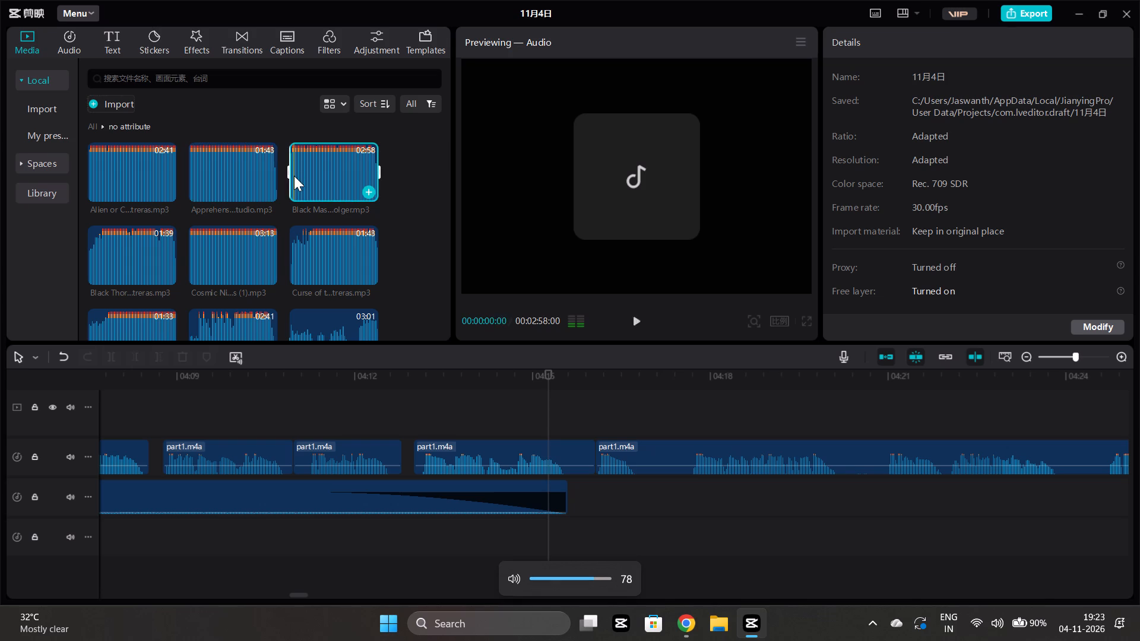
click(91, 259)
key(space)
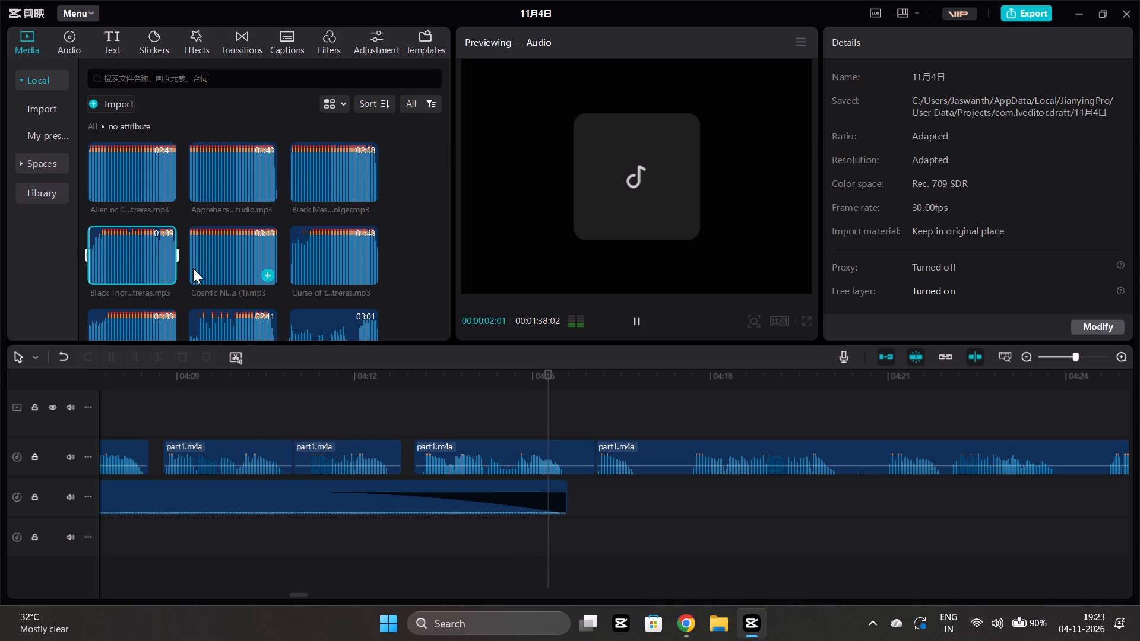
Listen to the Cosmic Ni…s (1).mp3 track at several points from its start to about 2:51.
click(192, 268)
key(space)
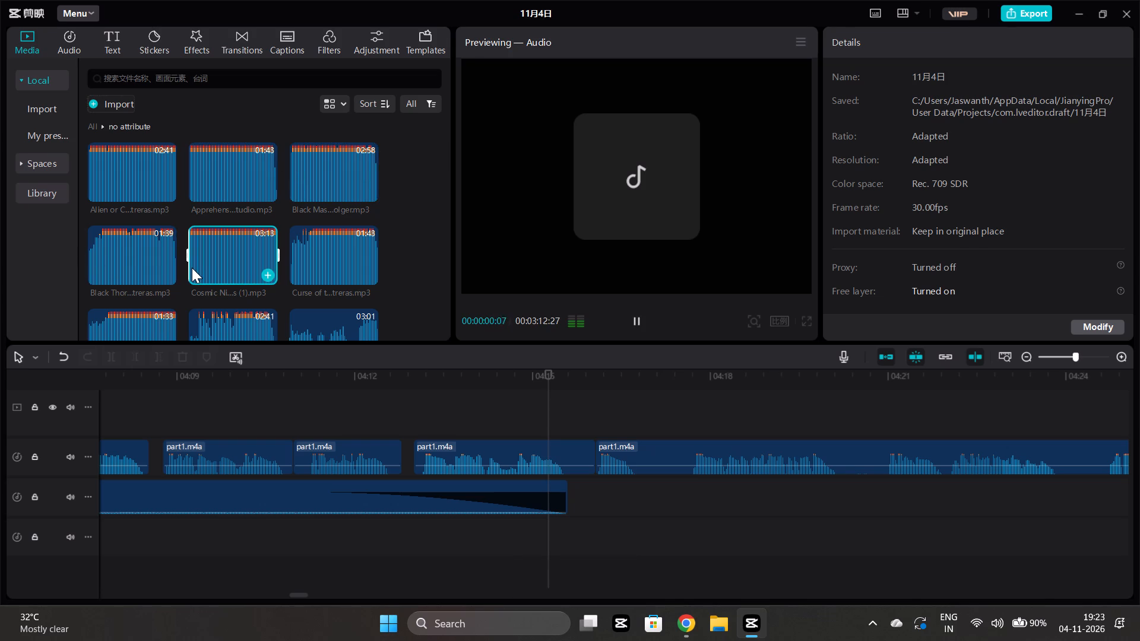
click(194, 266)
key(space)
key(space)
click(218, 263)
key(space)
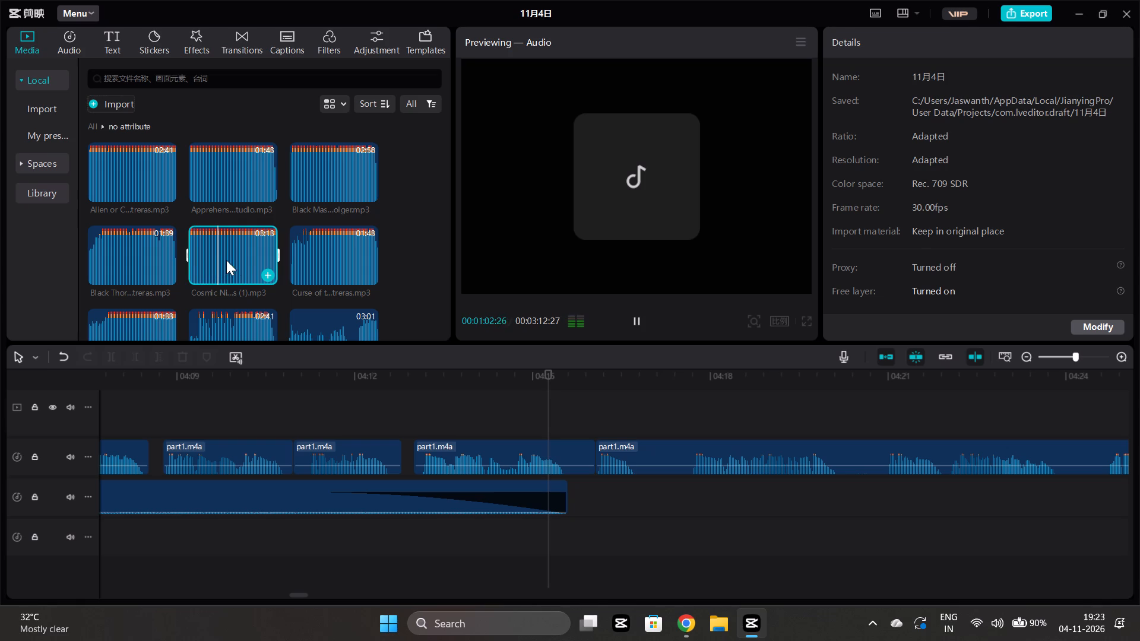
click(229, 256)
key(space)
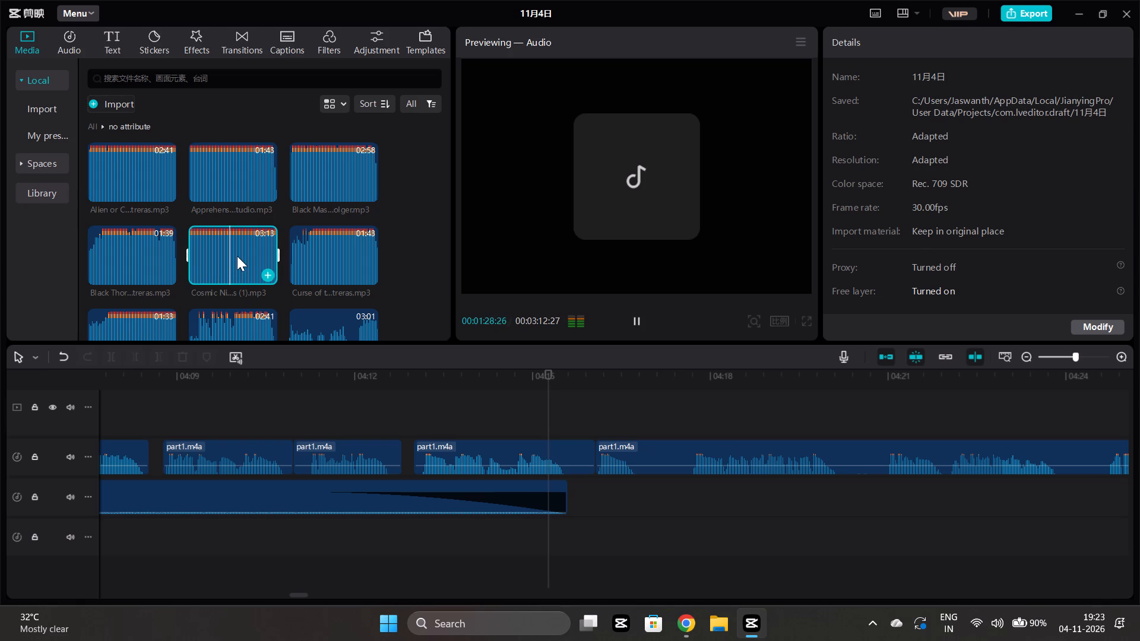
click(239, 256)
key(space)
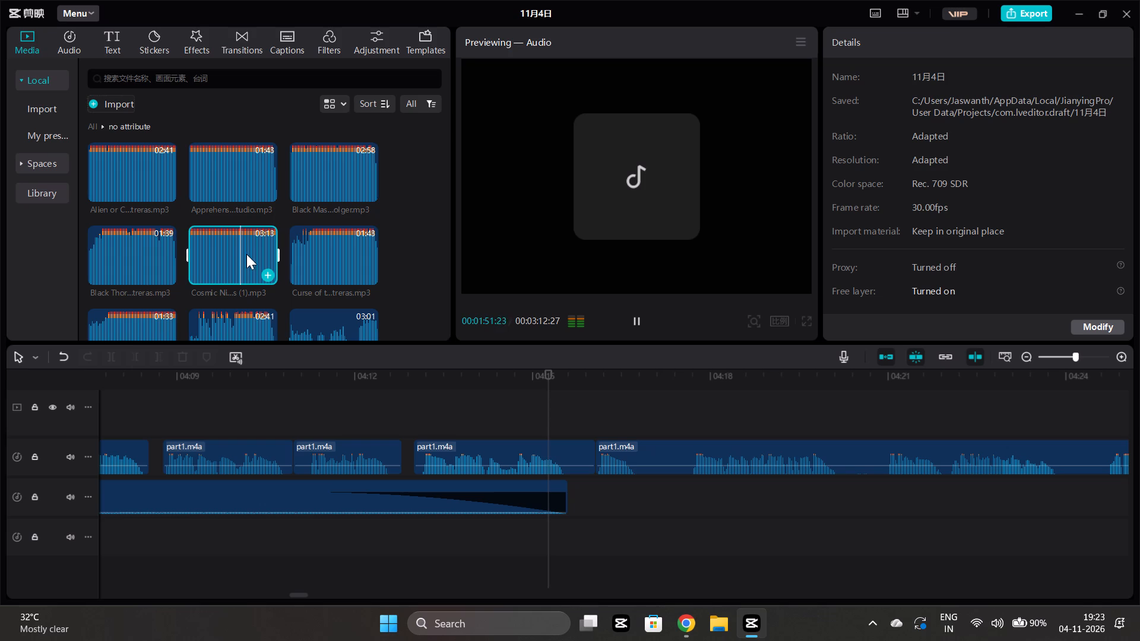
click(251, 251)
key(space)
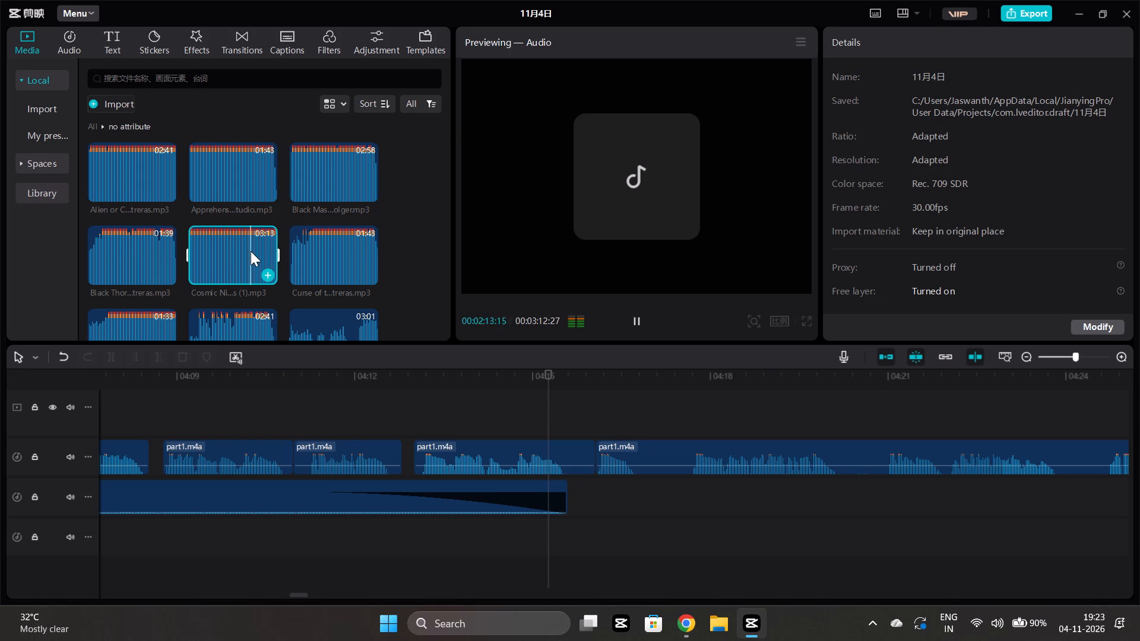
click(259, 248)
key(space)
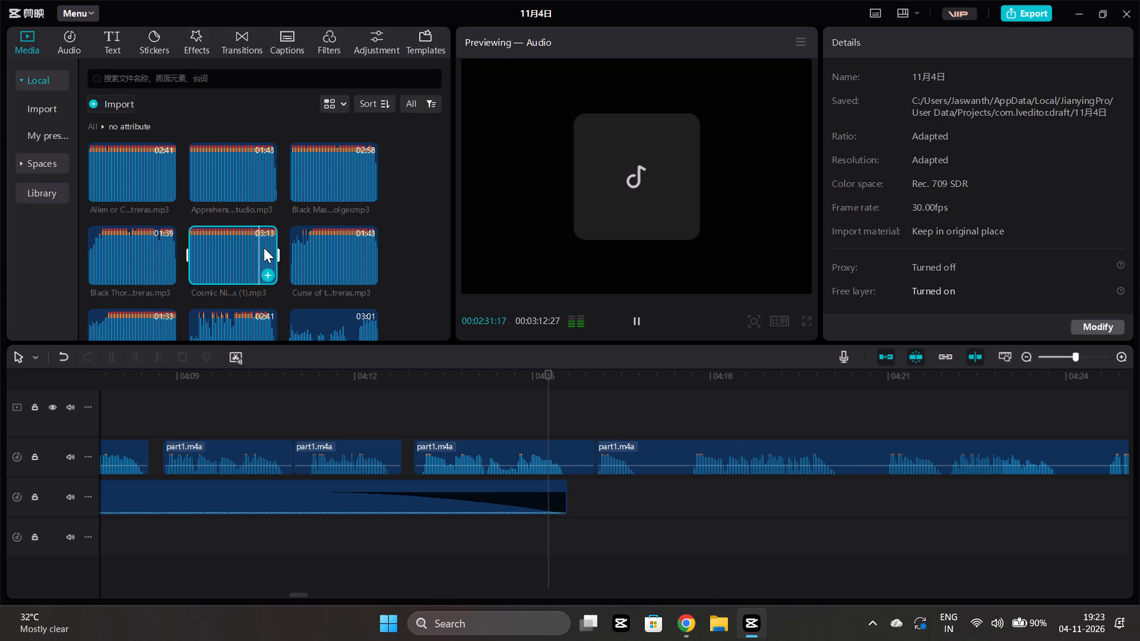
click(264, 247)
key(space)
click(268, 248)
key(space)
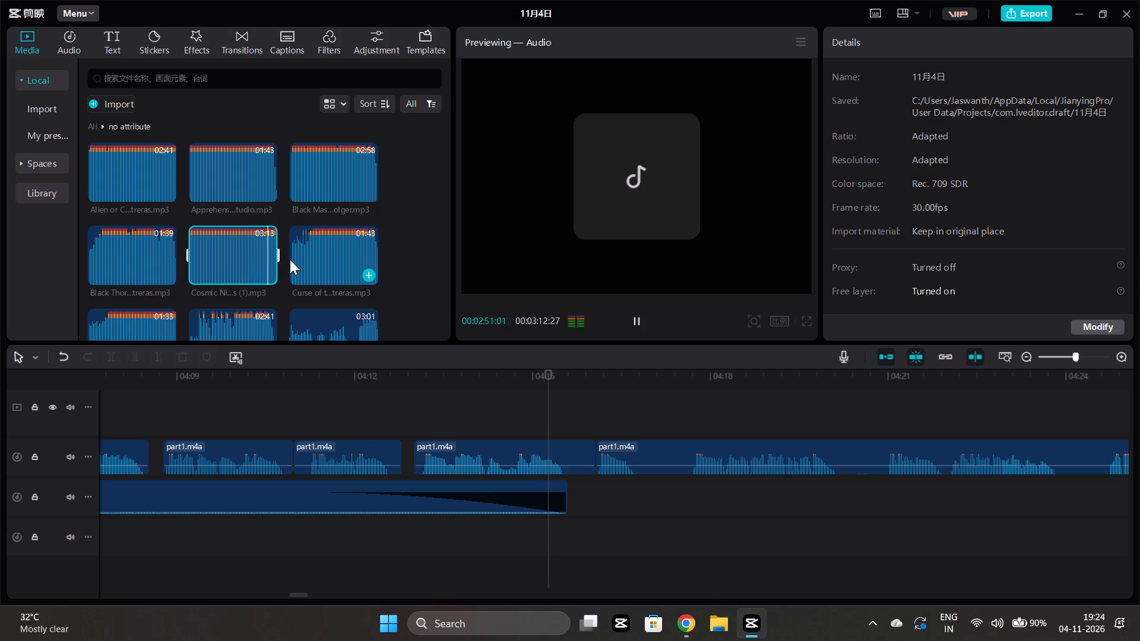
Preview the Curse of t…, Cyberpunk…, Dance of … and Dark Alle… tracks in the no attribute folder.
click(290, 259)
click(290, 259)
key(space)
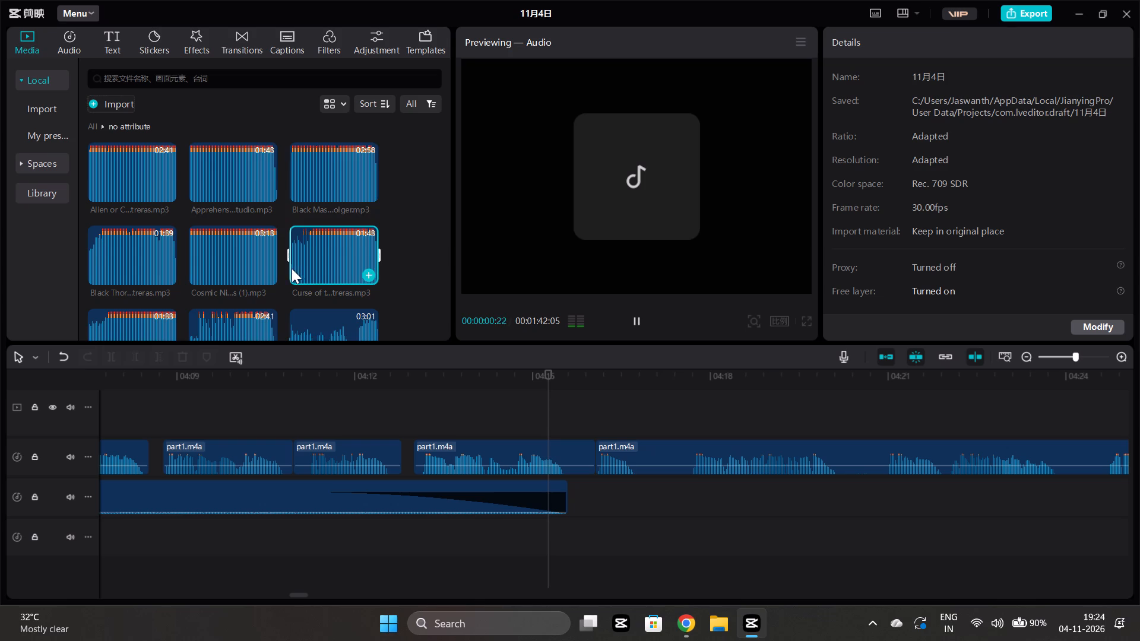
scroll(173, 277, down, 2)
scroll(103, 185, up, 1)
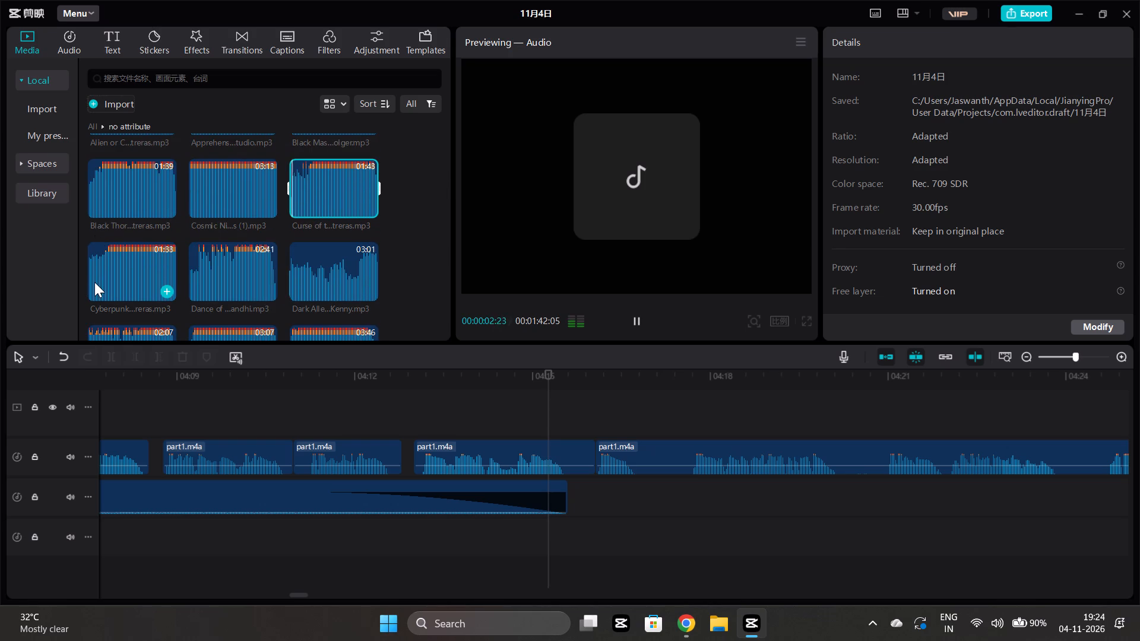
click(90, 282)
key(space)
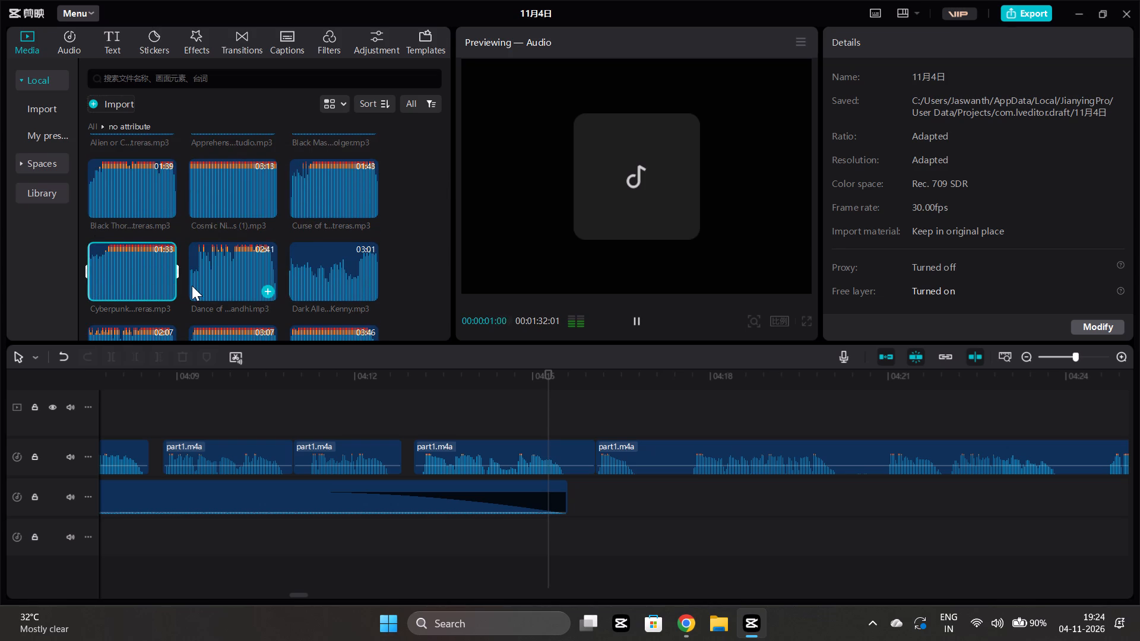
click(192, 284)
key(space)
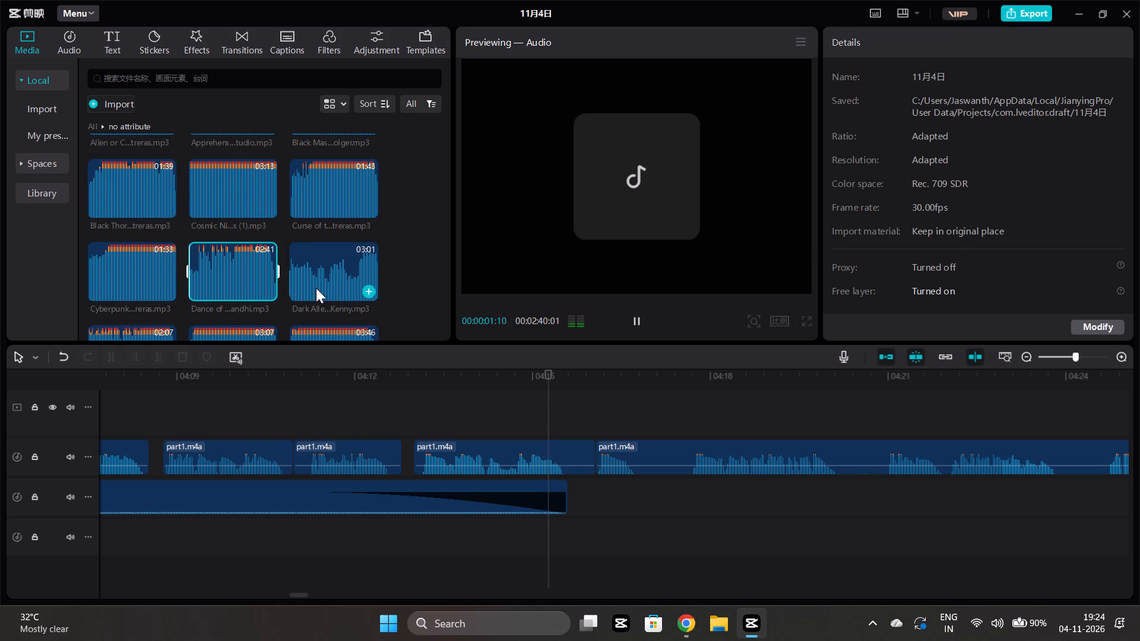
click(290, 277)
key(space)
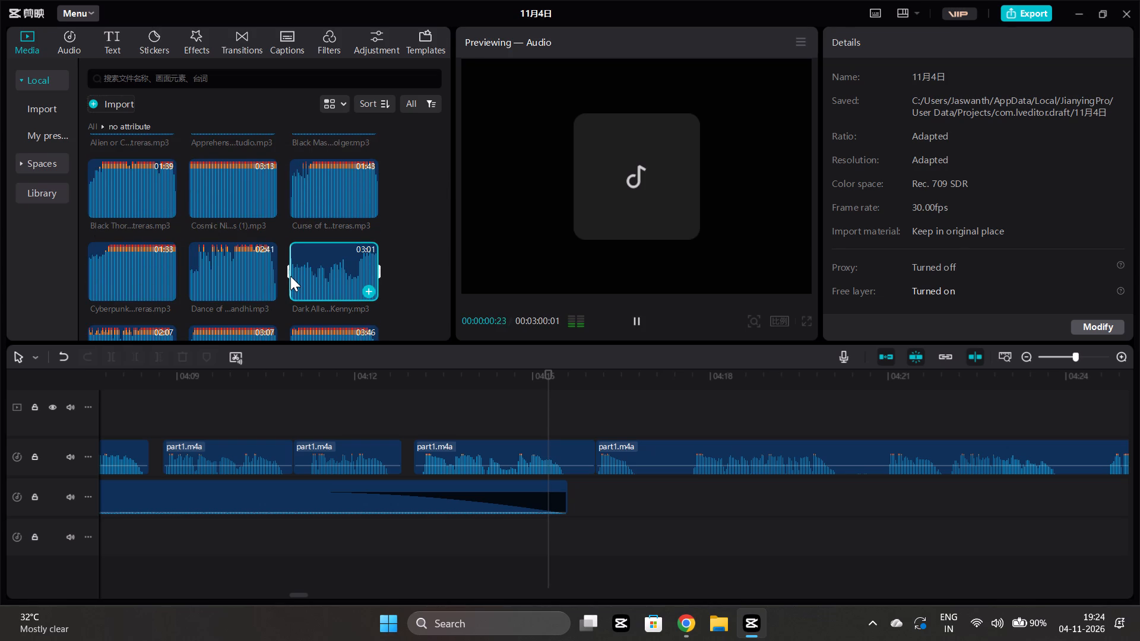
Listen to the Devil's Or… track at several points from its opening seconds to about 1:50.
scroll(290, 276, down, 1)
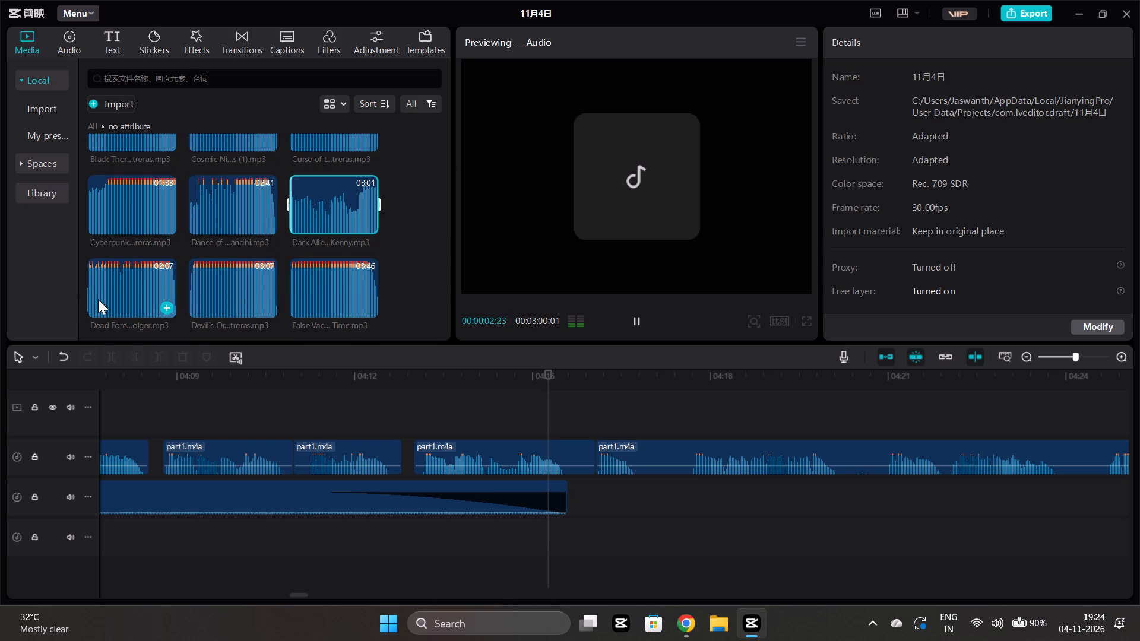
click(192, 297)
key(space)
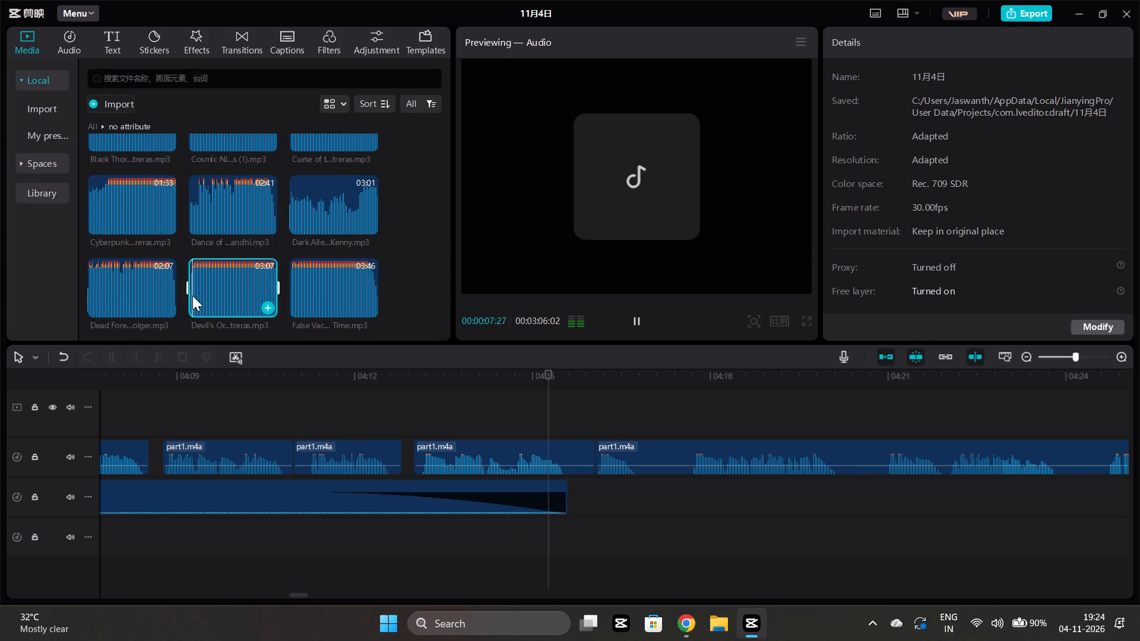
scroll(248, 299, down, 1)
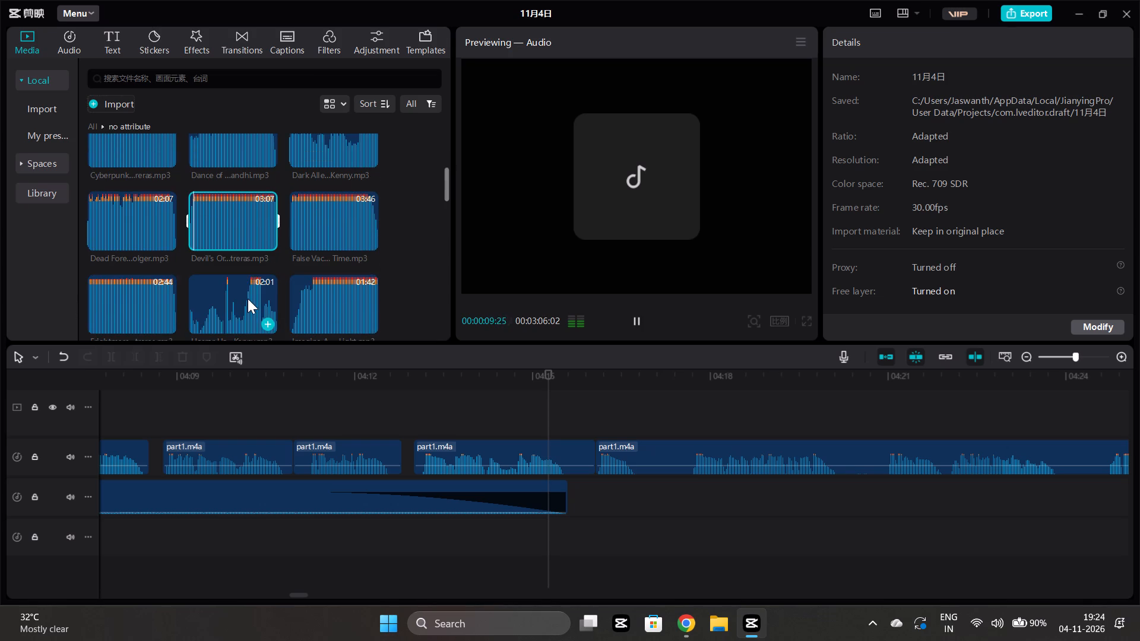
click(199, 224)
key(space)
click(206, 223)
key(space)
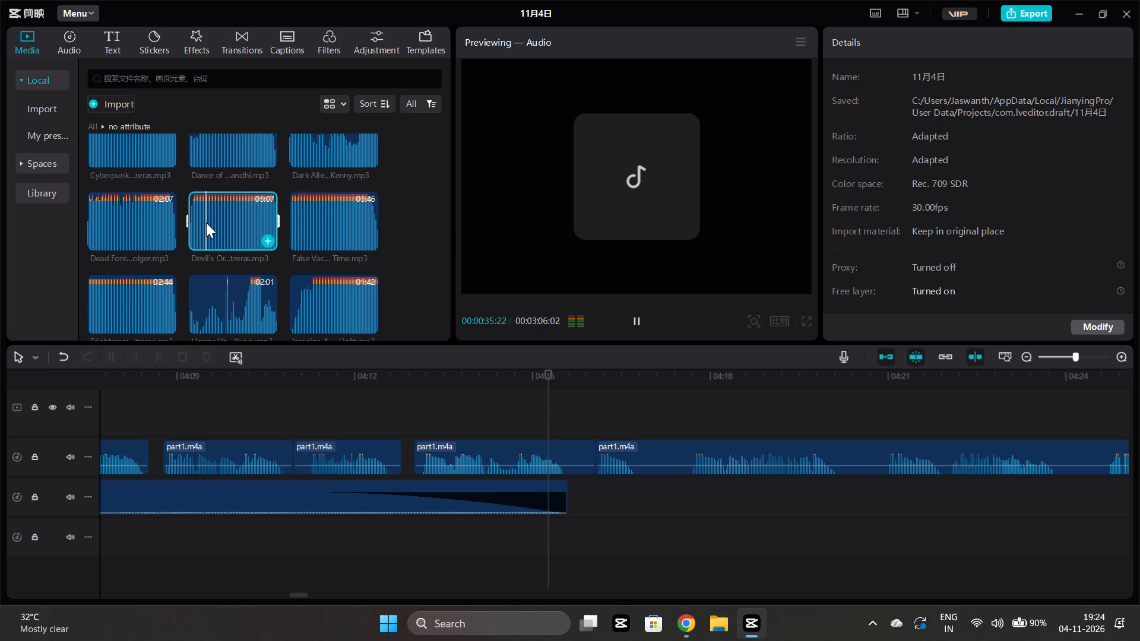
click(215, 223)
key(space)
click(226, 221)
key(space)
click(242, 220)
key(space)
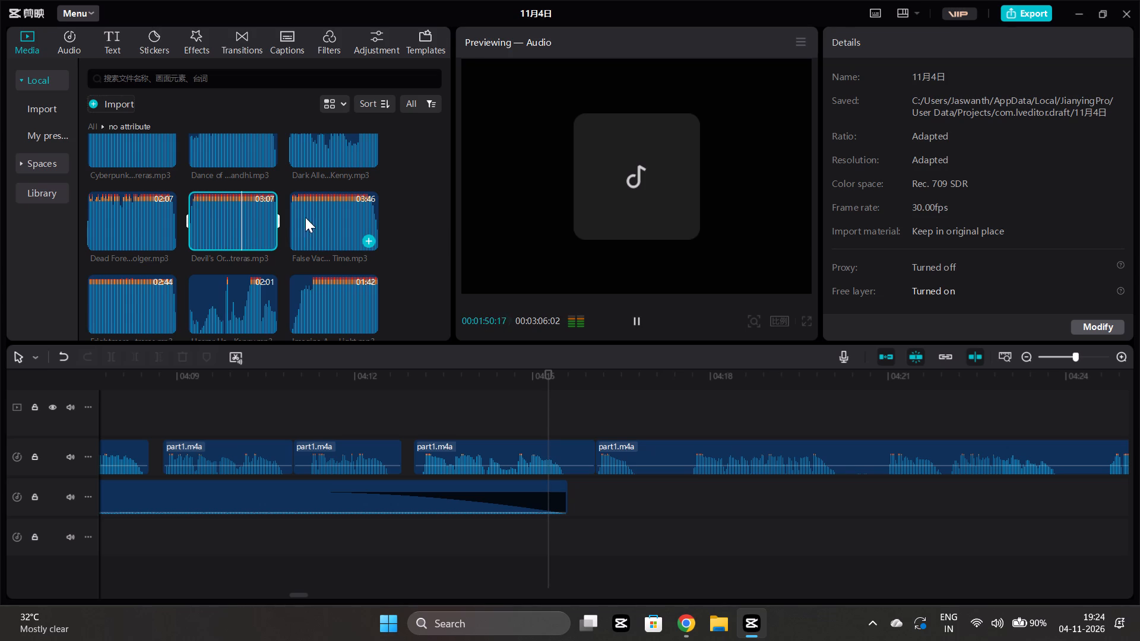
Preview the openings of the False Vac… Time and Imagine A … Light tracks.
click(291, 228)
key(space)
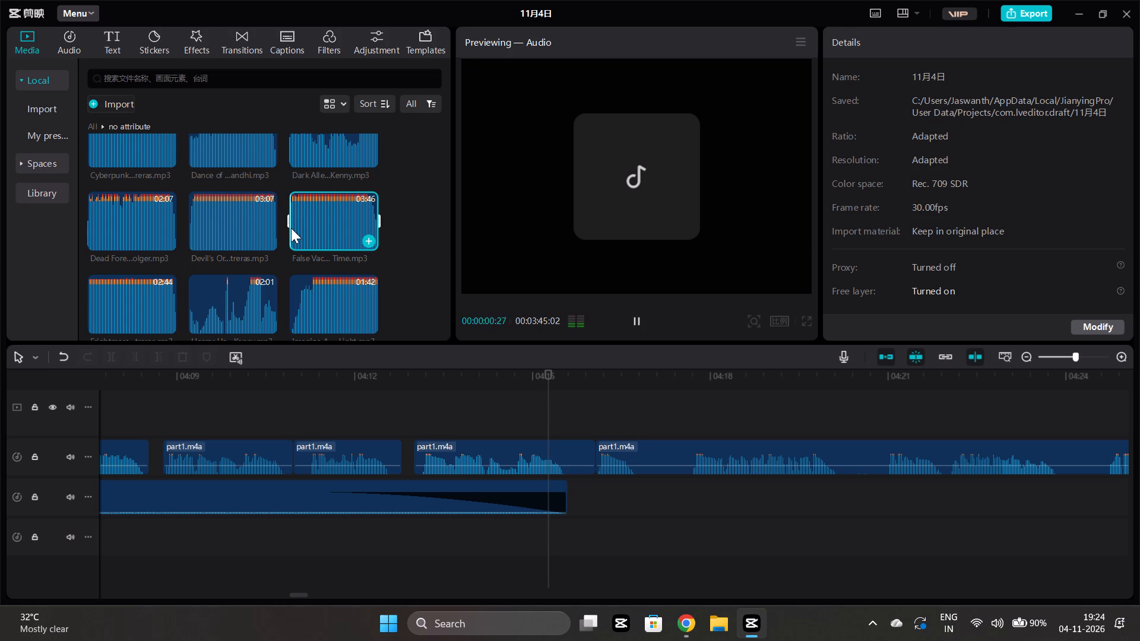
scroll(291, 228, down, 1)
click(293, 250)
key(space)
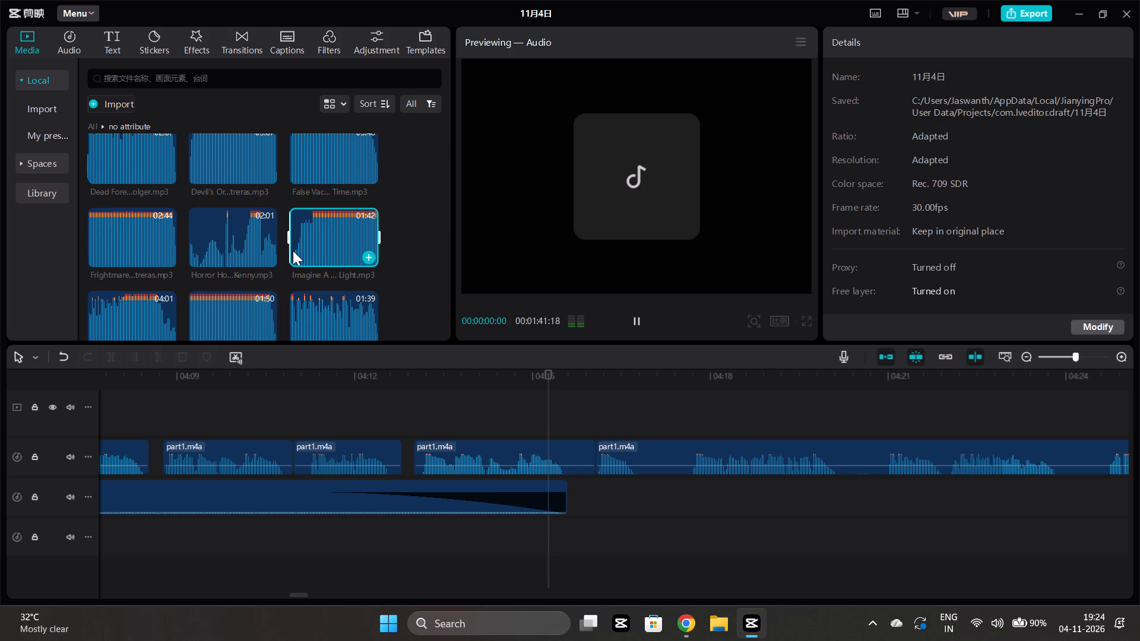
click(293, 250)
key(space)
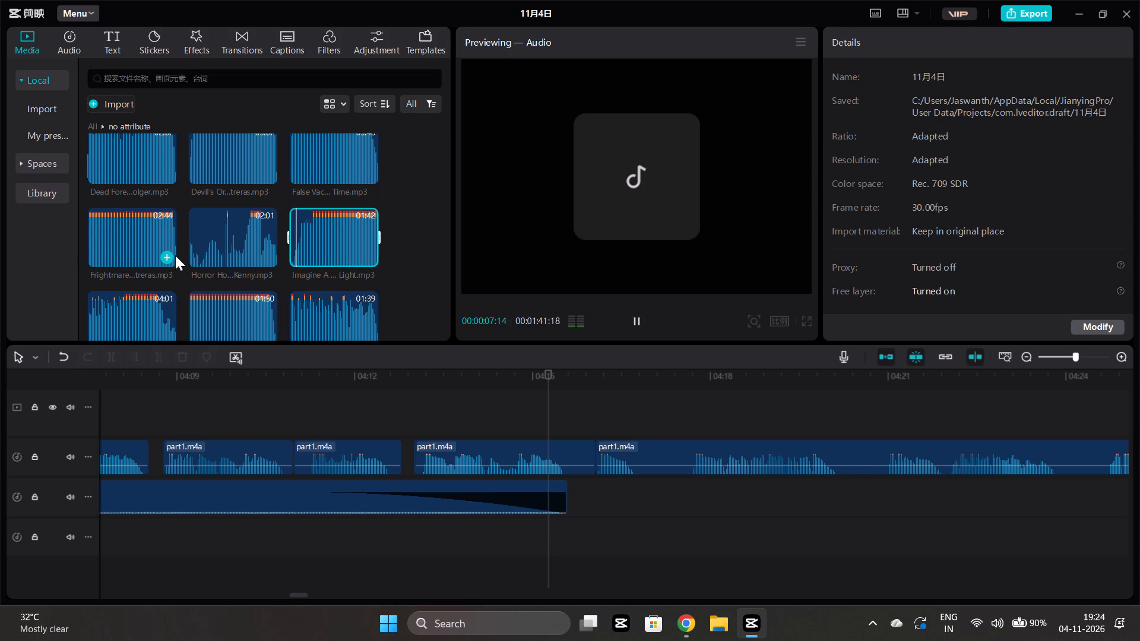
Add the Frightmare track to the timeline below the previous music, shifting it slightly earlier to start at about 4:15:00.
click(166, 256)
drag(575, 529, 558, 527)
click(572, 526)
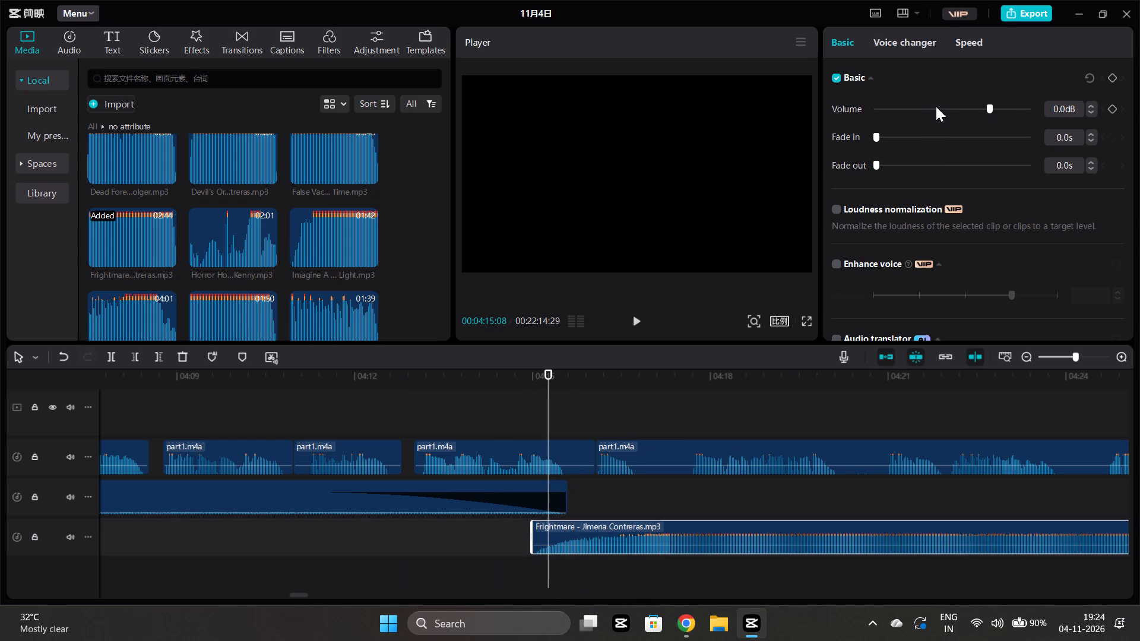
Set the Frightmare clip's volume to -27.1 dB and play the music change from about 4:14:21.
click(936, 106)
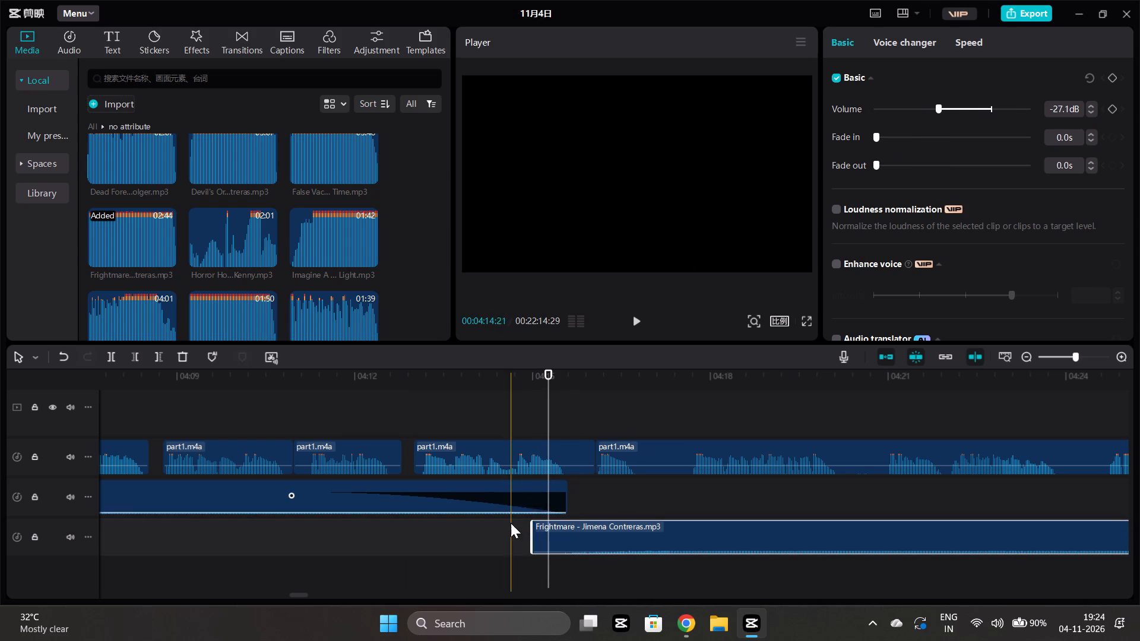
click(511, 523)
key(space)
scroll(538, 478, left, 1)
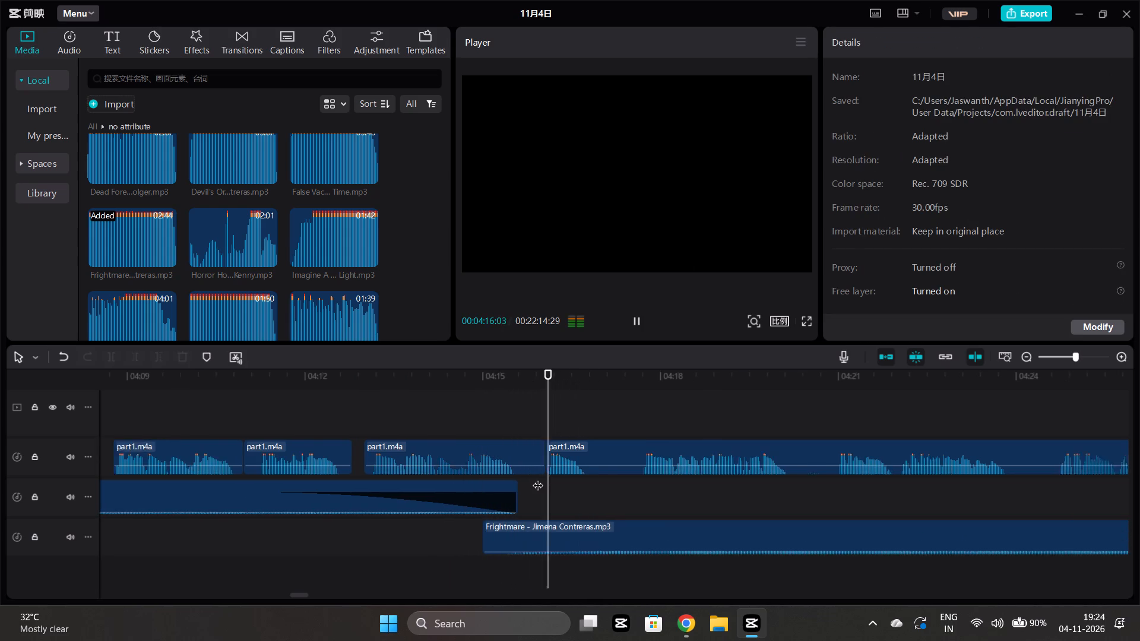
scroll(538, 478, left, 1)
Set the Frightmare clip's volume to -22.4 dB.
click(385, 534)
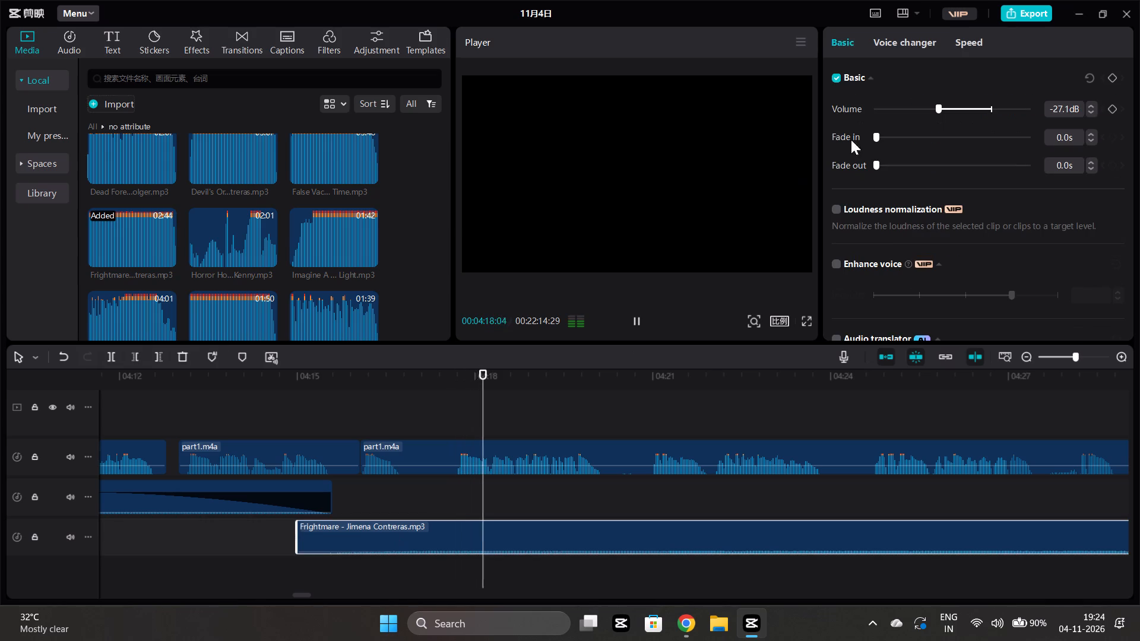
click(945, 109)
Move the Frightmare clip slightly earlier to start at about 4:14:19, and play through the music change.
click(285, 539)
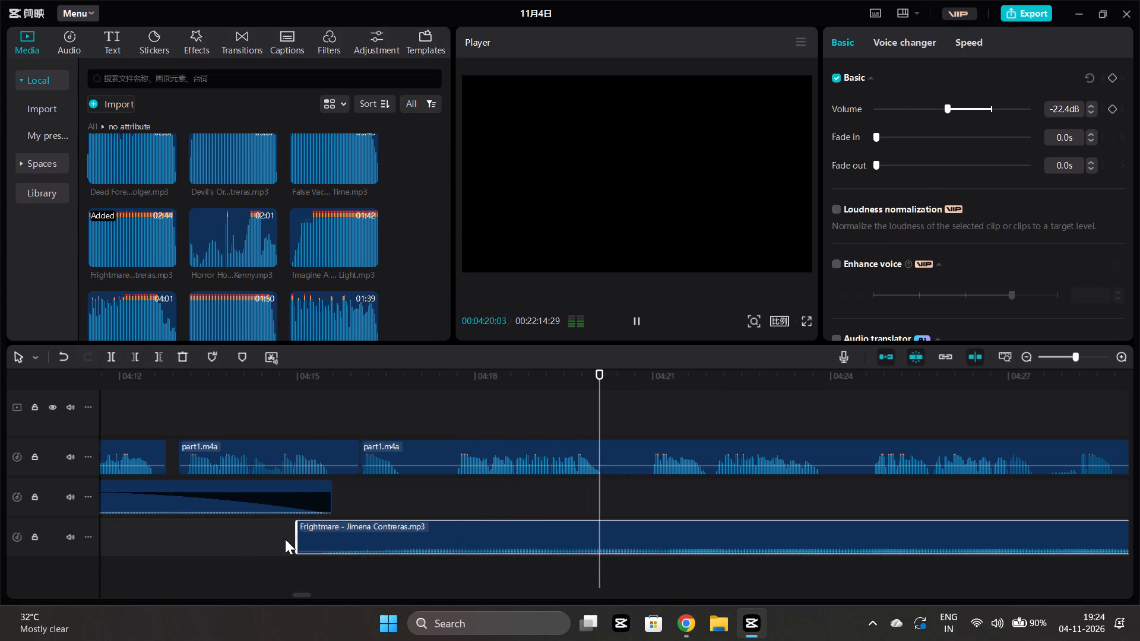
drag(332, 528, 311, 530)
click(283, 540)
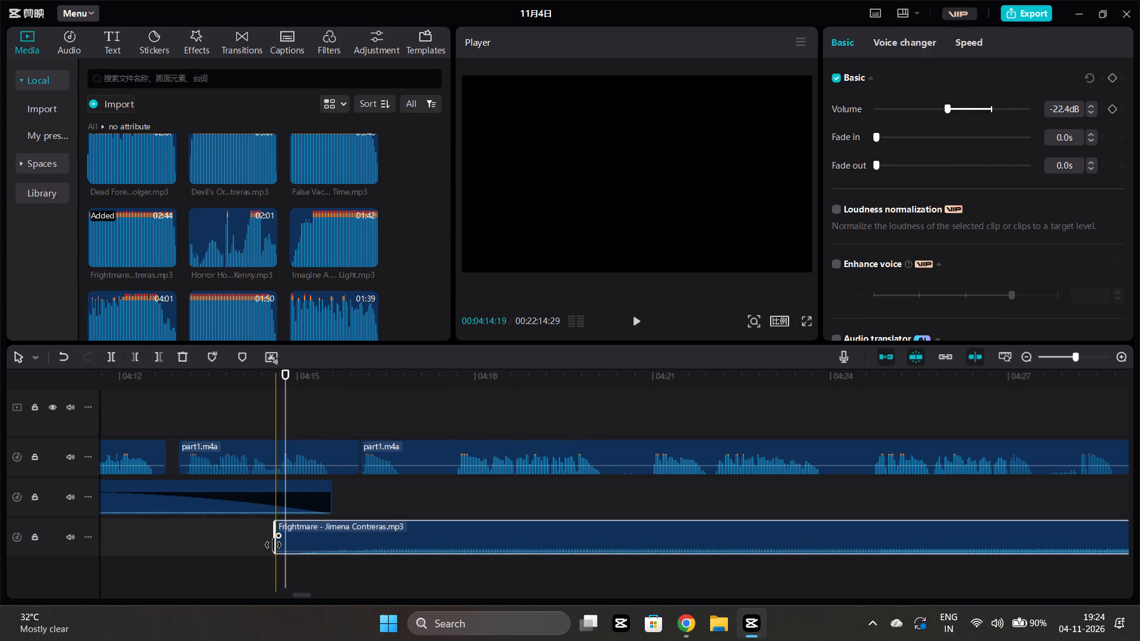
click(272, 544)
click(264, 541)
key(space)
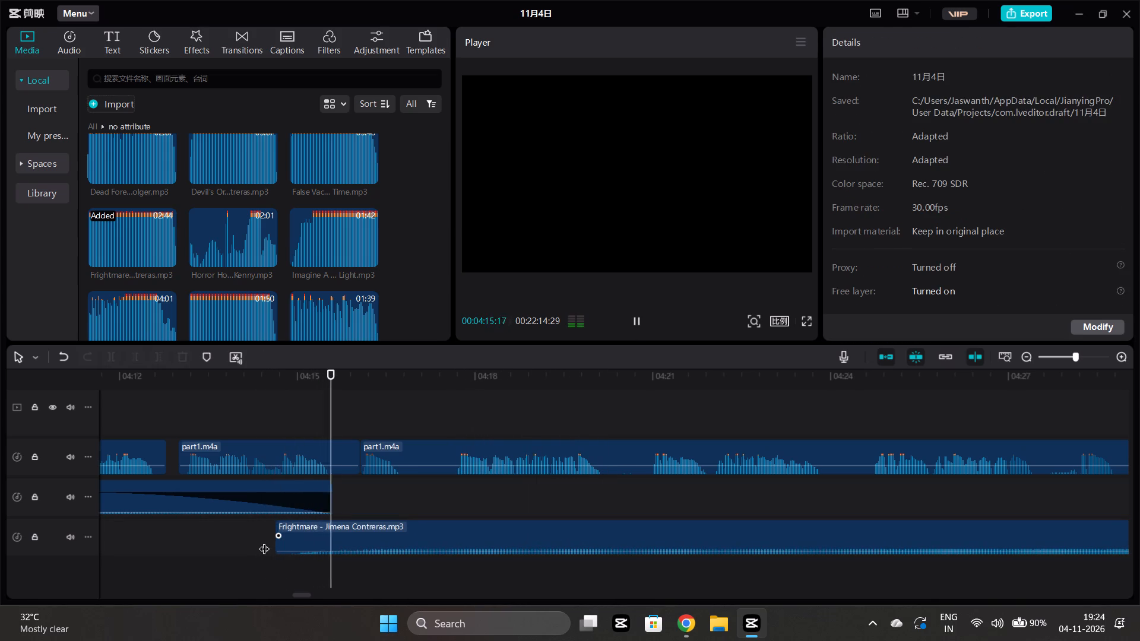
scroll(467, 553, left, 1)
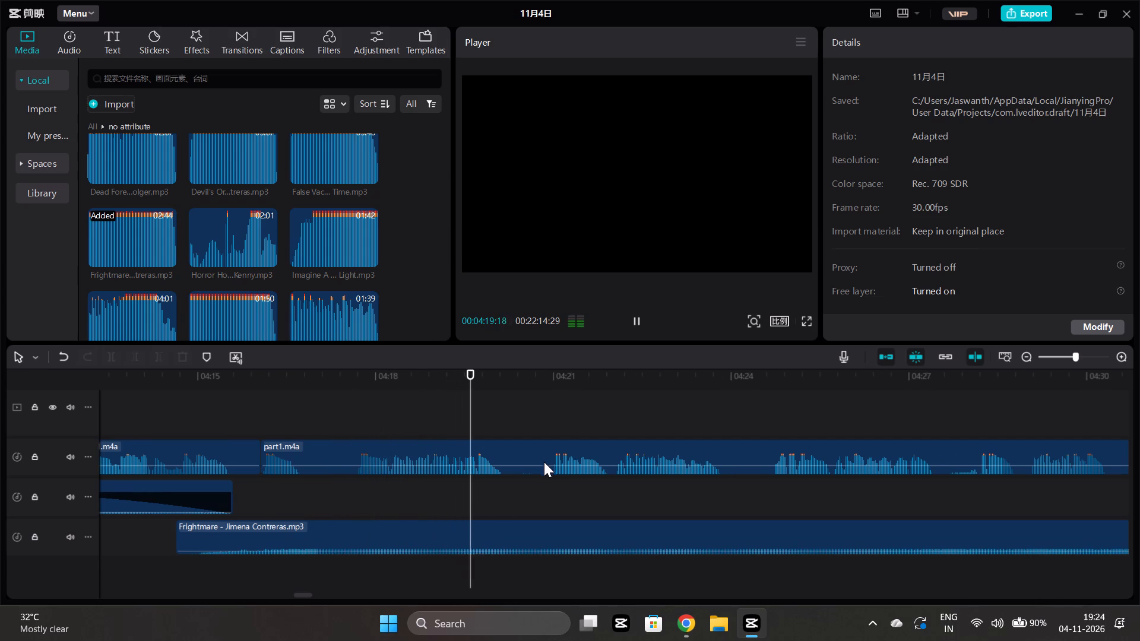
Split the narration at 4:20:12 and trim the later piece's start to 4:20:24, leaving a short gap.
key(space)
click(518, 492)
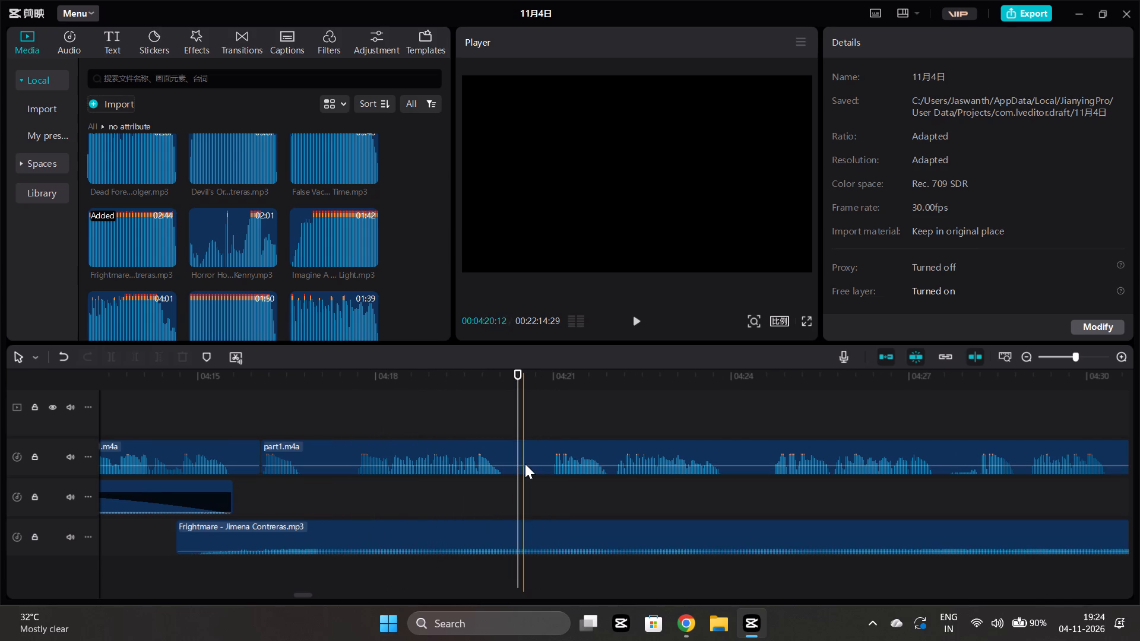
click(524, 461)
click(115, 360)
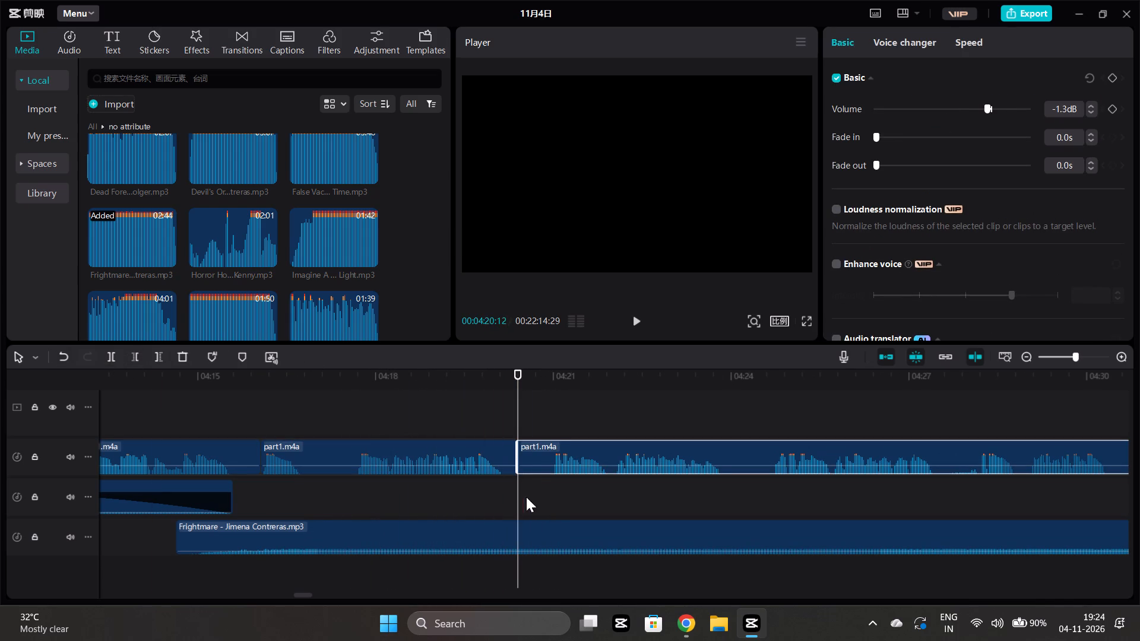
click(531, 496)
drag(528, 498, 536, 494)
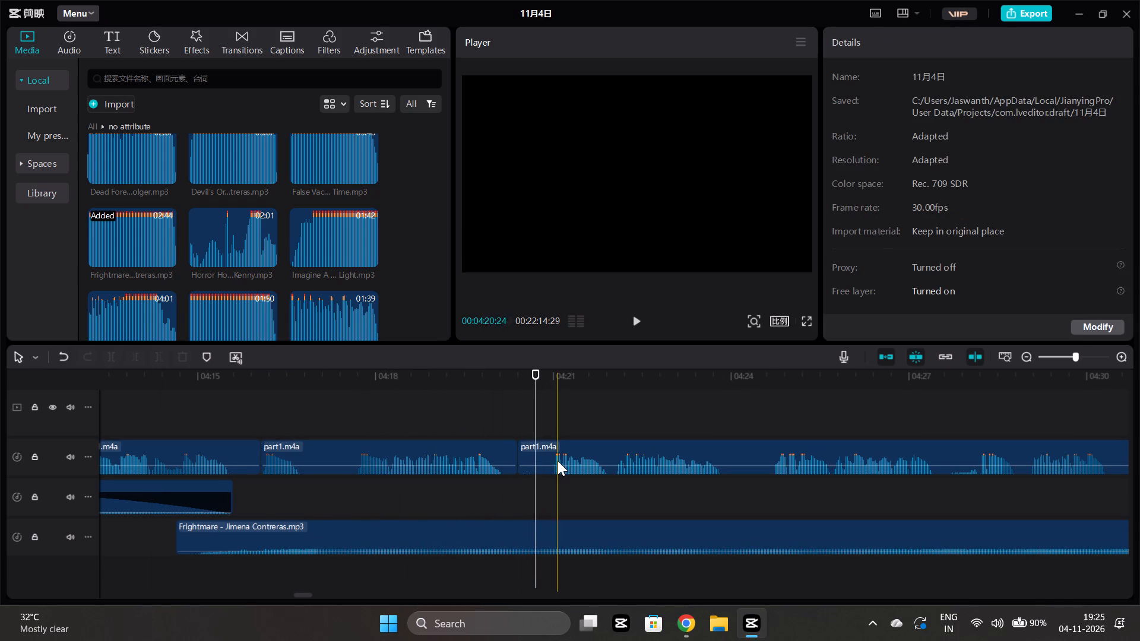
click(558, 460)
click(141, 353)
Play back the narration gap from 4:19:11, check the Frightmare clip's volume, and replay the section from about 4:16.
click(457, 488)
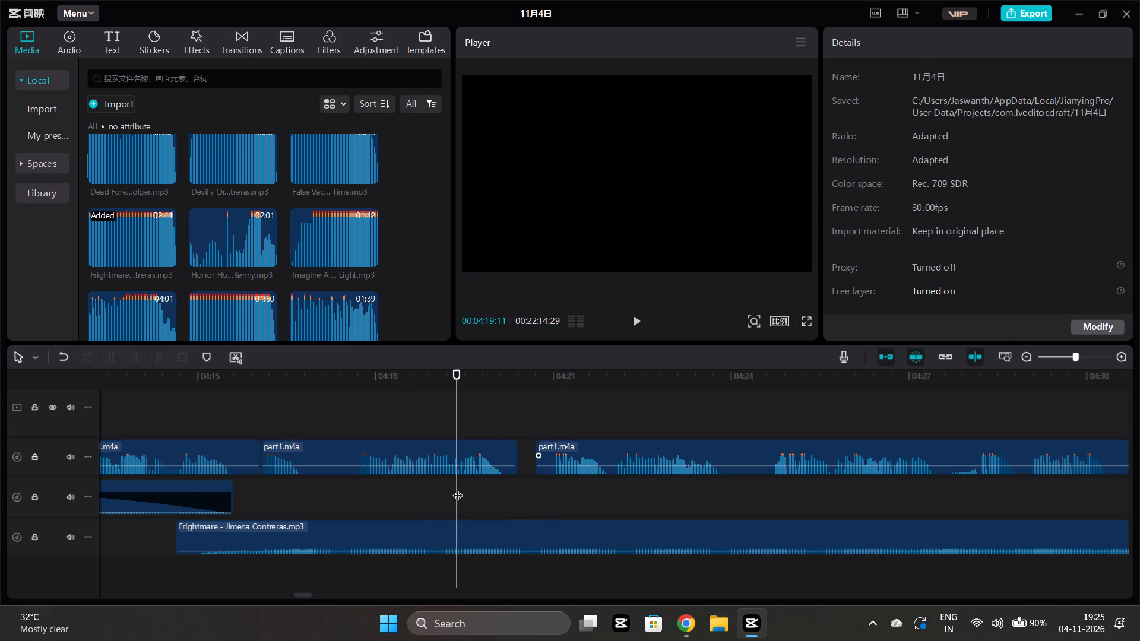
key(space)
scroll(458, 488, left, 1)
click(444, 539)
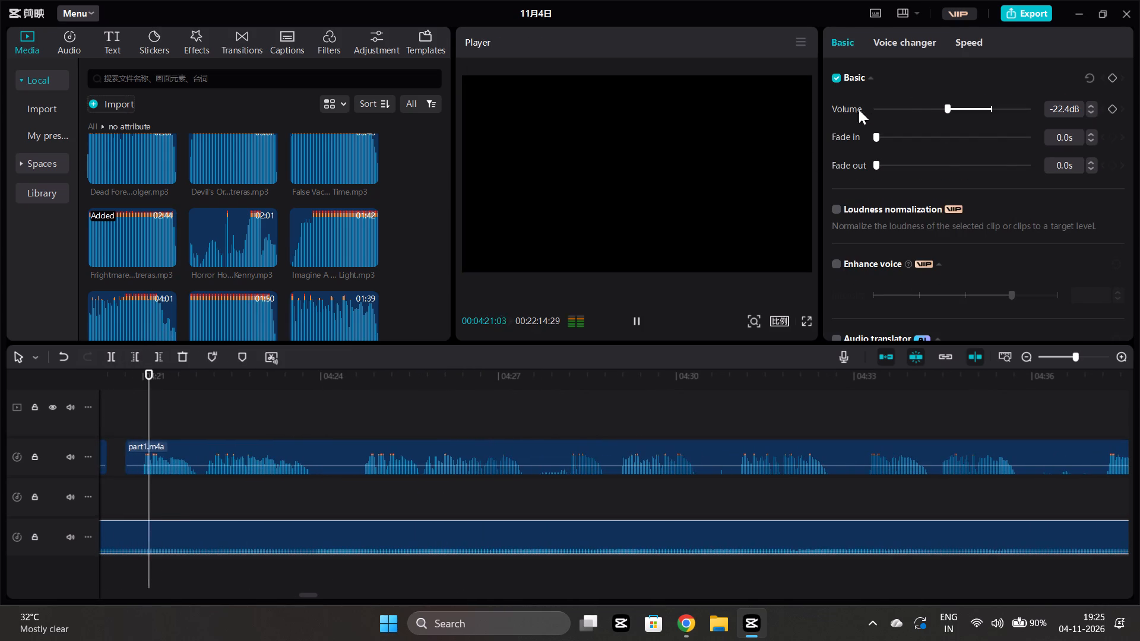
scroll(277, 472, right, 1)
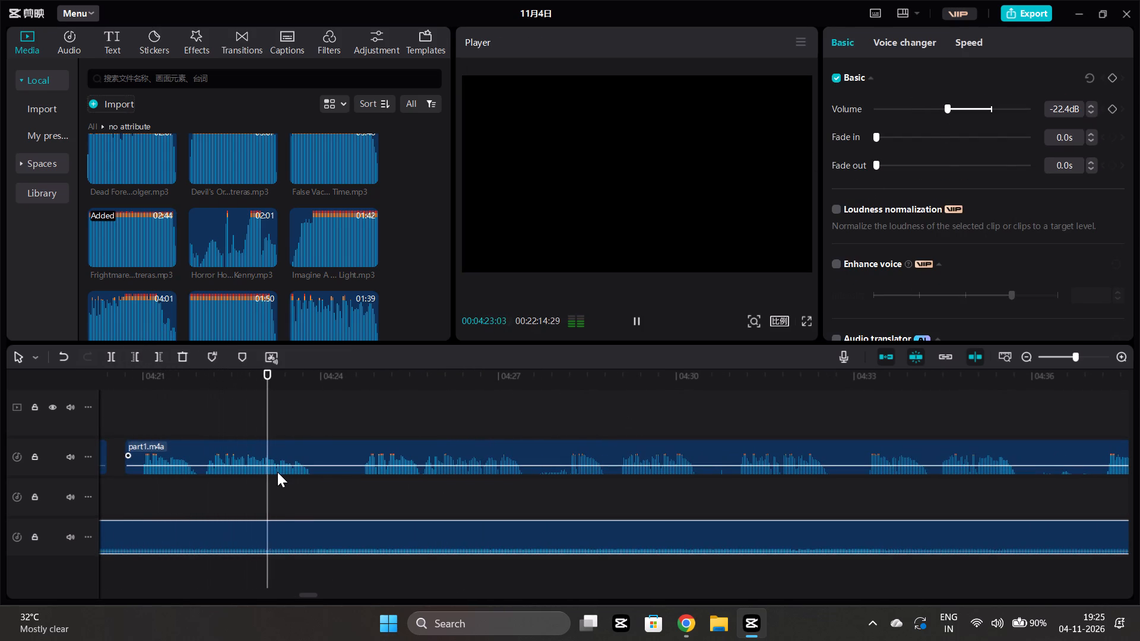
scroll(277, 472, right, 2)
click(304, 491)
key(space)
key(space)
key(space)
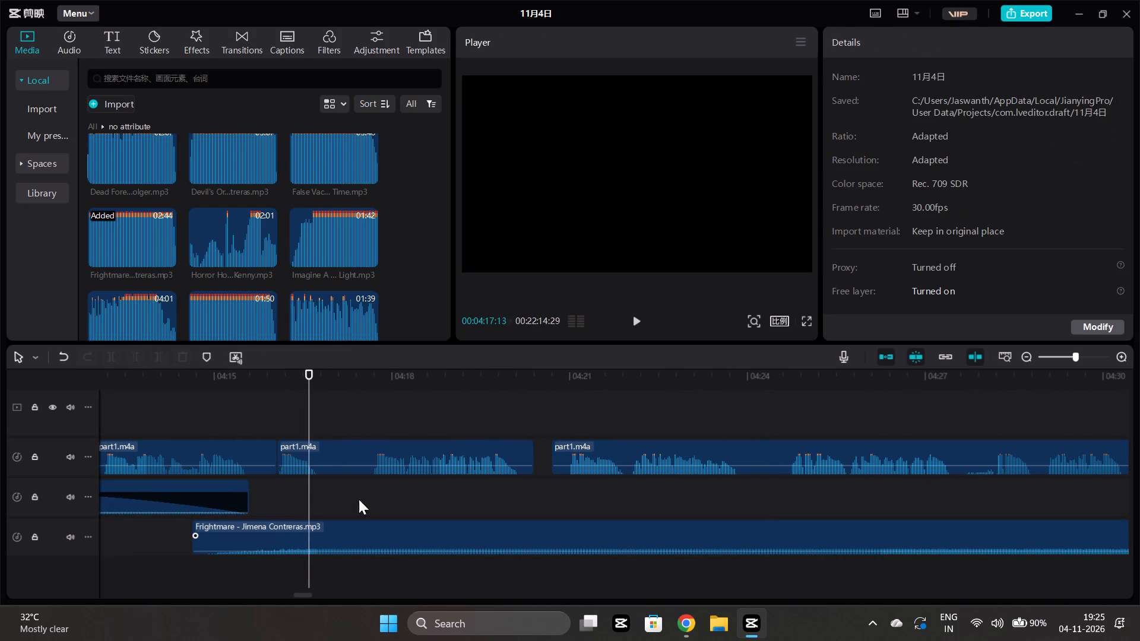
click(267, 487)
key(space)
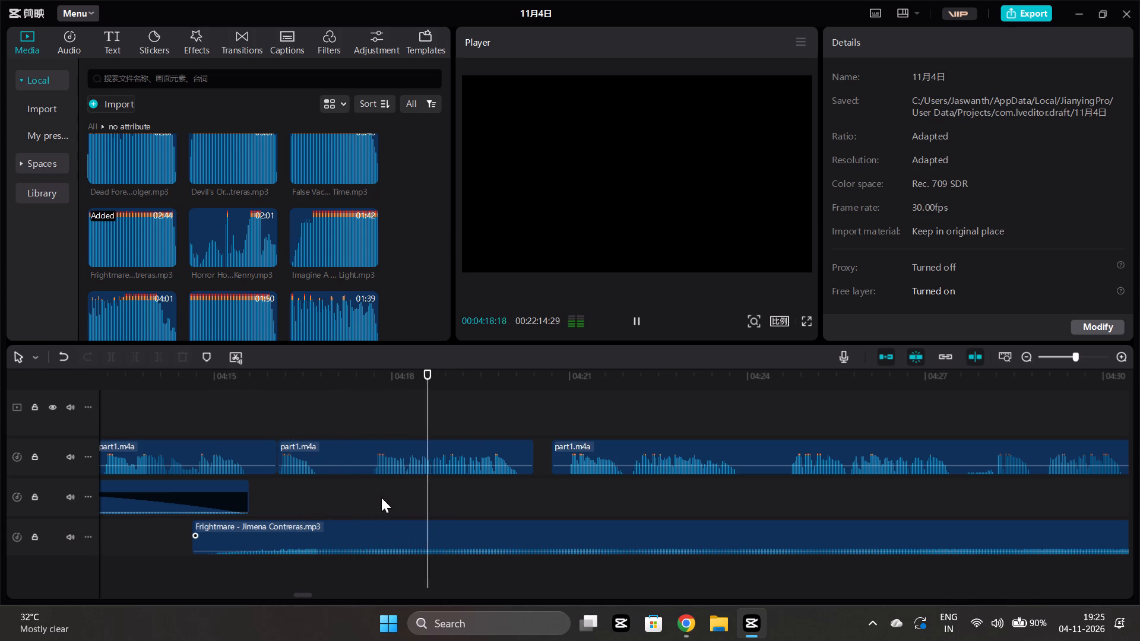
key(space)
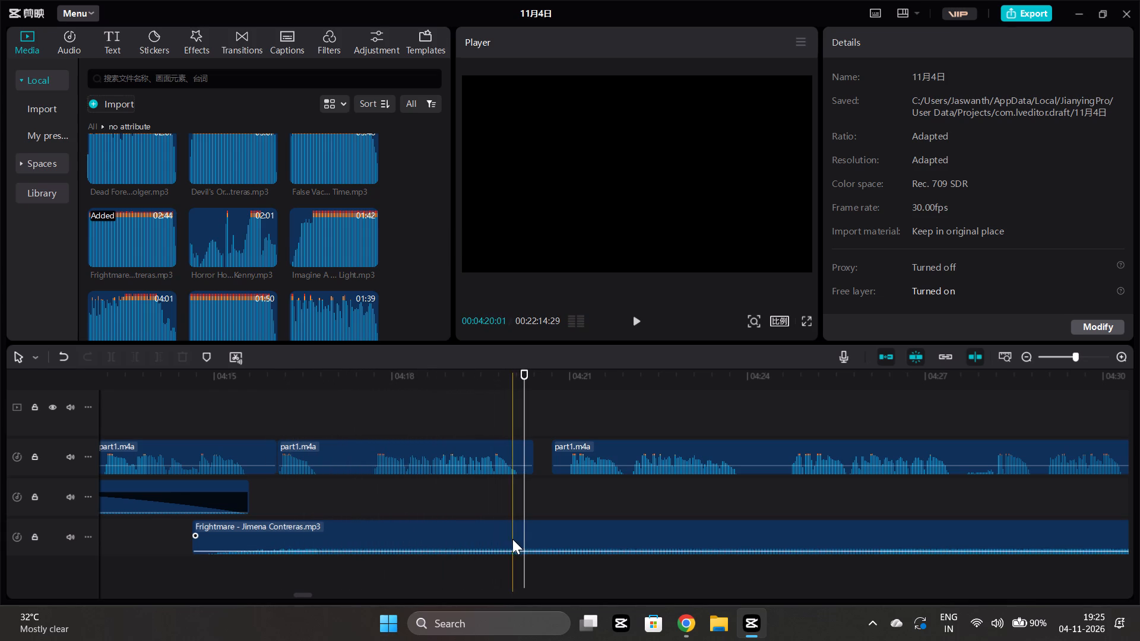
Split the Frightmare clip at 4:19:05 and set the second part's volume to -29.3 dB.
click(461, 497)
click(477, 540)
click(115, 351)
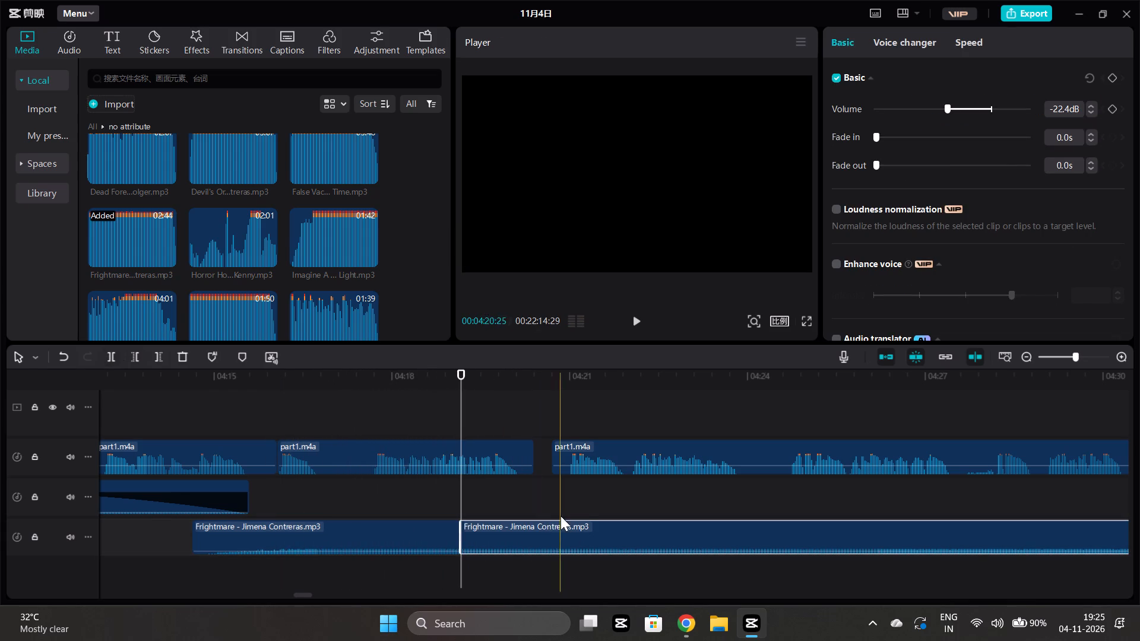
click(572, 538)
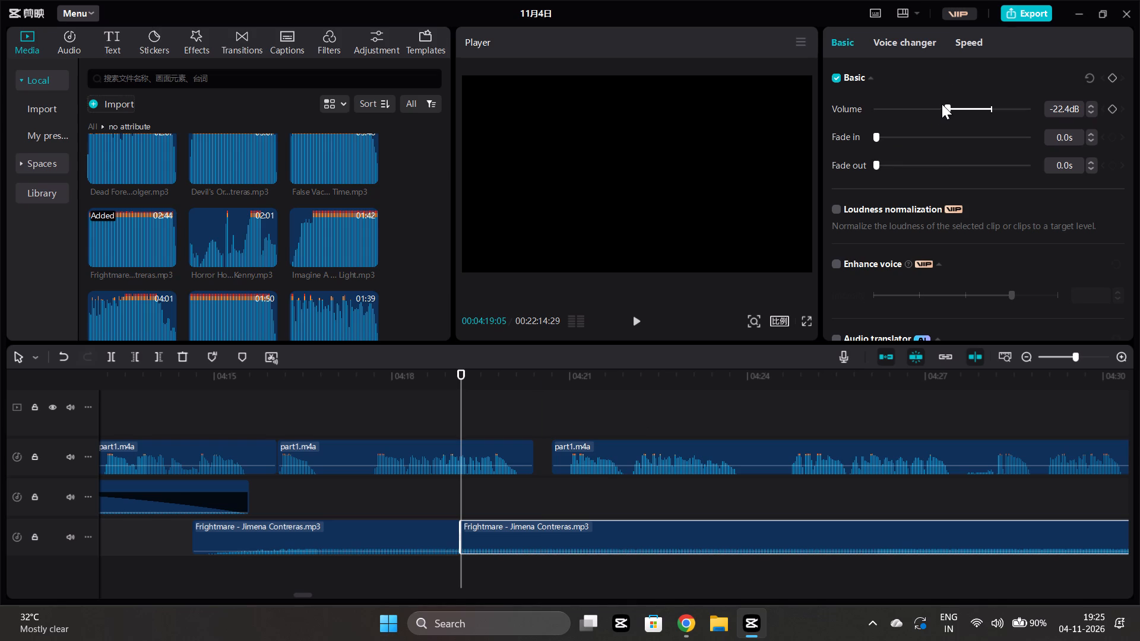
click(942, 104)
click(932, 107)
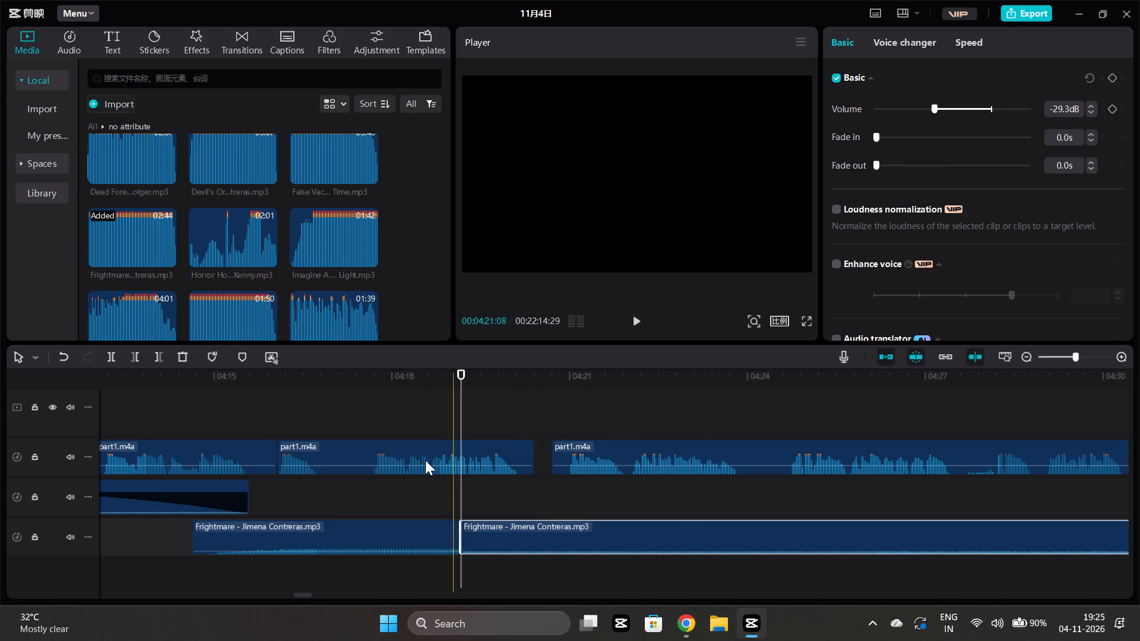
Play back the narration over the quieter Frightmare section from about 4:18:14 to 4:28.
click(420, 488)
key(space)
scroll(420, 488, left, 1)
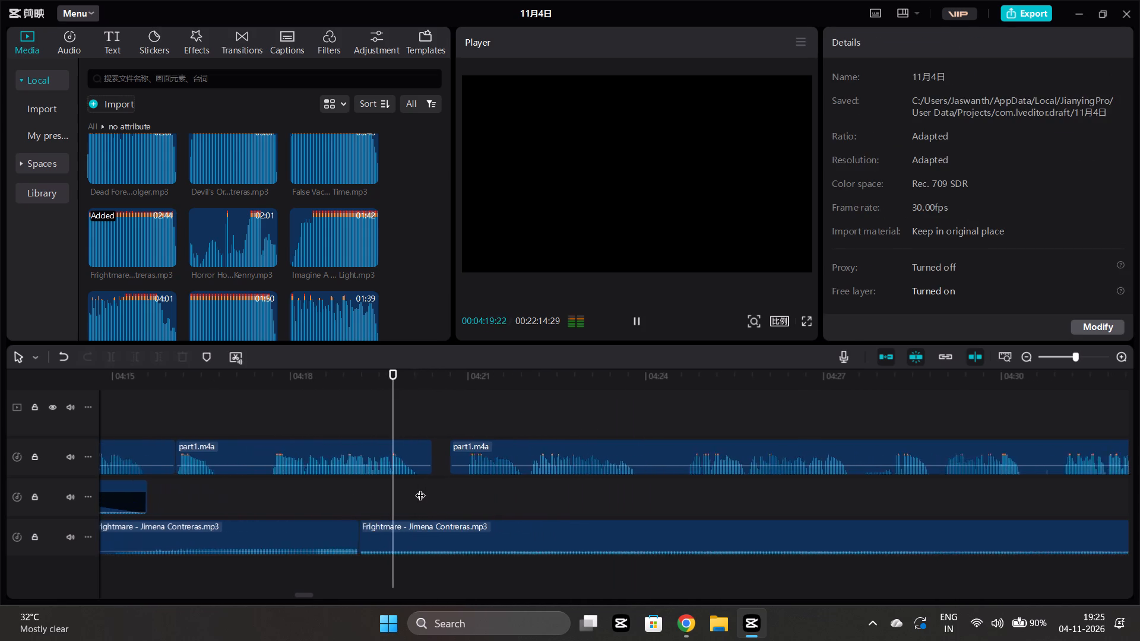
scroll(420, 488, left, 1)
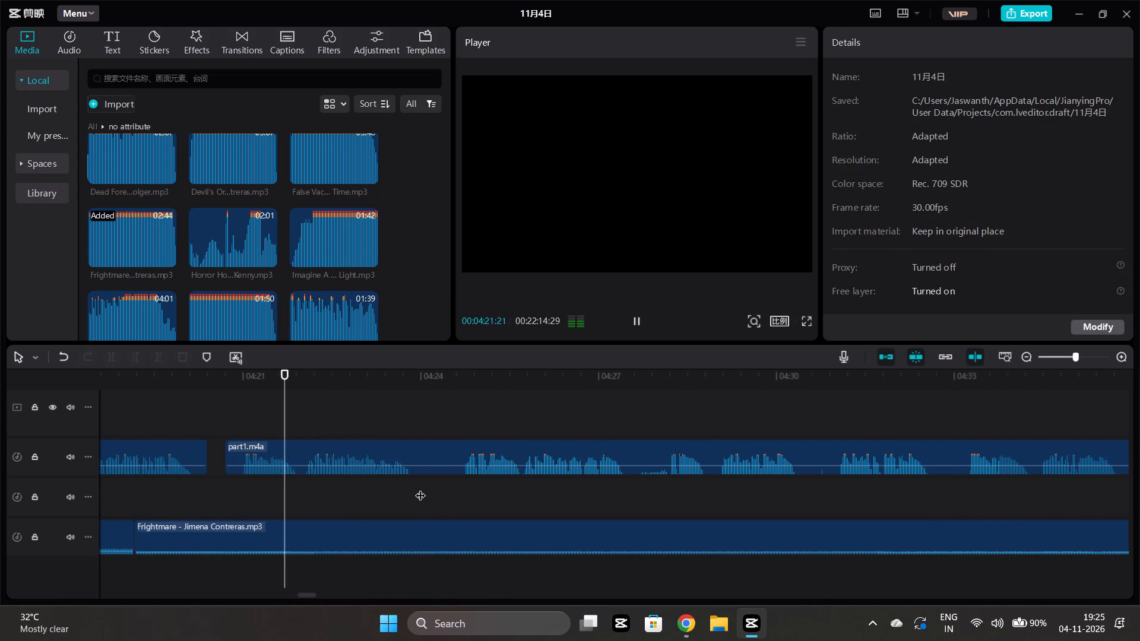
scroll(420, 488, left, 1)
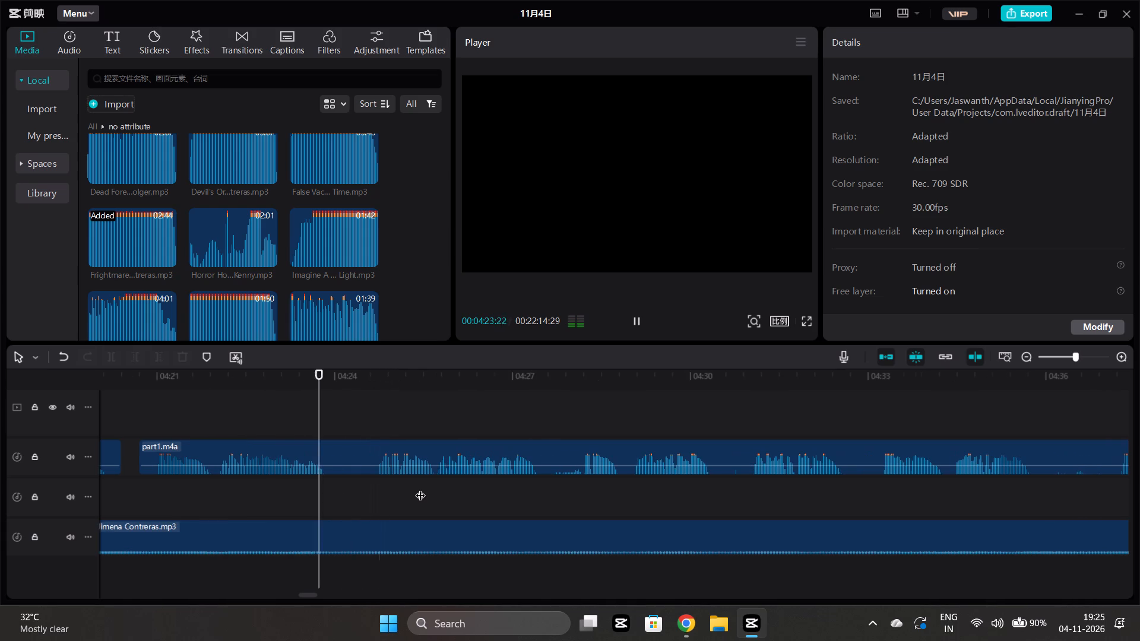
scroll(420, 488, left, 1)
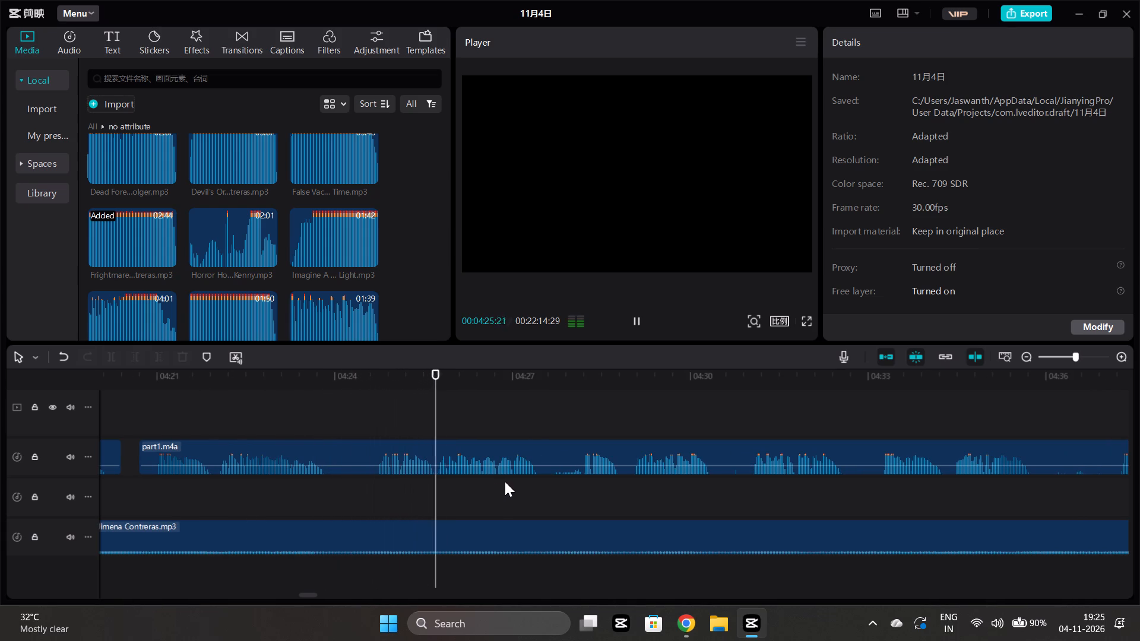
scroll(505, 481, left, 1)
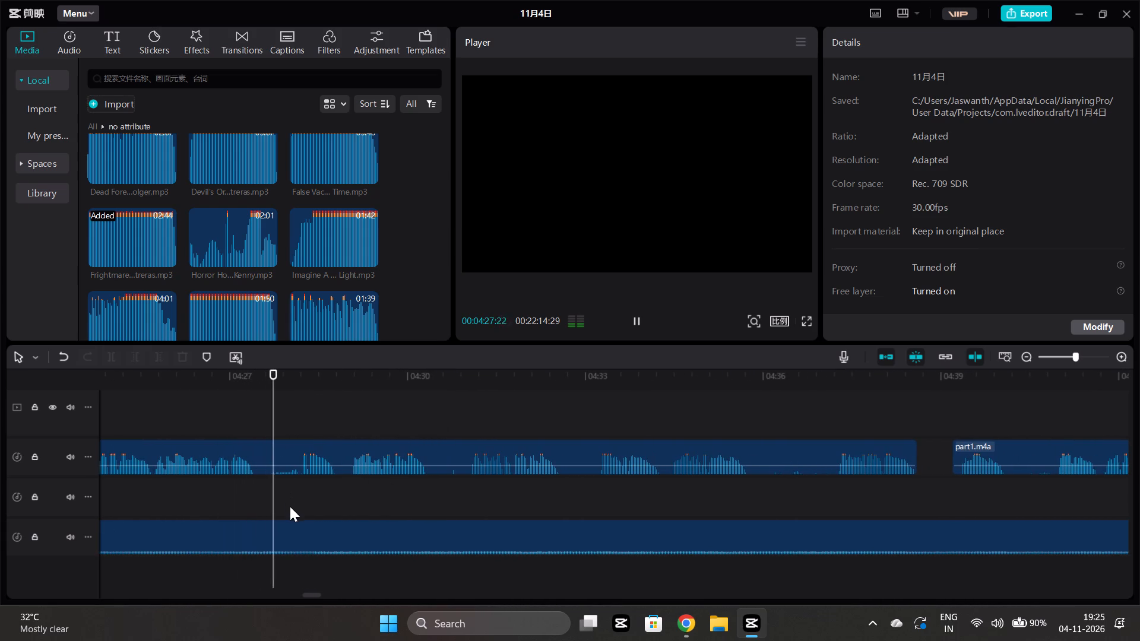
key(space)
Split the narration at 4:28:05 and trim the earlier piece's end to about 4:27:18, leaving a gap.
drag(303, 506, 299, 499)
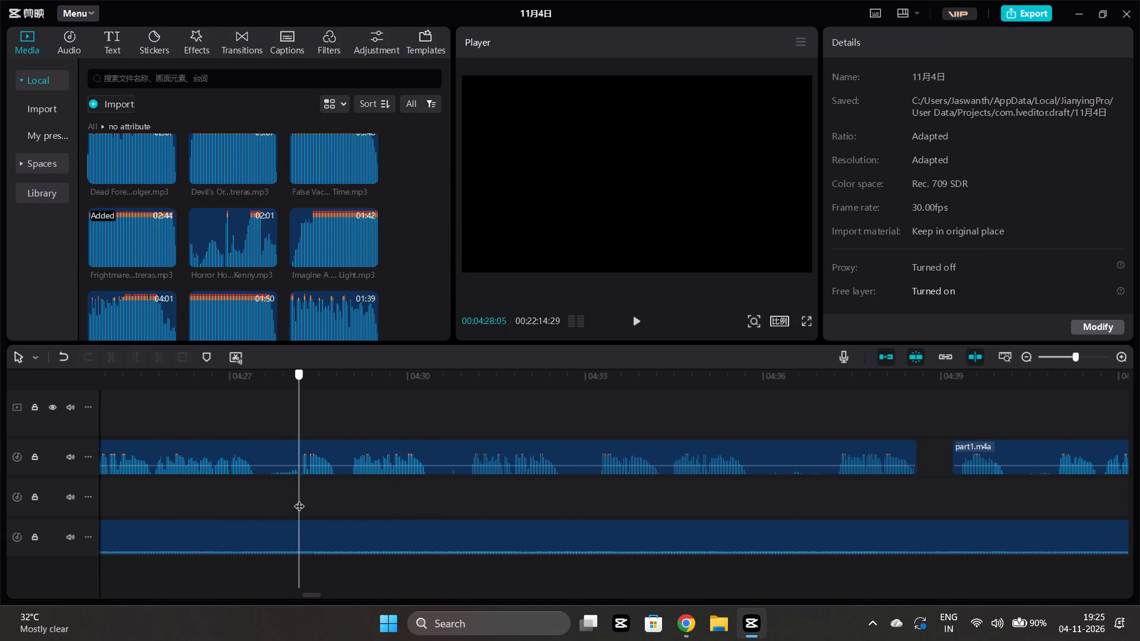
drag(299, 499, 299, 497)
click(296, 465)
click(110, 351)
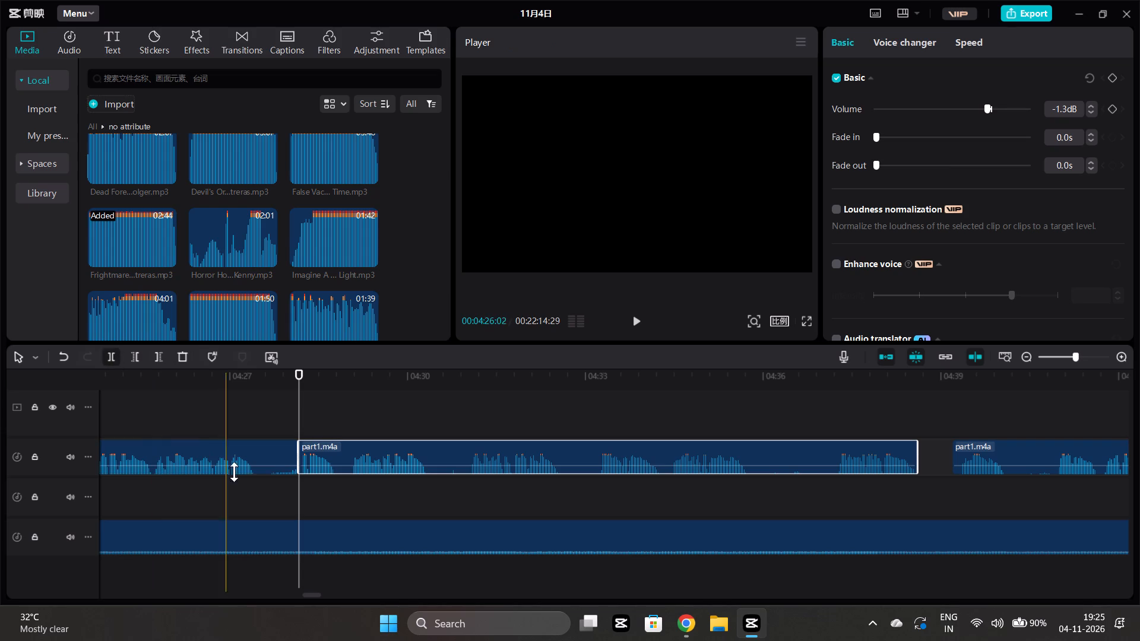
click(265, 490)
click(278, 445)
click(159, 348)
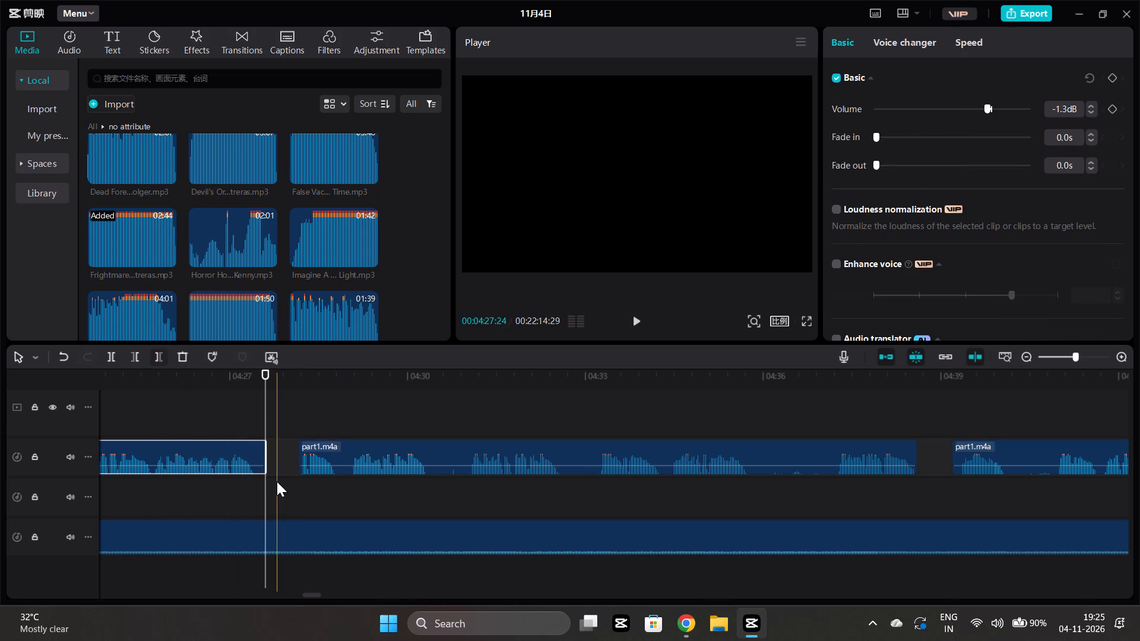
Play on from the gap, split the narration at 4:30:21, and trim the later piece's start to 4:30:27.
click(277, 481)
key(space)
scroll(277, 481, left, 1)
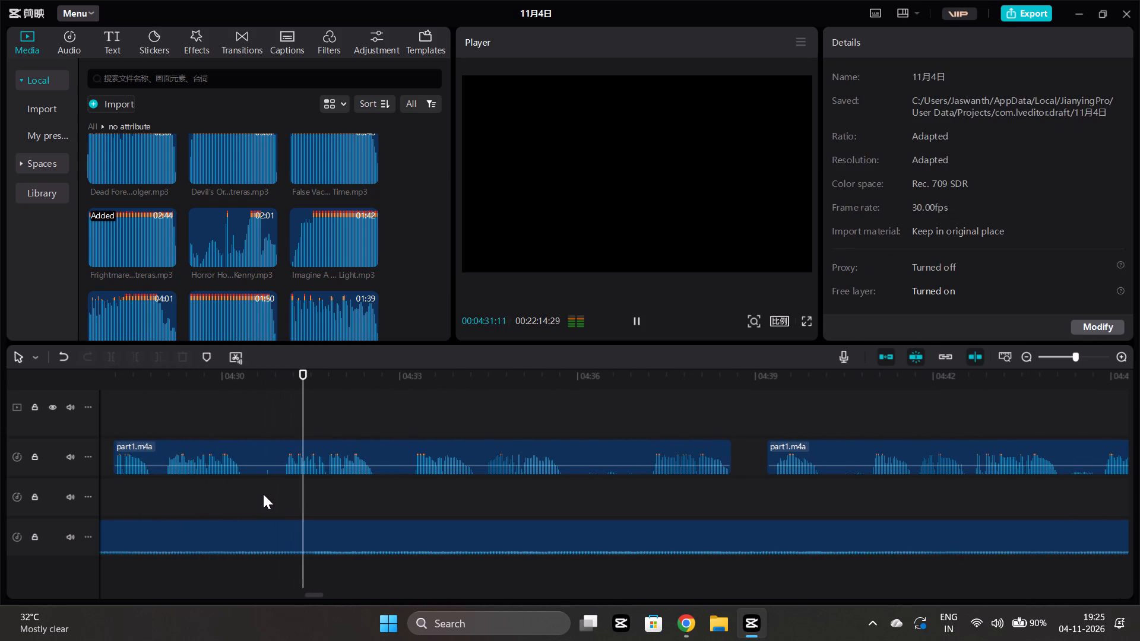
click(263, 494)
click(266, 461)
click(117, 361)
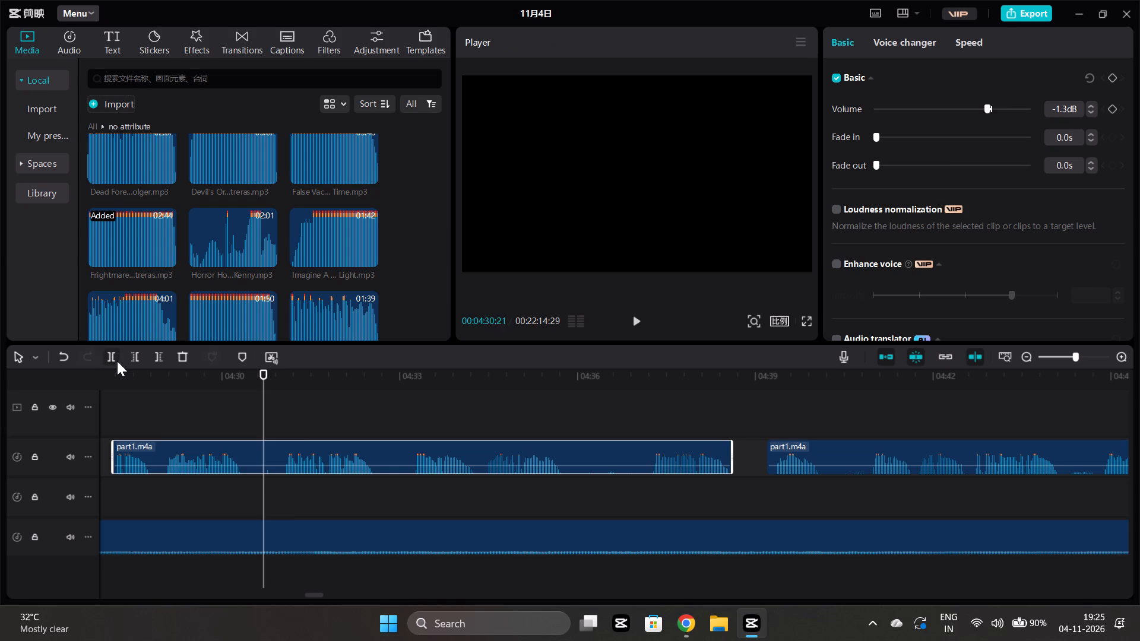
click(274, 498)
click(272, 470)
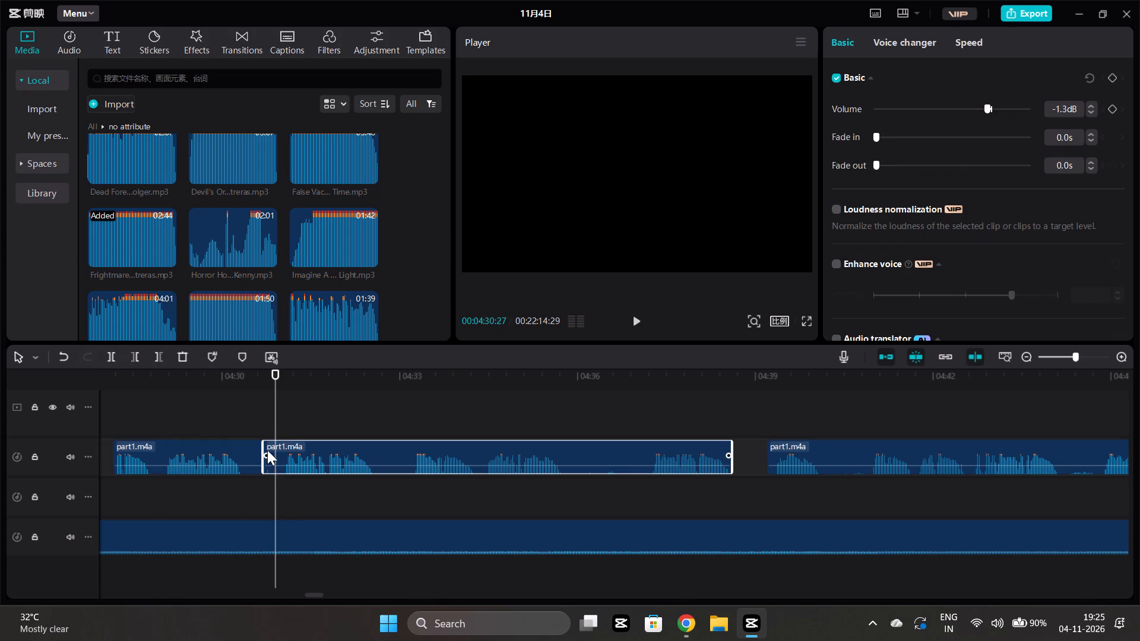
click(133, 362)
Play on past the cut, split the narration at about 4:36:04, and trim the later piece's start to about 4:36:29.
click(274, 484)
key(space)
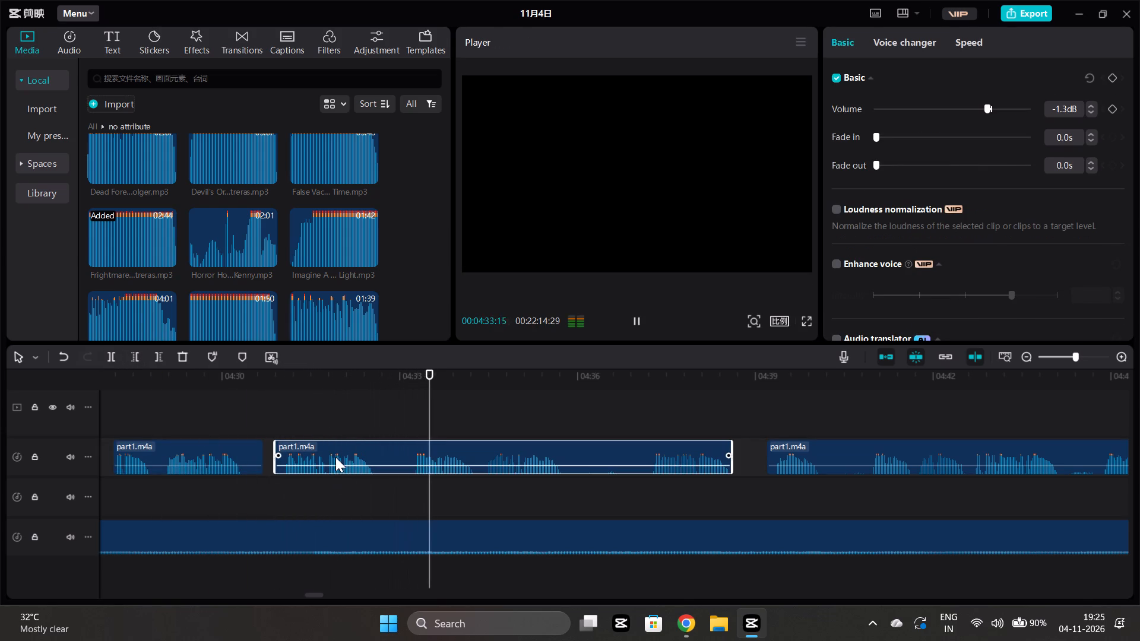
scroll(533, 509, left, 2)
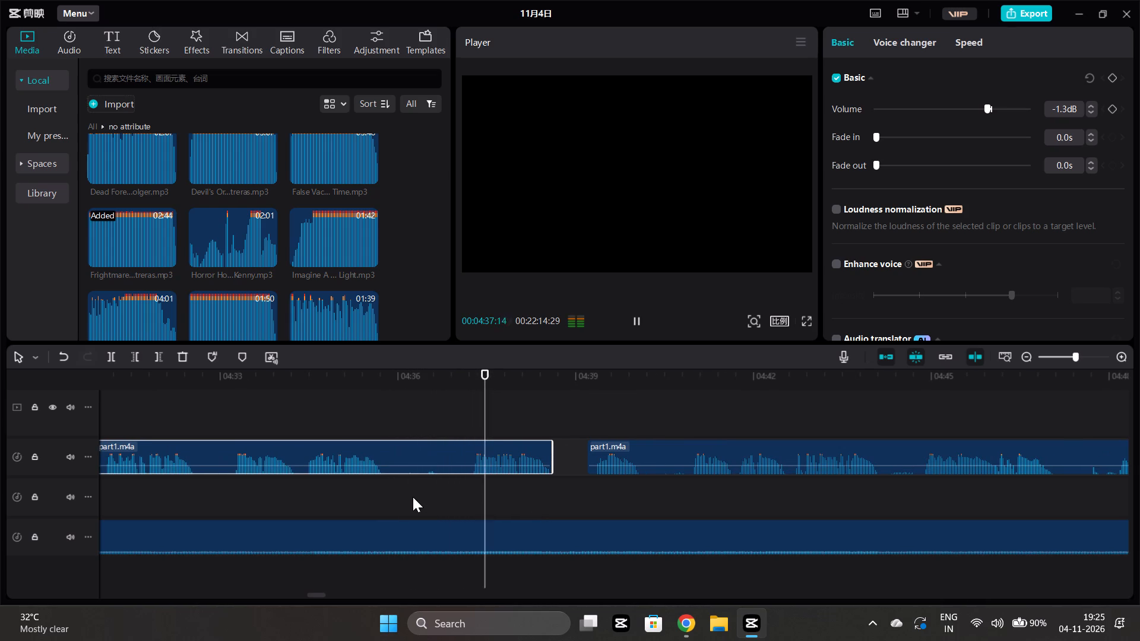
key(space)
click(405, 493)
click(413, 462)
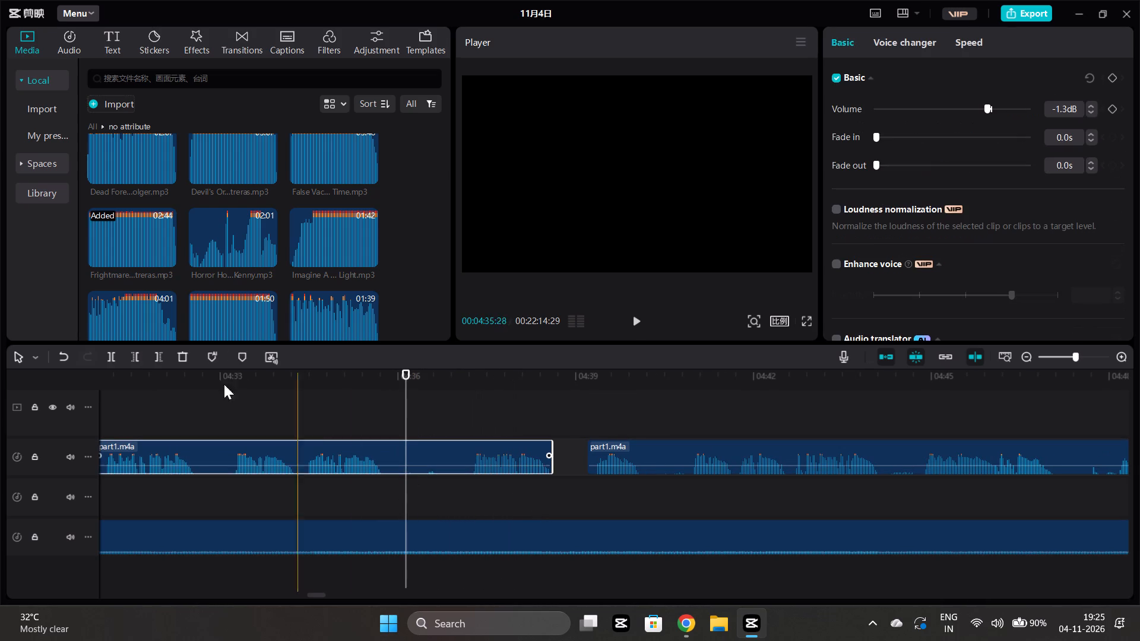
click(103, 359)
click(448, 500)
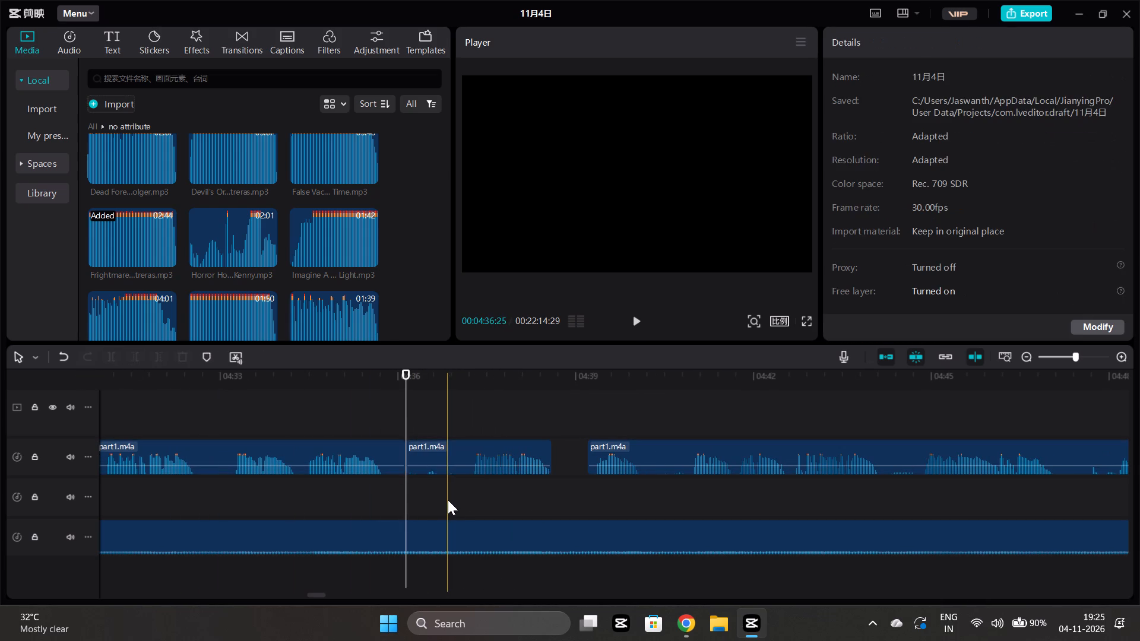
drag(445, 497, 456, 485)
click(457, 462)
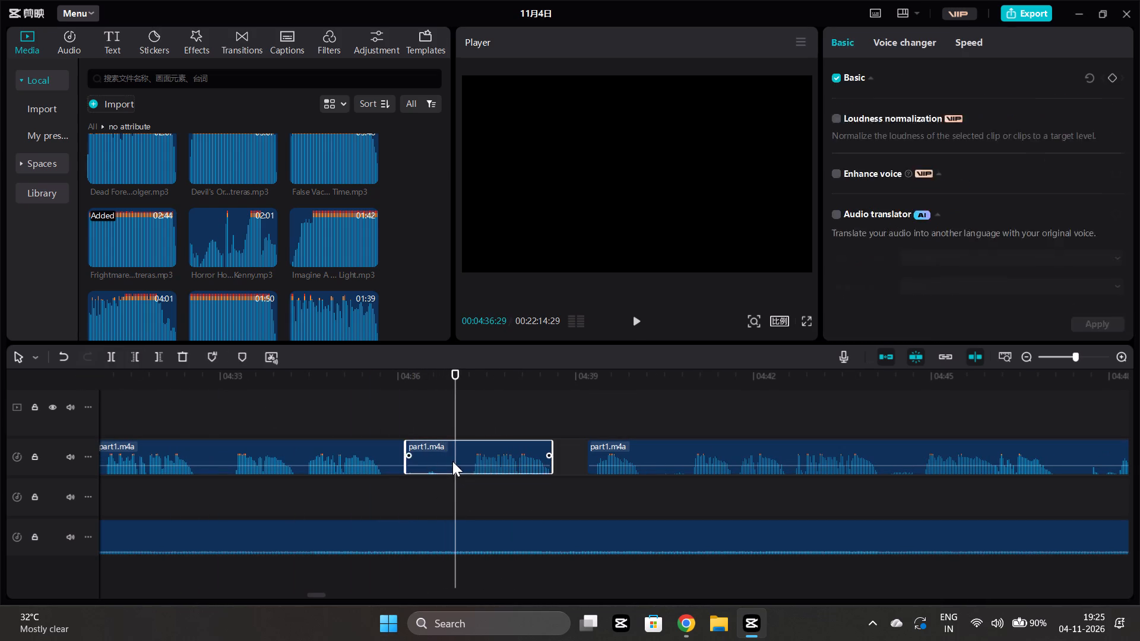
click(134, 357)
Move the short narration piece after 4:36 earlier and trim its start slightly so it begins at about 4:36:13, playing back the gap.
click(358, 525)
key(space)
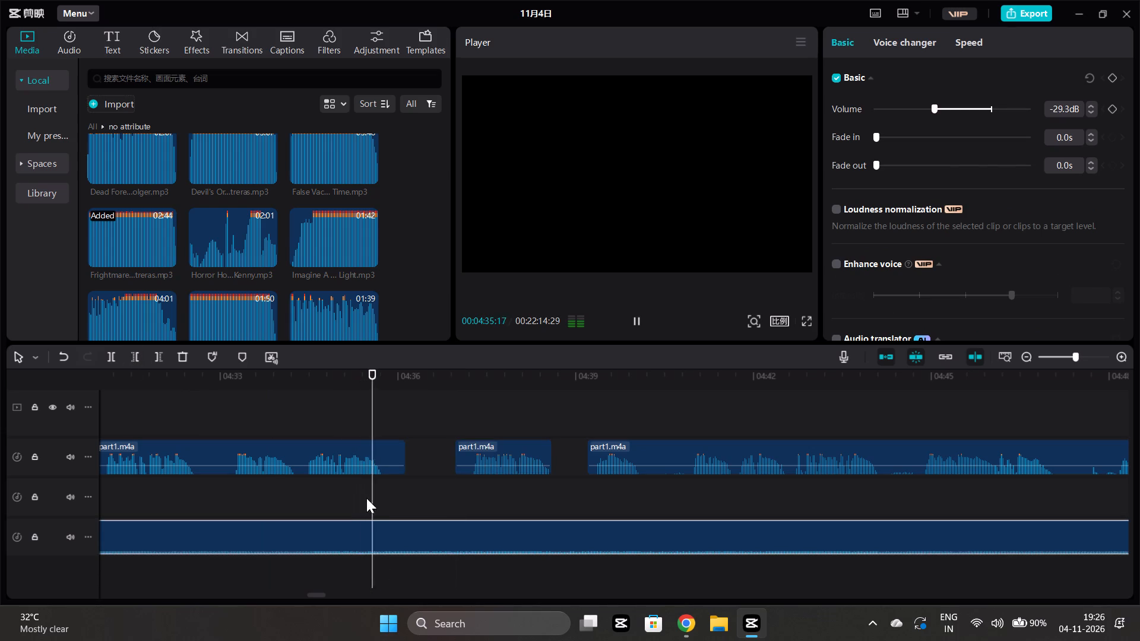
drag(501, 446, 476, 450)
click(350, 495)
key(space)
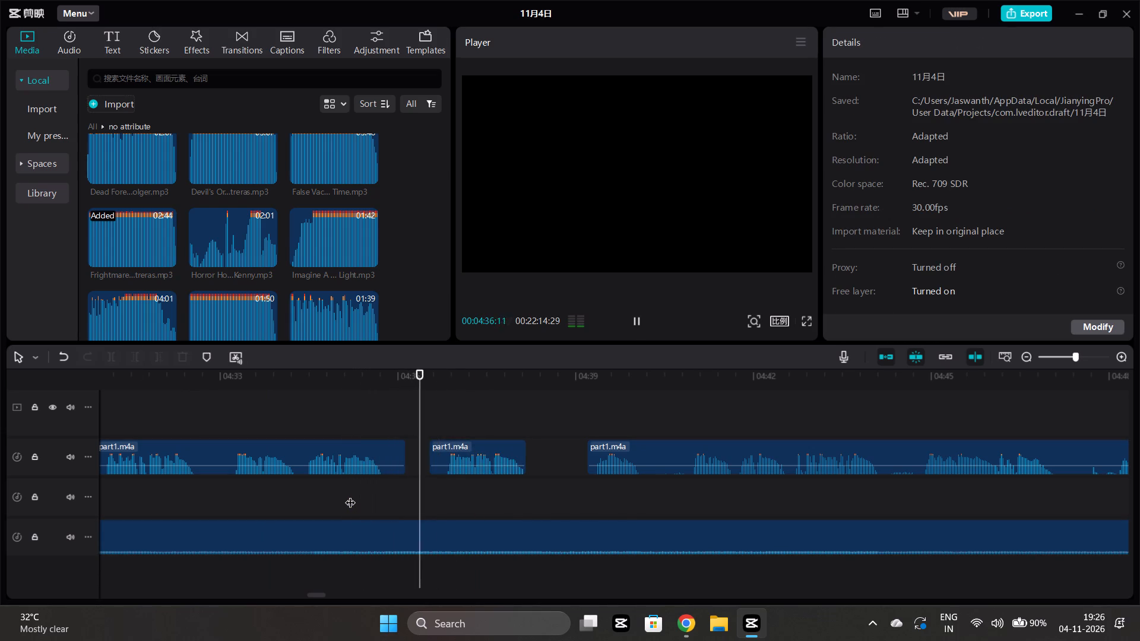
click(436, 464)
drag(430, 467, 437, 464)
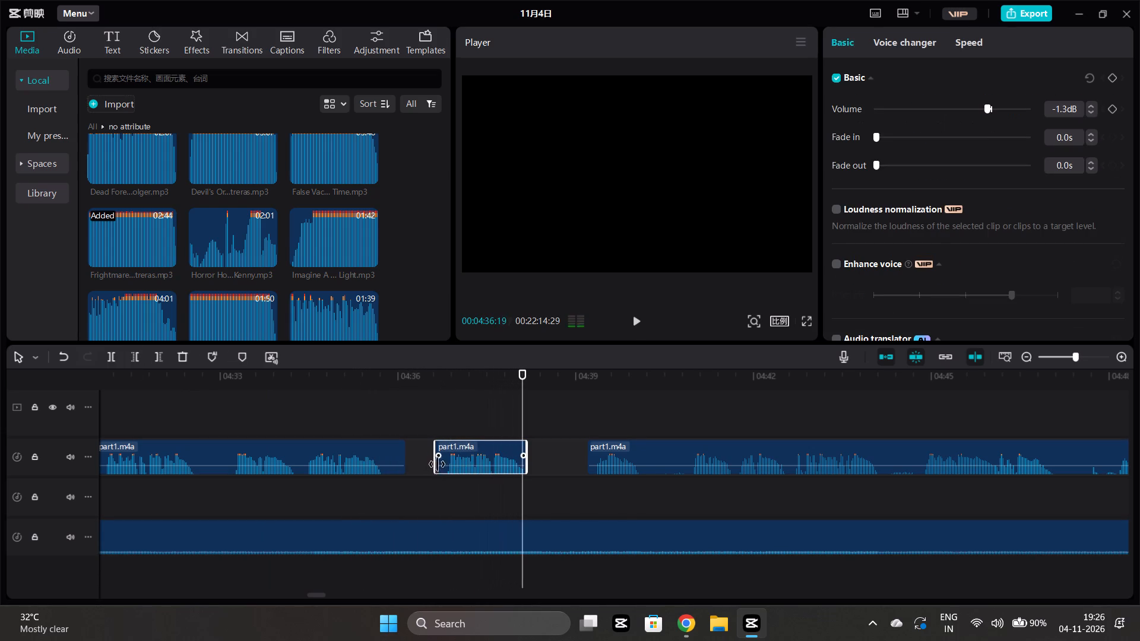
drag(437, 464, 441, 462)
drag(462, 448, 444, 455)
click(306, 490)
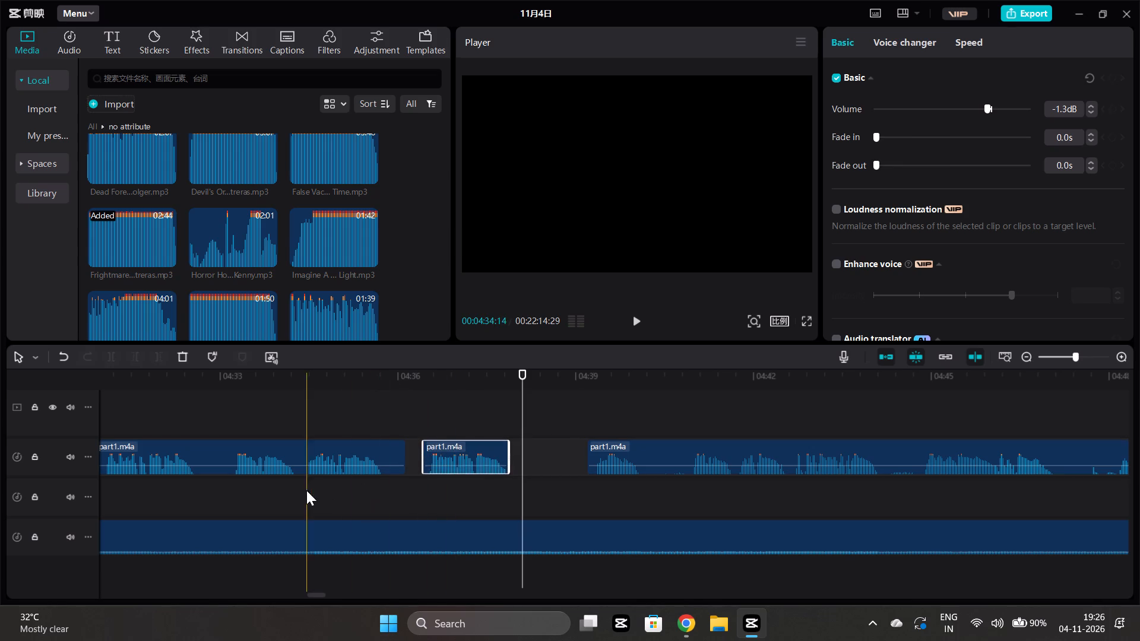
key(space)
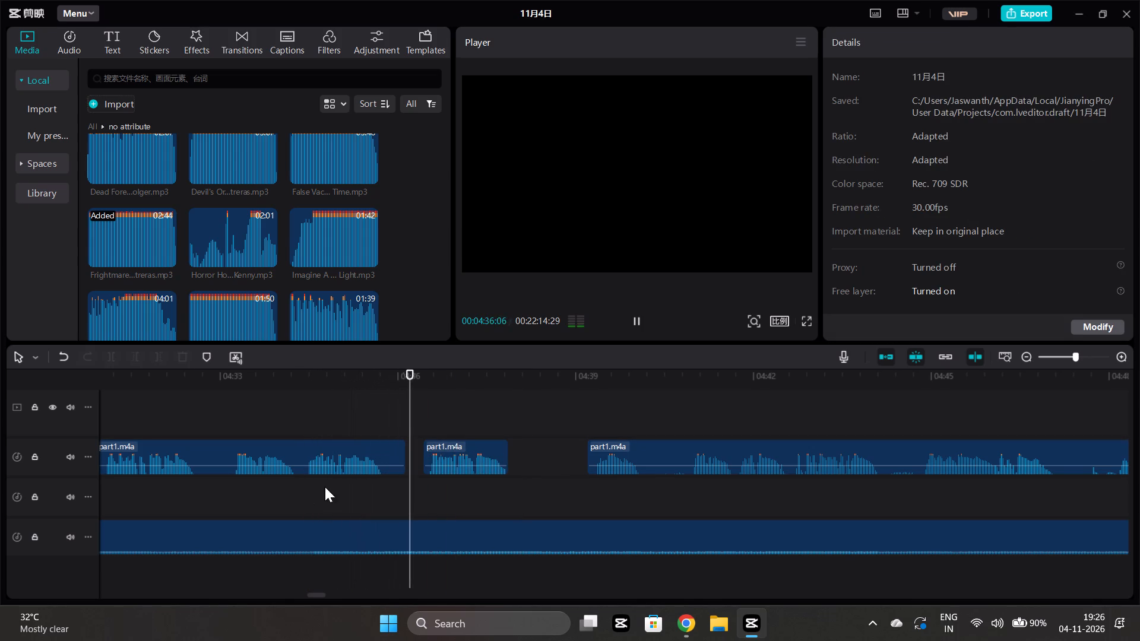
Move the following narration piece earlier to meet the short piece's end at about 4:37:26, and play the join.
scroll(343, 483, left, 1)
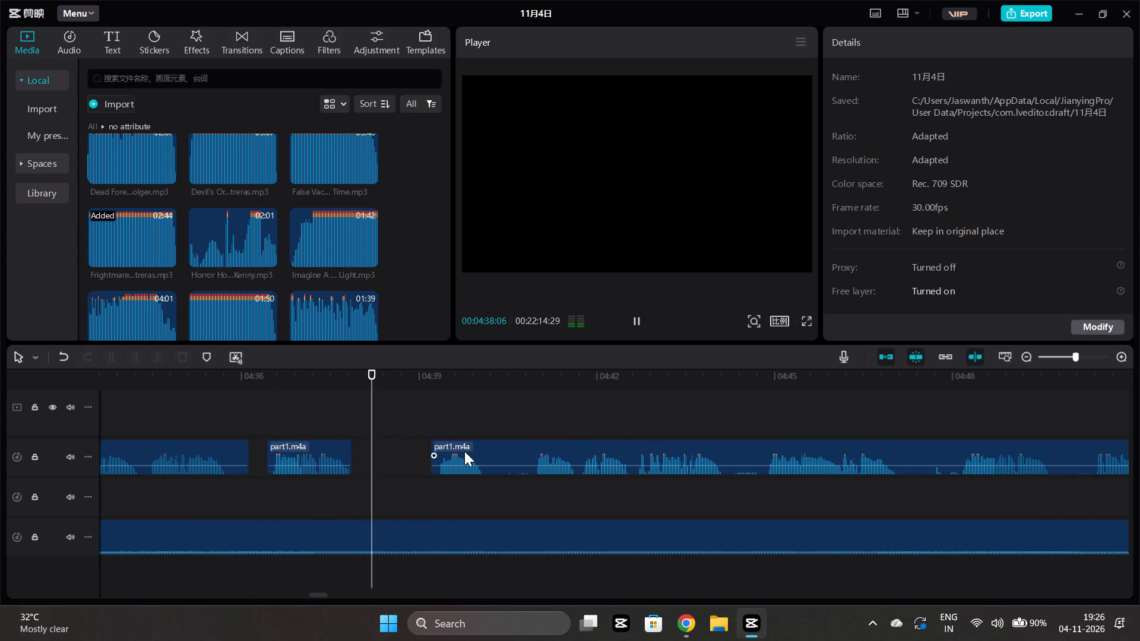
drag(464, 451, 389, 456)
click(313, 493)
key(space)
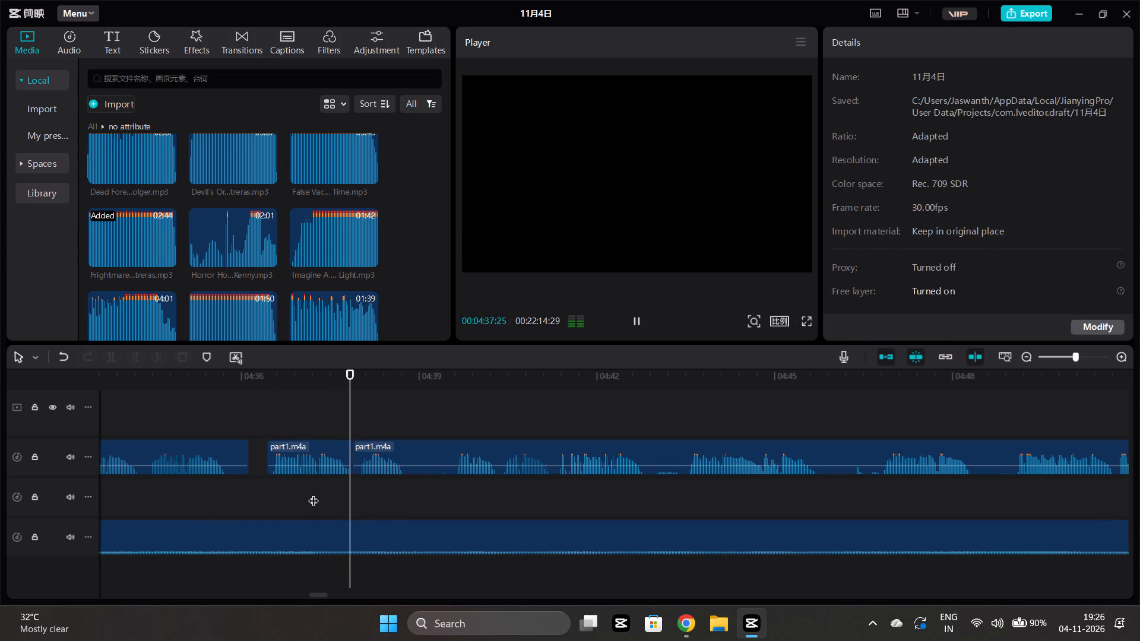
Split the narration at about 4:39:17 and trim the earlier piece's end to about 4:39:03, leaving a short gap.
click(455, 488)
click(455, 491)
drag(455, 491, 452, 484)
click(453, 463)
click(106, 357)
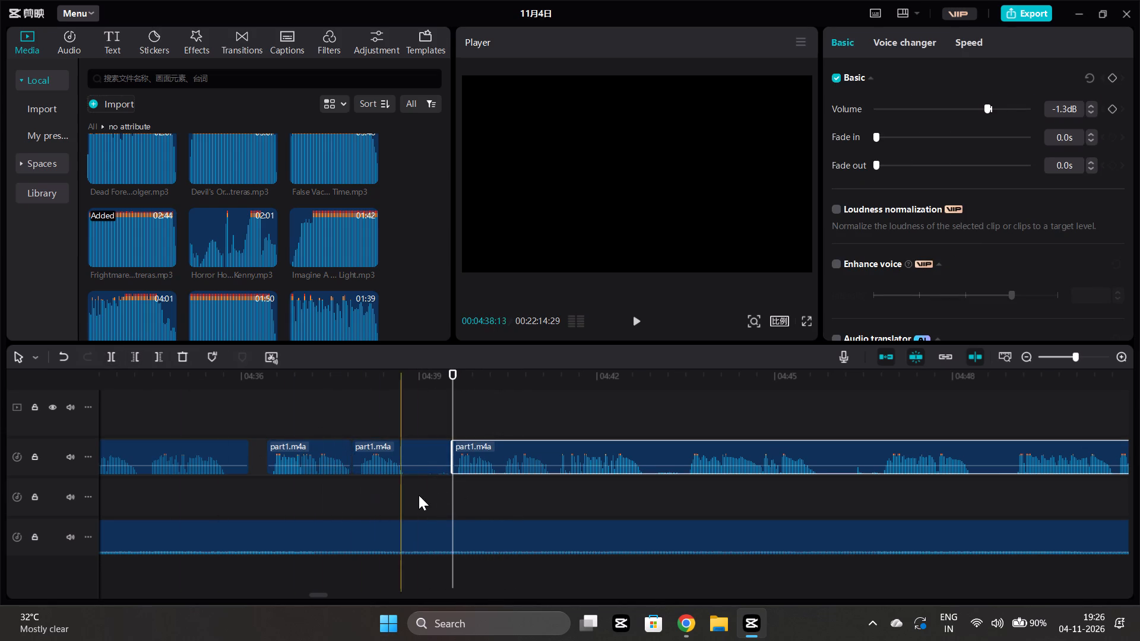
click(419, 491)
click(423, 487)
click(430, 455)
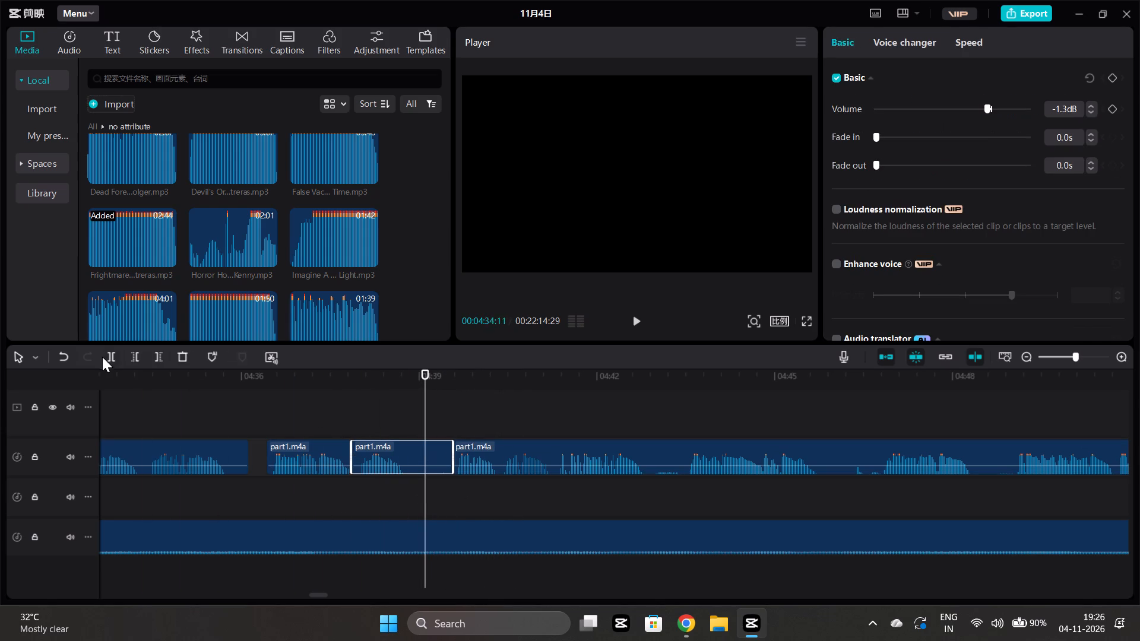
click(154, 357)
Play on from the gap, split the narration at about 4:42:27, and trim the later piece's start to 4:43:13.
click(413, 471)
key(space)
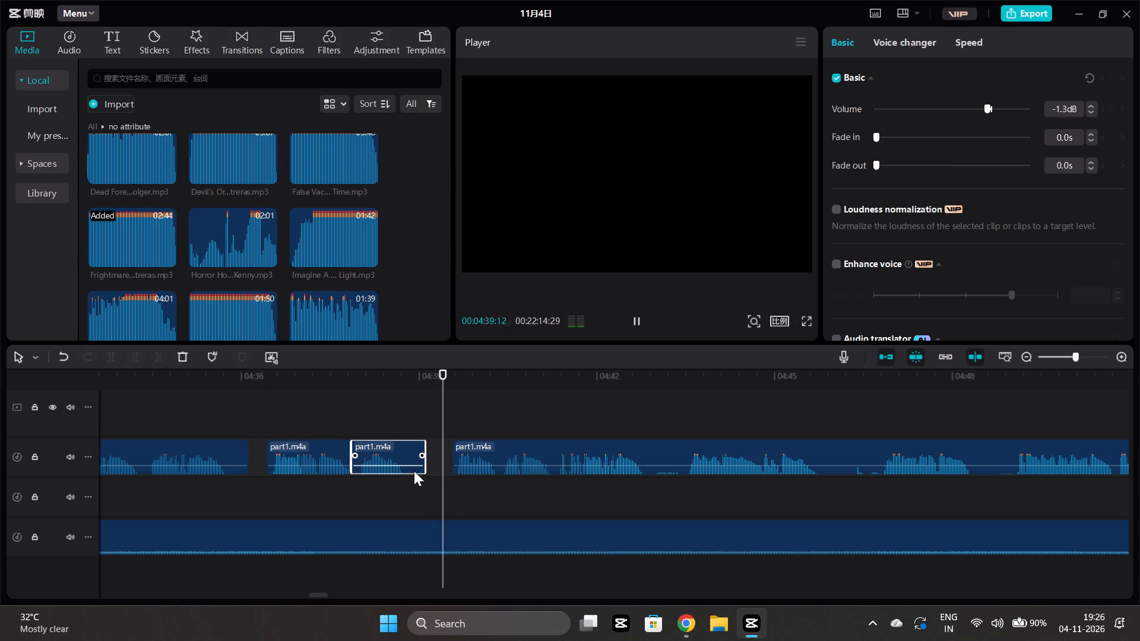
scroll(414, 471, left, 2)
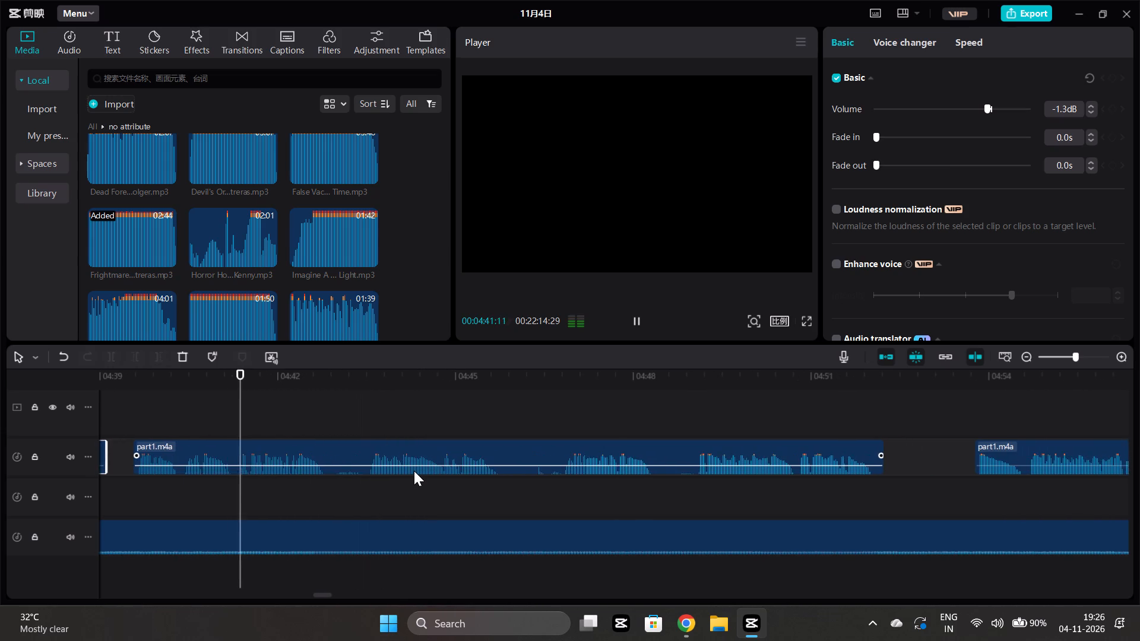
key(space)
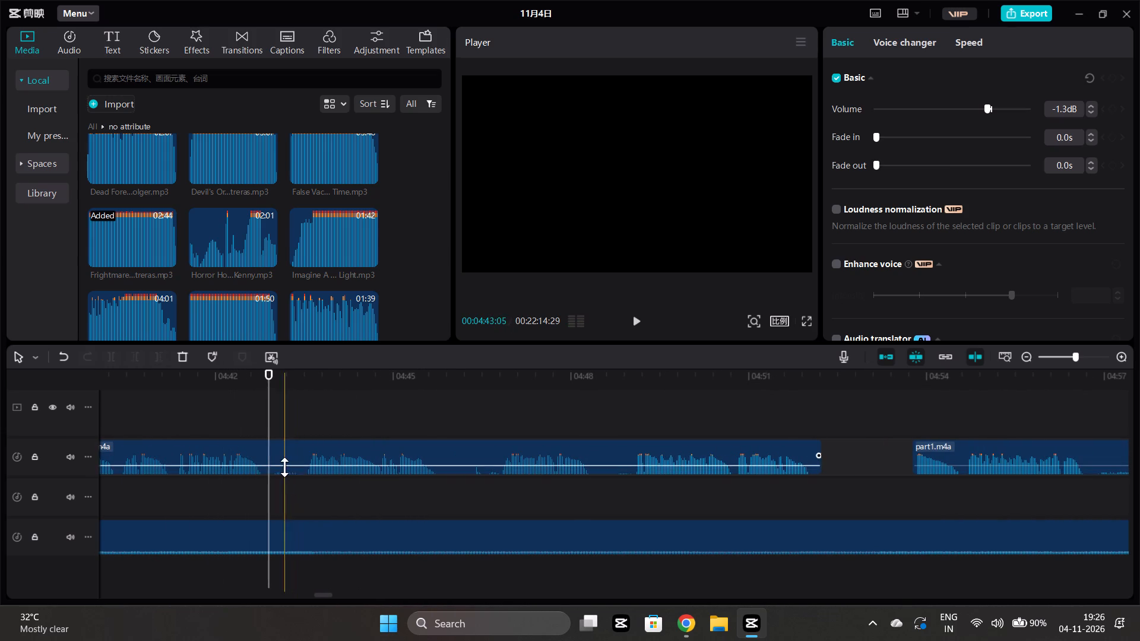
click(284, 467)
click(109, 357)
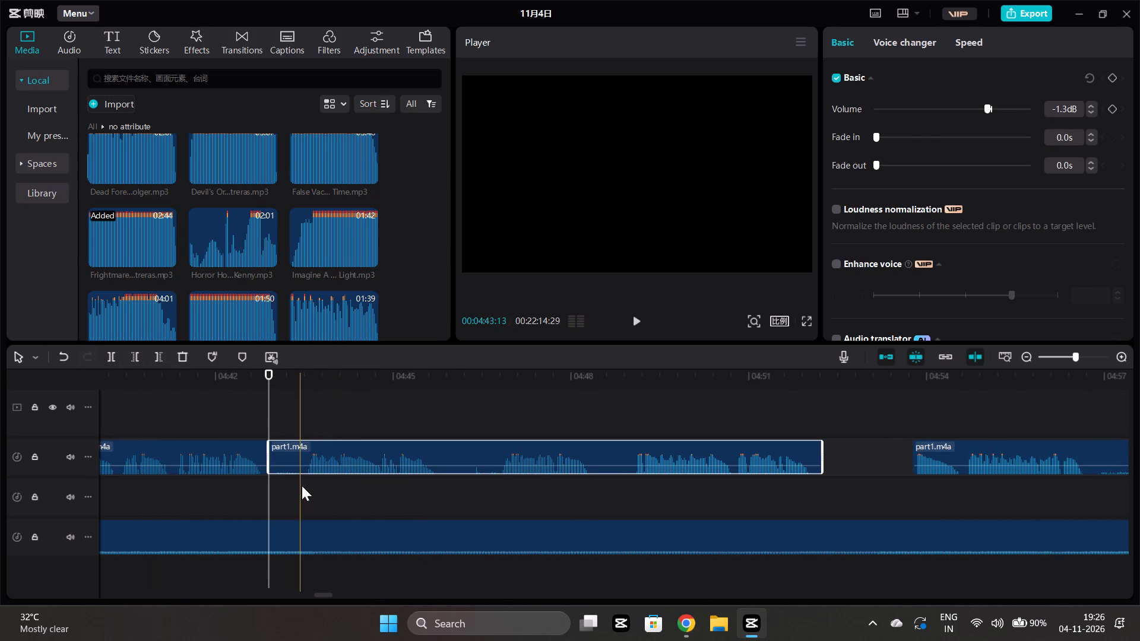
click(301, 485)
click(307, 456)
click(128, 352)
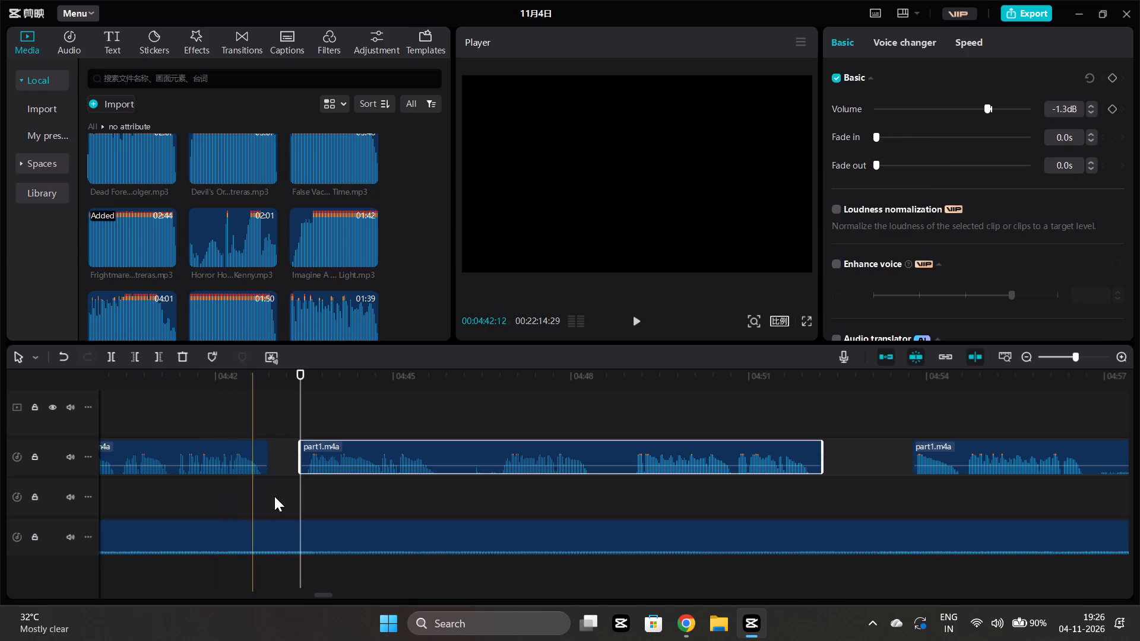
Play on through the gap, split the narration at 4:46:24, and trim the earlier piece's end to 4:46:10.
click(280, 492)
key(space)
scroll(281, 491, left, 1)
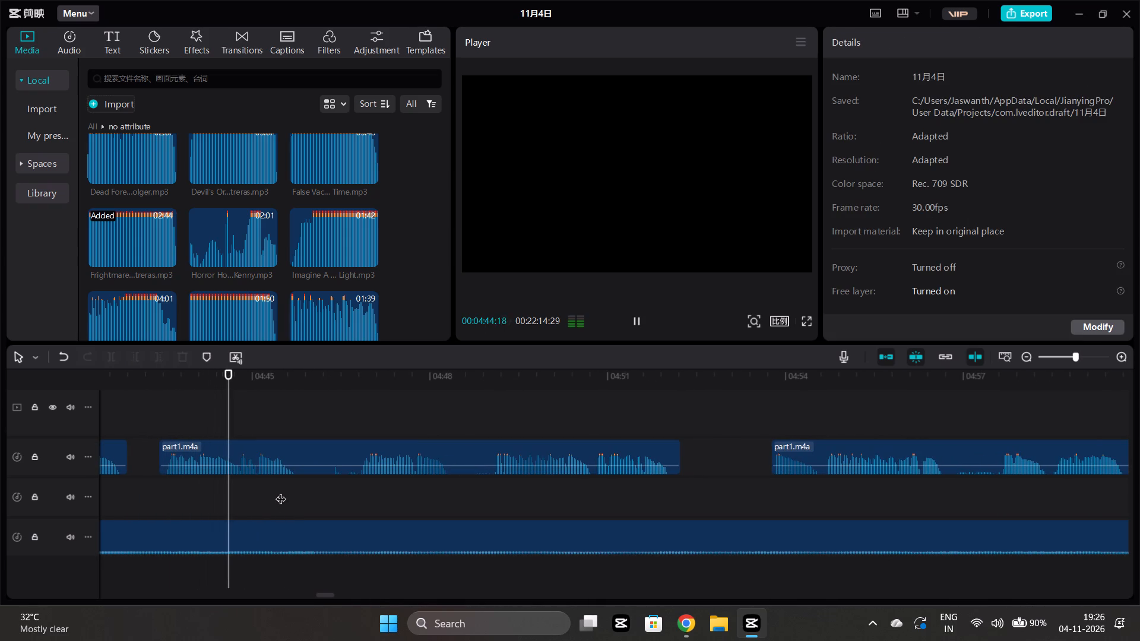
key(space)
double_click(356, 494)
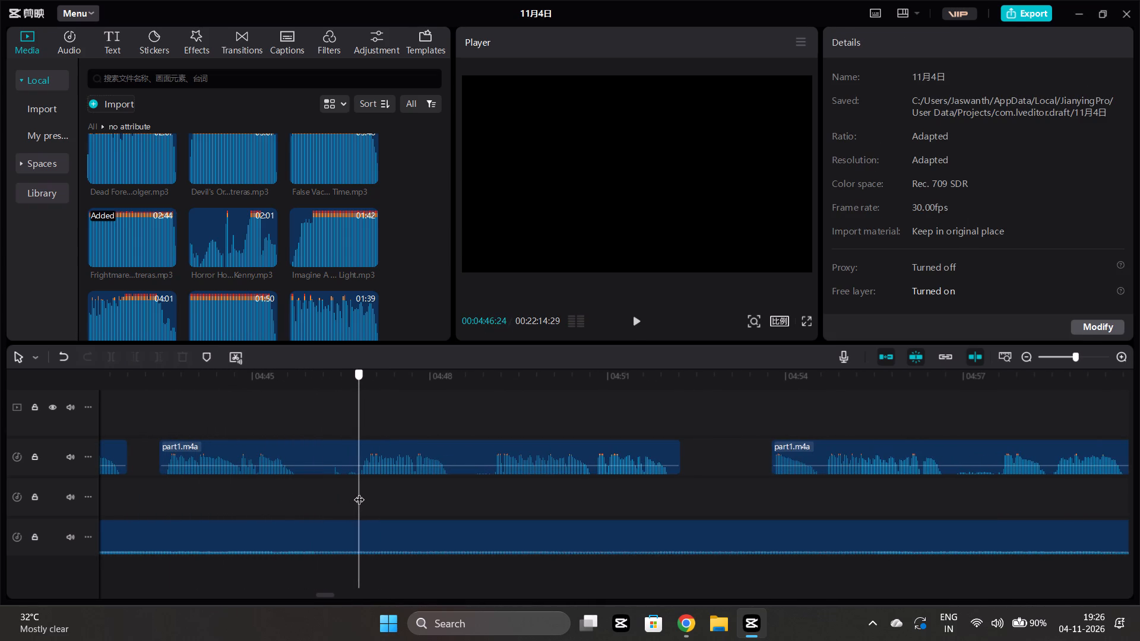
click(355, 465)
click(107, 354)
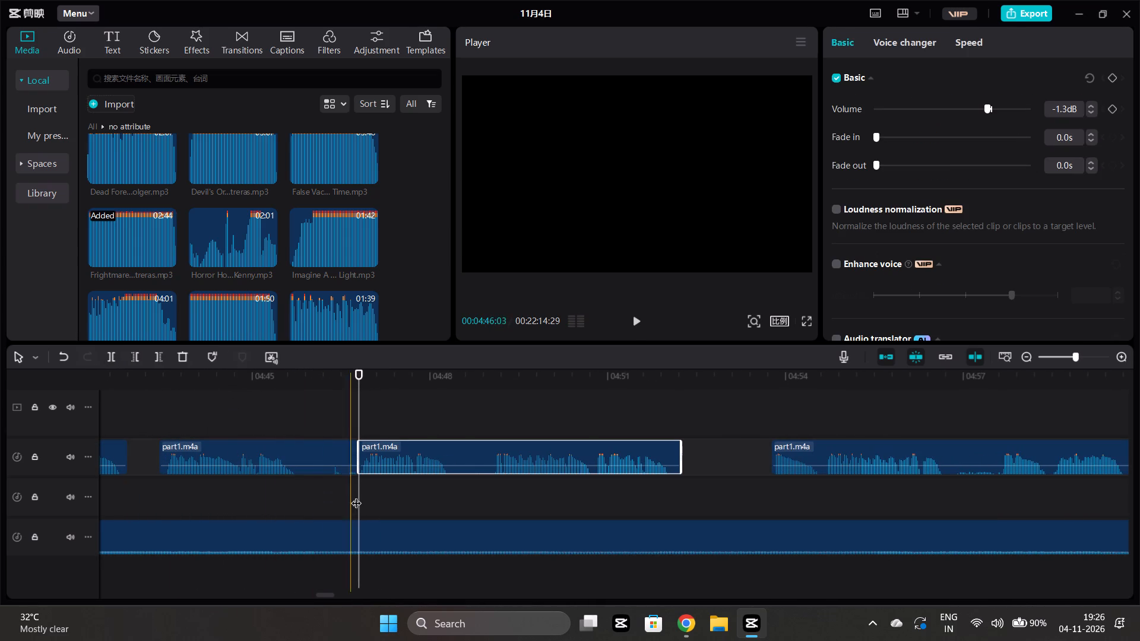
click(331, 487)
click(335, 452)
click(151, 353)
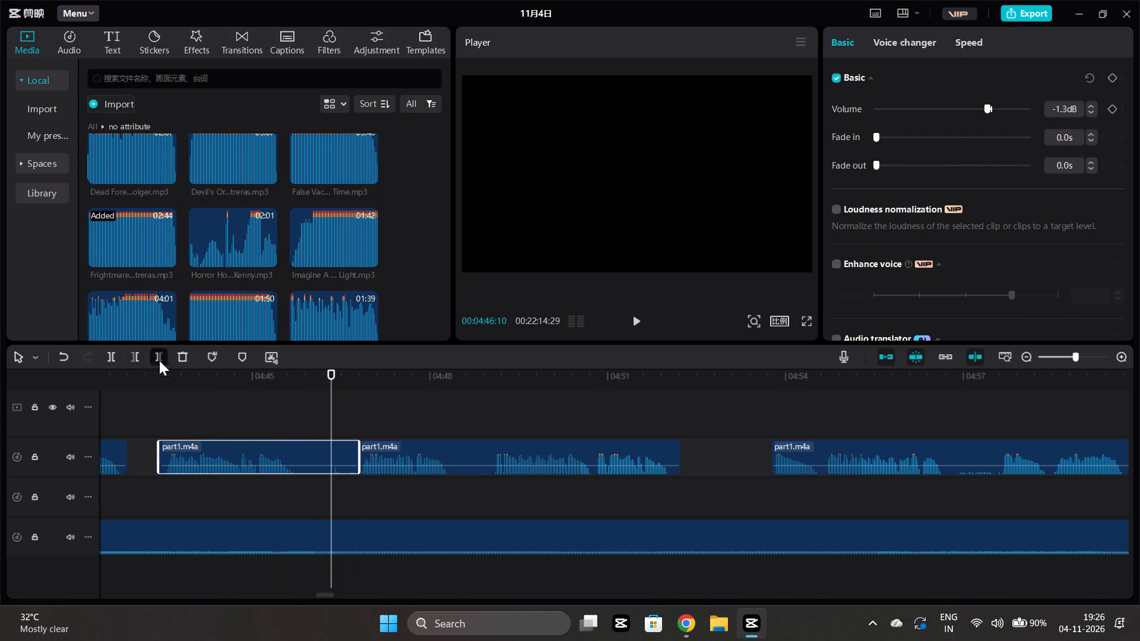
Move the narration piece after the 4:46:10 cut earlier, leaving a short gap, and play through the join.
click(280, 489)
key(space)
drag(416, 445, 414, 446)
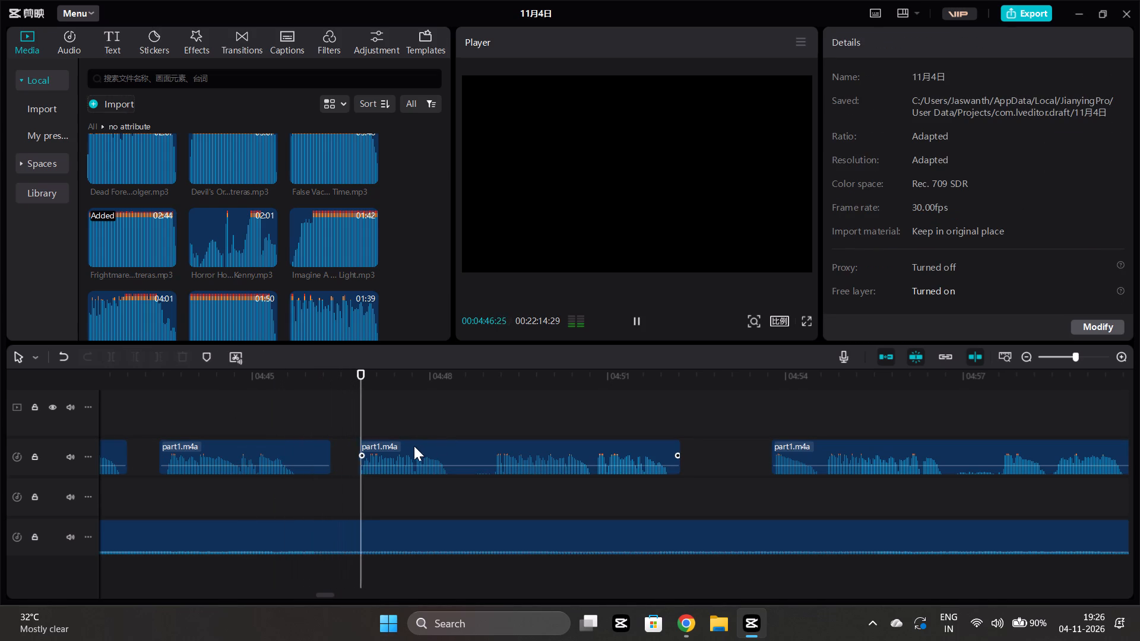
drag(414, 446, 404, 450)
click(319, 495)
key(space)
scroll(319, 495, left, 1)
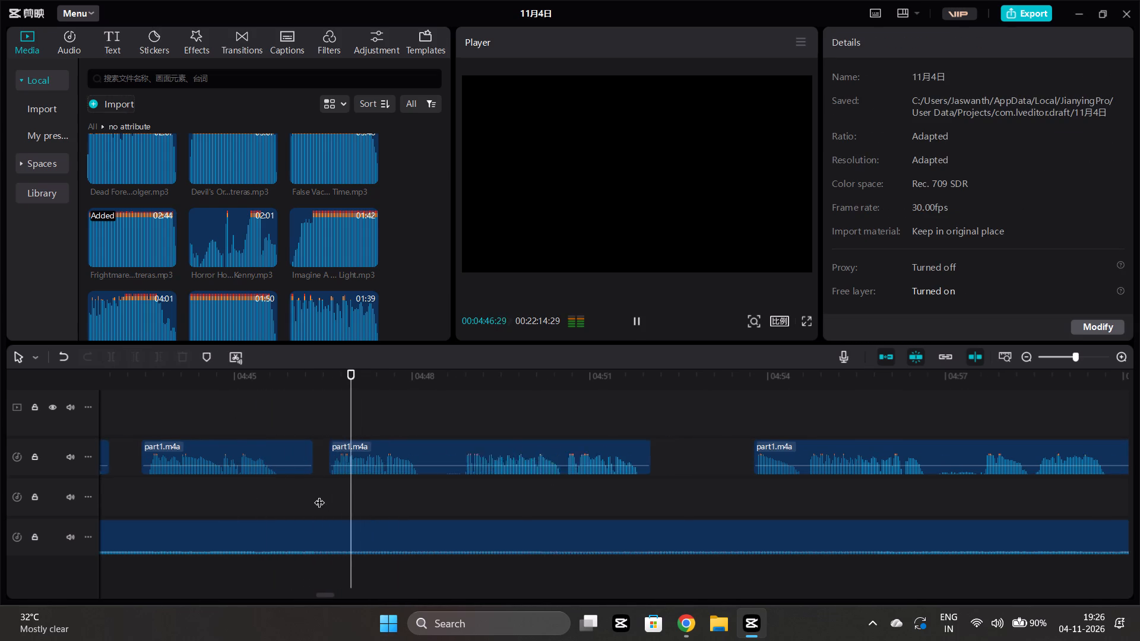
scroll(319, 495, left, 1)
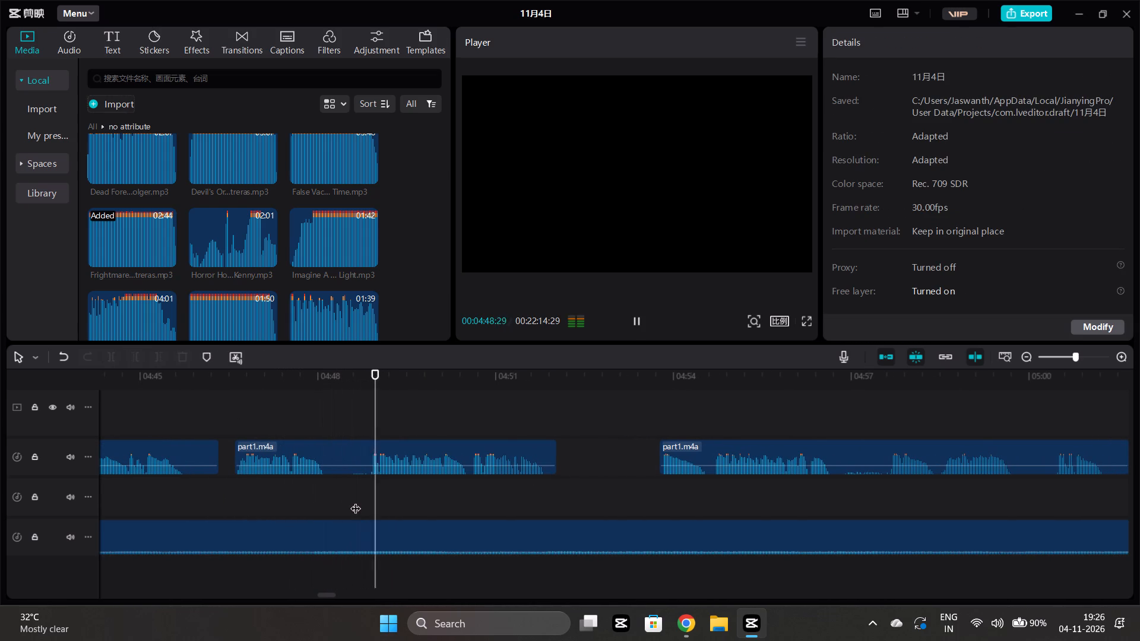
key(space)
Split the narration at about 4:48:25 and trim the earlier piece's end to 4:48:17.
click(370, 494)
click(369, 491)
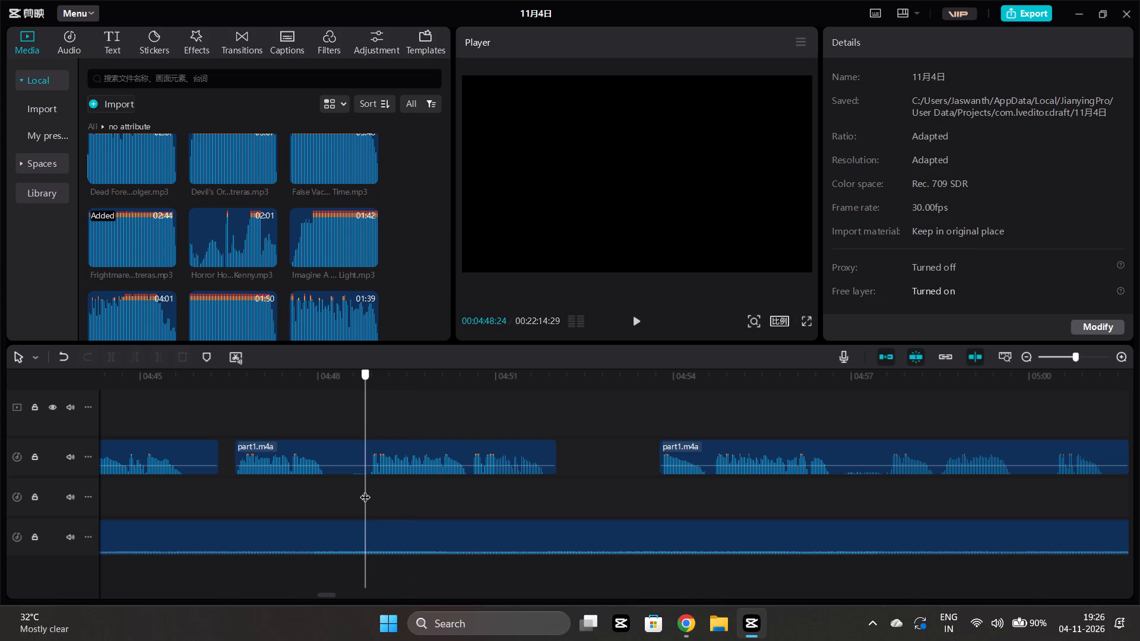
click(371, 467)
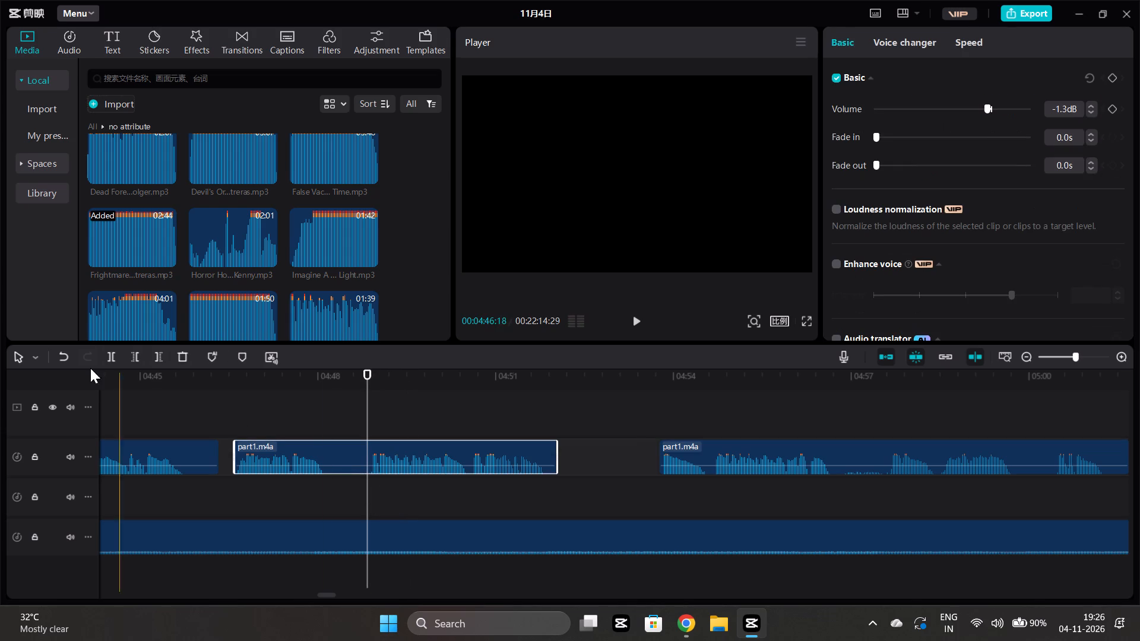
click(106, 353)
click(351, 491)
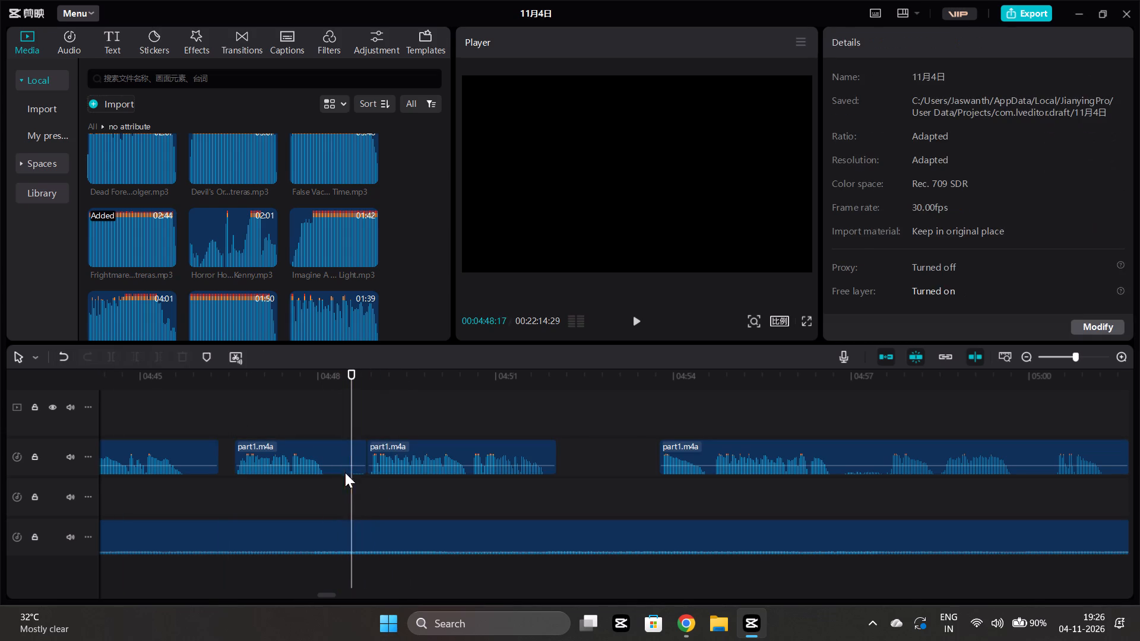
click(343, 470)
click(163, 357)
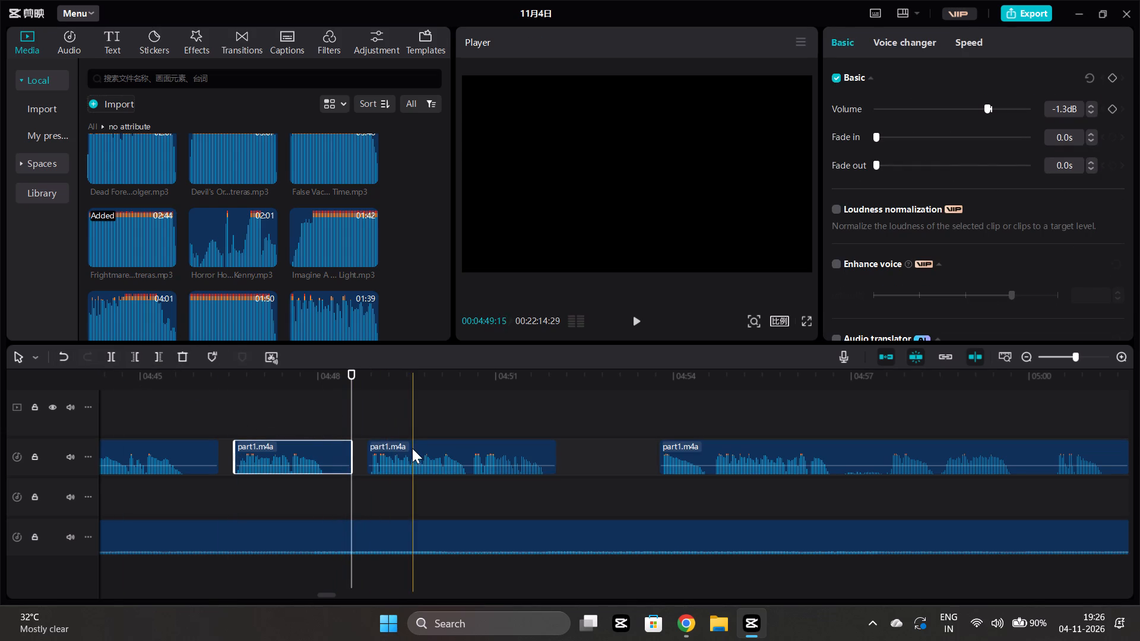
Move the following narration piece earlier to meet the trimmed end at 4:48:17, and play the join.
drag(412, 449, 400, 451)
click(312, 509)
key(space)
scroll(311, 509, left, 1)
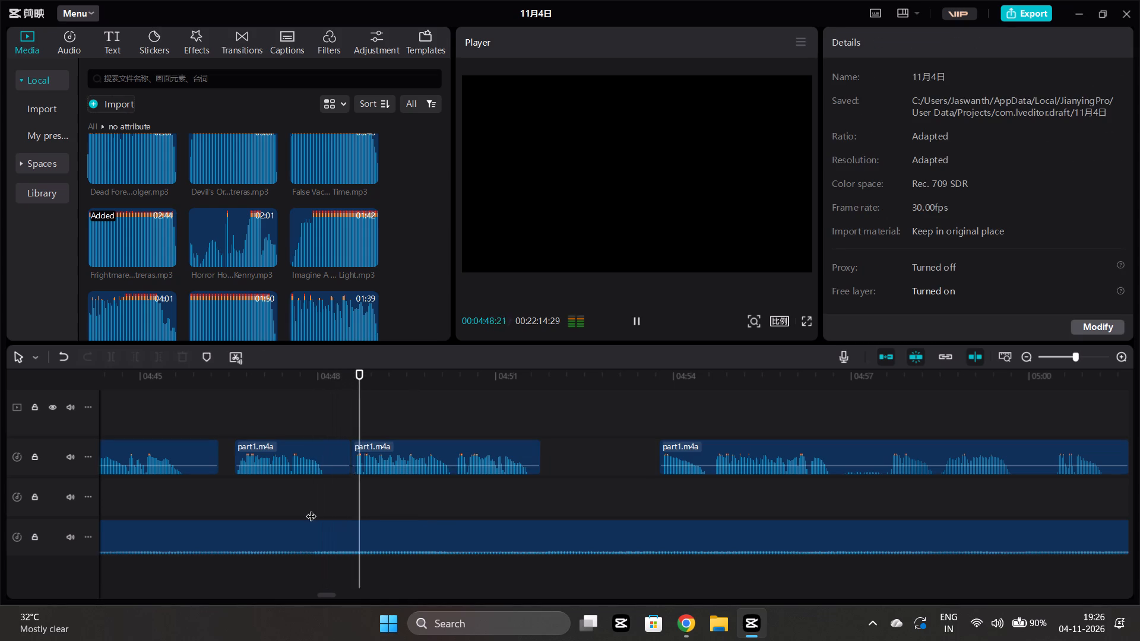
scroll(311, 509, left, 1)
scroll(378, 442, left, 1)
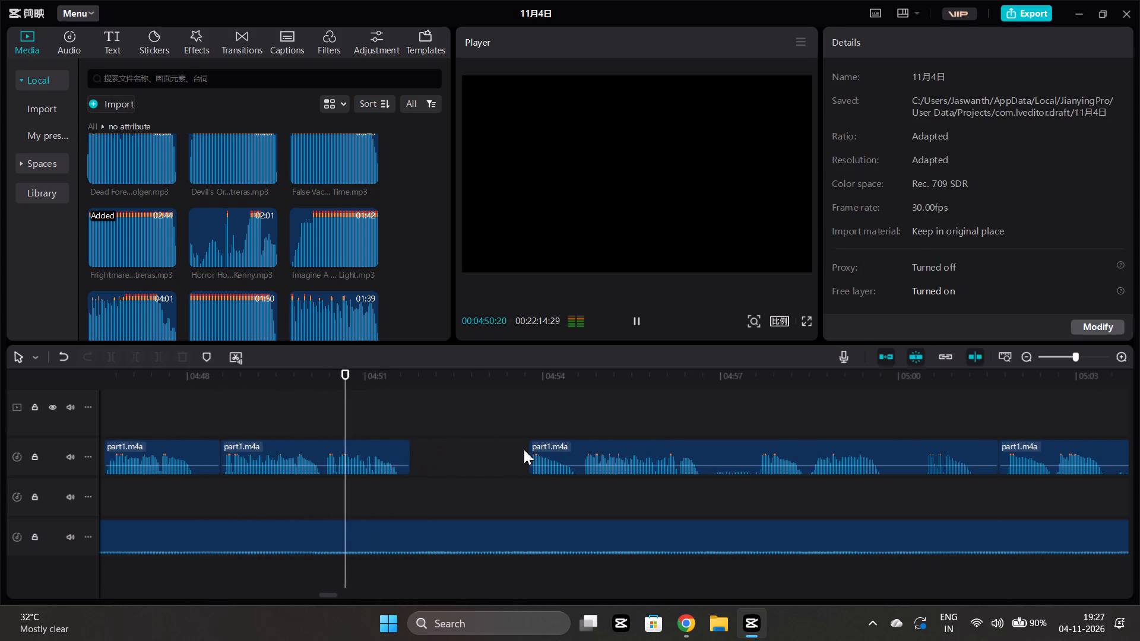
Move the next narration piece earlier to start at about 4:52:03, leaving a short gap, and play on through it.
drag(608, 447, 510, 454)
click(387, 515)
key(space)
scroll(387, 515, left, 1)
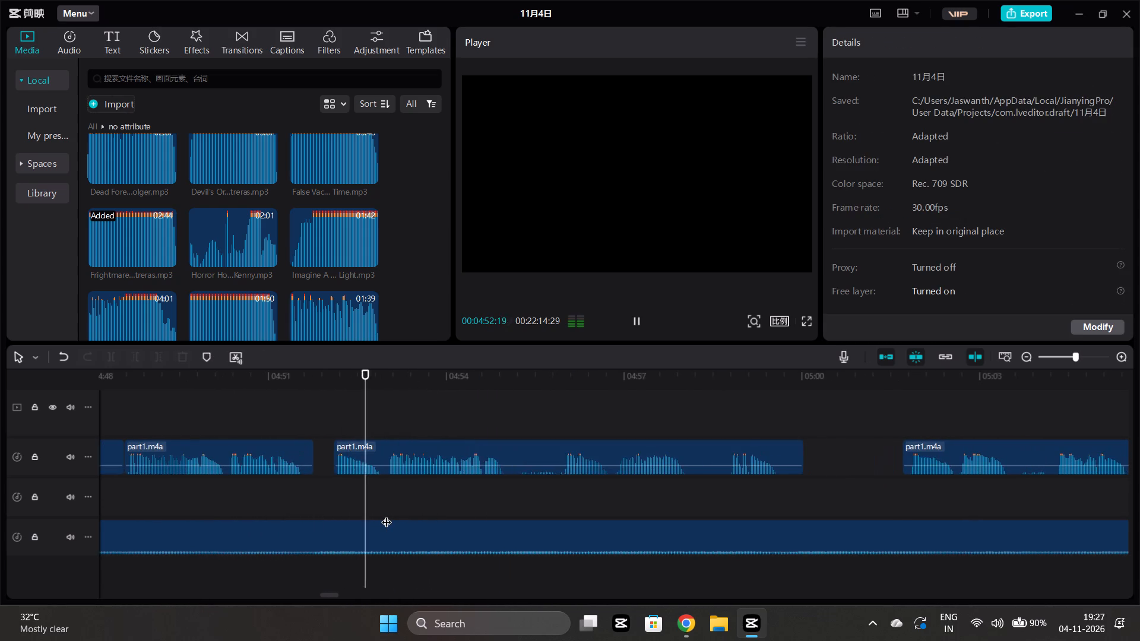
scroll(387, 515, left, 2)
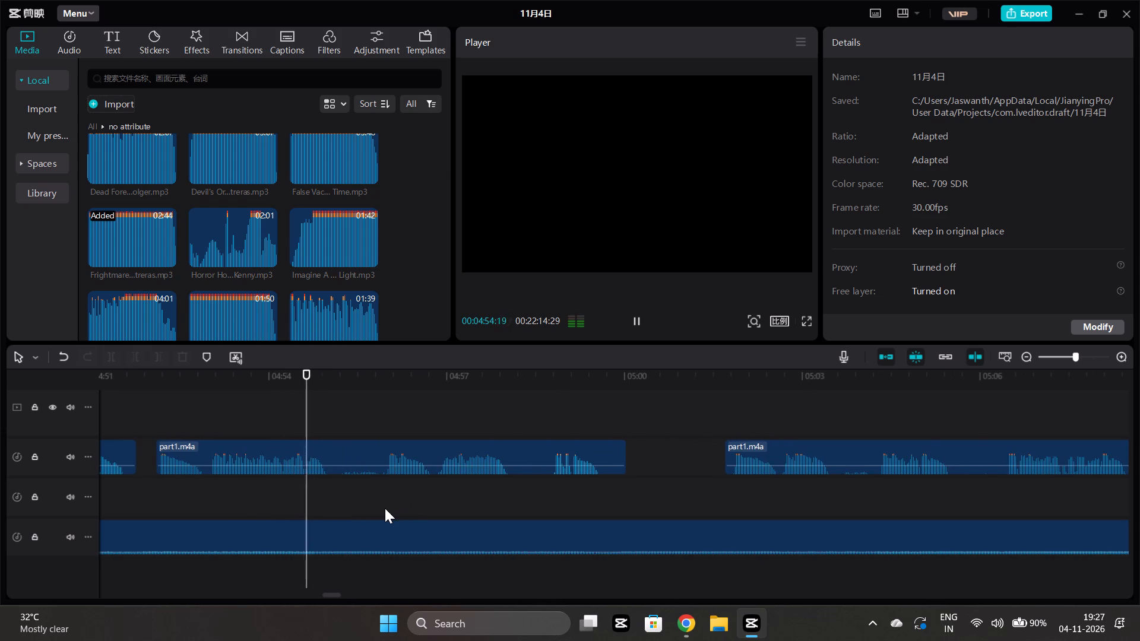
key(space)
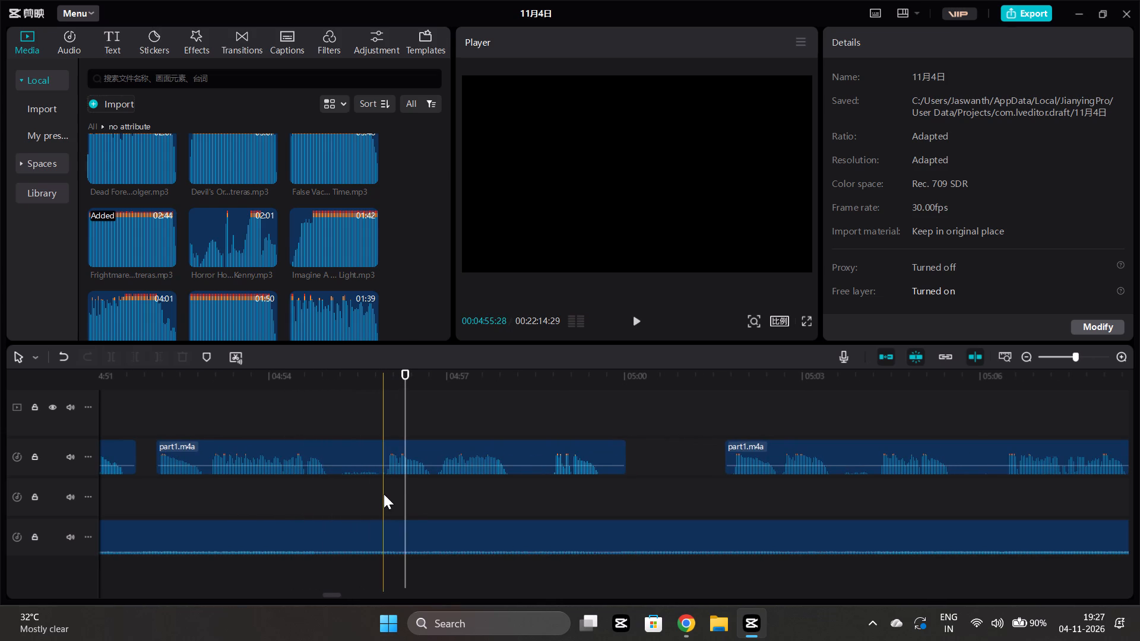
Split the narration at about 4:55:28 and trim the earlier piece's end to about 4:55:04.
click(384, 494)
click(384, 464)
click(111, 350)
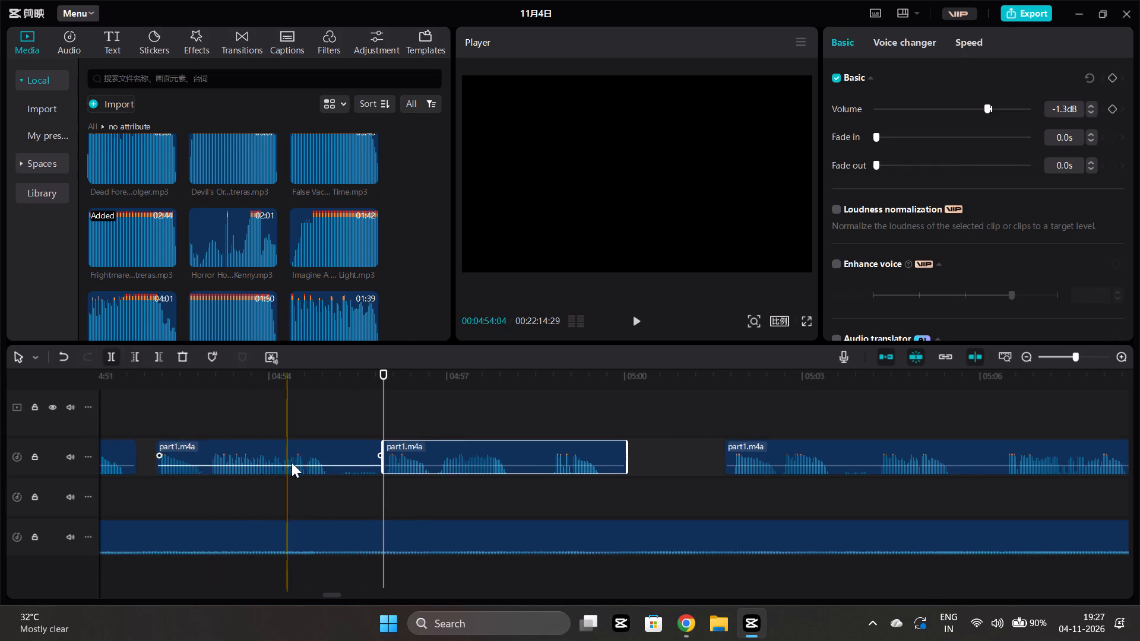
click(338, 499)
click(351, 453)
click(160, 354)
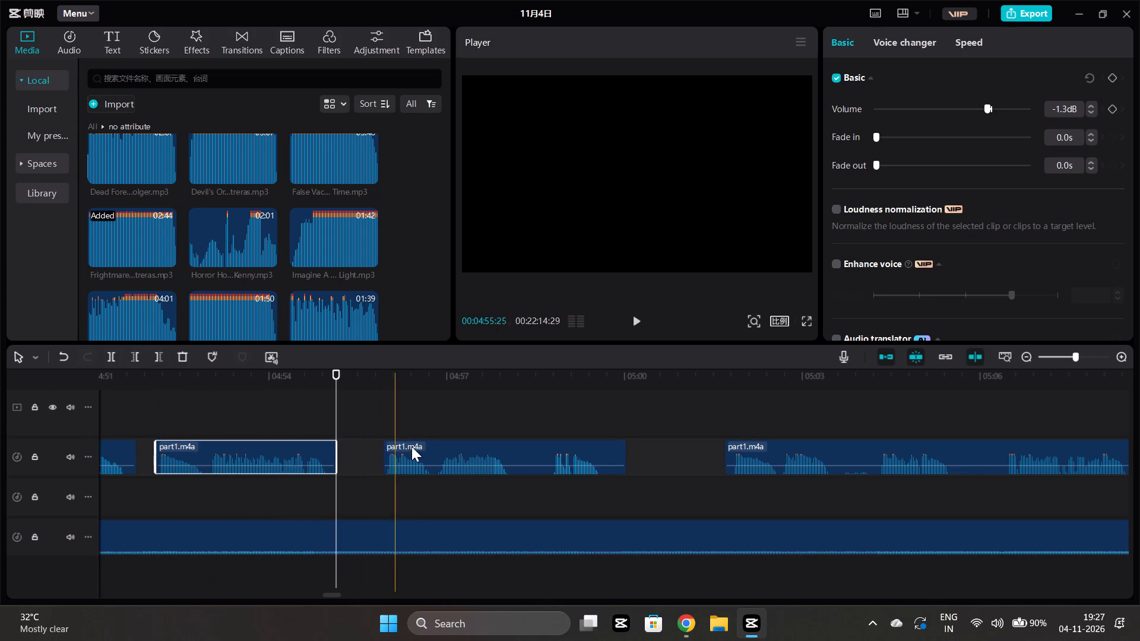
Move the following narration piece earlier to about 4:55:14, leaving a short gap, and play on through it.
drag(423, 450, 396, 456)
click(294, 482)
key(space)
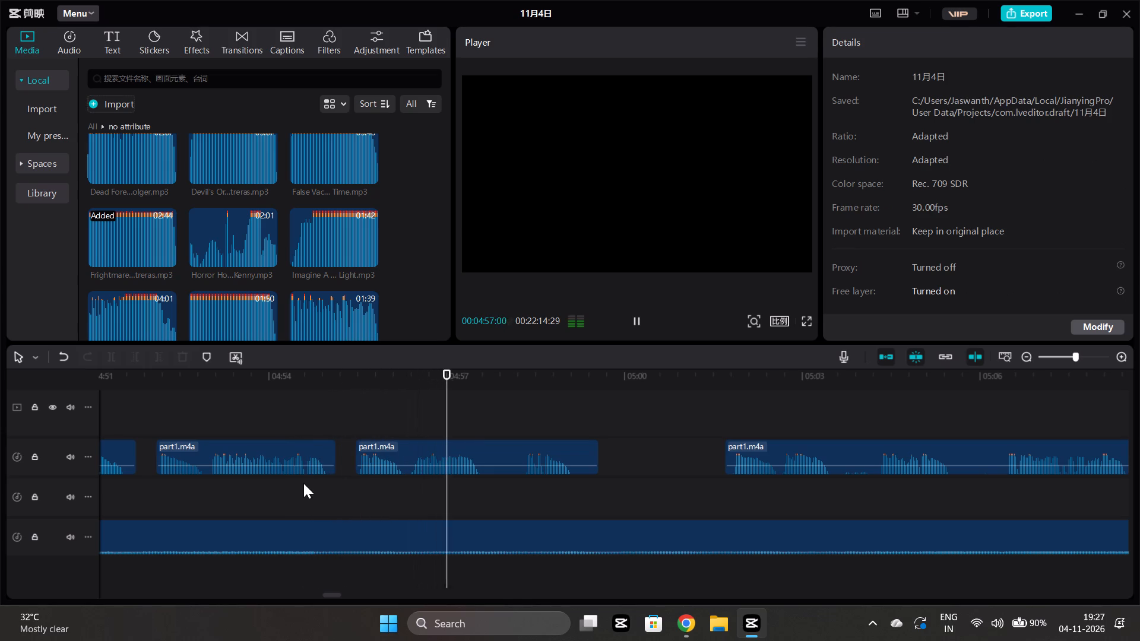
scroll(417, 477, left, 1)
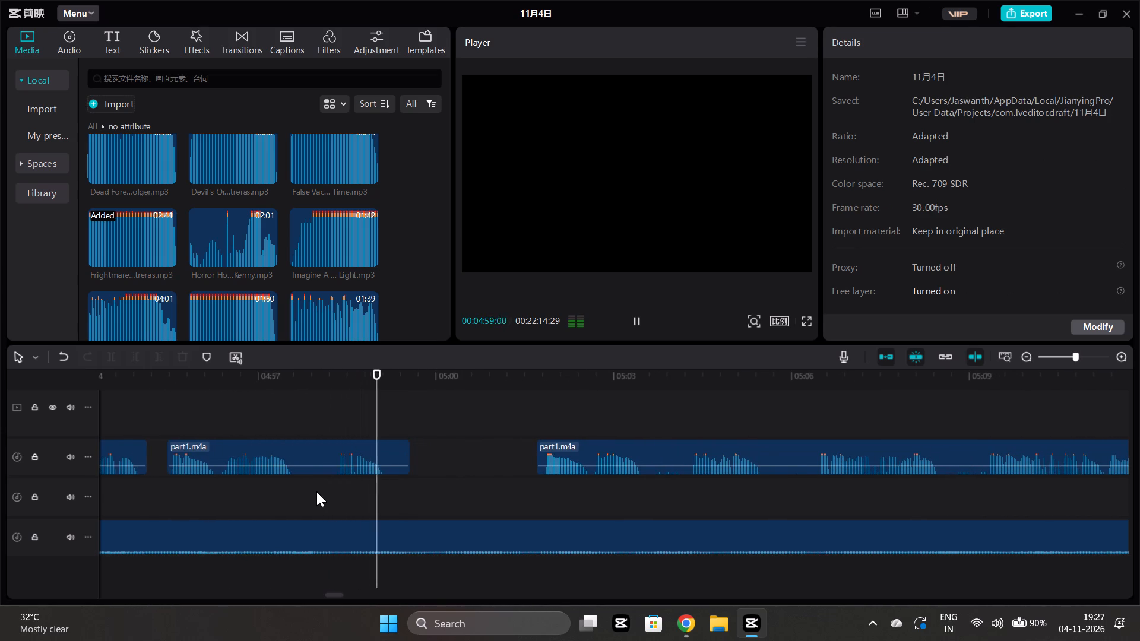
key(space)
Move the next narration piece earlier to meet the previous piece's end at about 4:59:17, and play the join.
drag(578, 454, 457, 455)
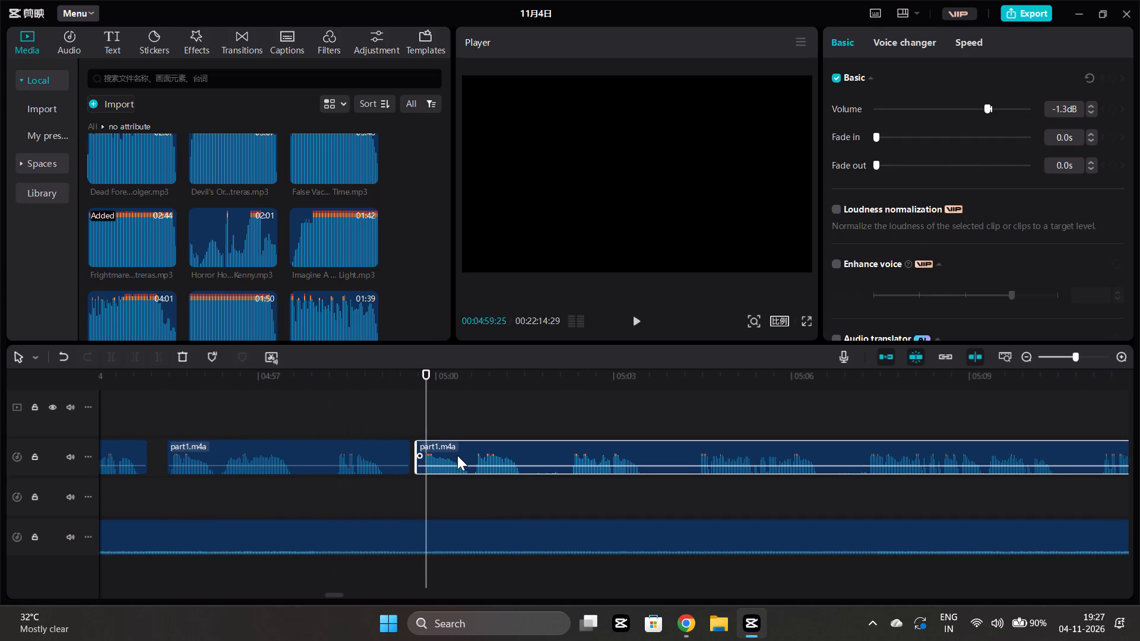
drag(457, 455, 453, 459)
click(361, 510)
key(space)
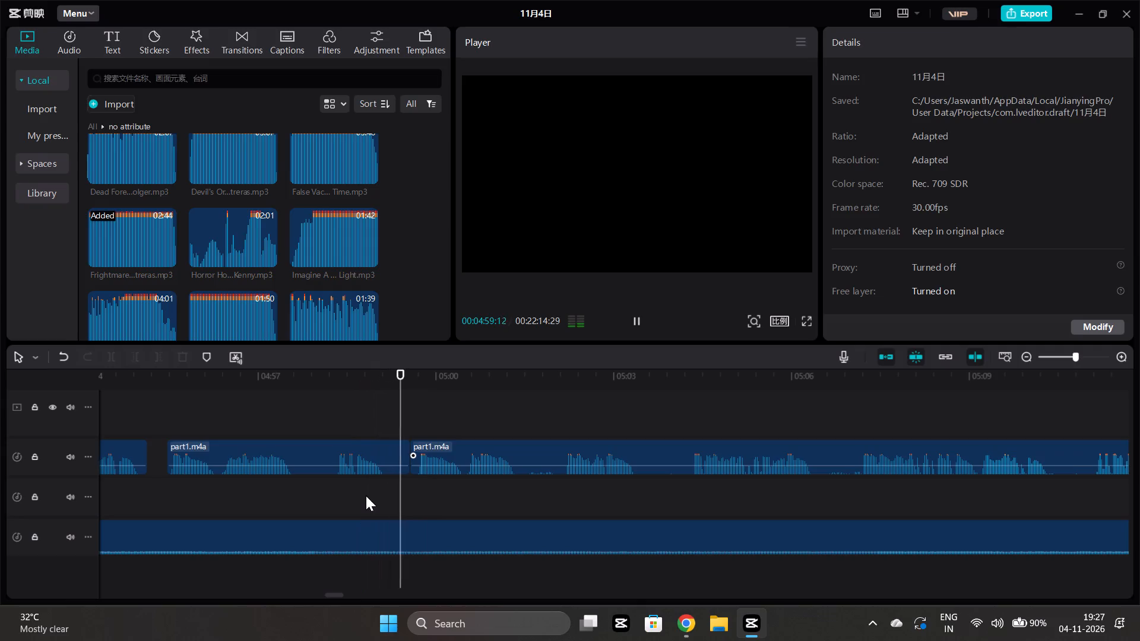
scroll(543, 443, left, 1)
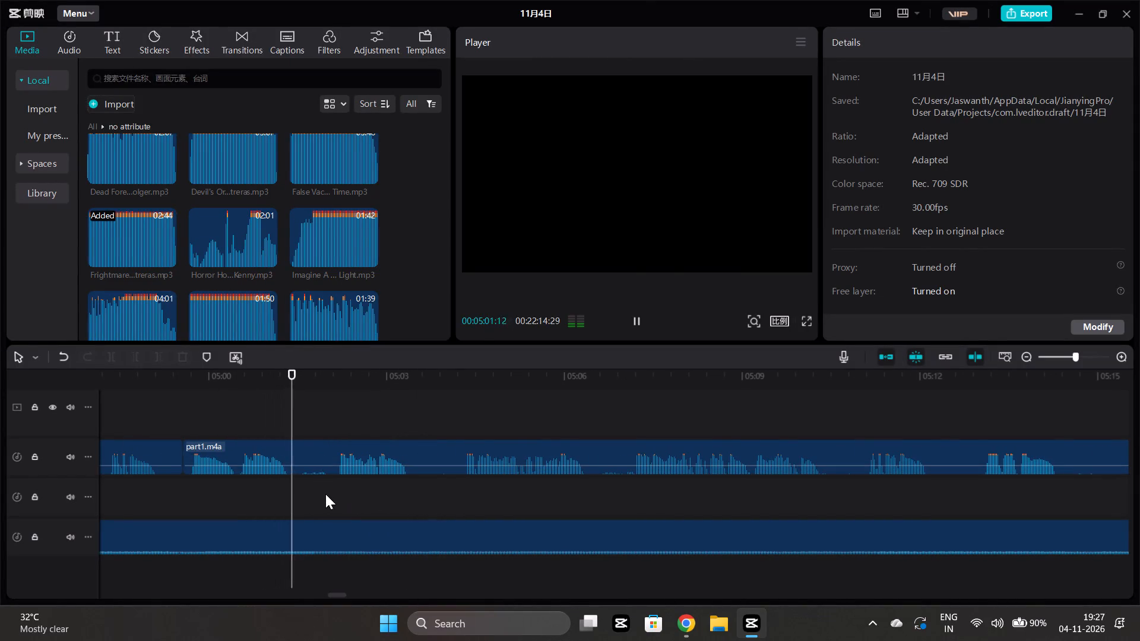
key(space)
Split the narration at 5:02:01 and trim the earlier piece's end to 5:01:15.
click(332, 495)
drag(335, 480, 331, 480)
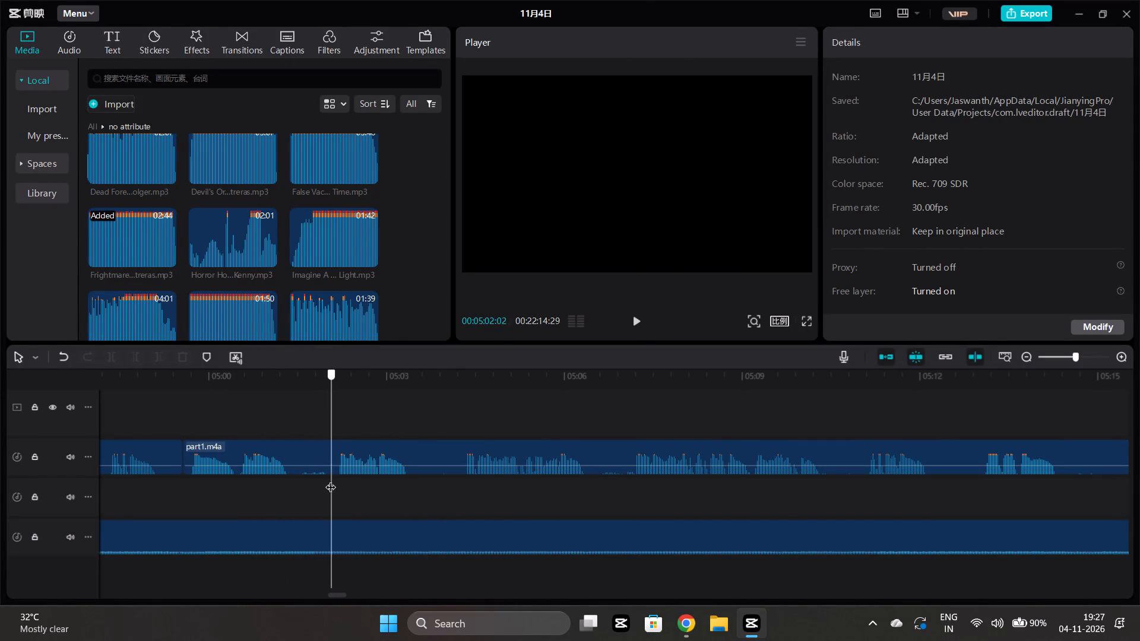
drag(331, 480, 329, 479)
click(332, 457)
click(116, 354)
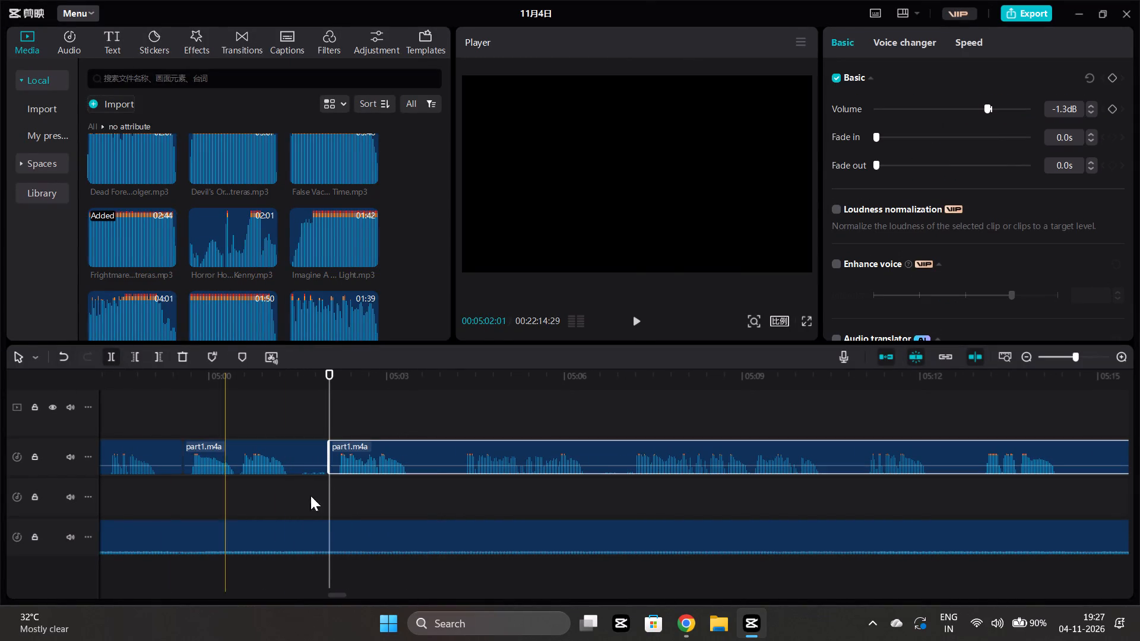
click(305, 496)
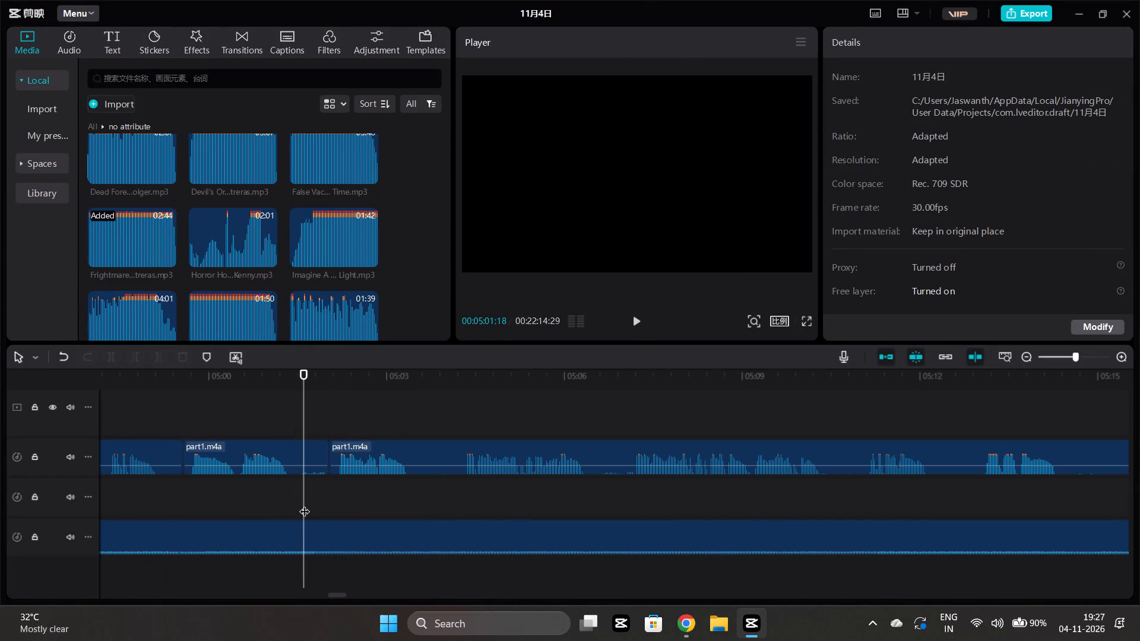
drag(305, 504, 297, 500)
click(303, 461)
click(154, 350)
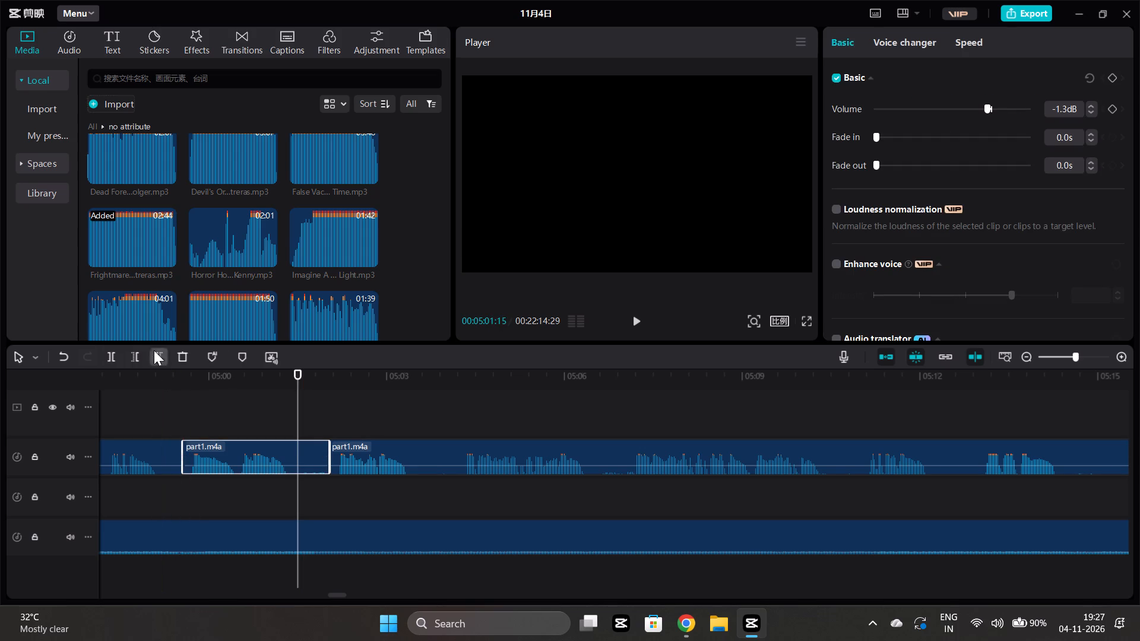
Replay the trimmed narration around 5:00 and again around the gap near 4:55 to check the pacing.
click(198, 499)
key(space)
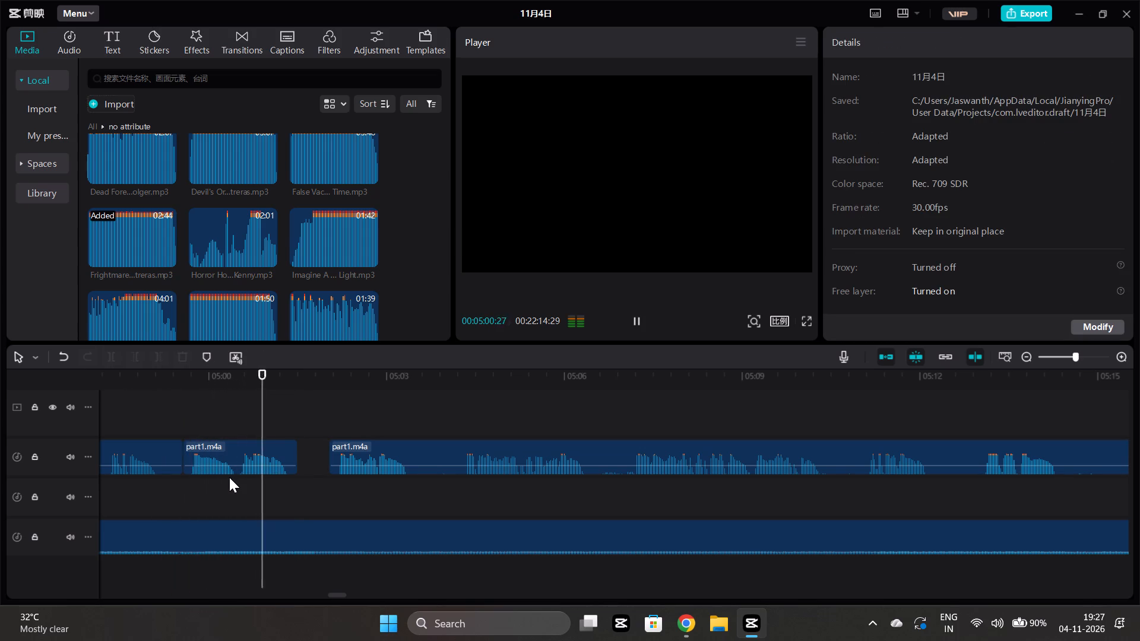
scroll(229, 477, right, 1)
click(362, 487)
key(space)
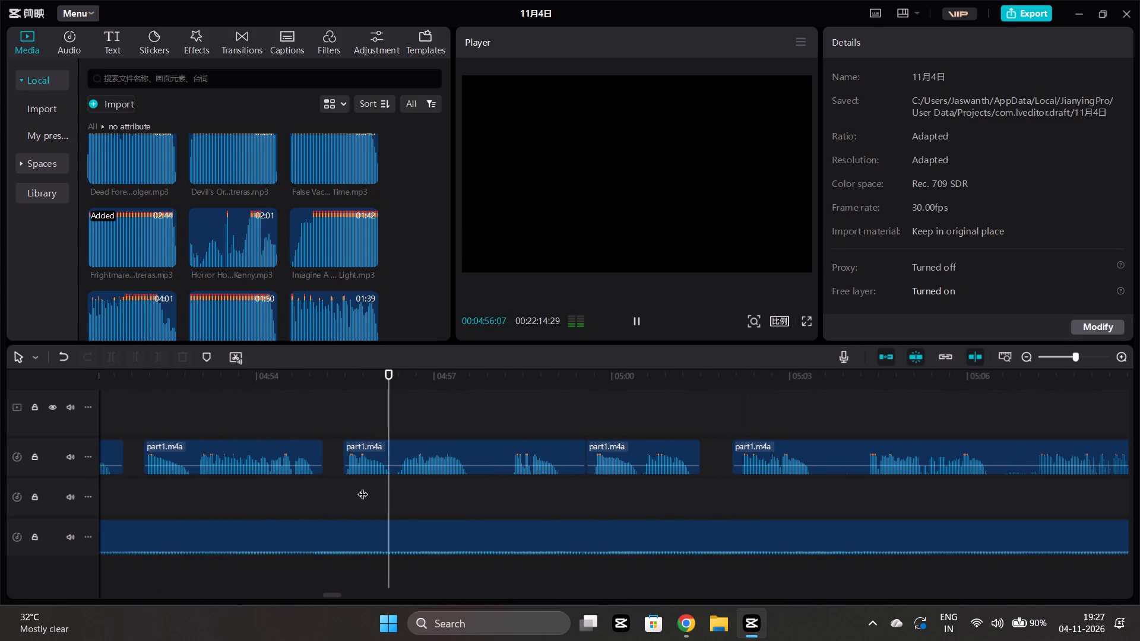
click(189, 497)
key(space)
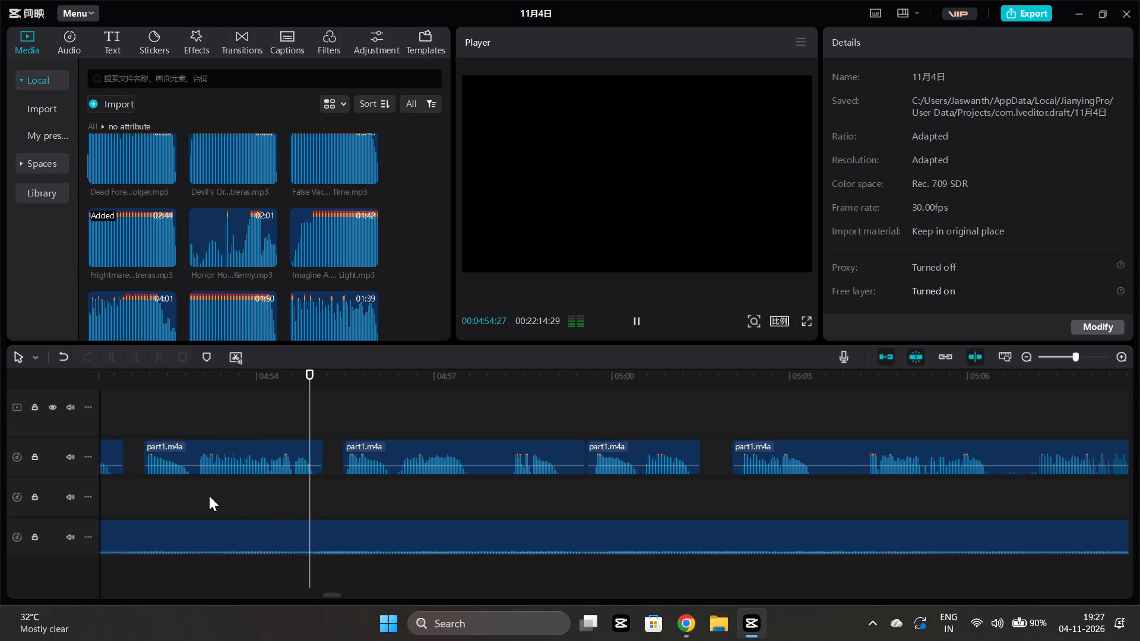
key(space)
Add the Horror House track under the narration at 4:55:01 and trim its end to 5:03:10.
click(322, 497)
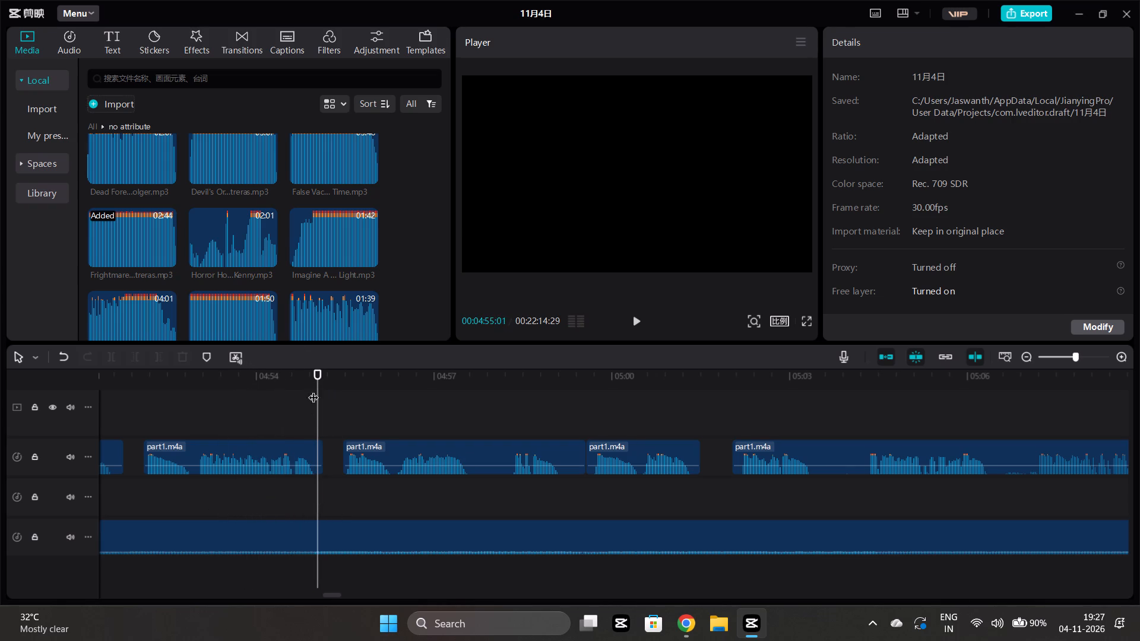
click(270, 256)
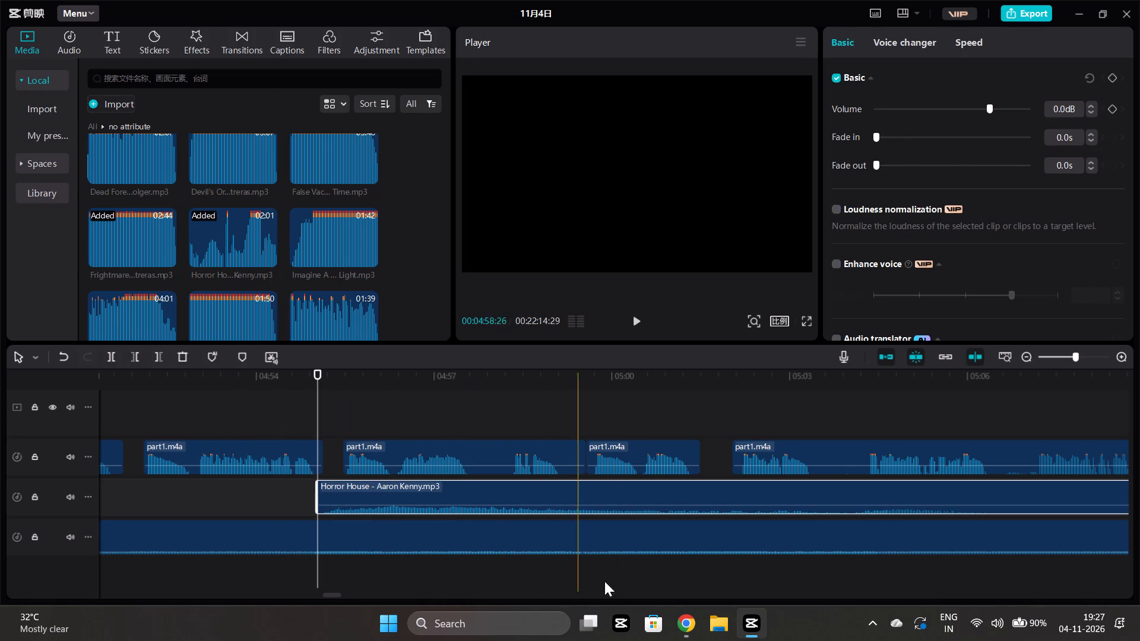
click(809, 575)
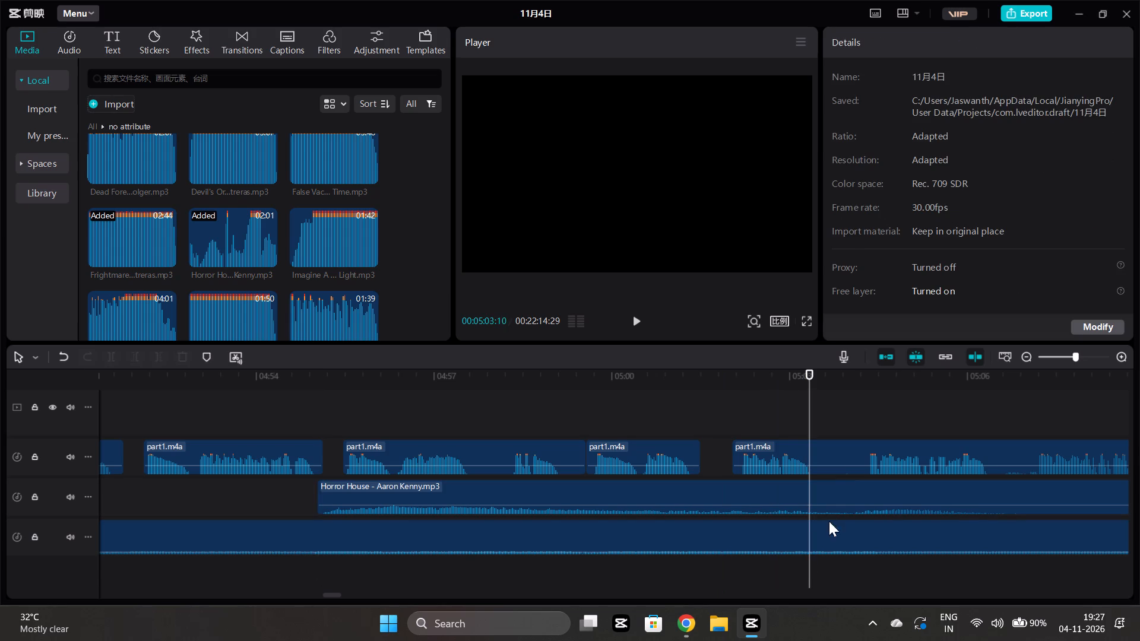
click(837, 497)
click(160, 363)
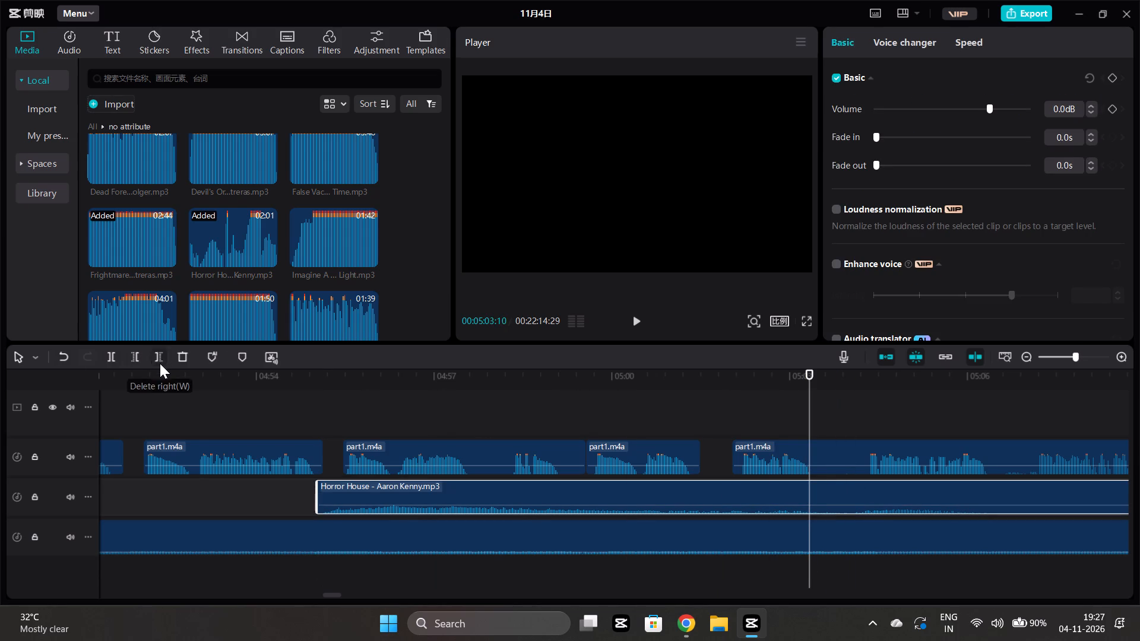
Move the Horror House clip slightly earlier, to about 4:54:26, and play from just before its start.
drag(342, 489, 332, 490)
click(272, 486)
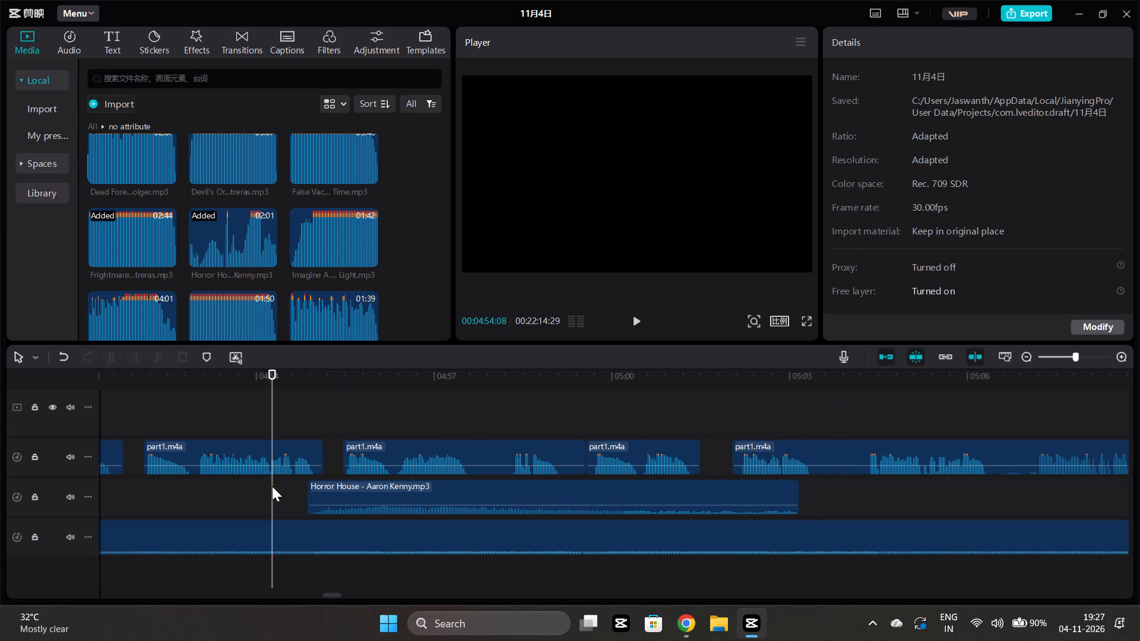
key(space)
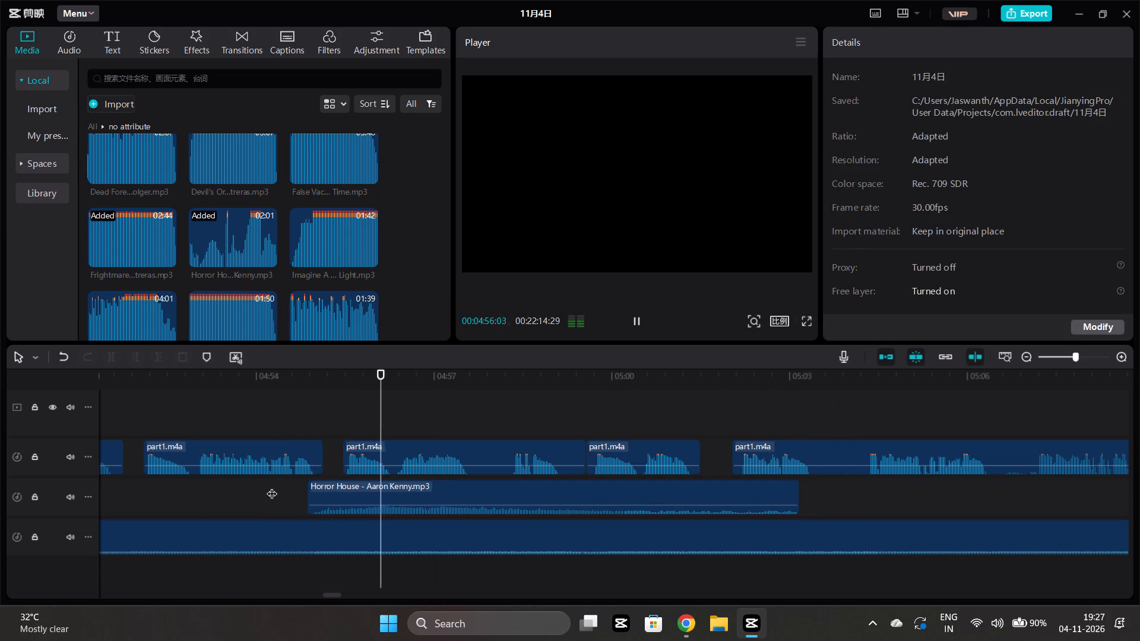
Move the three narration pieces following the gap later, starting at about 4:57:10, 5:01:20 and 5:04:15.
scroll(272, 486, left, 1)
ctrl+scroll(272, 486, down, 3)
scroll(327, 487, left, 1)
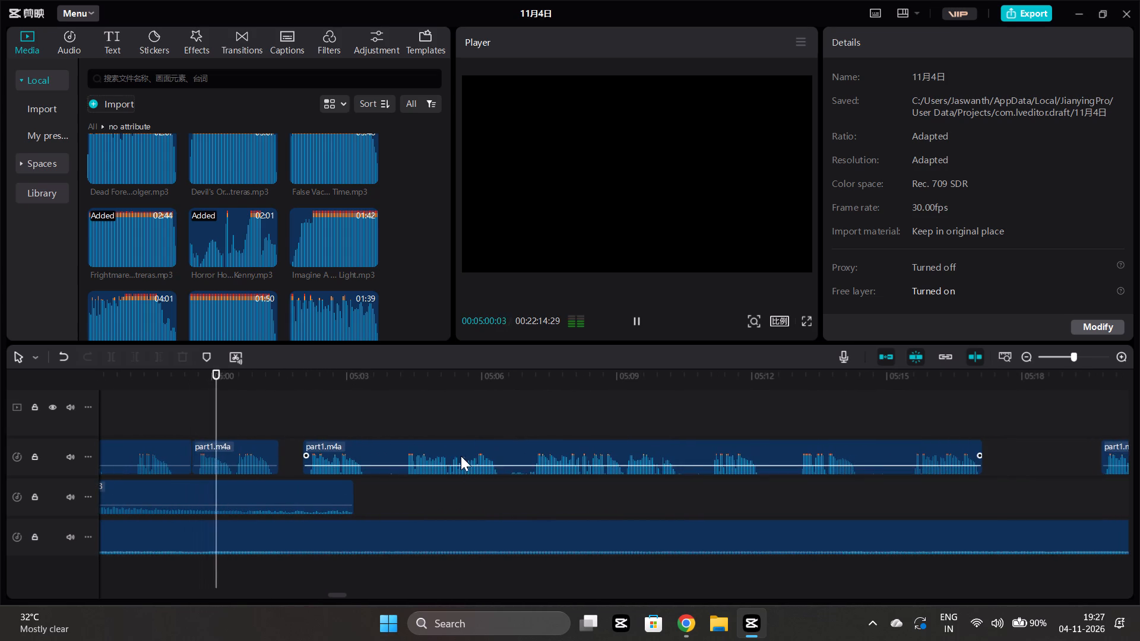
drag(458, 448, 569, 453)
drag(235, 442, 259, 446)
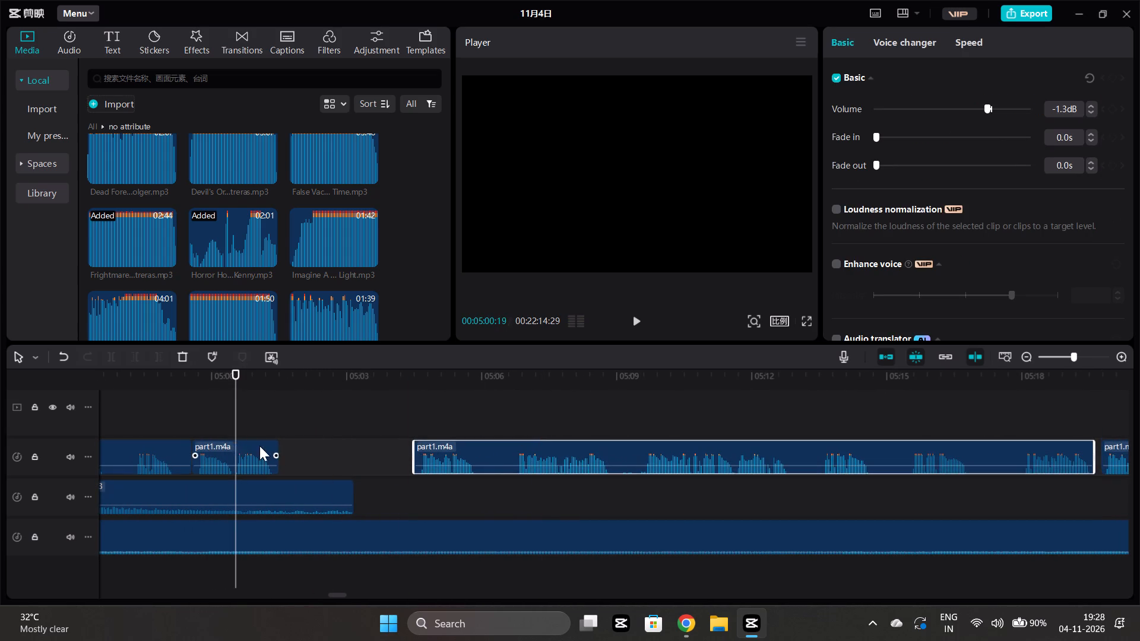
drag(259, 446, 330, 453)
drag(142, 446, 204, 455)
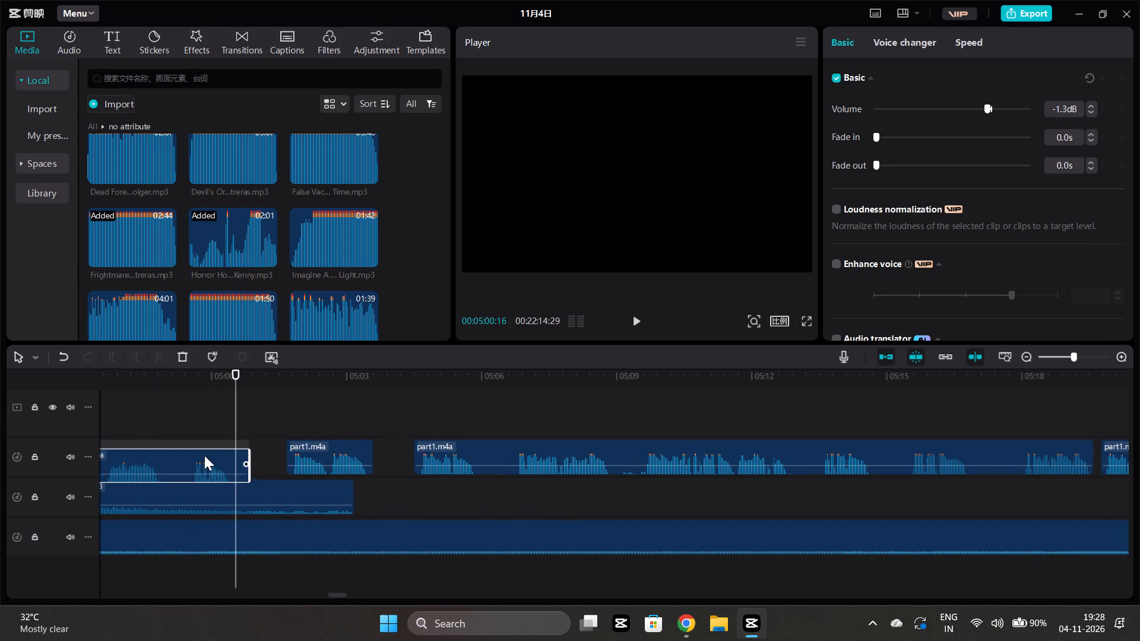
drag(204, 455, 226, 453)
scroll(224, 455, down, 4)
scroll(223, 509, right, 1)
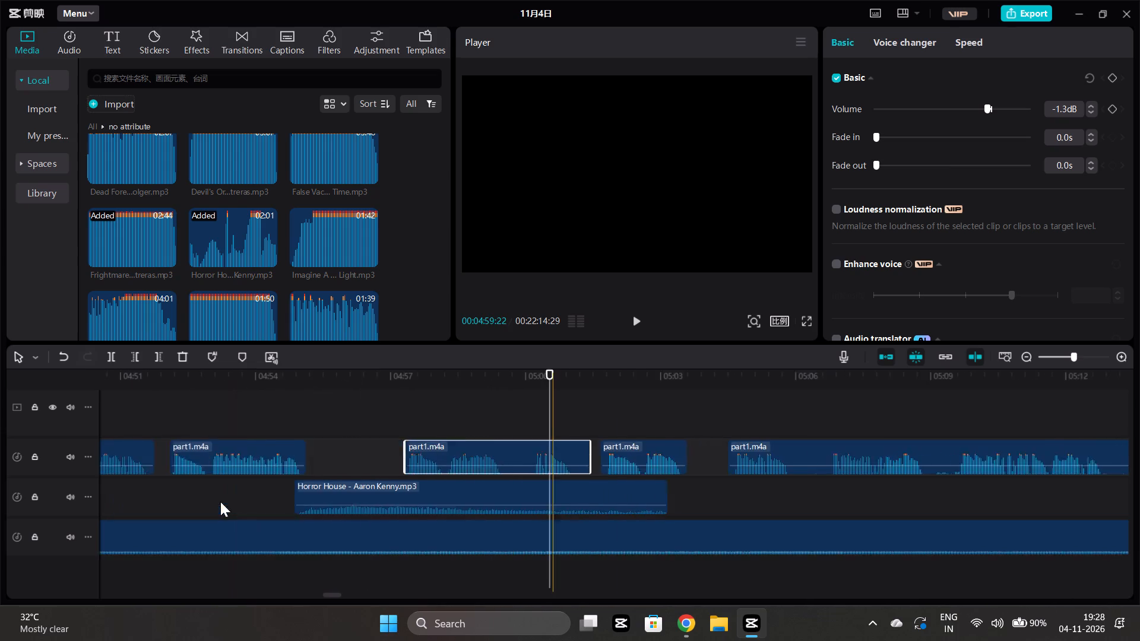
Play from just before the Horror House clip and raise its volume slightly.
scroll(220, 502, right, 1)
click(356, 562)
key(space)
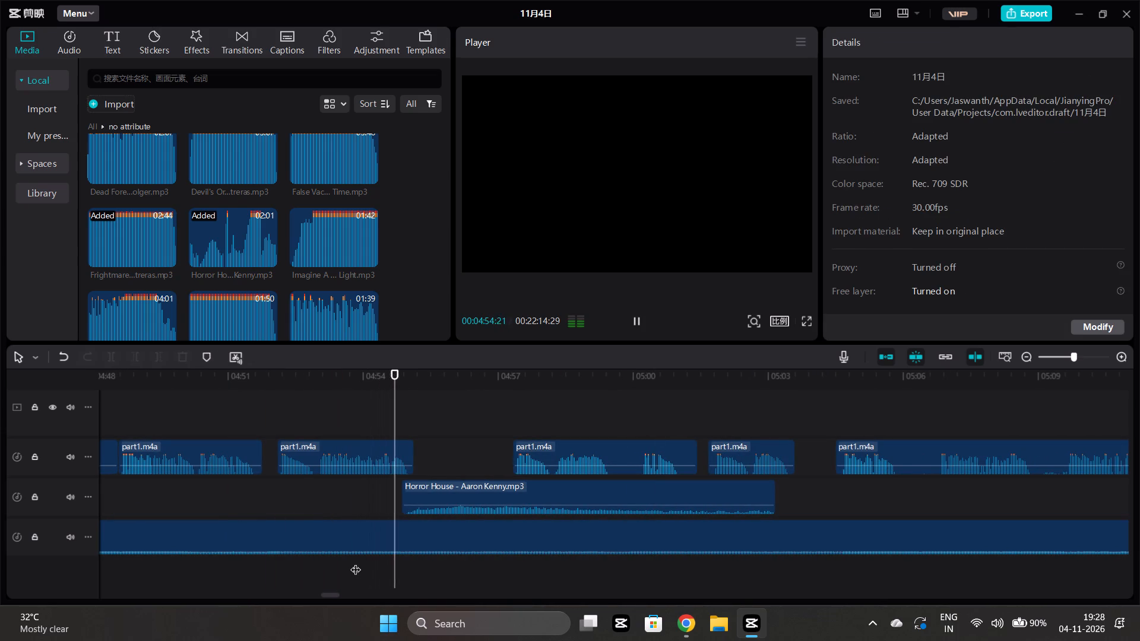
click(452, 492)
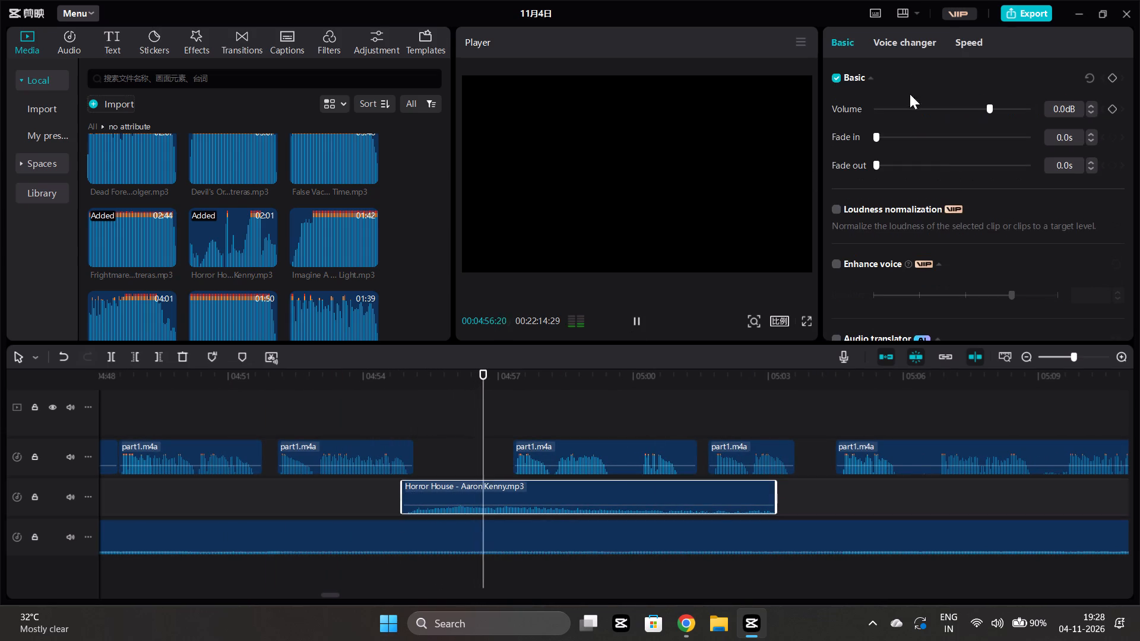
click(996, 106)
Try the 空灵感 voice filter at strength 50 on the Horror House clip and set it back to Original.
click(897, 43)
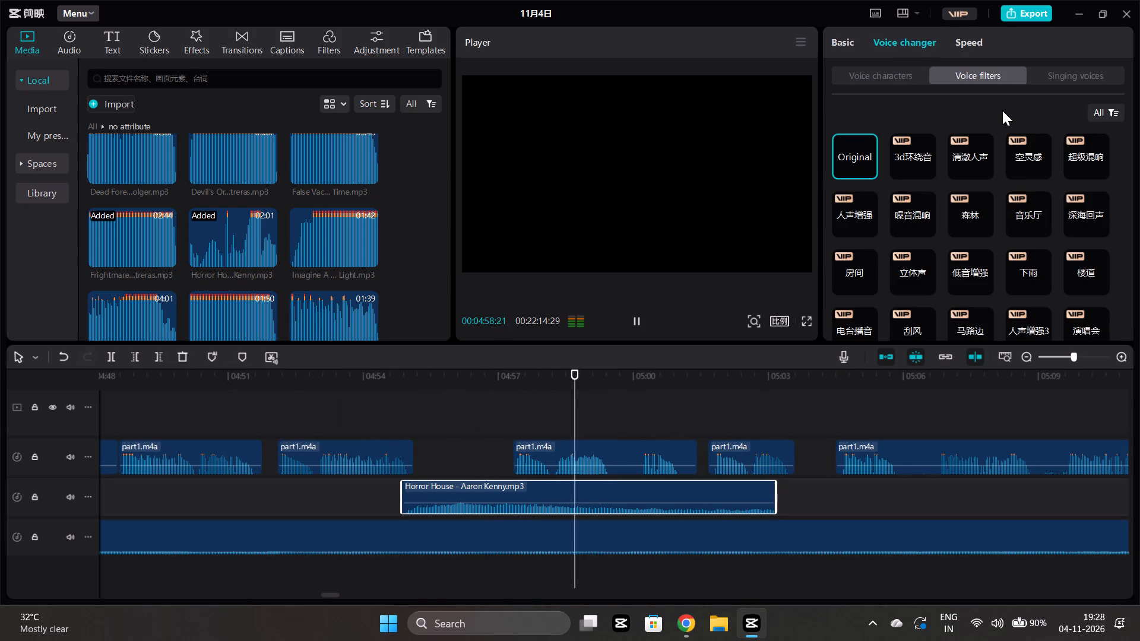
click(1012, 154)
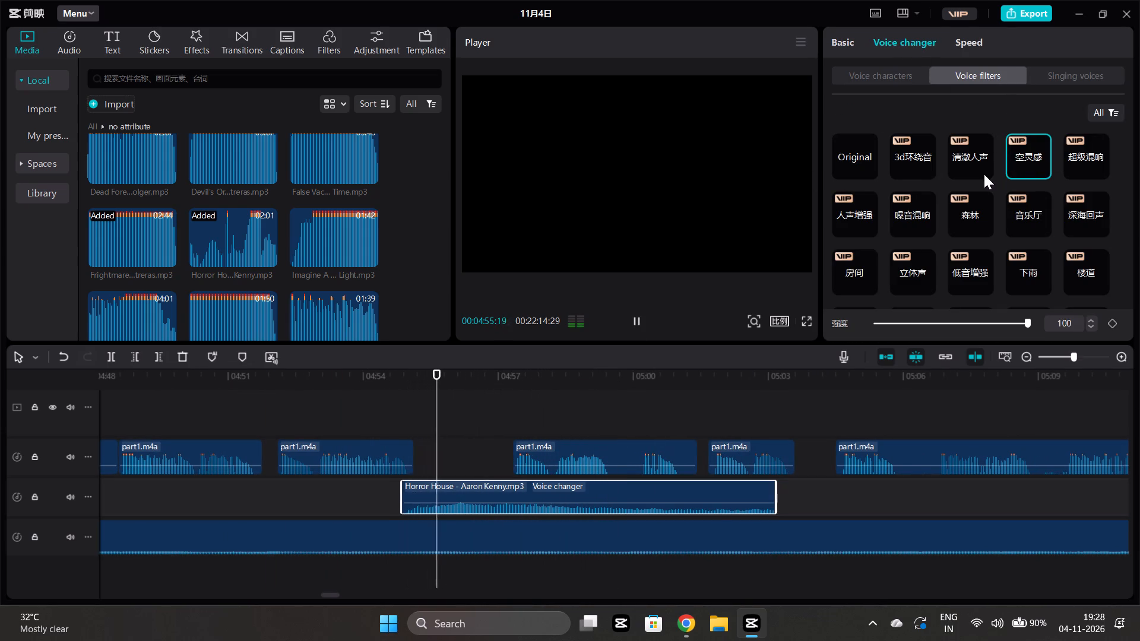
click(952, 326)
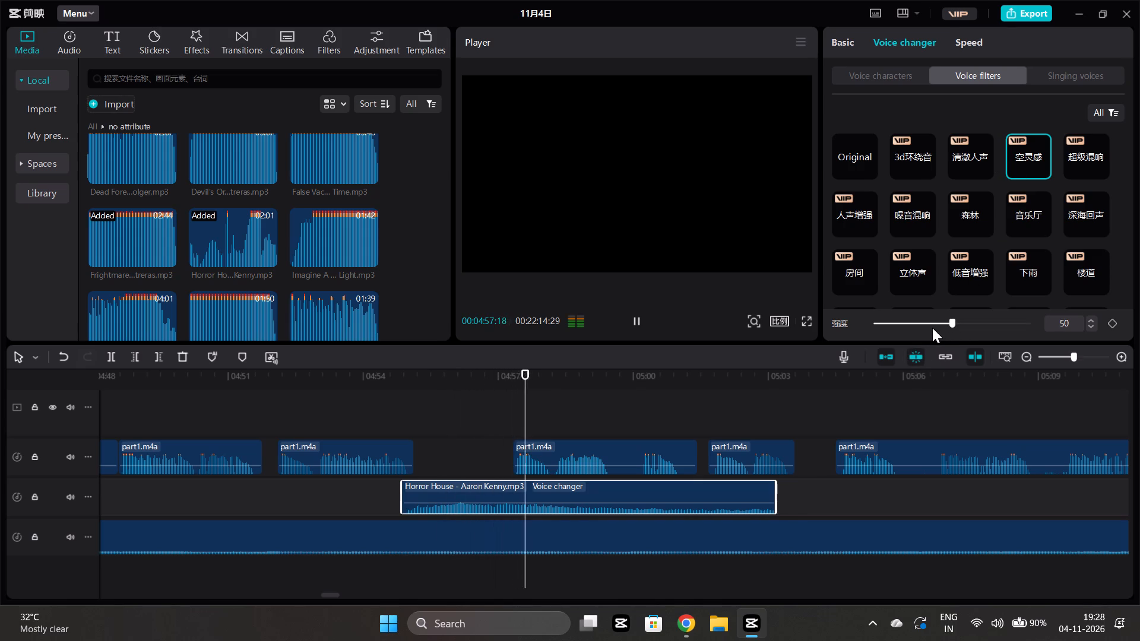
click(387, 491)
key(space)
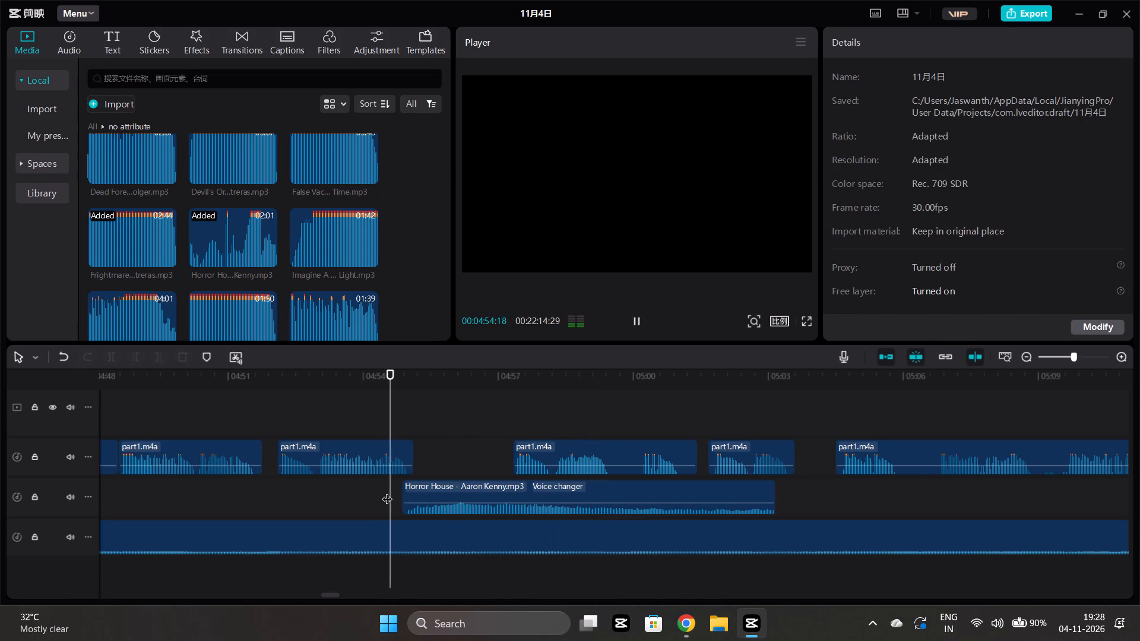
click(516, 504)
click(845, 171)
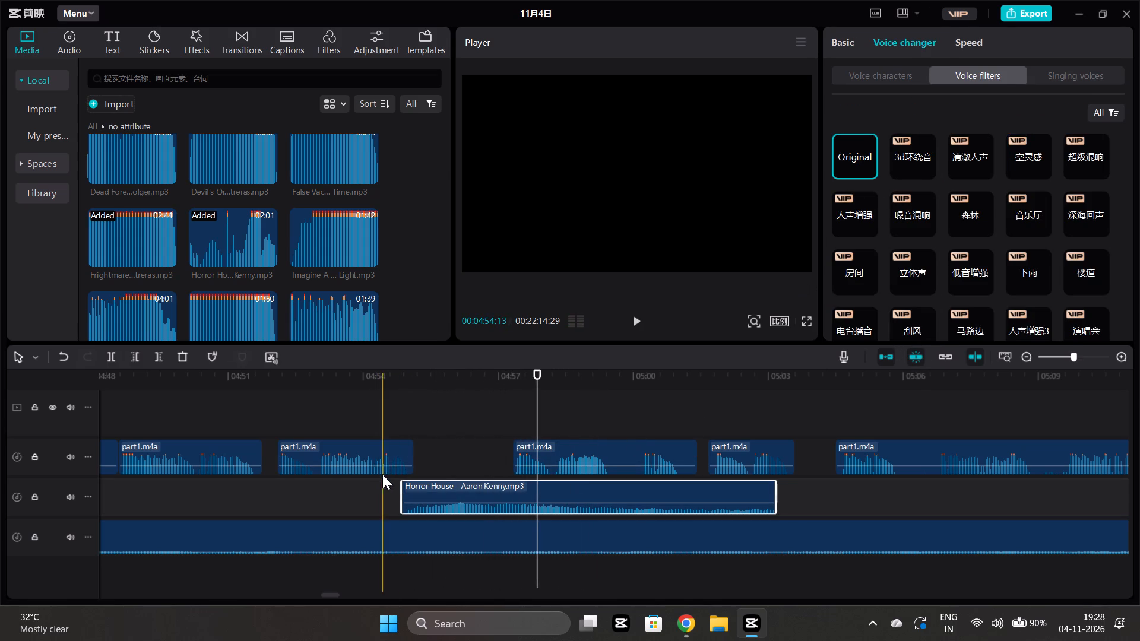
Move the two narration pieces above the Horror House clip later, to about 4:58:00 and 5:02:10, and replay the section.
click(382, 474)
key(space)
scroll(382, 474, left, 1)
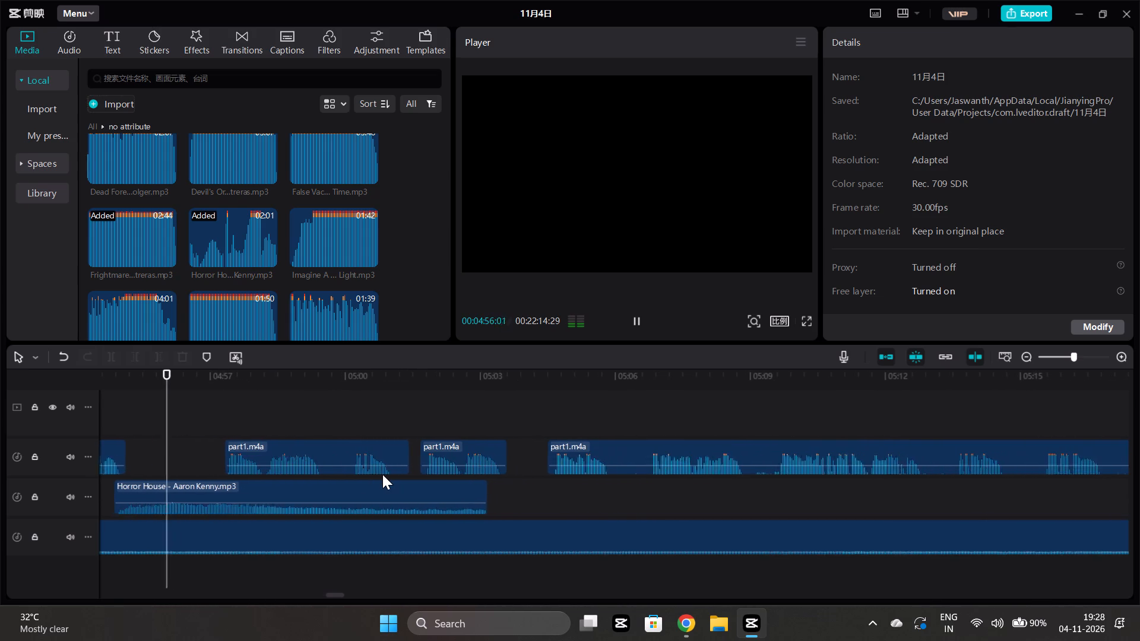
scroll(382, 474, left, 1)
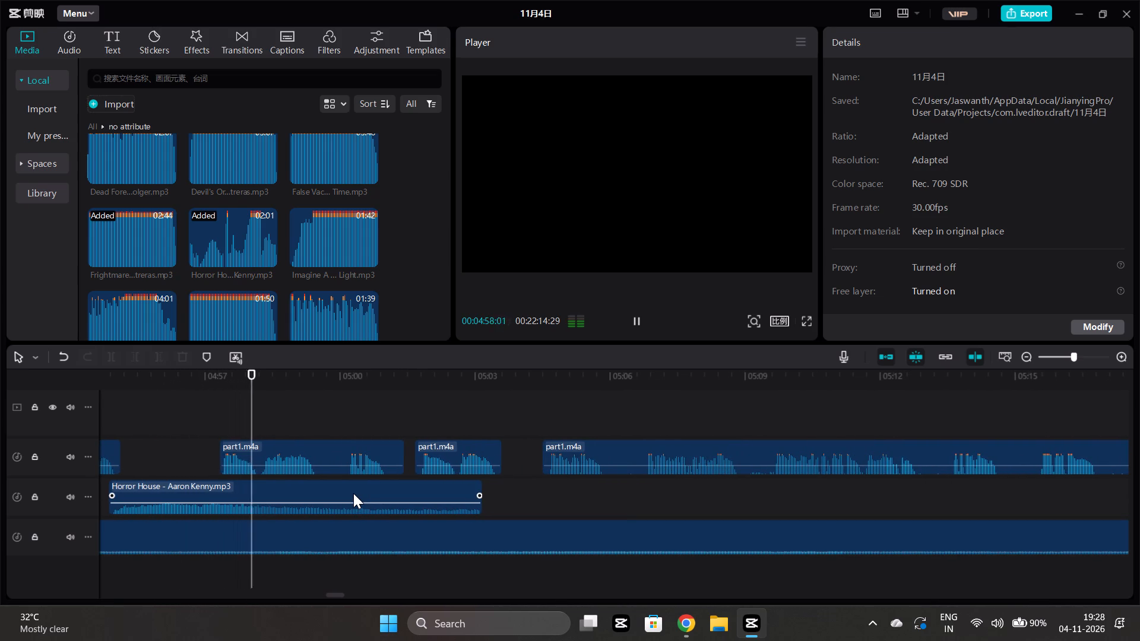
drag(461, 443, 488, 448)
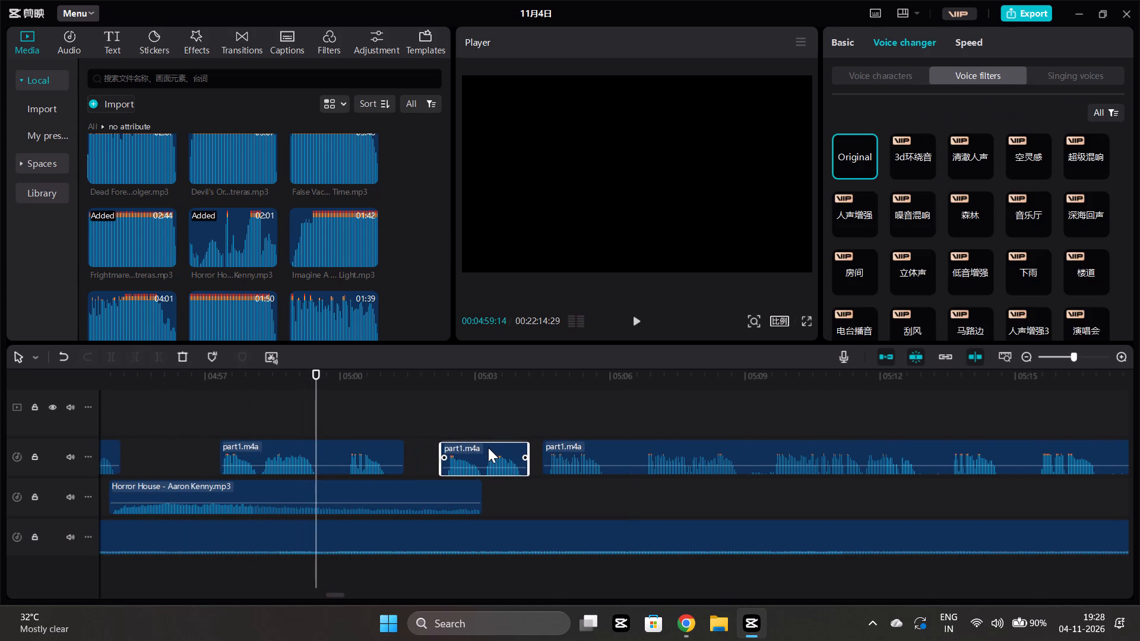
drag(488, 448, 489, 448)
drag(338, 449, 366, 455)
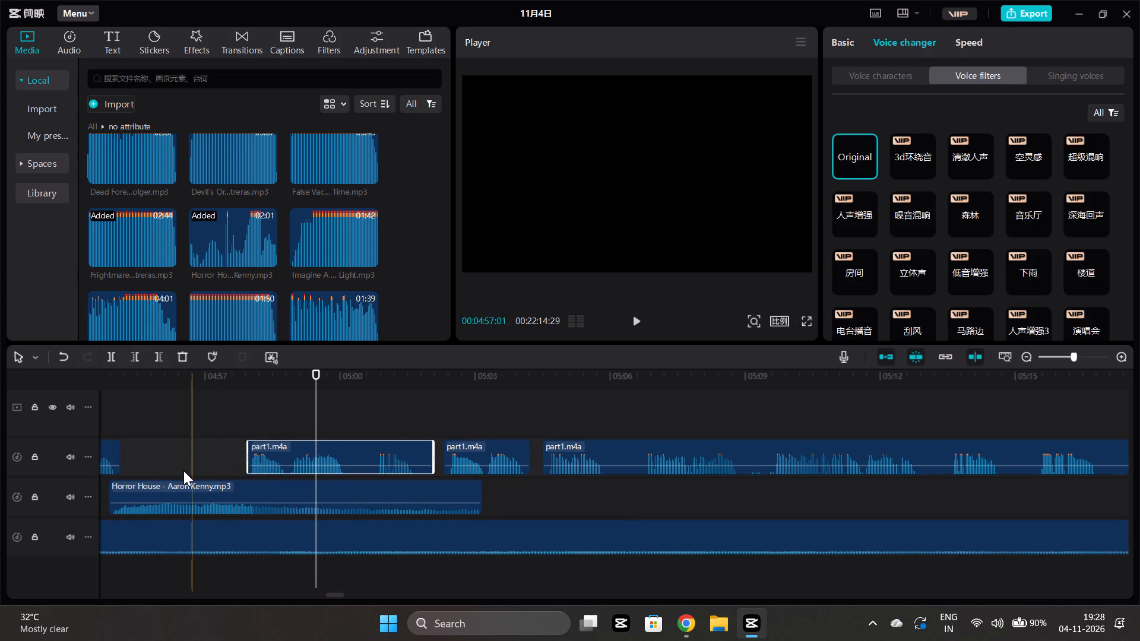
click(150, 452)
key(space)
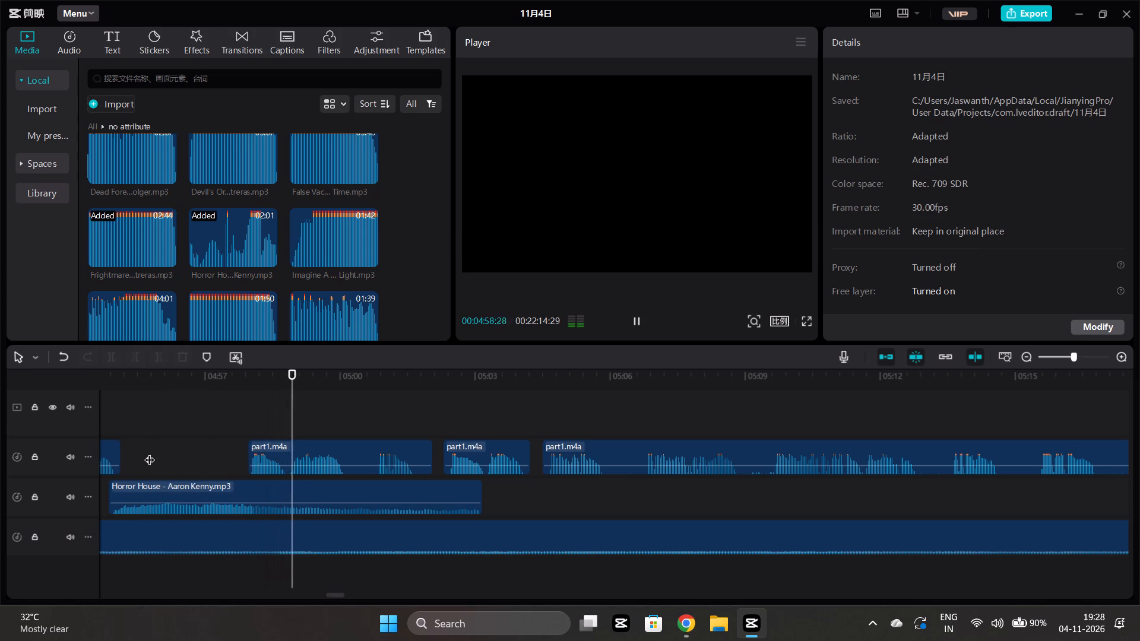
scroll(245, 453, right, 1)
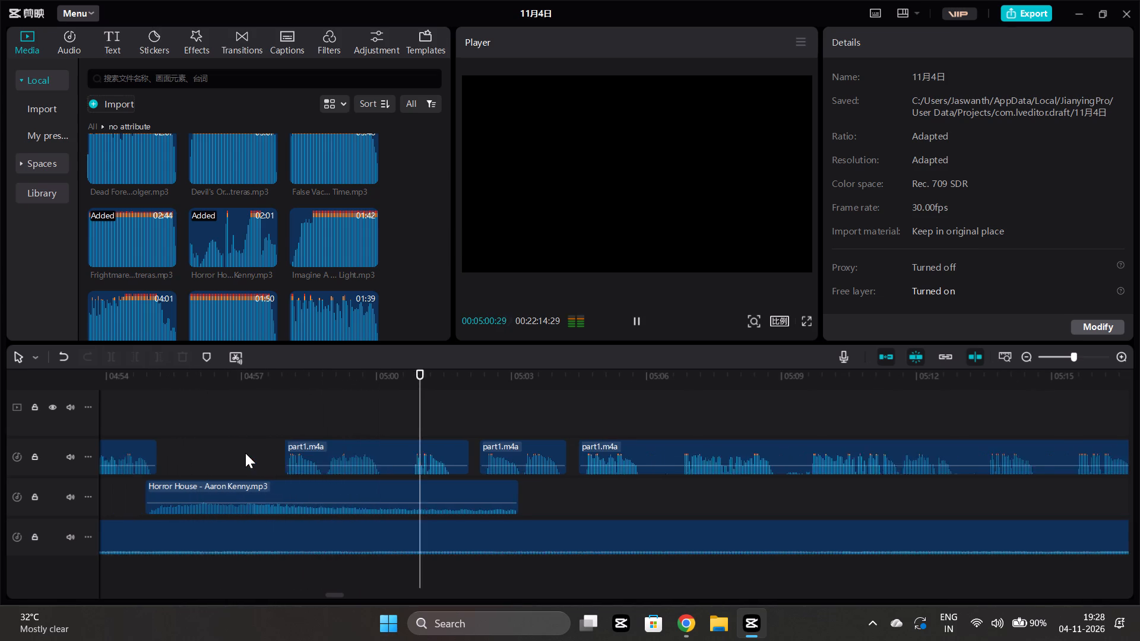
scroll(245, 453, right, 1)
scroll(304, 441, left, 1)
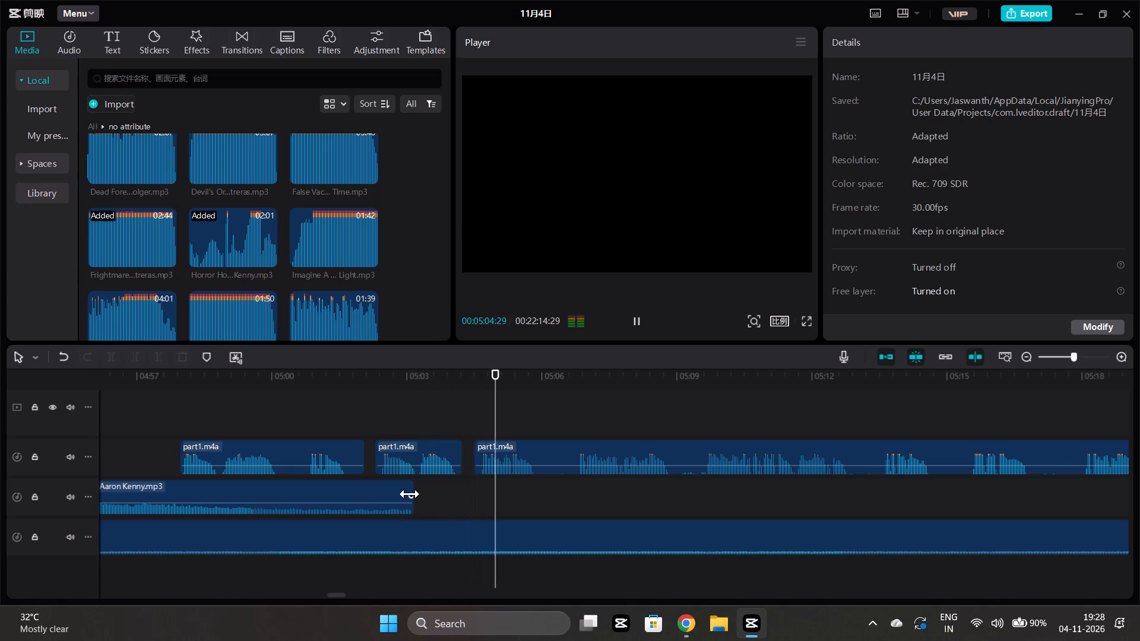
Extend the Horror House clip's end to about 5:04:09 and give it a fade-out of about 3 seconds.
drag(410, 494, 356, 486)
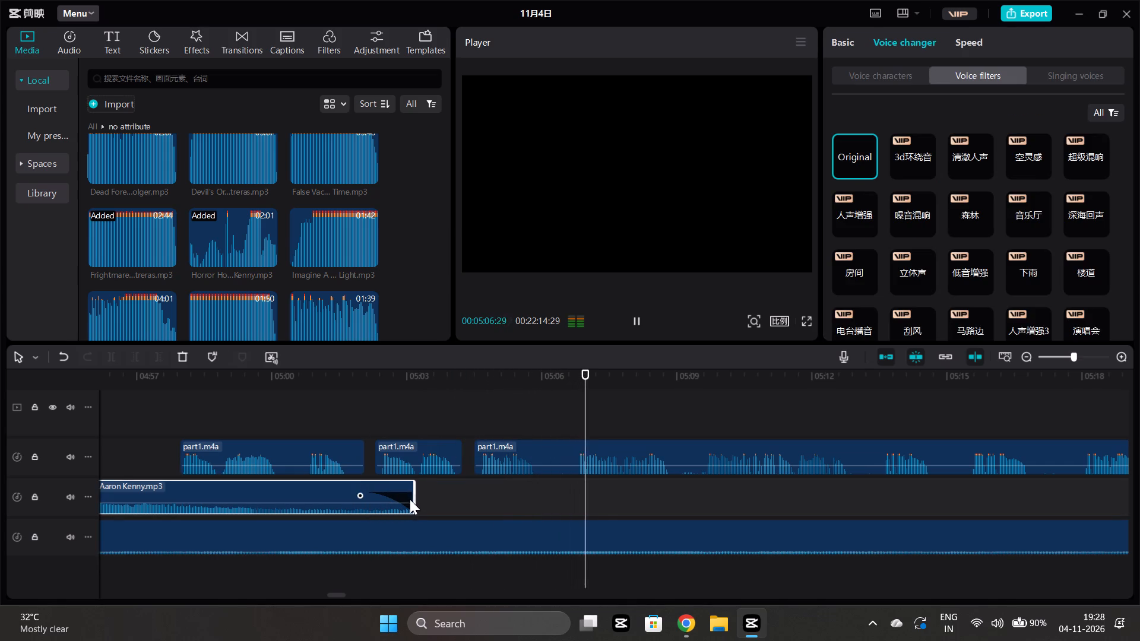
drag(416, 503, 465, 505)
drag(414, 499, 326, 488)
click(314, 401)
key(space)
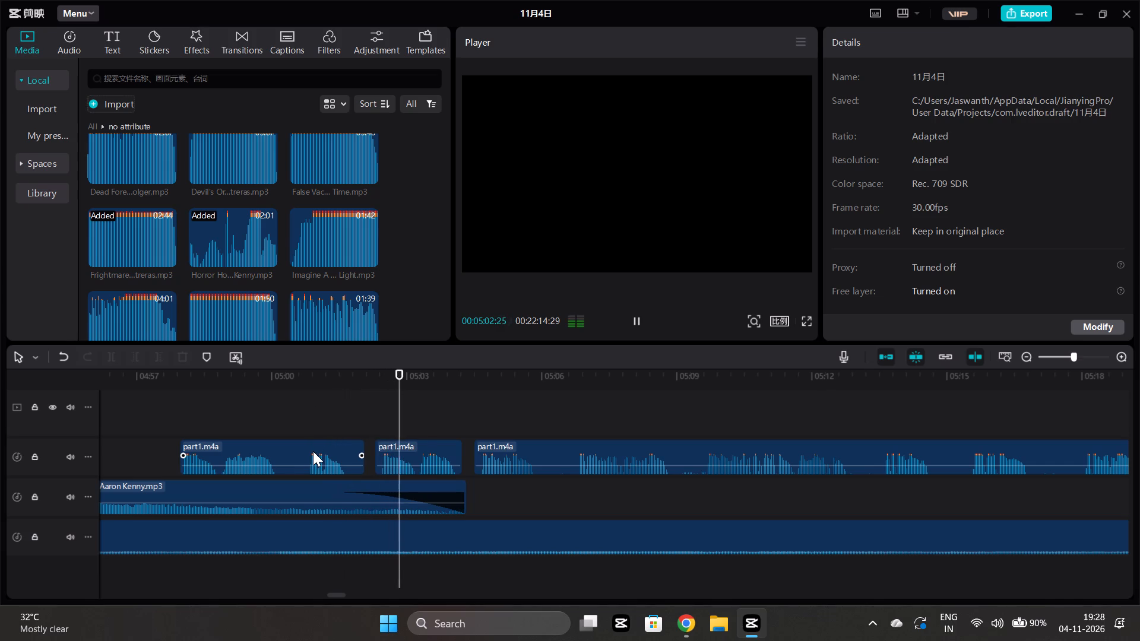
Move the narration piece near 4:58 to start at 4:58:06, directly against the next piece, and replay from about 4:54.
drag(279, 449, 292, 450)
click(191, 414)
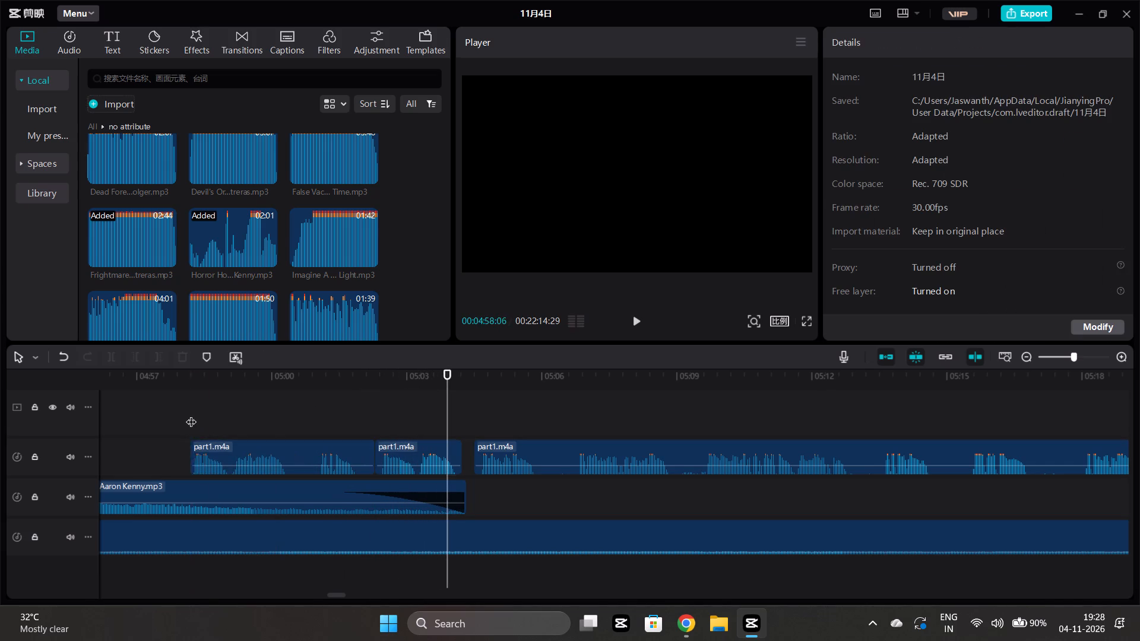
key(space)
scroll(191, 414, right, 1)
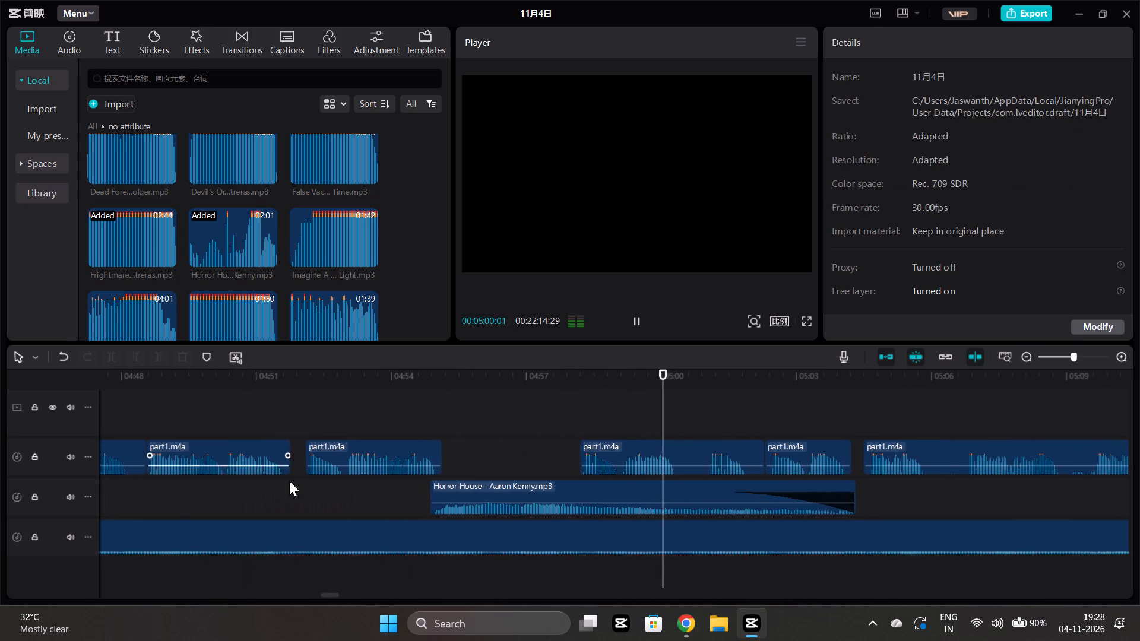
scroll(289, 481, right, 1)
click(387, 497)
key(space)
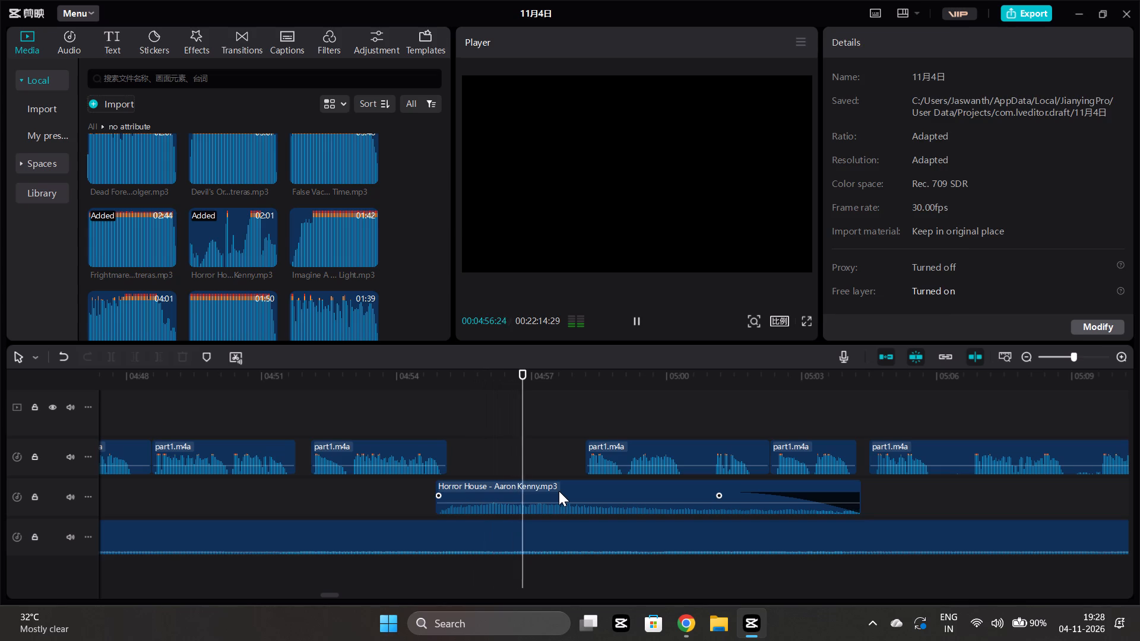
Set the volume of the narration piece starting at 4:58:06 to 4.2 dB and listen on to about 5:09.
click(559, 491)
click(625, 451)
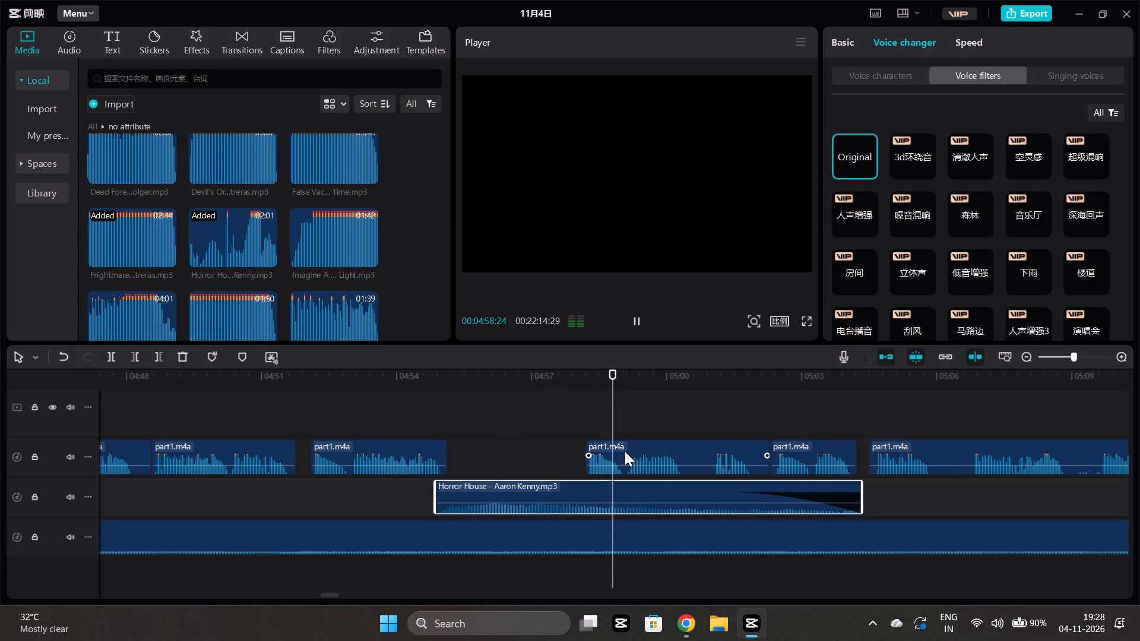
click(842, 42)
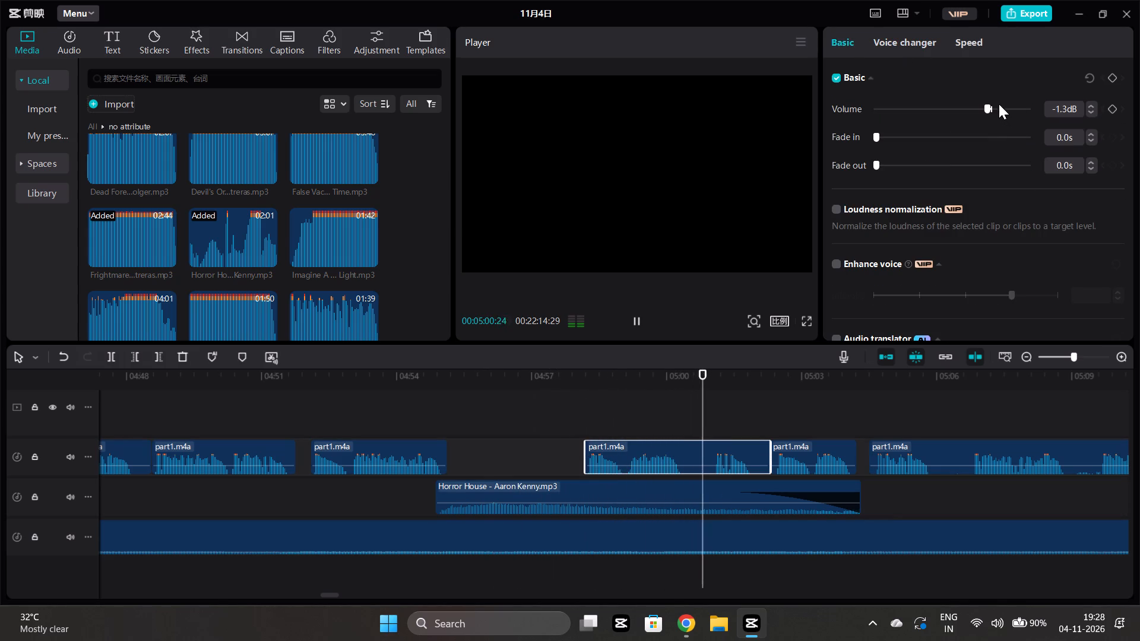
click(995, 102)
scroll(666, 448, left, 1)
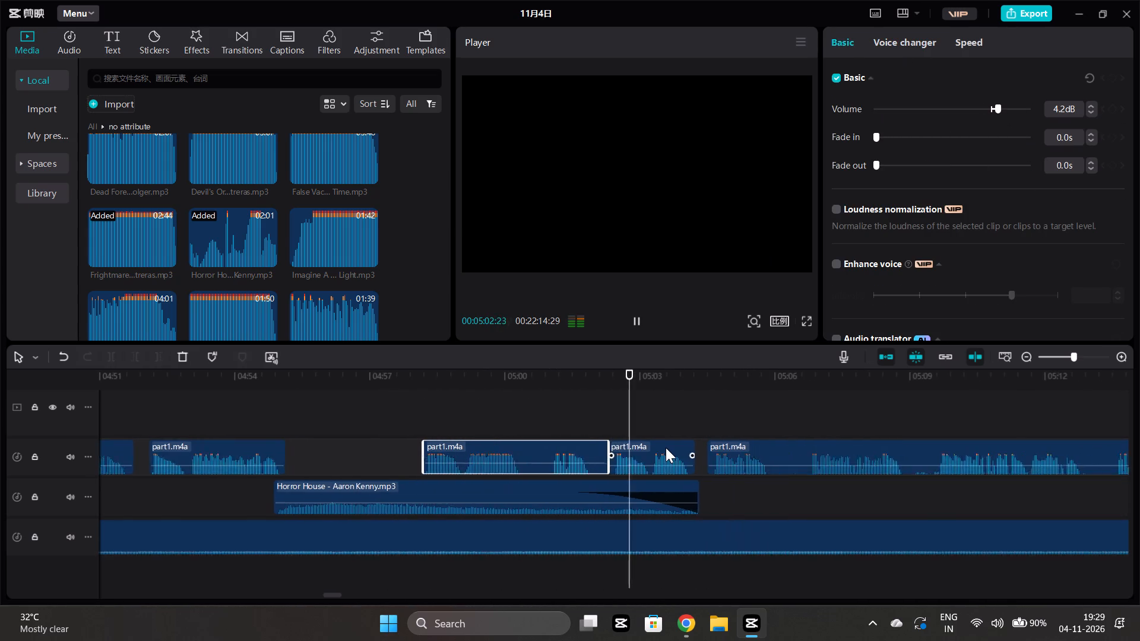
scroll(666, 448, left, 1)
scroll(602, 452, left, 1)
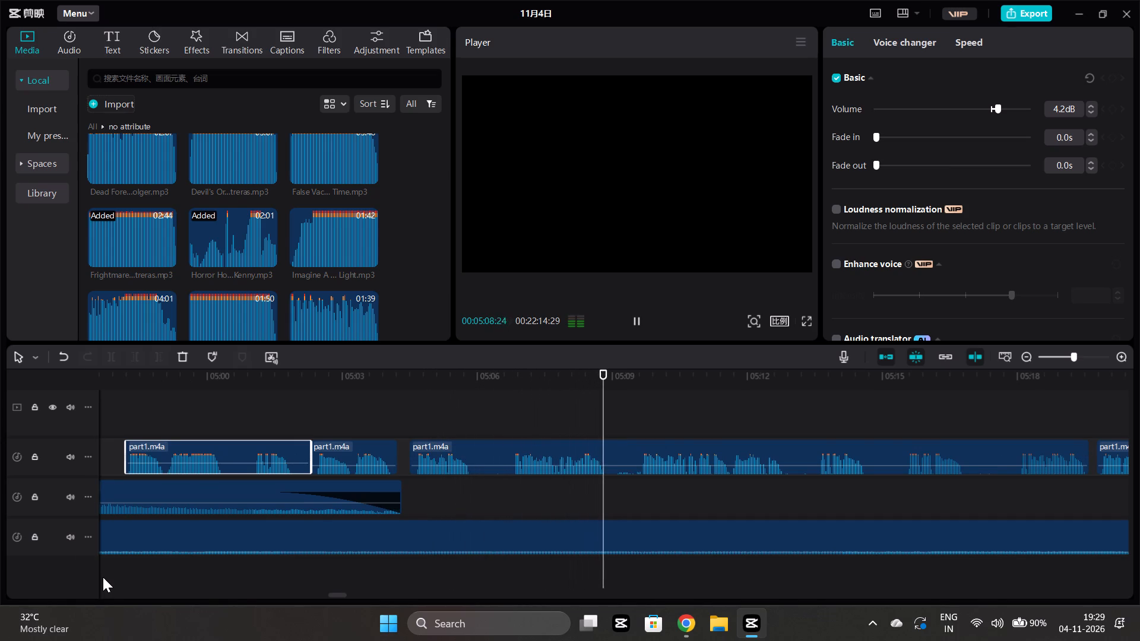
key(space)
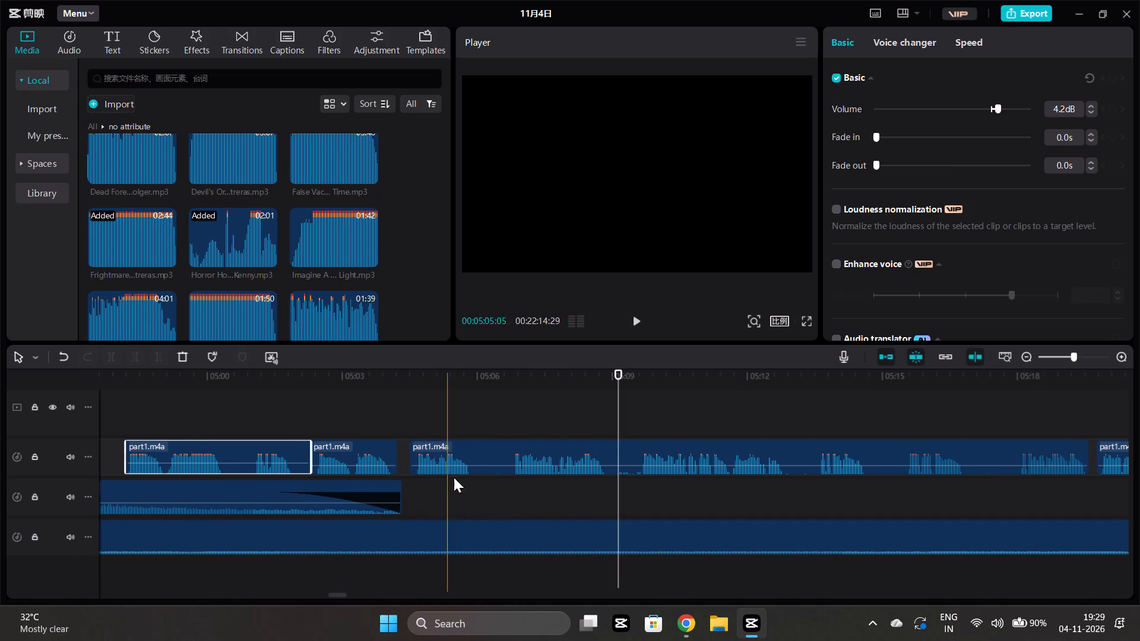
Split the narration at 5:06:17 and trim the earlier piece's end to 5:06:04.
click(474, 499)
key(space)
key(space)
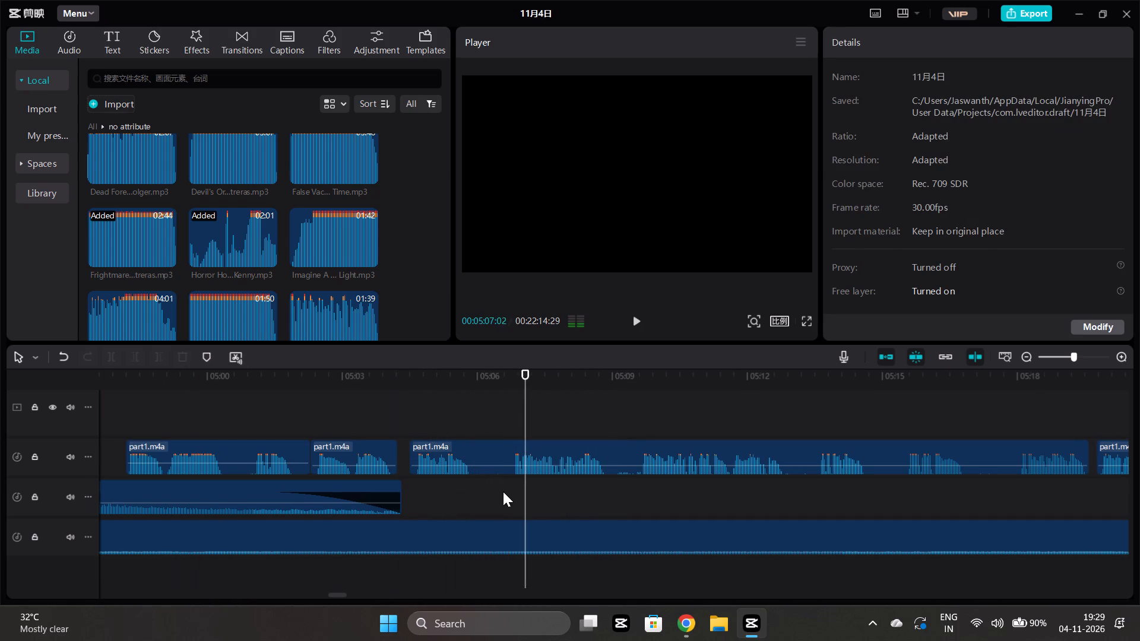
click(503, 491)
click(519, 446)
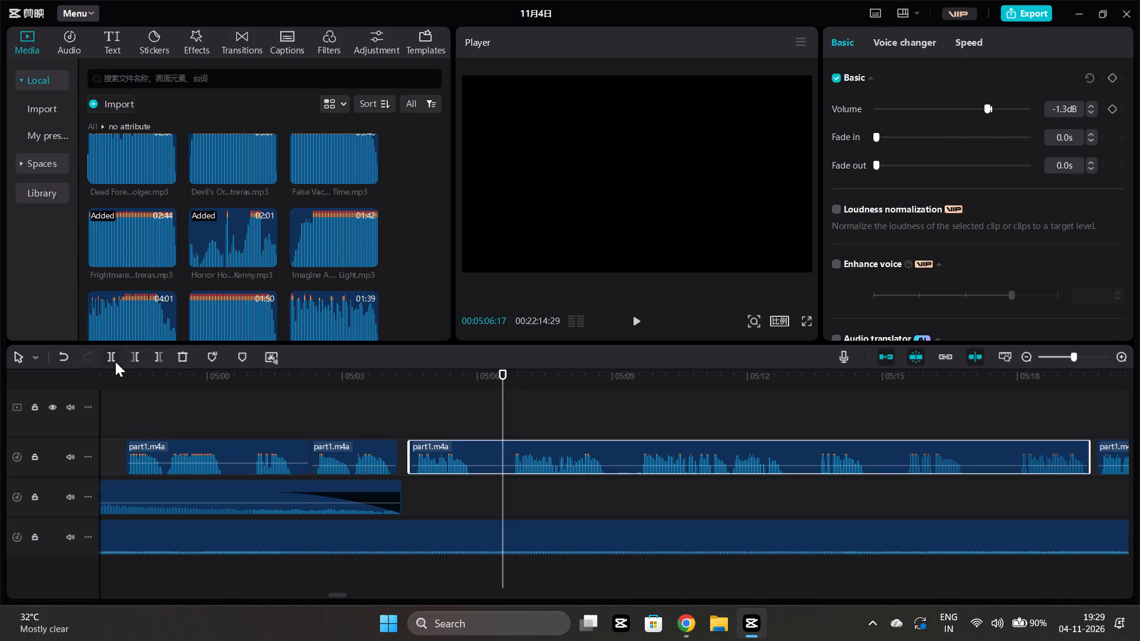
click(115, 360)
click(484, 487)
click(482, 459)
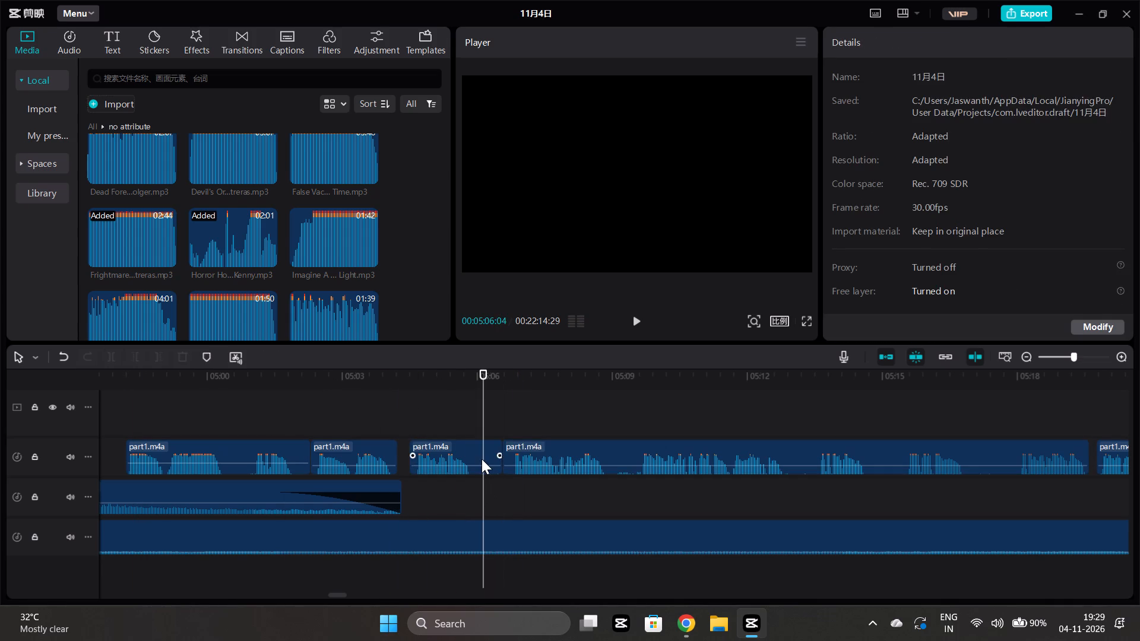
click(160, 356)
Split the narration at 5:09:14 and trim the earlier piece's end to about 5:09:01.
click(509, 480)
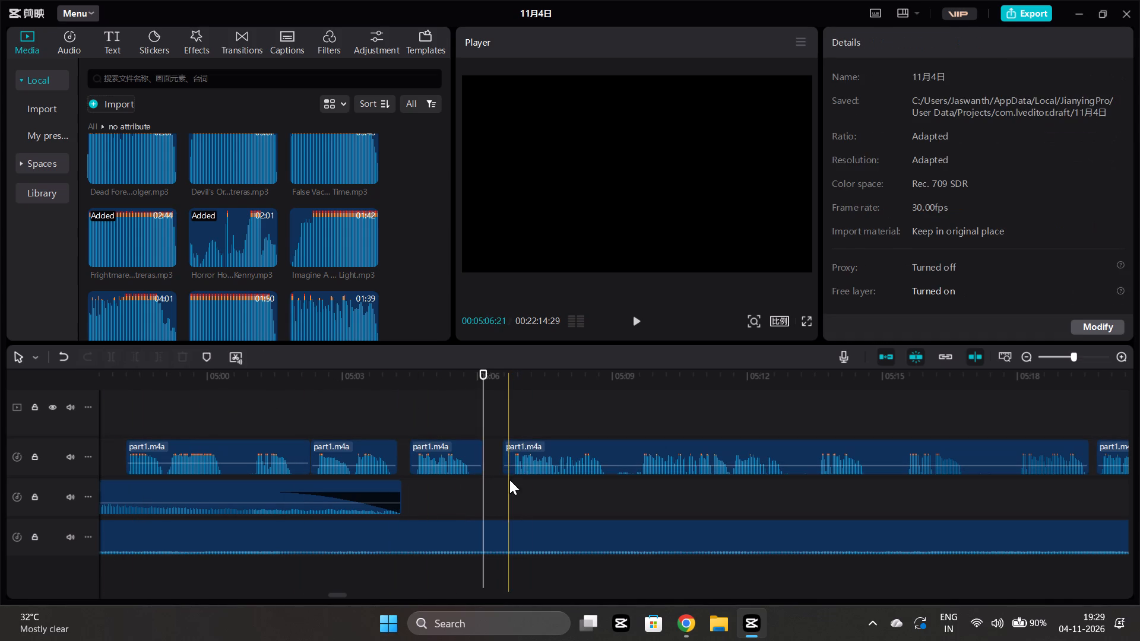
key(space)
scroll(509, 480, left, 1)
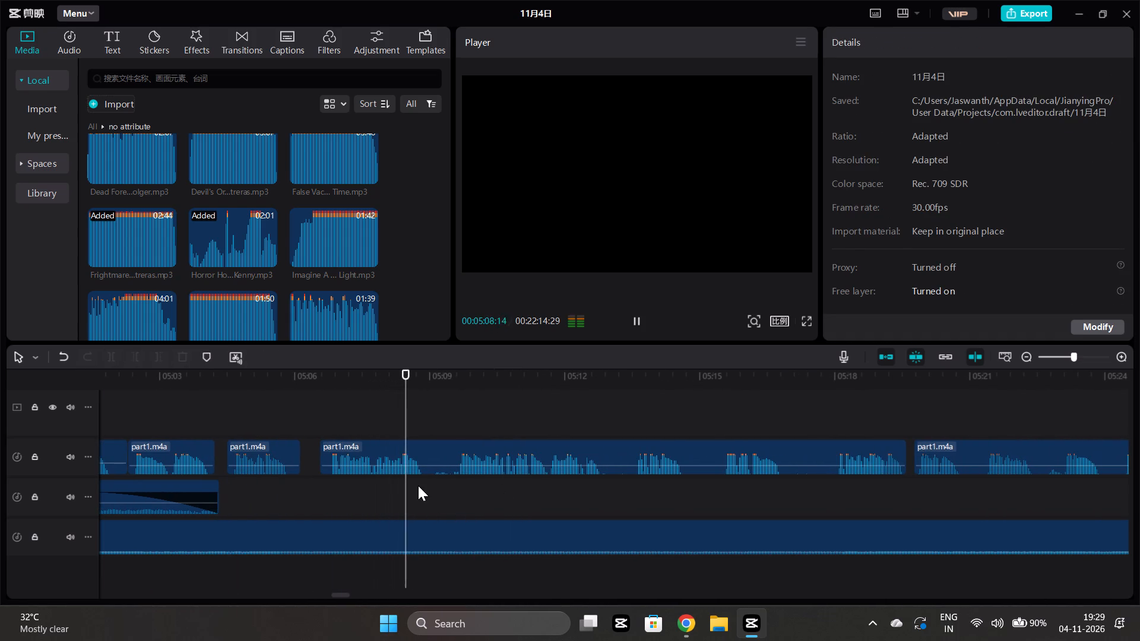
key(space)
drag(464, 498, 458, 495)
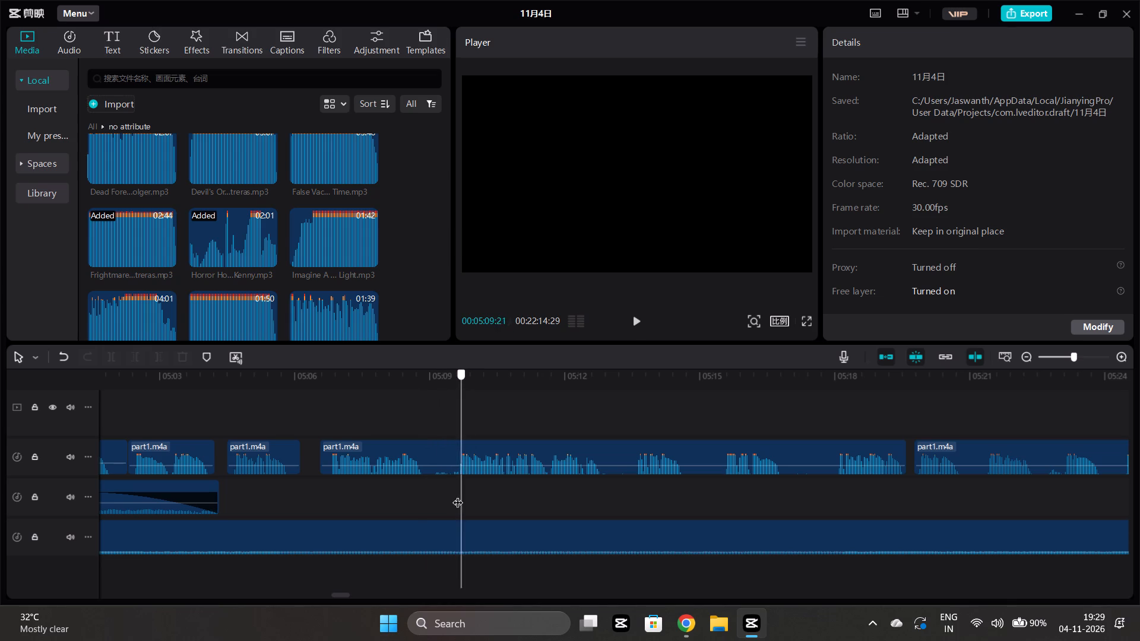
drag(458, 495, 451, 490)
click(455, 460)
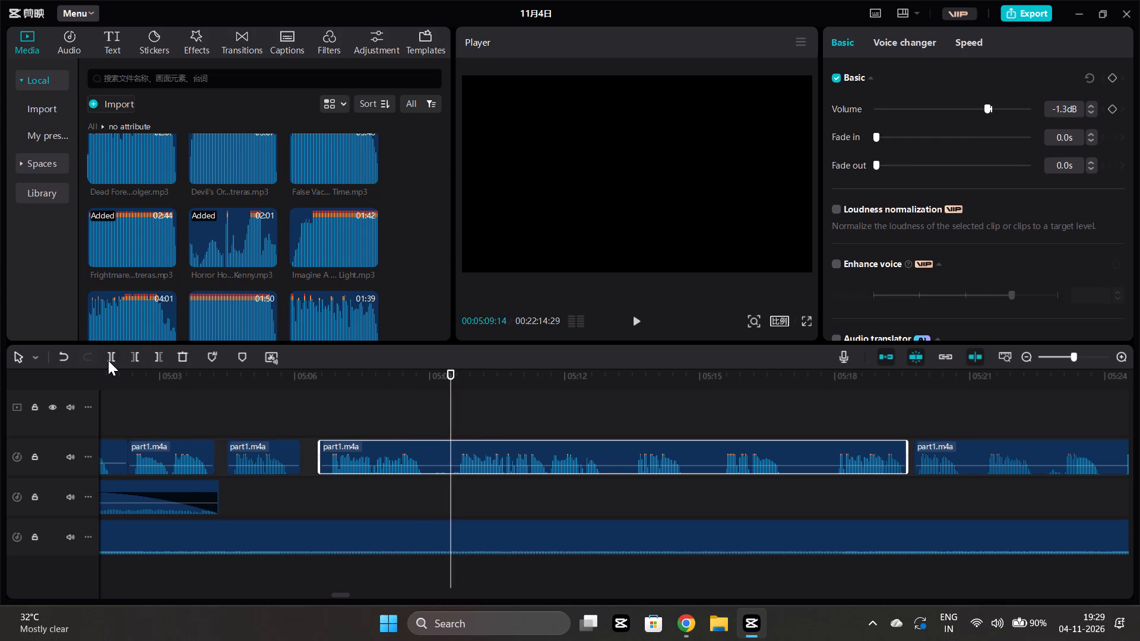
click(107, 361)
click(436, 493)
drag(436, 491, 430, 488)
click(425, 460)
click(155, 352)
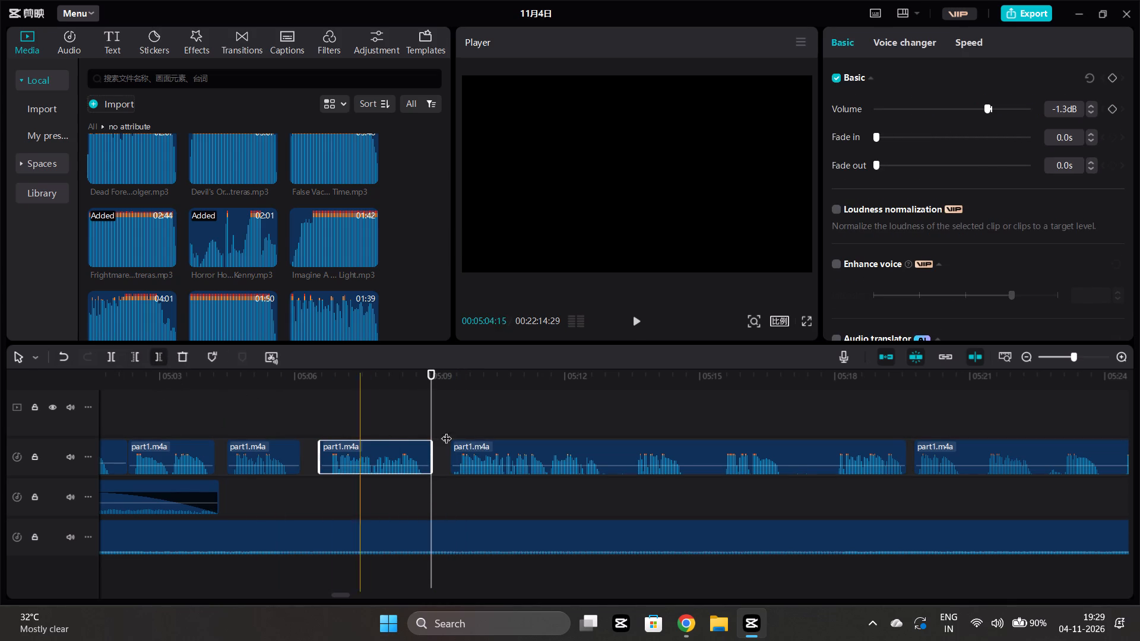
Listen on from about 5:09, split the narration at 5:13:11 and trim the earlier piece's end to 5:13:05.
click(432, 497)
key(space)
scroll(431, 494, left, 1)
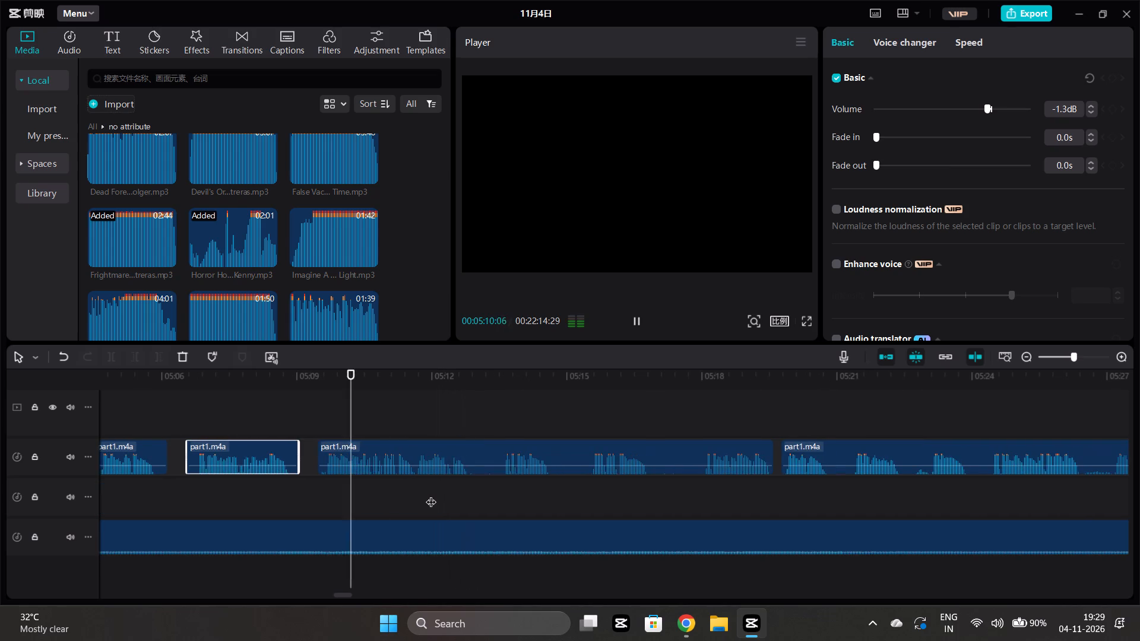
scroll(431, 494, left, 1)
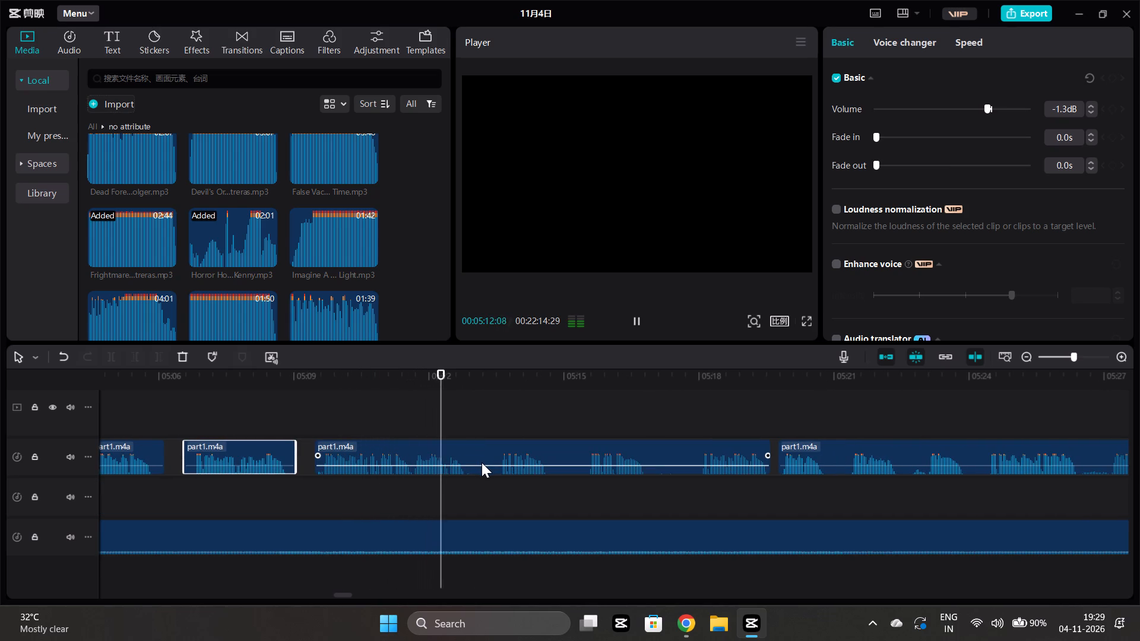
ctrl+scroll(476, 497, up, 6)
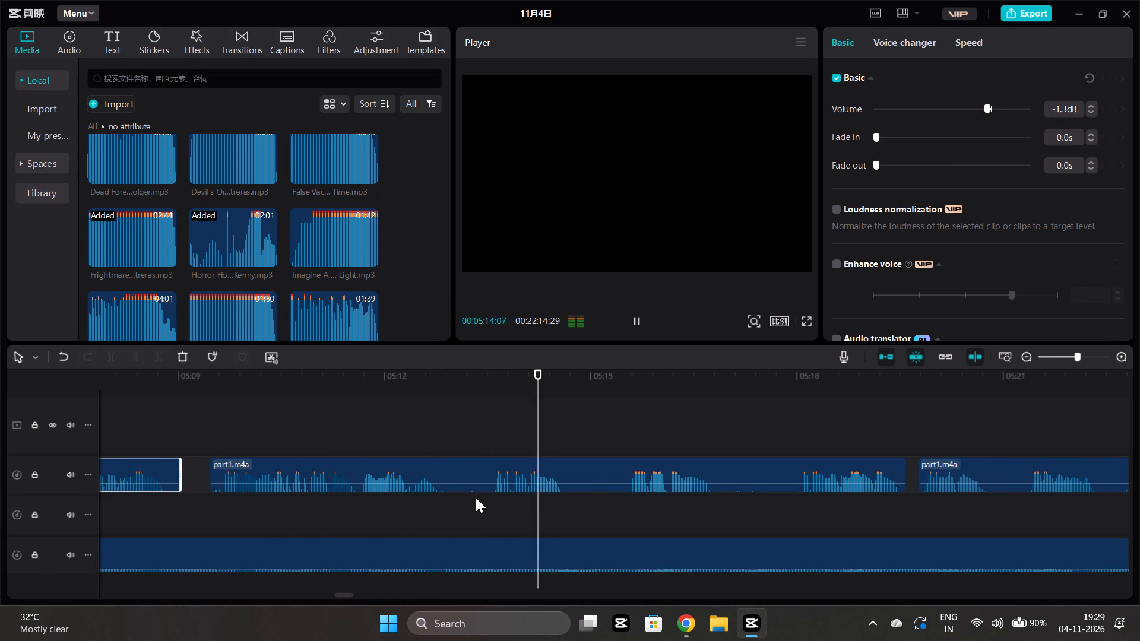
key(space)
click(479, 513)
click(476, 483)
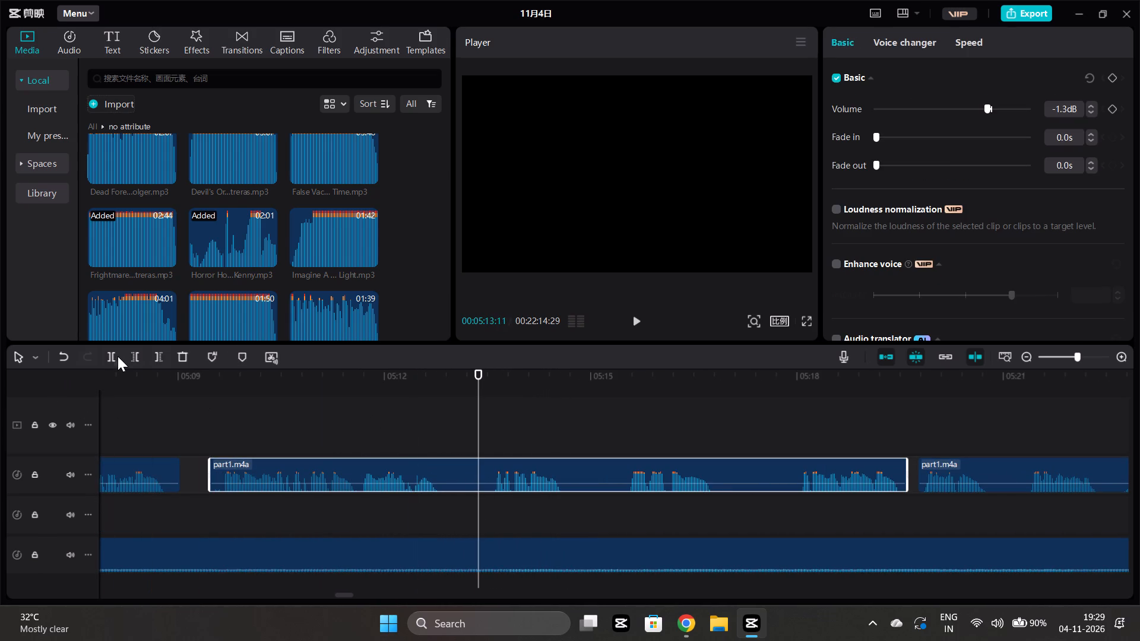
click(118, 356)
click(465, 509)
click(460, 480)
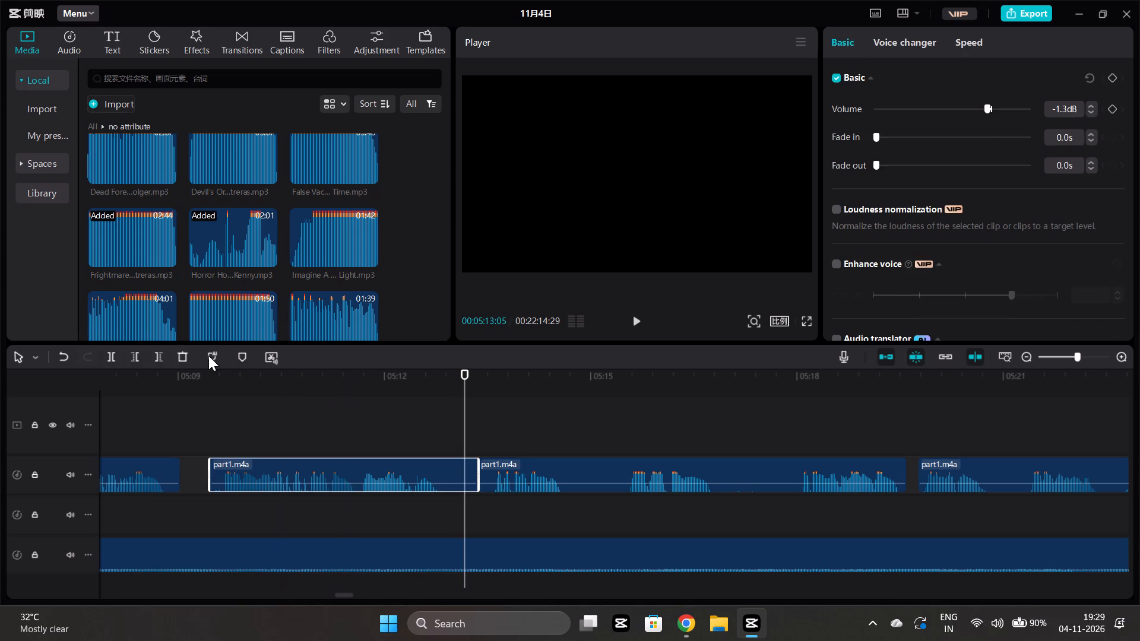
click(162, 356)
Split the narration at 5:17:02 and trim the later piece's start to 5:17:18.
click(449, 476)
key(space)
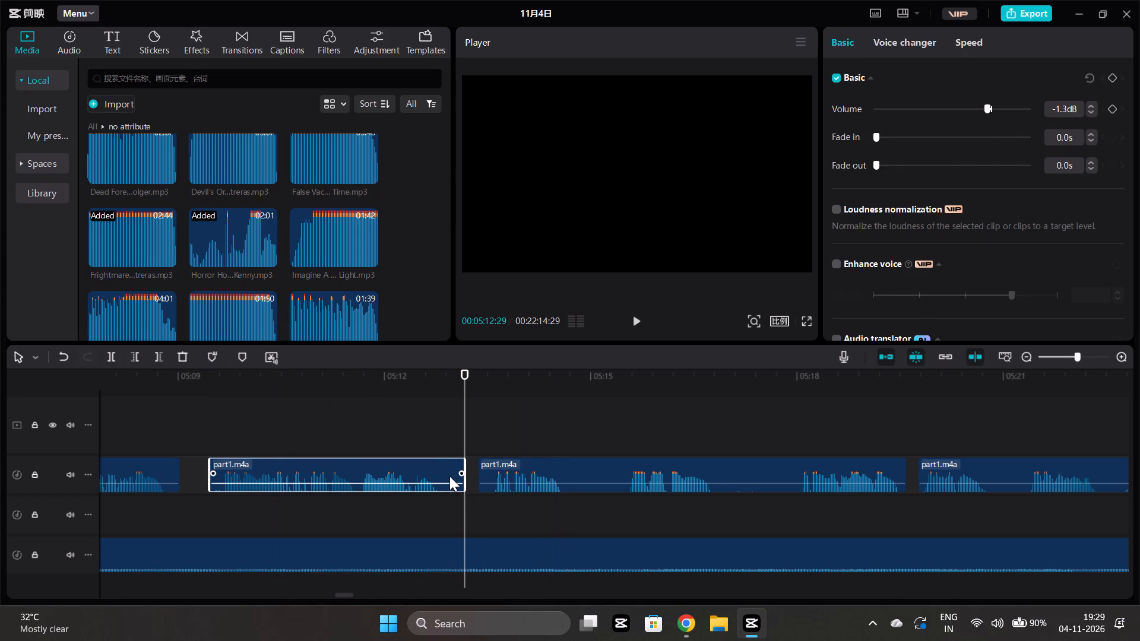
ctrl+scroll(449, 476, down, 11)
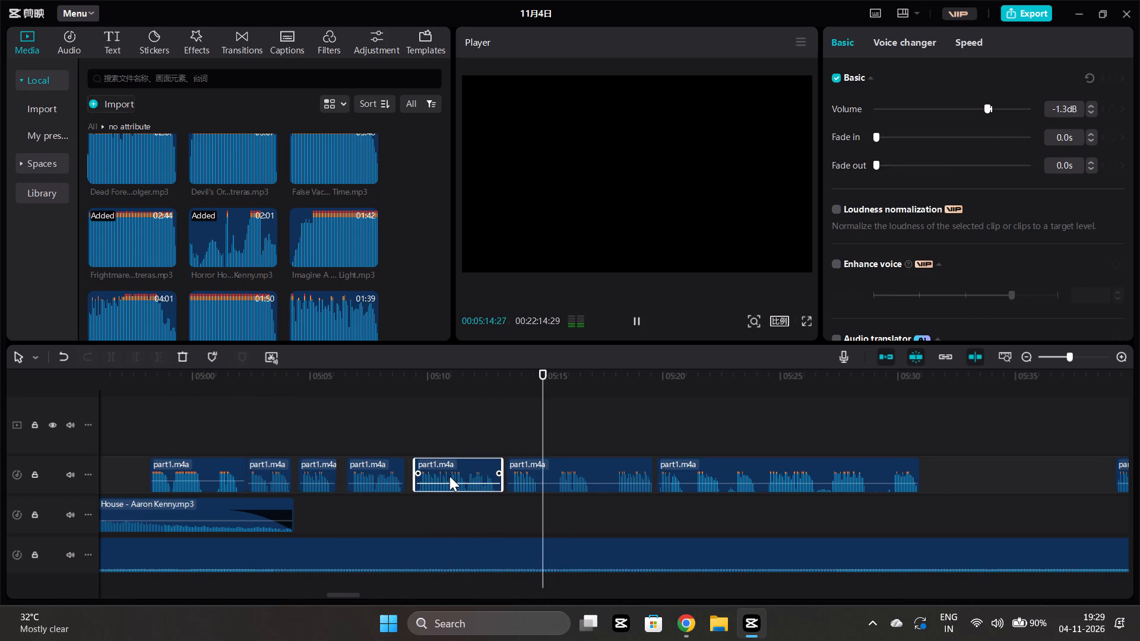
scroll(449, 476, left, 1)
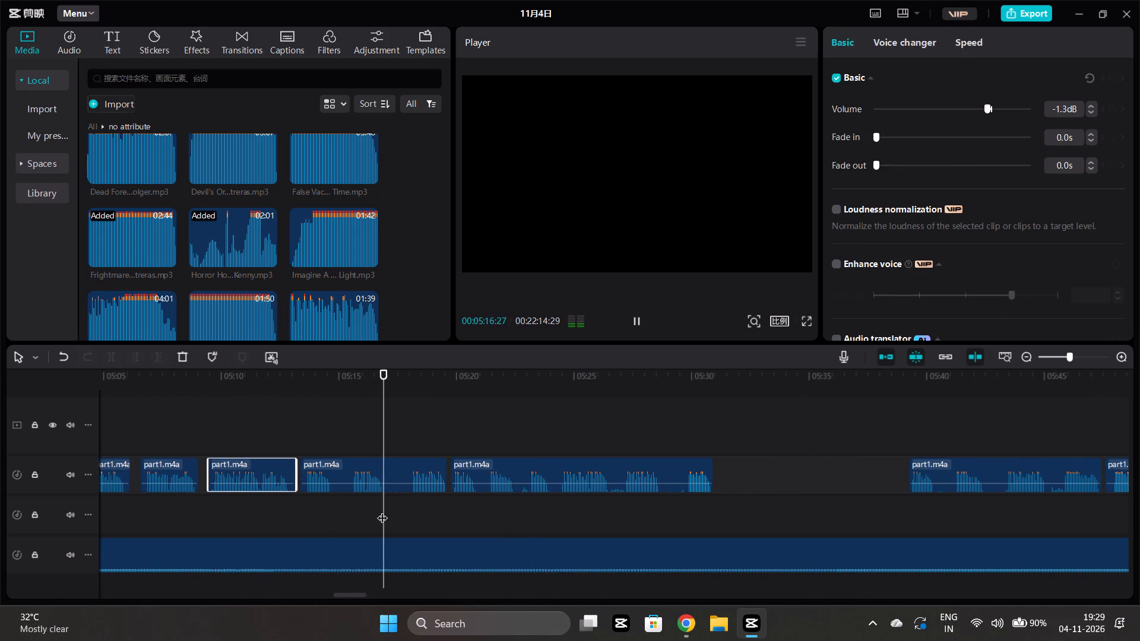
key(space)
drag(409, 509, 384, 511)
drag(384, 511, 388, 511)
click(388, 483)
click(110, 354)
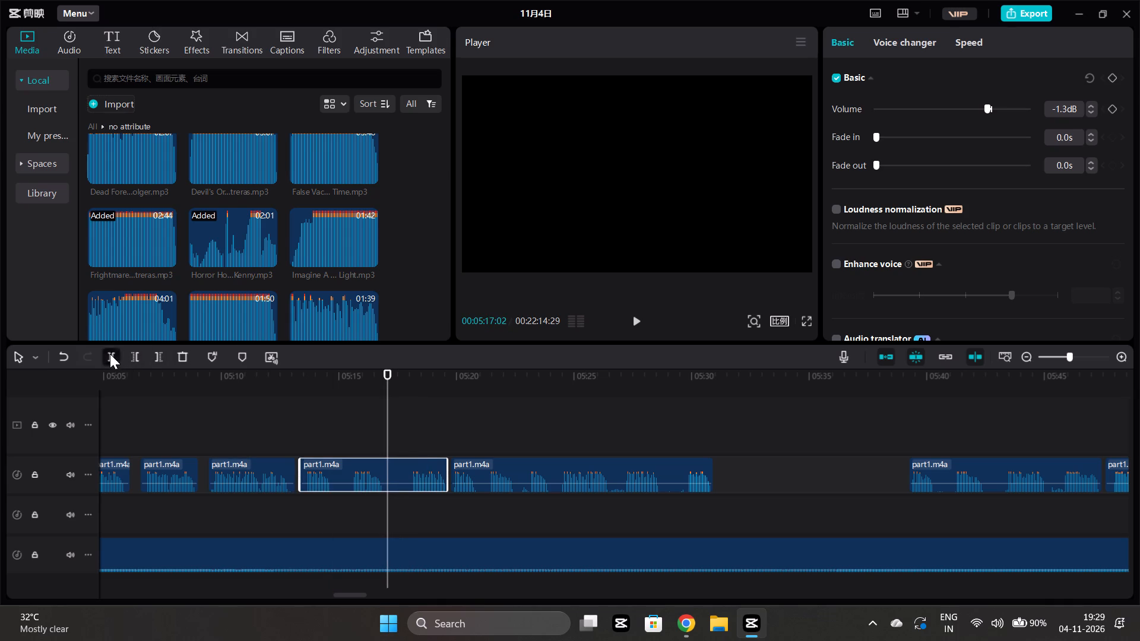
click(400, 504)
click(401, 479)
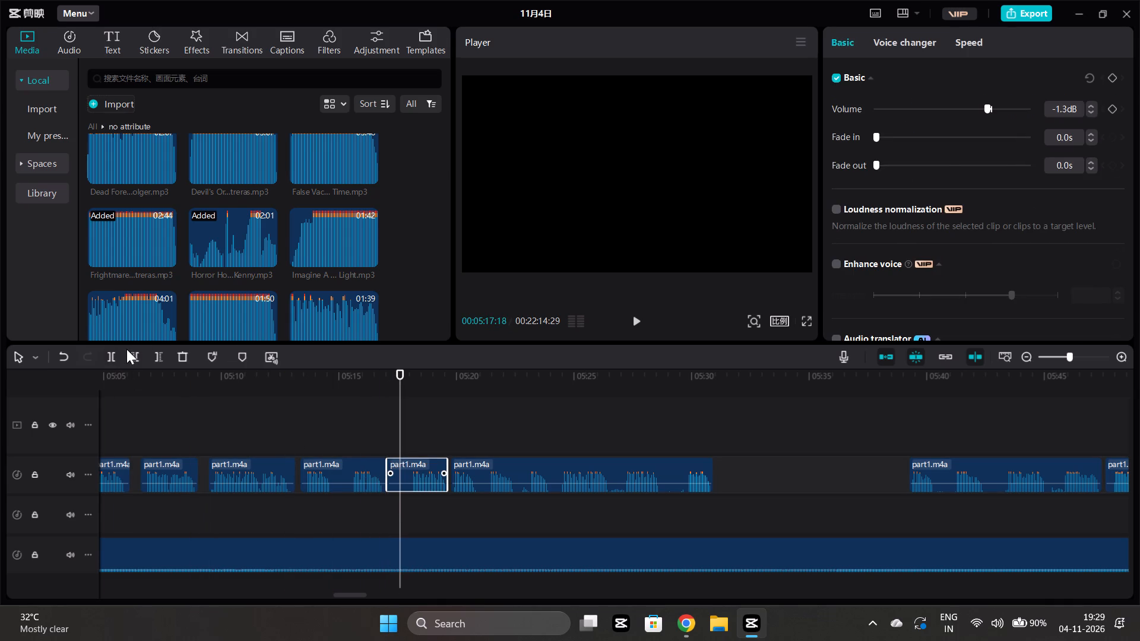
click(135, 350)
Move the trimmed narration piece back against the one ending at 5:17:02, and the following piece back to start at about 5:19:10.
drag(420, 462, 411, 464)
click(347, 513)
key(space)
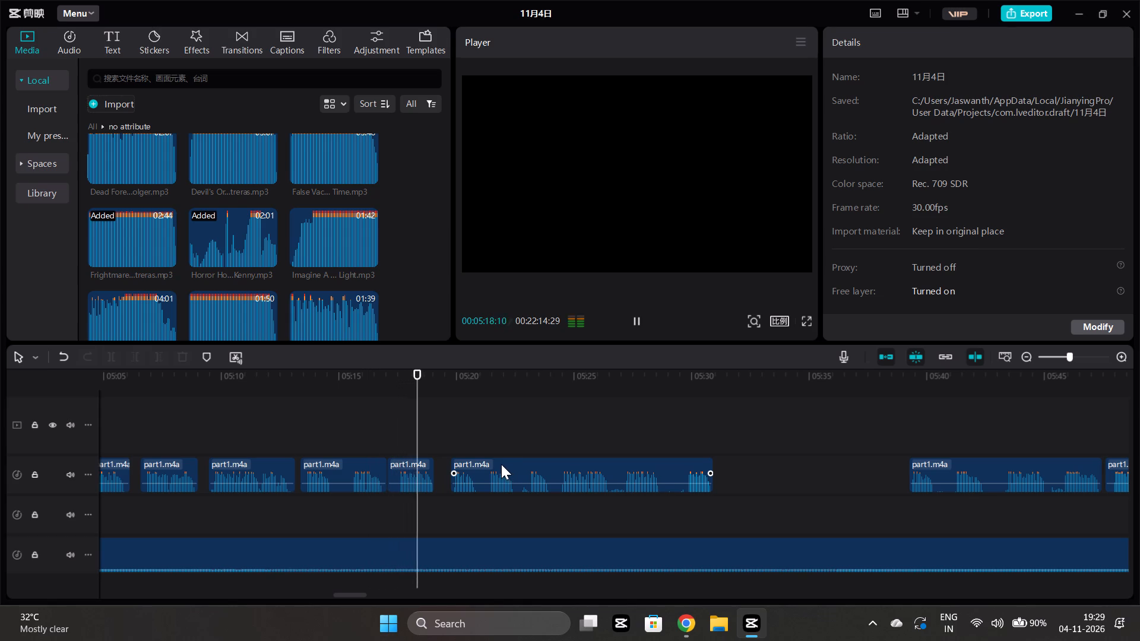
drag(499, 464, 488, 464)
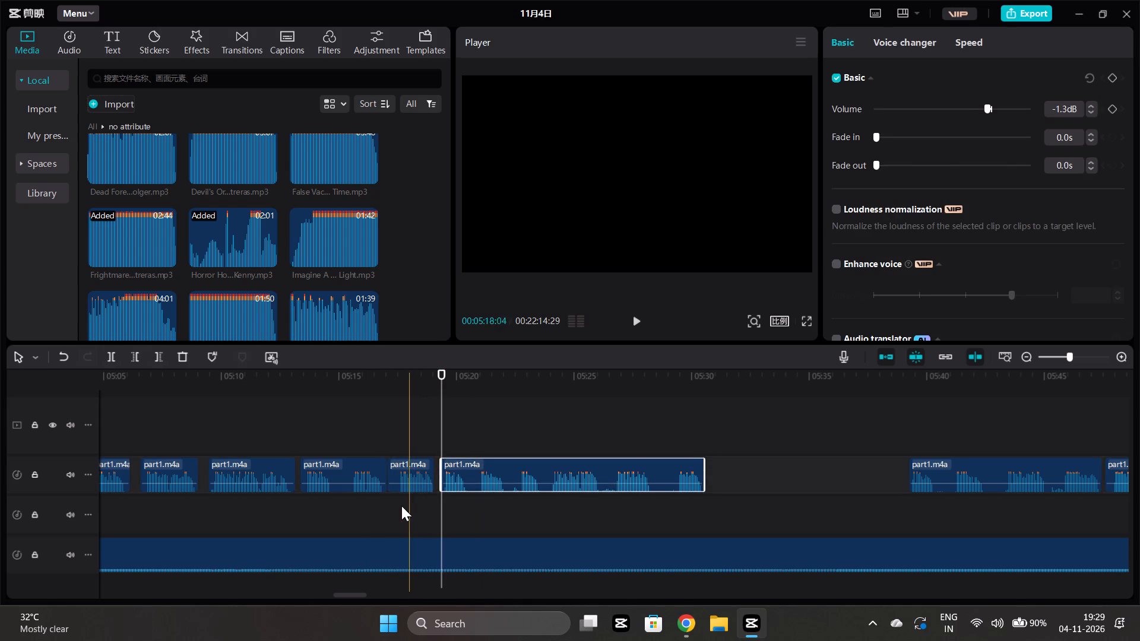
Replay the closed gaps, split the narration at 5:22:20 and trim the earlier piece's end to 5:22:08.
click(395, 507)
key(space)
scroll(395, 507, left, 1)
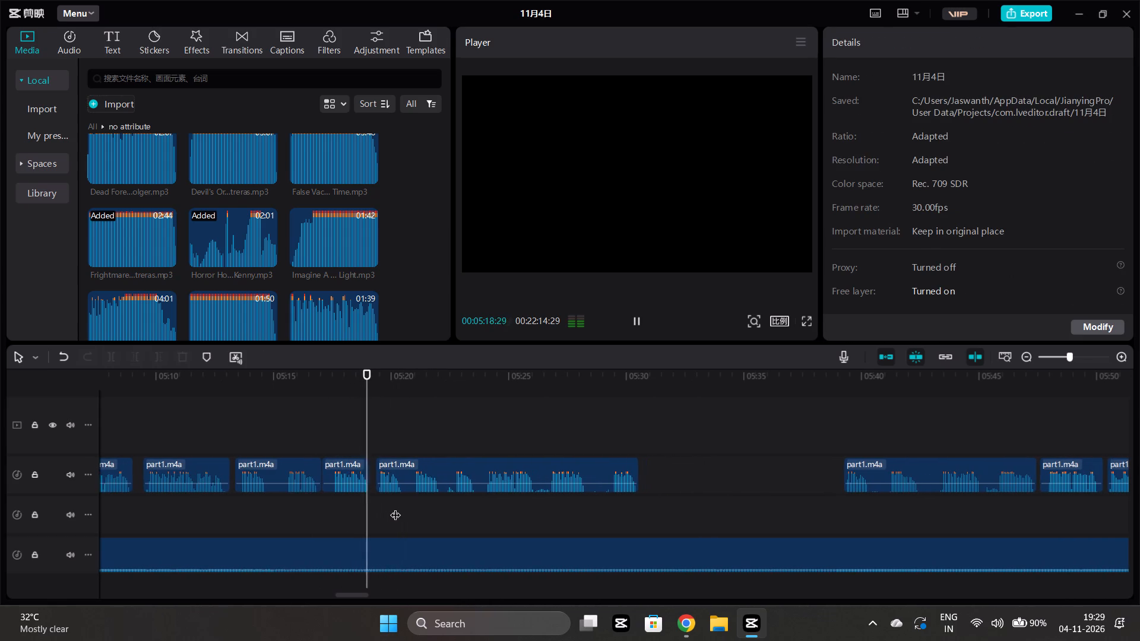
click(457, 514)
ctrl+scroll(453, 513, up, 9)
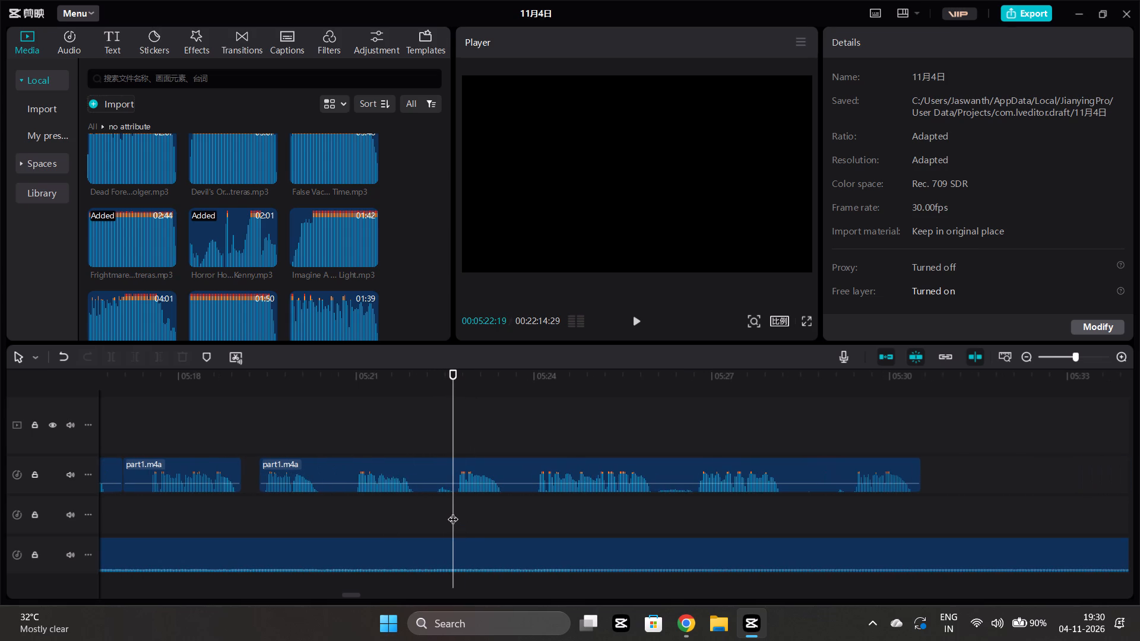
click(453, 512)
click(453, 482)
click(118, 355)
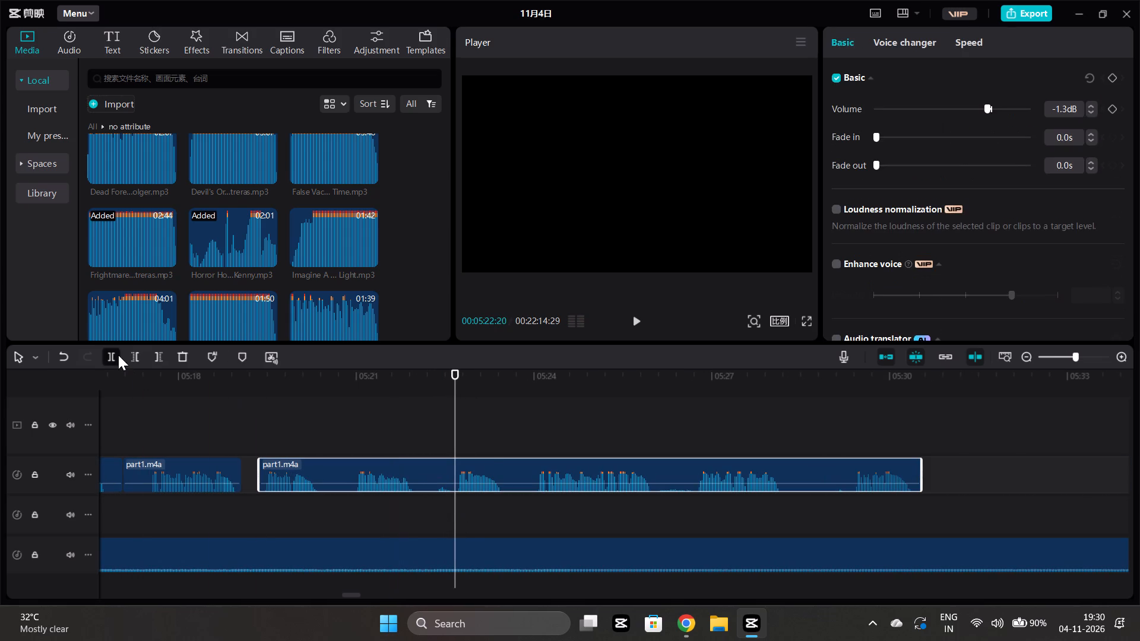
click(432, 509)
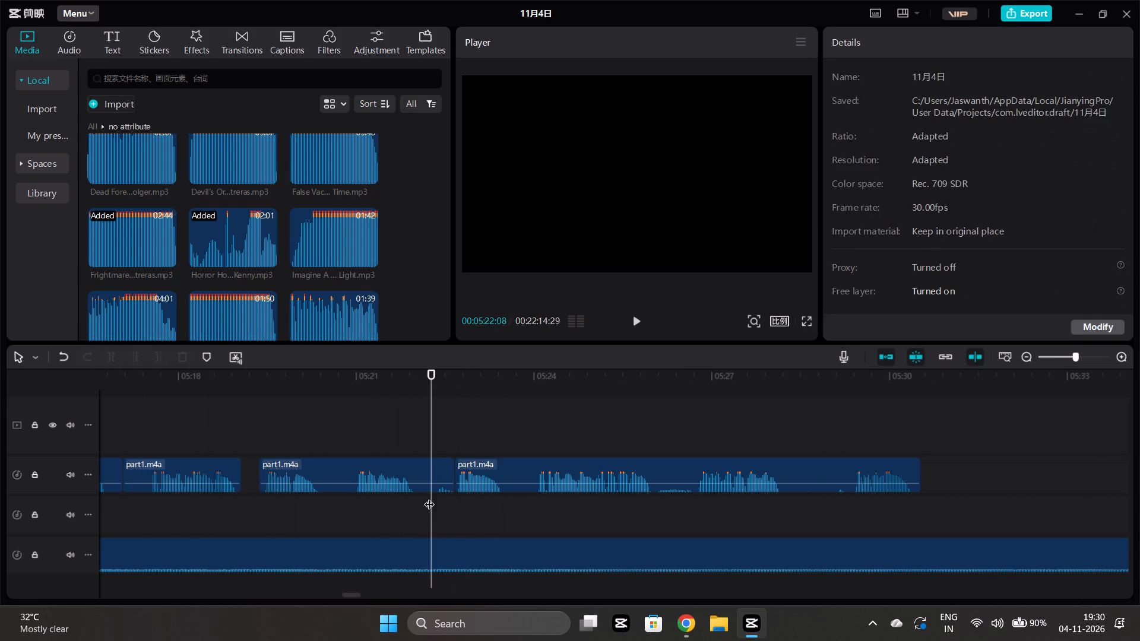
click(425, 489)
click(156, 351)
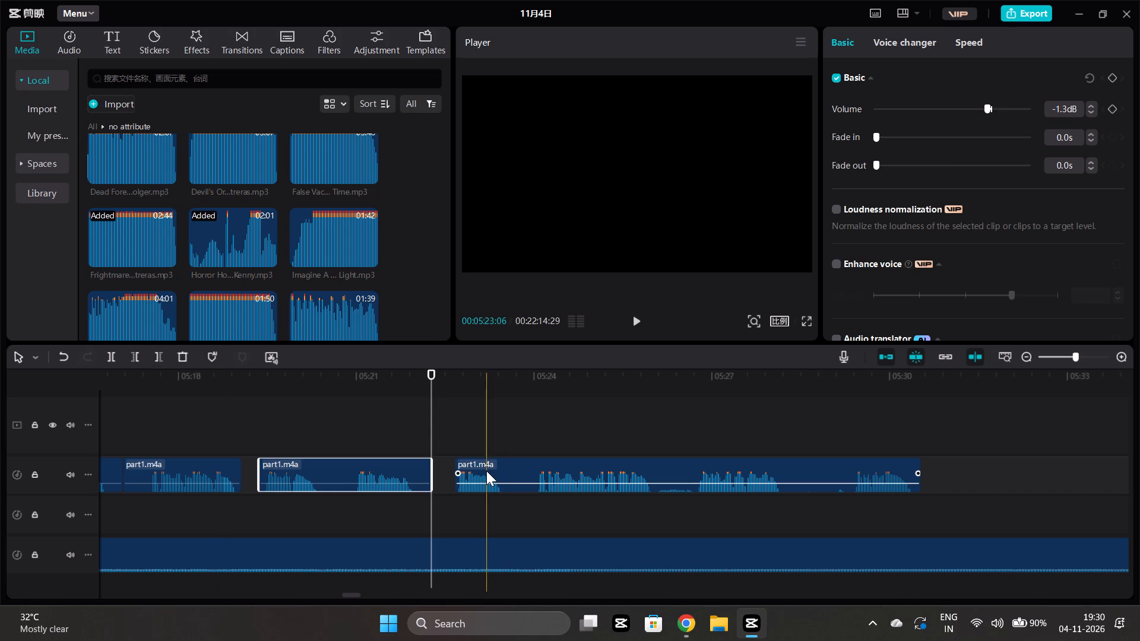
Move the narration piece after 5:22:08 back to start at about 5:22:14 and replay the transition.
drag(483, 467, 470, 475)
click(408, 508)
key(space)
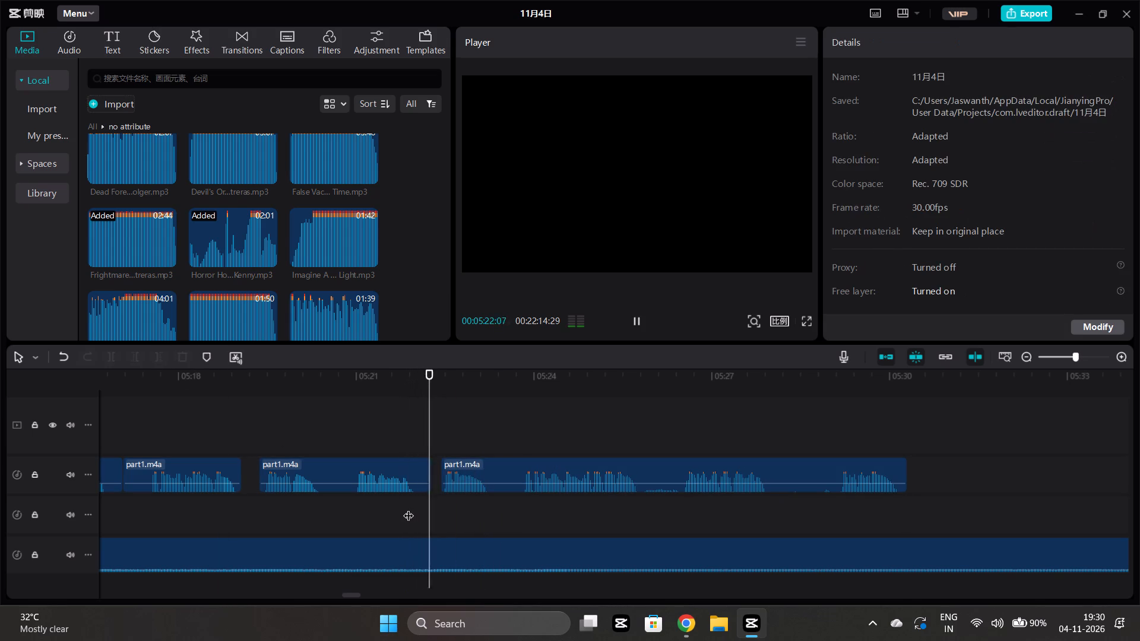
Listen on, split the narration at 5:26:14 and trim the earlier piece's end to about 5:25:25.
scroll(408, 508, left, 2)
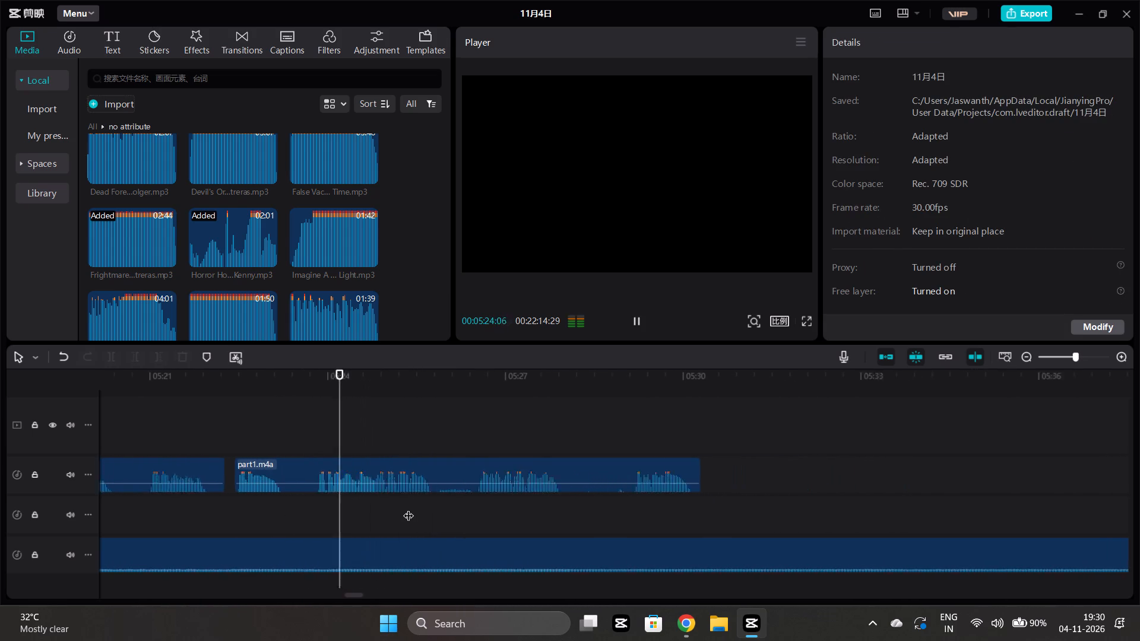
scroll(408, 508, left, 1)
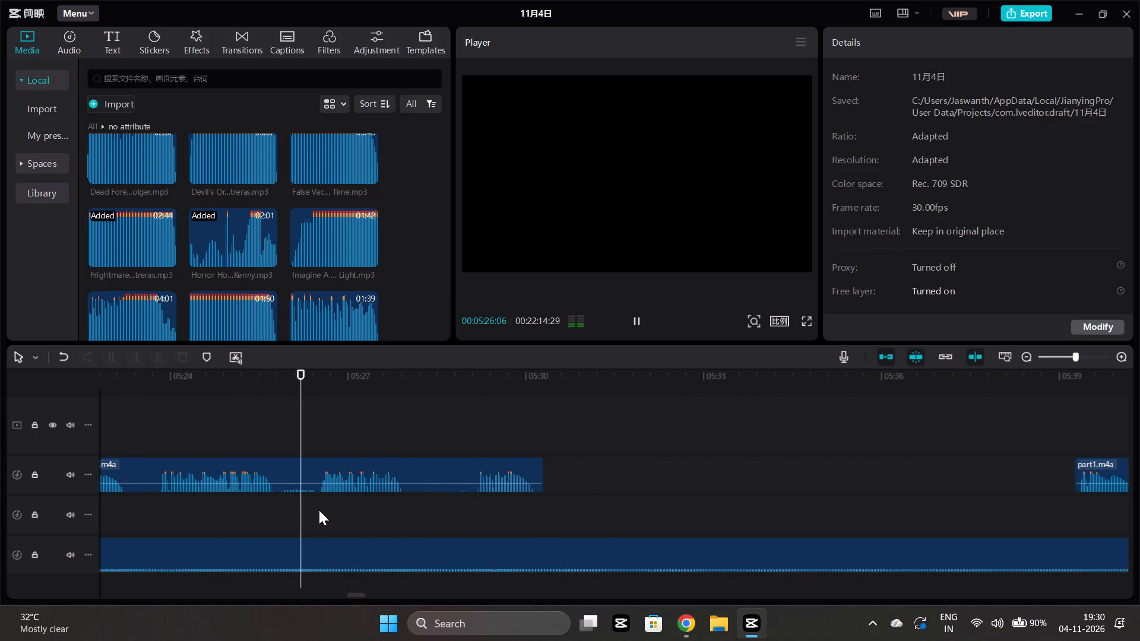
key(space)
click(317, 513)
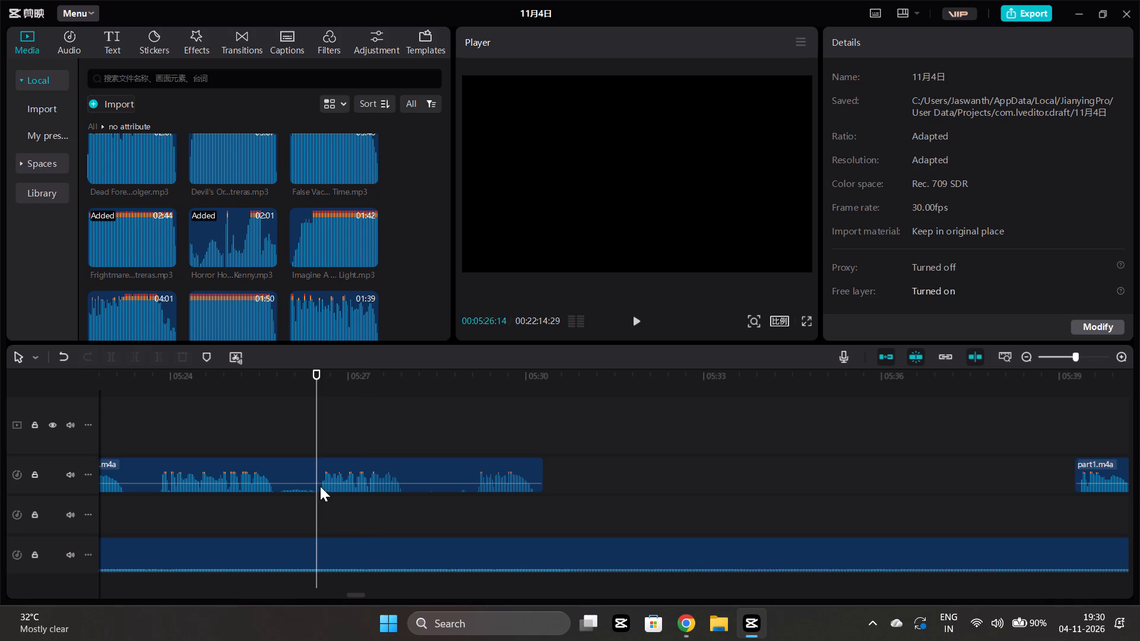
click(319, 485)
click(112, 355)
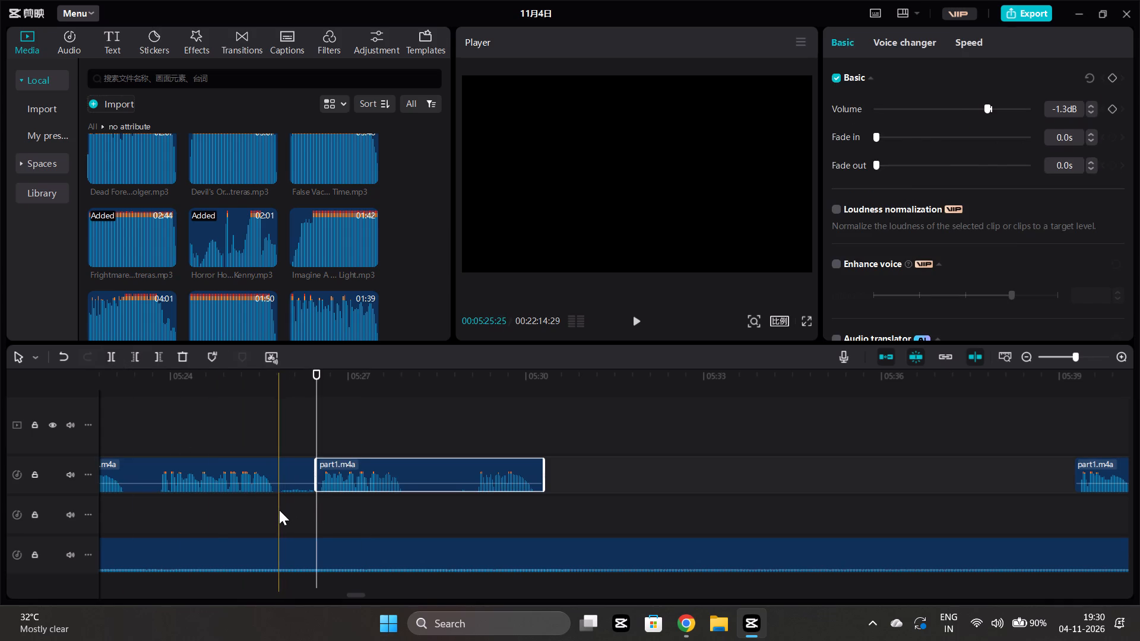
click(279, 510)
click(284, 478)
click(152, 356)
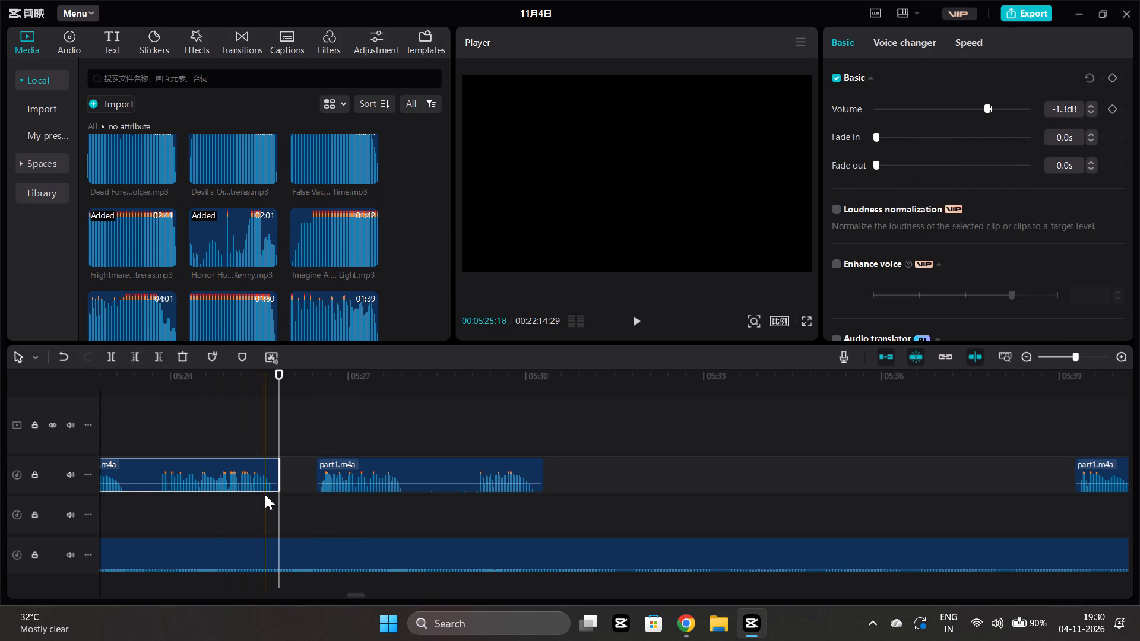
Move the narration piece after 5:25:25 back to start at about 5:26:00 and replay from about 5:23:17.
click(255, 504)
key(space)
drag(356, 459, 344, 463)
drag(344, 462, 335, 463)
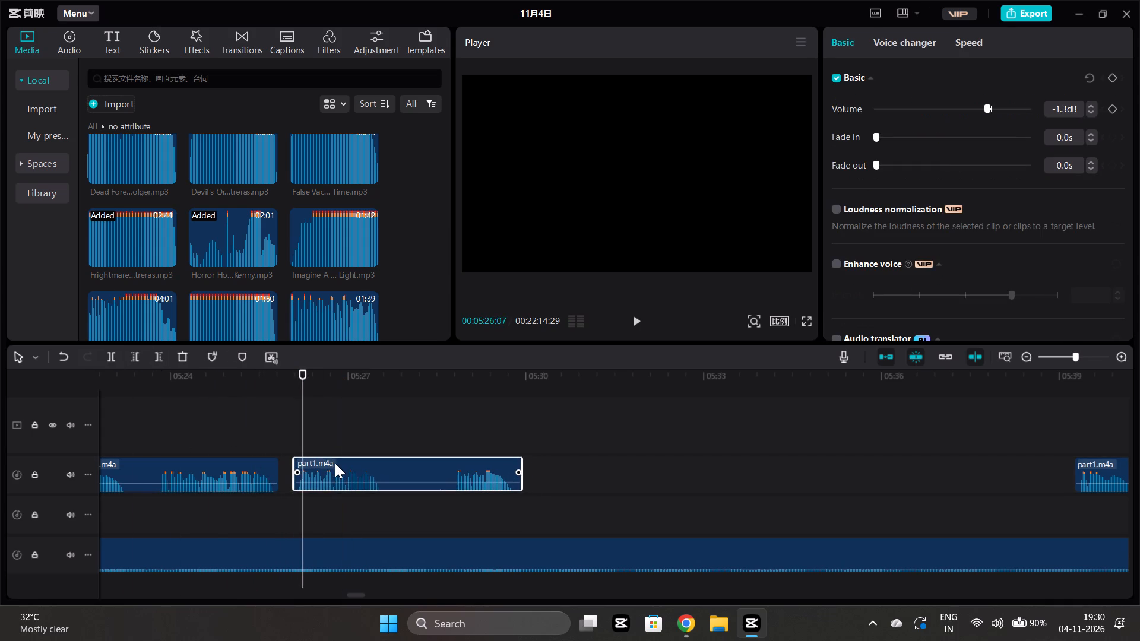
drag(335, 463, 328, 465)
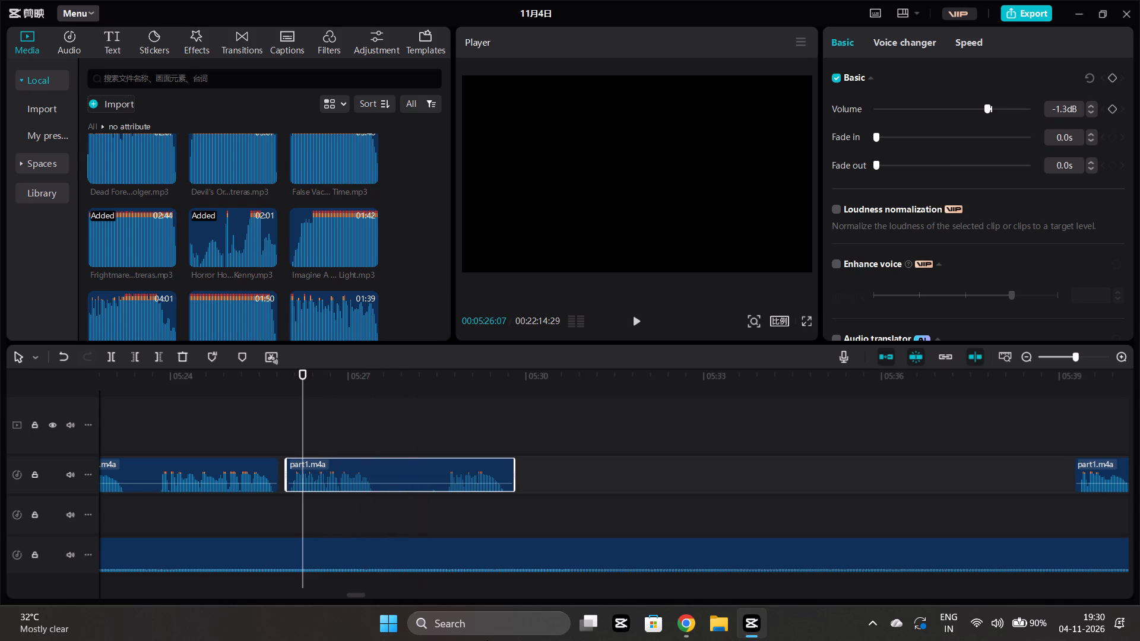
click(145, 506)
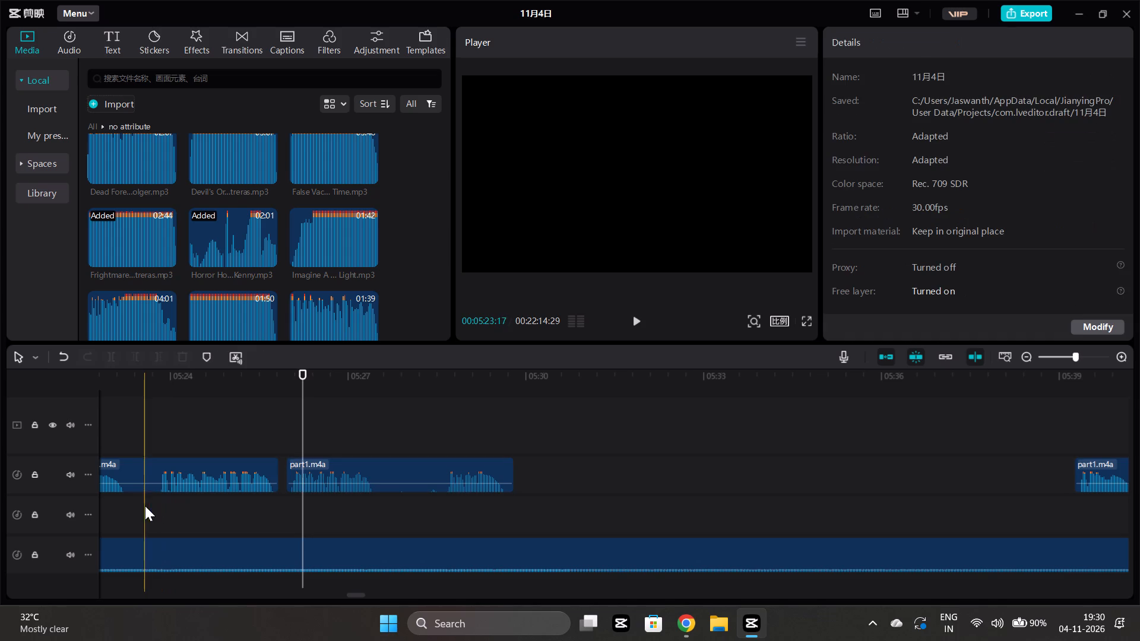
key(space)
key(space)
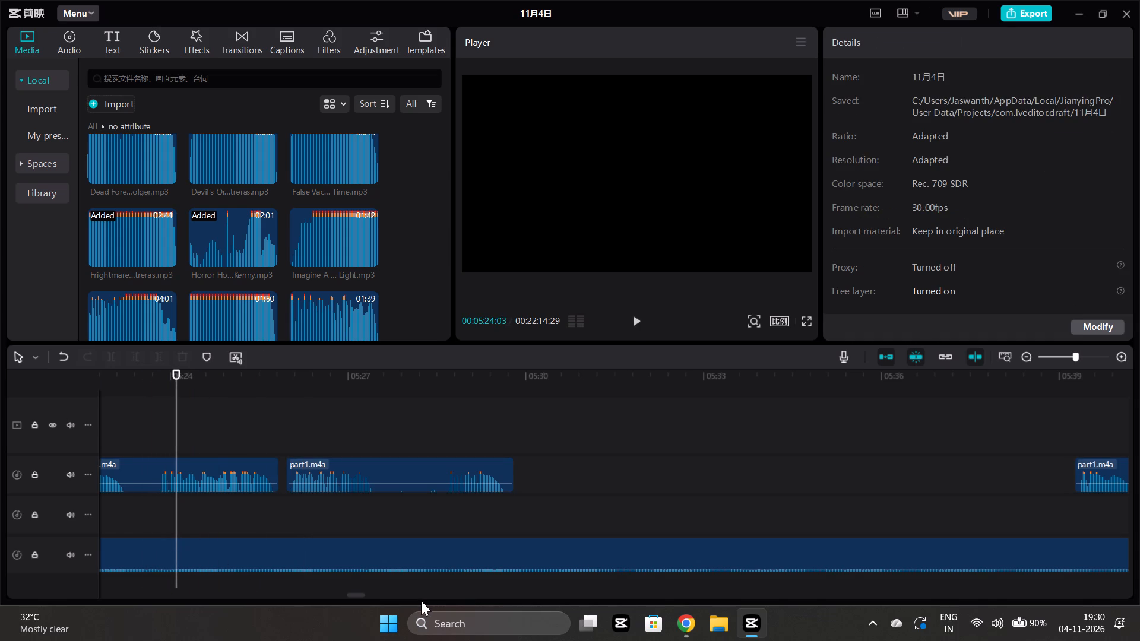
click(151, 523)
key(space)
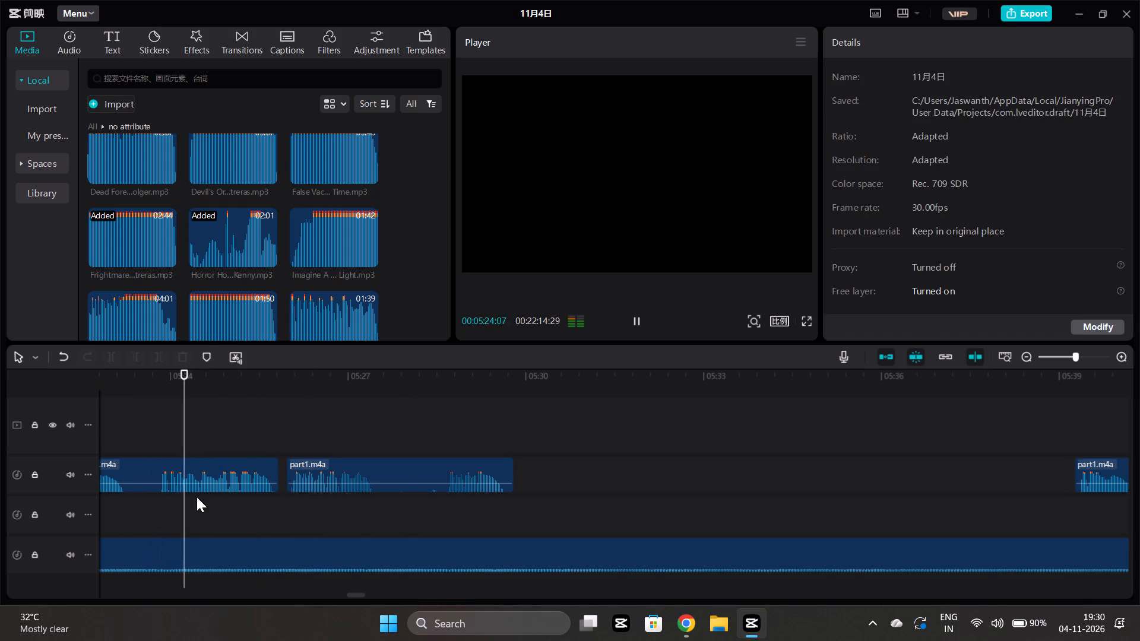
scroll(197, 497, left, 1)
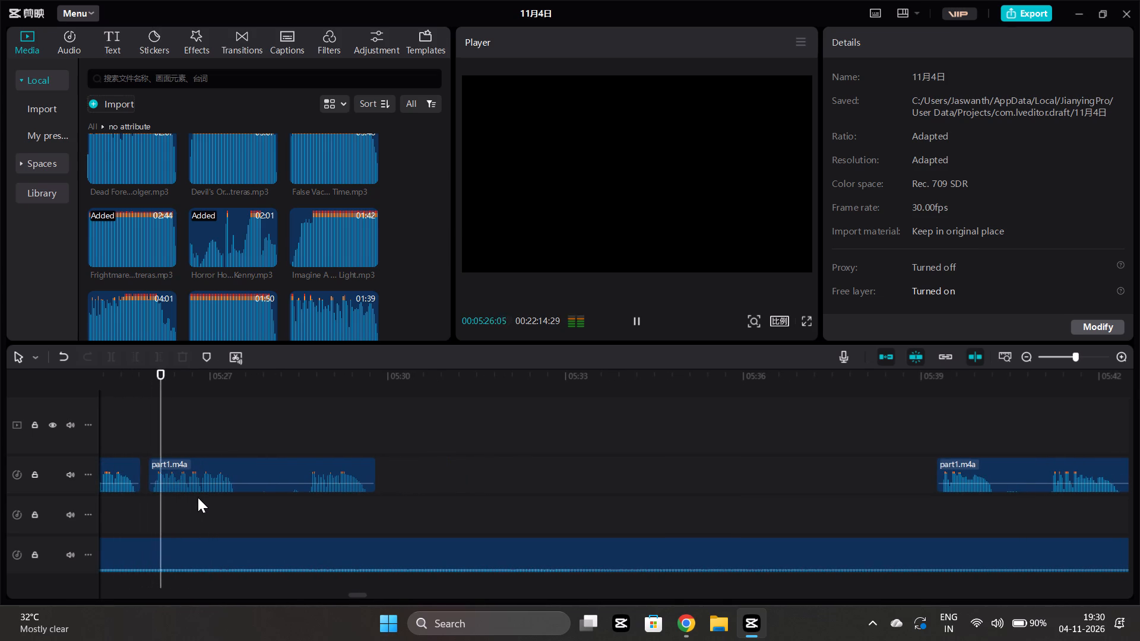
Cut the narration pause between about 5:27:26 and 5:28:16, move the later piece back to about 5:28:00, and replay the transition.
key(space)
click(302, 514)
click(297, 482)
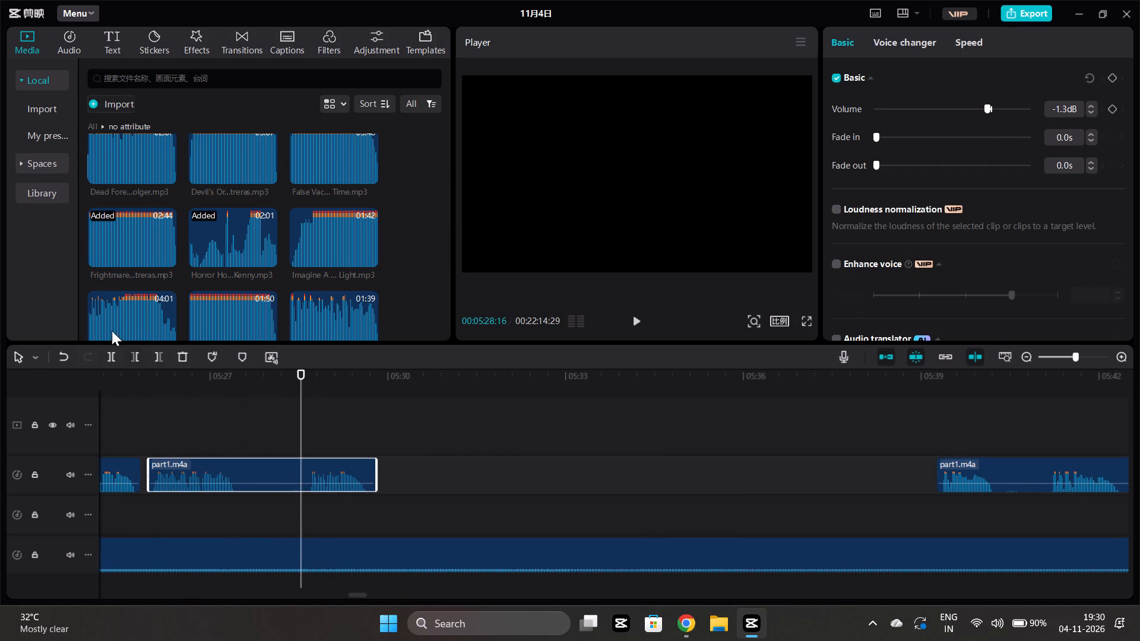
click(115, 348)
click(261, 512)
click(271, 461)
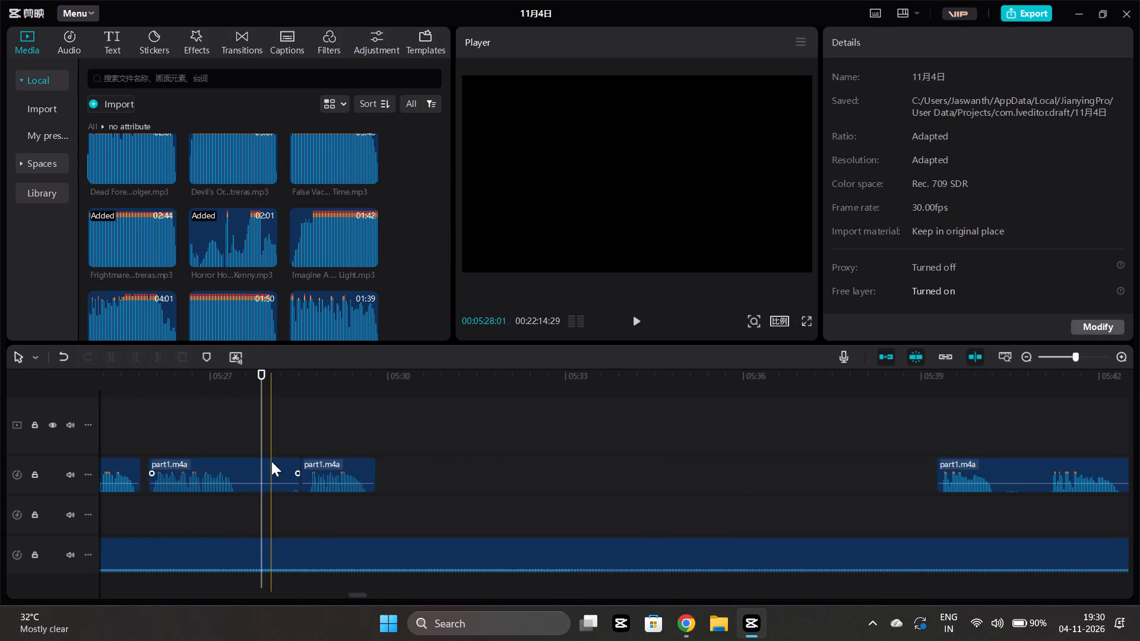
click(154, 357)
drag(331, 467, 302, 469)
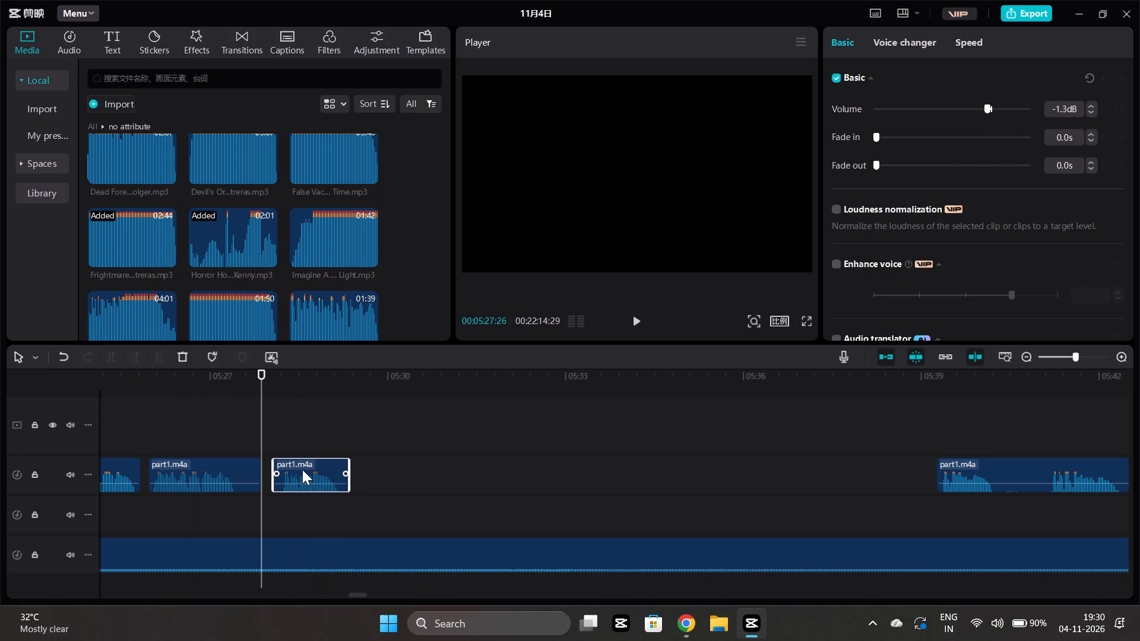
drag(302, 469, 296, 472)
click(210, 532)
key(space)
Move the narration clip near 5:39 back to start at about 5:29:12 and replay from about 5:28:17.
scroll(235, 516, left, 1)
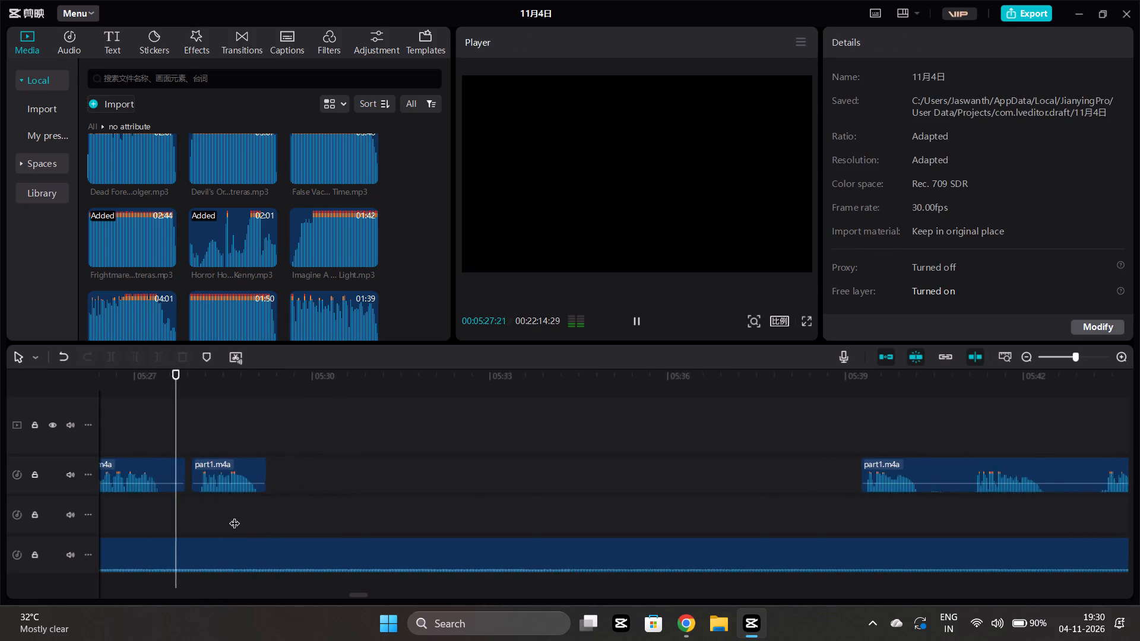
scroll(235, 516, left, 1)
drag(857, 469, 745, 472)
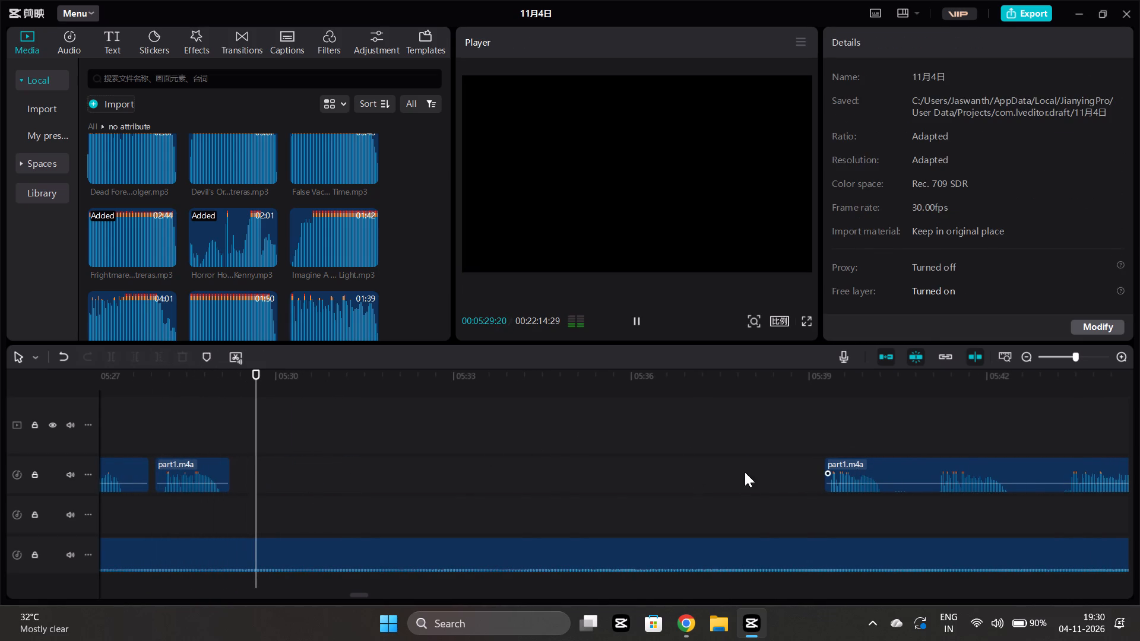
drag(745, 472, 270, 477)
click(189, 509)
key(space)
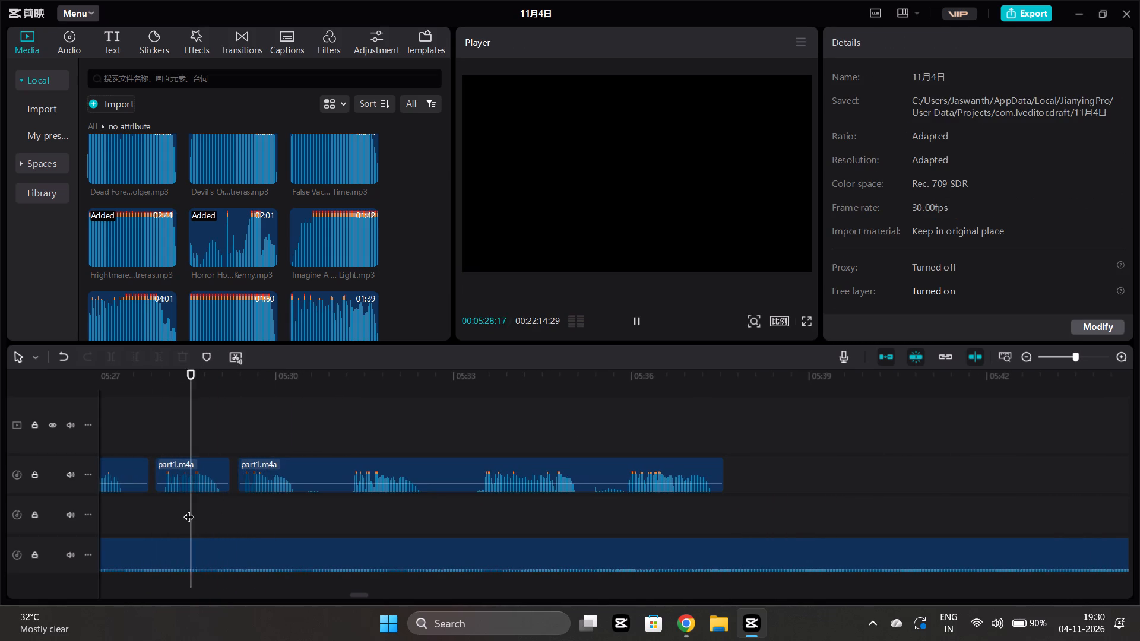
Split the narration at 5:30:14, trim the later piece's start to 5:30:25, move it back to about 5:30:17 and replay.
key(space)
click(303, 509)
click(311, 484)
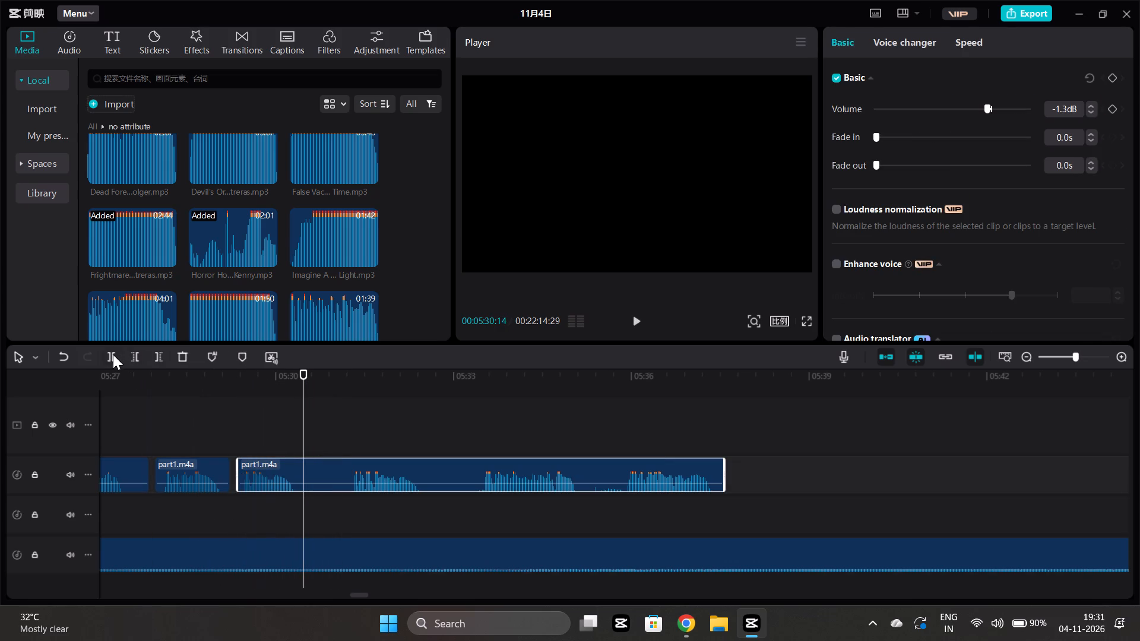
click(110, 354)
click(325, 510)
click(328, 469)
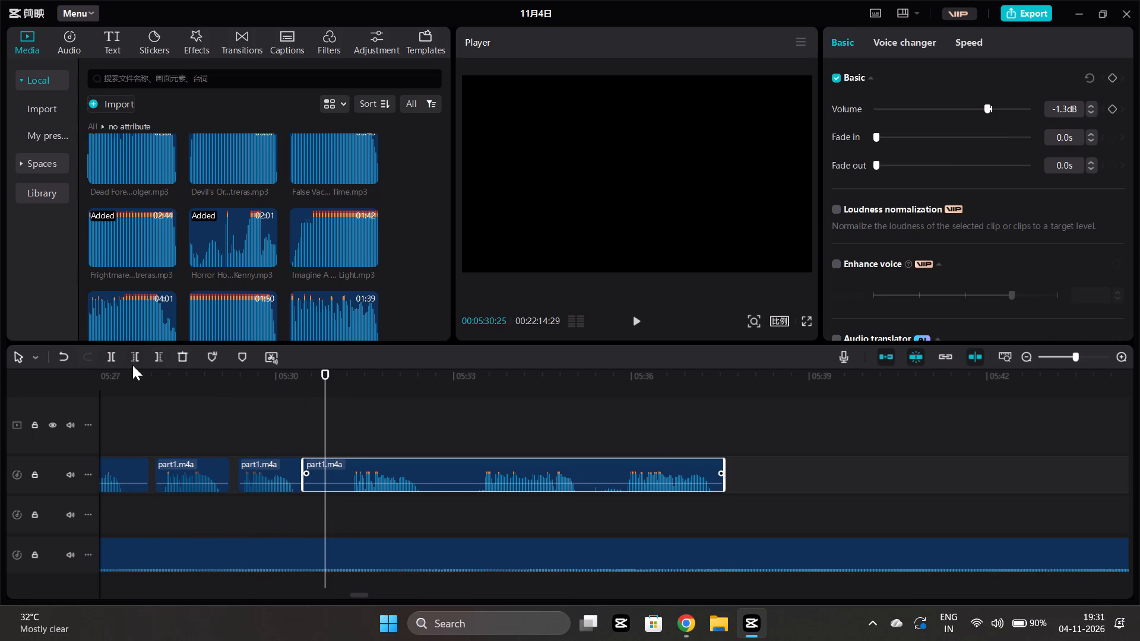
click(132, 361)
drag(366, 464, 350, 468)
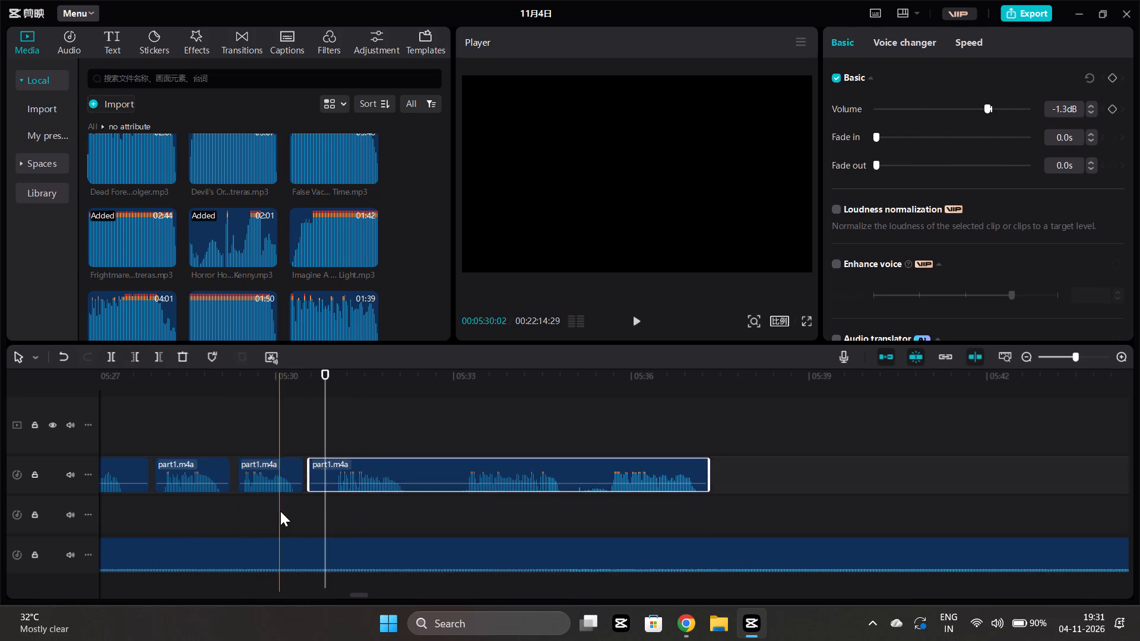
click(280, 511)
key(space)
Listen on, cut the narration pause between about 5:32:18 and 5:33:06, and close the gap against the earlier piece.
scroll(280, 511, left, 1)
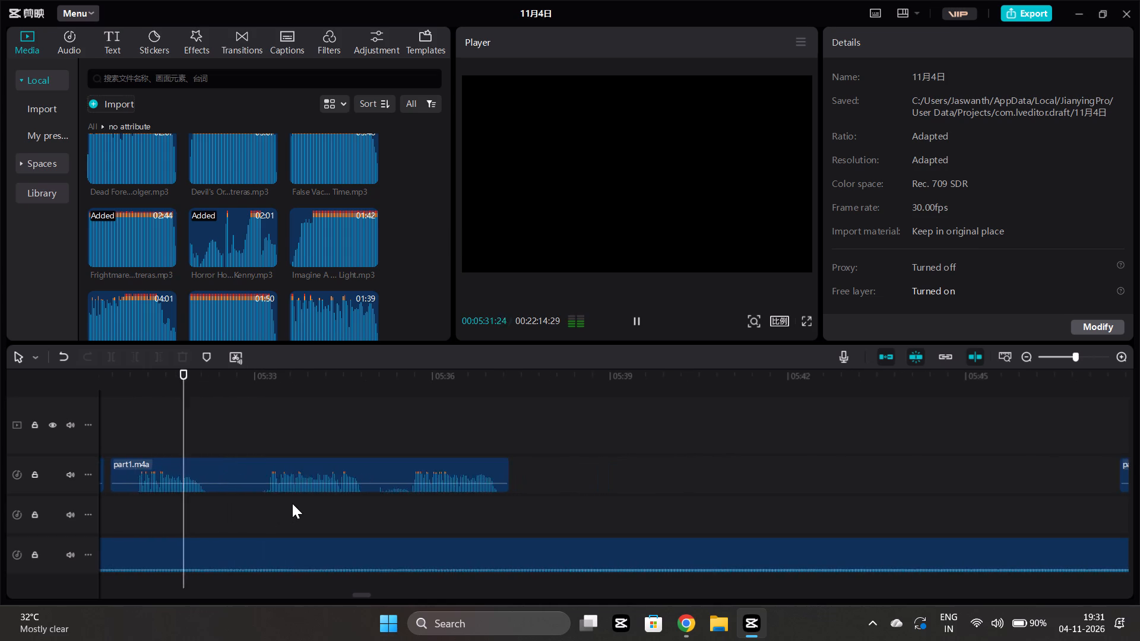
scroll(292, 503, left, 1)
key(space)
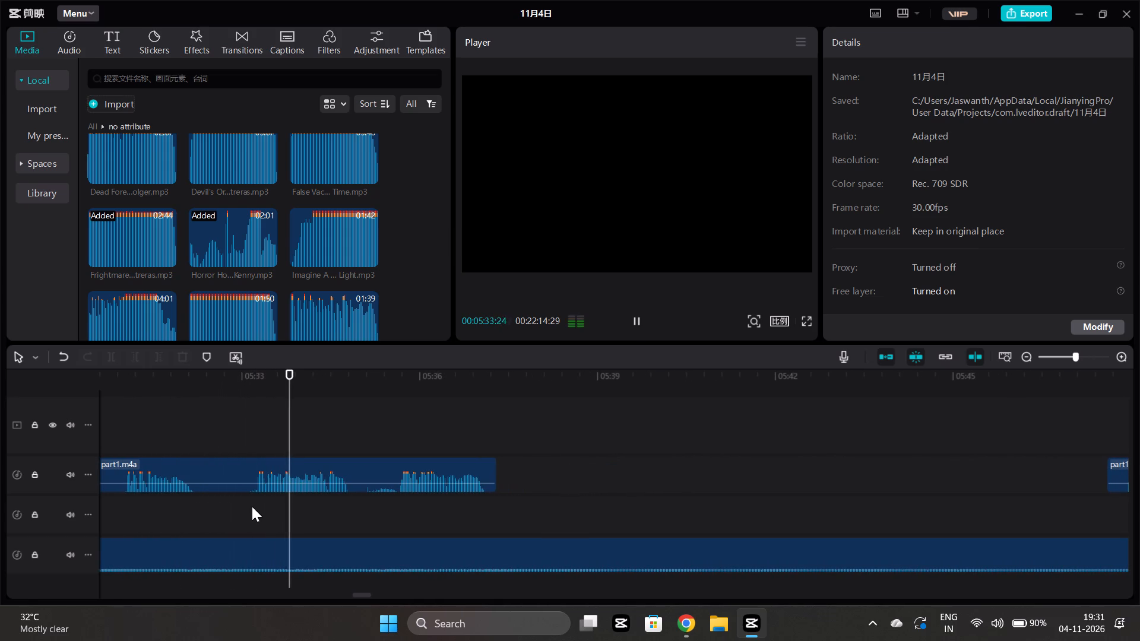
click(254, 504)
click(254, 479)
click(110, 353)
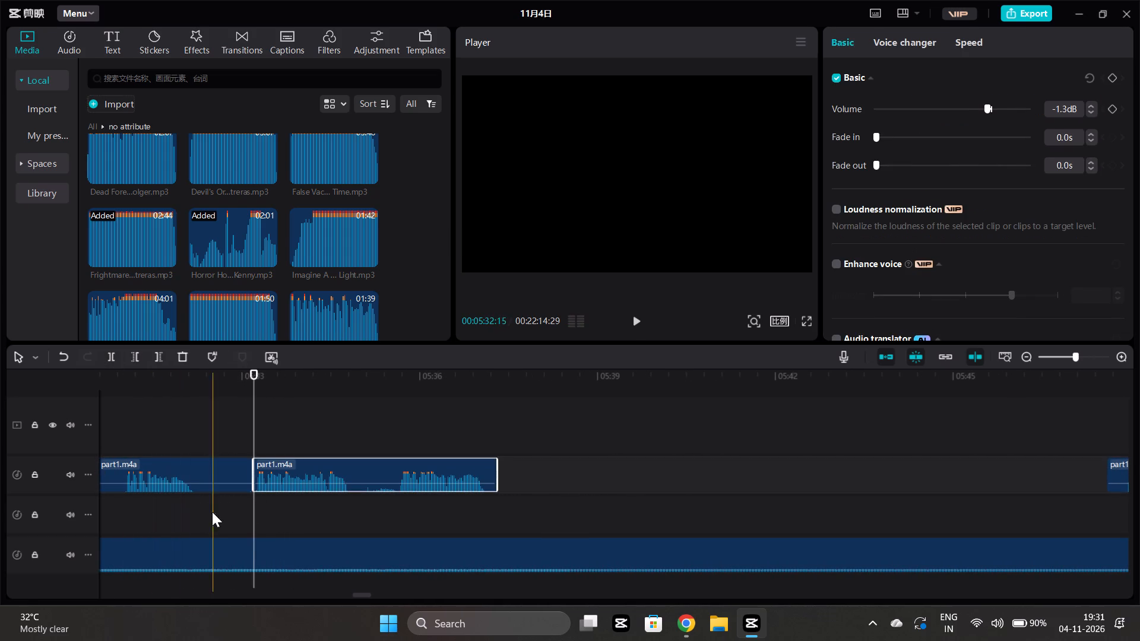
click(219, 499)
click(217, 479)
click(157, 356)
drag(297, 465, 265, 467)
Cut the narration between about 5:34:15 and 5:35:00, move the later piece back to about 5:34:18, and replay the transition.
click(355, 517)
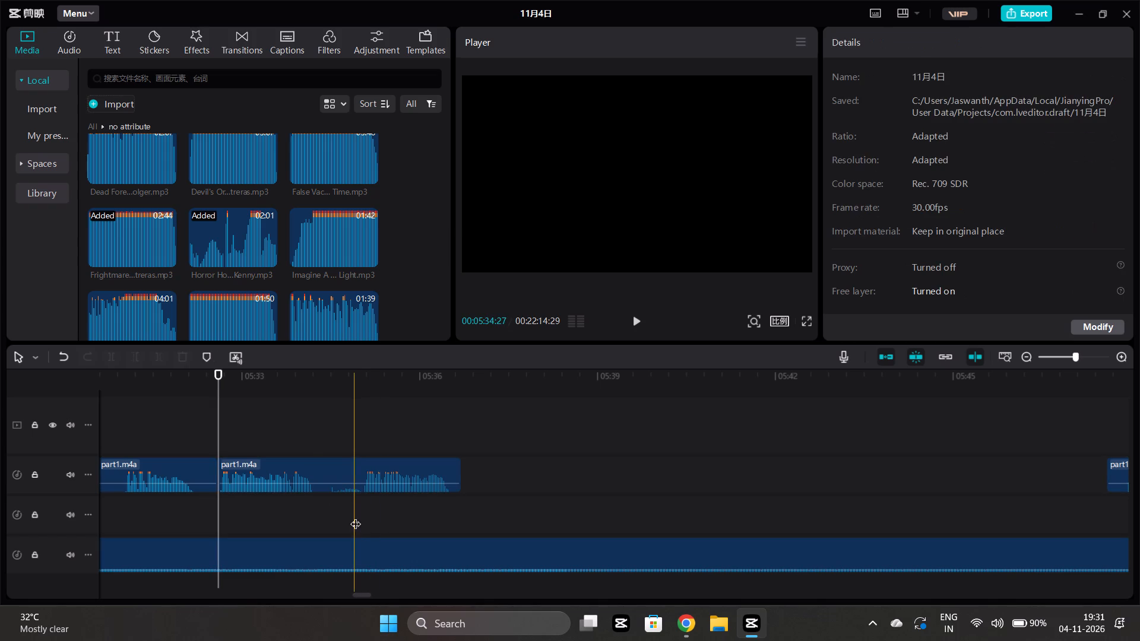
click(359, 513)
click(360, 477)
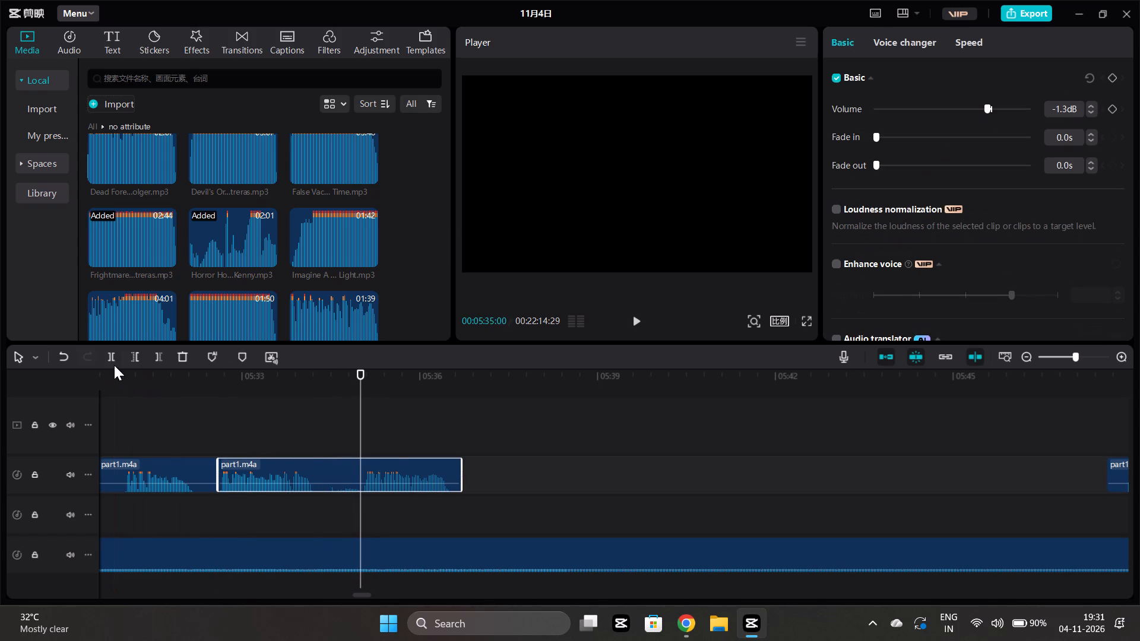
click(112, 361)
click(331, 509)
click(329, 465)
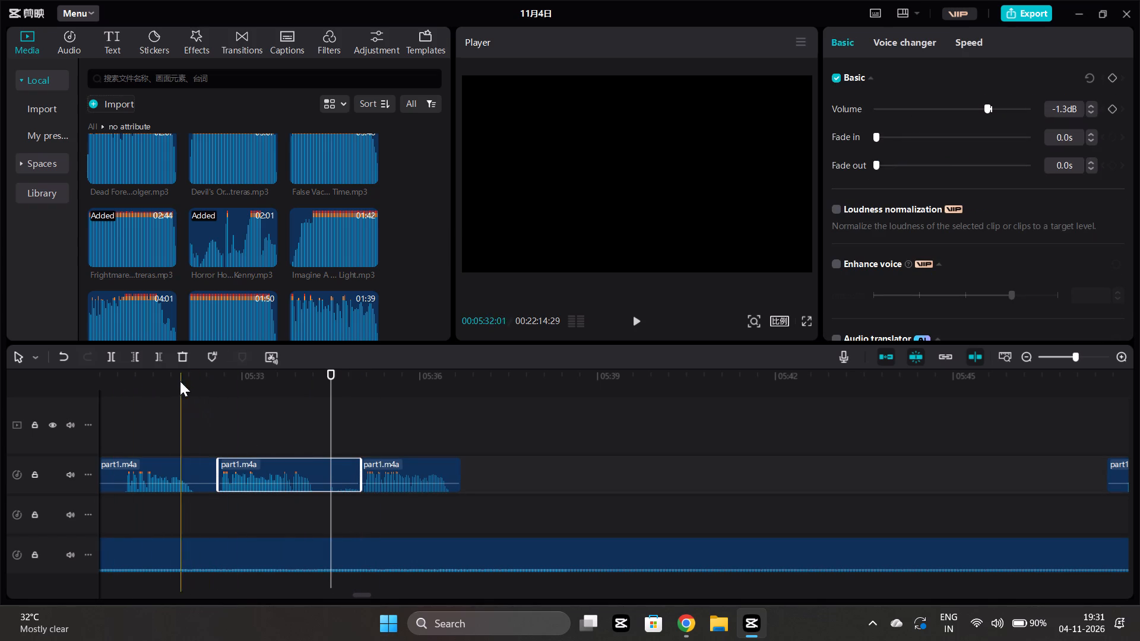
click(160, 358)
drag(410, 463, 387, 467)
click(298, 502)
key(space)
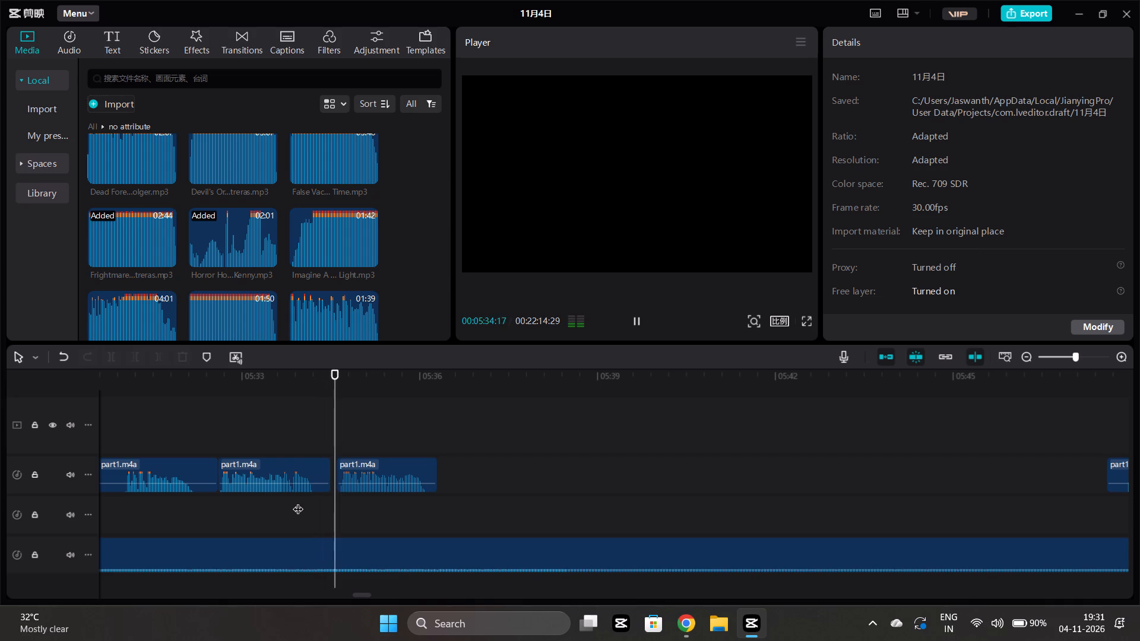
Move the next two narration clips back to start at about 5:36:08 and 5:38:29, each against the preceding clip, and replay.
scroll(566, 472, left, 1)
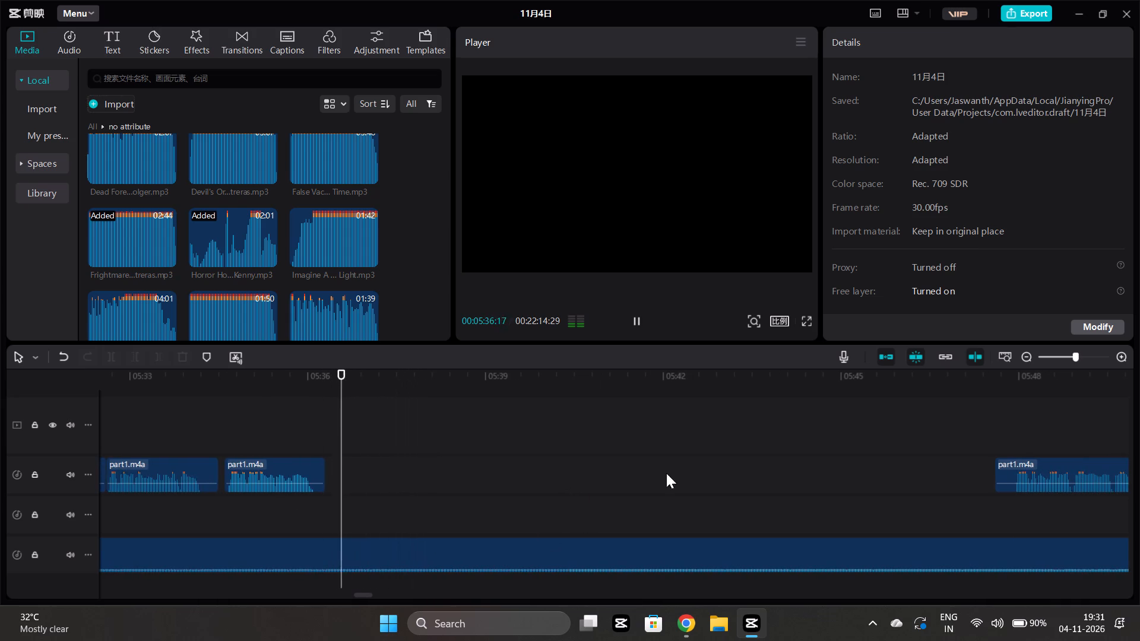
ctrl+scroll(752, 488, down, 4)
drag(833, 465, 632, 462)
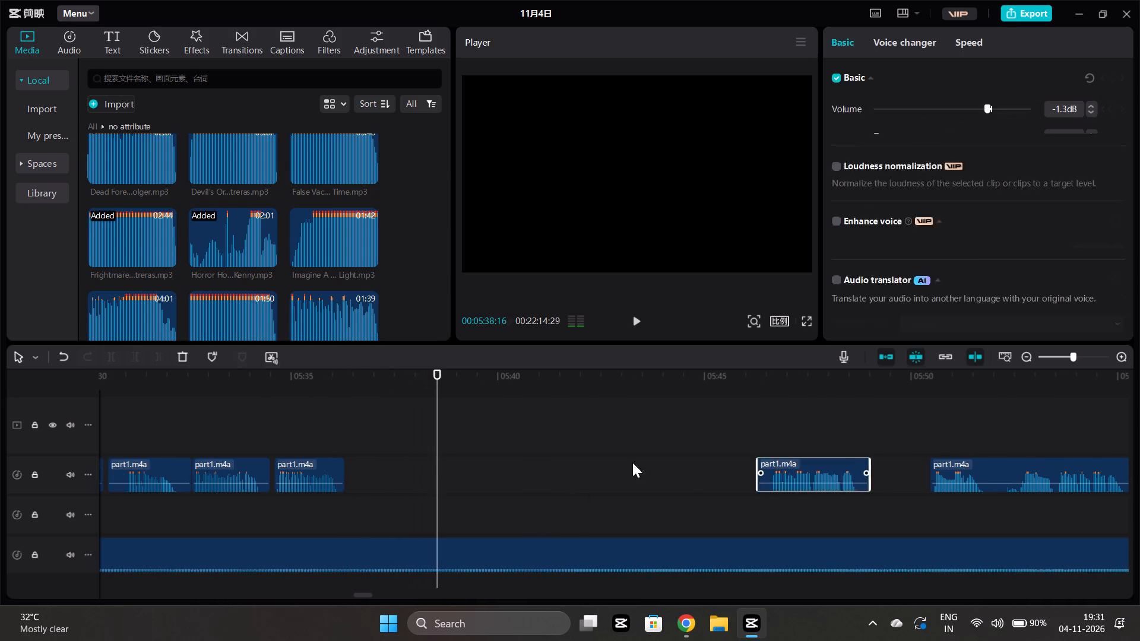
drag(632, 462, 370, 468)
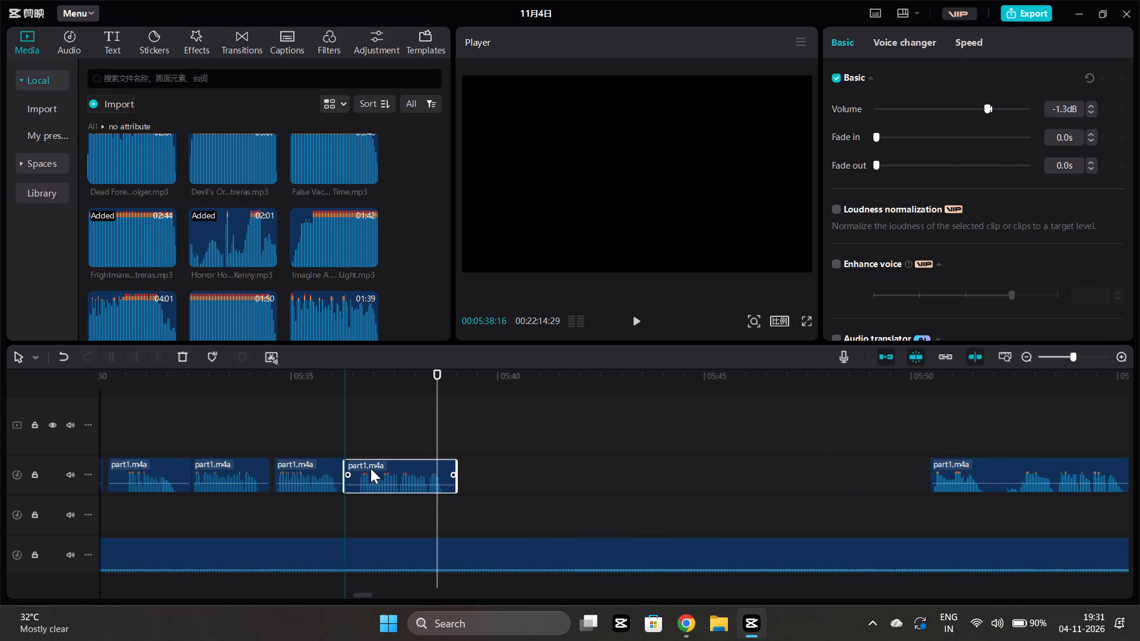
drag(370, 468, 368, 467)
drag(978, 464, 508, 474)
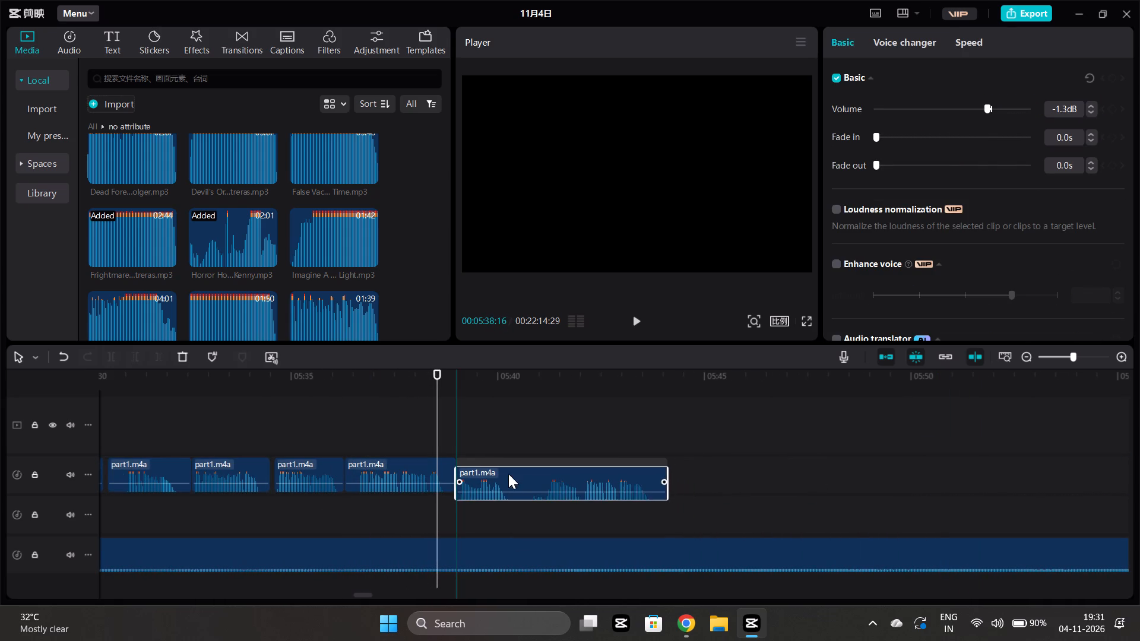
drag(508, 474, 507, 474)
click(351, 504)
key(v)
key(space)
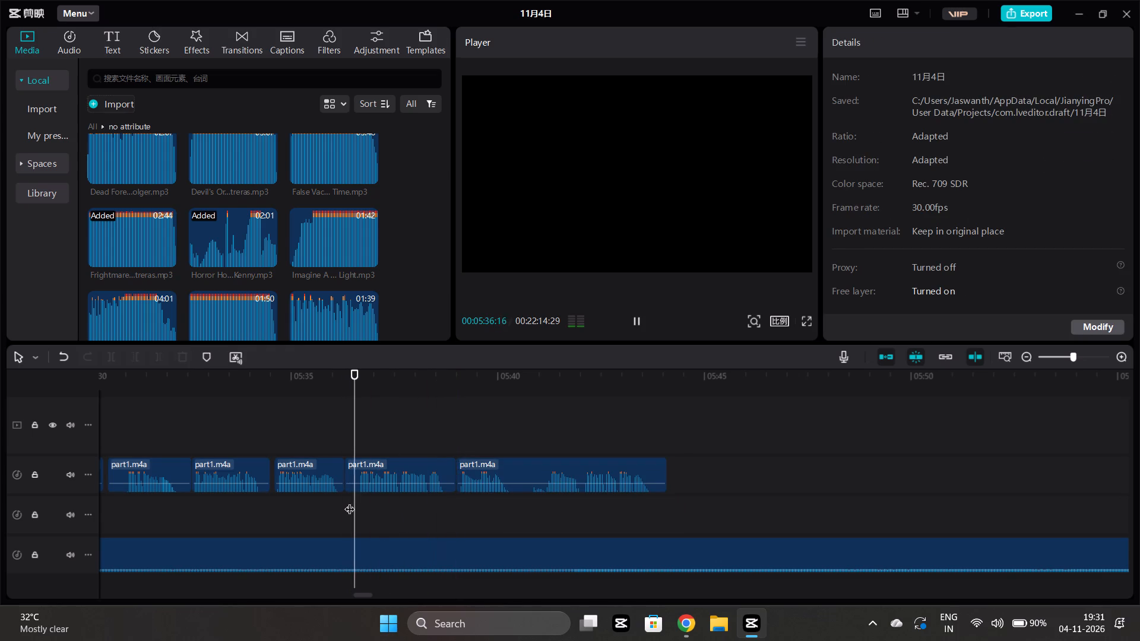
Apply the 空灵感 voice filter to the narration piece starting at about 5:36:08 and replay it with the preceding piece.
scroll(350, 502, left, 1)
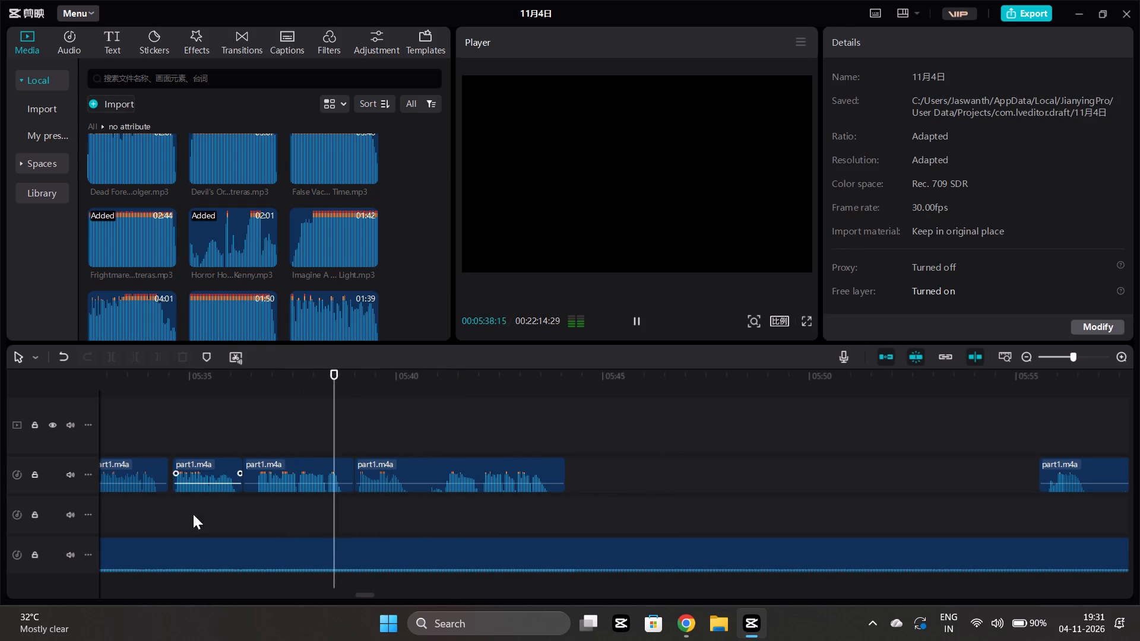
click(303, 465)
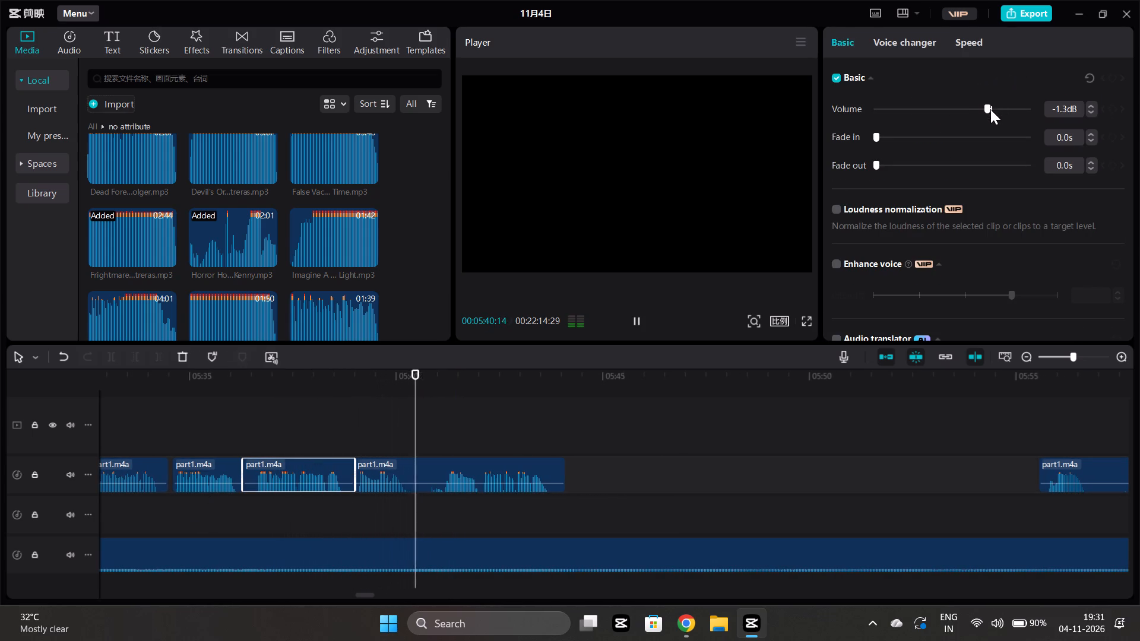
click(990, 109)
click(882, 32)
click(1025, 157)
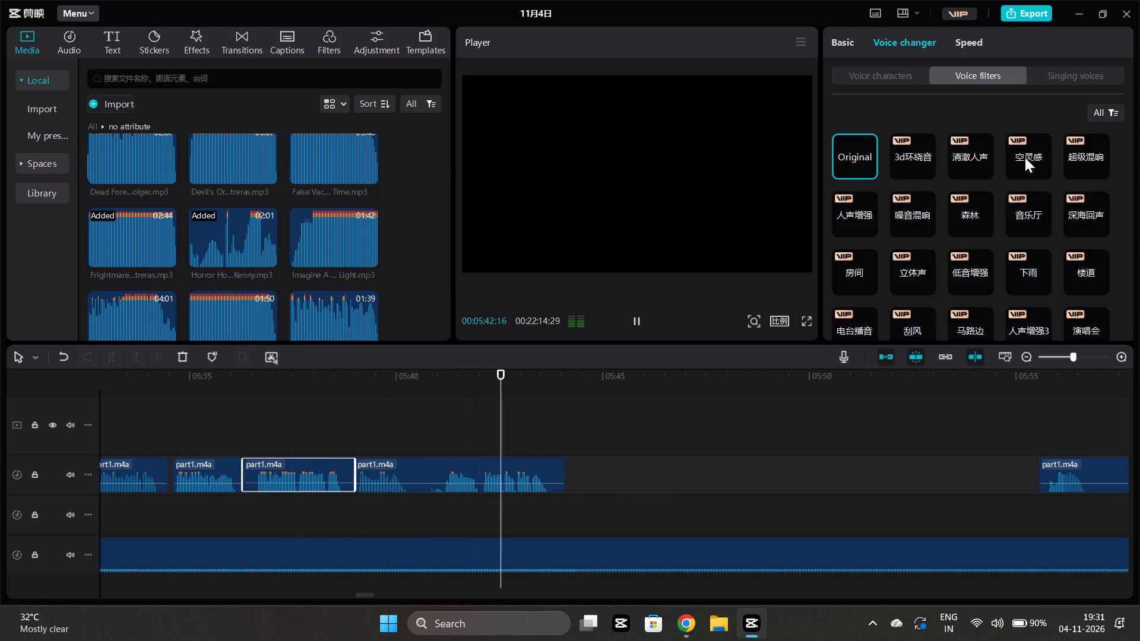
scroll(301, 490, down, 3)
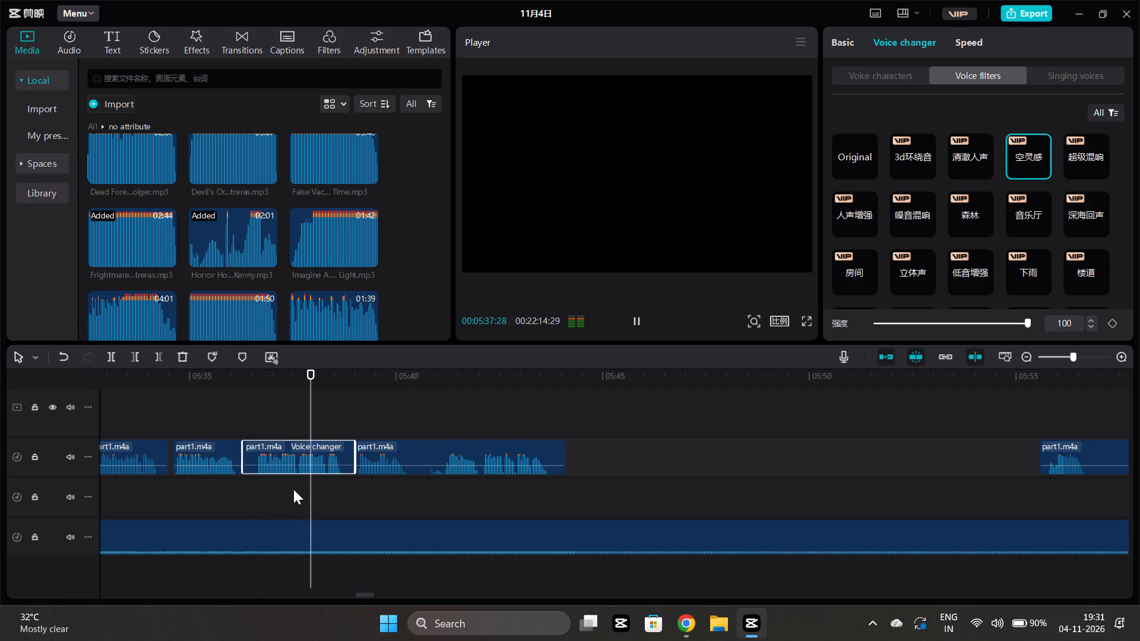
click(161, 493)
key(space)
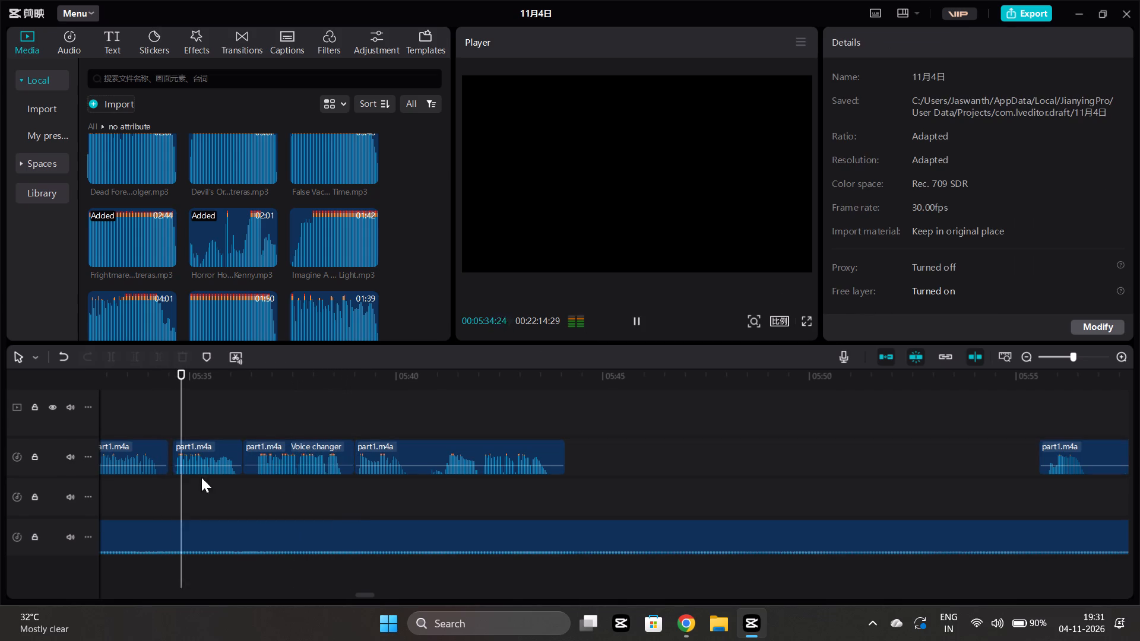
key(space)
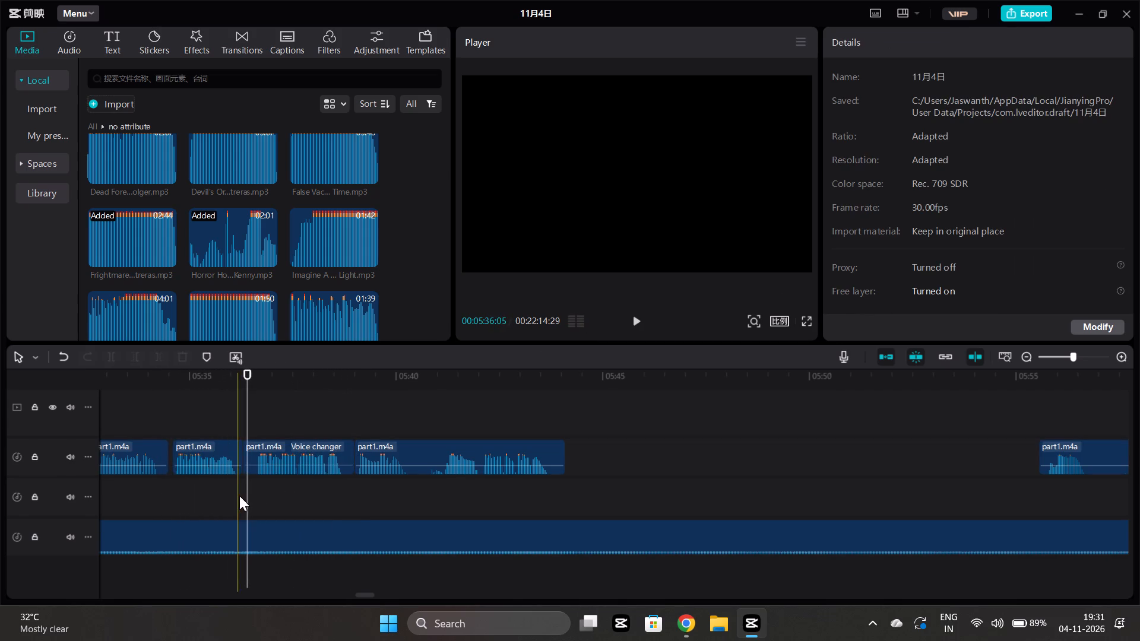
Split the Frightmare music at about 5:36:04, move its later part to start at about 5:38:29, and replay the music gap.
click(240, 495)
click(238, 491)
click(241, 531)
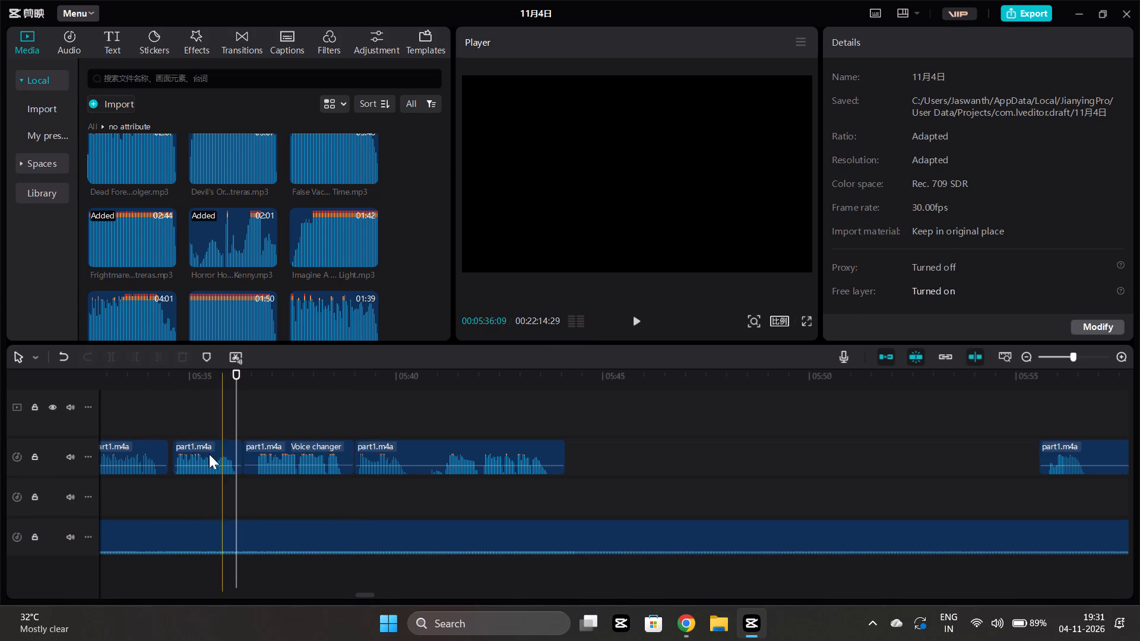
click(114, 361)
drag(264, 525, 374, 523)
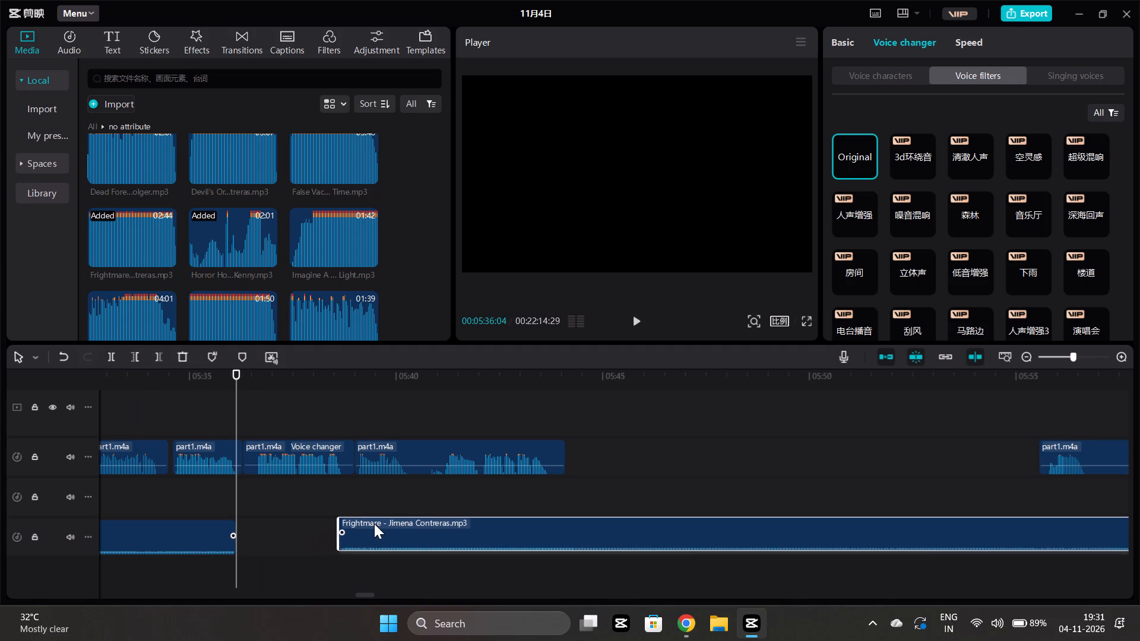
drag(374, 523, 384, 523)
click(221, 496)
key(space)
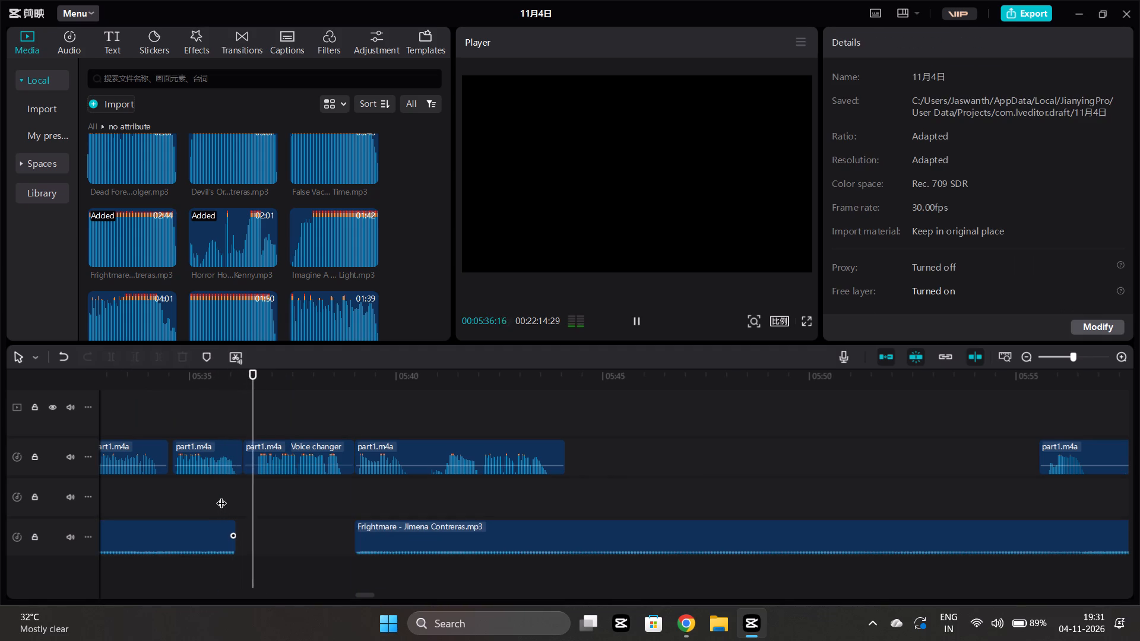
Slightly trim the start of the voice-filtered narration piece, move it back against the preceding piece, and replay.
click(251, 462)
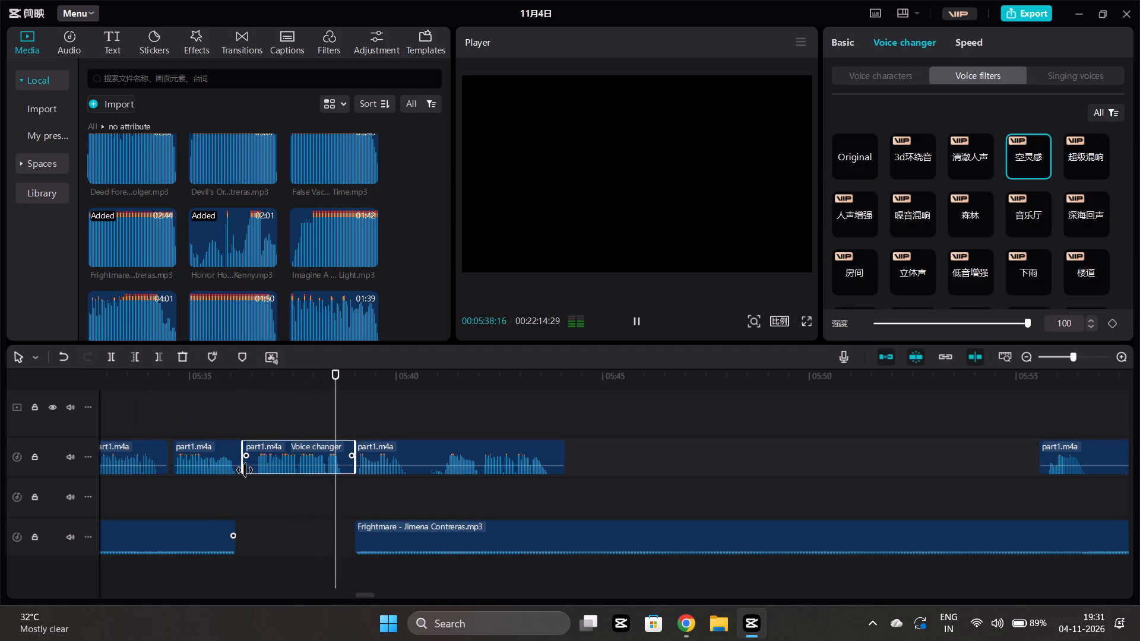
click(245, 470)
drag(264, 449, 255, 452)
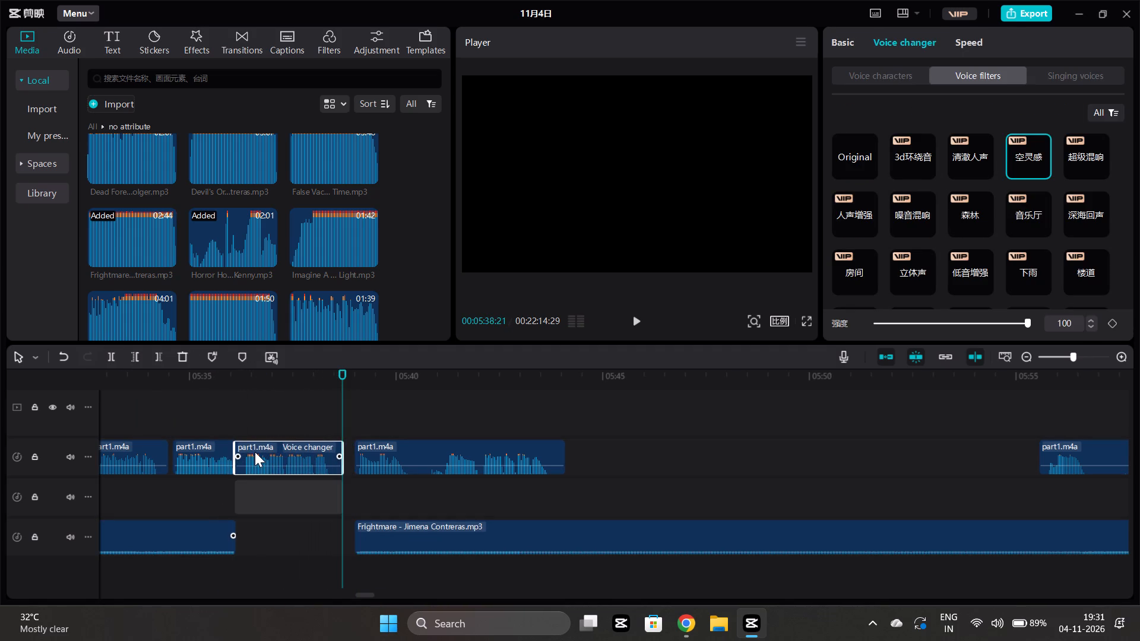
drag(255, 452, 258, 451)
click(208, 487)
key(space)
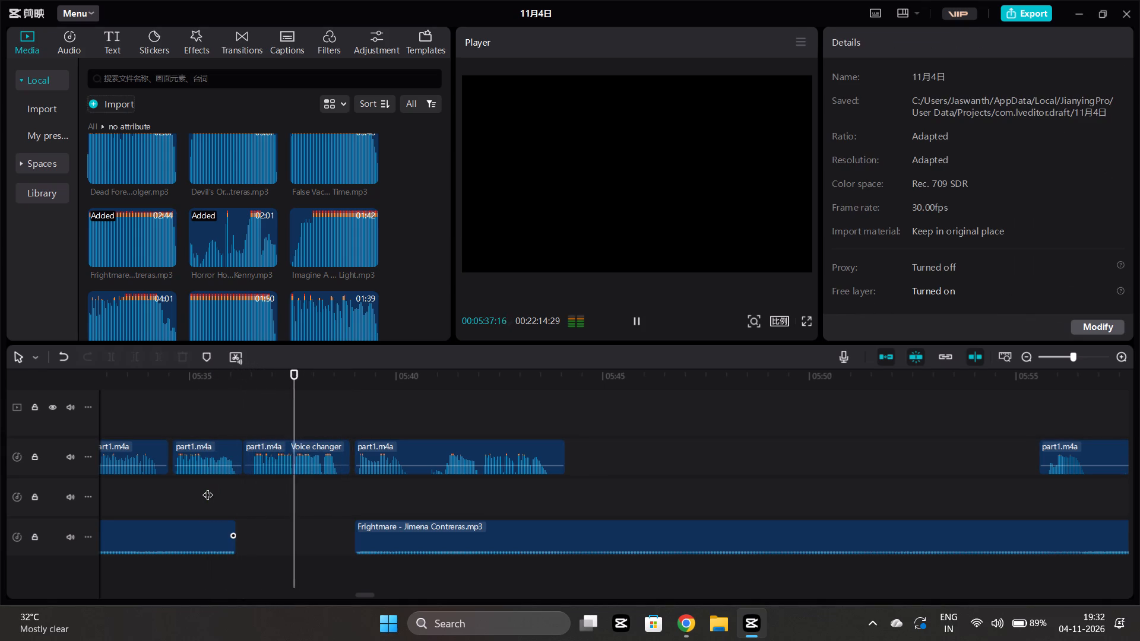
Move the later part of the Frightmare music slightly earlier to start at about 5:38:20, and replay the transition.
scroll(208, 487, left, 1)
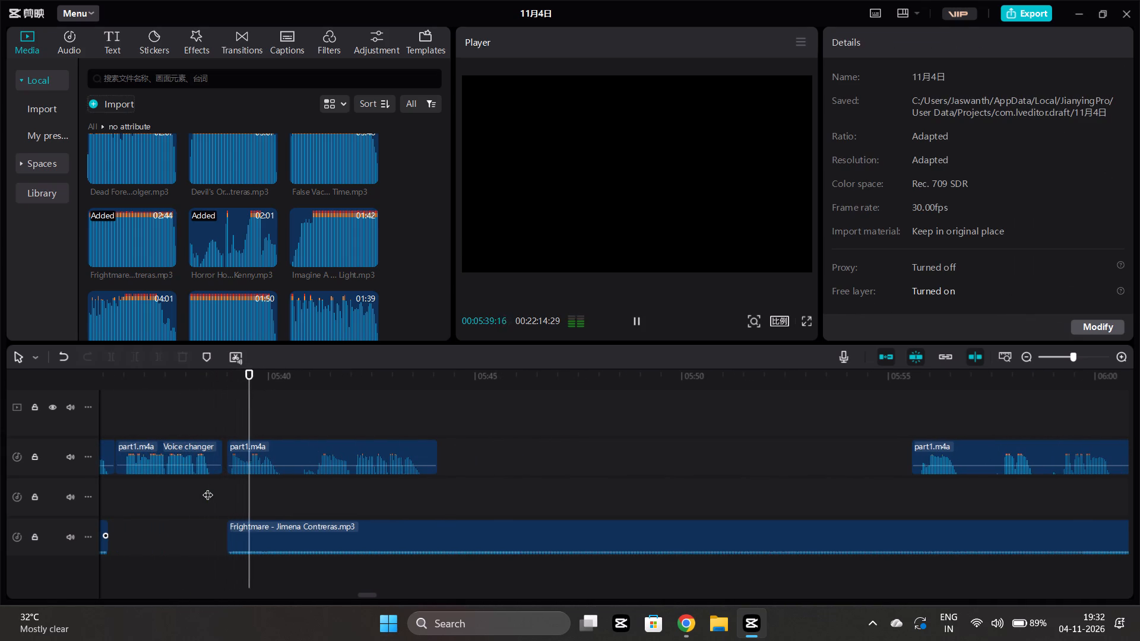
drag(243, 531, 235, 526)
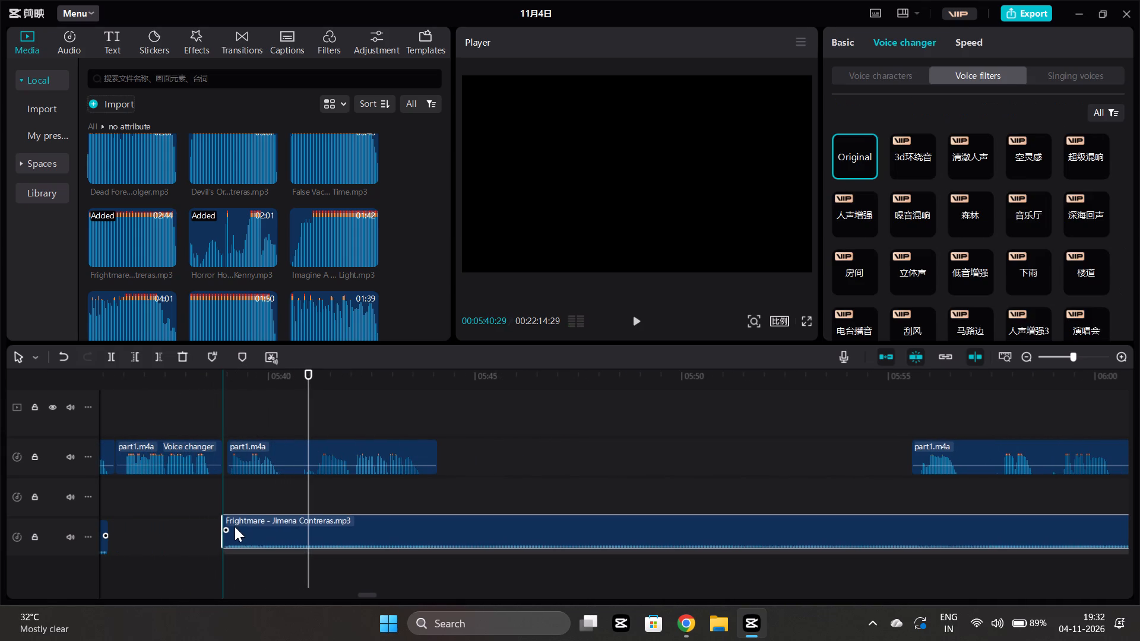
drag(235, 526, 229, 526)
click(196, 501)
key(space)
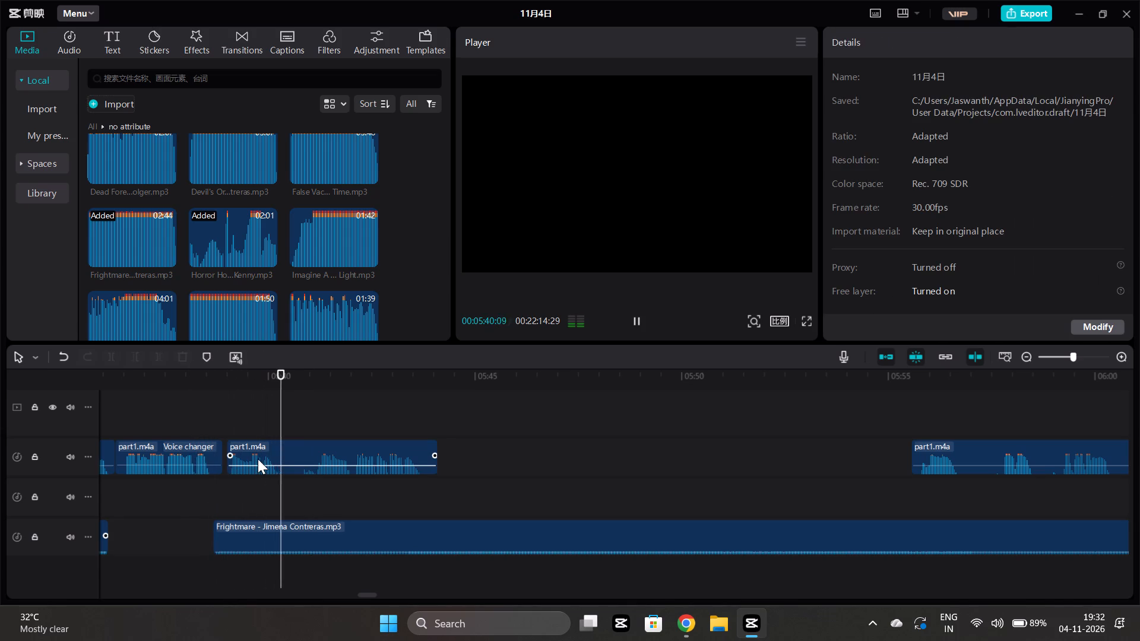
Split the narration clip at about 5:41:04, trim the end of its first piece back to 5:40:24, and replay.
click(310, 494)
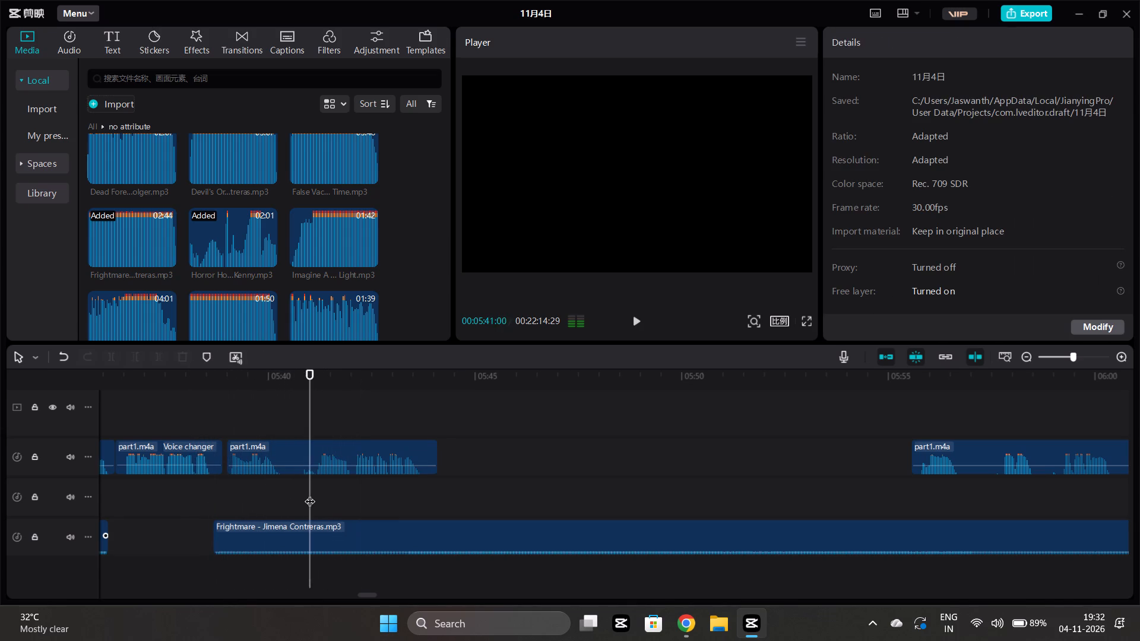
drag(310, 494, 316, 493)
click(321, 453)
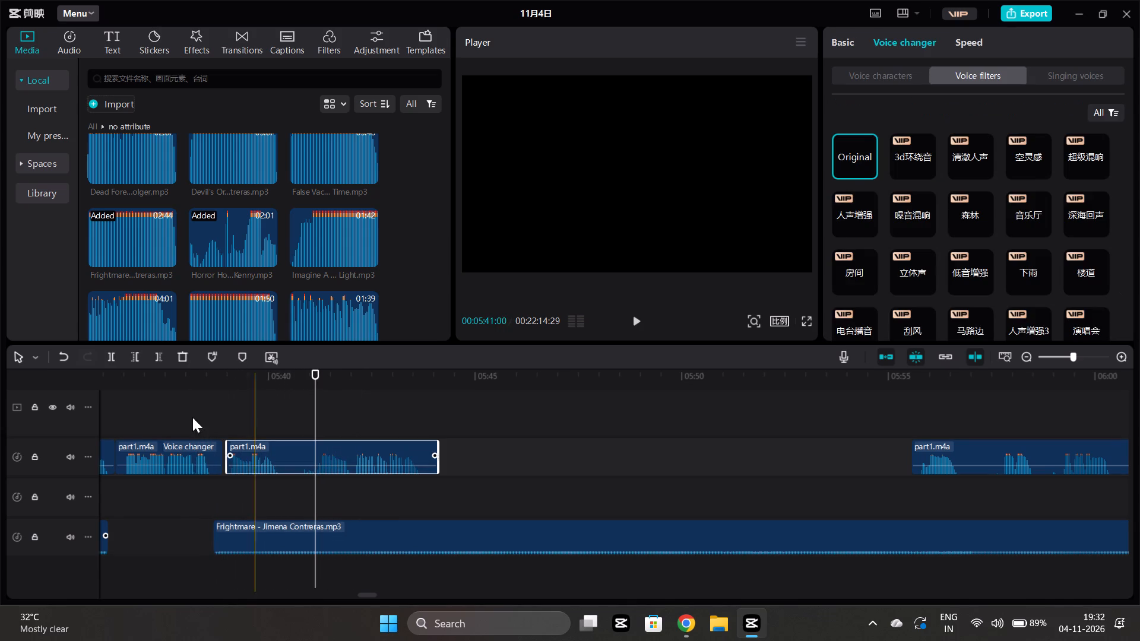
click(117, 352)
click(301, 483)
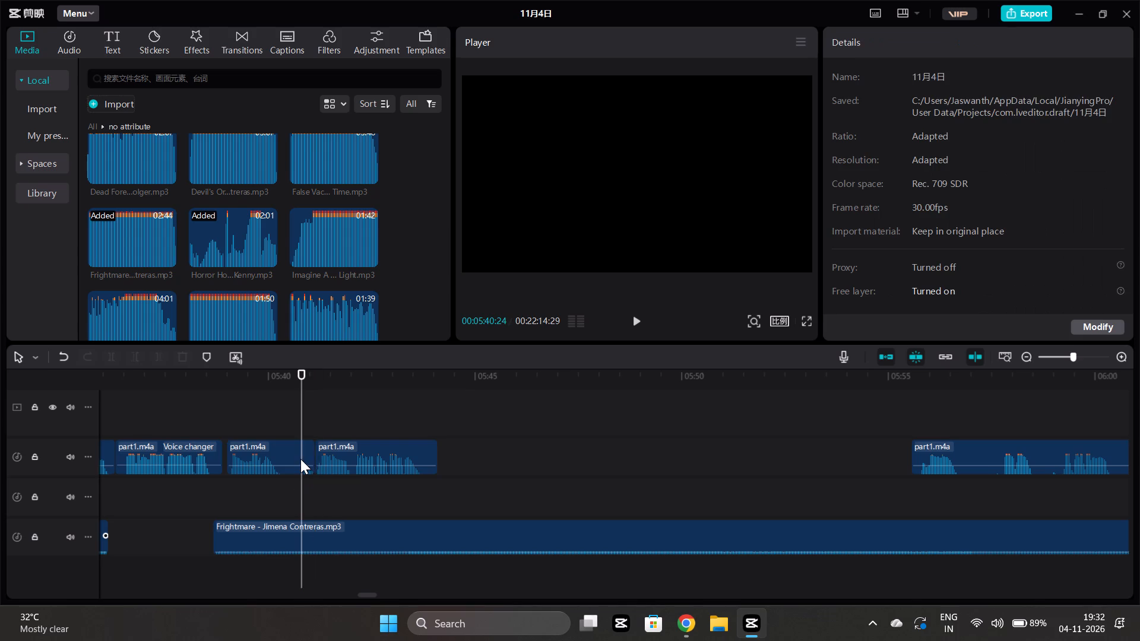
click(300, 459)
click(163, 356)
click(268, 491)
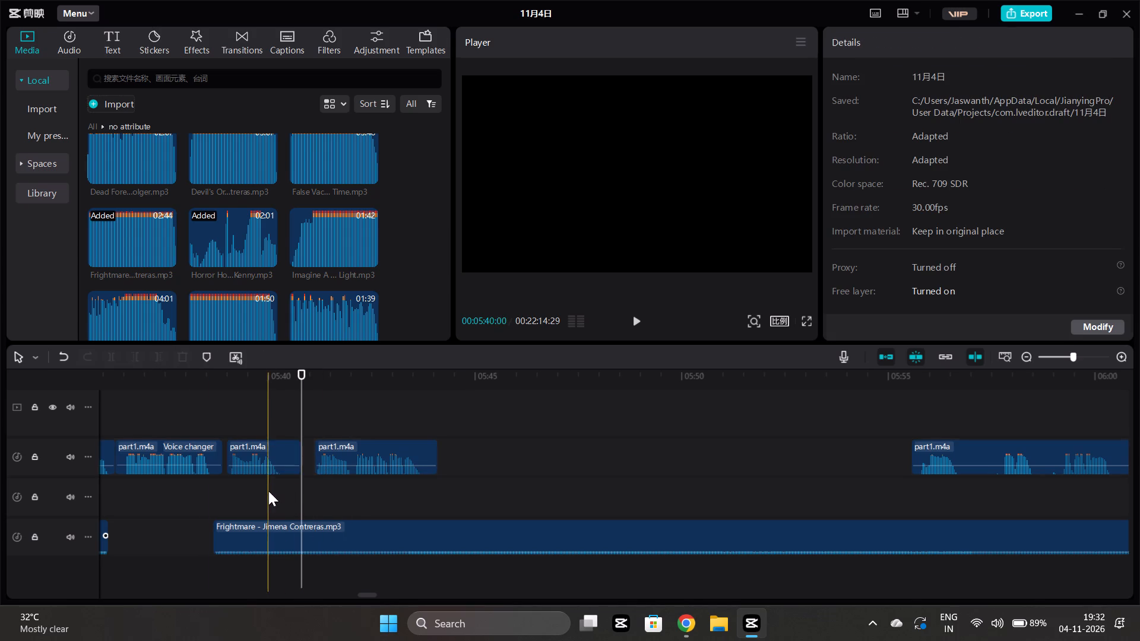
key(space)
scroll(349, 449, left, 1)
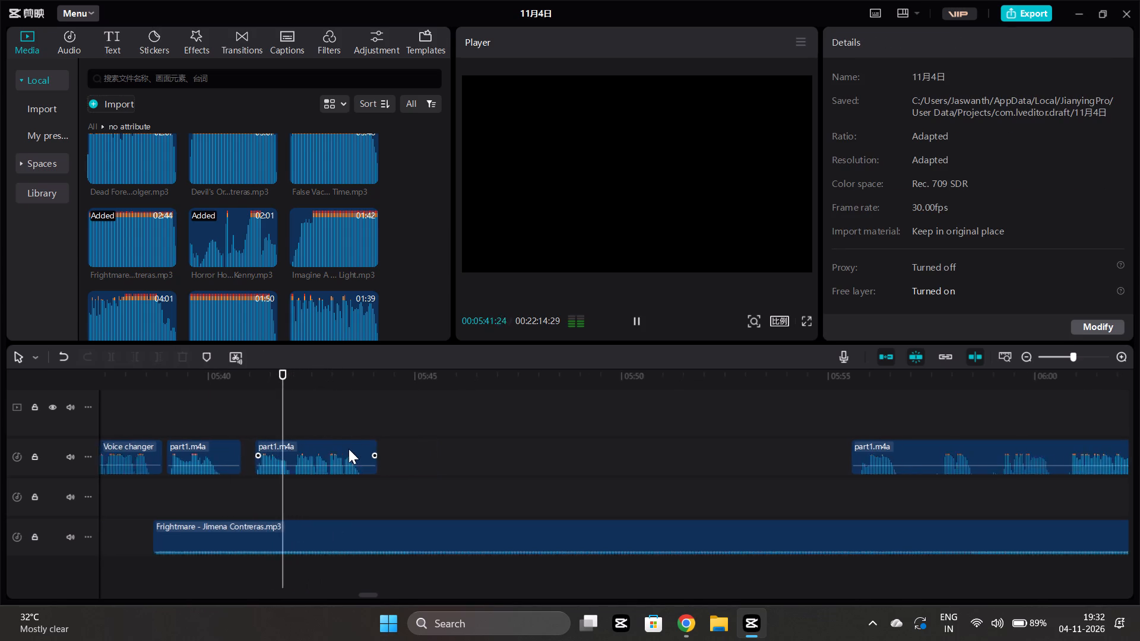
Move the next narration clip back against the preceding piece to start at about 5:44:02, and replay the join.
scroll(349, 449, left, 1)
drag(869, 450, 700, 476)
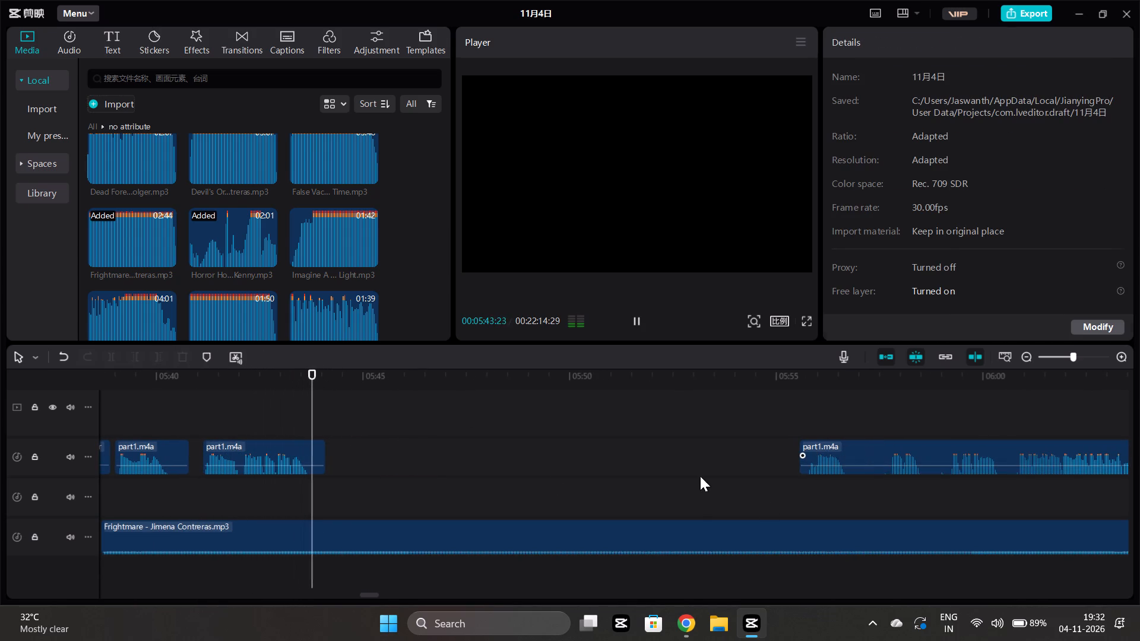
drag(700, 476, 396, 458)
click(274, 486)
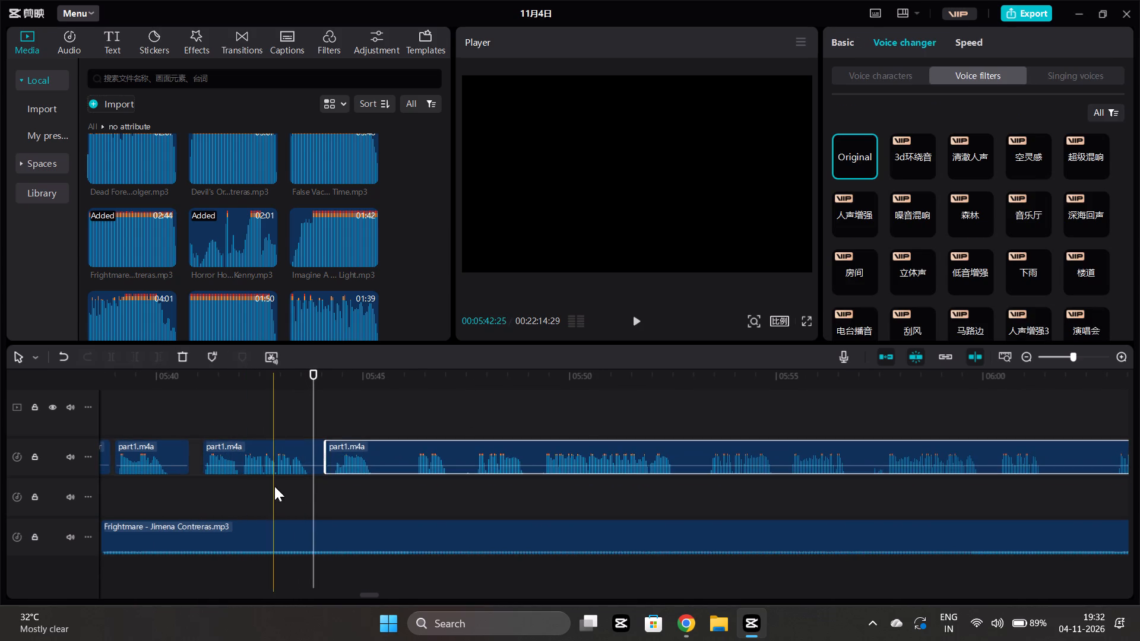
key(space)
scroll(313, 438, left, 1)
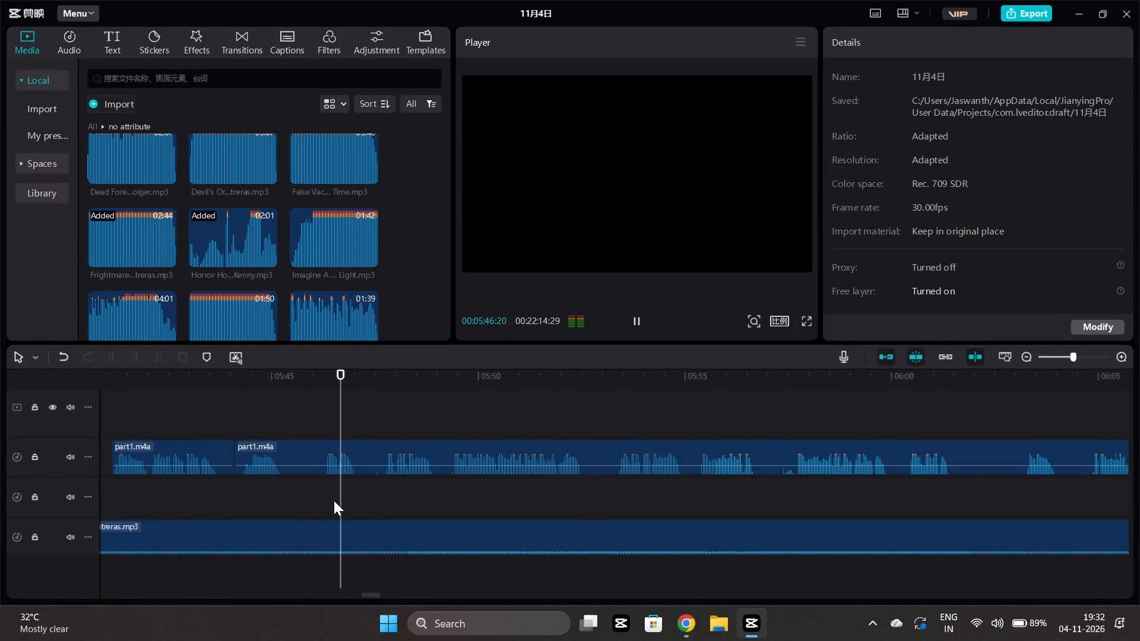
Split the narration at 5:46:08, trim the earlier piece to end at 5:46:00, move the later piece back against it, and replay.
key(space)
click(324, 497)
click(330, 456)
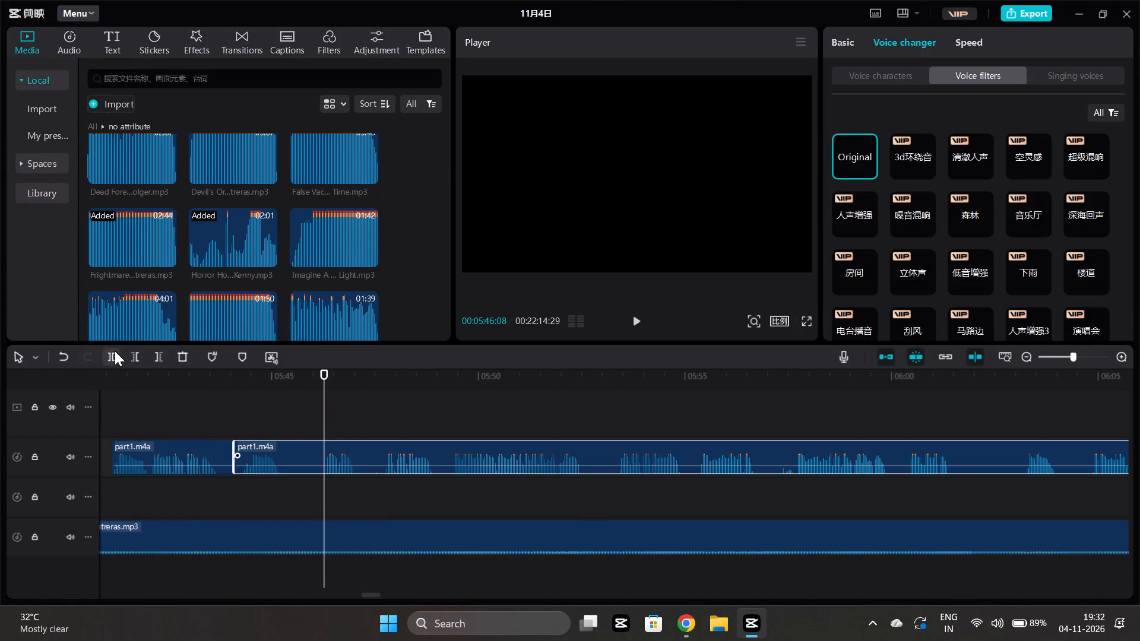
click(115, 351)
click(313, 493)
click(316, 443)
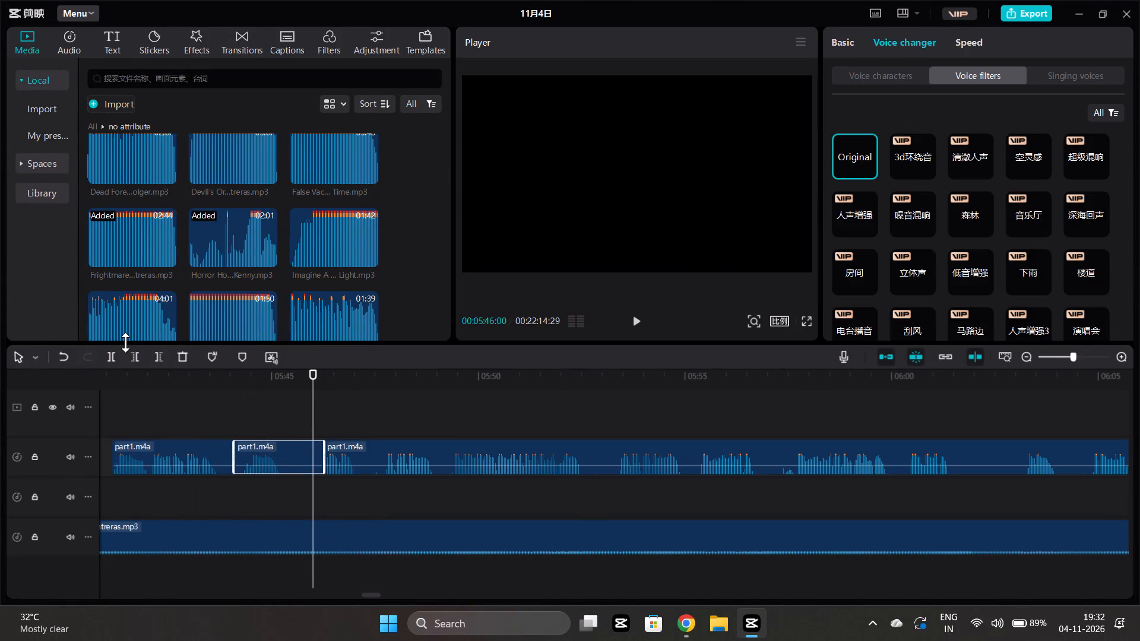
click(156, 355)
drag(370, 449, 358, 449)
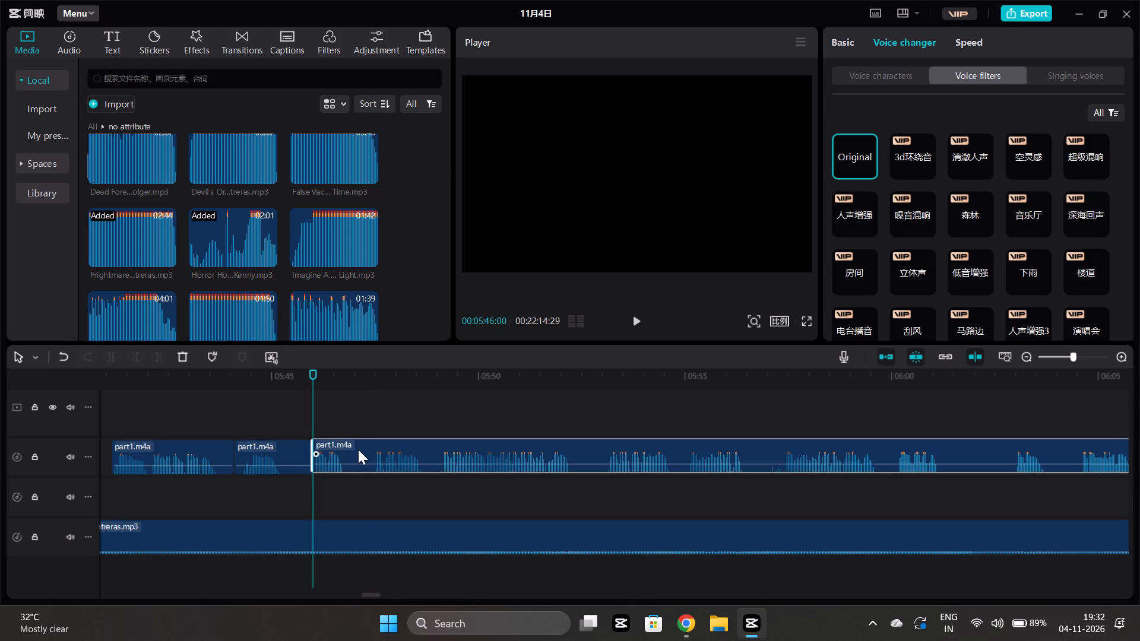
drag(358, 449, 358, 450)
click(354, 490)
key(space)
key(space)
Split the narration at 5:47:13, trim the earlier piece to end at 5:47:04, move the later piece back against it, and replay.
click(372, 490)
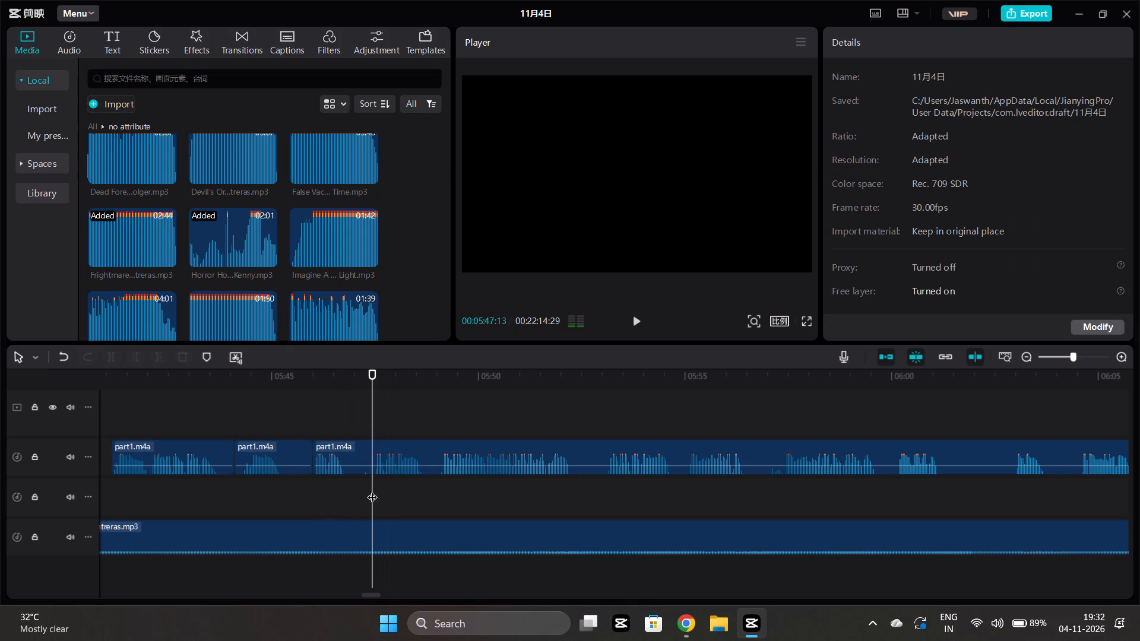
click(370, 470)
click(112, 355)
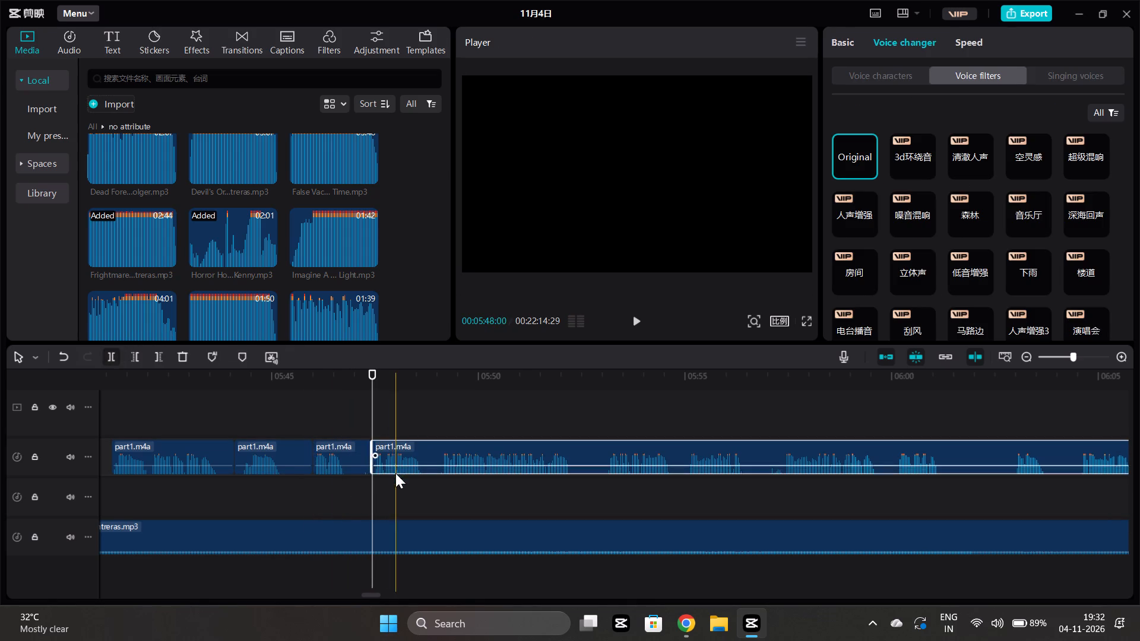
click(360, 489)
click(360, 464)
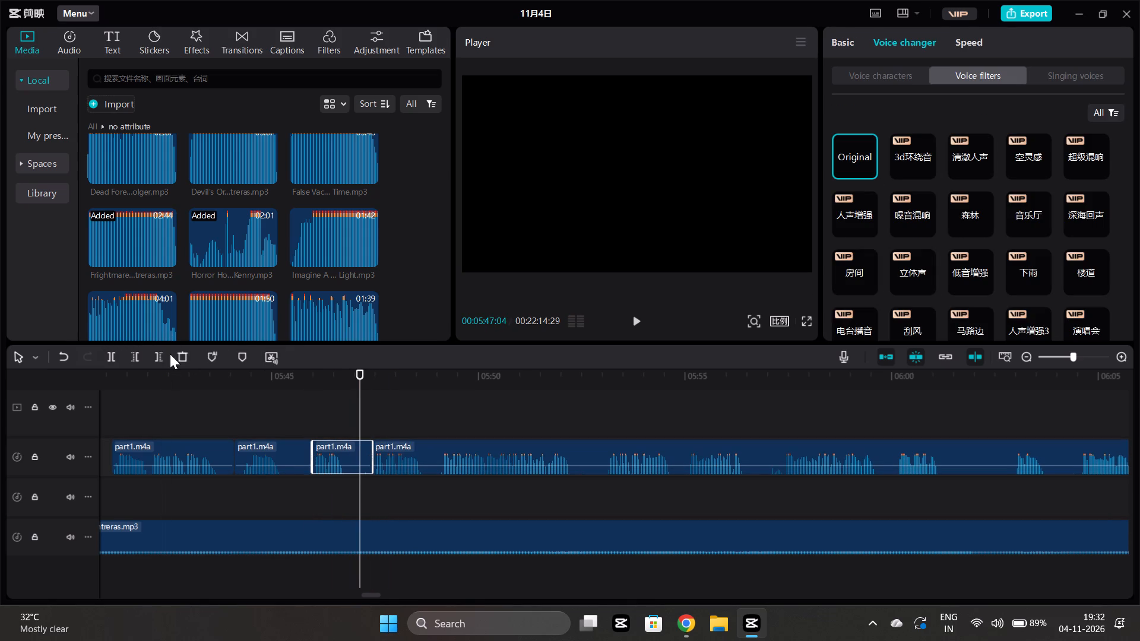
click(169, 354)
click(166, 363)
drag(387, 445, 372, 450)
click(287, 500)
key(space)
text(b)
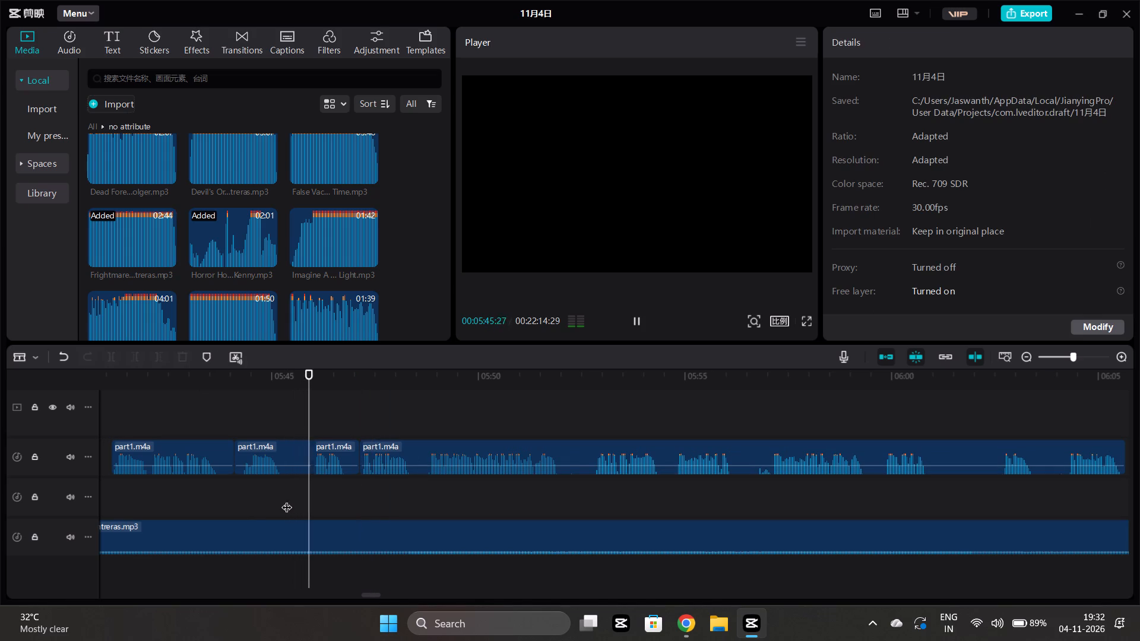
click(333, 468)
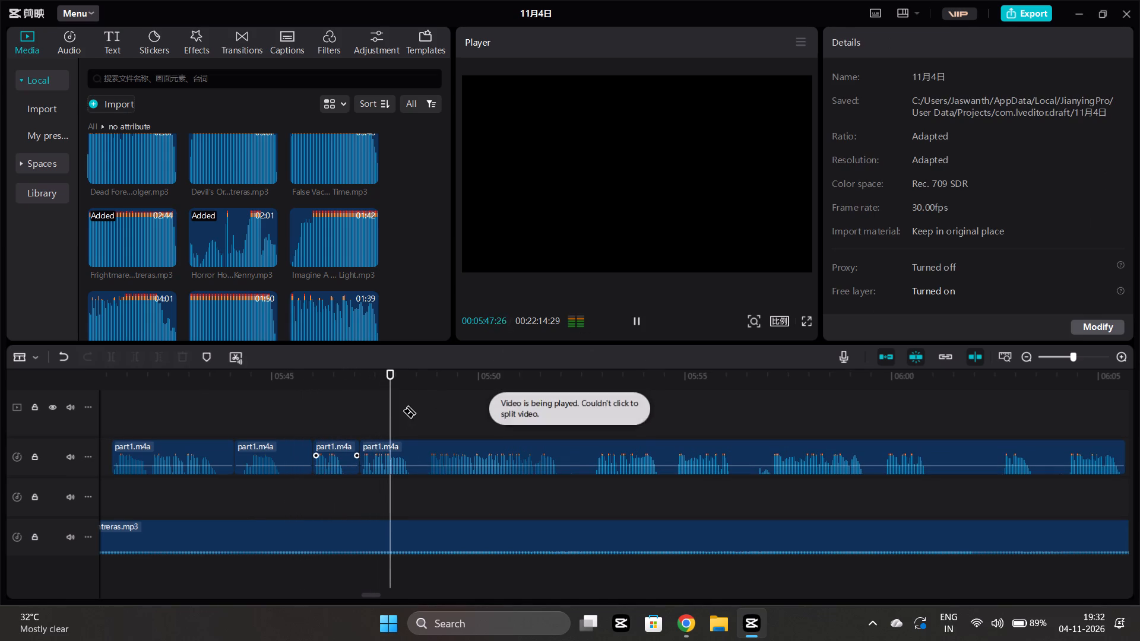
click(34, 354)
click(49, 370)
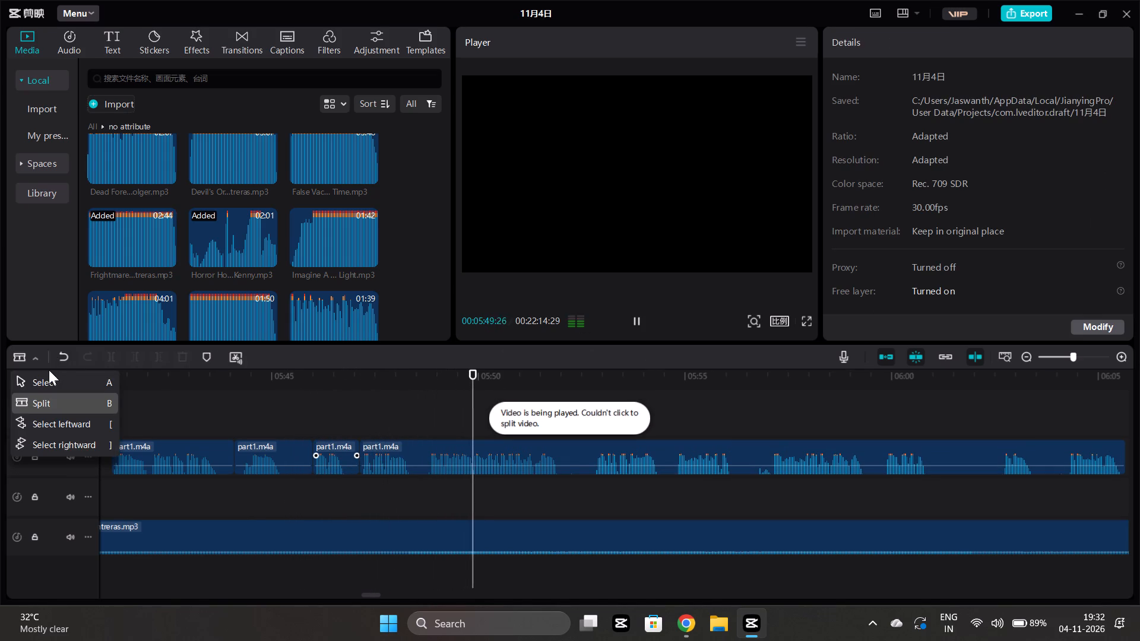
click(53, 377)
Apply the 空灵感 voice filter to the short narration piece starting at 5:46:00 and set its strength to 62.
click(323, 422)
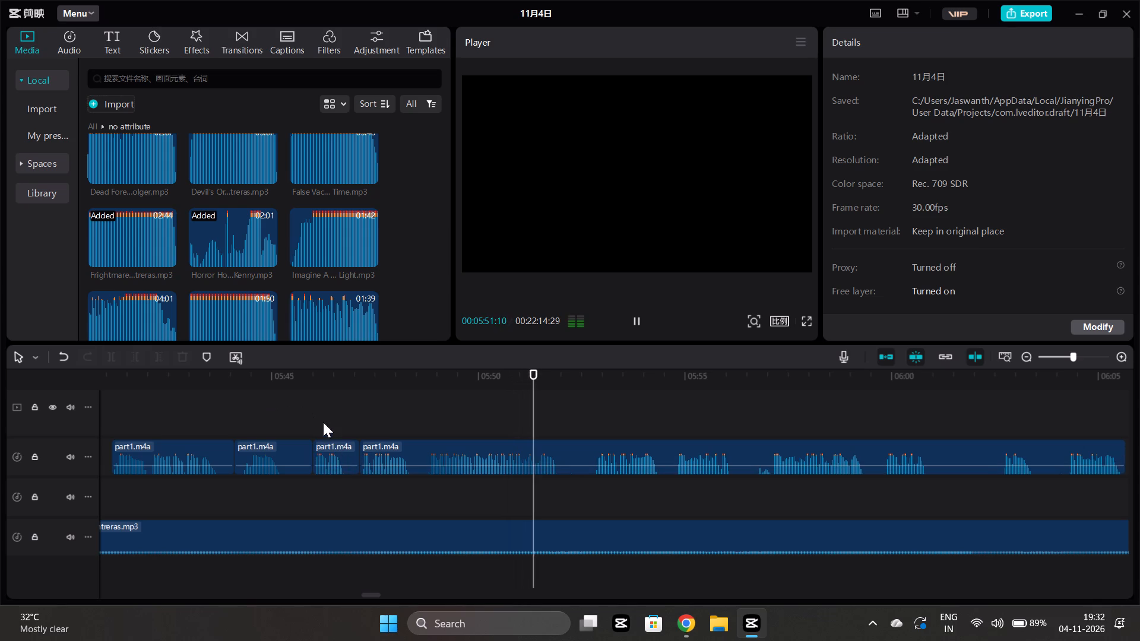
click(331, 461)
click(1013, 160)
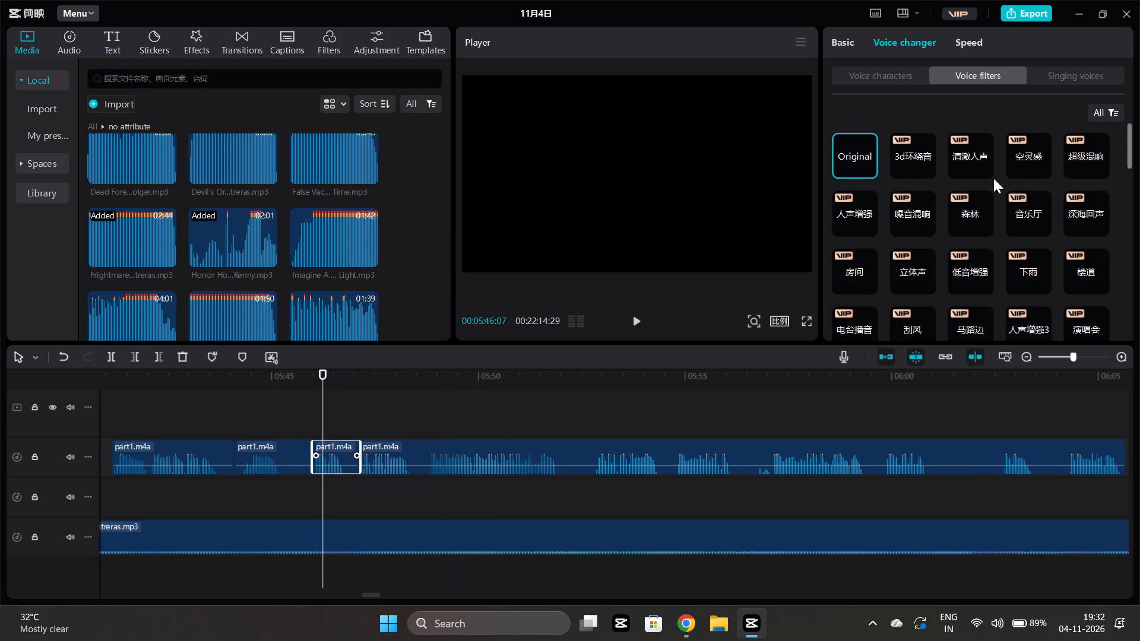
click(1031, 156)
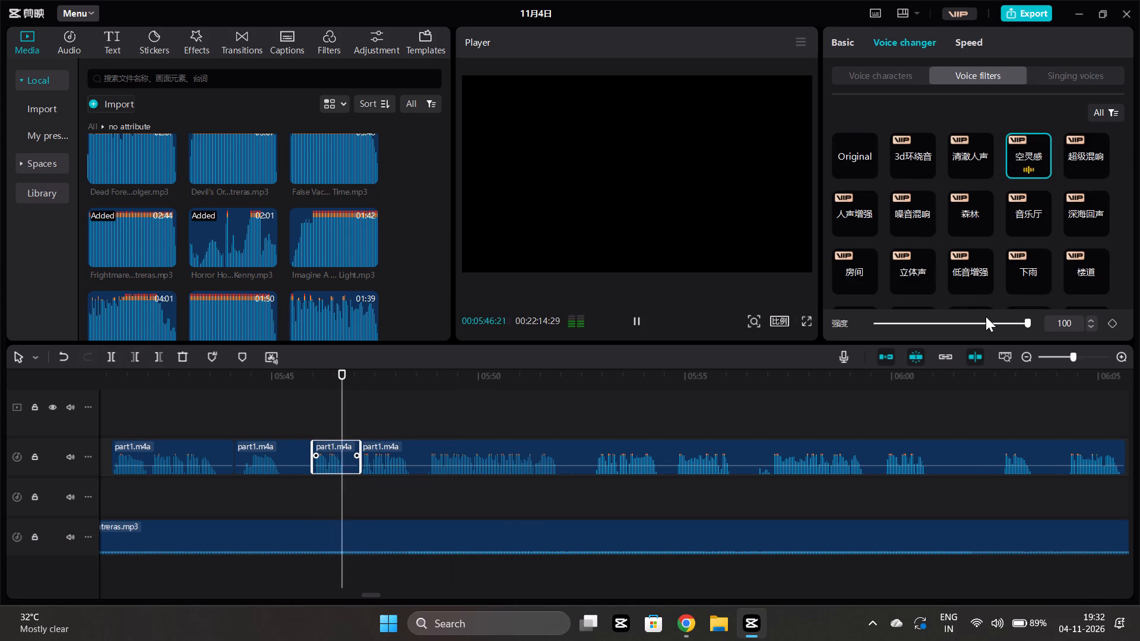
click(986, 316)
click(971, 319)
Apply the 超级混响 voice filter to the narration piece starting at 5:46:00, replay it at strength 76, and set the strength to 62.
click(1060, 150)
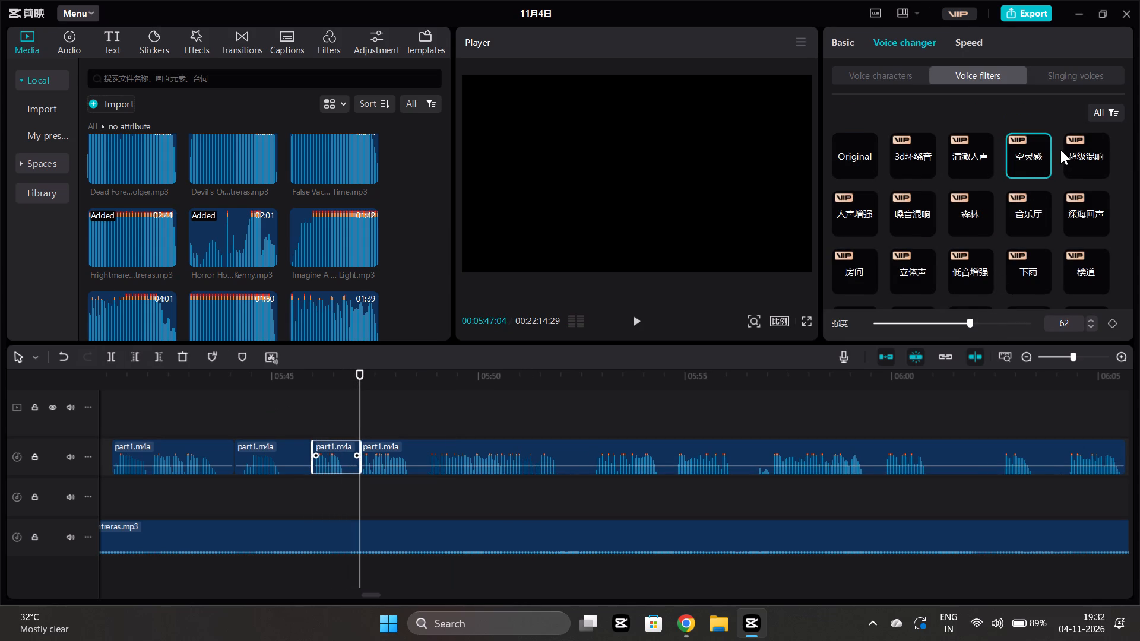
click(1074, 162)
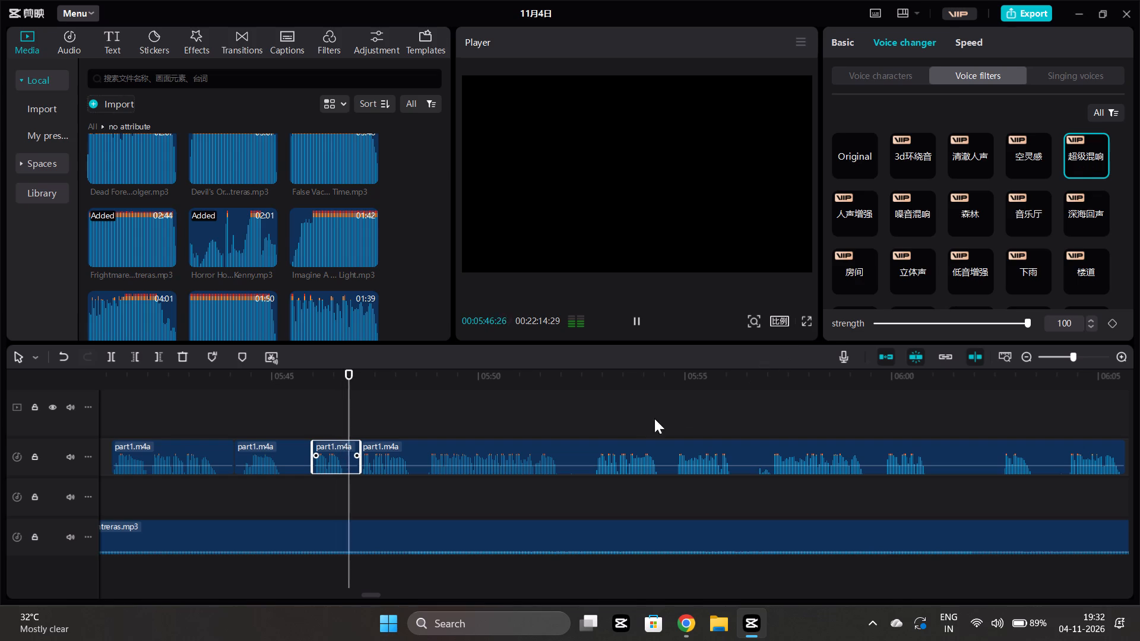
click(306, 430)
click(317, 461)
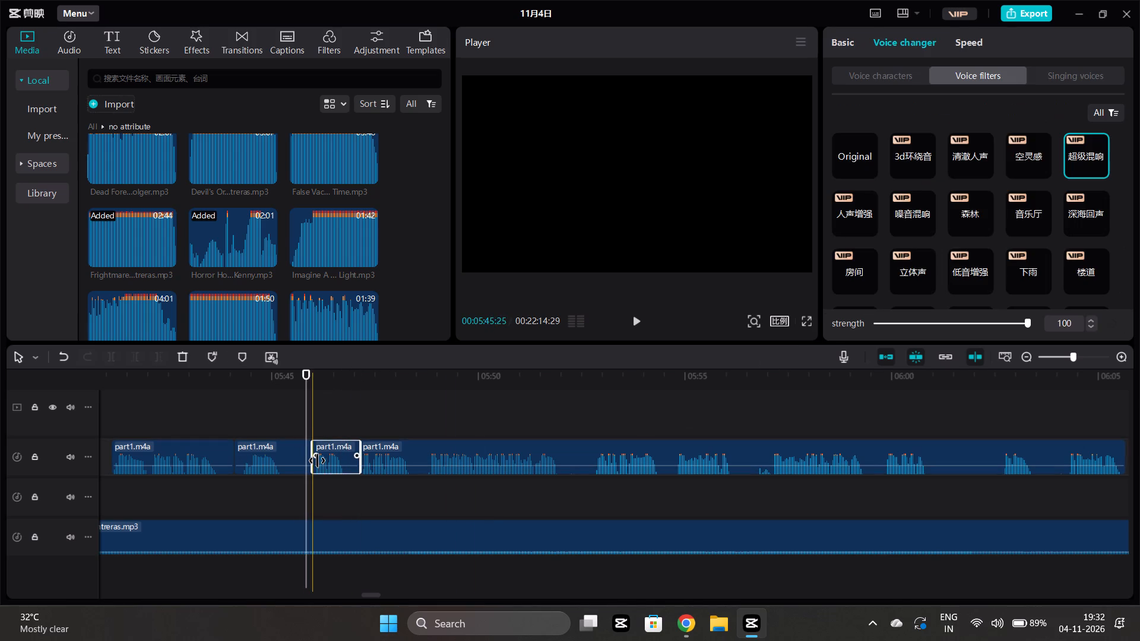
click(992, 316)
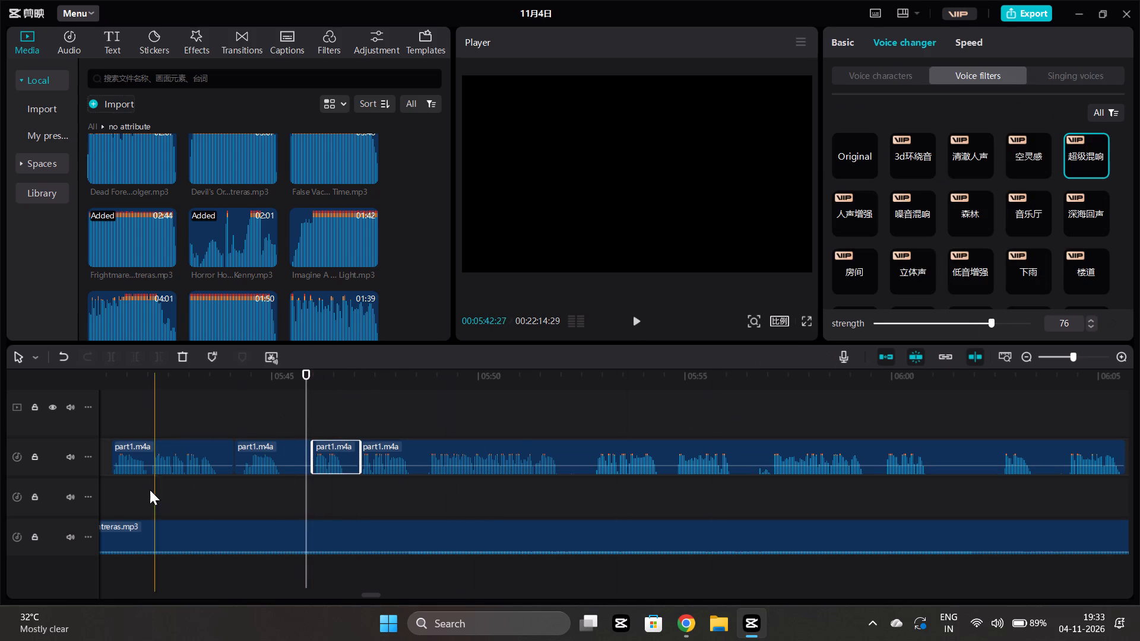
click(312, 396)
key(space)
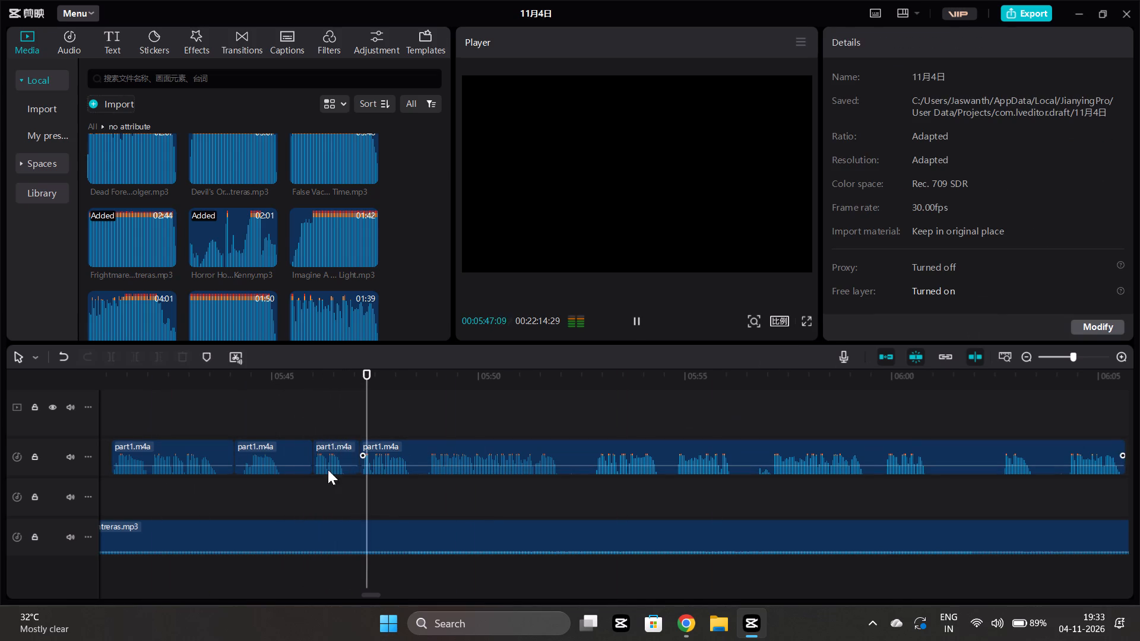
click(330, 466)
click(971, 317)
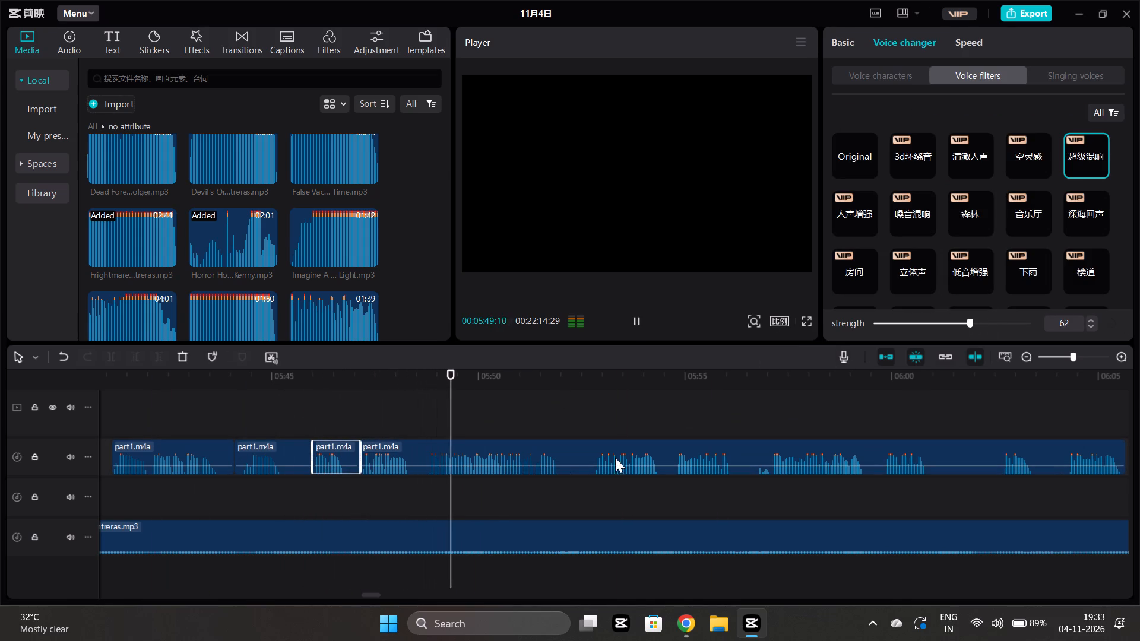
Split the following narration clip at about 5:52:21, trim the earlier piece to end at 5:52:04, and replay past the gap.
click(565, 456)
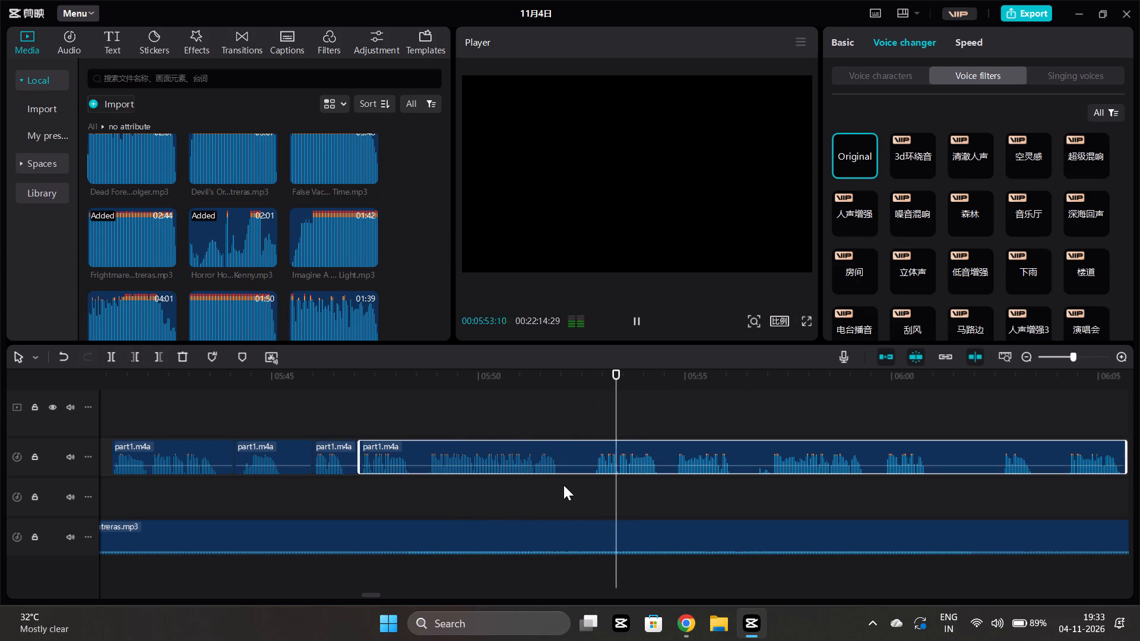
click(590, 486)
click(585, 464)
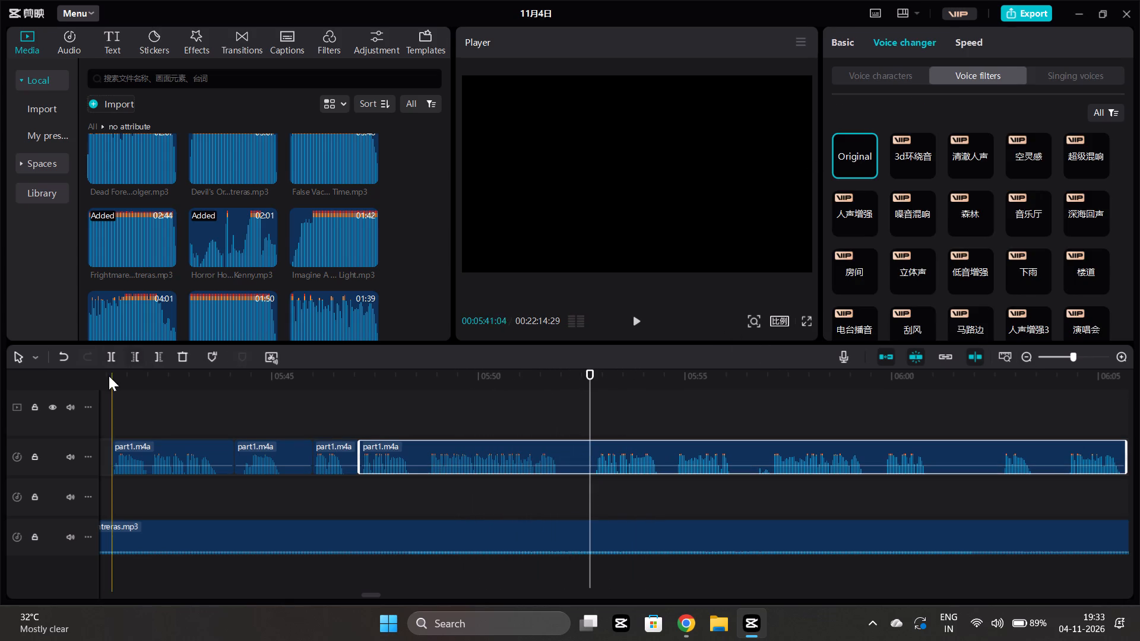
click(109, 363)
double_click(562, 493)
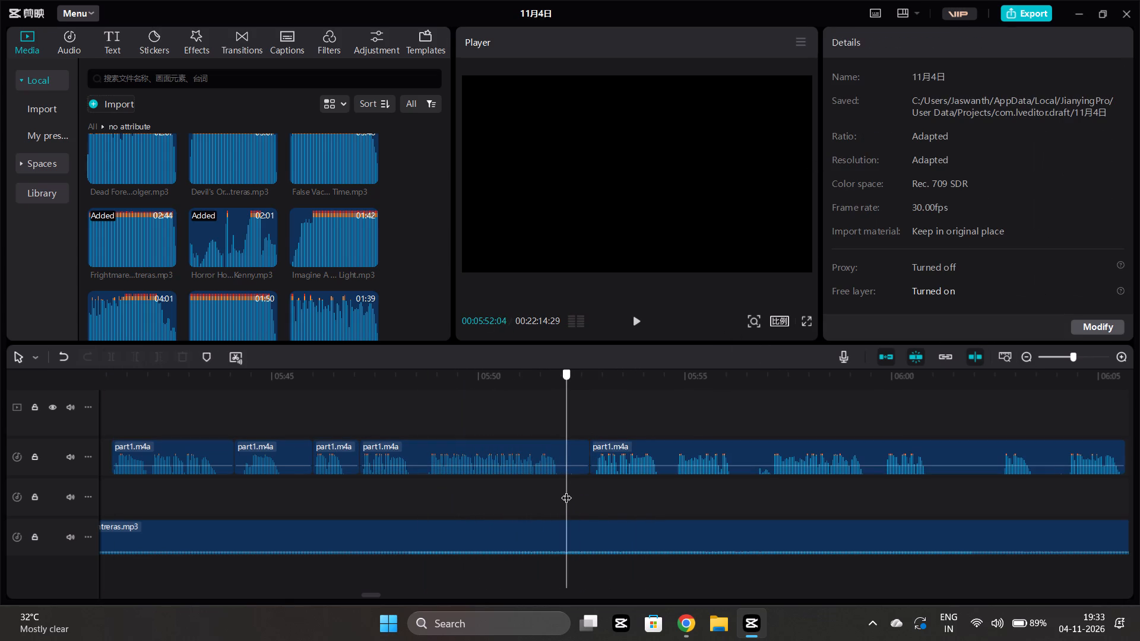
click(577, 458)
click(158, 355)
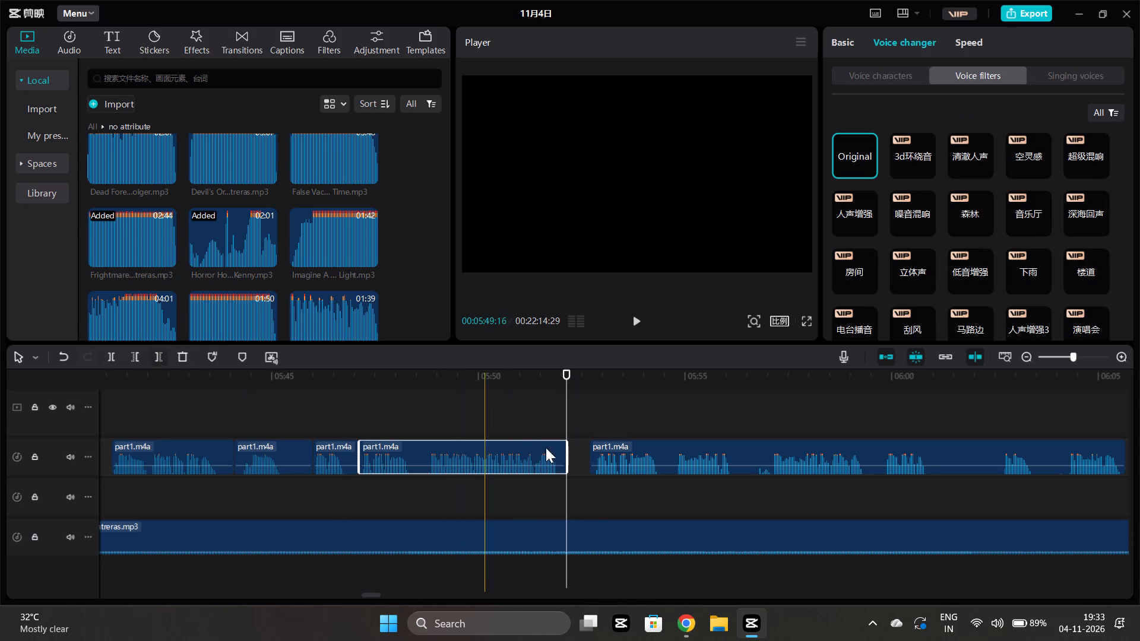
click(584, 493)
key(space)
scroll(584, 493, left, 1)
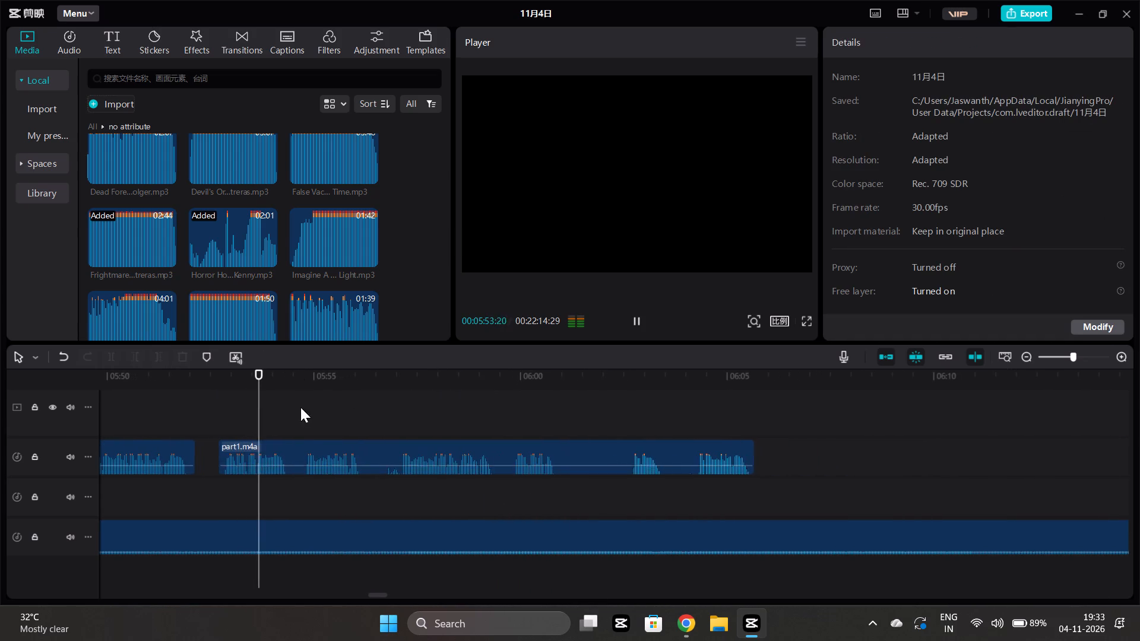
Split the narration at 5:57:03, trim the silence off the earlier piece's end, move the later piece back near it, and replay.
key(space)
double_click(401, 501)
click(399, 470)
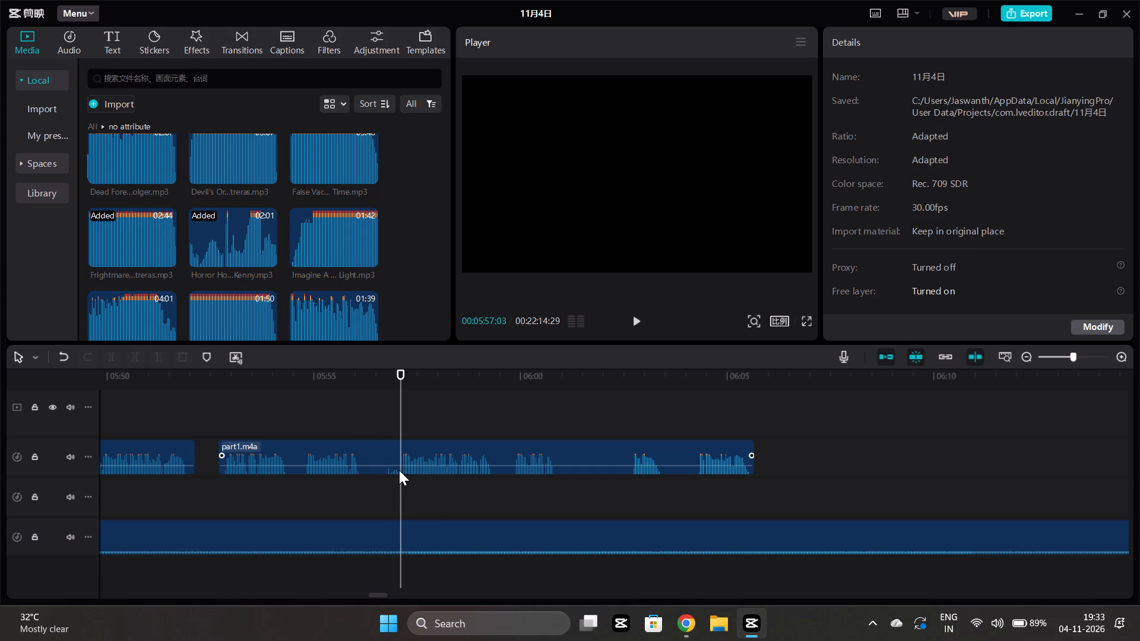
click(104, 360)
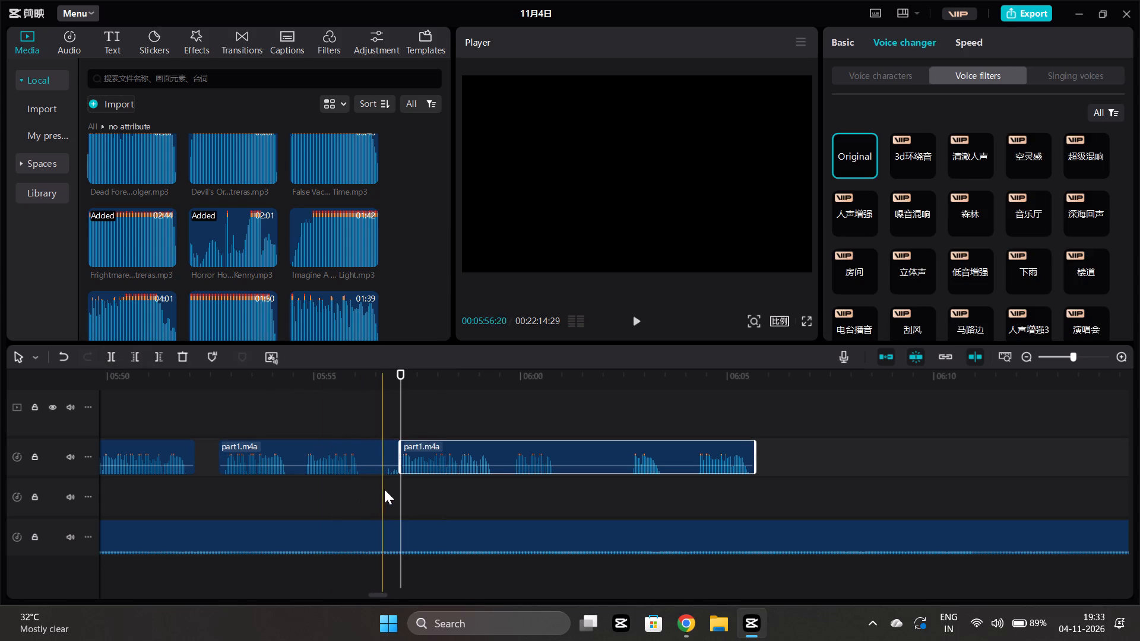
click(384, 489)
click(376, 437)
click(381, 458)
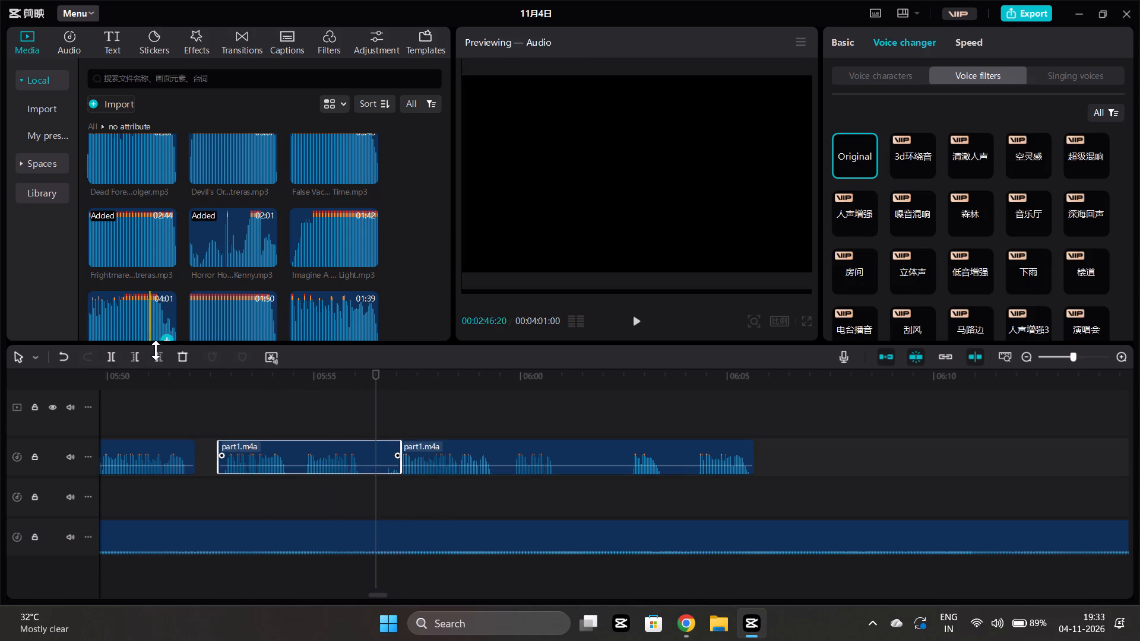
click(163, 364)
drag(438, 448, 417, 452)
click(313, 492)
key(space)
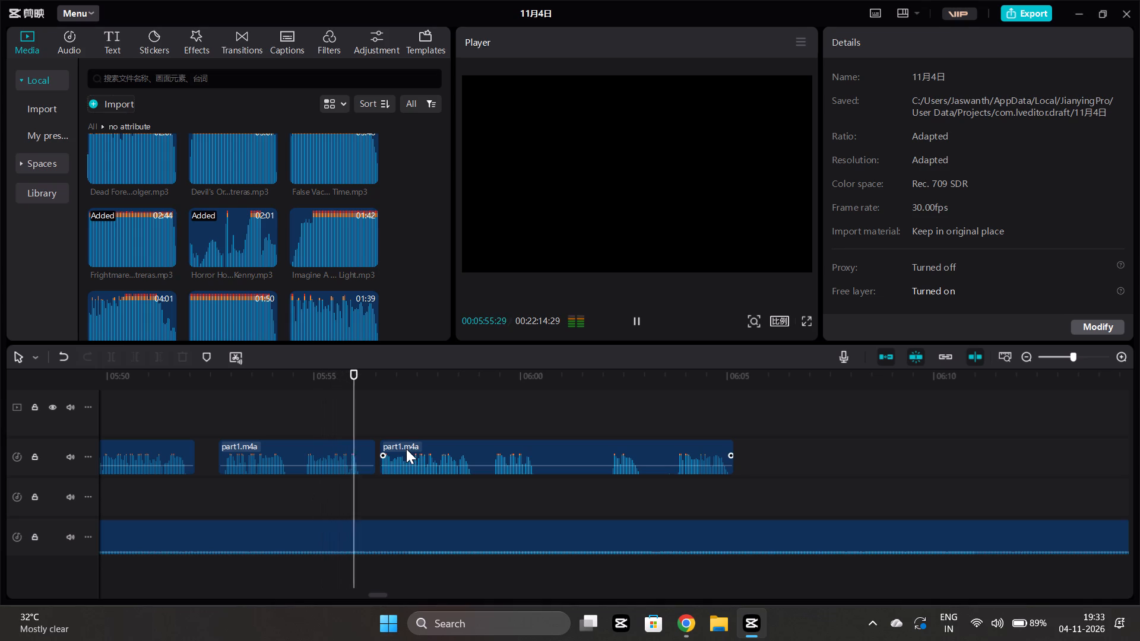
Split the narration at 5:59:08, trim the earlier piece to end at about 5:59:01, move the later piece back against it, and replay.
key(space)
click(490, 485)
click(490, 458)
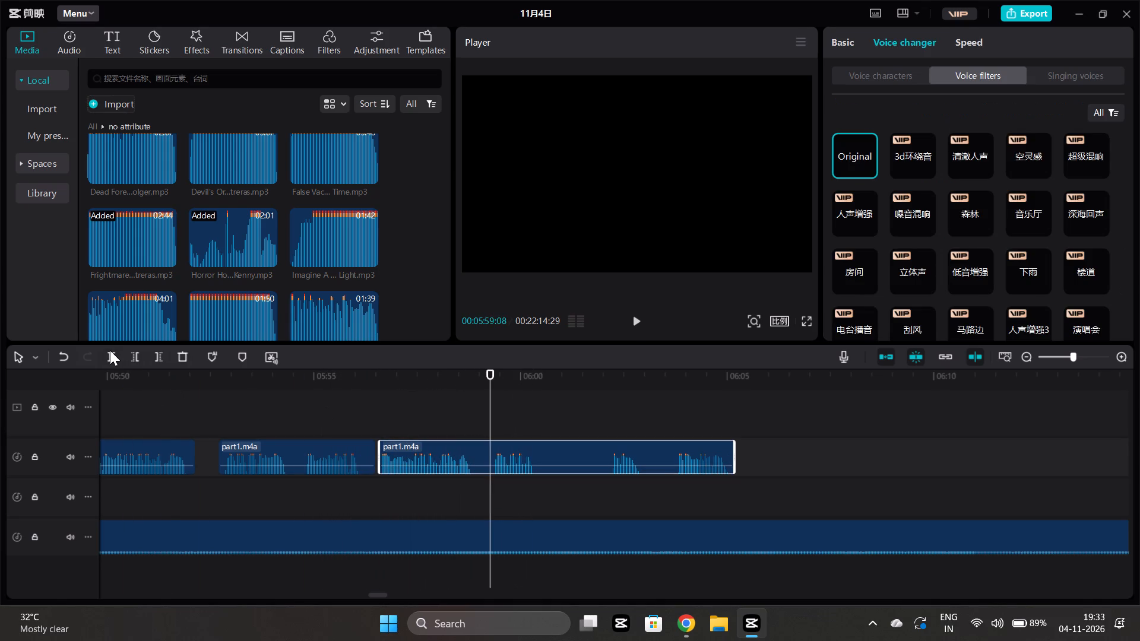
click(110, 350)
click(481, 491)
click(471, 445)
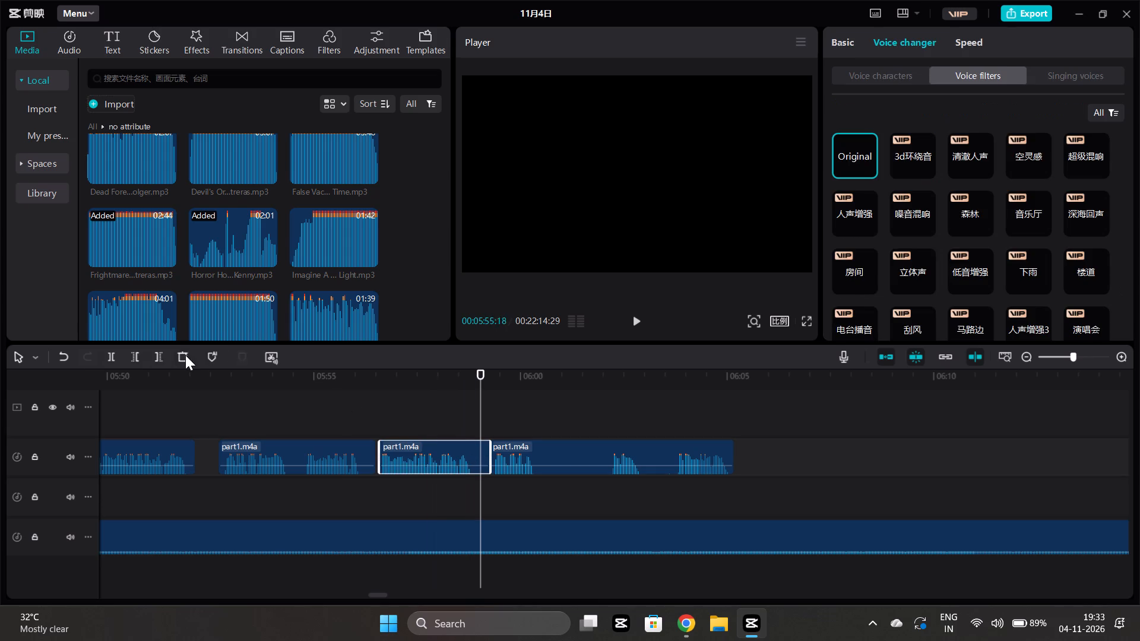
click(164, 356)
drag(523, 450, 515, 451)
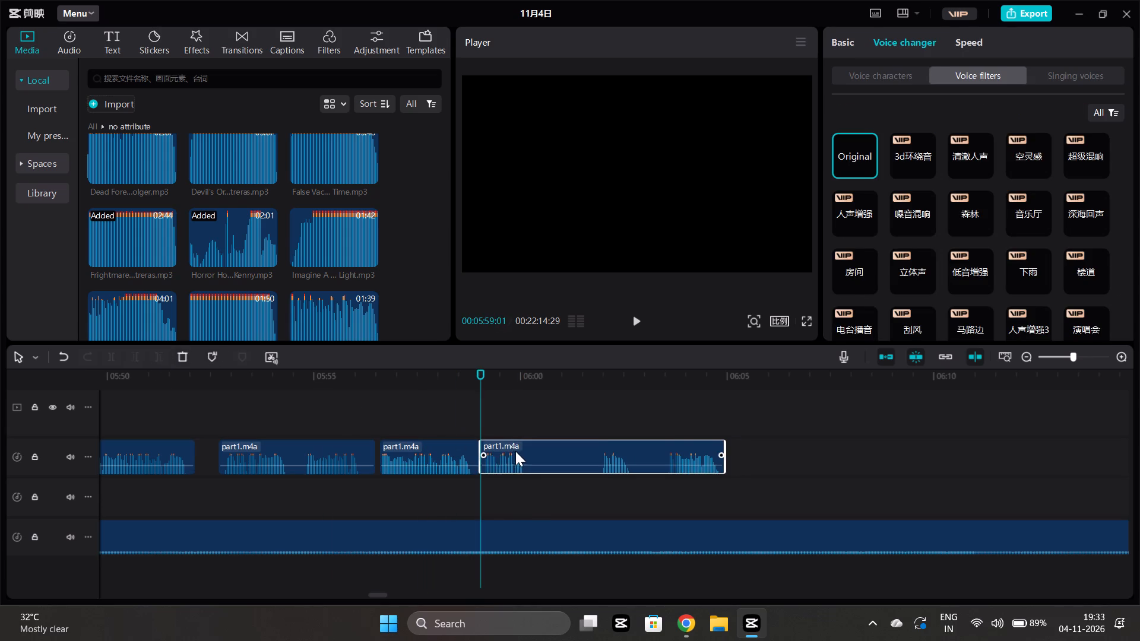
drag(515, 451, 514, 452)
click(484, 487)
key(space)
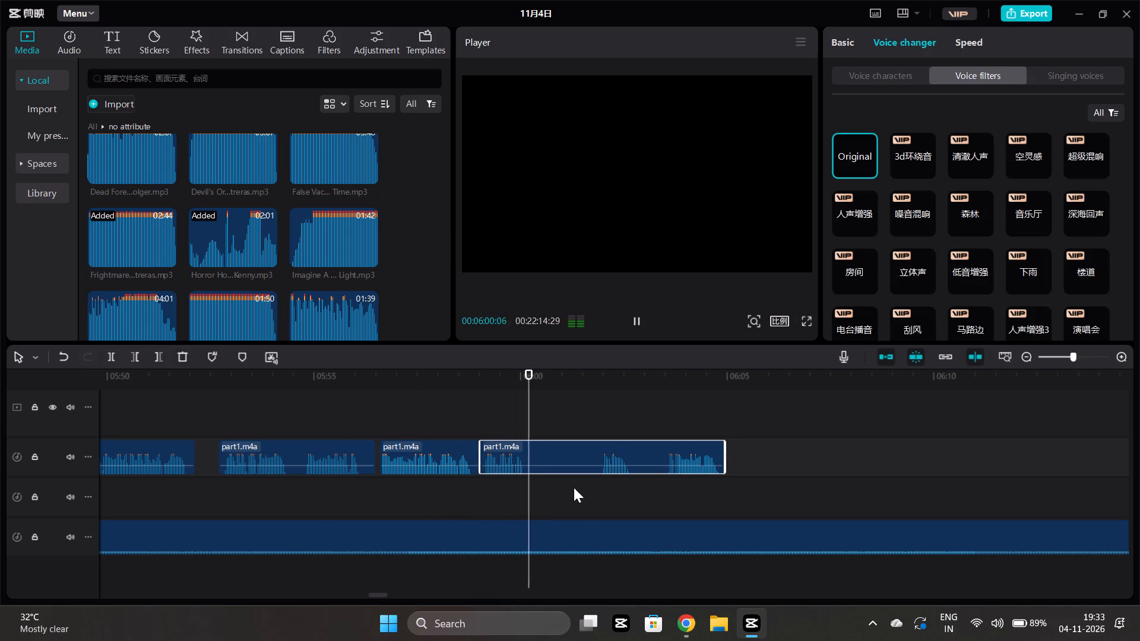
Listen to the remaining narration from about 6:01 to 6:06, and replay from about 5:55 to judge the pauses.
click(597, 497)
key(space)
key(space)
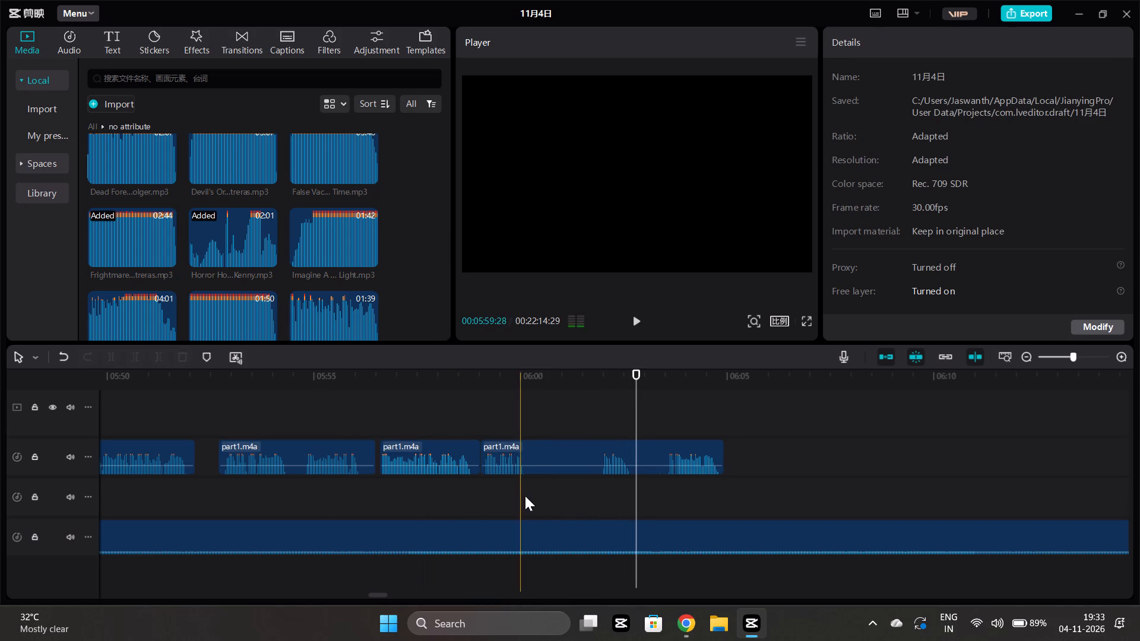
click(584, 495)
key(space)
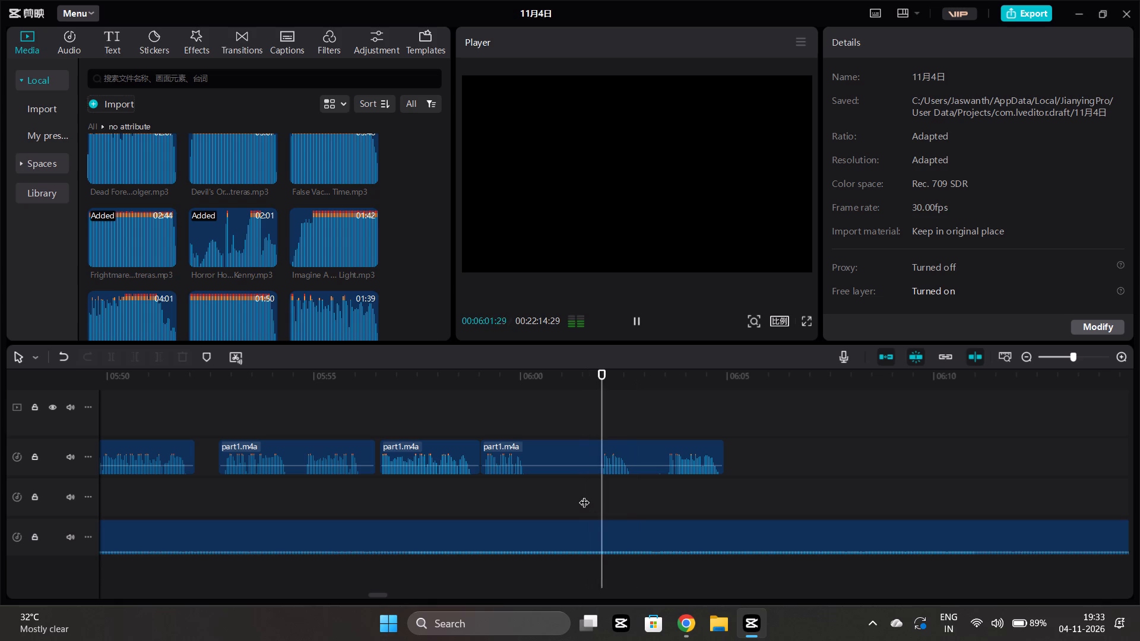
click(654, 480)
key(space)
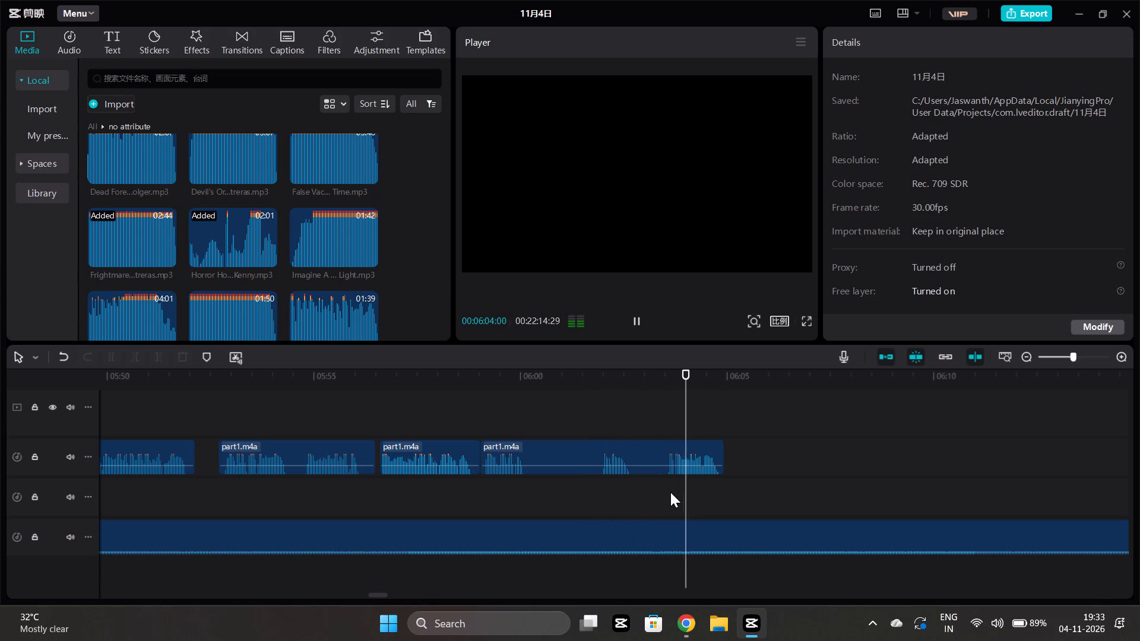
click(337, 497)
key(space)
Apply the 超级混响 voice filter to the narration piece between about 5:56:19 and 5:59:01, with strength 70.
scroll(337, 497, right, 1)
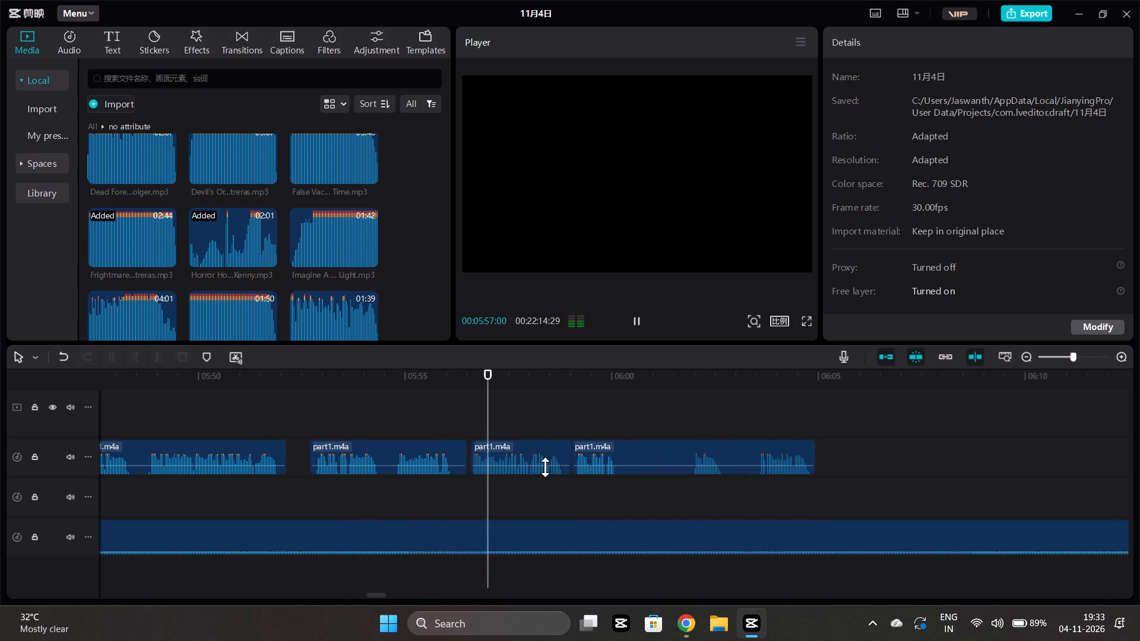
click(540, 463)
click(1097, 163)
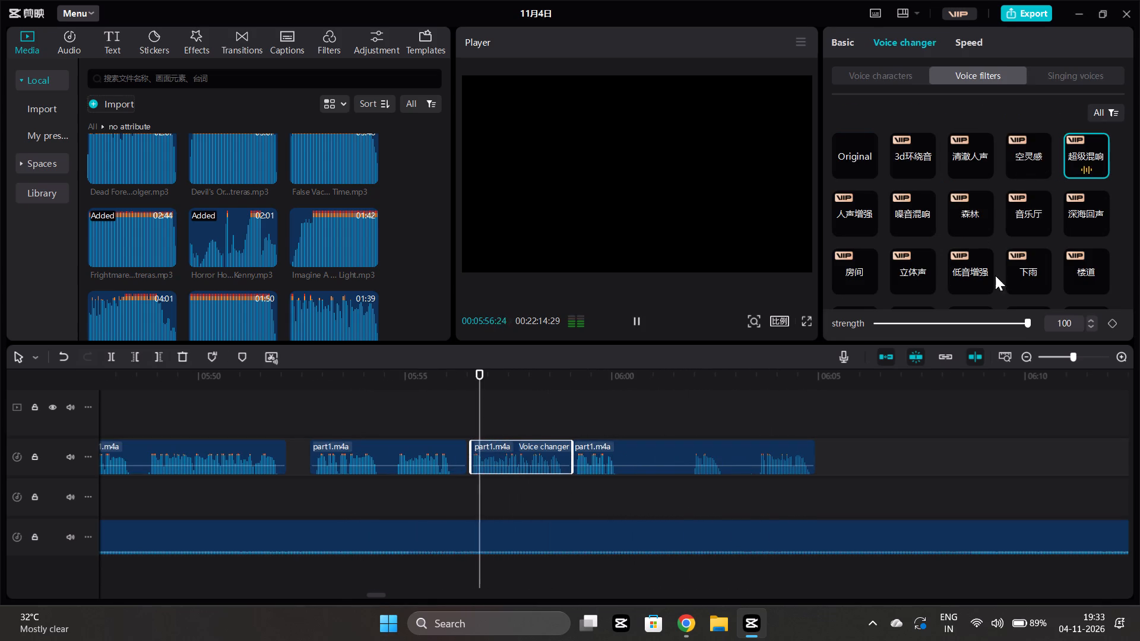
click(983, 324)
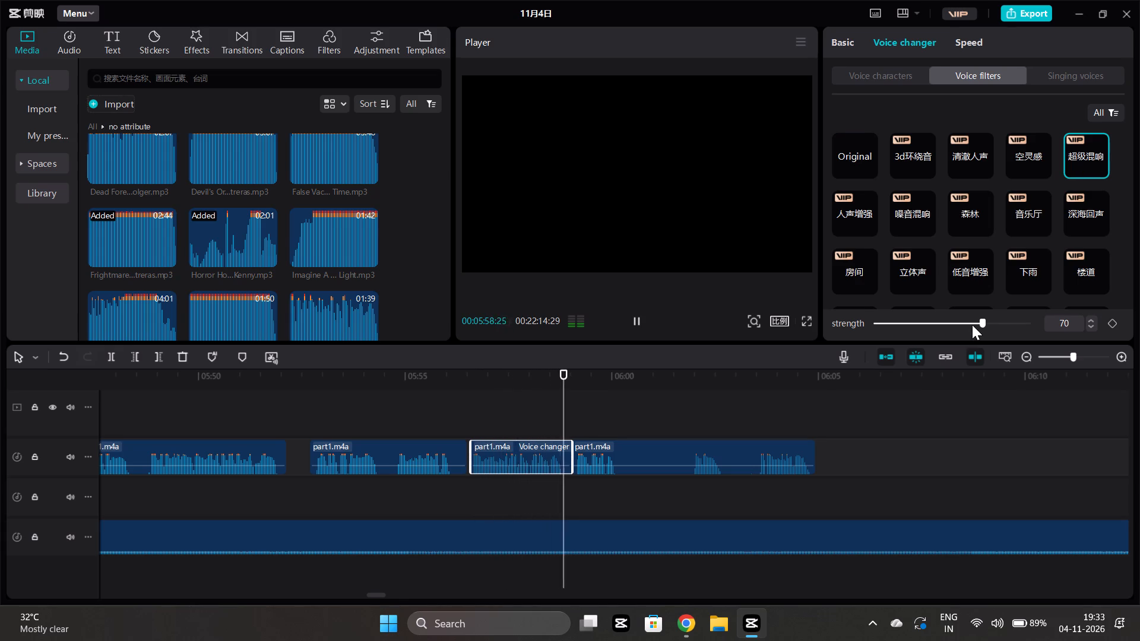
Apply the 超级混响 voice filter to the narration piece starting at about 5:52:21, with strength 64.
click(403, 461)
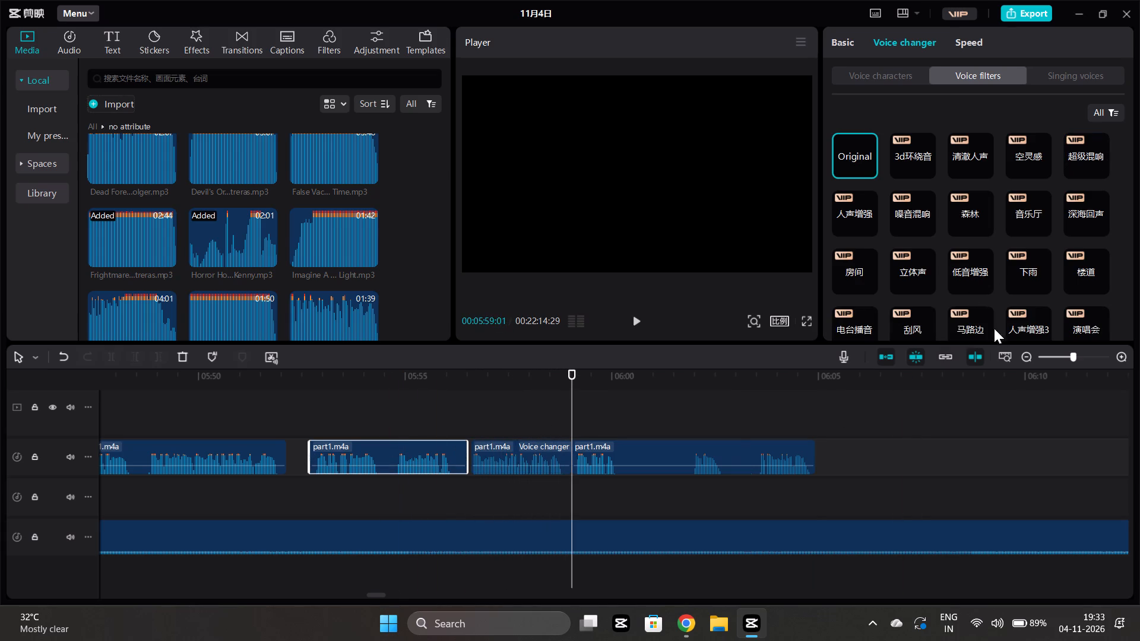
click(1082, 165)
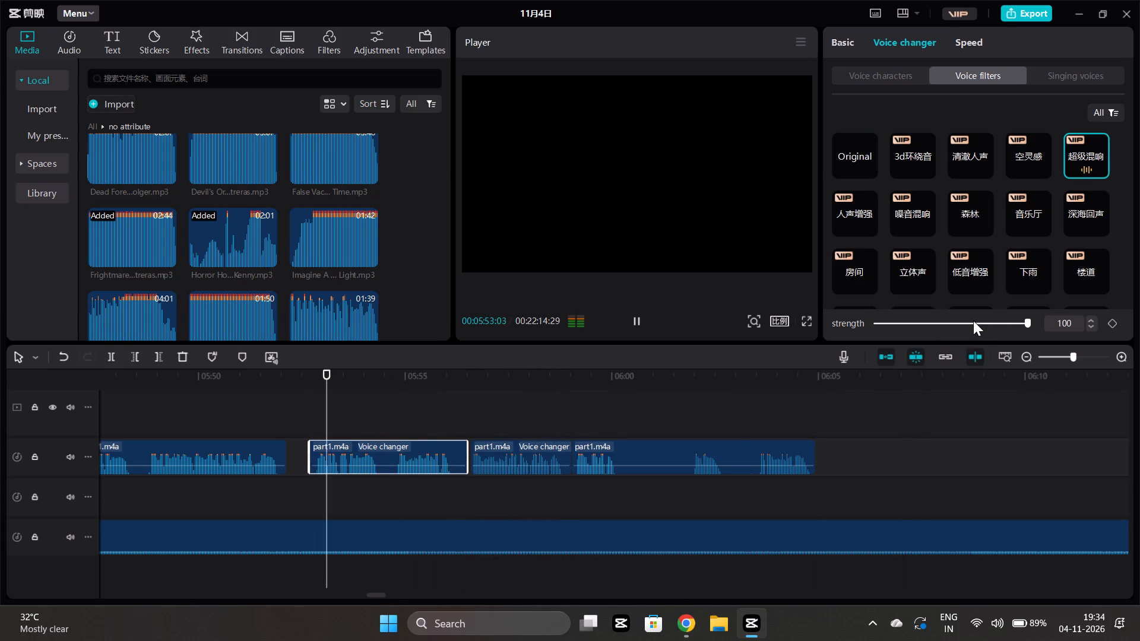
click(973, 320)
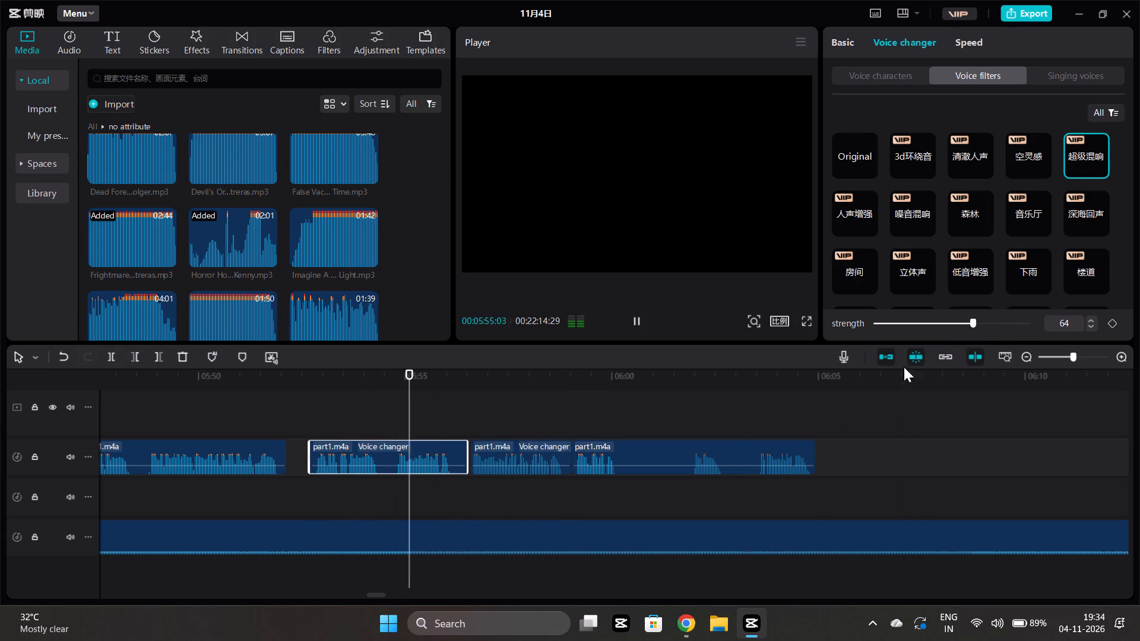
Move the last narration piece to about 5:59:20, extend the filtered piece before it to end at about 5:59:10, and replay.
drag(610, 449, 616, 449)
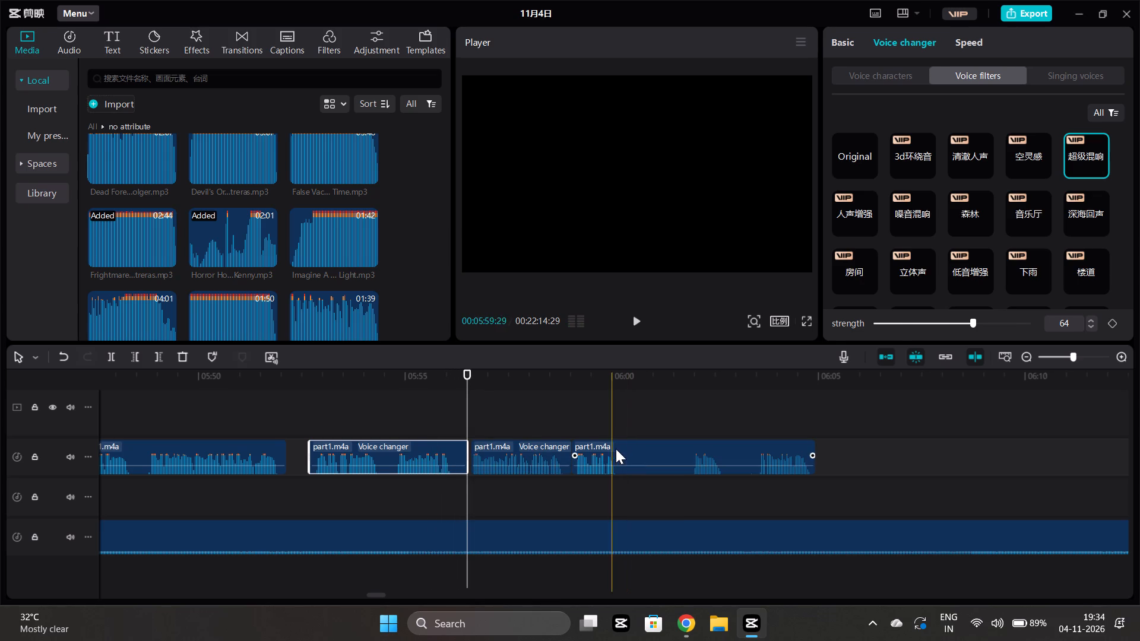
drag(616, 449, 635, 451)
click(548, 464)
drag(571, 467, 590, 476)
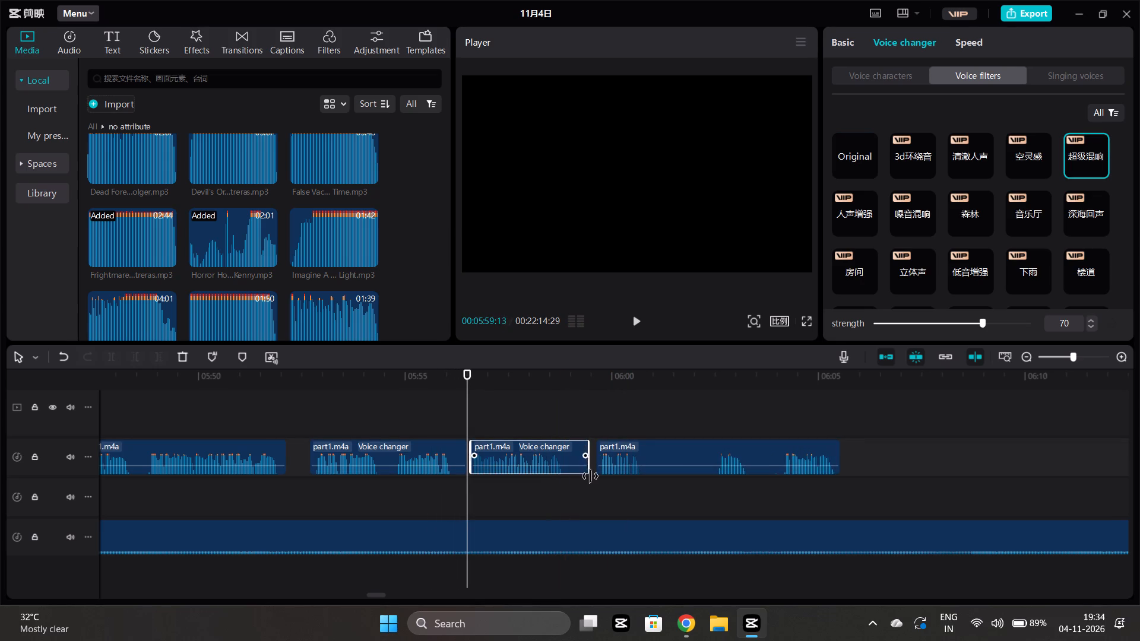
drag(590, 476, 581, 475)
click(533, 485)
key(space)
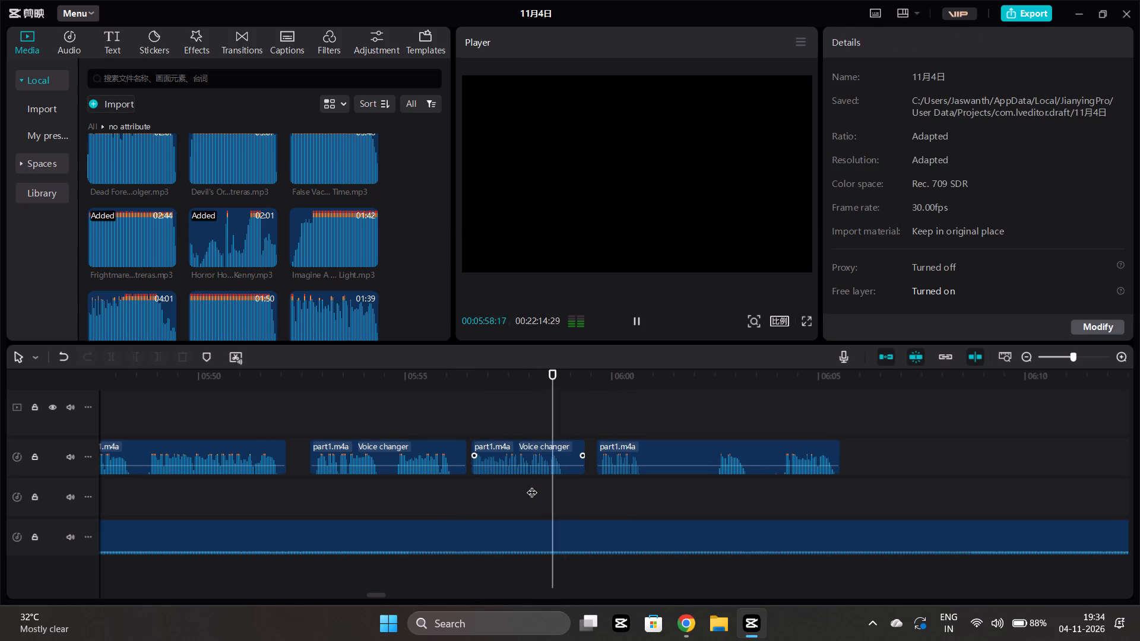
Apply the 超级混响 voice filter to the long narration piece starting at about 5:47:04 and set its strength to 58.
scroll(532, 485, right, 1)
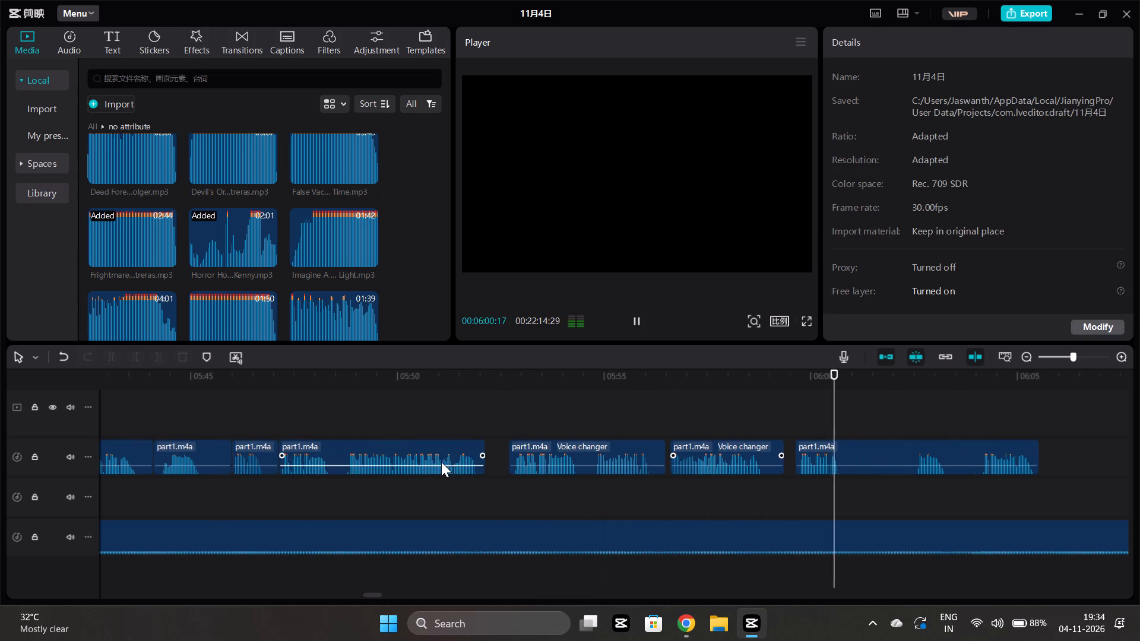
click(432, 453)
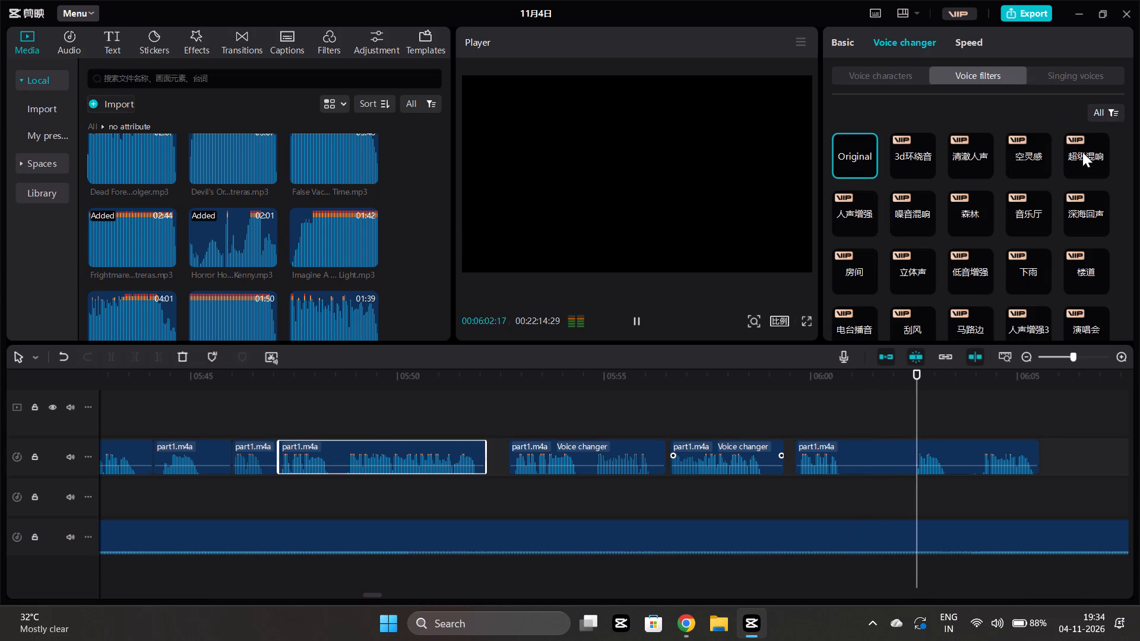
click(1082, 152)
click(990, 318)
click(981, 318)
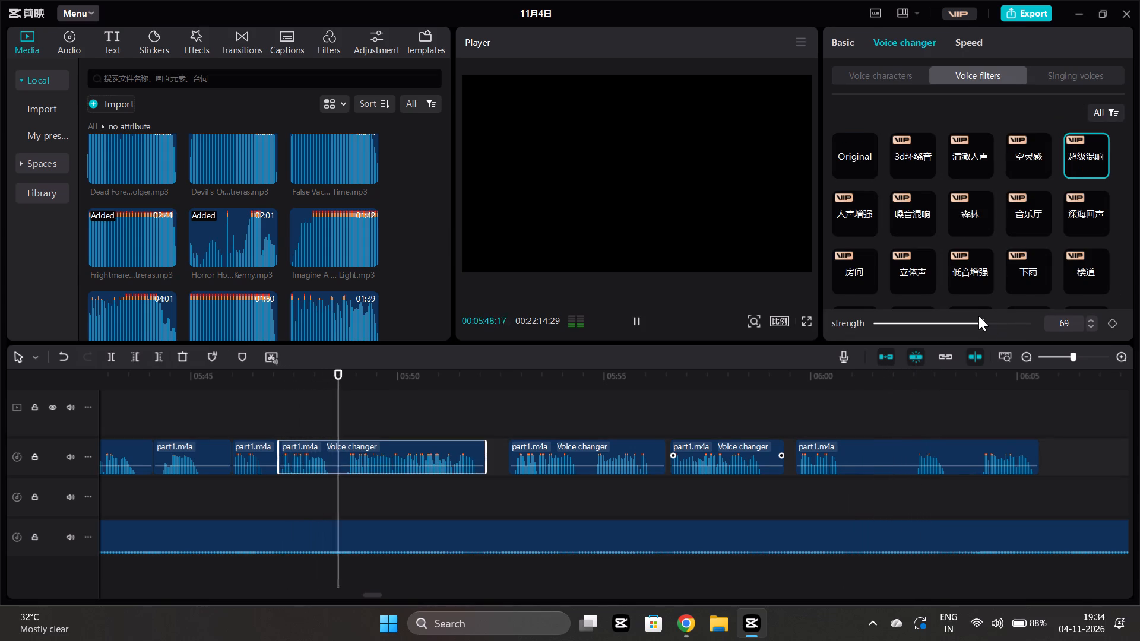
click(973, 320)
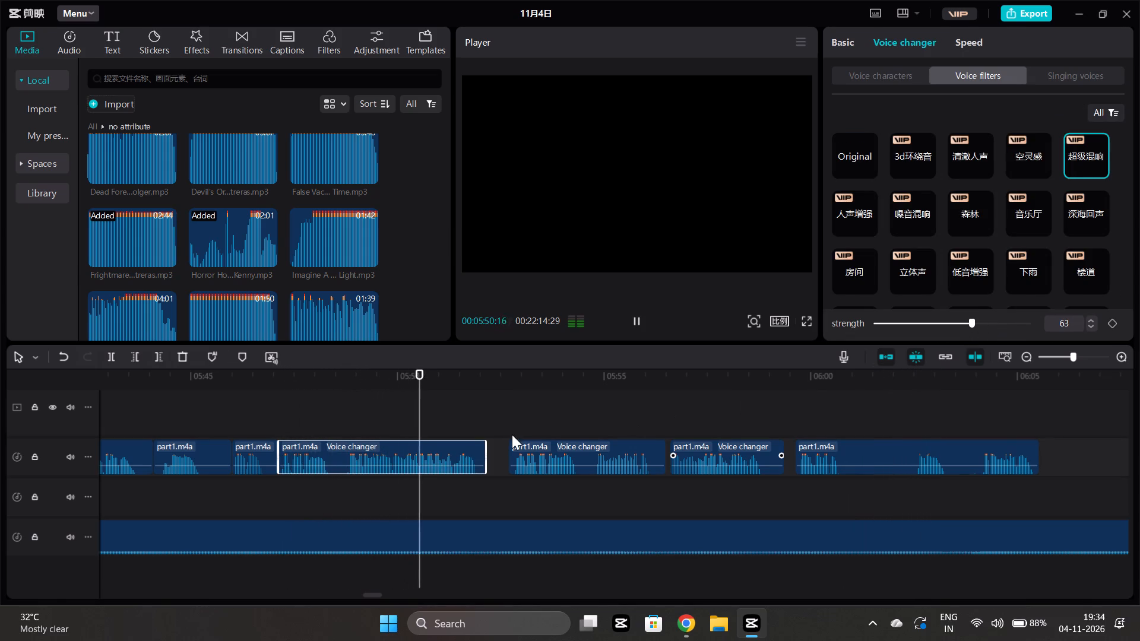
click(965, 323)
Check the voice filter on the short narration piece starting at 5:46:00 and replay from about 5:44.
click(247, 494)
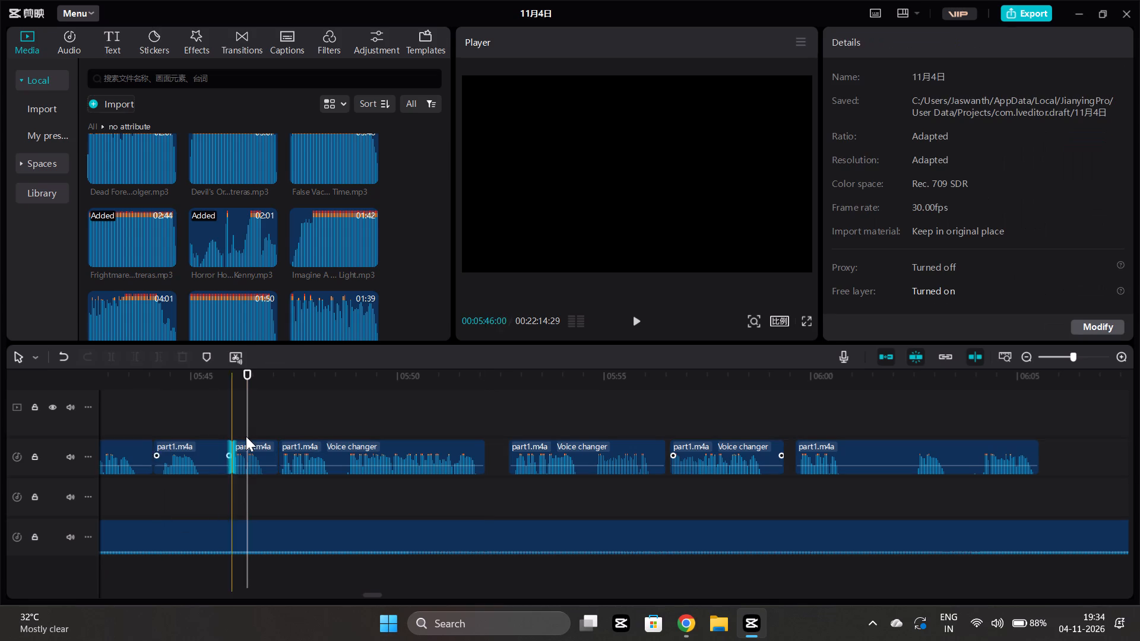
click(246, 436)
click(250, 448)
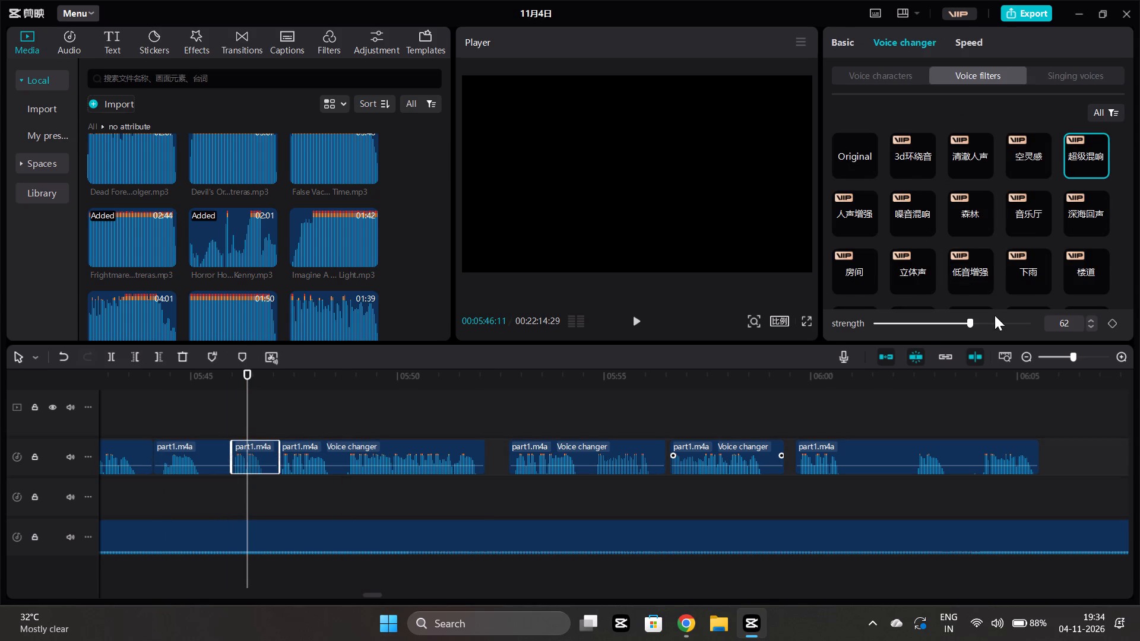
click(161, 506)
key(space)
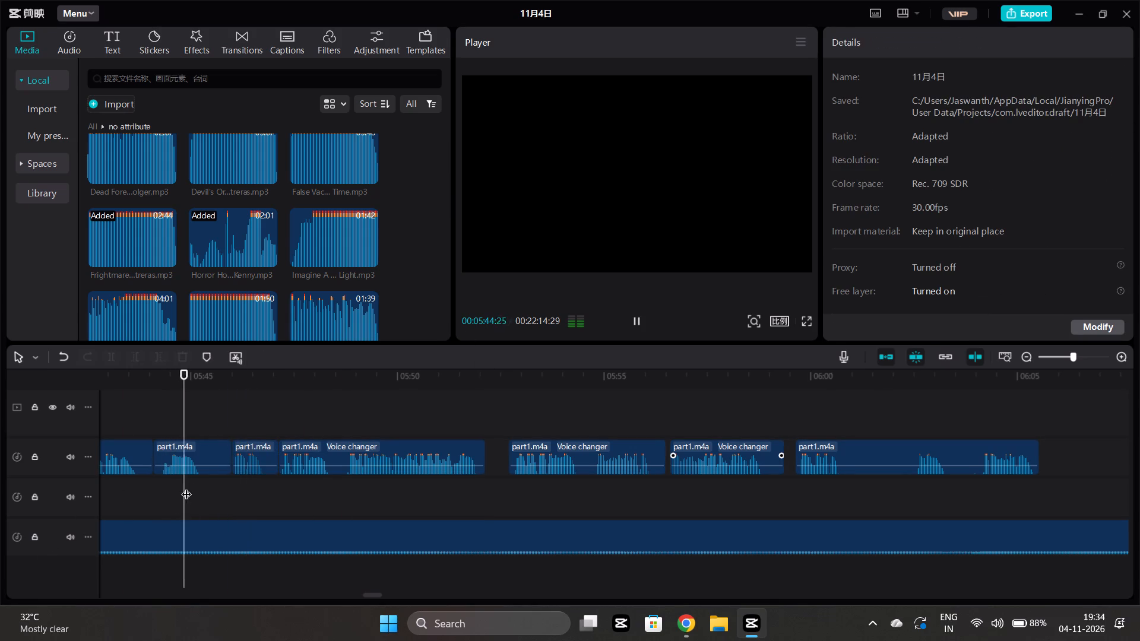
Trim the unfiltered piece to end at about 5:45:21, move the short filtered piece against it, extend that to about 5:47:04, and replay.
scroll(192, 483, left, 1)
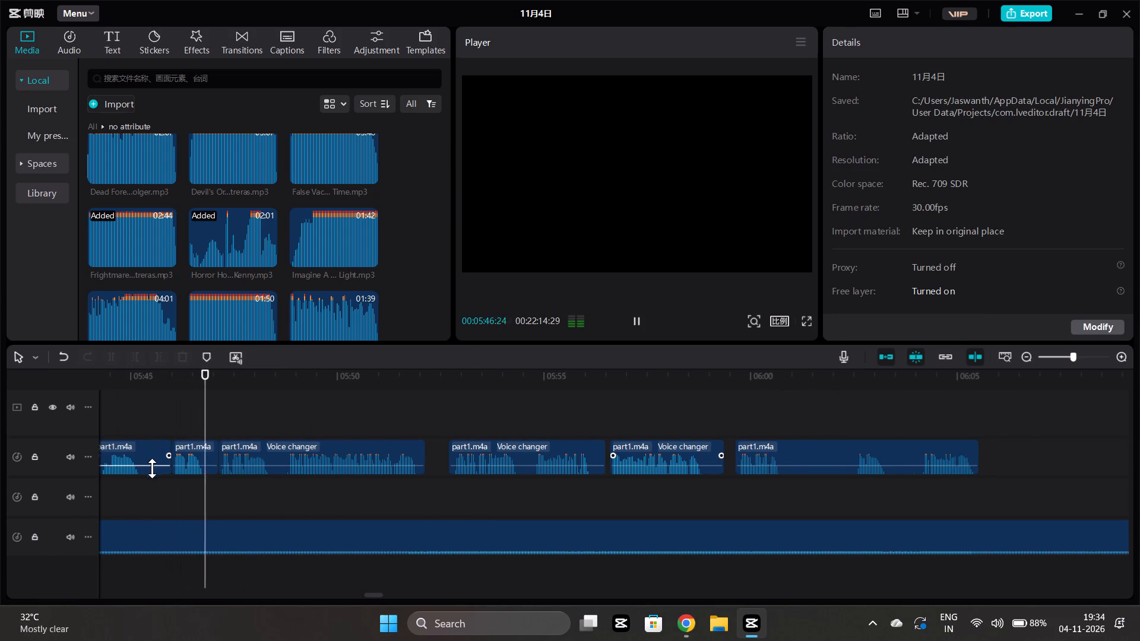
click(159, 470)
drag(172, 465, 152, 471)
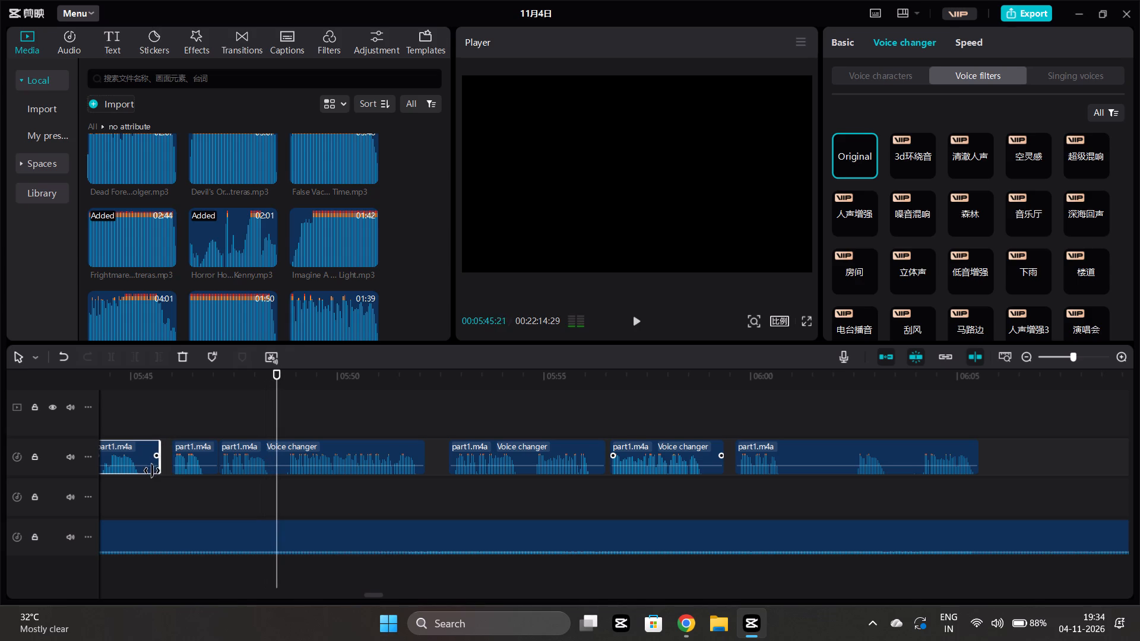
drag(152, 471, 155, 471)
drag(194, 449, 183, 451)
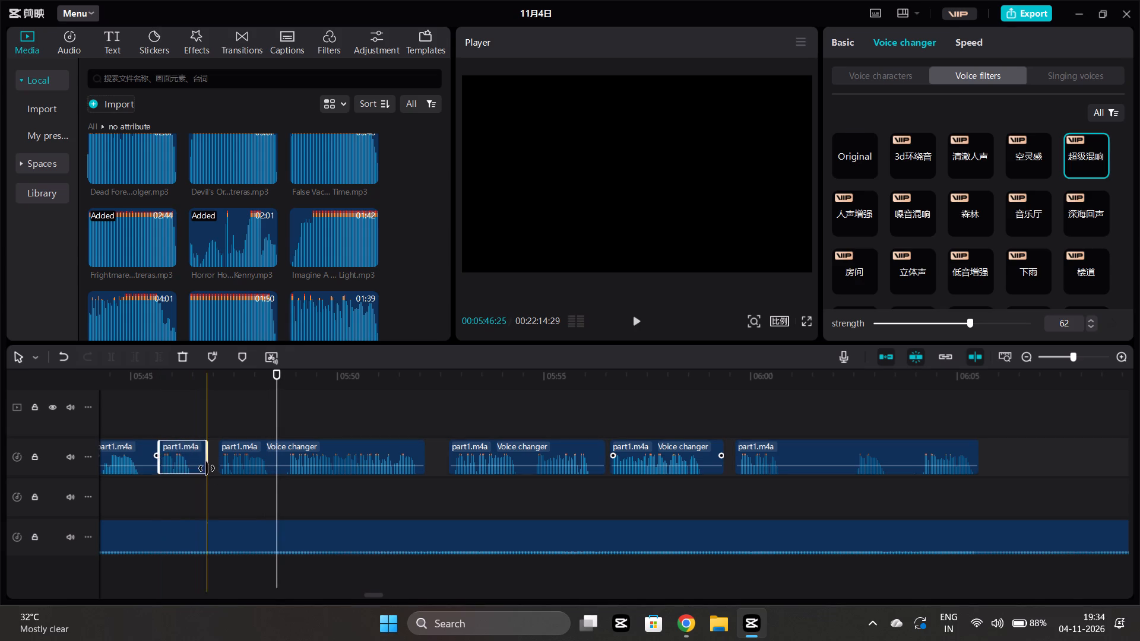
drag(205, 467, 219, 463)
click(177, 484)
key(space)
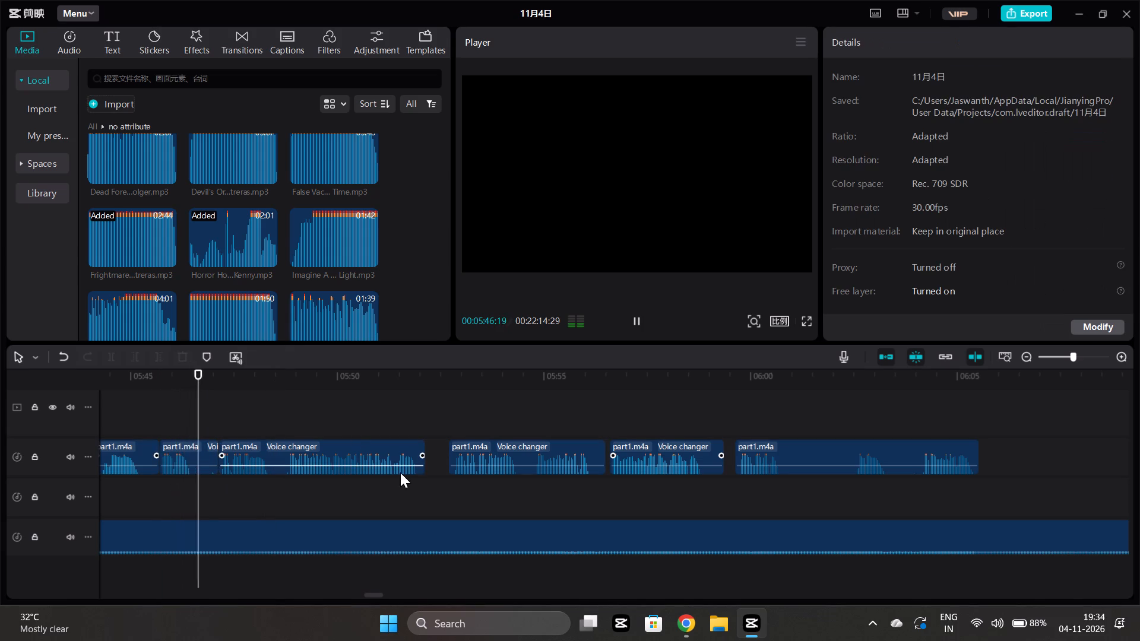
Extend the long filtered narration piece's end to meet the following piece at about 5:52:21, and replay the section.
click(398, 459)
drag(422, 468, 444, 465)
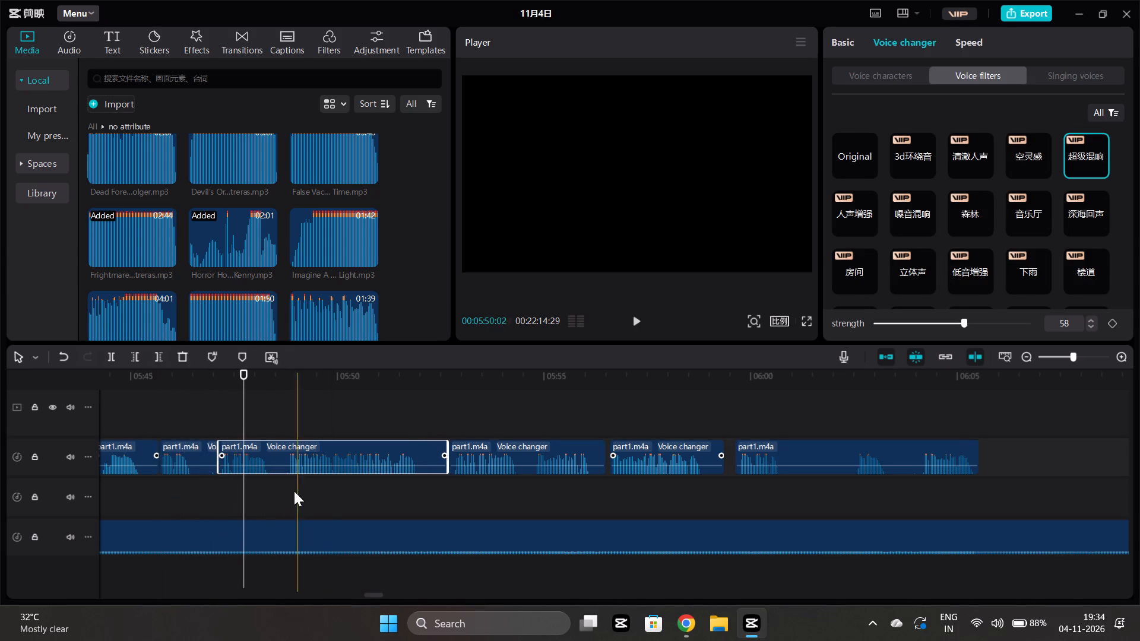
click(238, 482)
key(space)
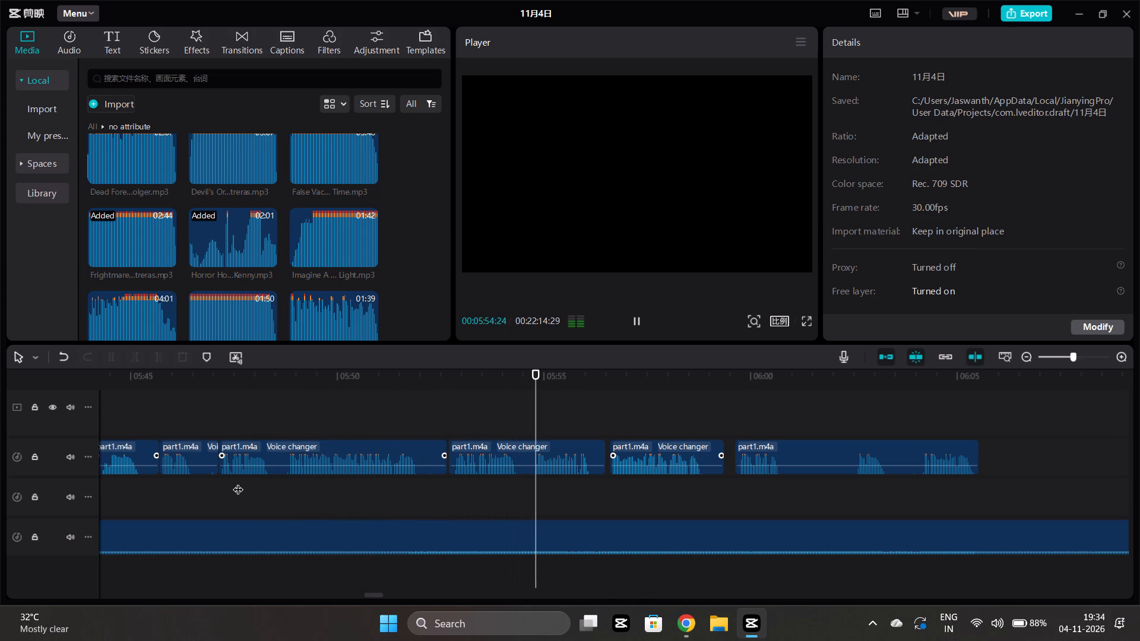
Compare the next piece's reverb, set the 超级混响 strength of the narration piece starting at about 5:47:04 to 63, and replay.
click(534, 422)
click(538, 465)
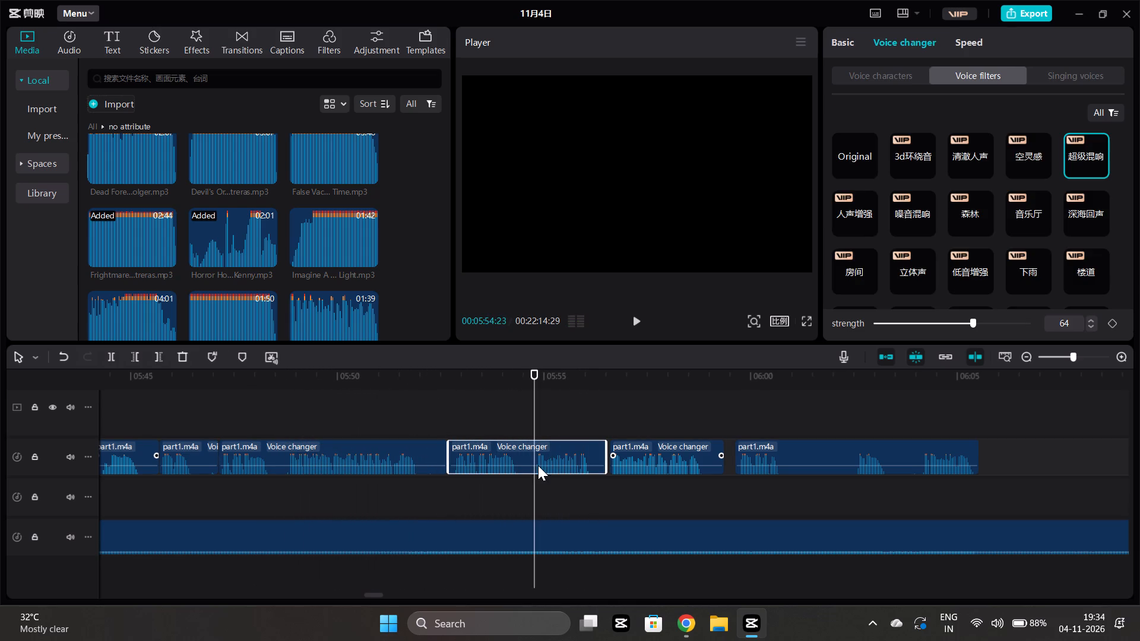
click(389, 428)
click(389, 457)
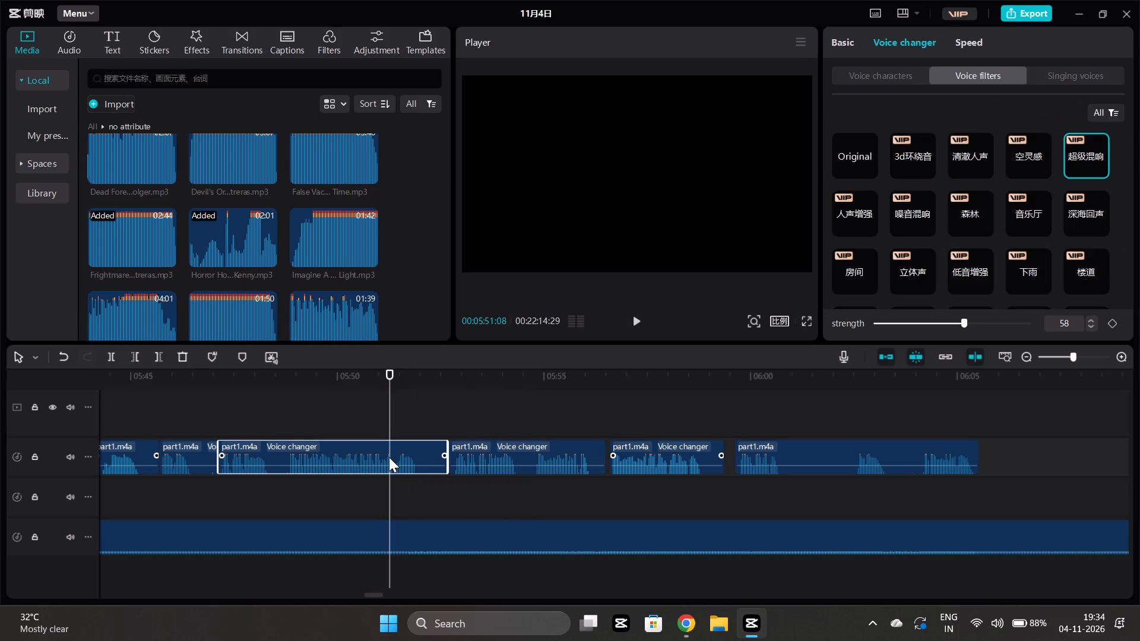
click(973, 319)
click(353, 478)
key(space)
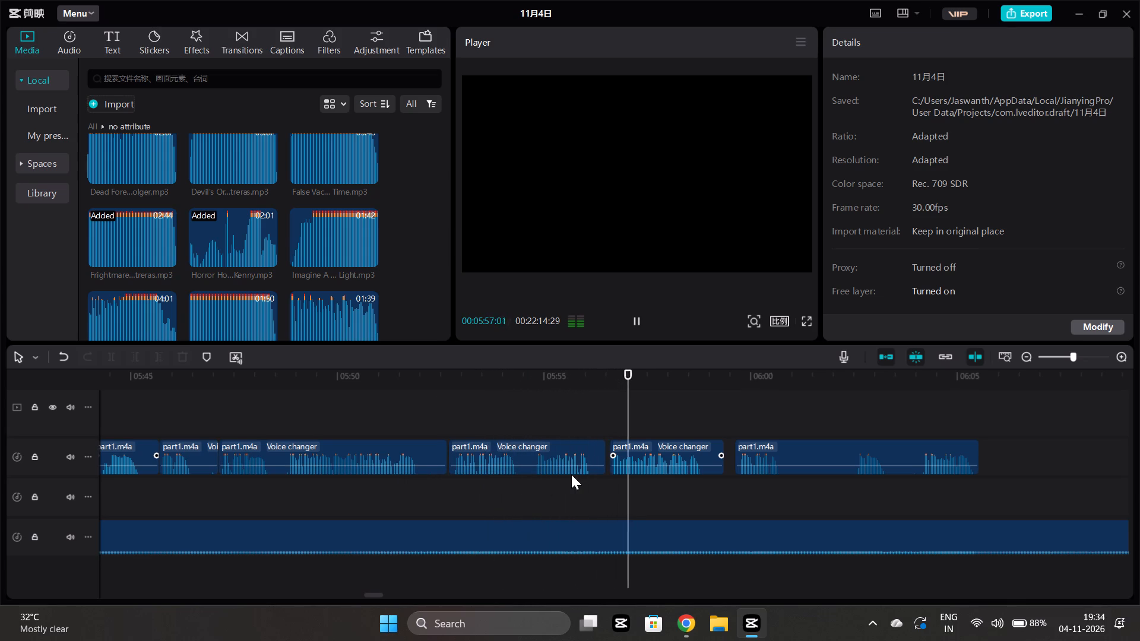
Extend the end of the filtered narration piece starting at about 5:52:21 to meet the following piece at about 5:56:18, and replay.
click(601, 458)
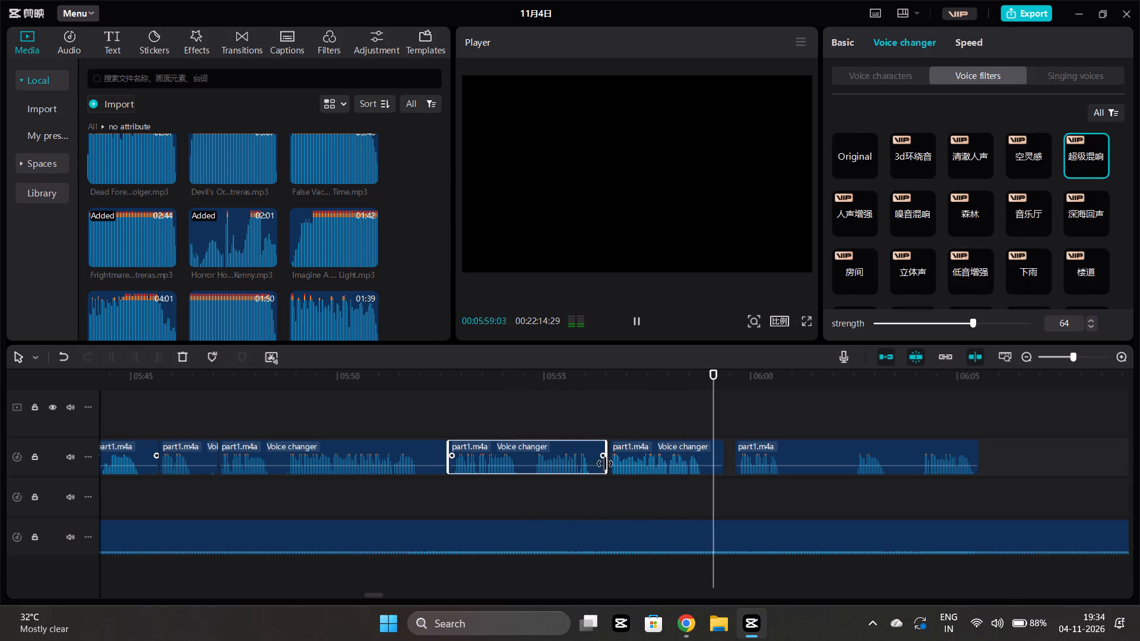
drag(609, 469, 616, 469)
click(619, 493)
key(space)
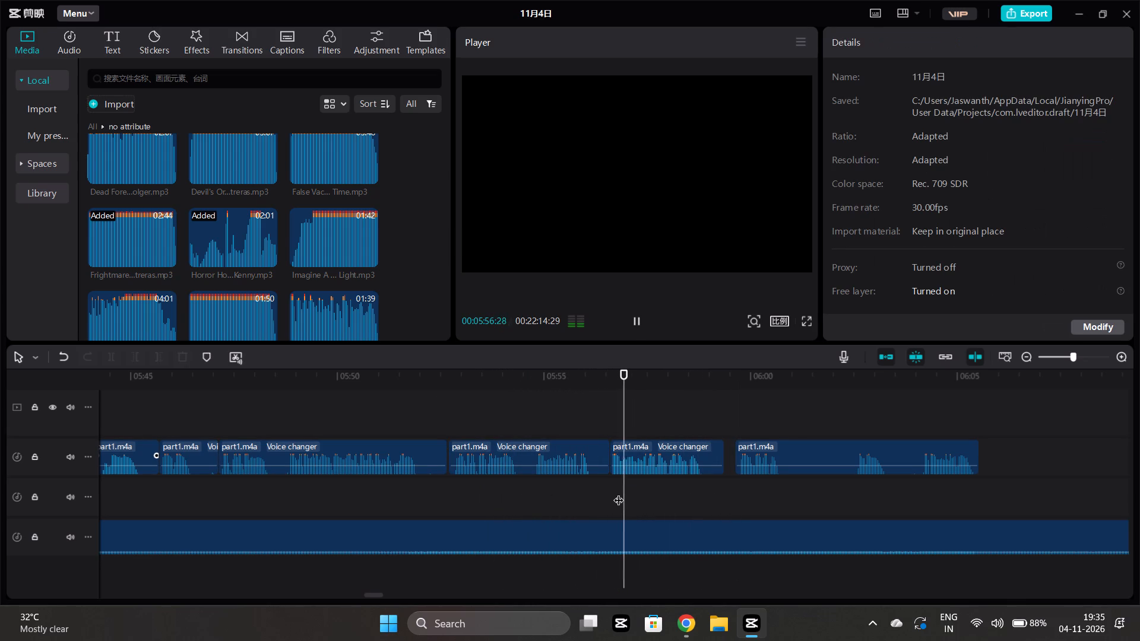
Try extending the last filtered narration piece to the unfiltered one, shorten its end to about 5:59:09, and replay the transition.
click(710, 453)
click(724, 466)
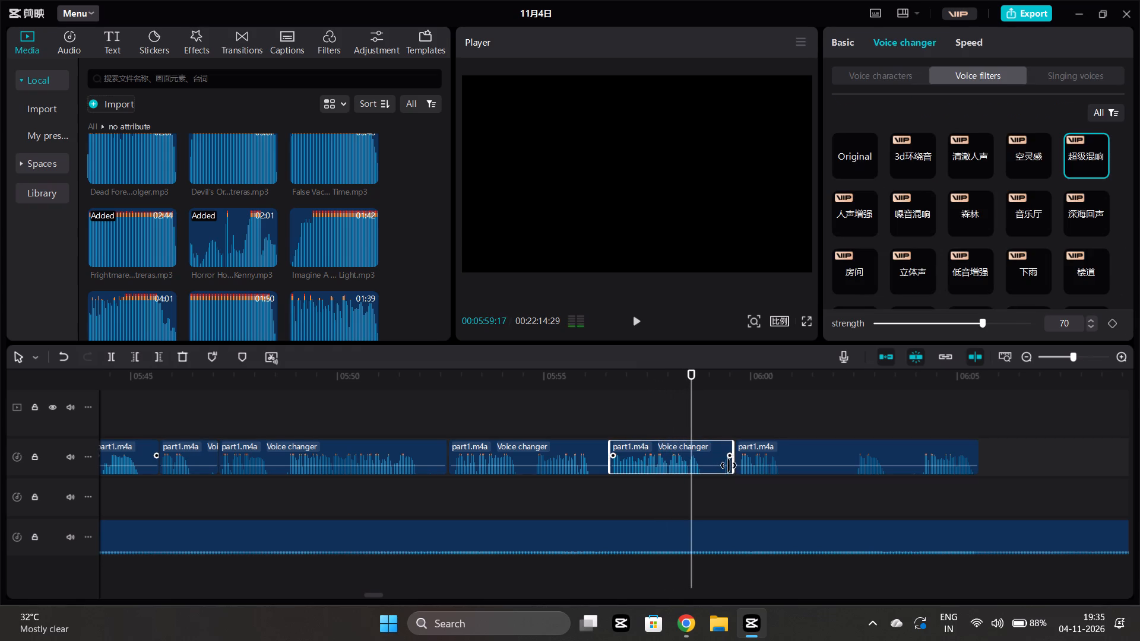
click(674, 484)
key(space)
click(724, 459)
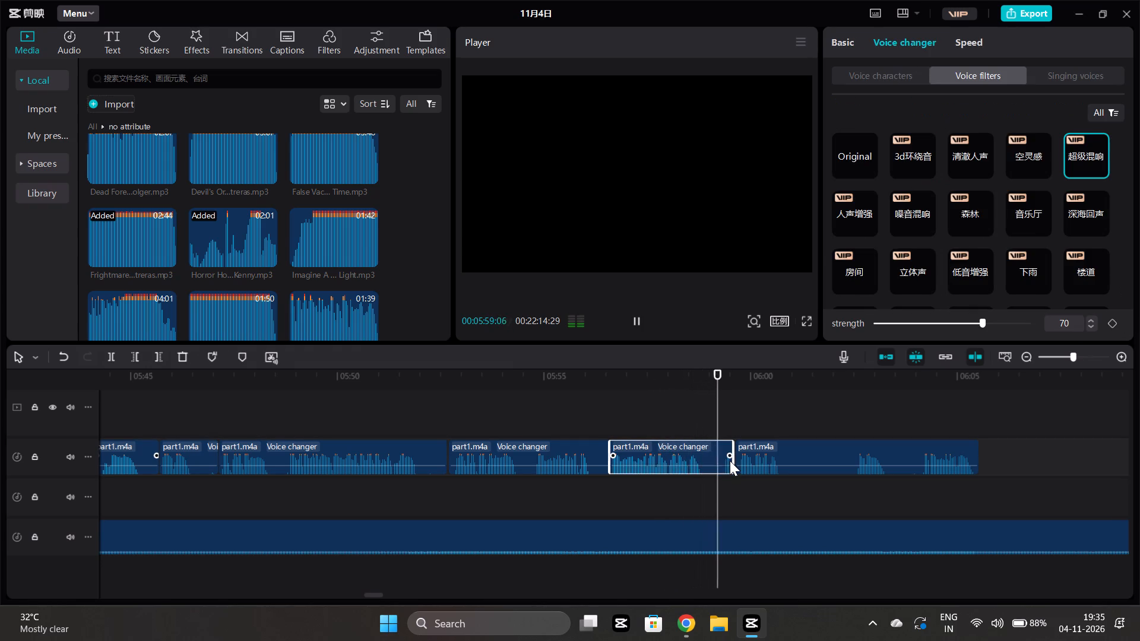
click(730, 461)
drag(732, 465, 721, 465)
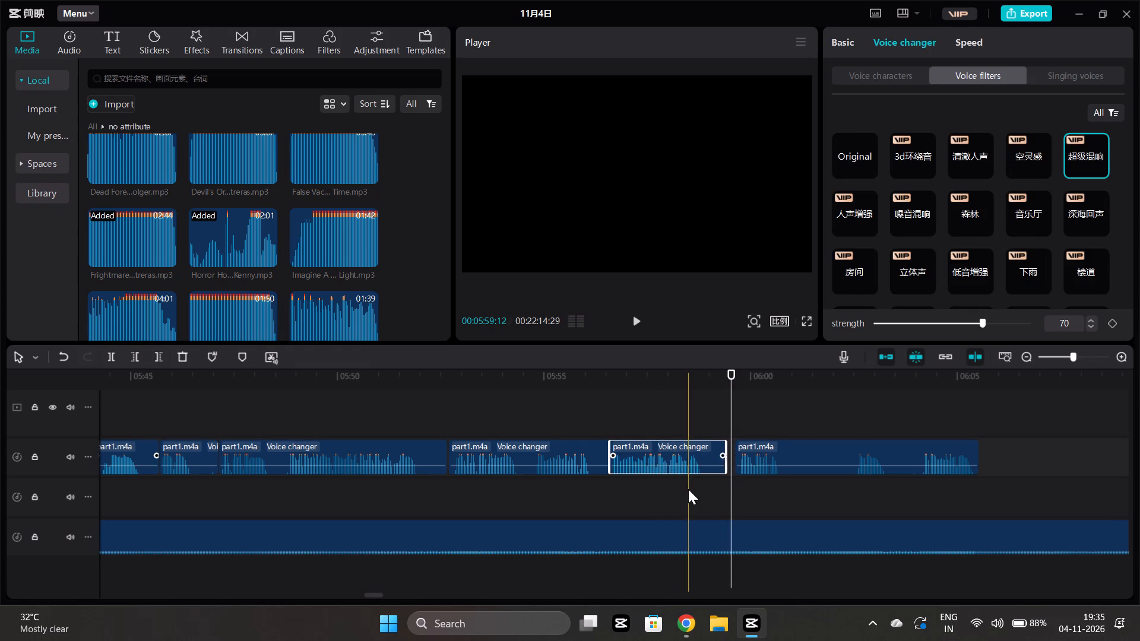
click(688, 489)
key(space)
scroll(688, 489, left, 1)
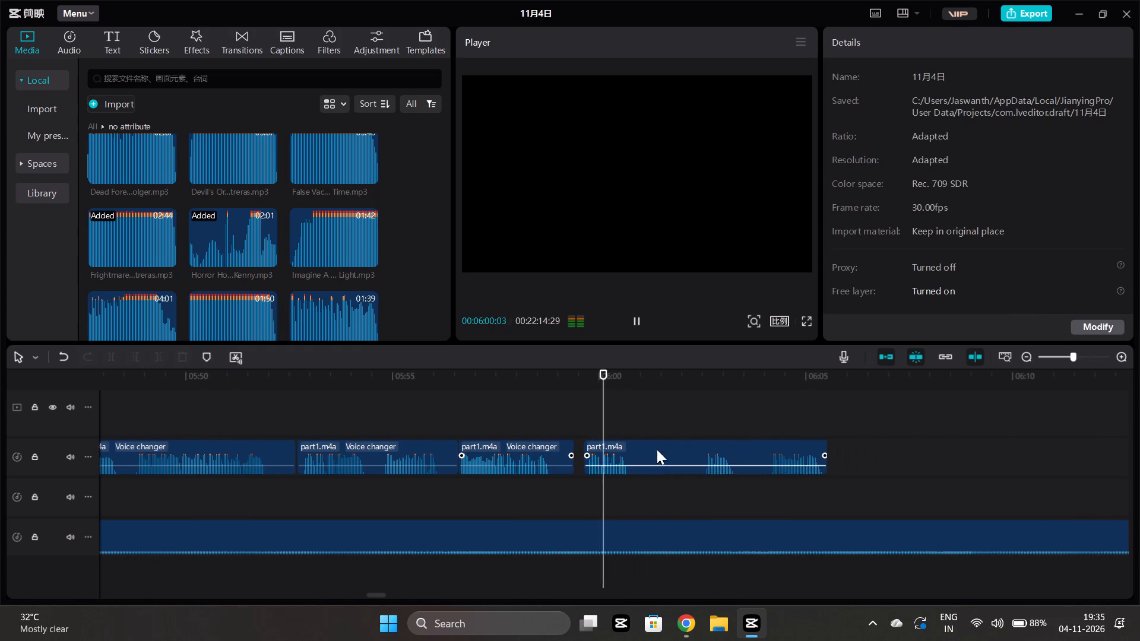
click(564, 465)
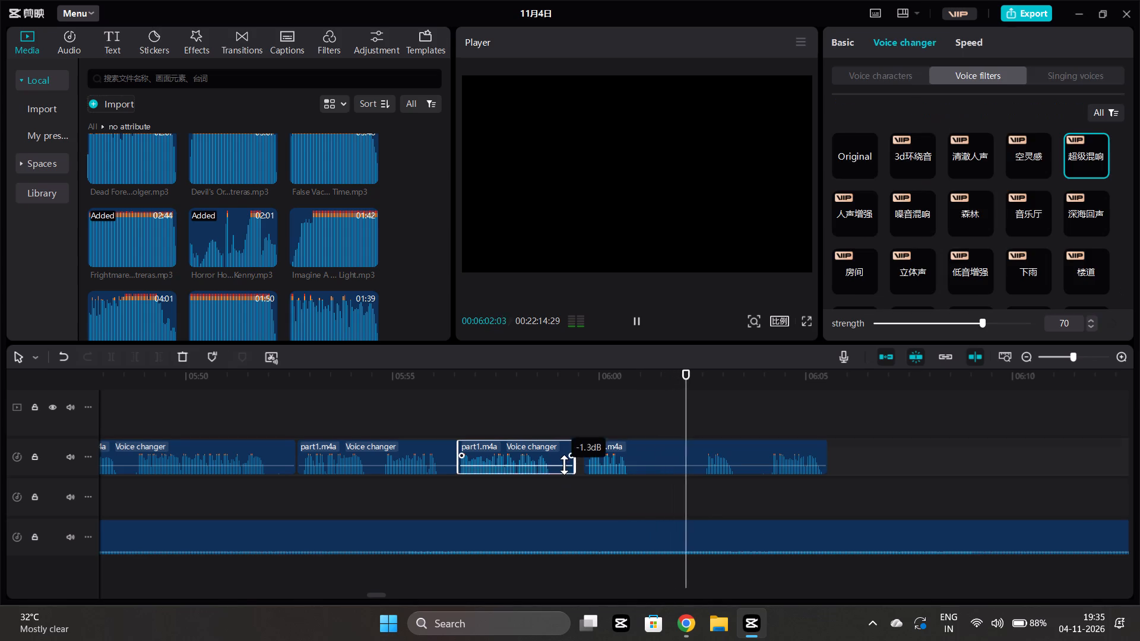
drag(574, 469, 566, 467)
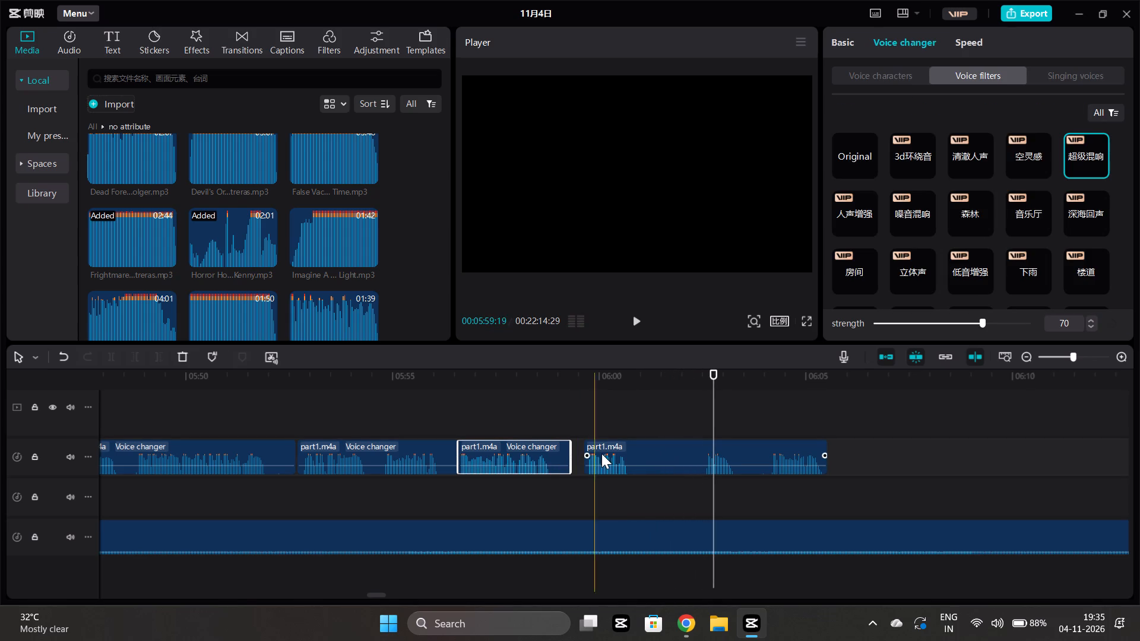
Trim the unfiltered narration piece's start to about 6:00:23, extend the preceding filtered piece to meet it, and replay the join.
click(631, 488)
click(642, 459)
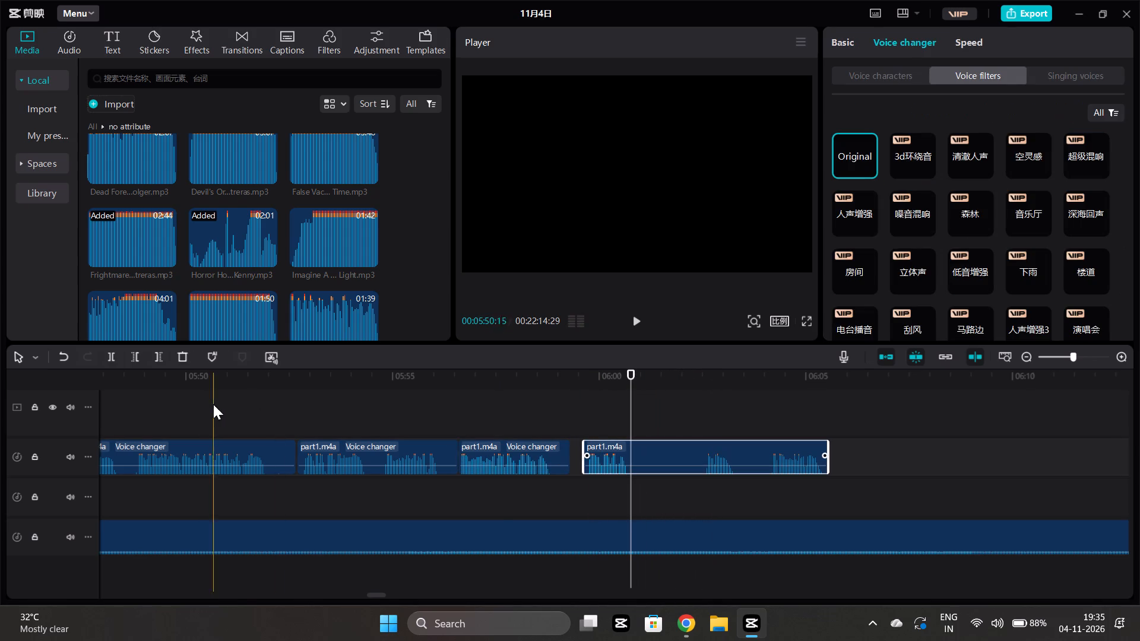
click(133, 353)
click(557, 471)
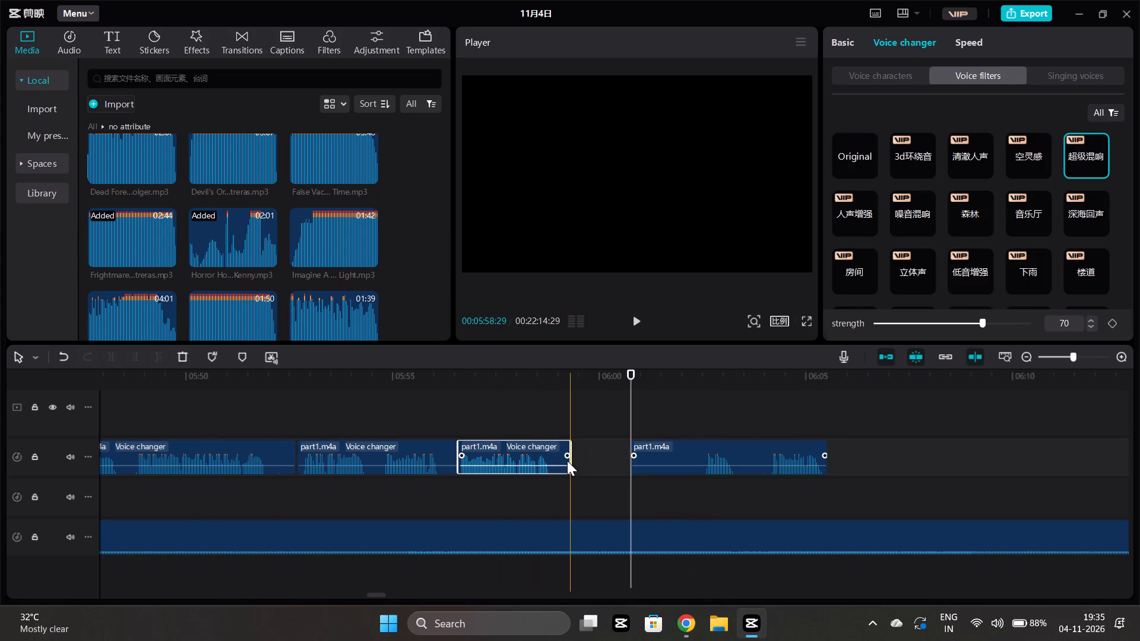
drag(572, 459, 636, 464)
click(523, 496)
key(space)
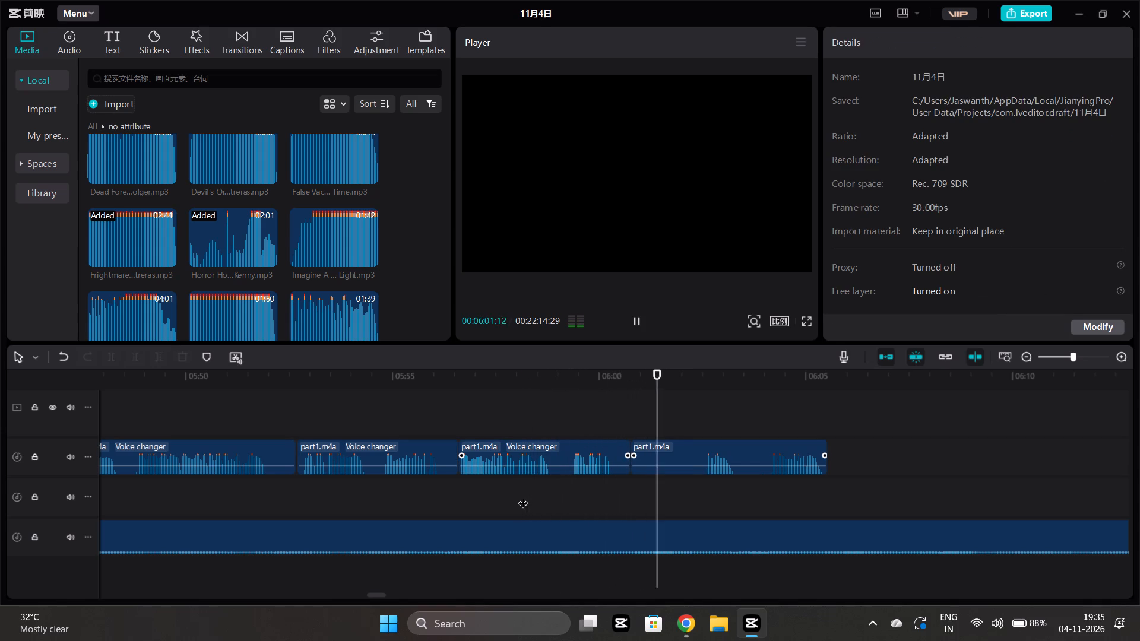
click(556, 484)
key(space)
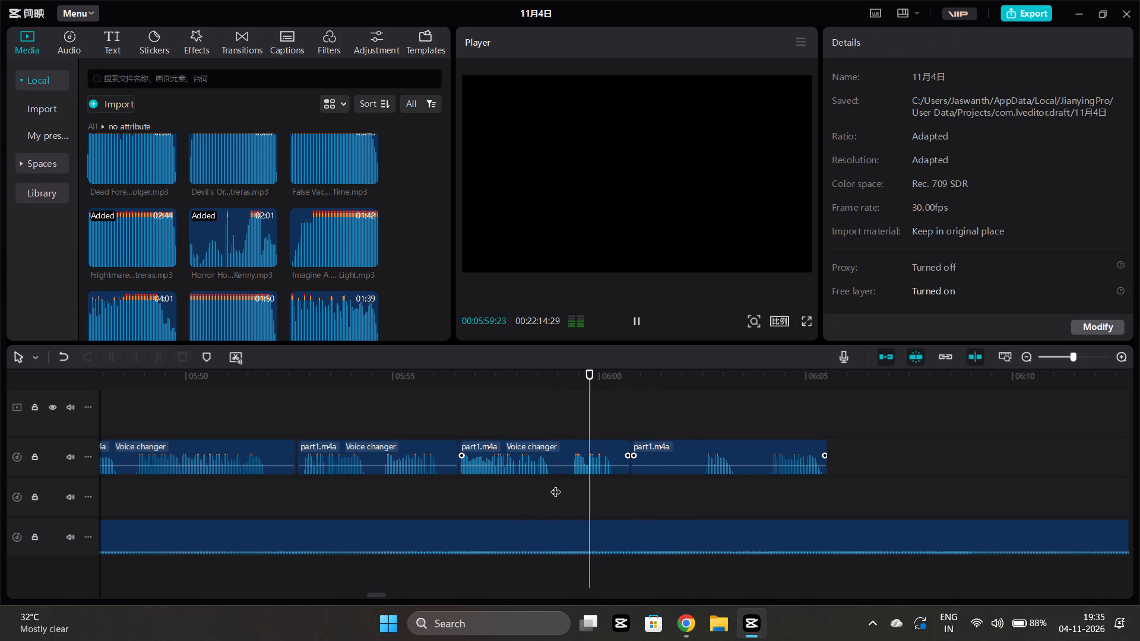
click(614, 487)
click(625, 464)
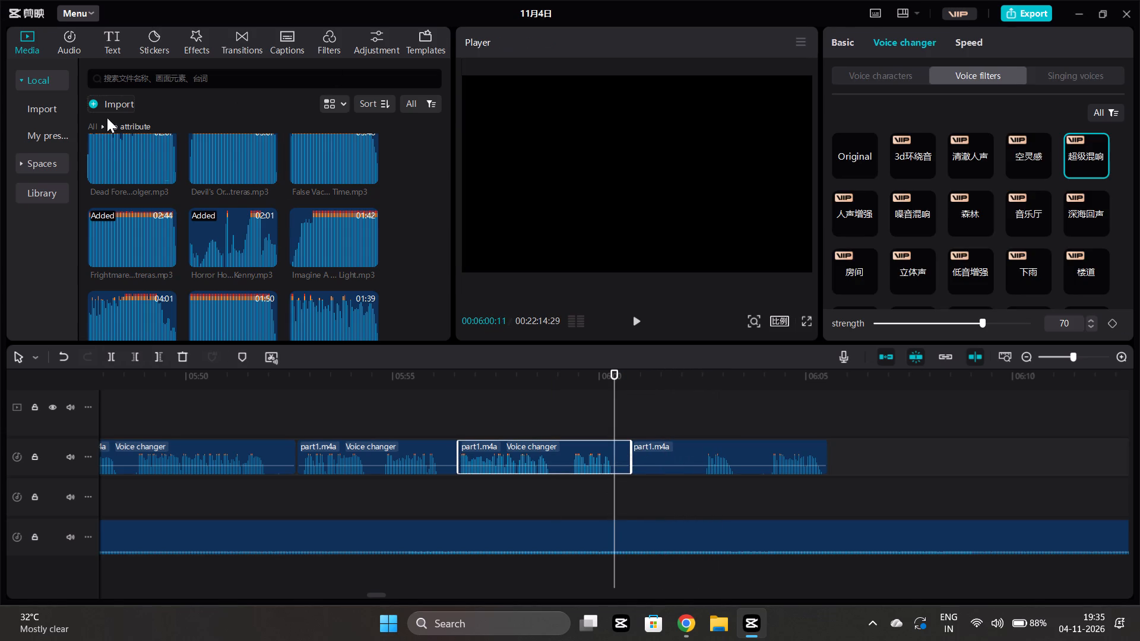
Audition several music tracks in the "no attribute" media folder, including the Cyberpunk, Devil's and Horror House tracks.
click(90, 126)
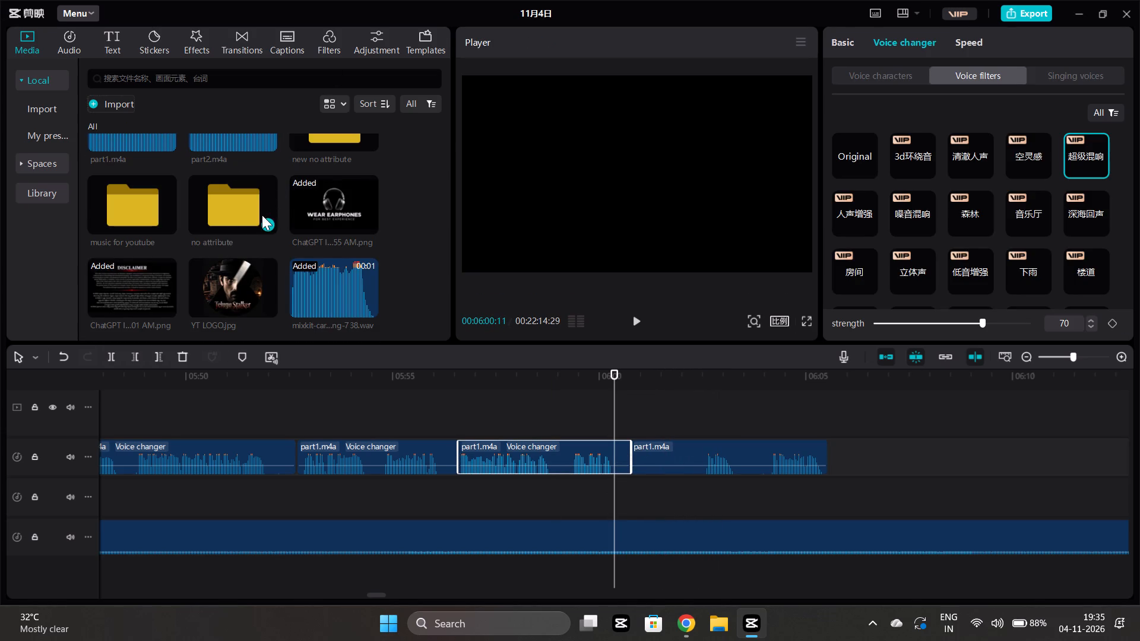
double_click(230, 223)
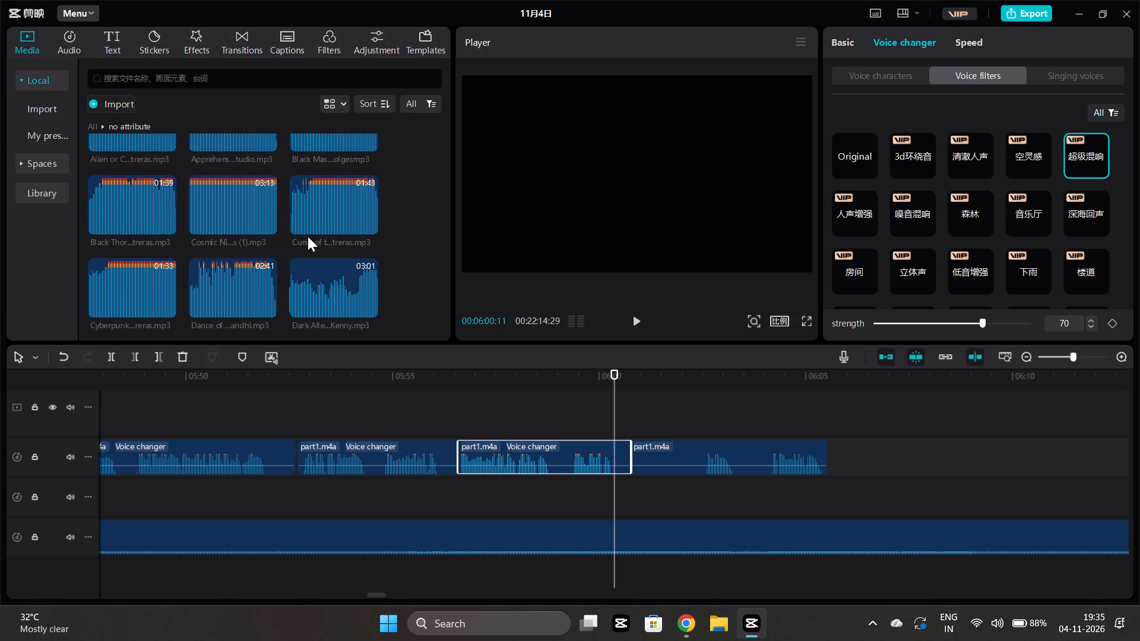
click(292, 218)
key(space)
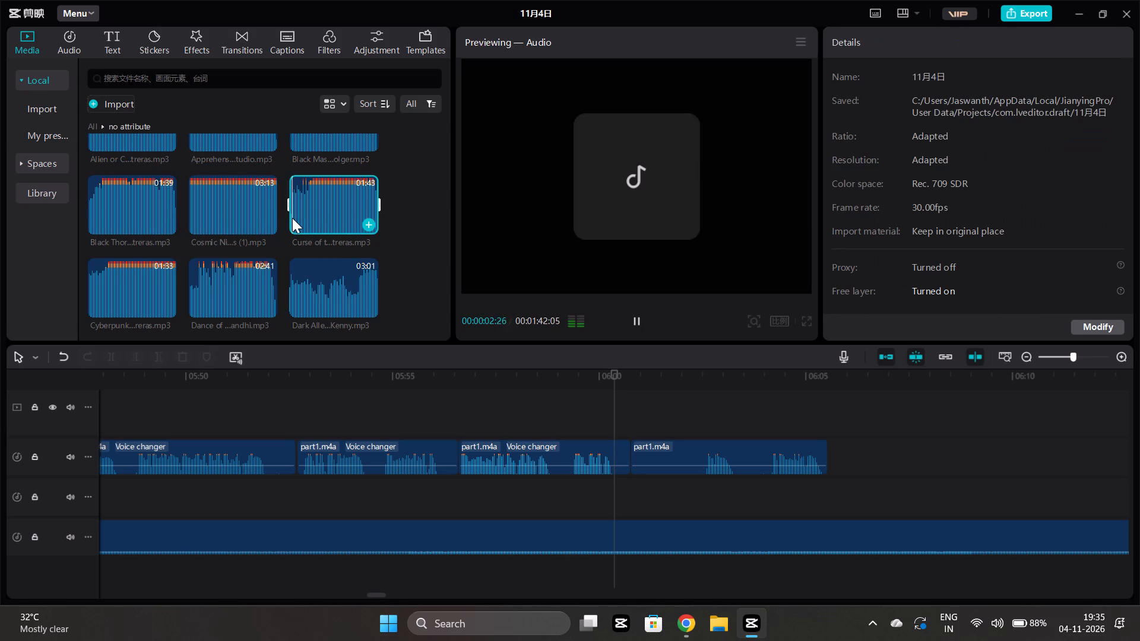
click(90, 215)
key(space)
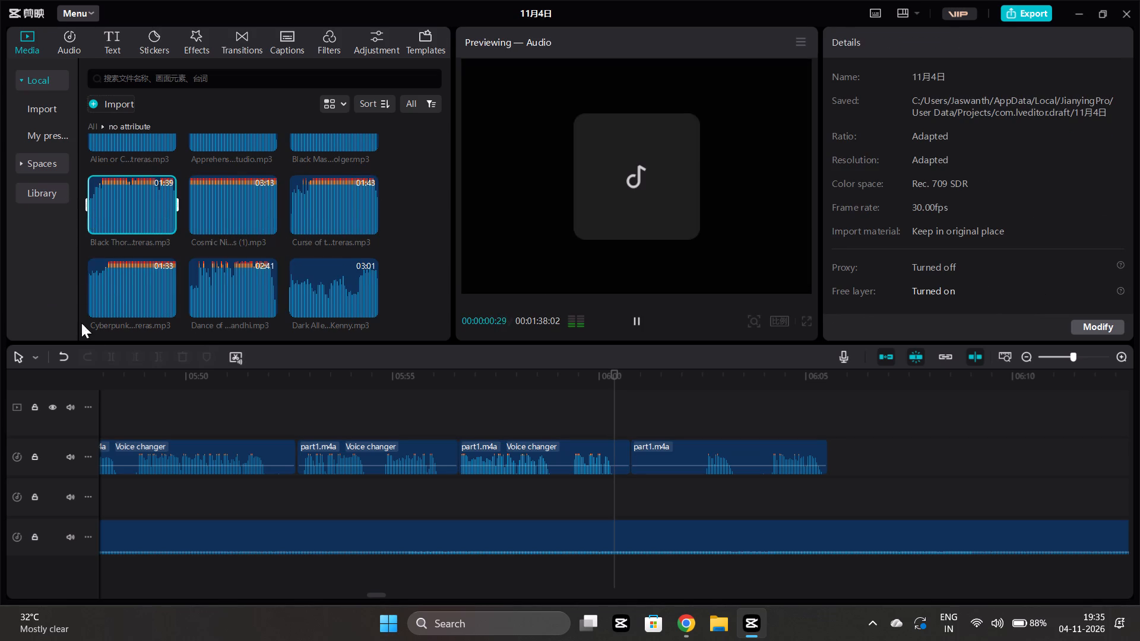
click(88, 298)
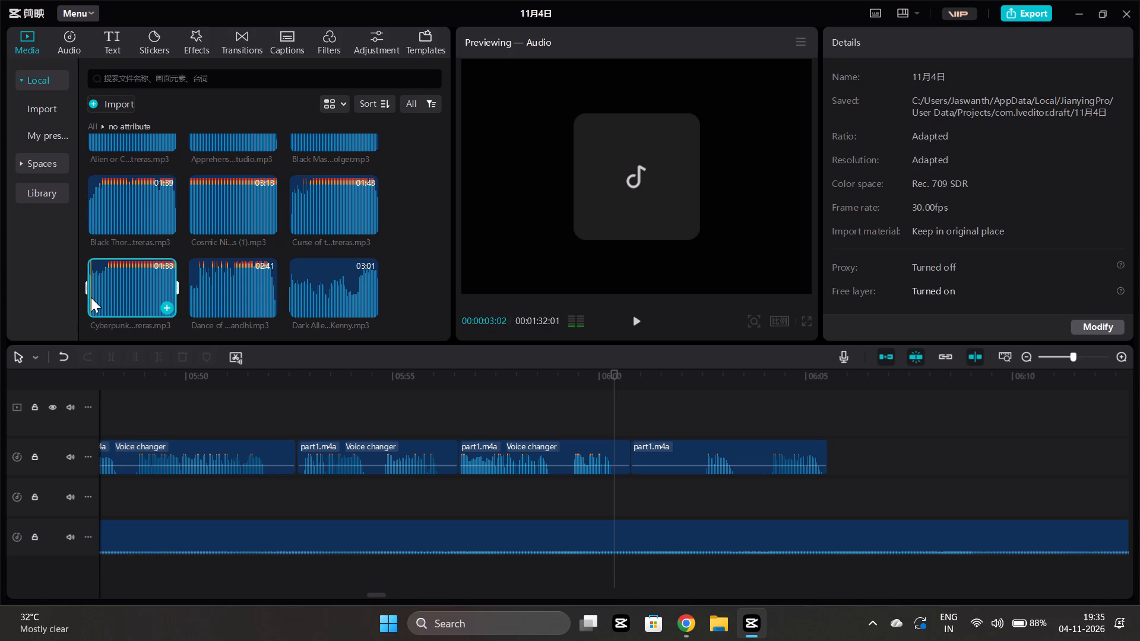
click(89, 298)
key(space)
click(188, 291)
key(space)
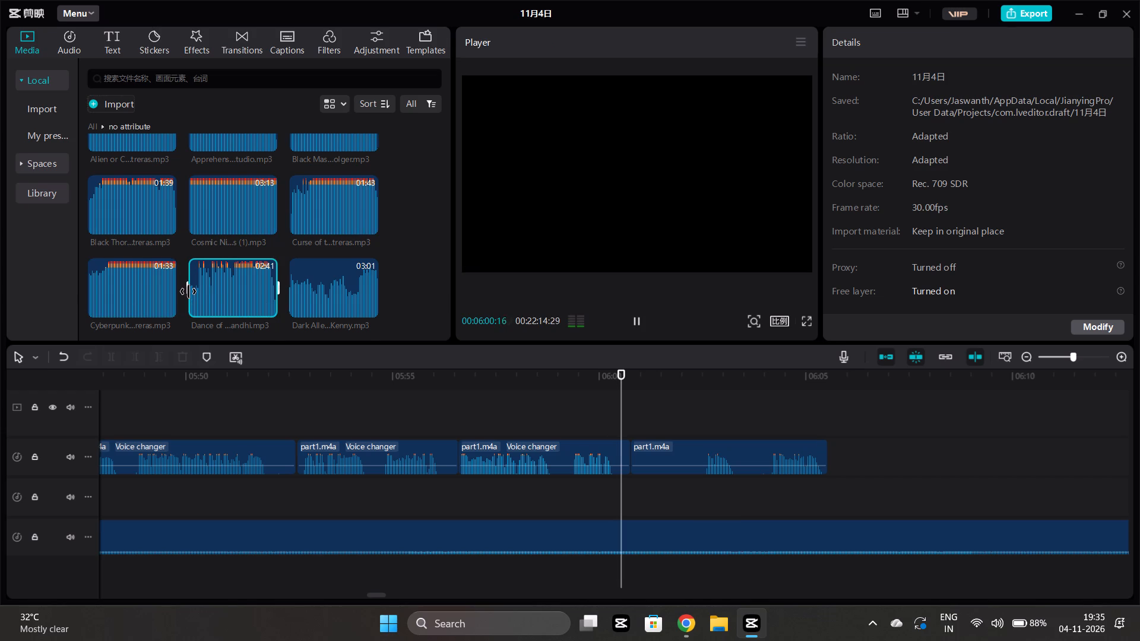
scroll(220, 281, down, 2)
click(191, 245)
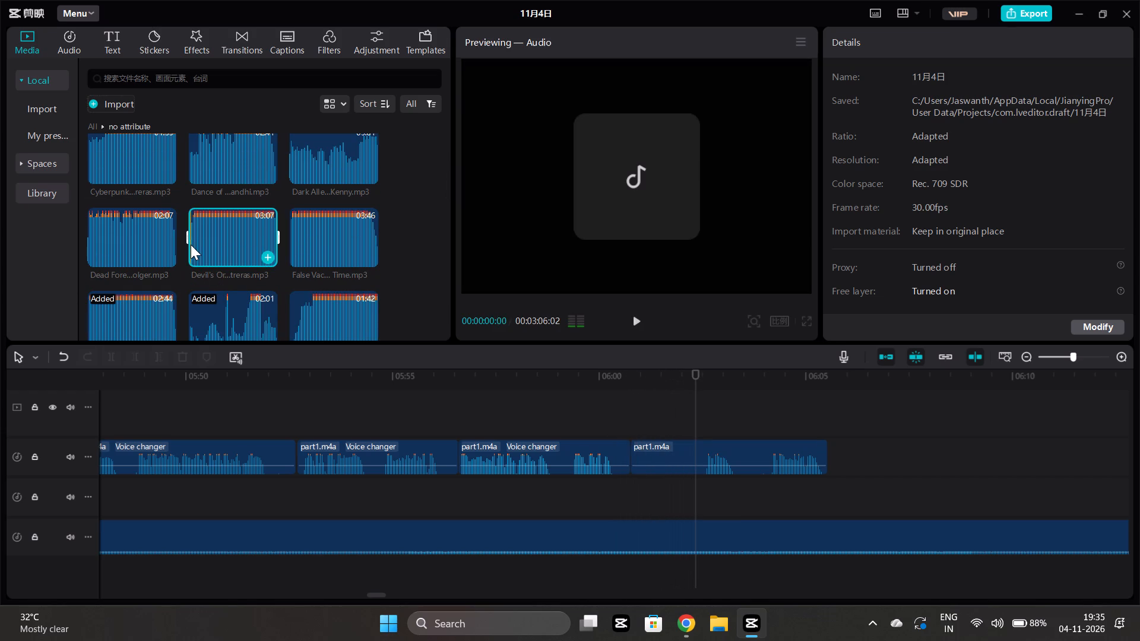
key(space)
scroll(191, 245, down, 1)
click(197, 266)
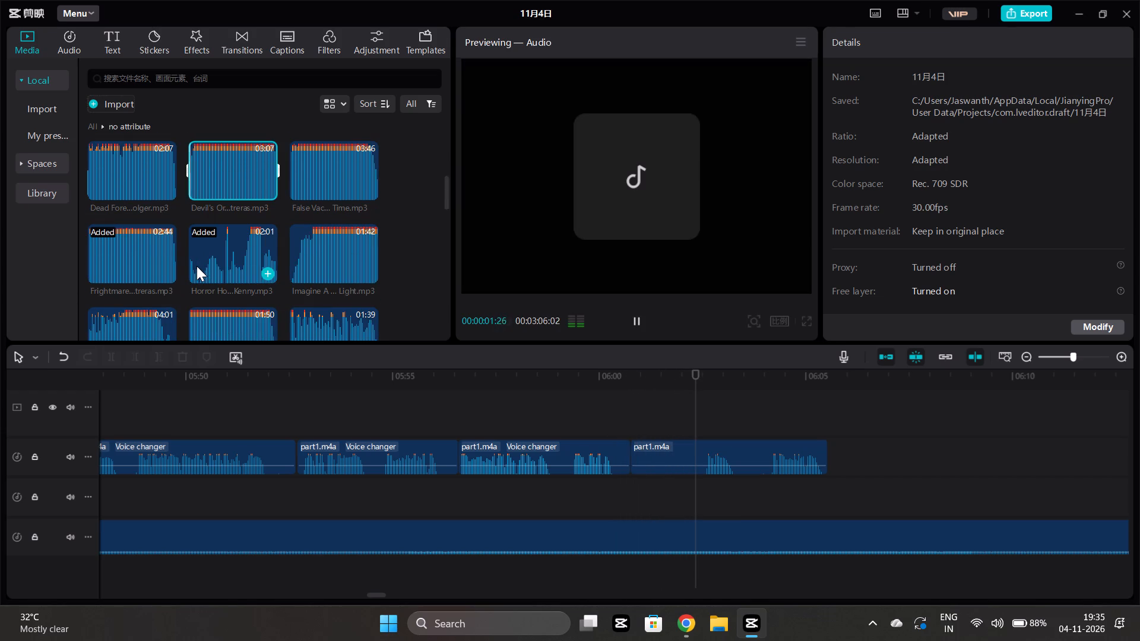
key(space)
click(205, 243)
key(space)
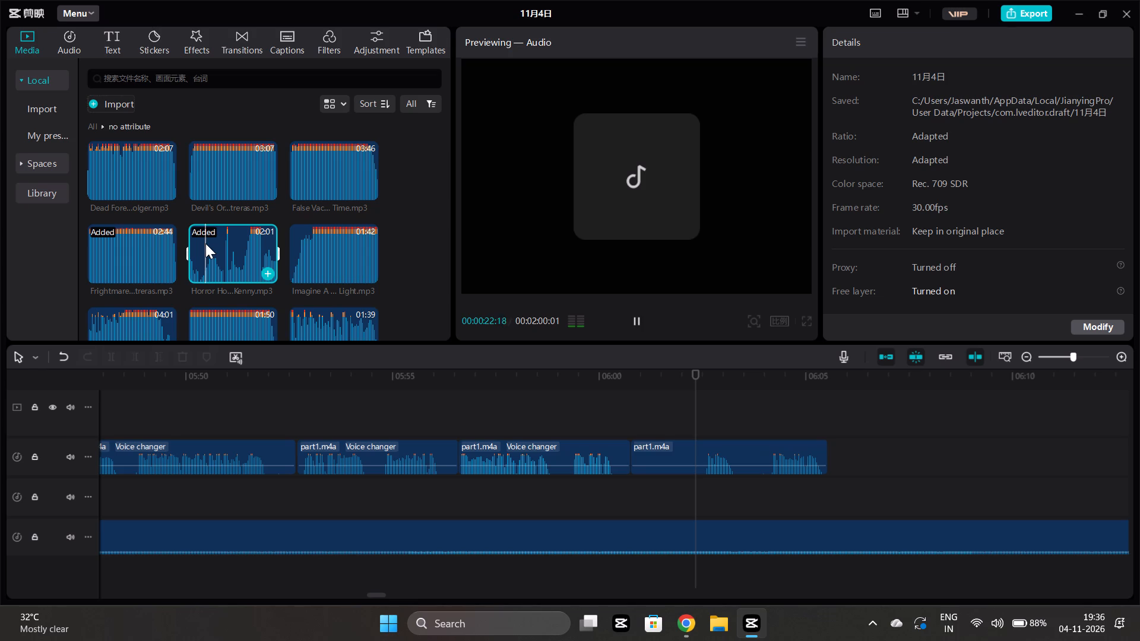
Add the Horror House music beneath the narration, trim off its opening, and move it to start at about 5:56:27.
click(265, 272)
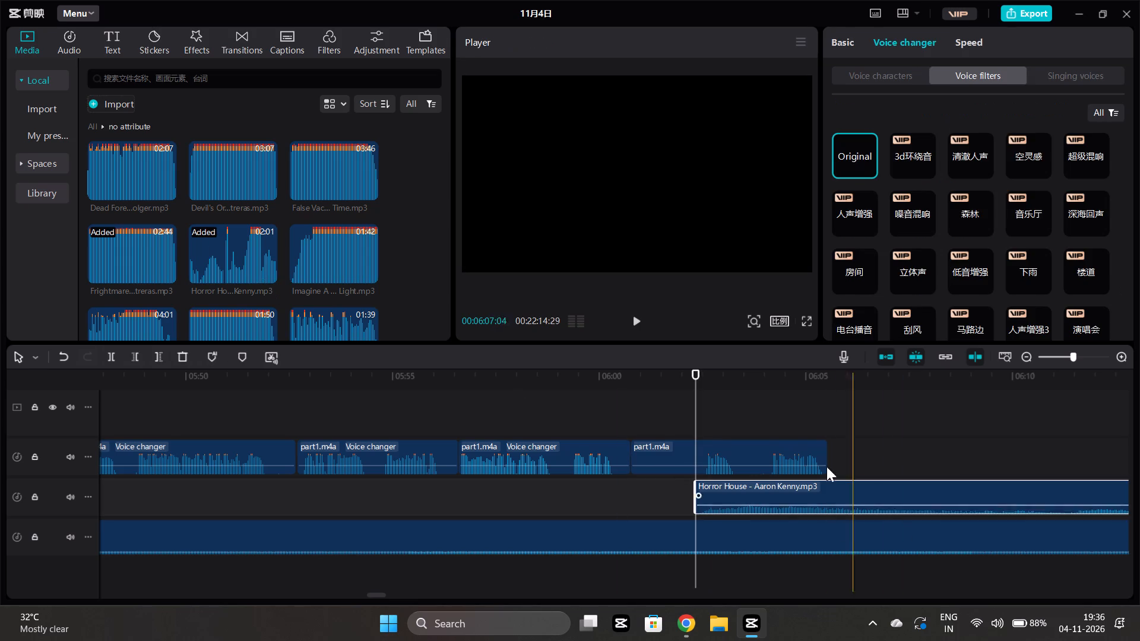
drag(696, 505, 1011, 493)
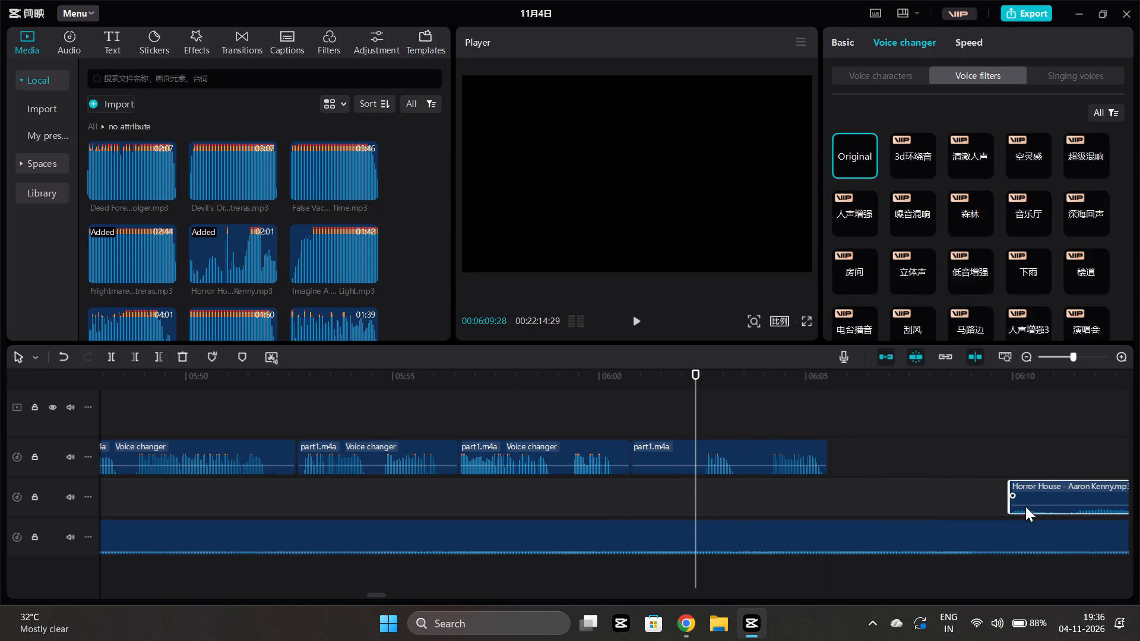
drag(1033, 494, 430, 494)
drag(406, 500, 607, 529)
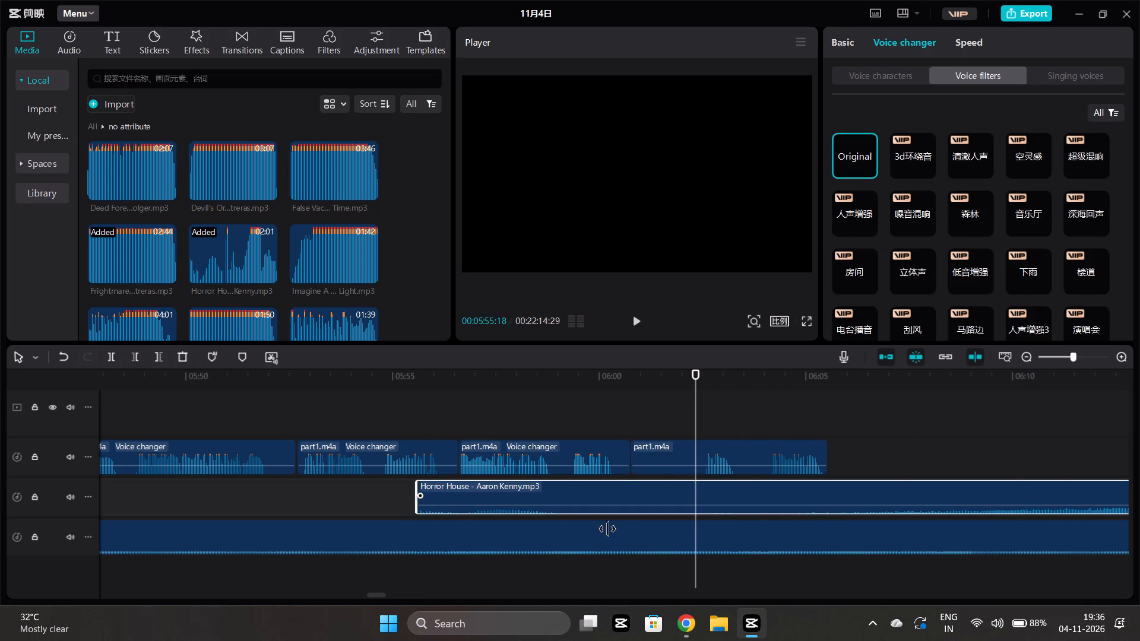
drag(607, 529, 945, 497)
drag(967, 497, 495, 503)
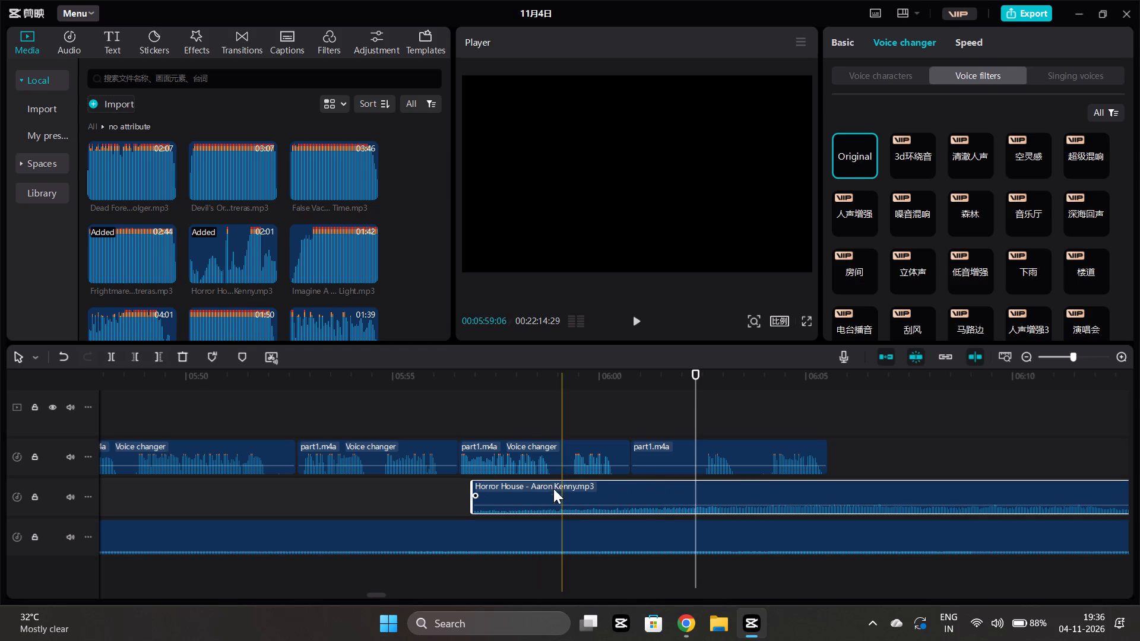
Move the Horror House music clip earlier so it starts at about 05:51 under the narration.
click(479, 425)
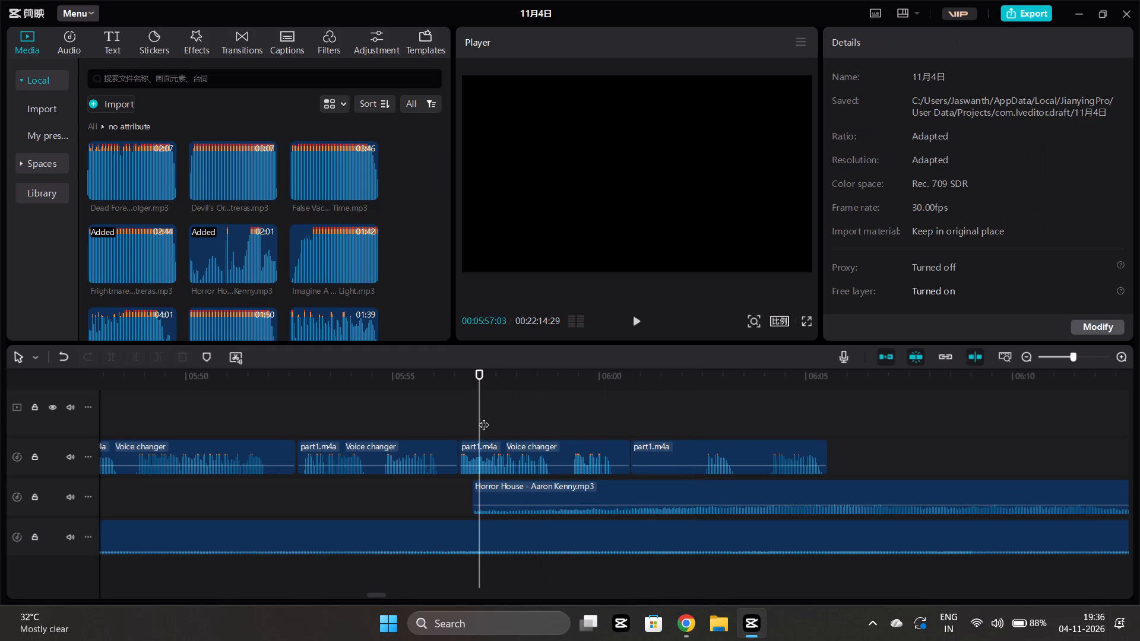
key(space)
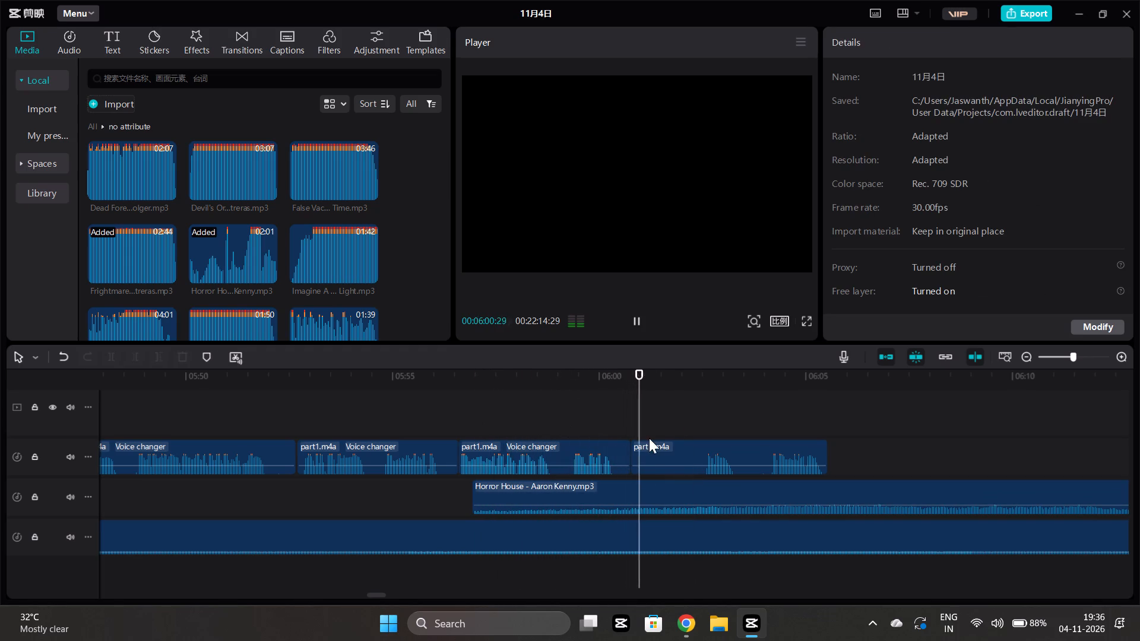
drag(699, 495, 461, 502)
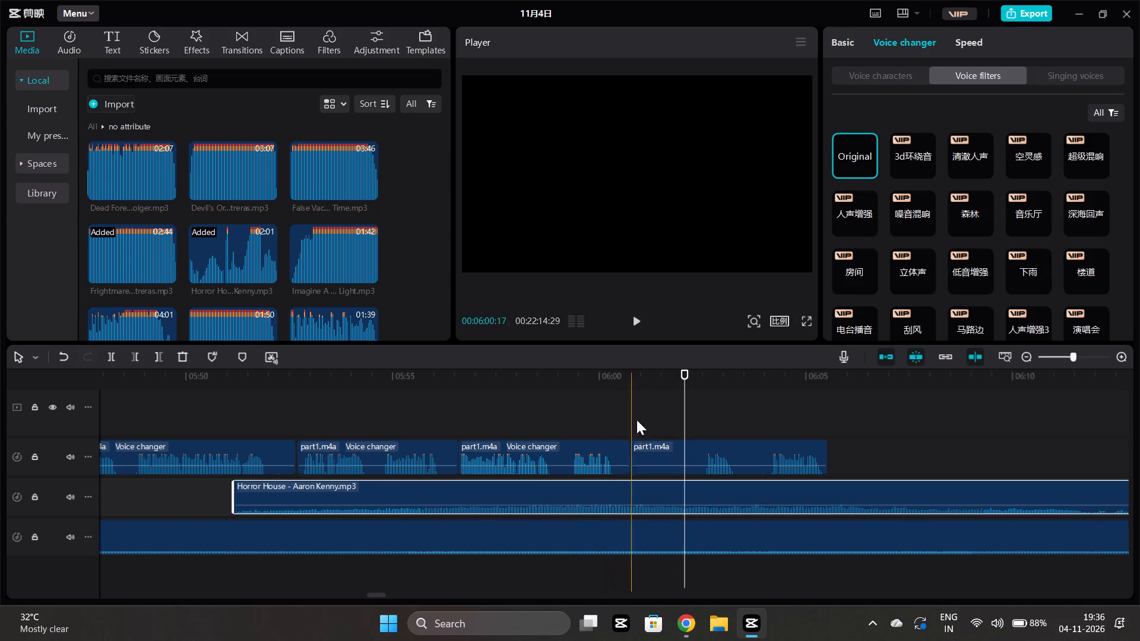
Play back the Horror House music against the narration at several points from about 06:00 onward to judge its fit.
click(641, 414)
key(space)
scroll(765, 431, left, 1)
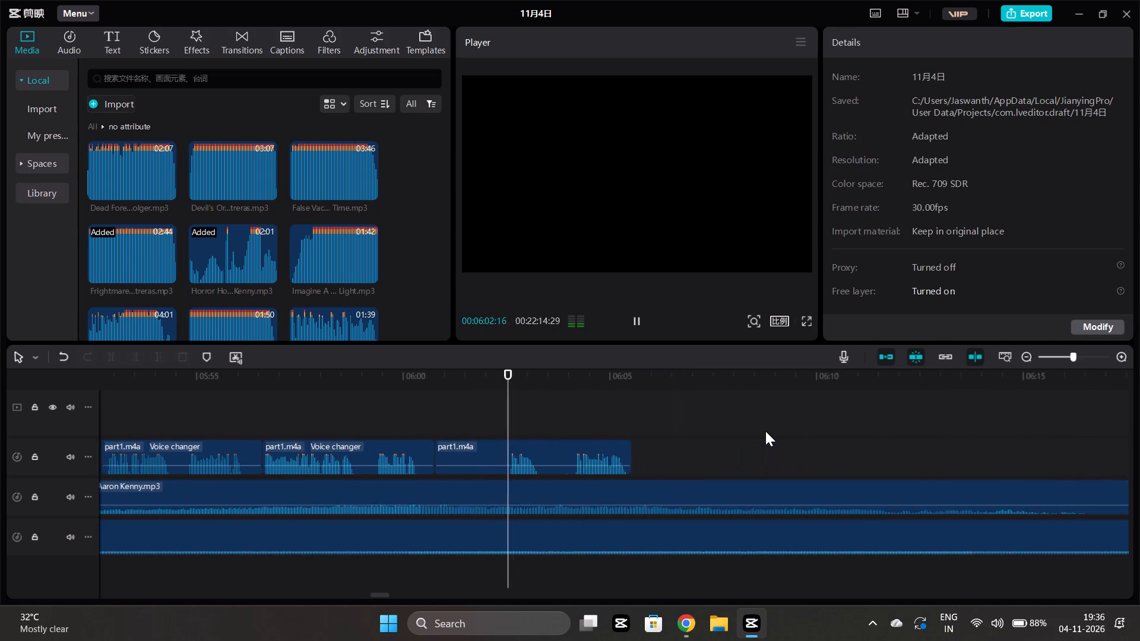
scroll(765, 431, left, 1)
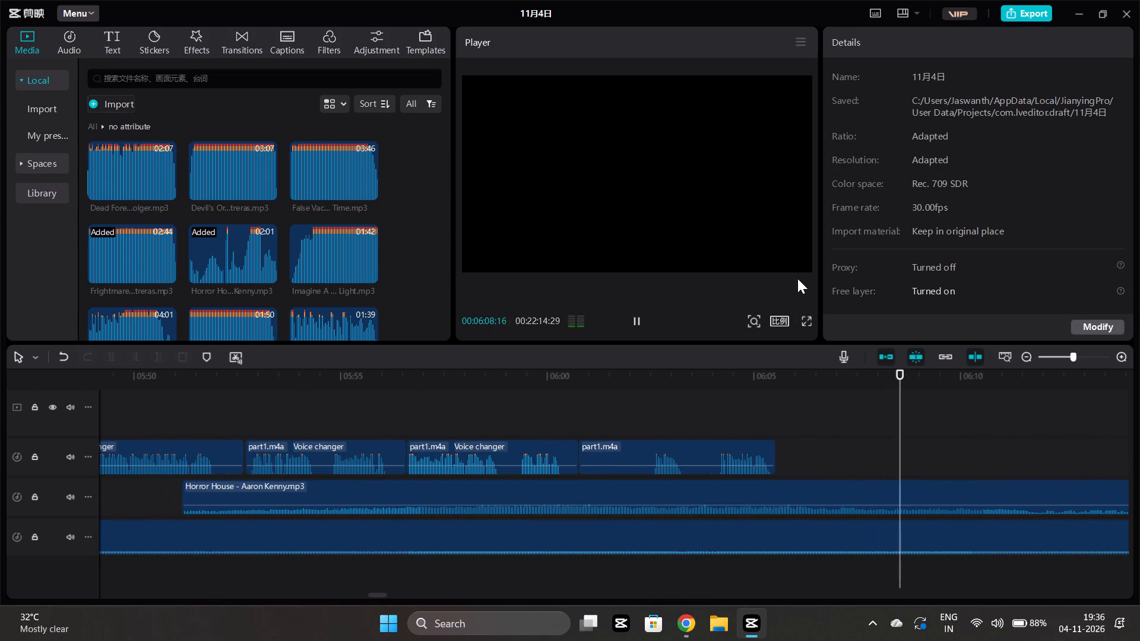
key(space)
scroll(896, 396, left, 4)
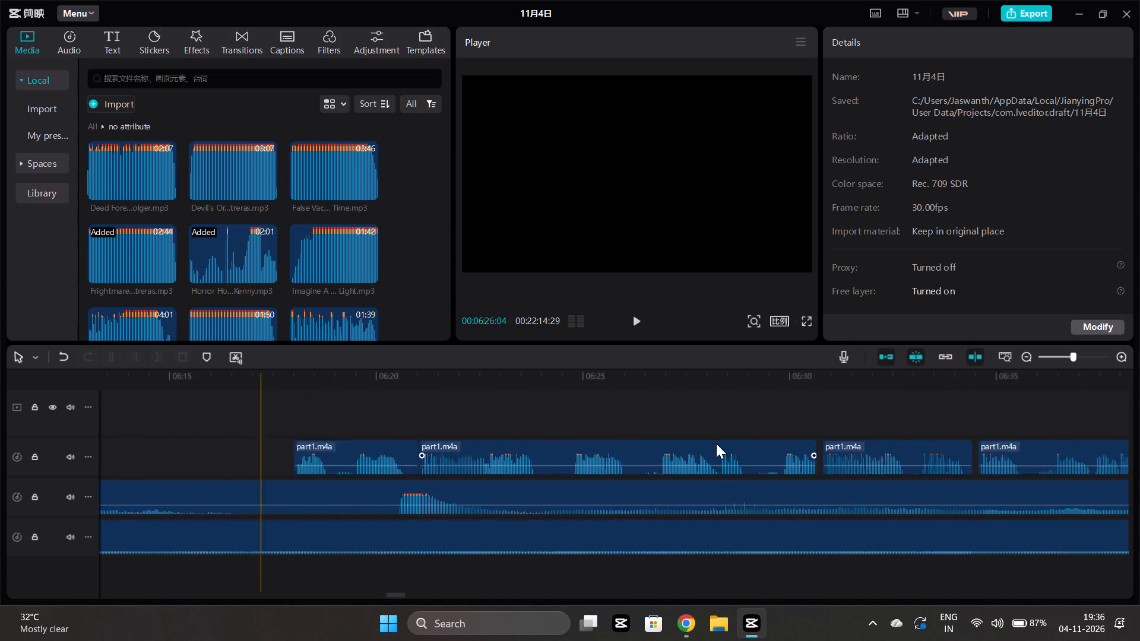
scroll(716, 443, left, 1)
click(392, 558)
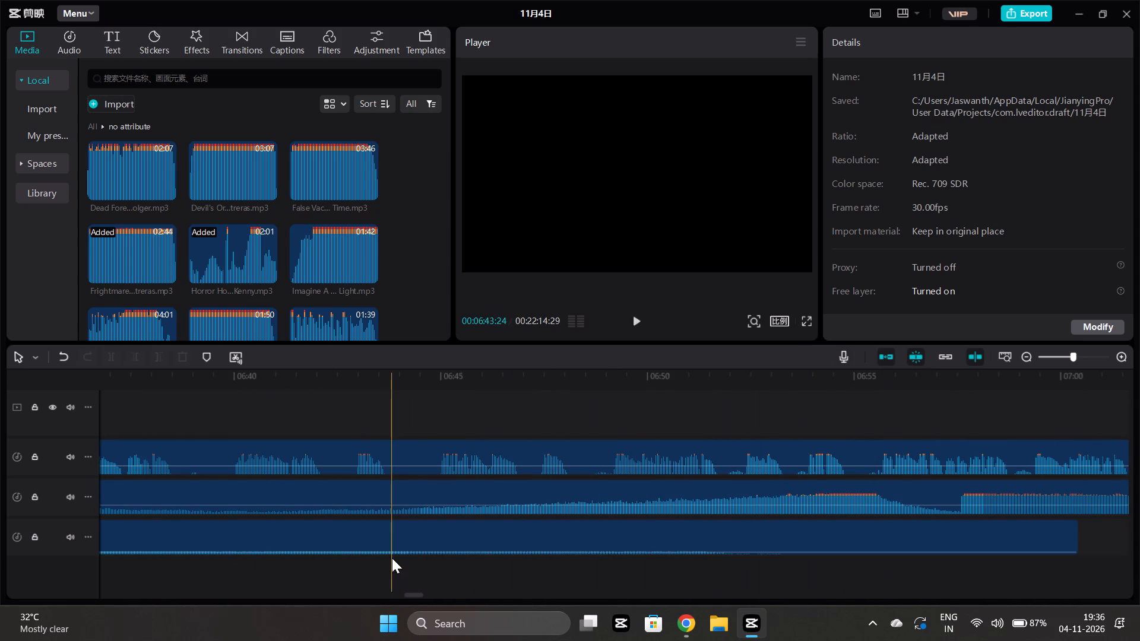
key(space)
key(space)
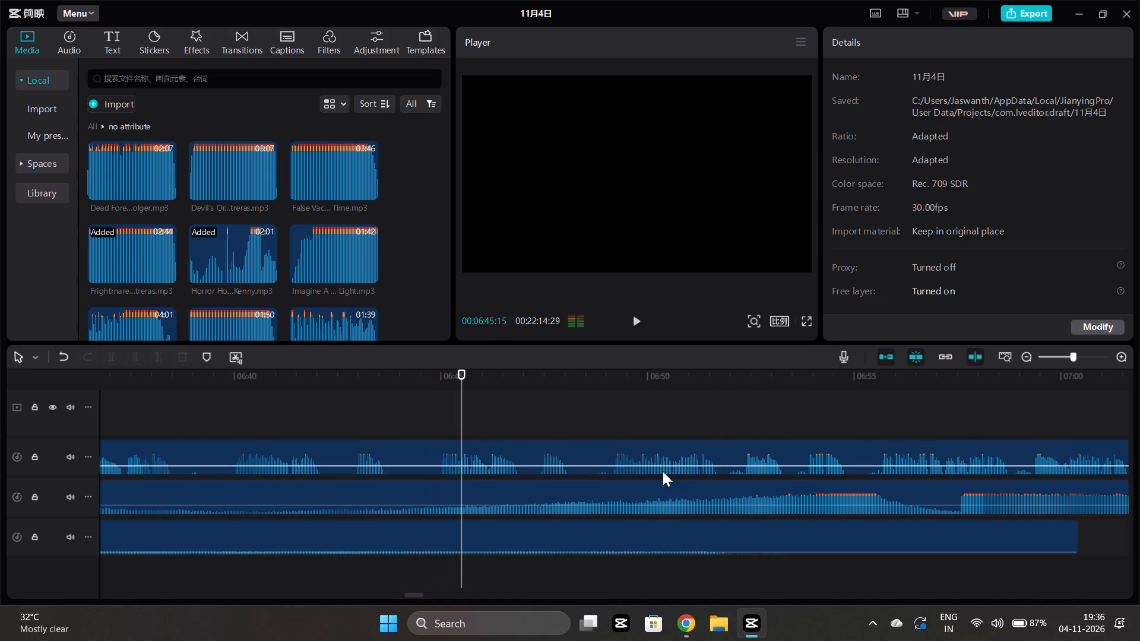
scroll(663, 471, left, 3)
click(530, 537)
key(space)
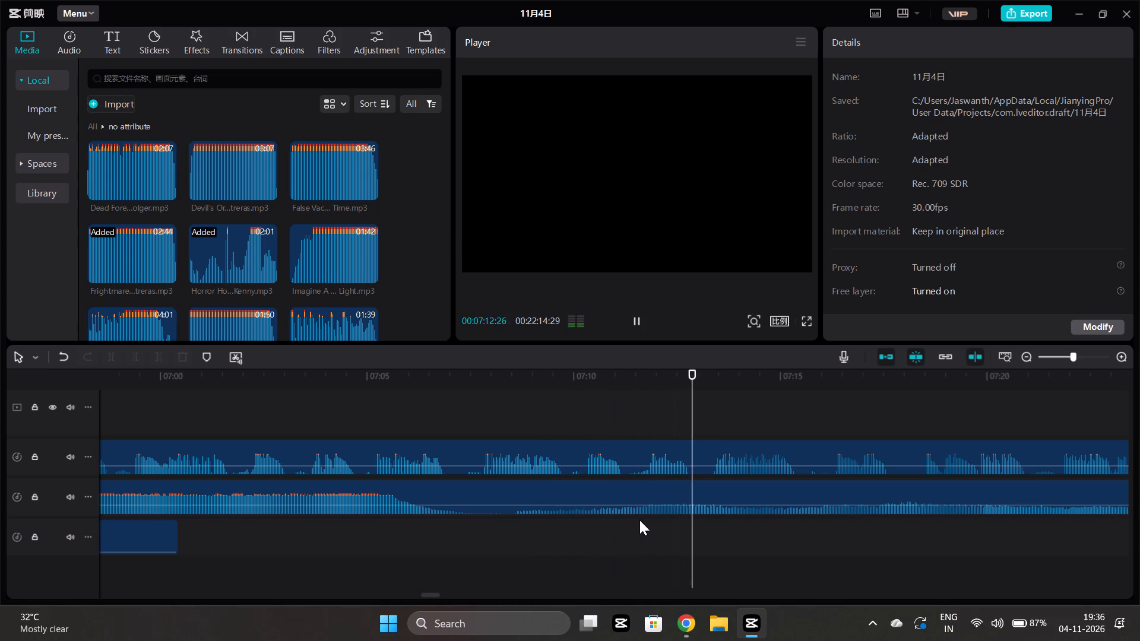
scroll(639, 520, left, 2)
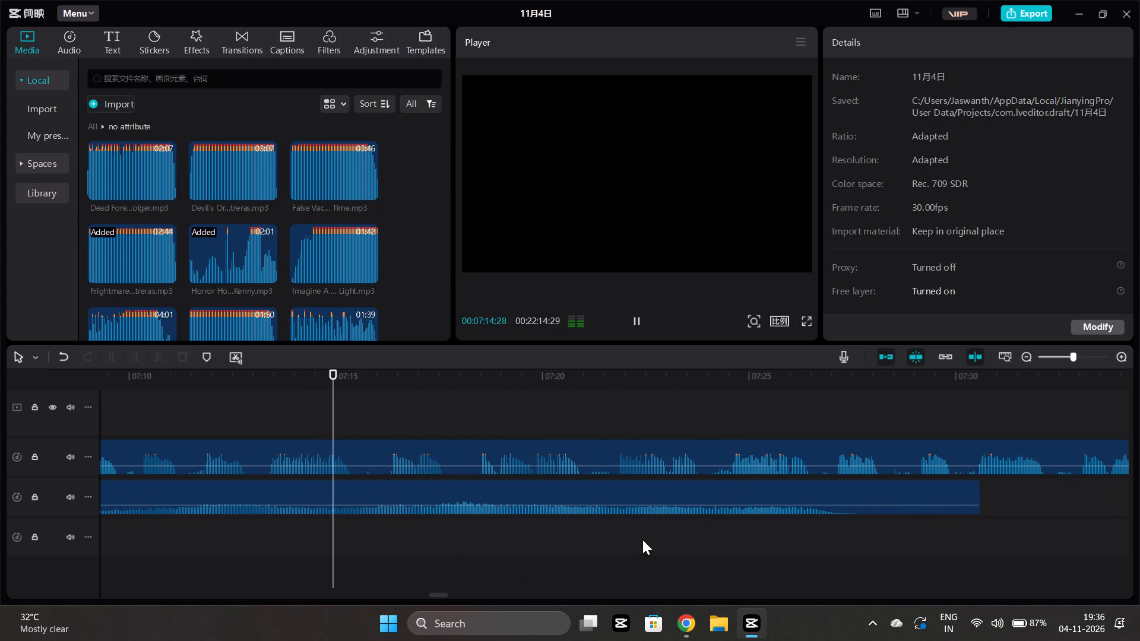
ctrl+scroll(622, 542, down, 4)
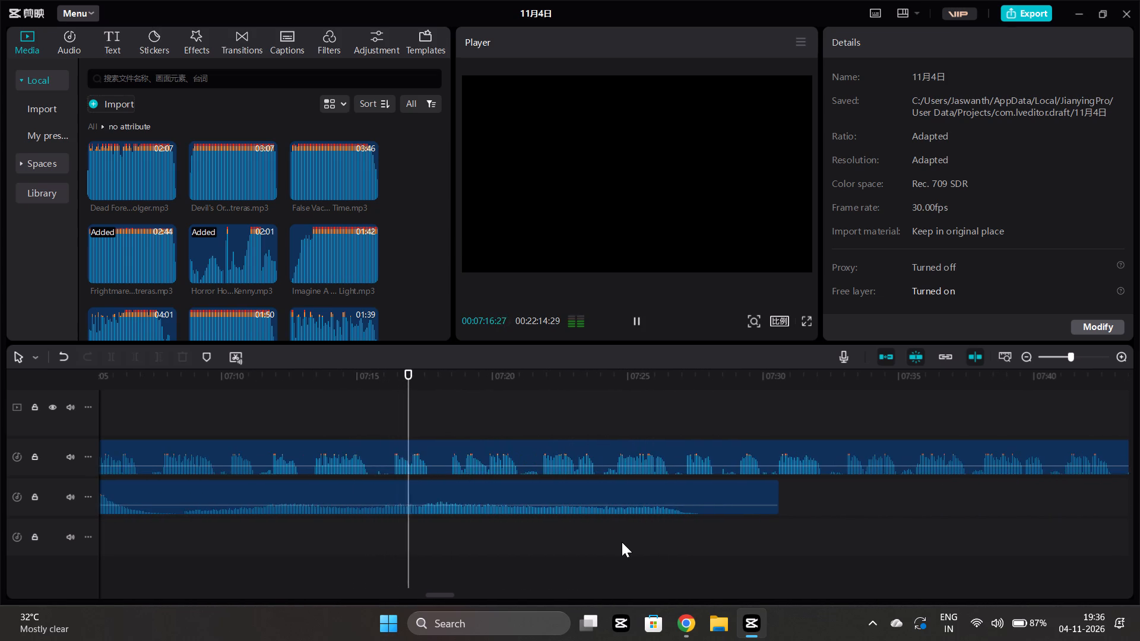
Delete the Horror House music clip from the timeline.
scroll(622, 542, right, 8)
click(622, 542)
right_click(622, 542)
click(671, 497)
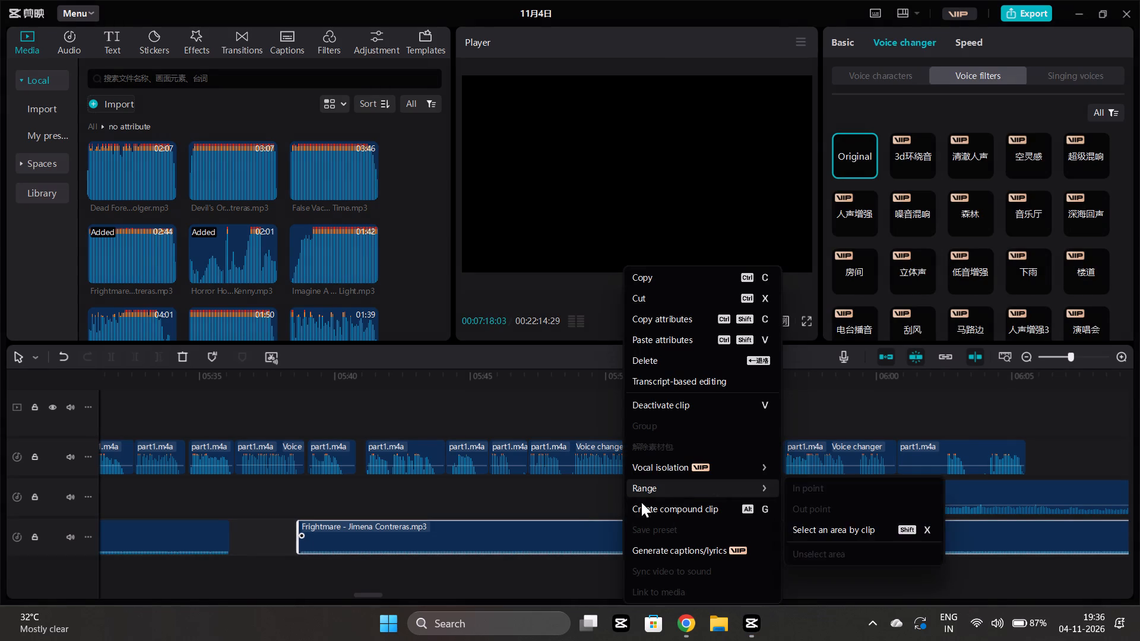
click(583, 503)
click(710, 513)
key(Delete)
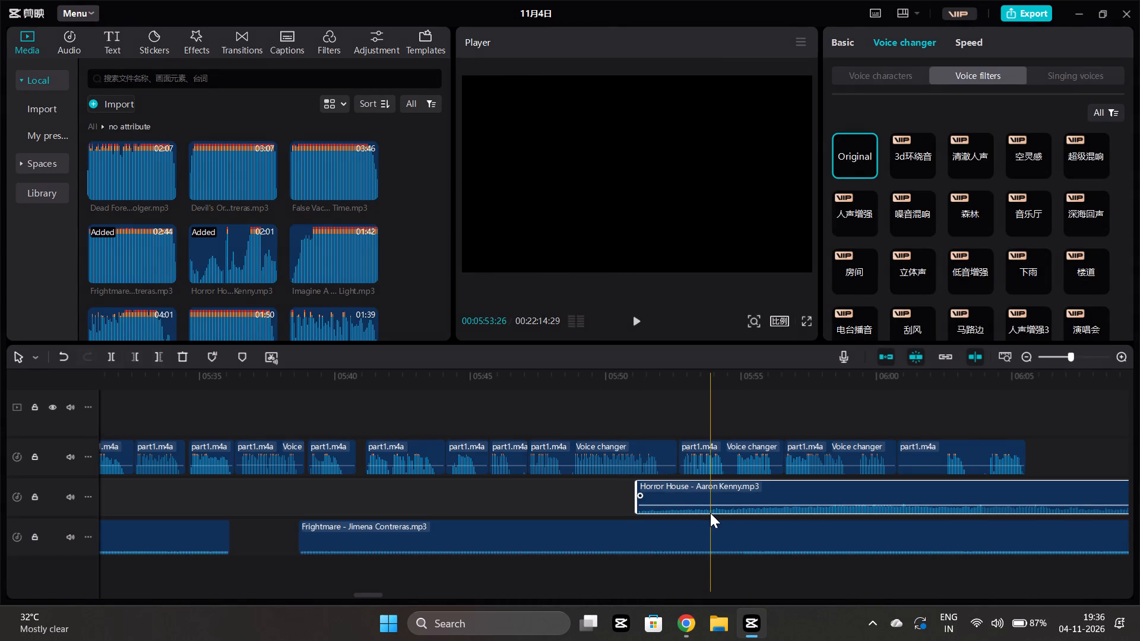
Preview replacement music in the media library: Imagine A…Light, King's Me…tudio, Lurking Sh…uu (1), Mysteriou…andhi and Midnight Trace.
click(292, 265)
key(space)
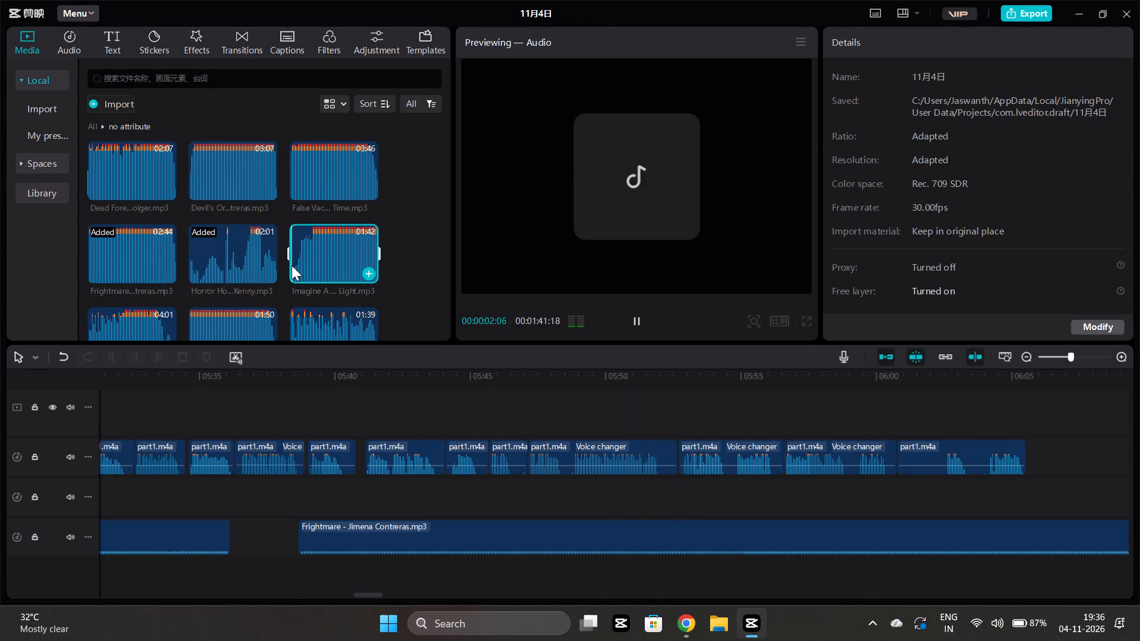
scroll(264, 231, down, 1)
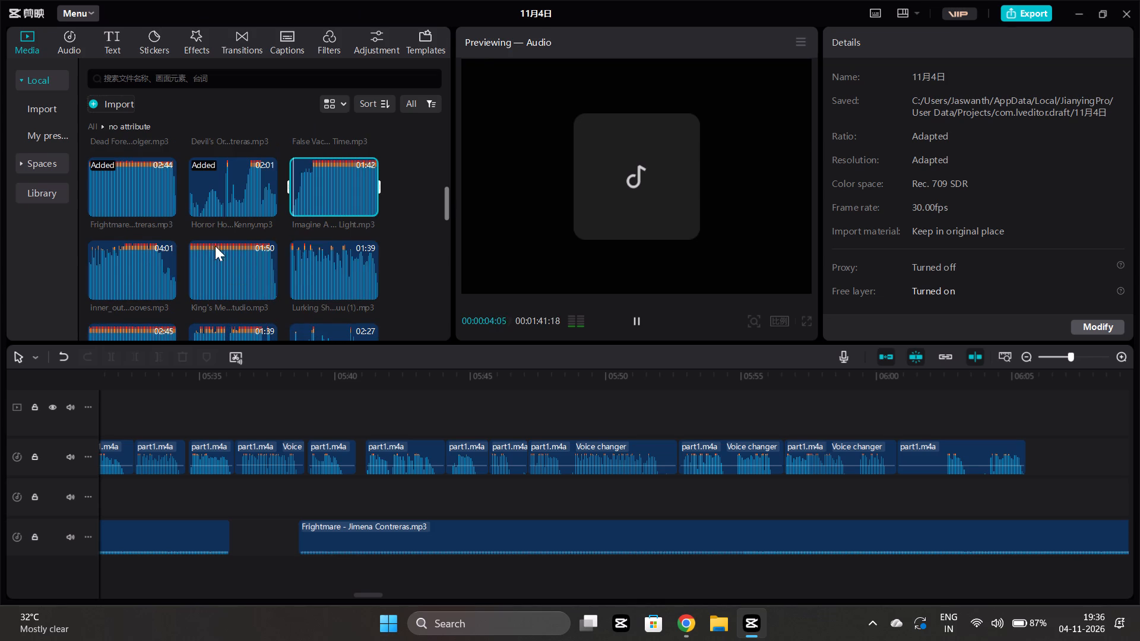
click(189, 272)
key(space)
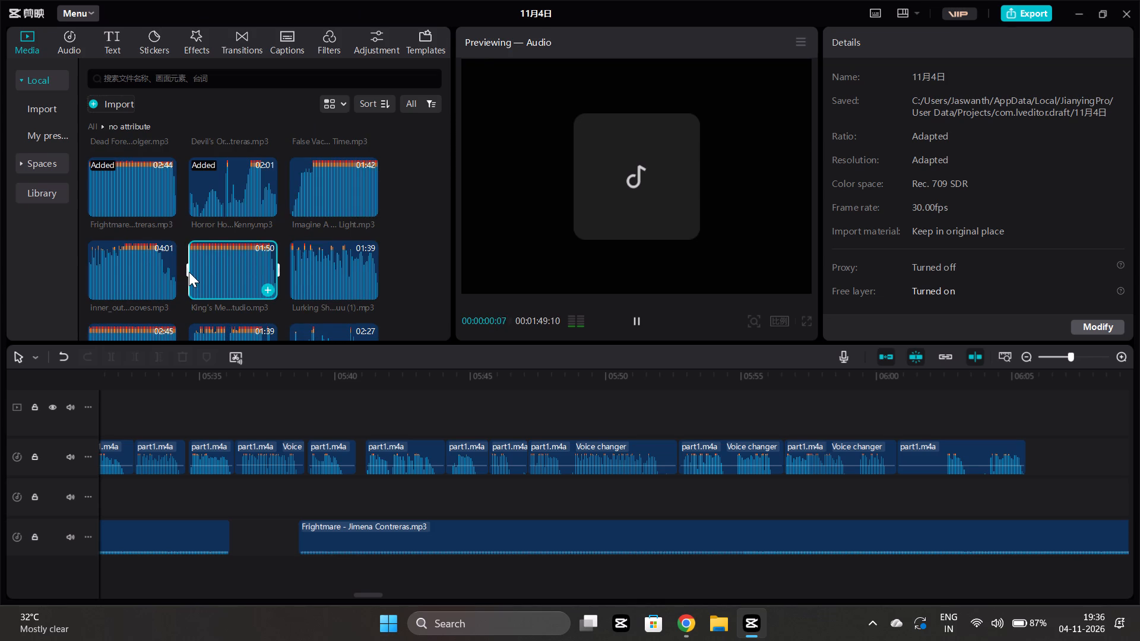
click(294, 280)
key(space)
scroll(294, 280, down, 1)
click(294, 283)
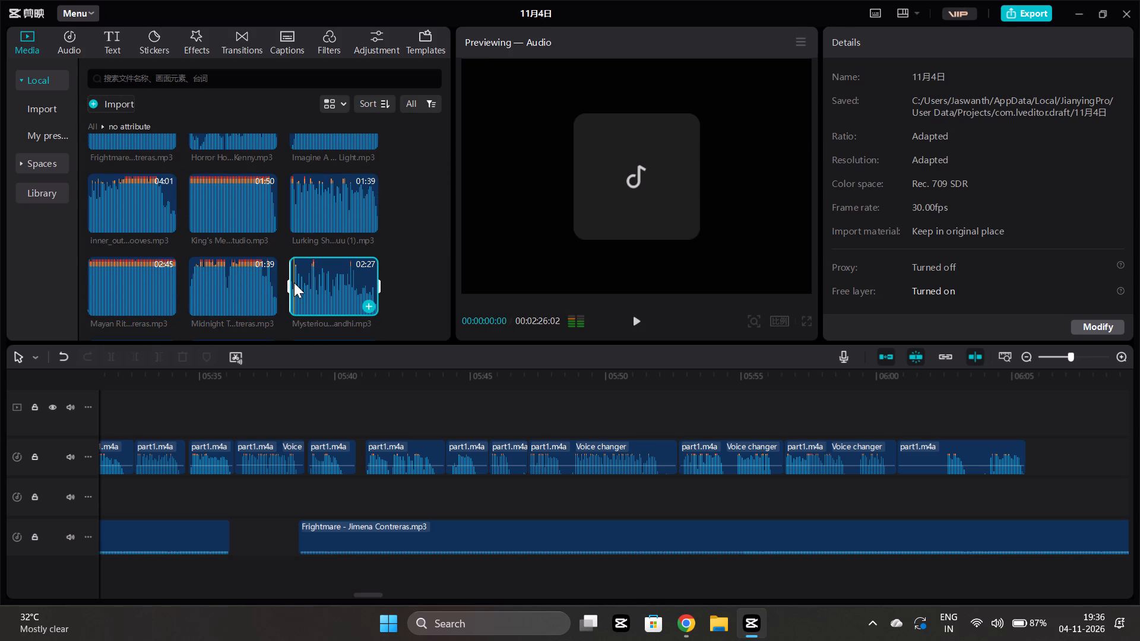
key(space)
scroll(294, 283, down, 2)
scroll(283, 185, up, 1)
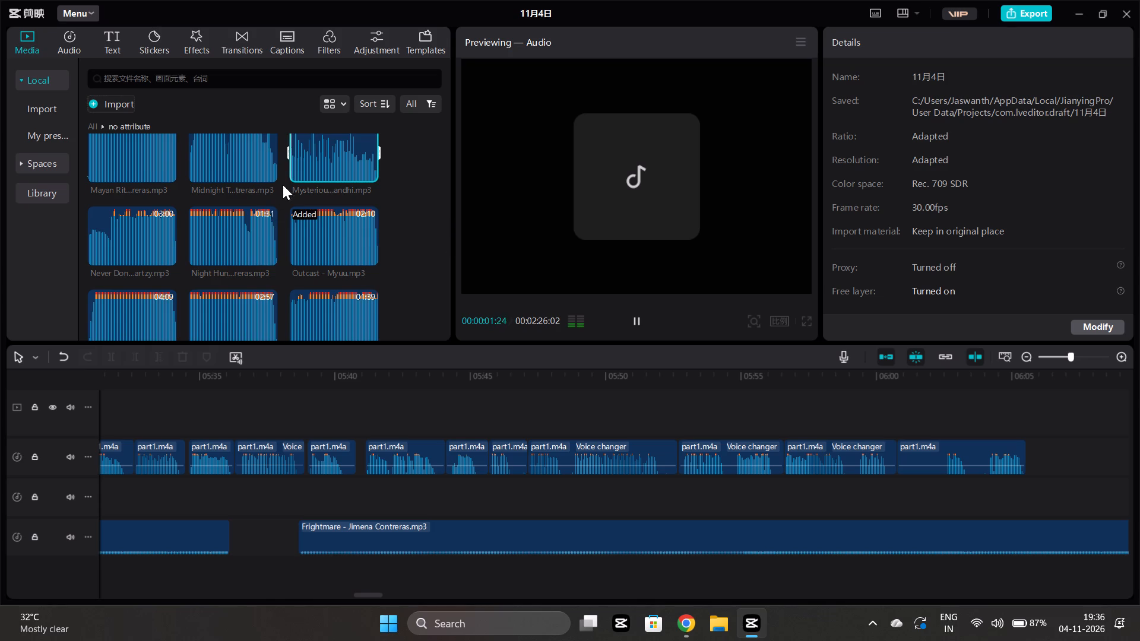
click(192, 232)
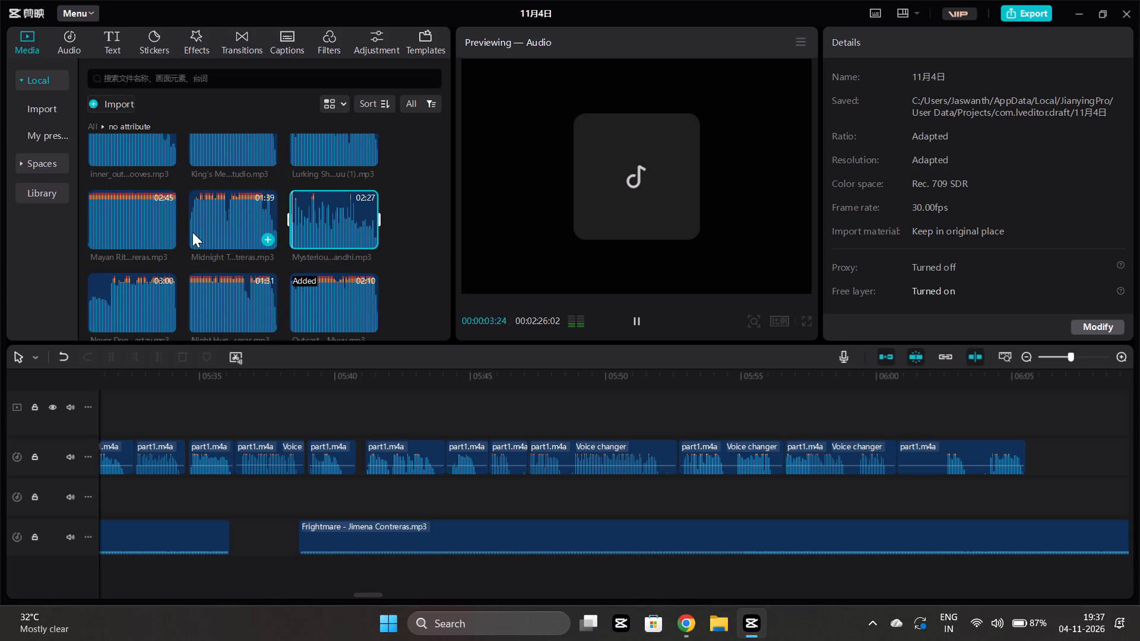
key(space)
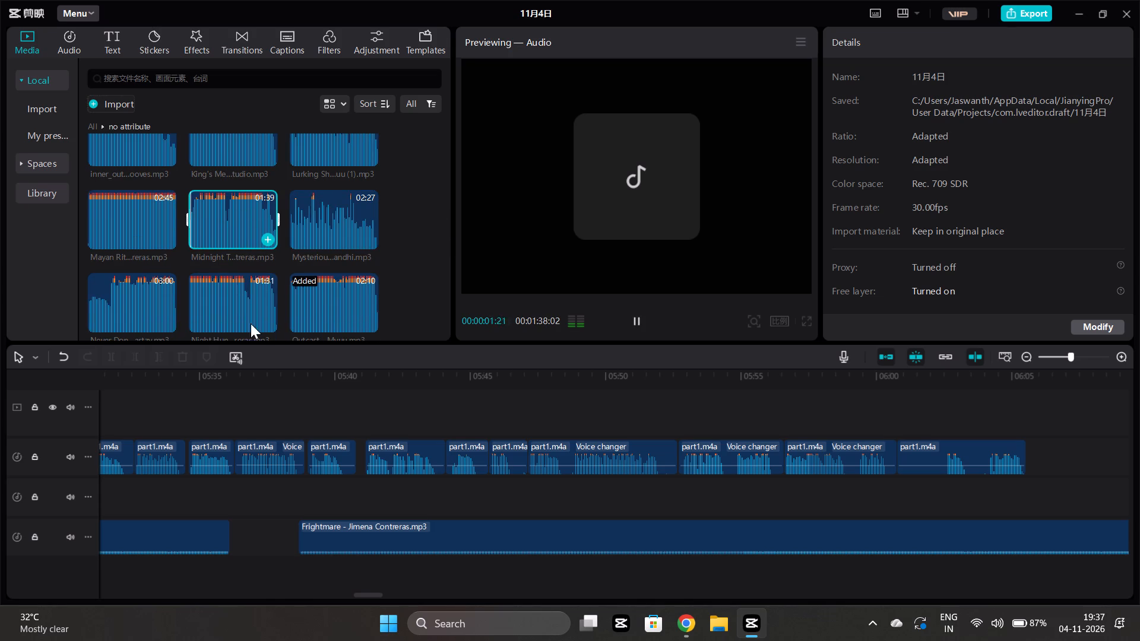
Play the narration to find the music's entry point and insert Midnight Trace at 06:00:15.
scroll(616, 443, left, 2)
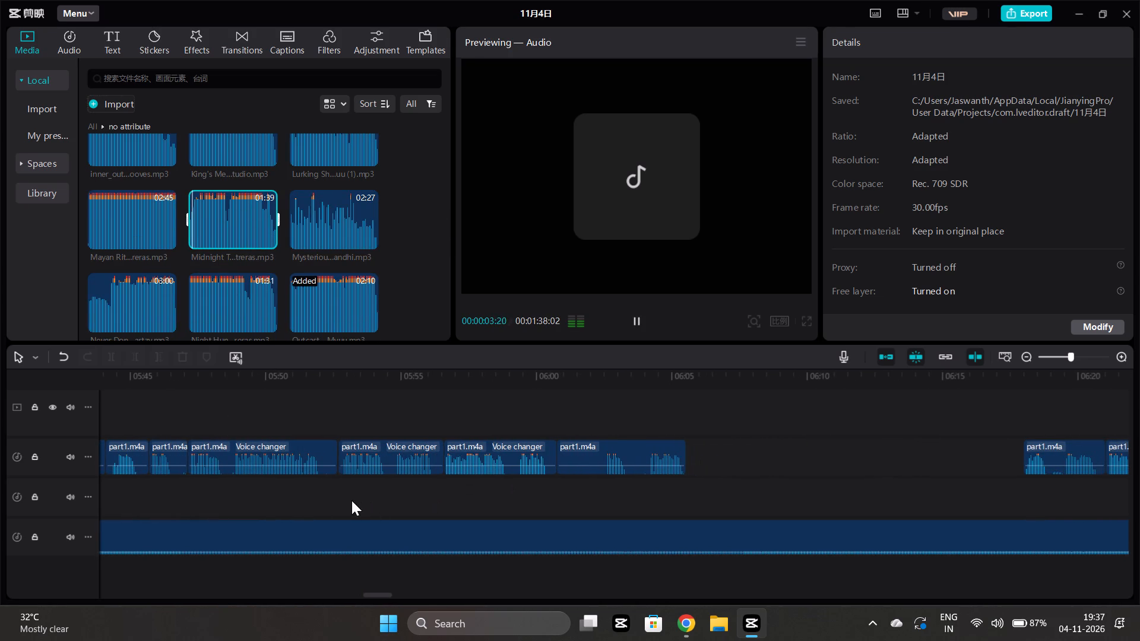
click(341, 503)
key(space)
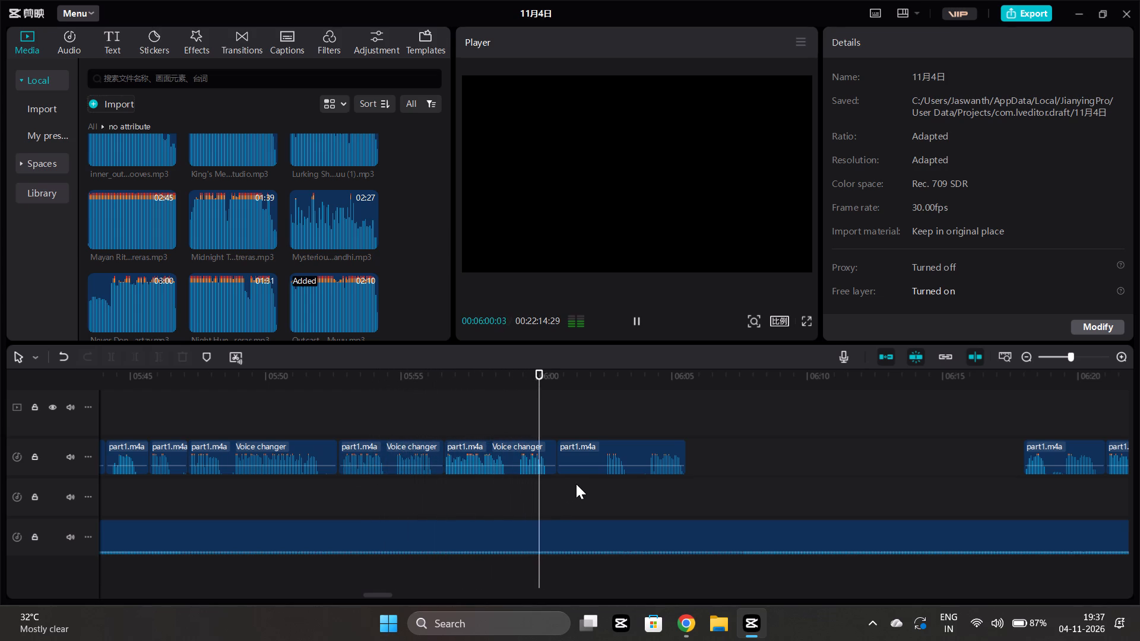
click(550, 491)
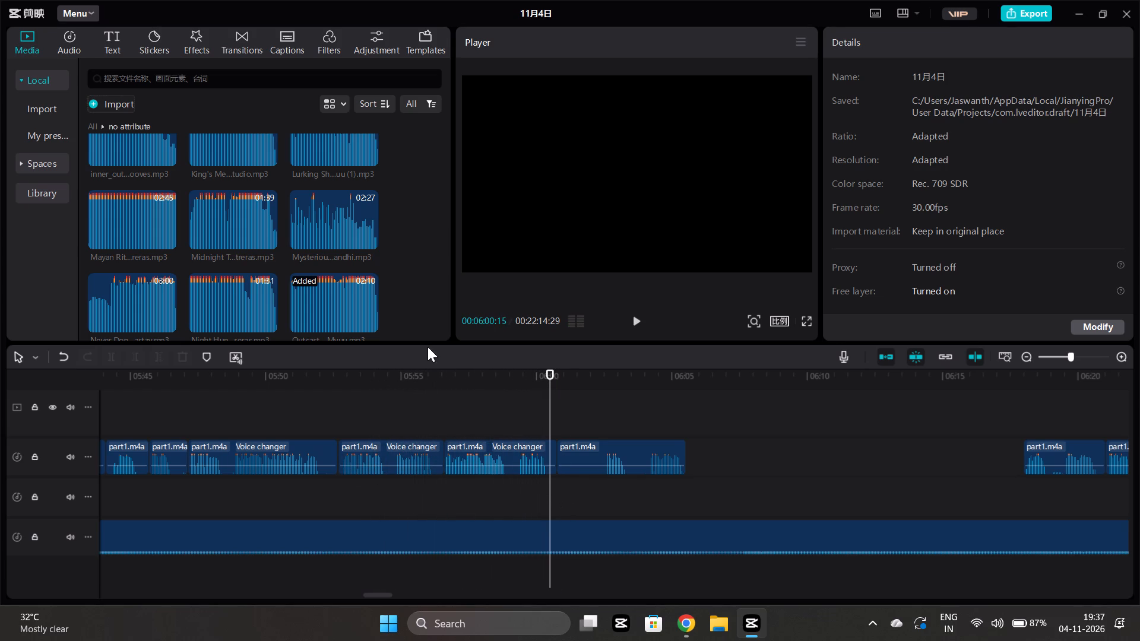
click(266, 236)
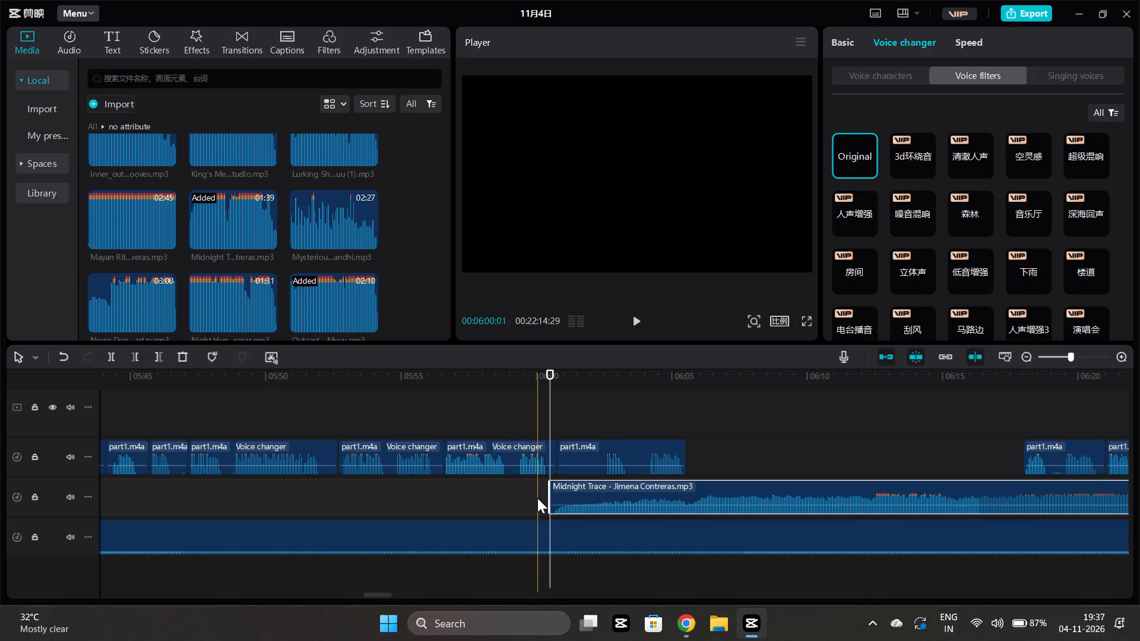
Fine-tune the Midnight Trace clip's start to about 06:00:12, playing it against the narration to check the timing.
click(515, 491)
key(space)
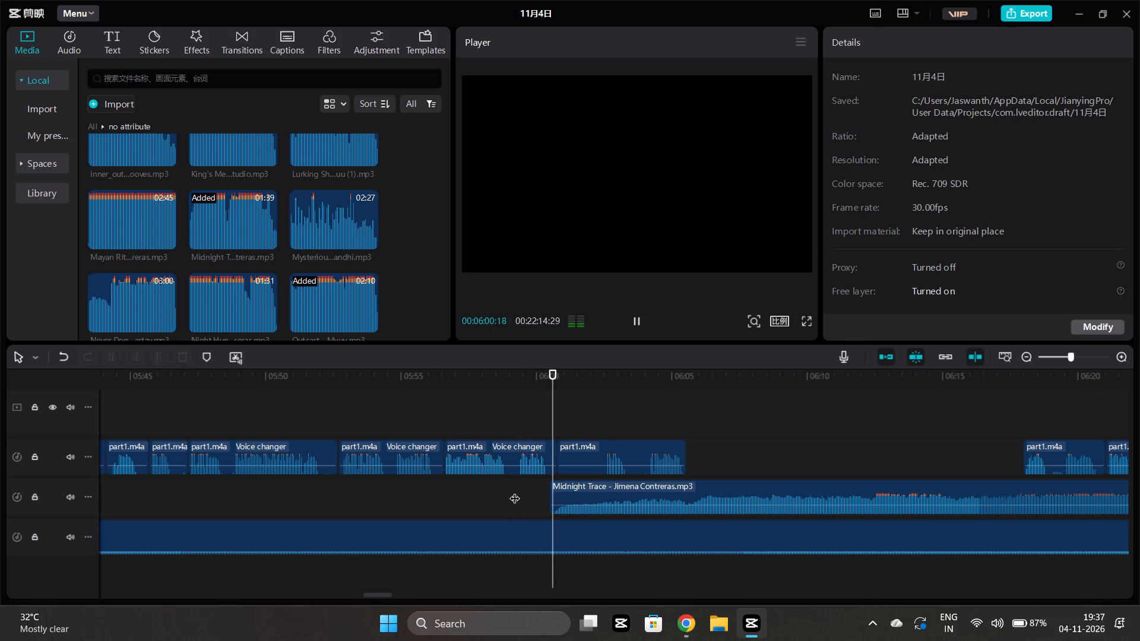
drag(584, 487, 575, 487)
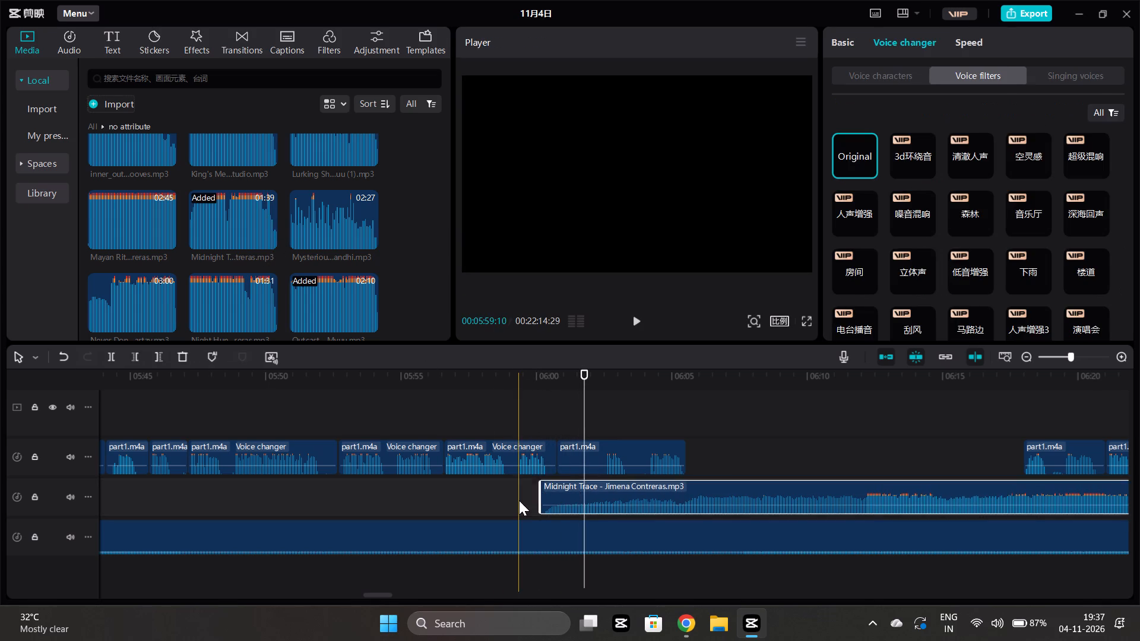
click(519, 500)
key(space)
scroll(519, 500, left, 1)
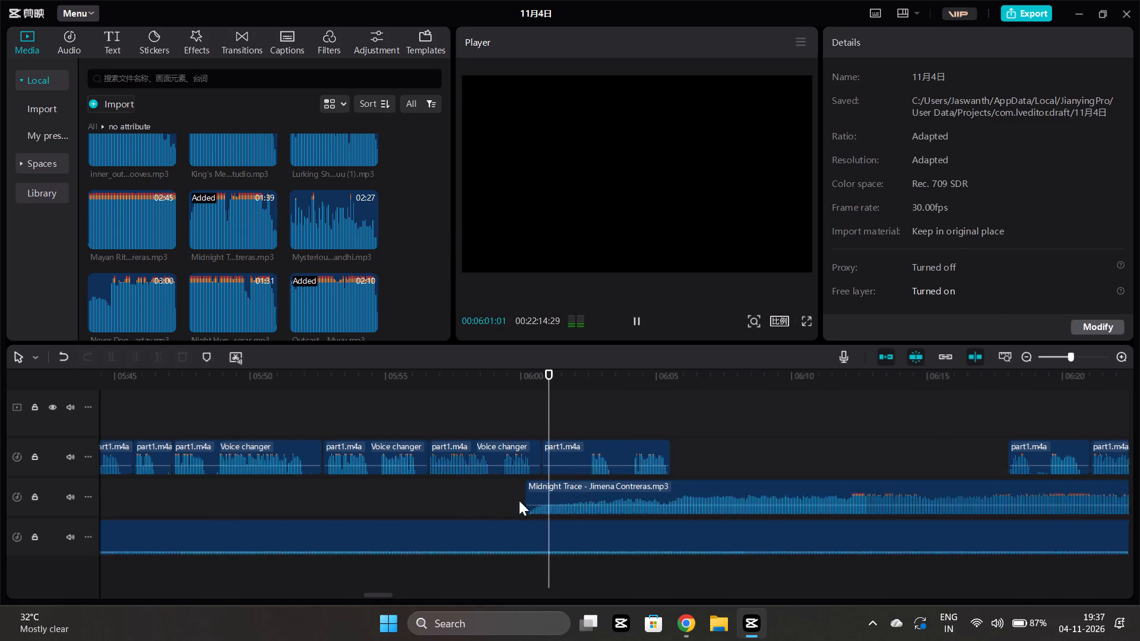
scroll(519, 500, left, 1)
drag(452, 487, 458, 487)
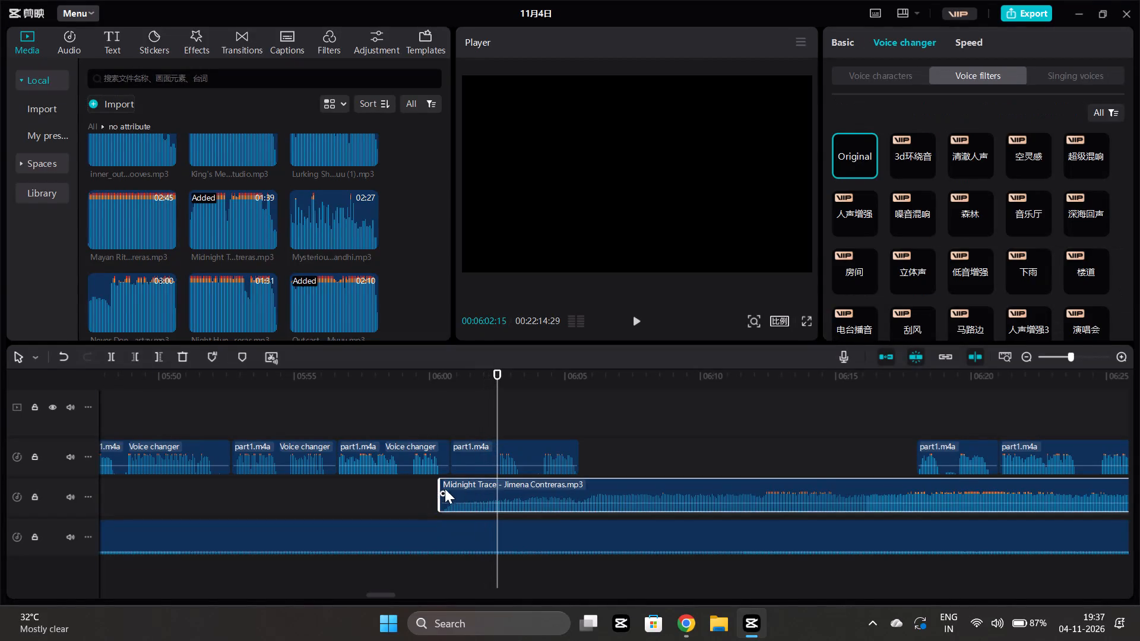
click(423, 493)
key(space)
scroll(423, 493, left, 1)
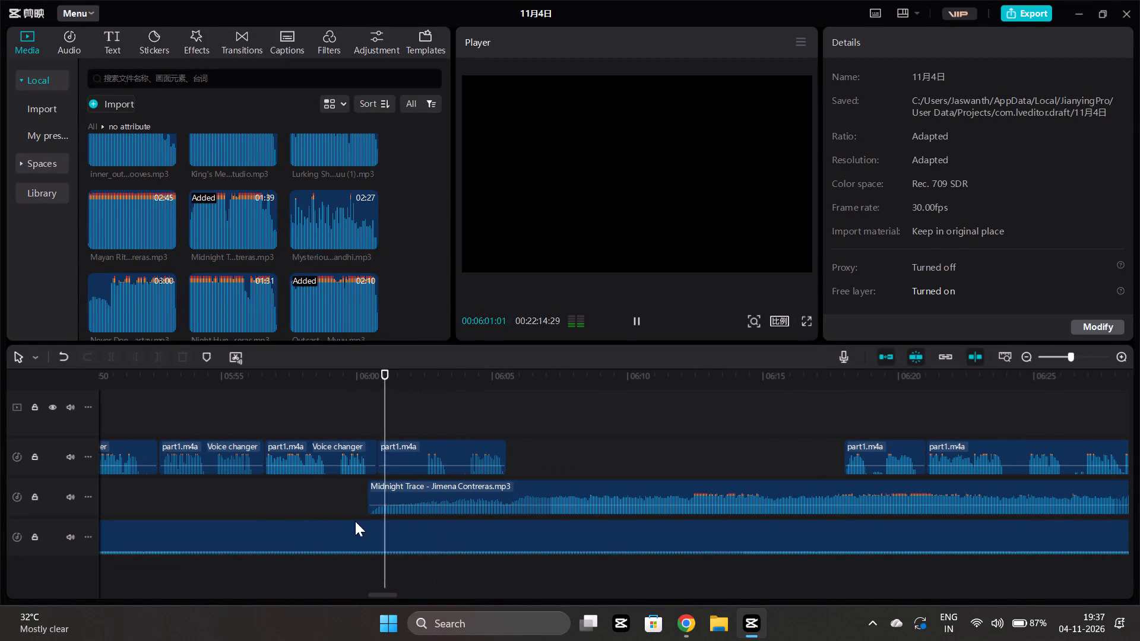
Trim away the part of the Frightmare music clip that follows the start of Midnight Trace.
click(360, 506)
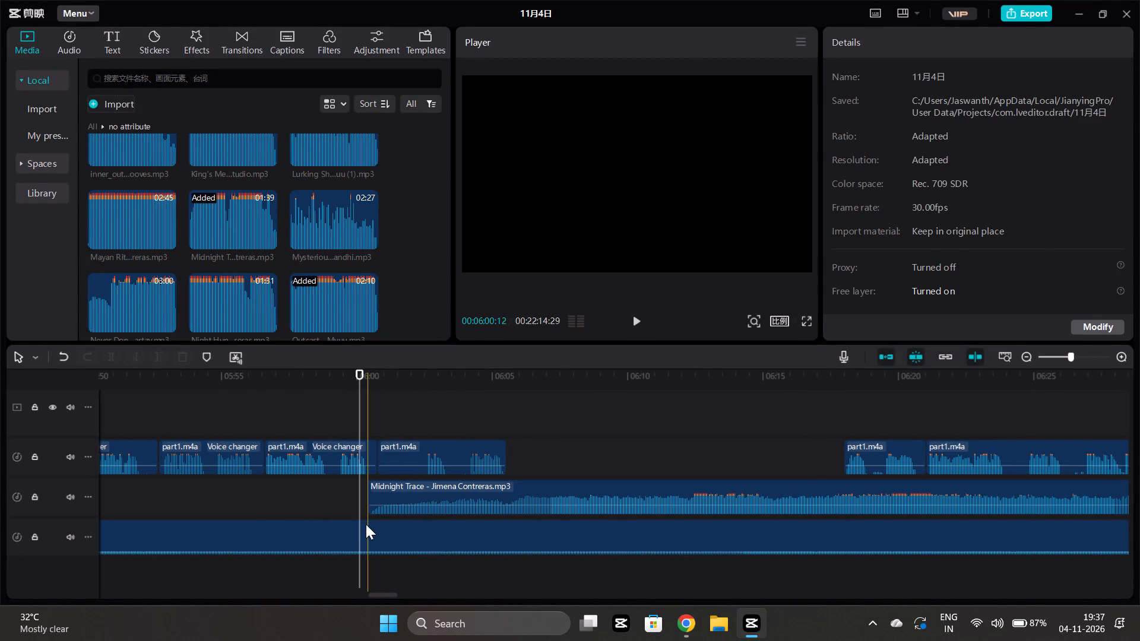
drag(360, 509, 366, 506)
click(365, 526)
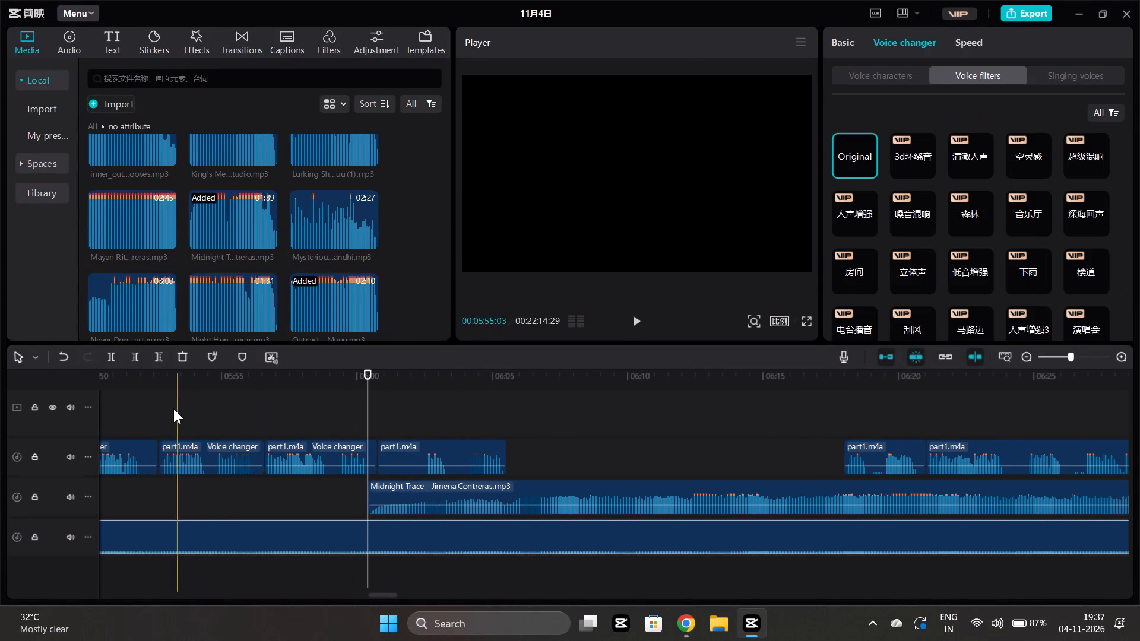
click(160, 350)
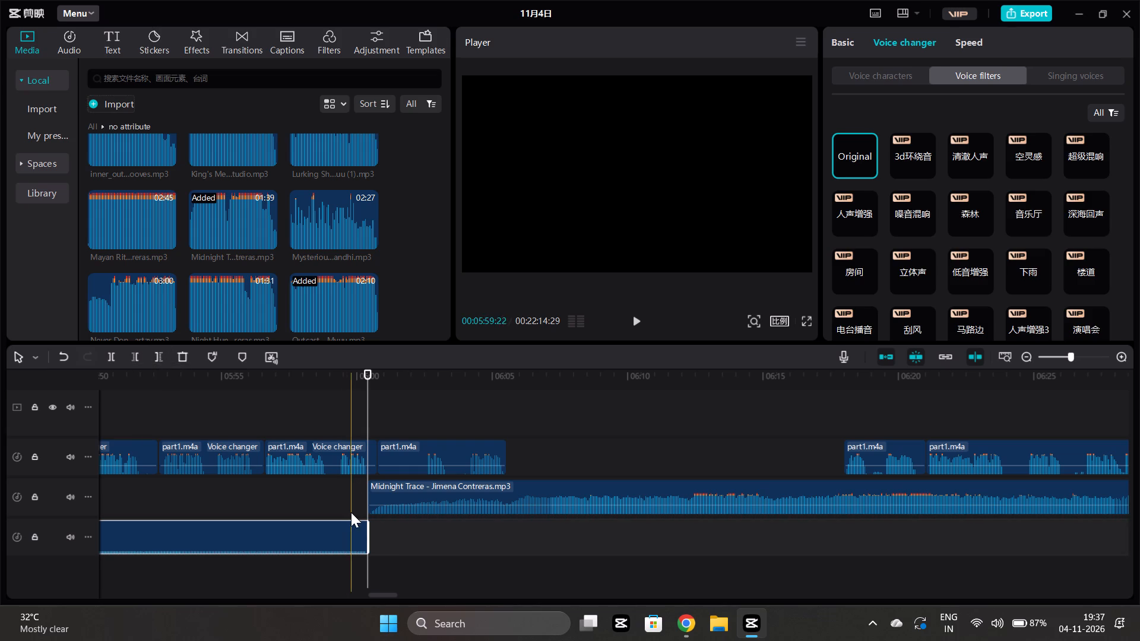
Play through the music change and lower the Midnight Trace clip's volume to about -20.9 dB.
click(351, 512)
key(space)
click(461, 488)
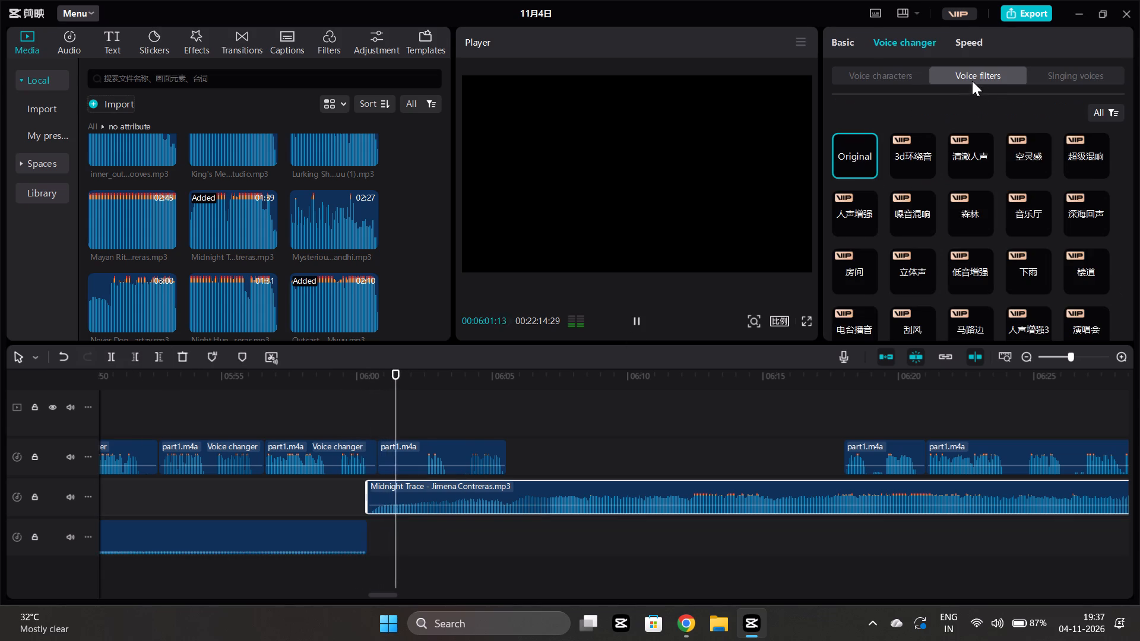
click(838, 47)
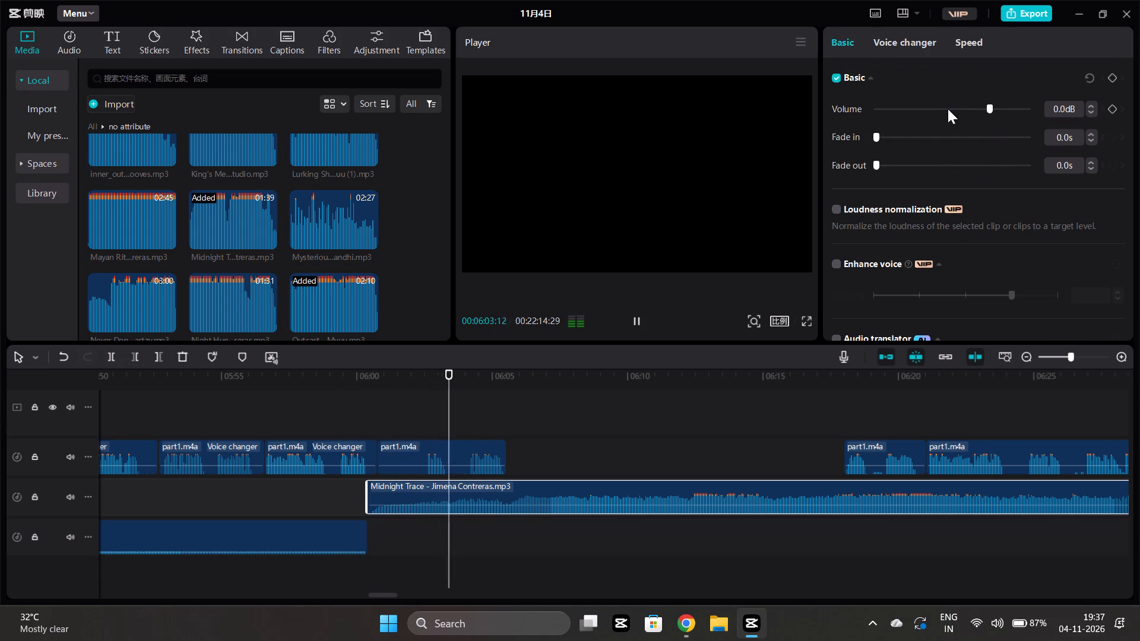
click(948, 109)
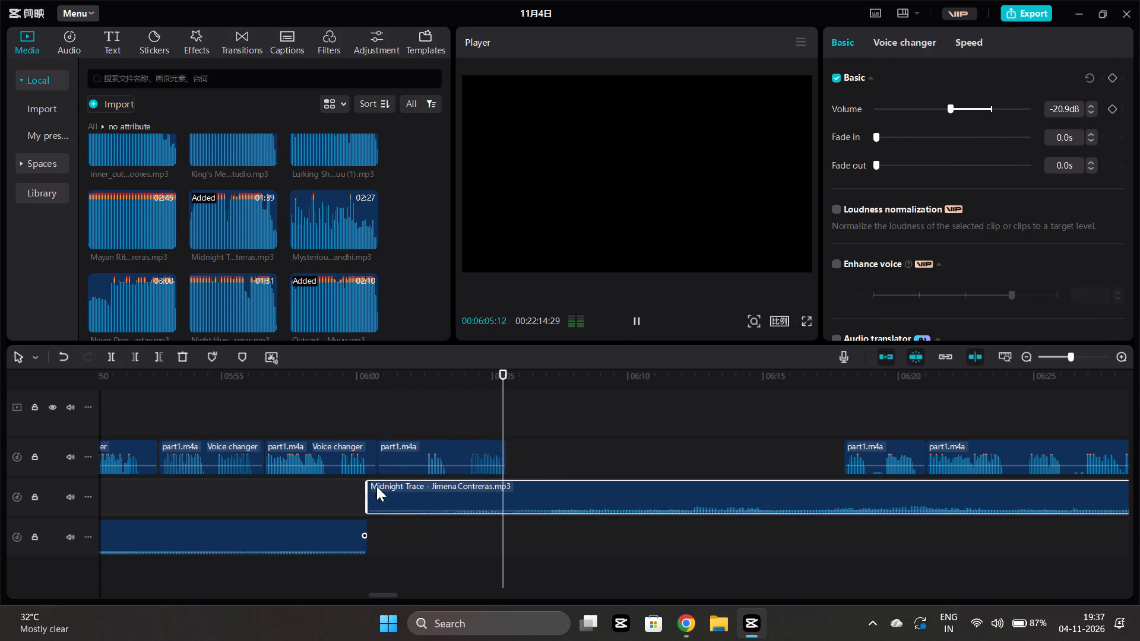
Replay the entry of Midnight Trace at about 06:00 and undo the clip's volume reduction.
click(412, 535)
key(space)
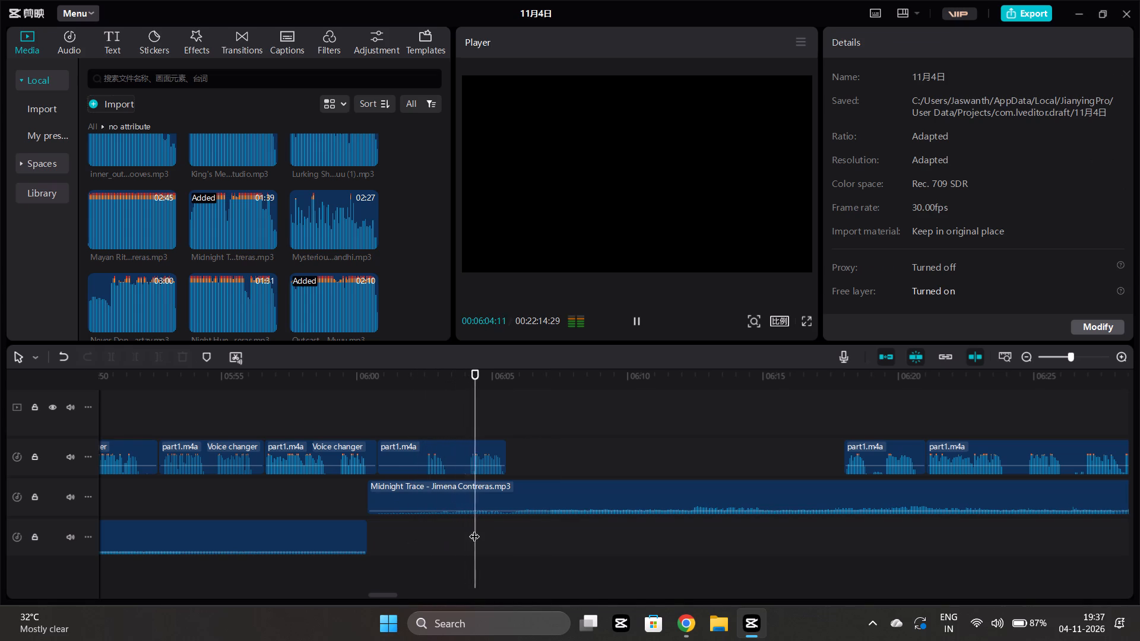
key(space)
click(474, 490)
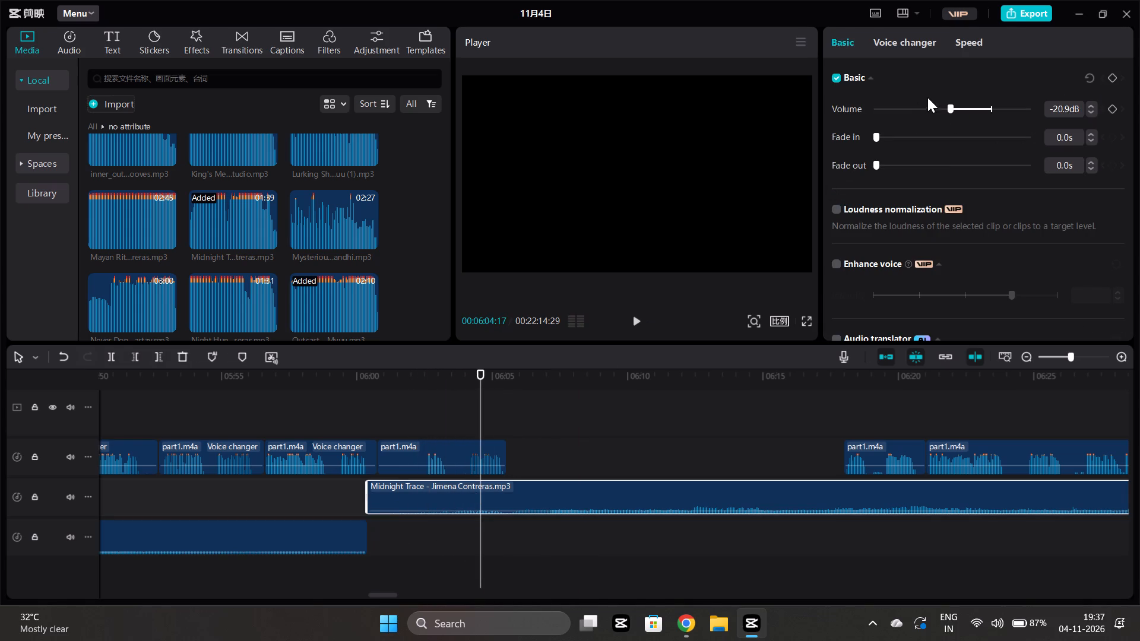
key(ctrl+z)
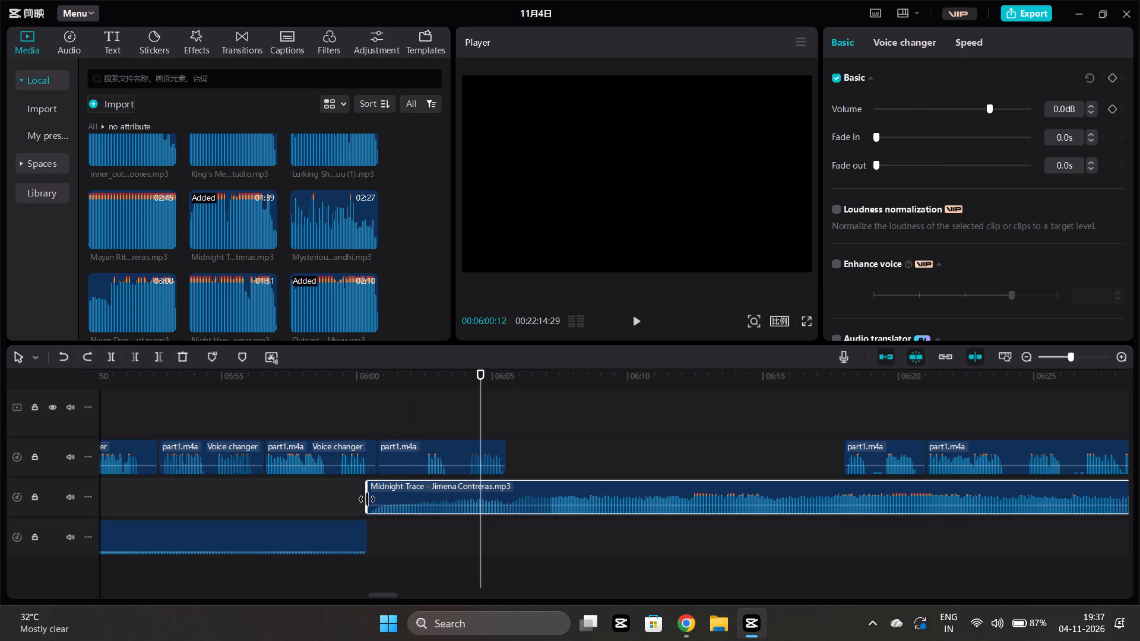
Play the opening of Midnight Trace against the narration at its original volume to judge where to cut the music.
click(367, 499)
key(space)
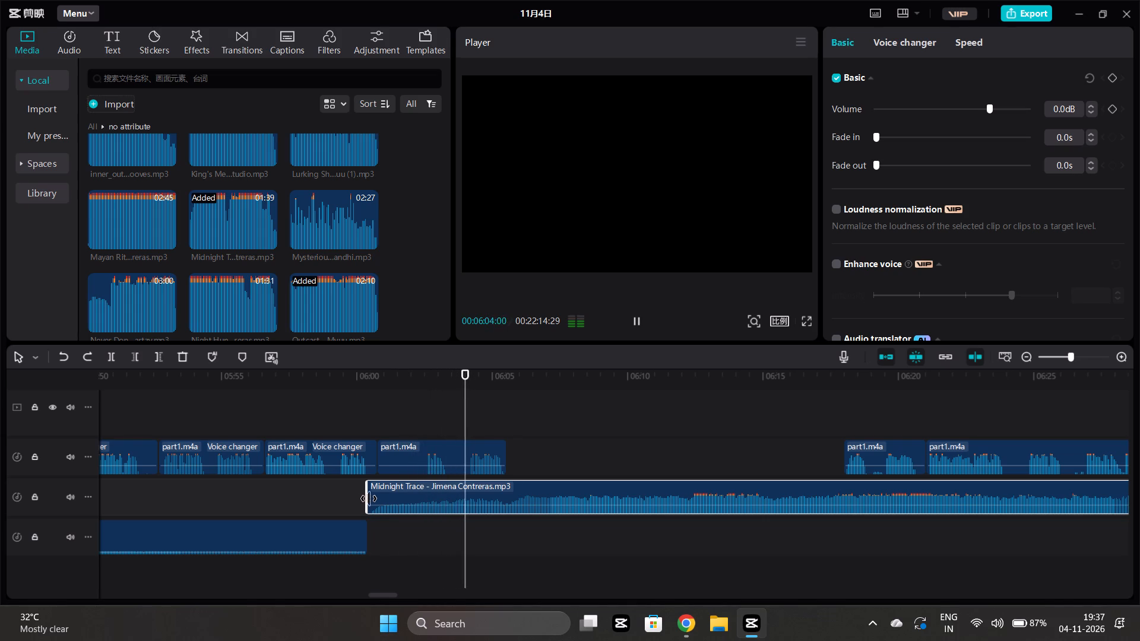
click(447, 541)
key(space)
key(space)
click(422, 547)
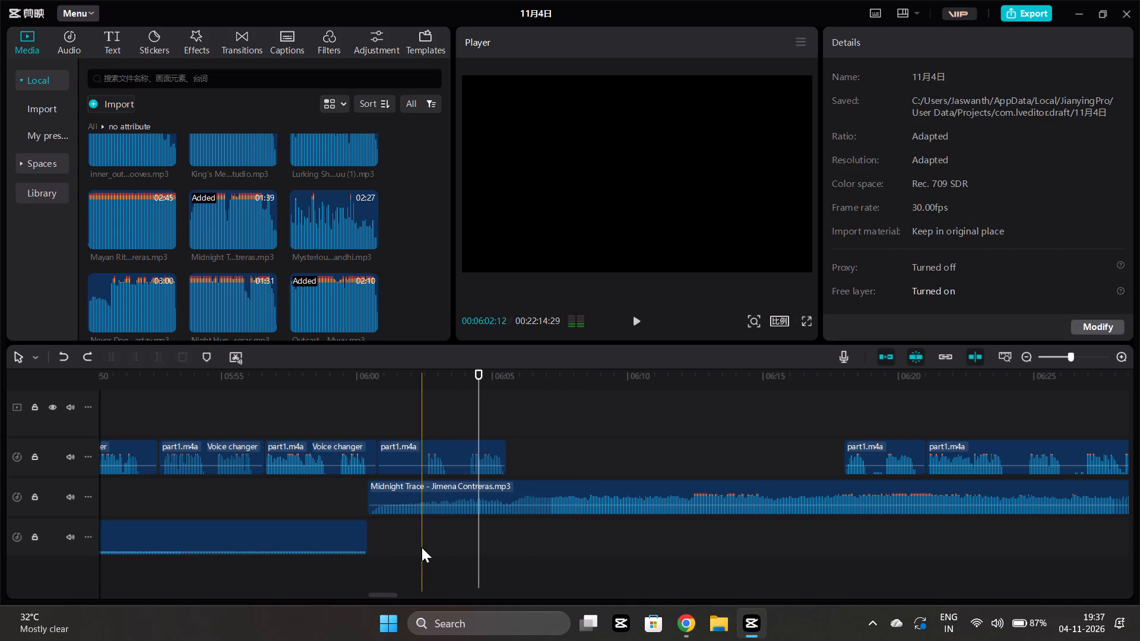
key(space)
key(space)
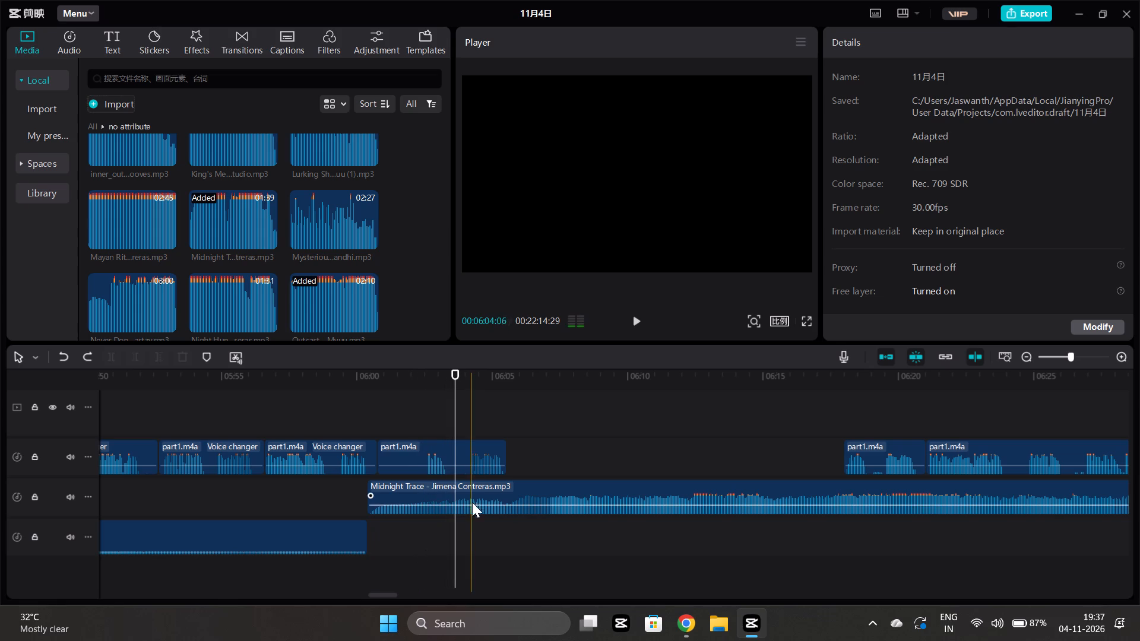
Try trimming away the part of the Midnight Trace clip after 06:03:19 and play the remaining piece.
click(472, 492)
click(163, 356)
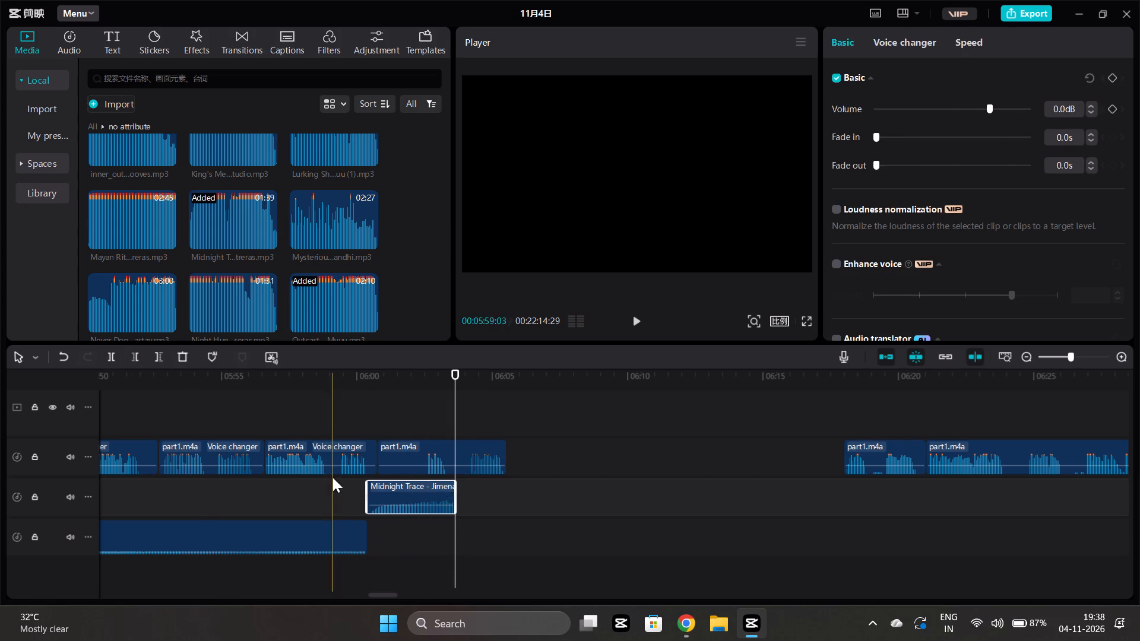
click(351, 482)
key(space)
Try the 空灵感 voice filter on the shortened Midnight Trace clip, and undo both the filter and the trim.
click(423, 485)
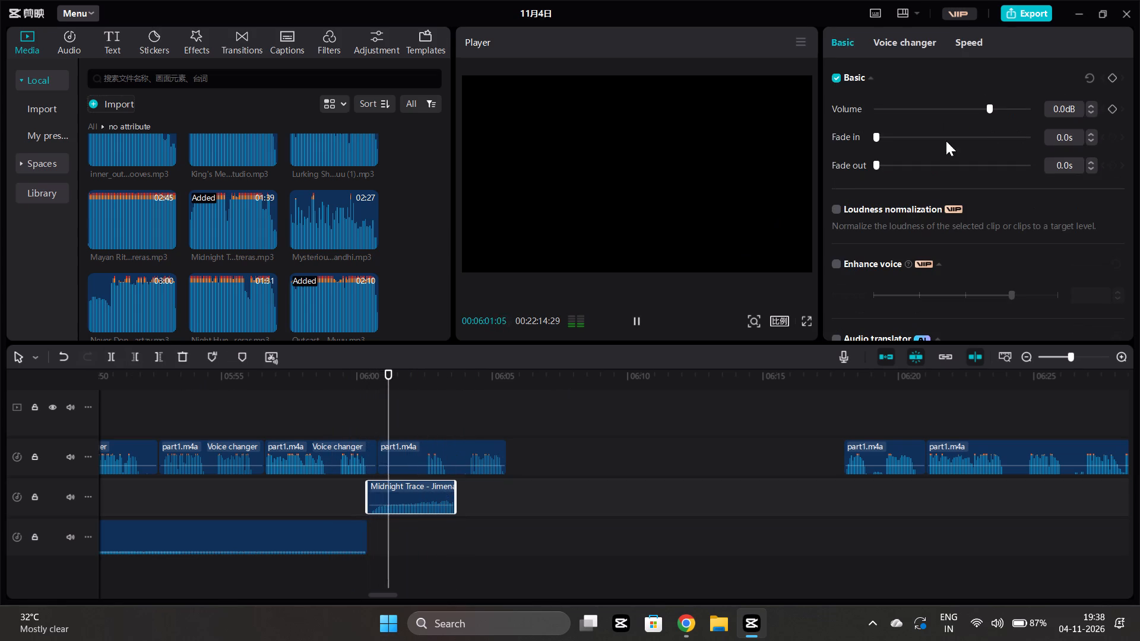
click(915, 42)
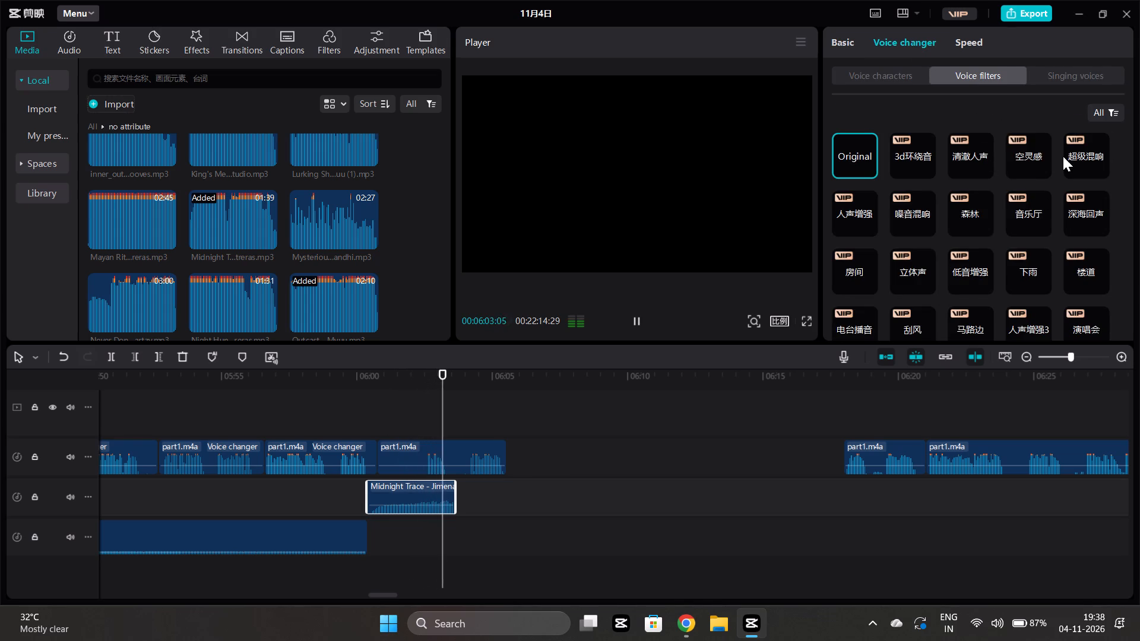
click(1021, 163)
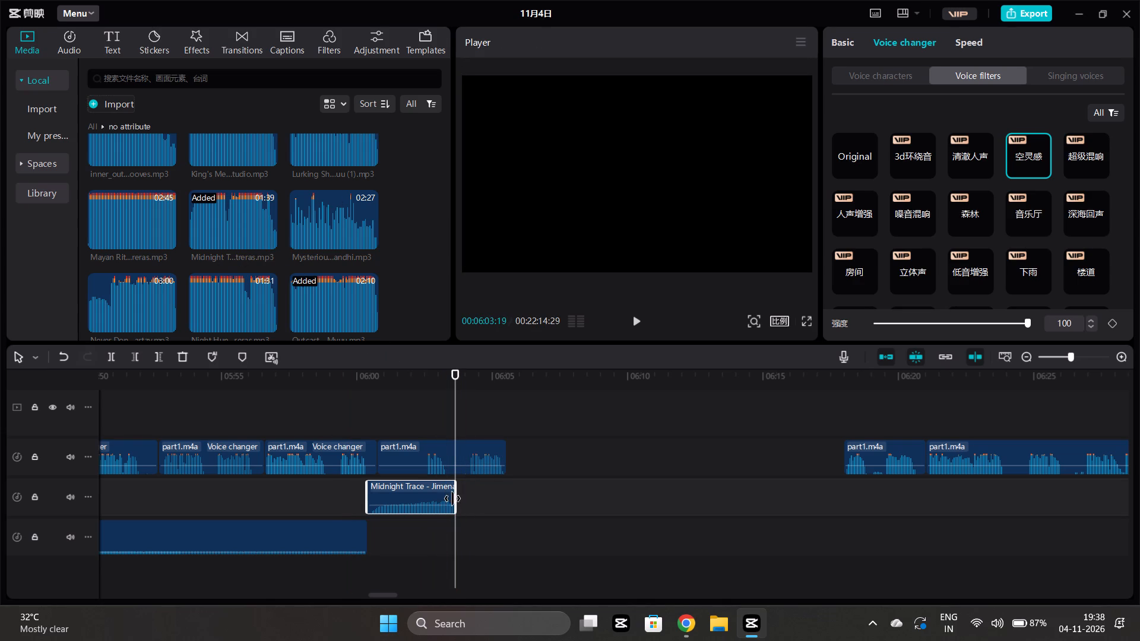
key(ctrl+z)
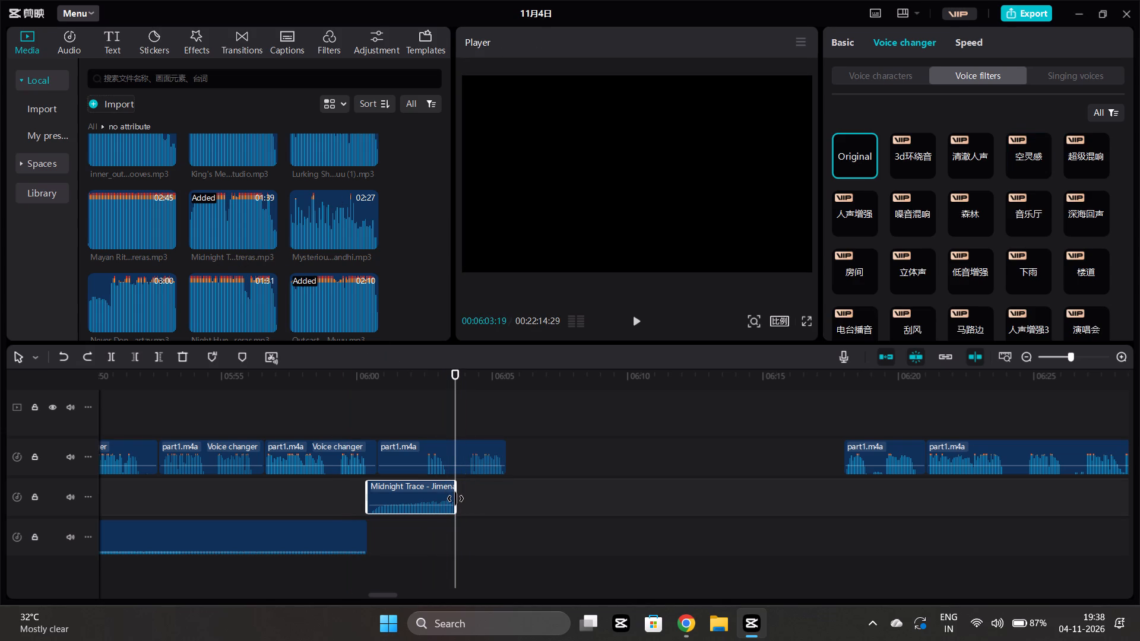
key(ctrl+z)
Split Midnight Trace at 06:03:19 and lower the volume of the part after the split to about -24.9 dB.
click(455, 499)
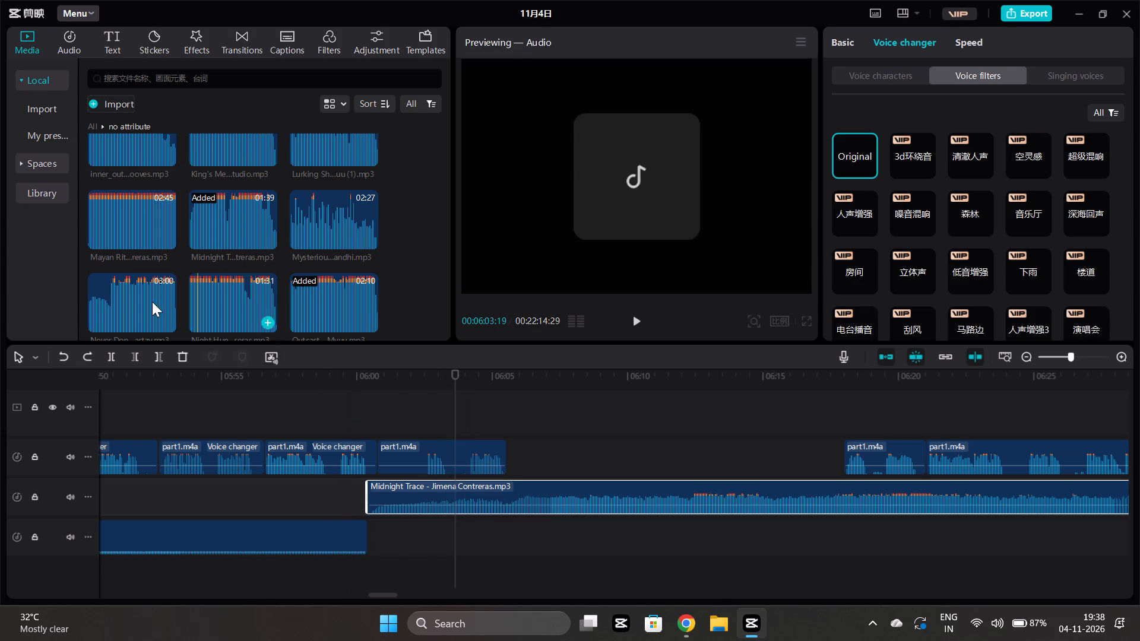
click(107, 354)
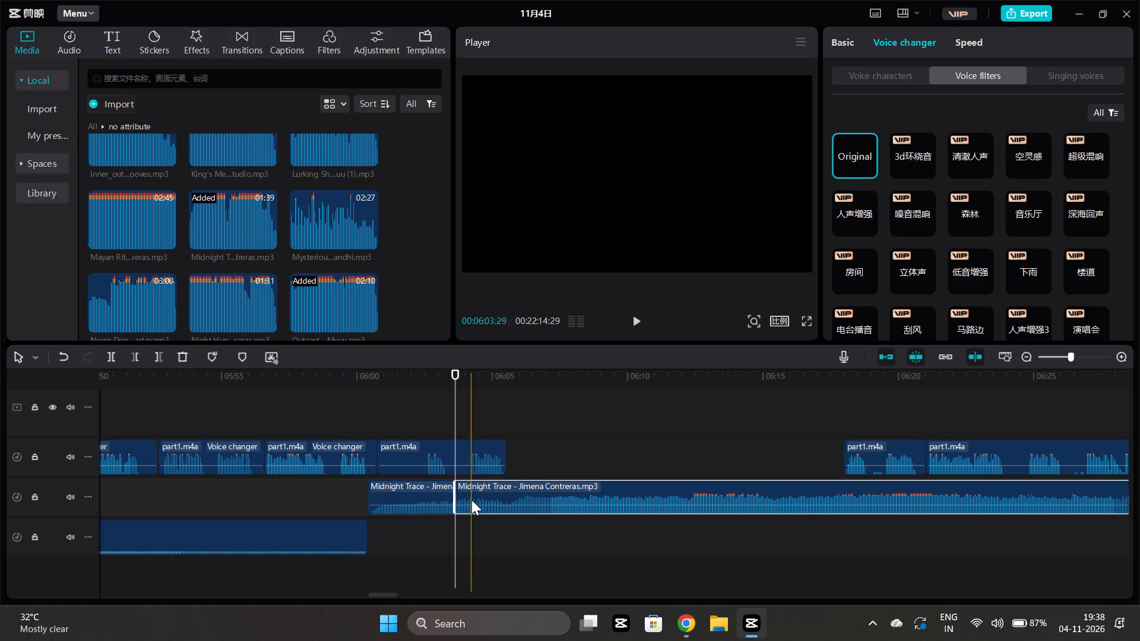
click(474, 497)
click(850, 47)
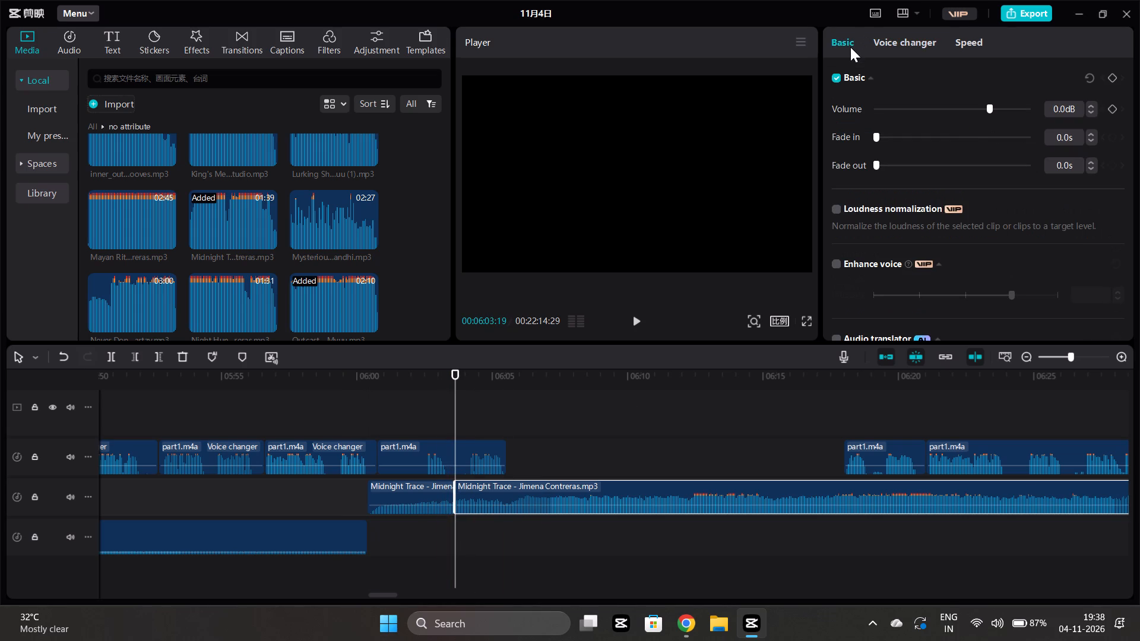
click(951, 104)
click(940, 101)
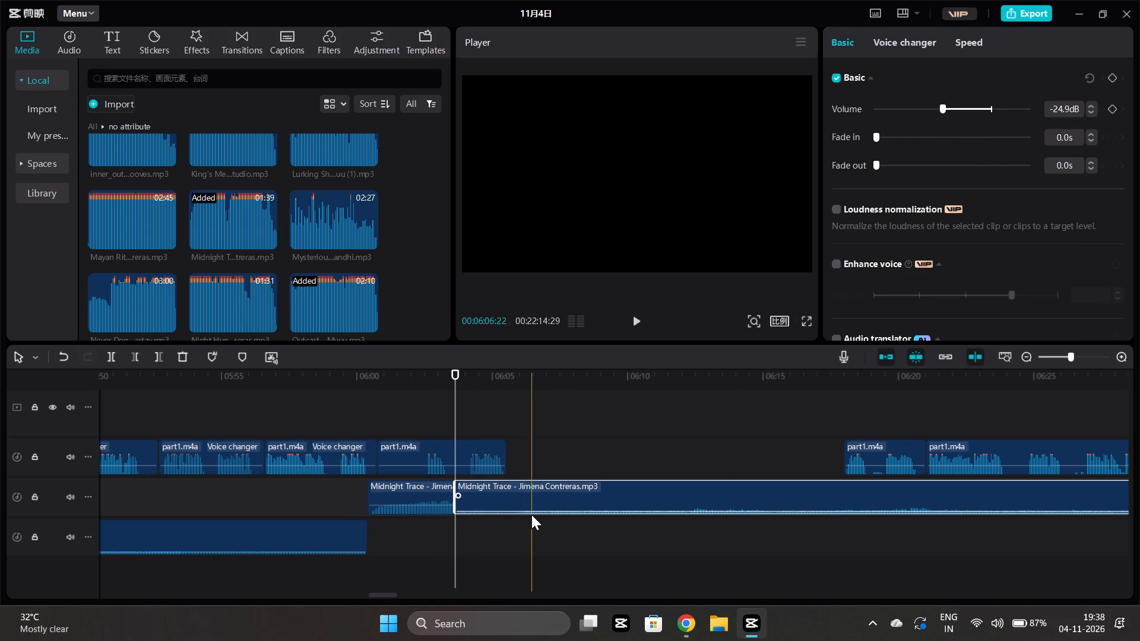
Play across the split and set the volume of the second Midnight Trace part to about -21.8 dB.
click(403, 554)
key(space)
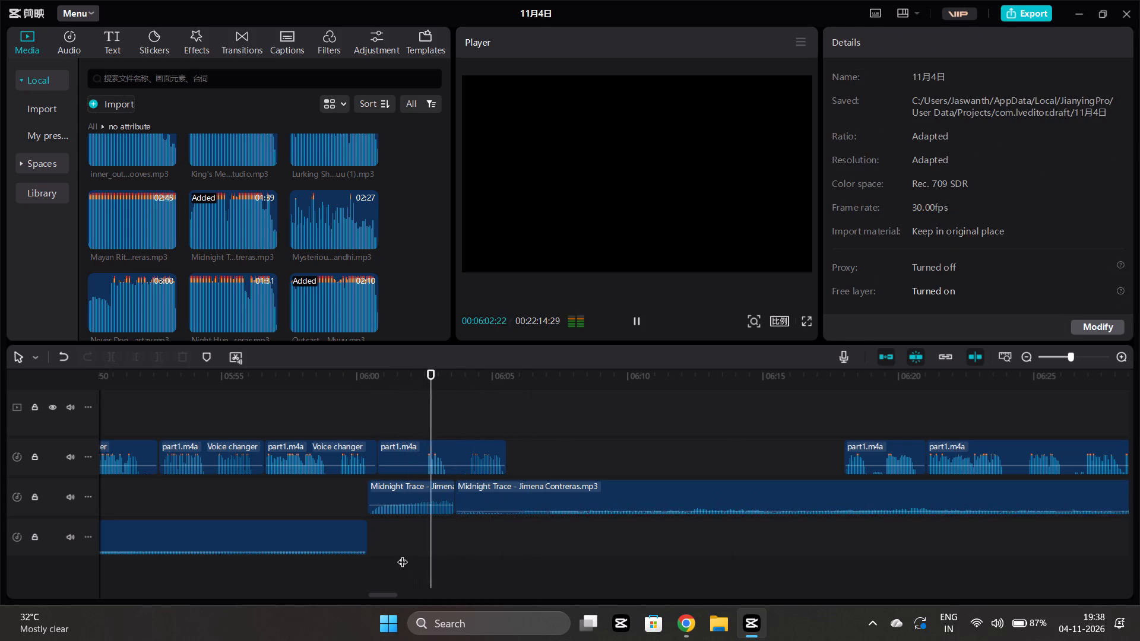
scroll(403, 554, left, 1)
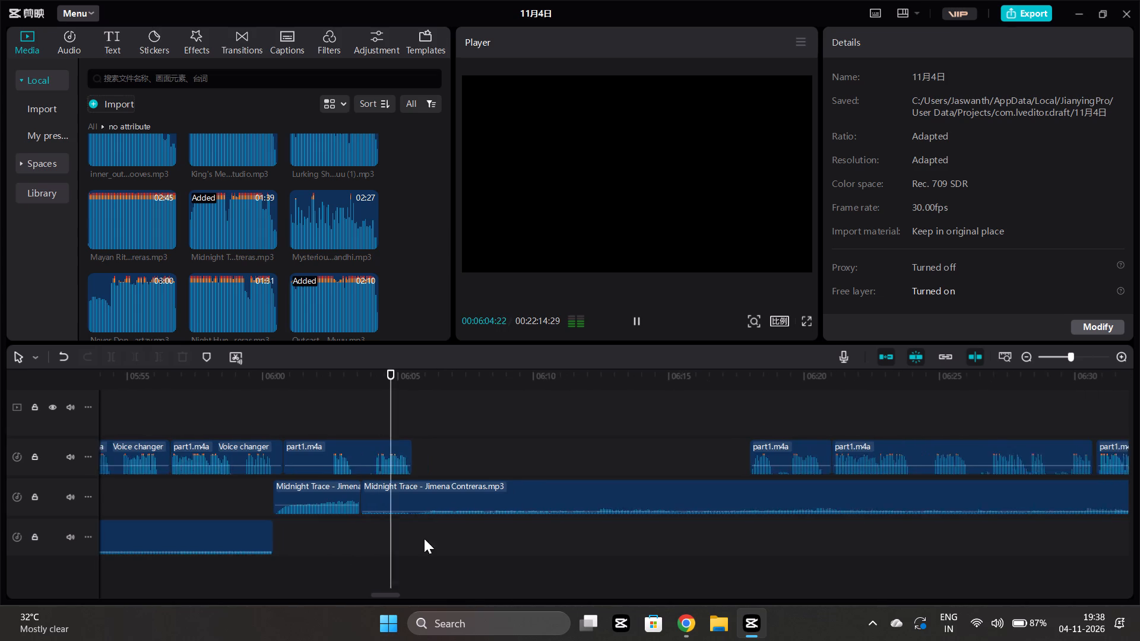
scroll(424, 538, left, 1)
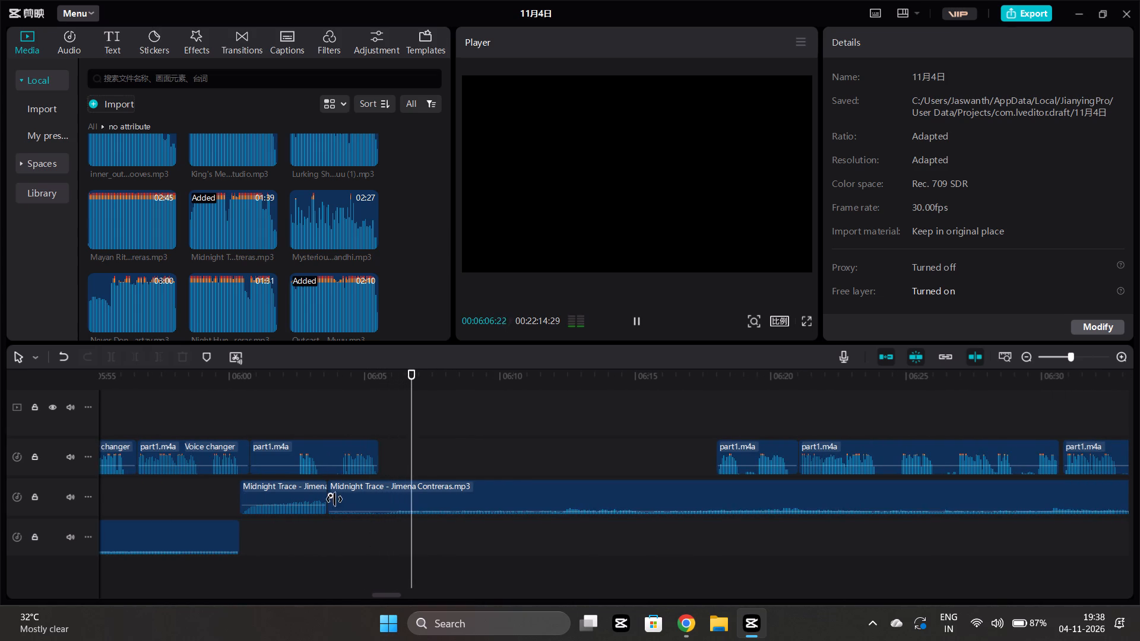
click(353, 501)
click(946, 106)
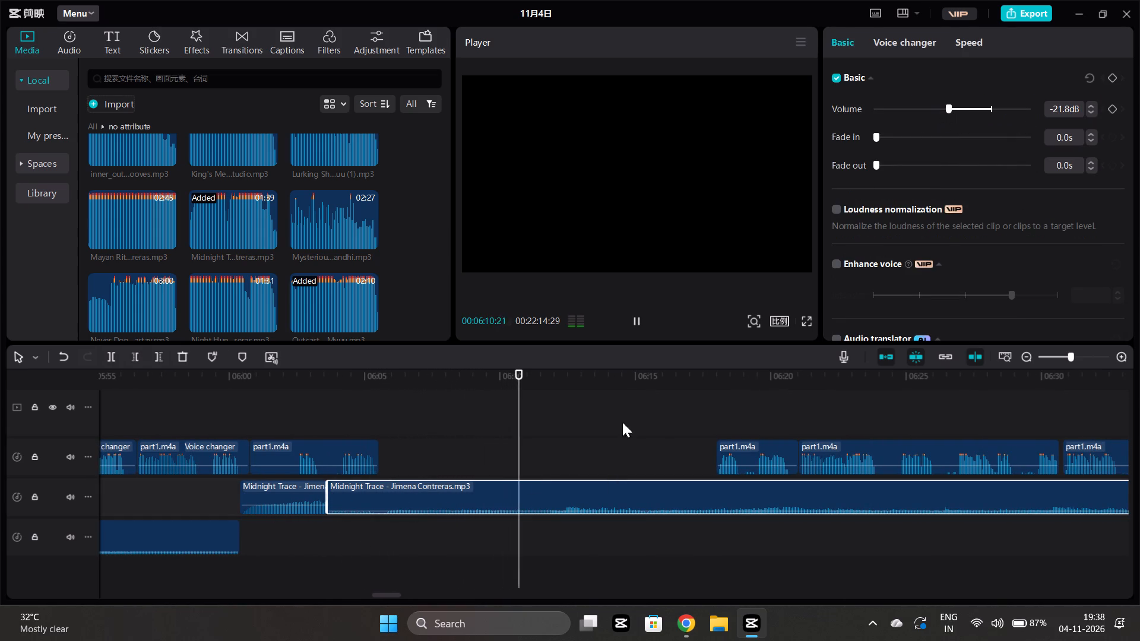
Play the second Midnight Trace part, trim its start up to about 06:11, and move it back against the first part.
click(265, 535)
key(space)
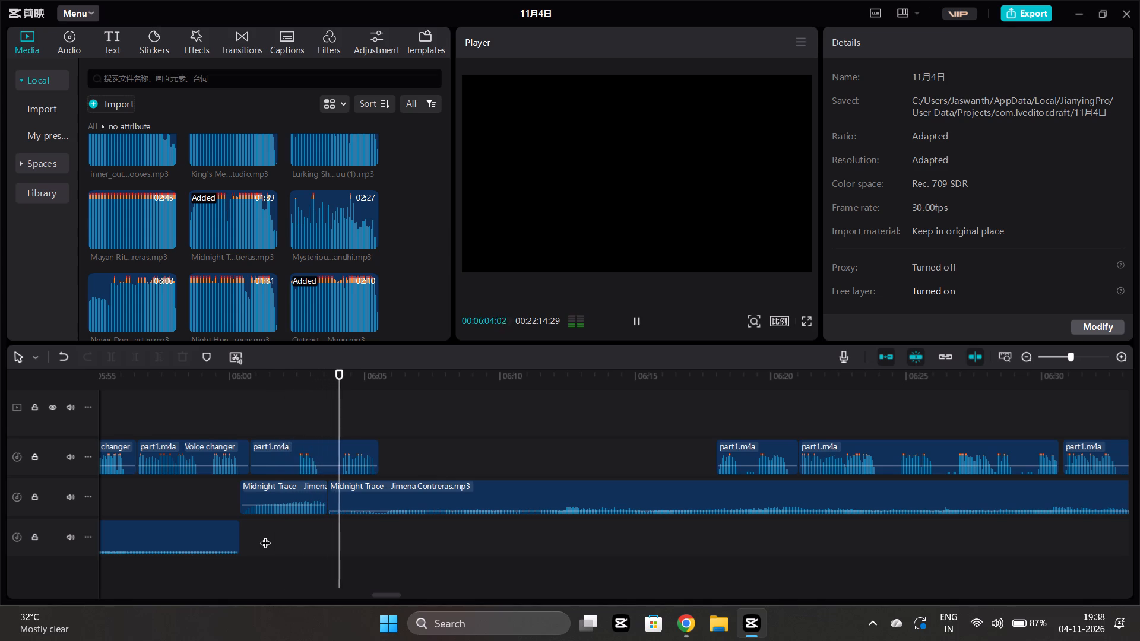
click(587, 529)
key(space)
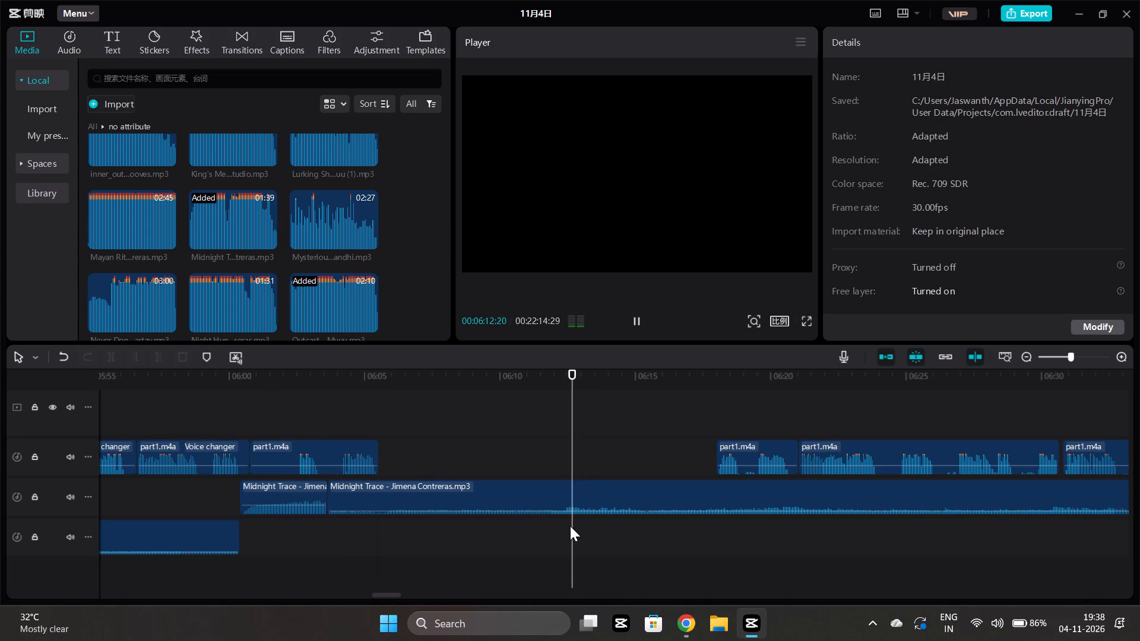
click(505, 539)
key(space)
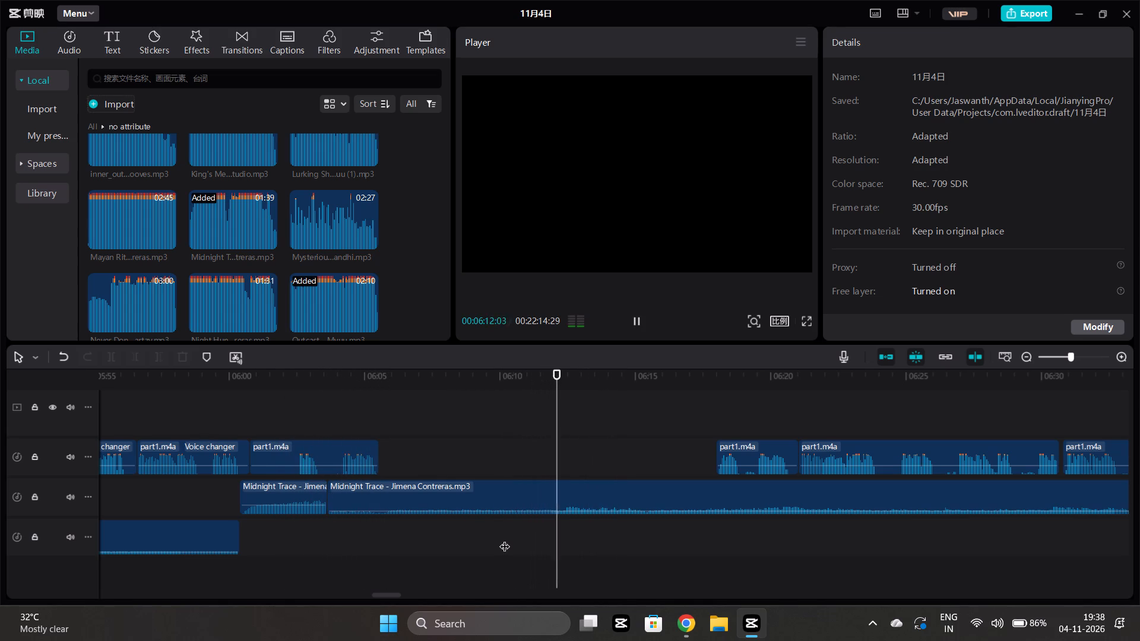
click(505, 539)
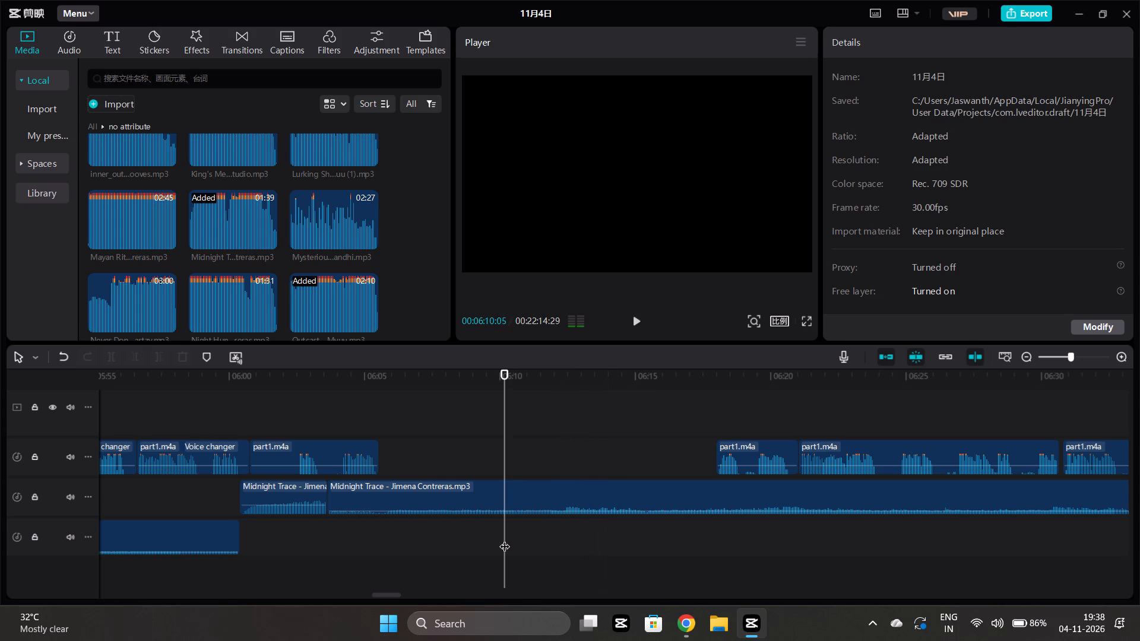
key(space)
key(space)
click(554, 497)
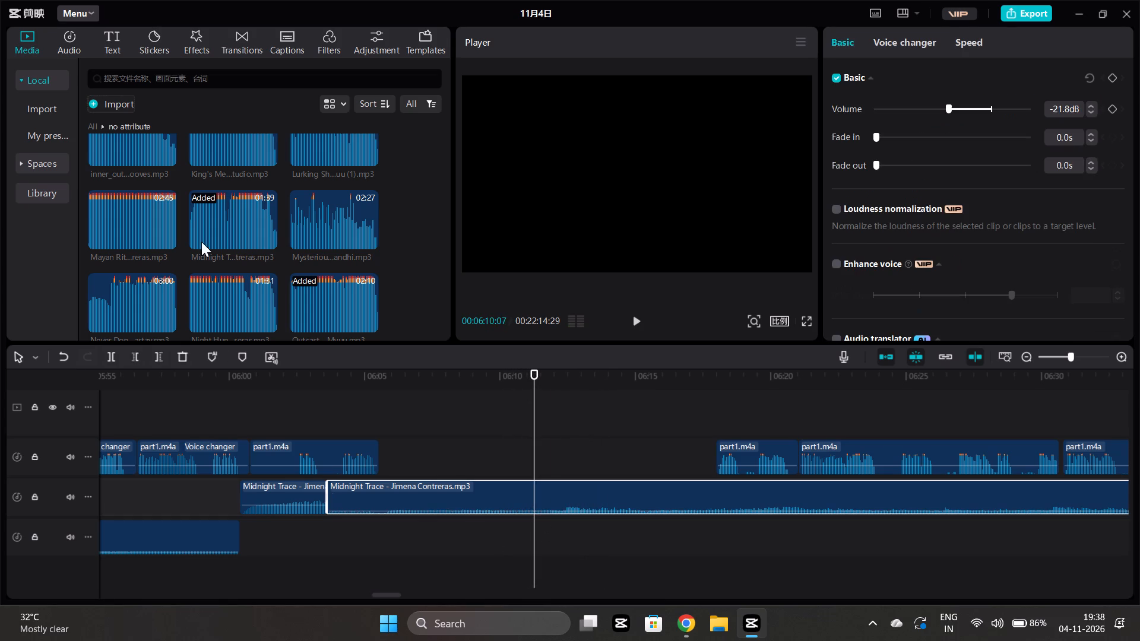
click(140, 356)
drag(550, 488, 509, 488)
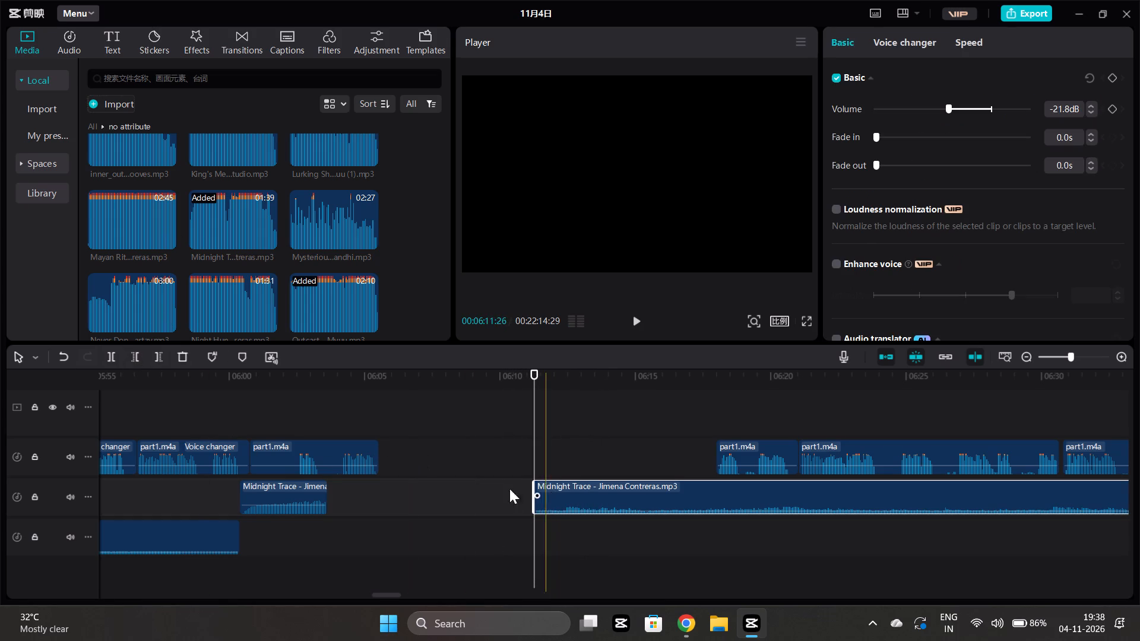
drag(509, 488, 347, 494)
Play the rejoined music and move the narration clip at about 06:18 back to about 06:05:25, just after the preceding narration.
click(265, 541)
key(space)
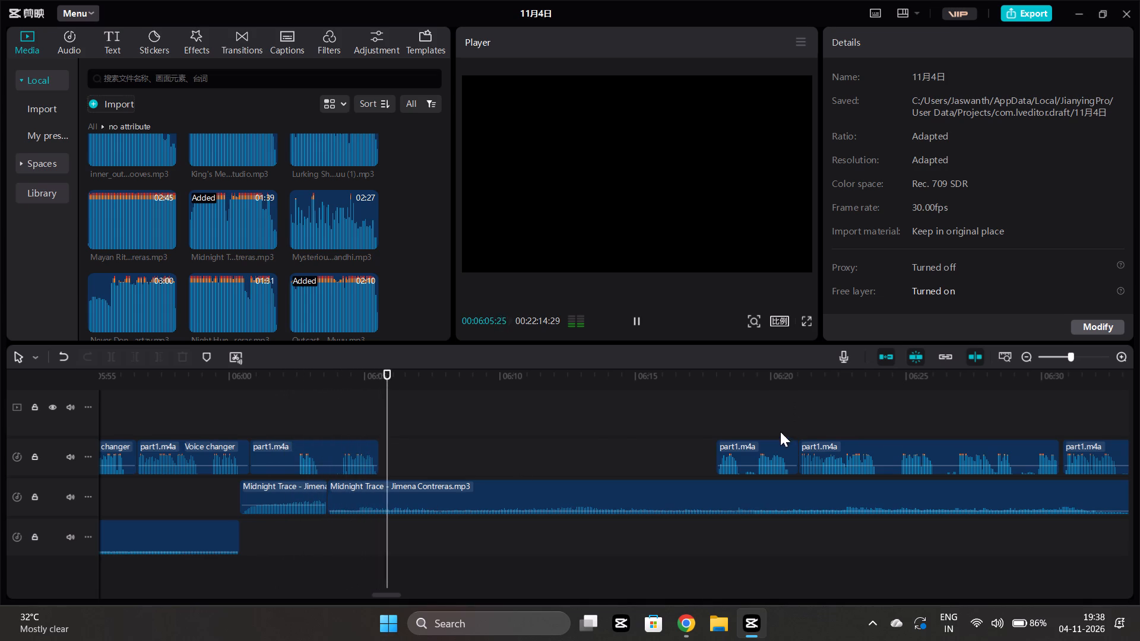
drag(760, 445, 429, 455)
Play the moved narration clip and split it between its two phrases at 06:06:22.
click(364, 543)
key(space)
scroll(364, 543, left, 1)
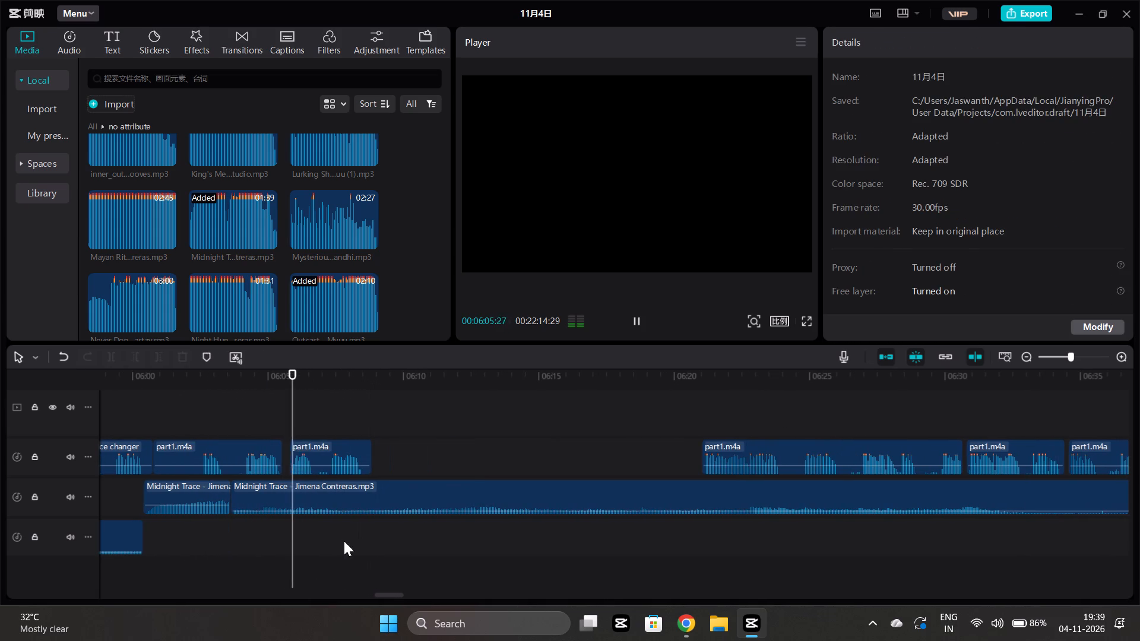
ctrl+scroll(339, 536, up, 6)
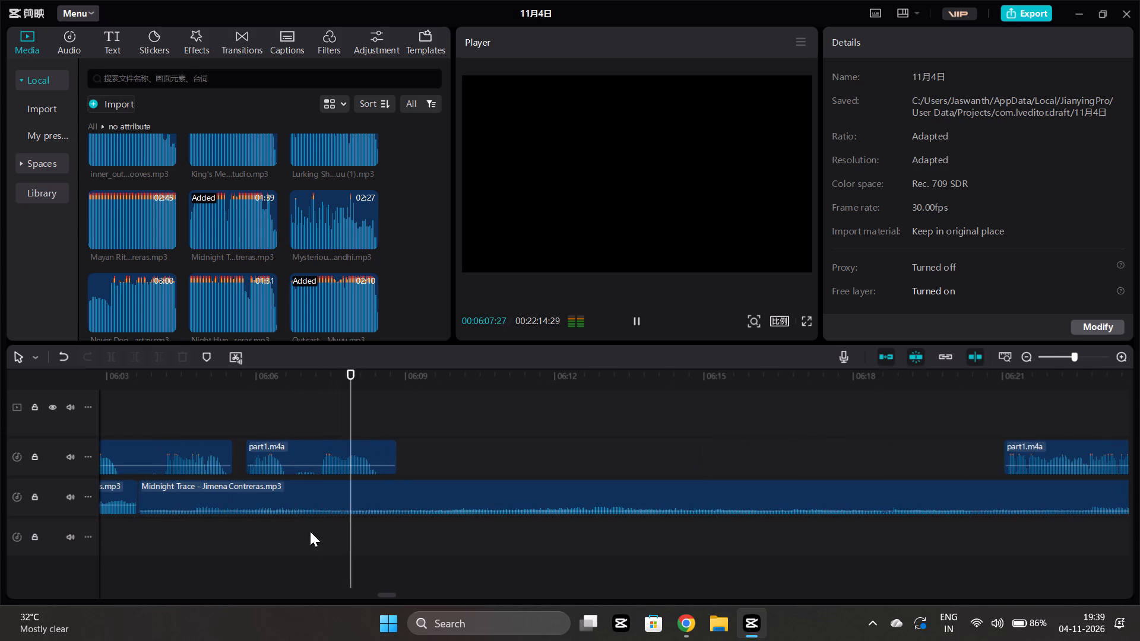
key(space)
click(293, 540)
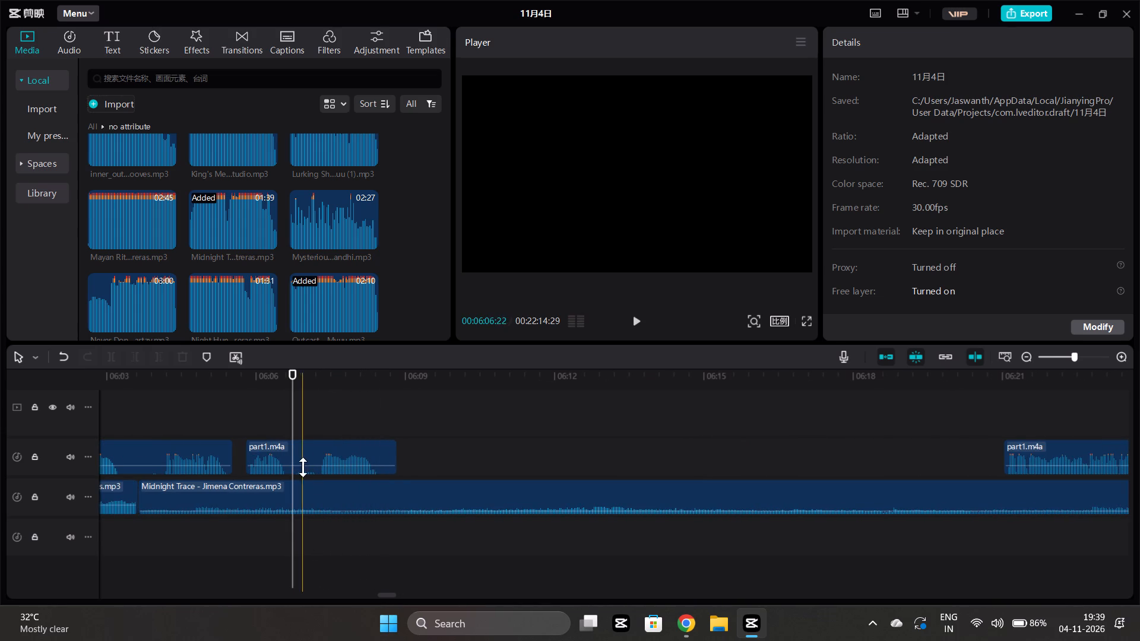
click(302, 446)
click(112, 363)
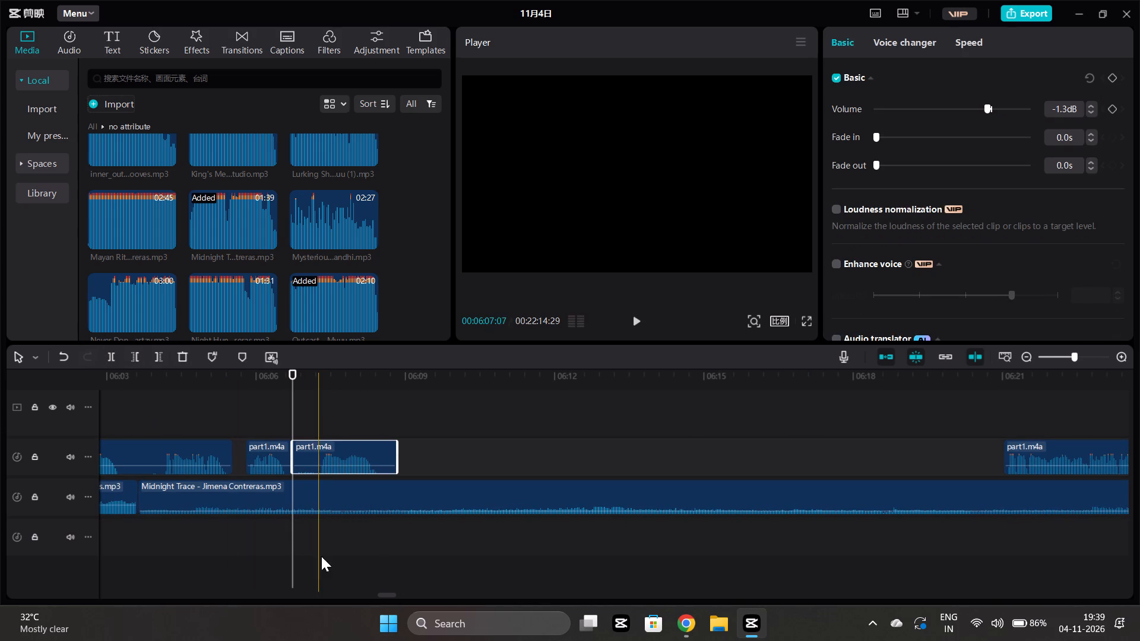
Trim the start of the second narration piece to 06:07:08 and shift the piece slightly earlier, to about 06:07.
click(313, 550)
click(315, 545)
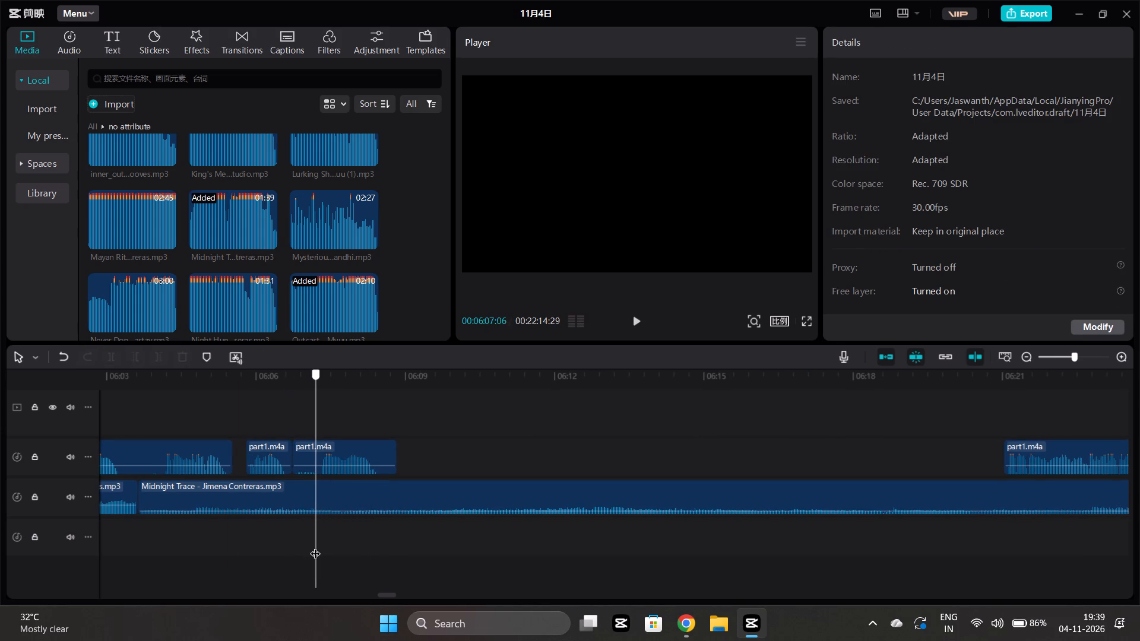
click(325, 455)
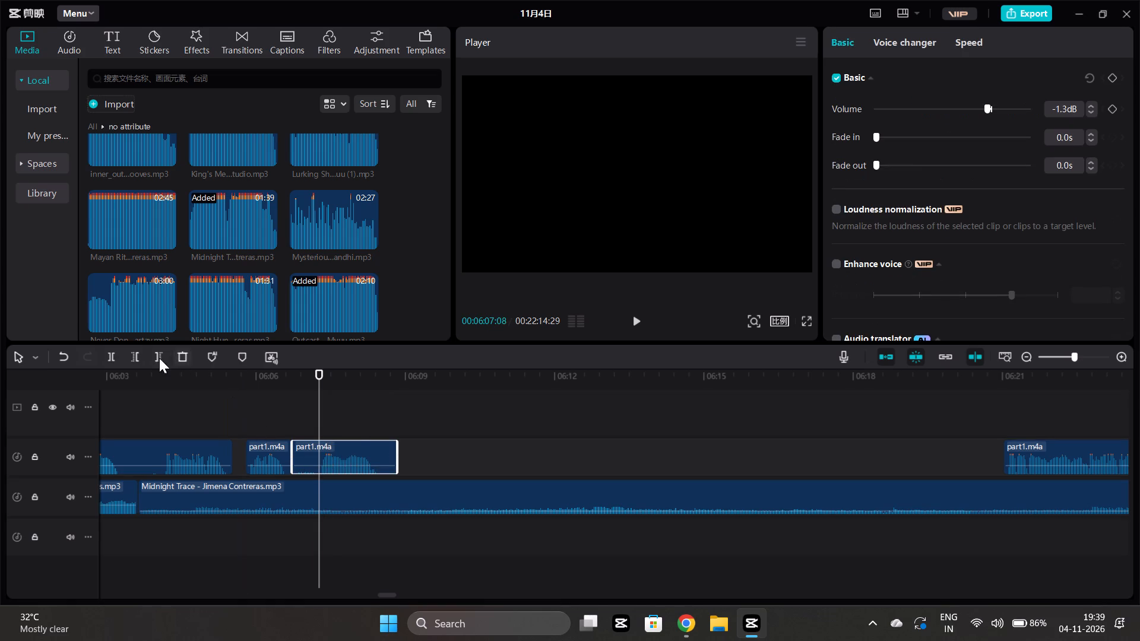
click(138, 356)
drag(347, 446, 336, 448)
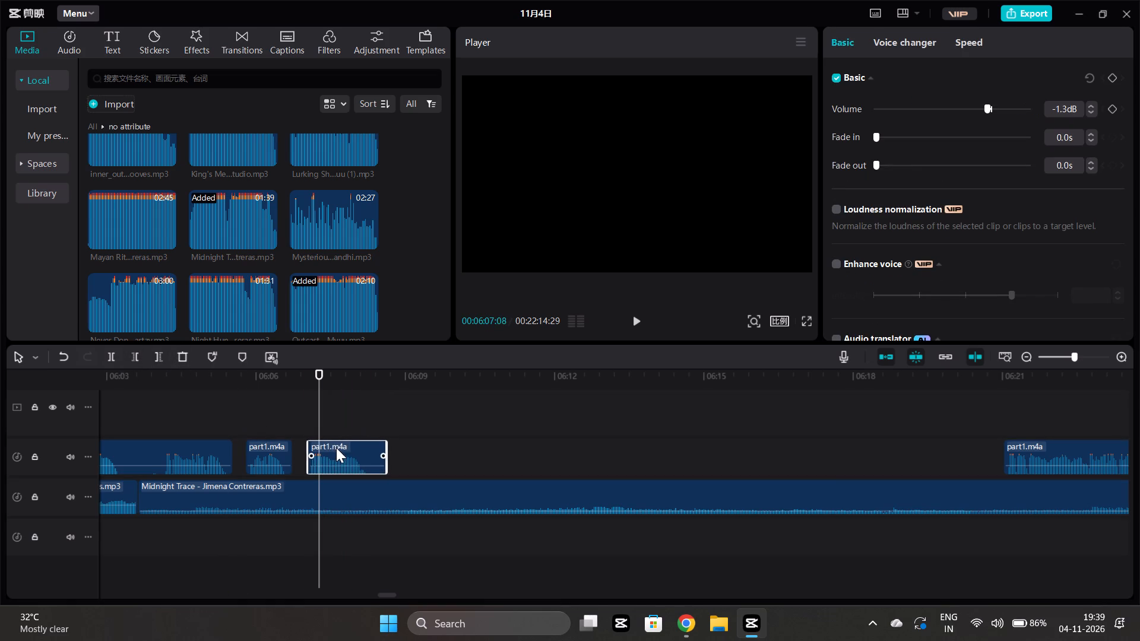
drag(336, 448, 336, 448)
Raise the volume of the trimmed narration piece and apply the 超级混响 voice filter at strength 100.
click(336, 450)
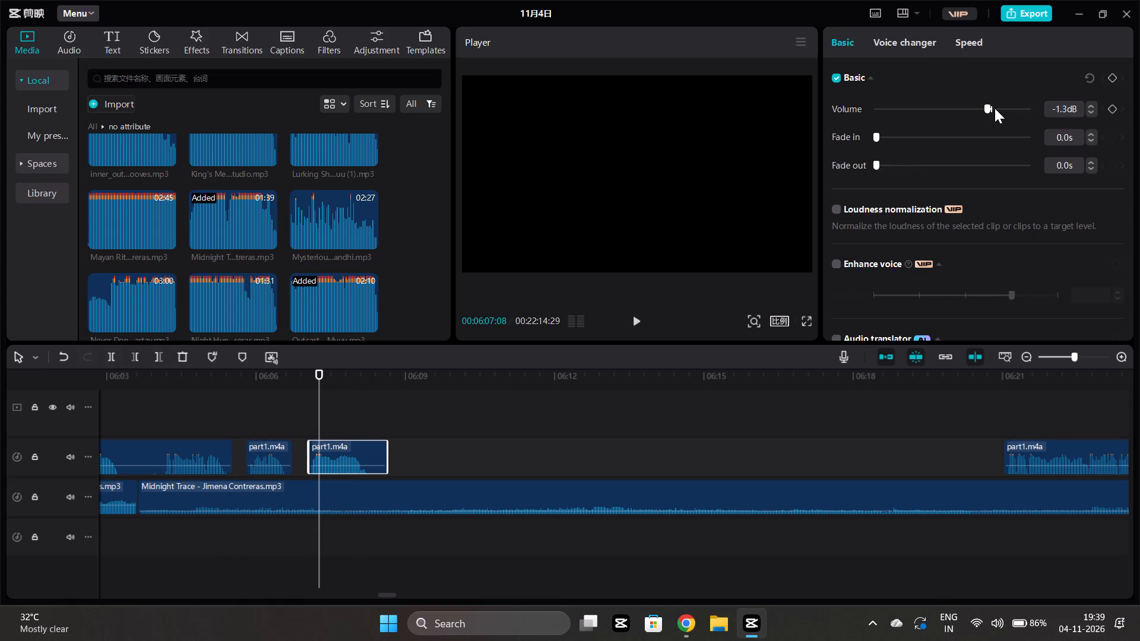
click(995, 108)
click(878, 39)
click(1094, 159)
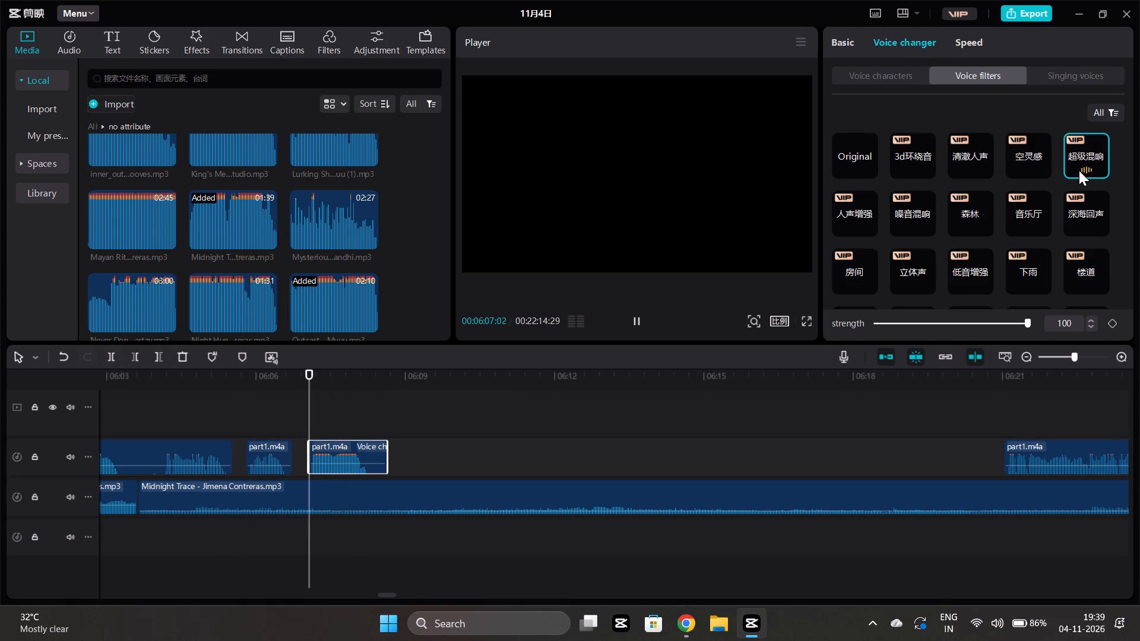
Set the 超级混响 strength on the narration piece at about 06:07 to 65 and play it back.
click(976, 322)
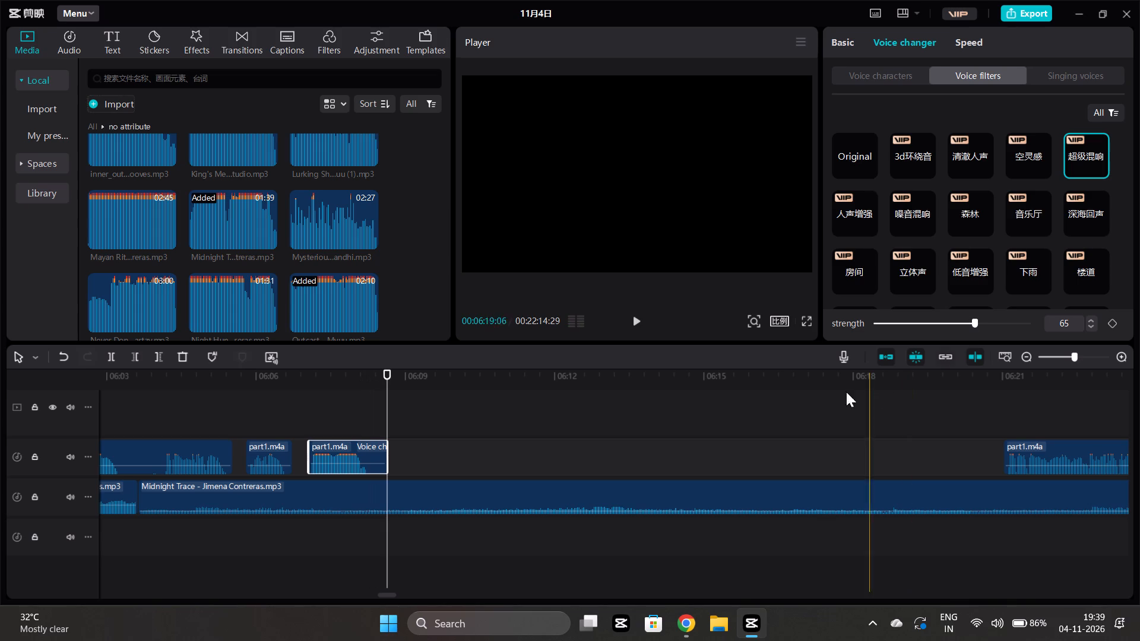
click(316, 542)
key(space)
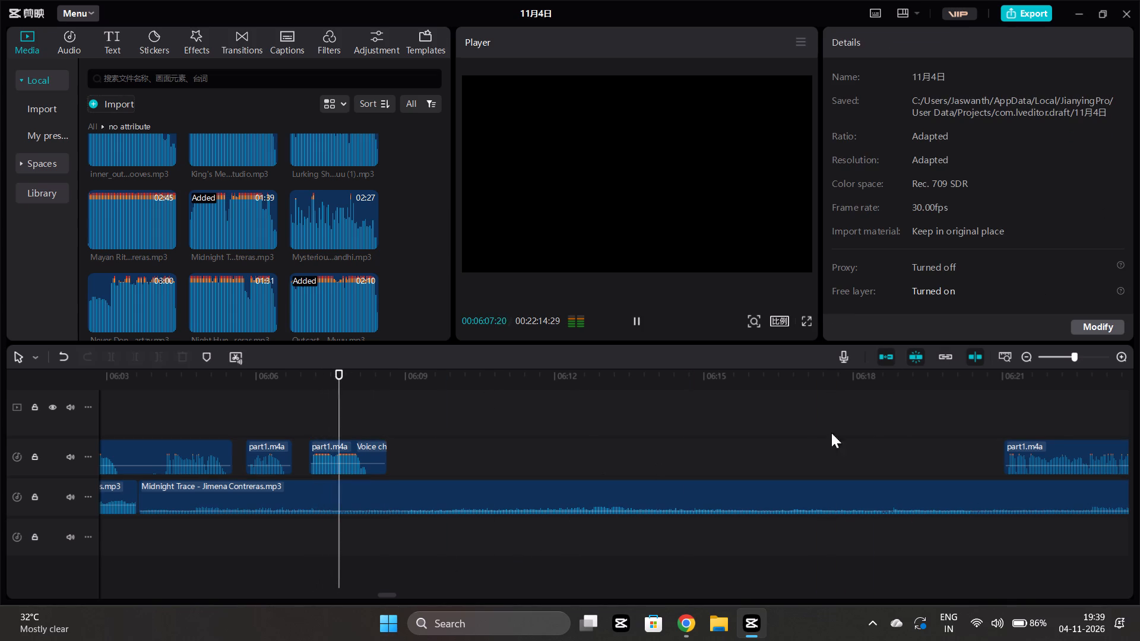
Move the narration clip at about 06:21 back to directly follow the reverbed piece, play it, and split it at 06:11:27.
drag(1056, 451, 441, 457)
click(333, 535)
key(space)
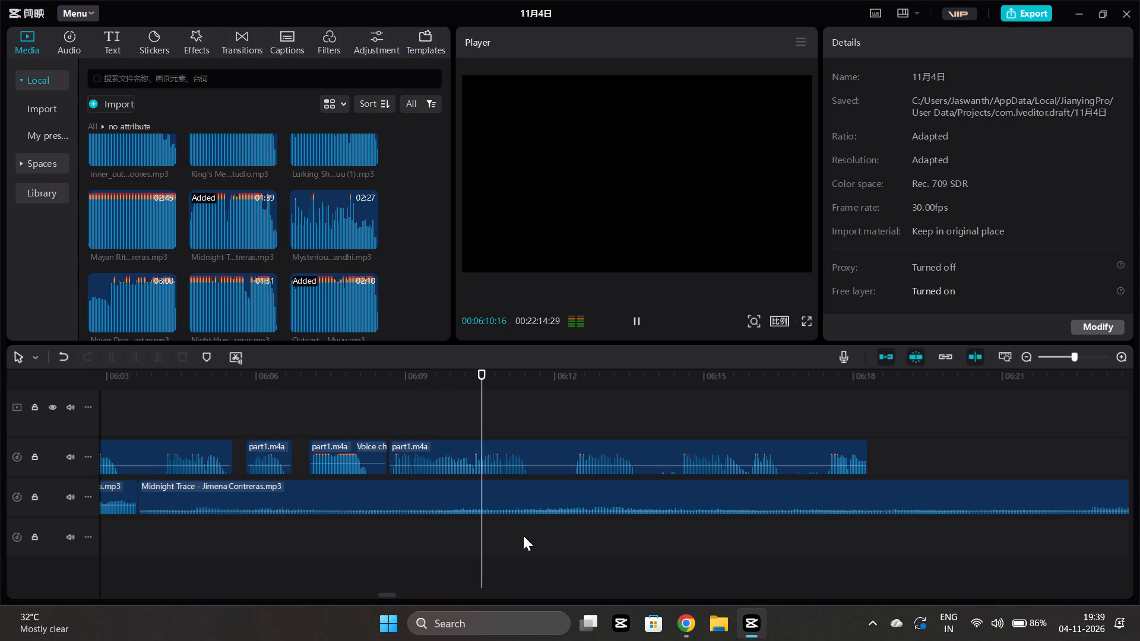
click(549, 563)
click(556, 456)
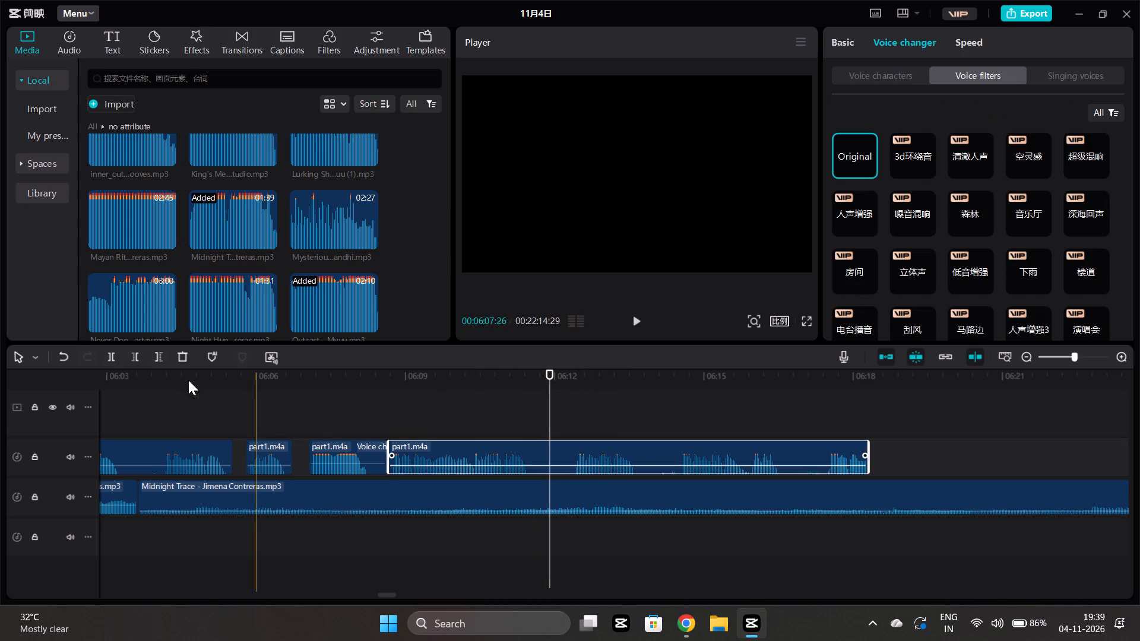
click(116, 351)
Apply the 超级混响 voice filter at strength 62 to the first split piece and raise its volume to 3.3 dB.
click(489, 455)
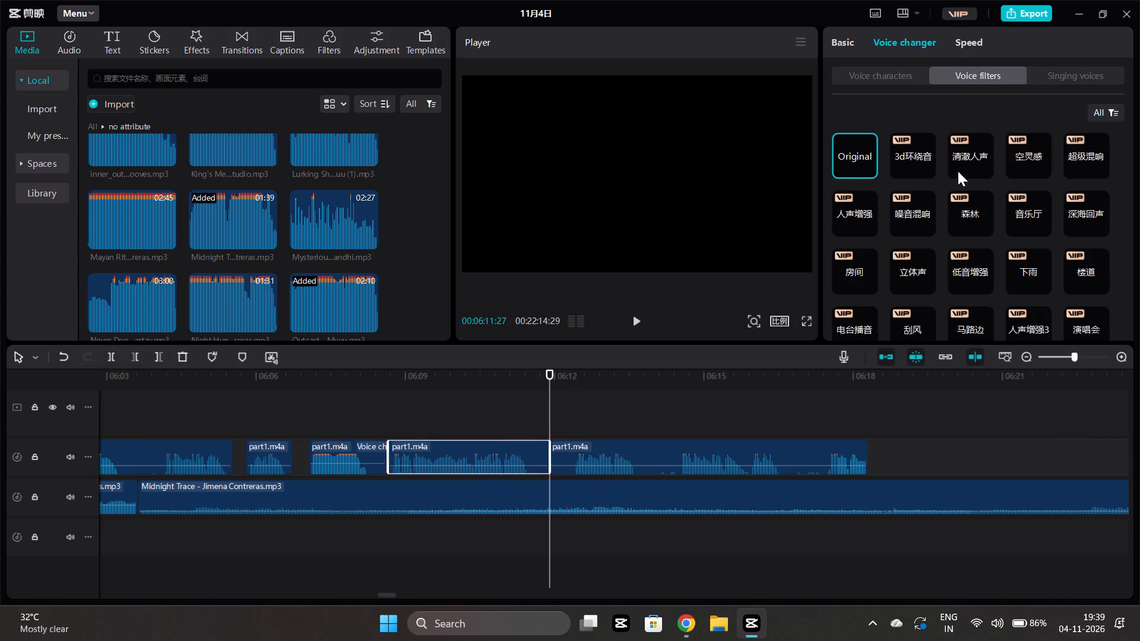
click(1083, 150)
click(980, 315)
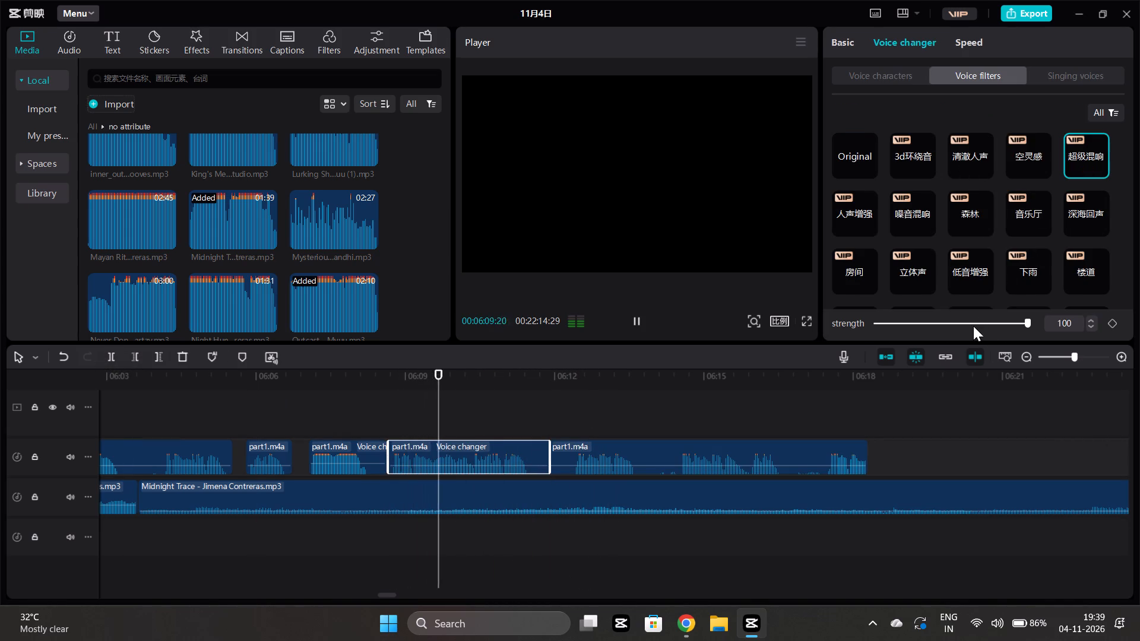
click(971, 323)
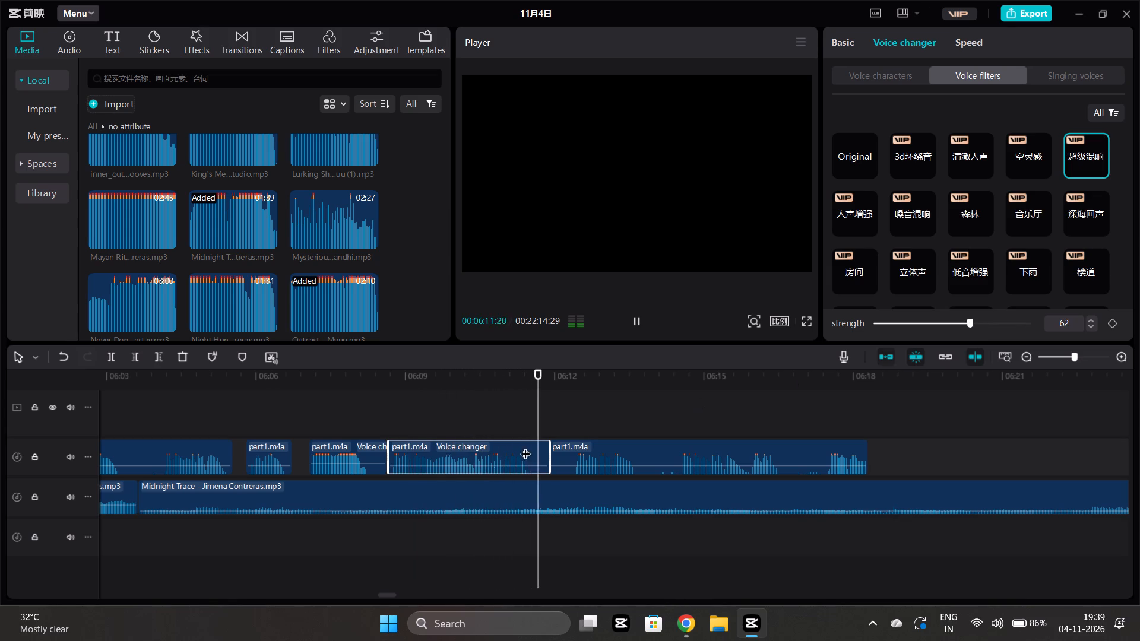
click(425, 451)
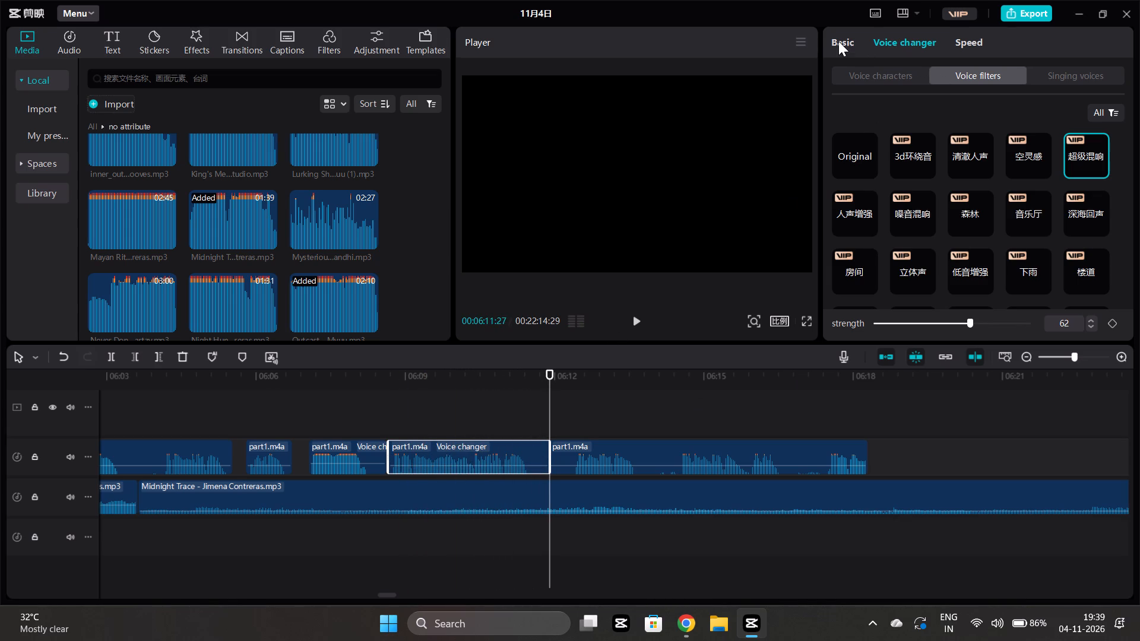
click(838, 41)
click(993, 105)
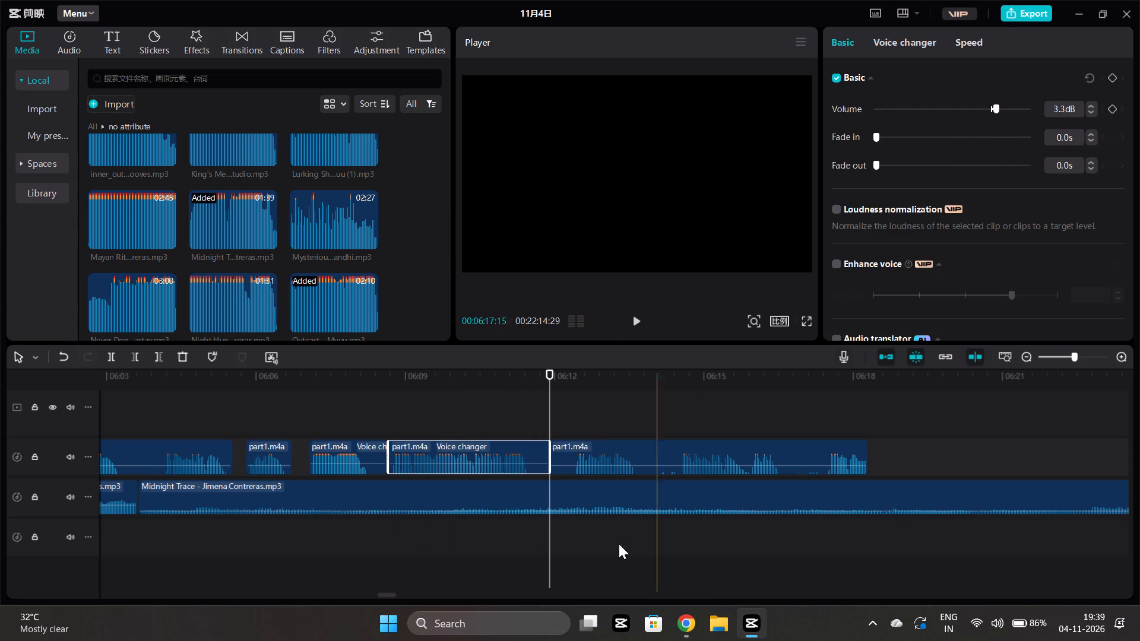
Shift the second split piece about half a second later and extend the filtered piece's end to about 06:12:13.
drag(579, 452, 607, 457)
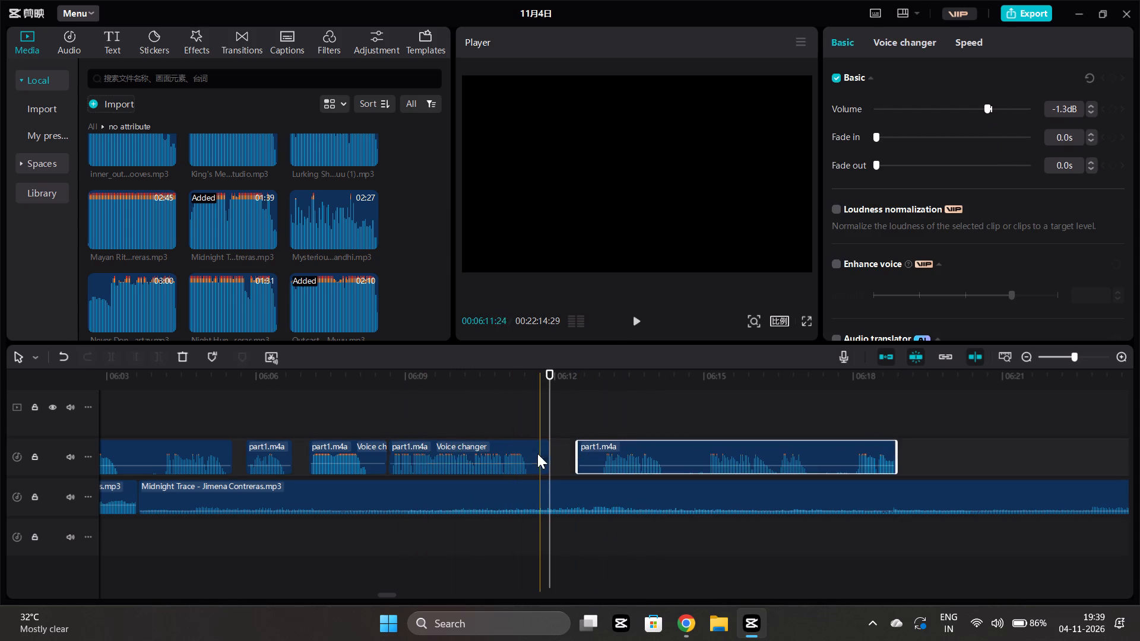
click(537, 453)
drag(549, 461, 572, 463)
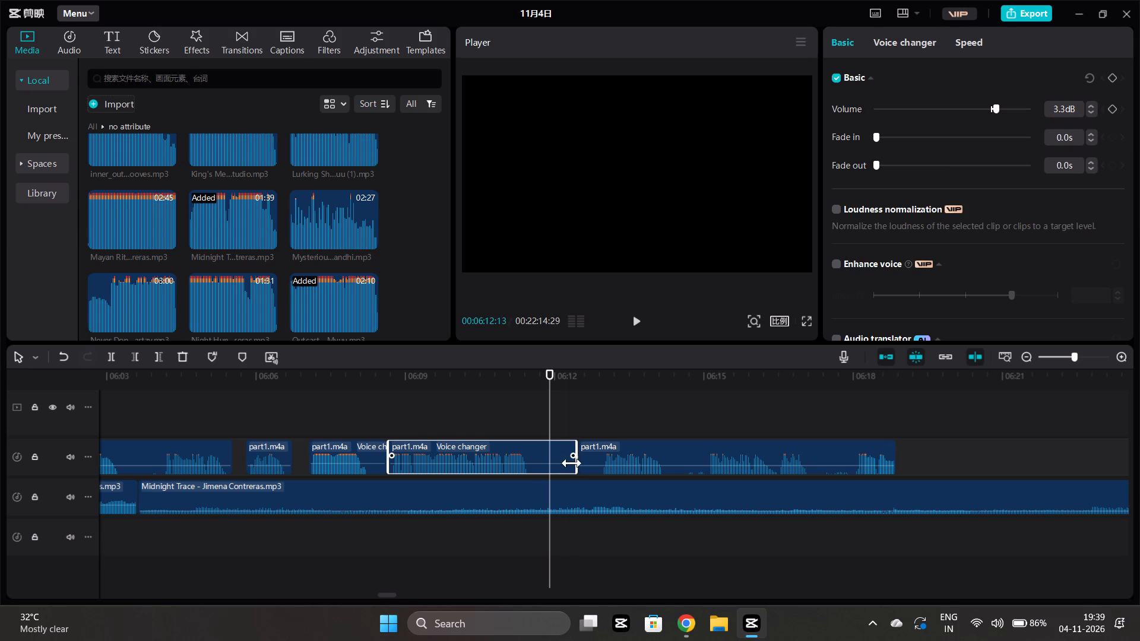
Trim about half a second off the second piece's start, move it back against the filtered piece, and play the narration.
click(578, 461)
click(584, 469)
drag(576, 462, 596, 475)
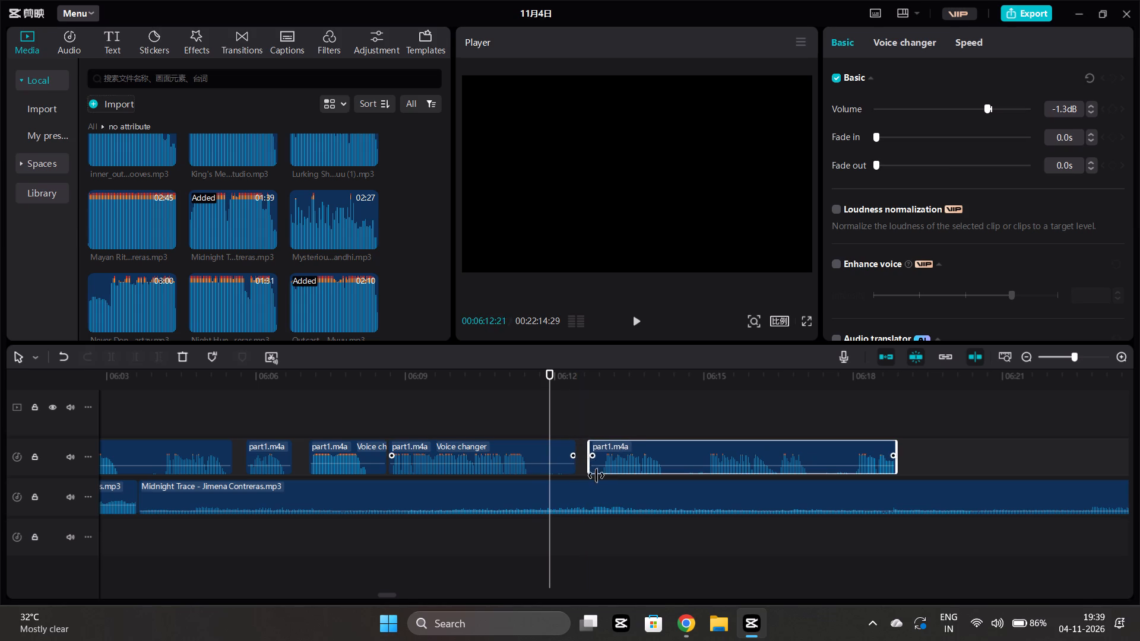
drag(596, 475, 601, 475)
drag(644, 443, 616, 450)
click(504, 538)
key(space)
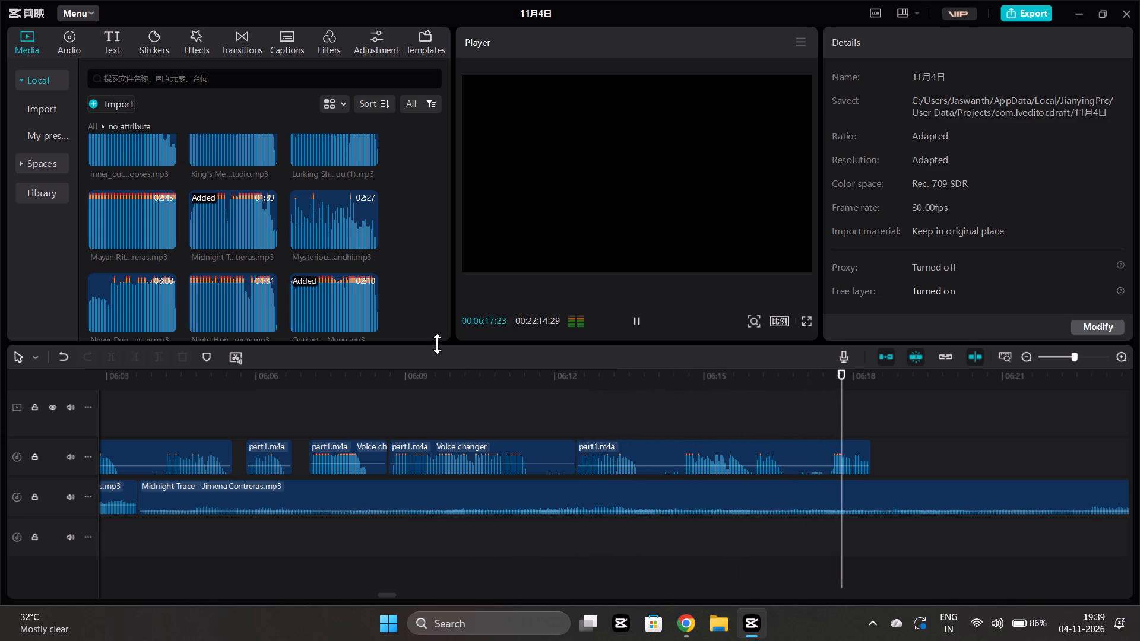
Replay the end of the filtered narration phrase and trim the end of the Midnight Trace music to 06:11:14.
click(506, 532)
key(space)
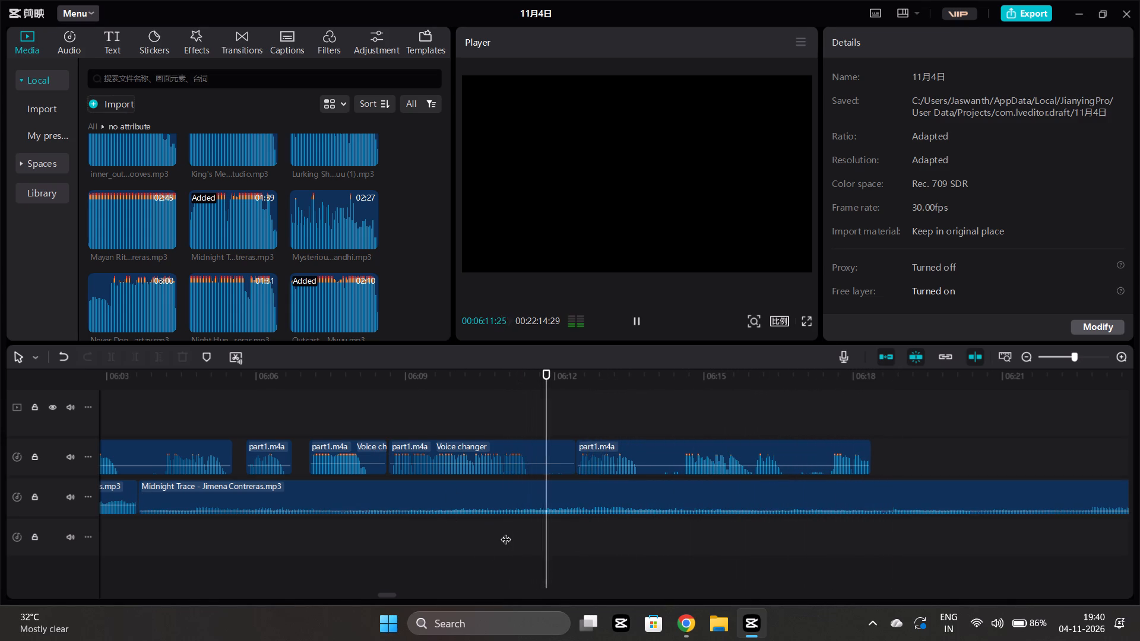
click(495, 535)
key(space)
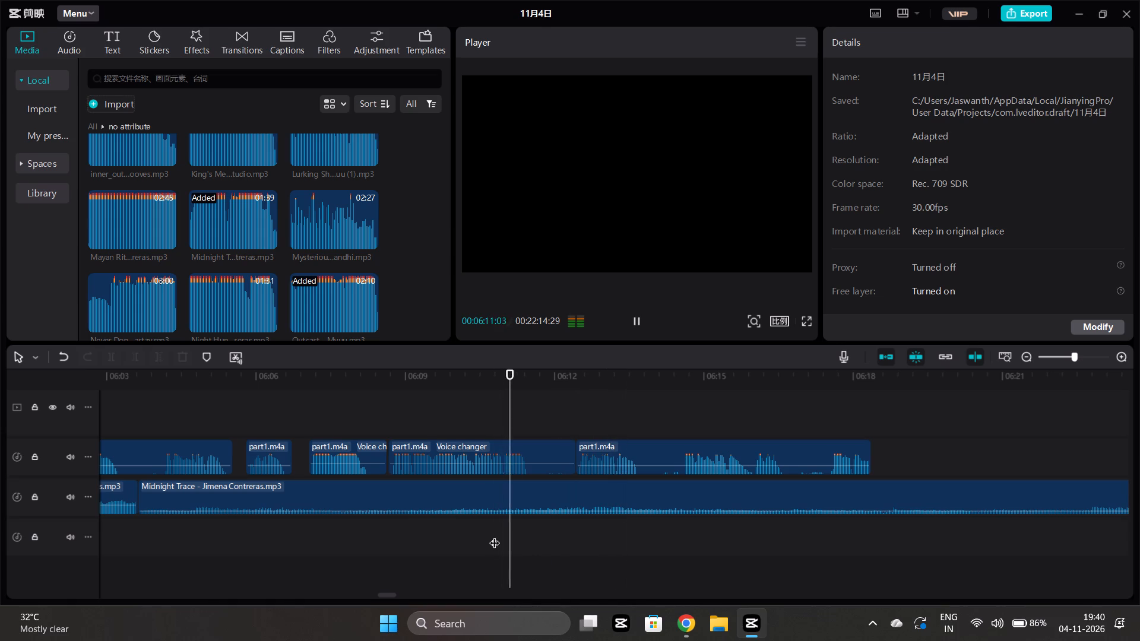
key(space)
click(505, 542)
key(space)
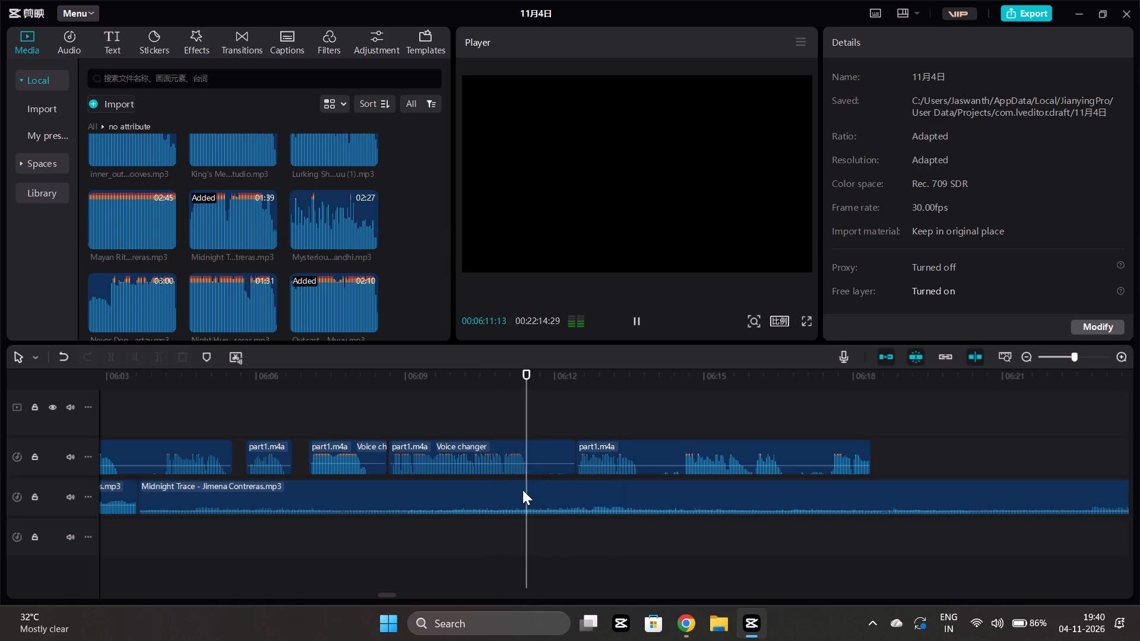
key(space)
click(522, 488)
drag(531, 532, 525, 526)
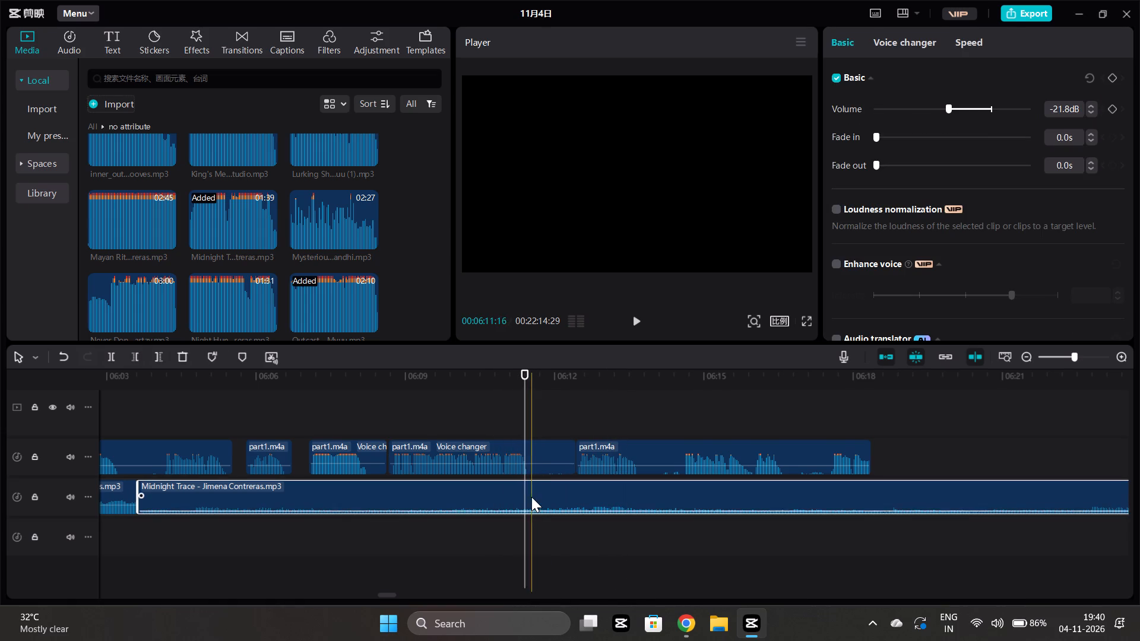
click(524, 544)
click(541, 491)
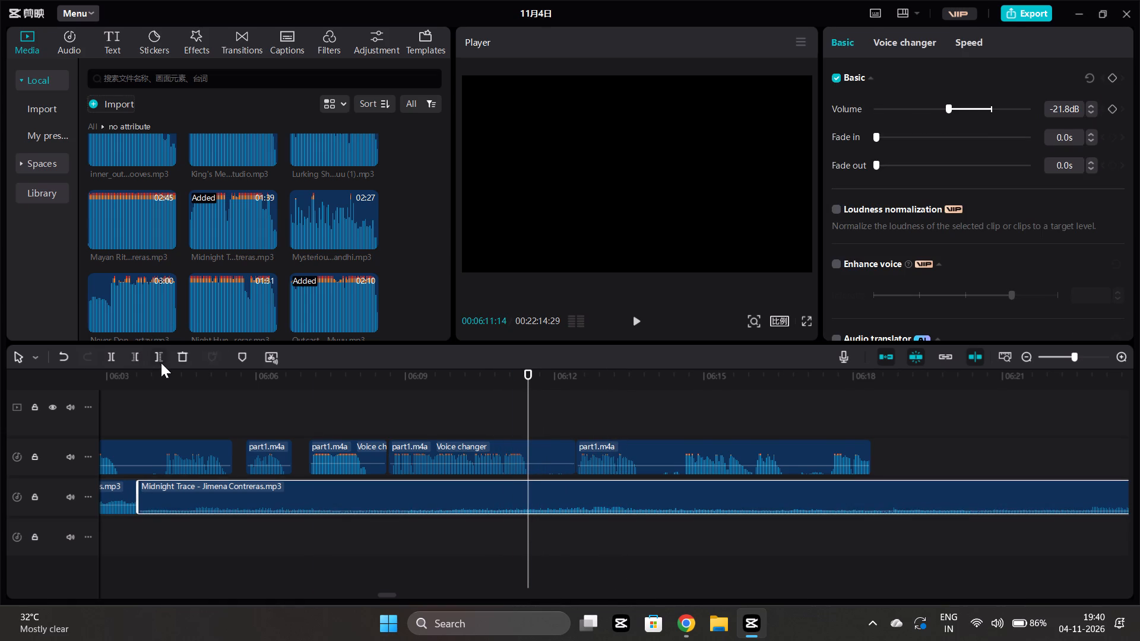
click(161, 363)
Play the trimmed Midnight Trace ending and add a fade-out of about 1.1 seconds to it.
click(468, 540)
key(space)
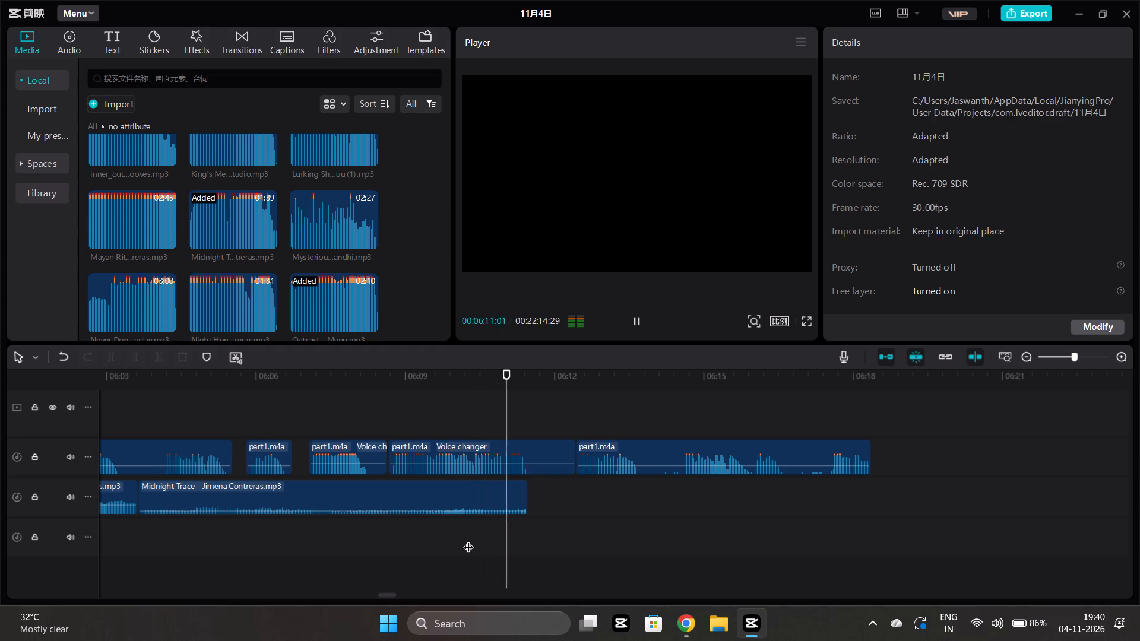
click(508, 488)
drag(524, 495, 466, 490)
Copy the Frightmare music clip that ends near 06:00 and paste it after the faded Midnight Trace clip.
click(565, 547)
drag(568, 528, 578, 528)
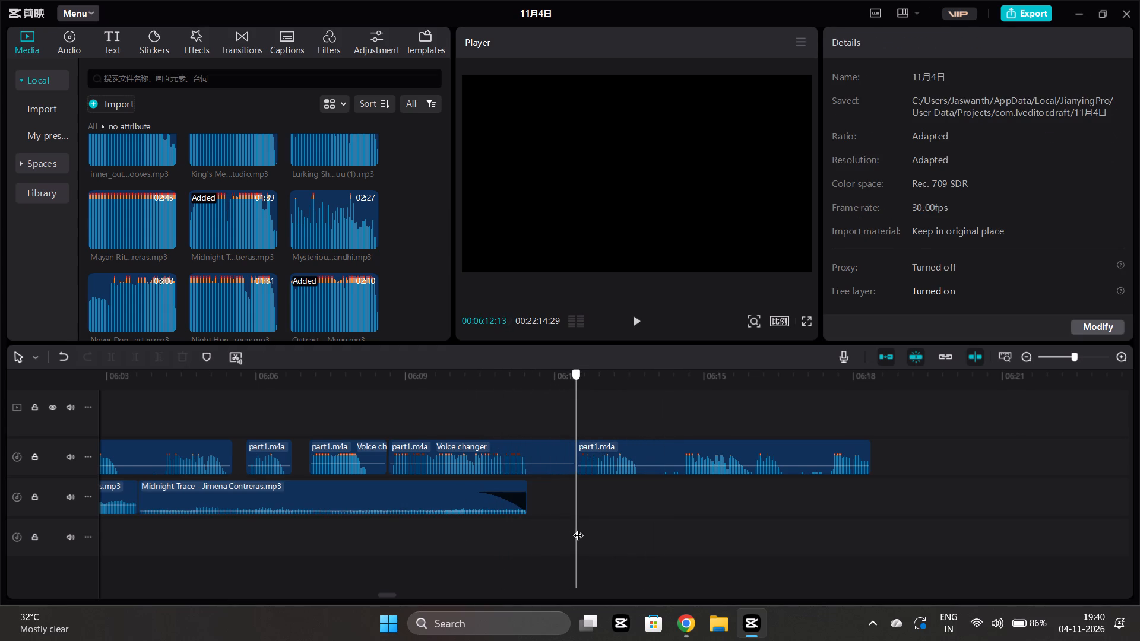
drag(578, 528, 579, 528)
scroll(385, 509, down, 4)
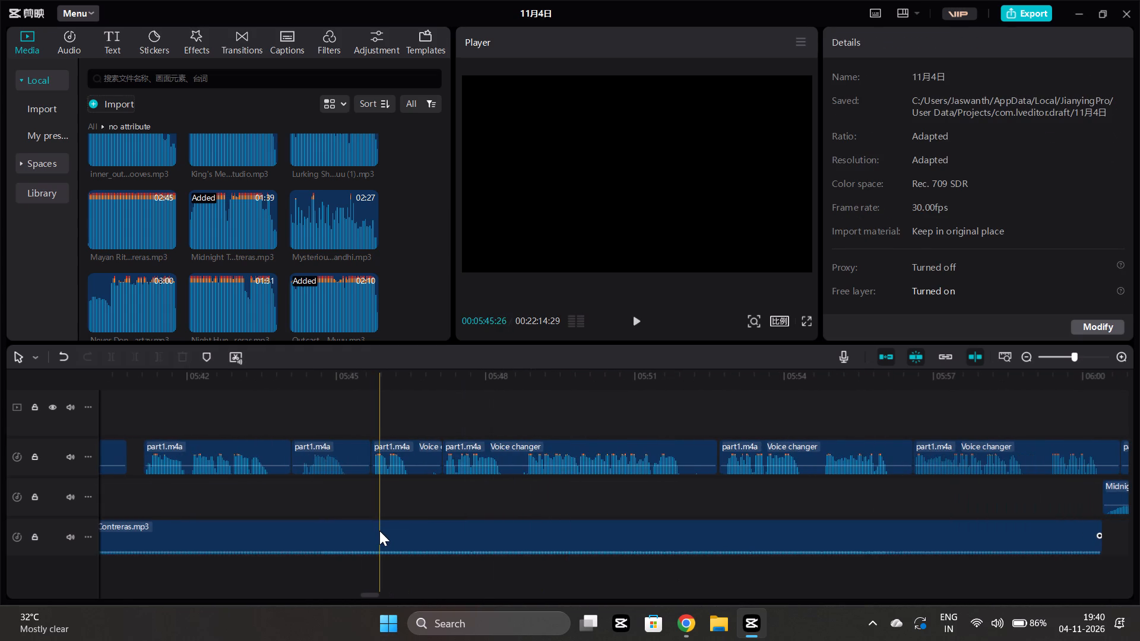
click(379, 531)
key(ctrl+c)
scroll(757, 496, left, 1)
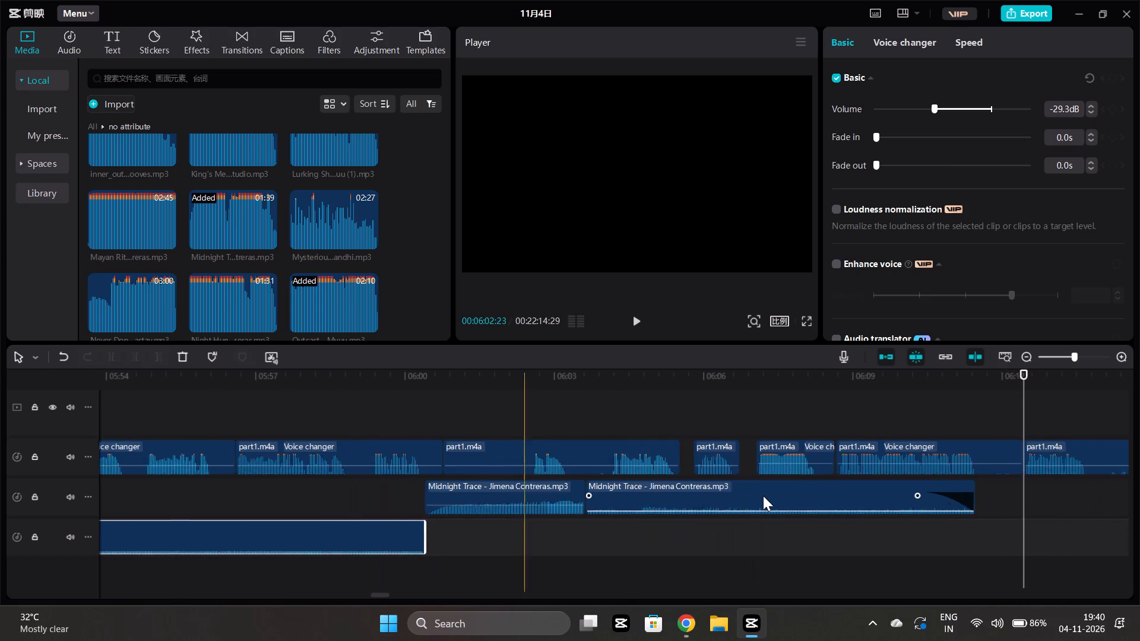
scroll(763, 496, left, 1)
scroll(677, 516, right, 4)
scroll(677, 516, left, 3)
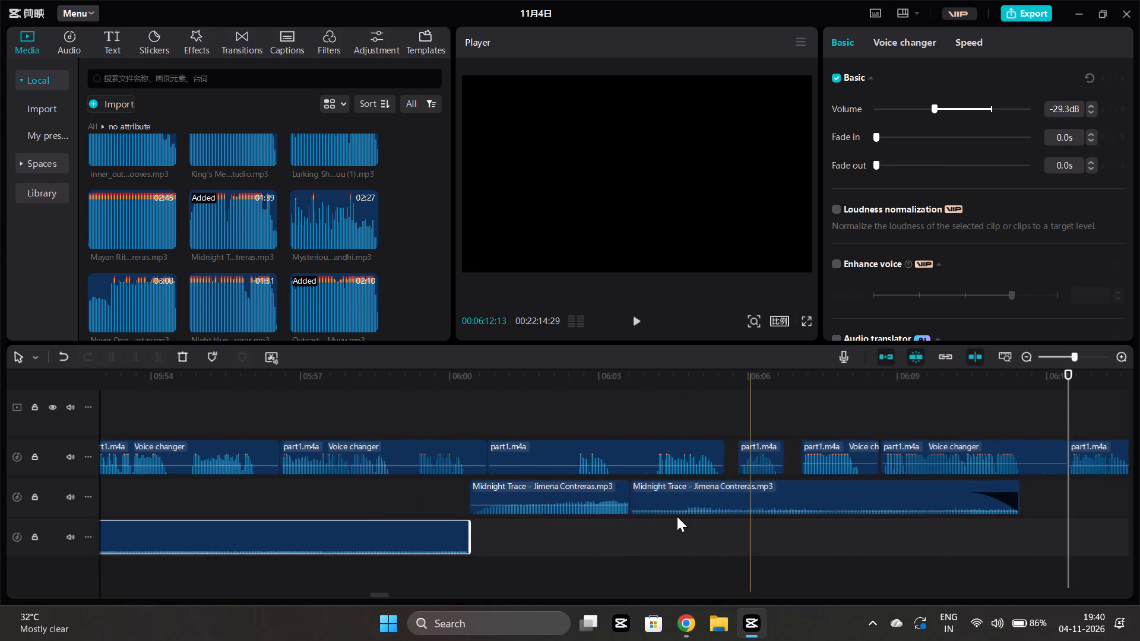
scroll(677, 516, left, 2)
key(ctrl+v)
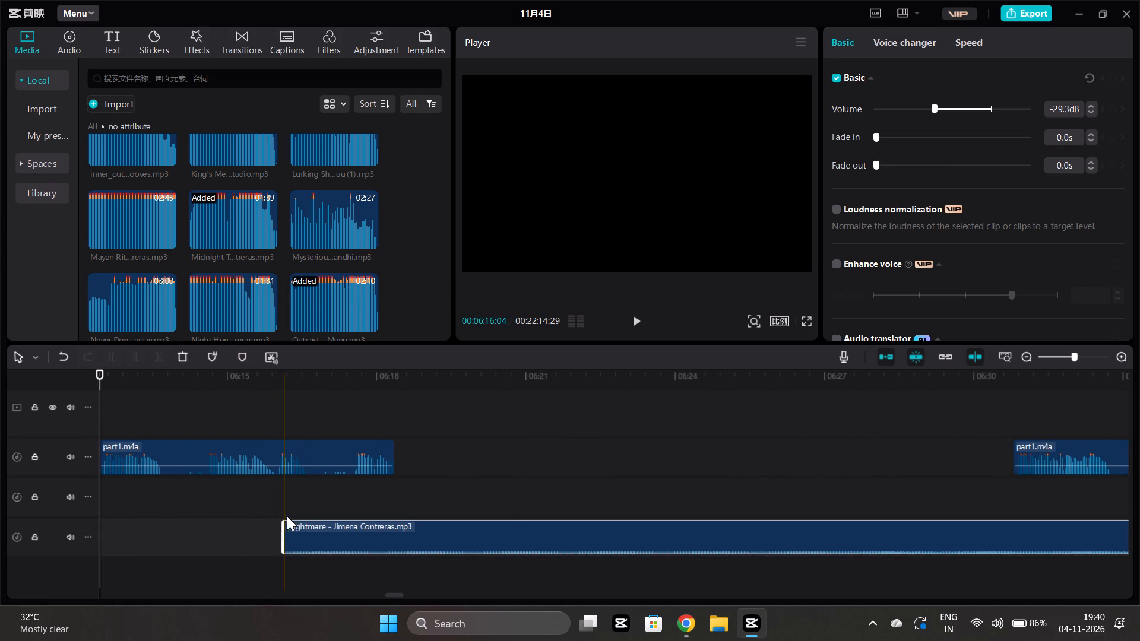
Move the pasted Frightmare clip to start at about 06:12:03, just before the next narration piece, and play it.
scroll(326, 482, right, 1)
drag(648, 526, 463, 521)
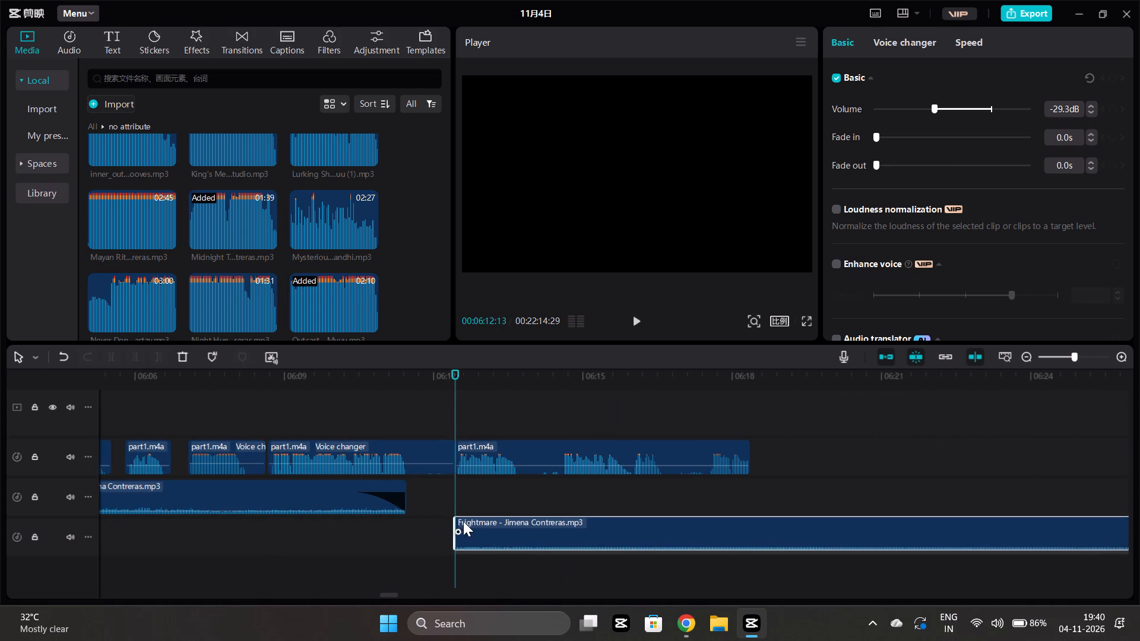
drag(463, 521, 446, 519)
click(395, 538)
key(space)
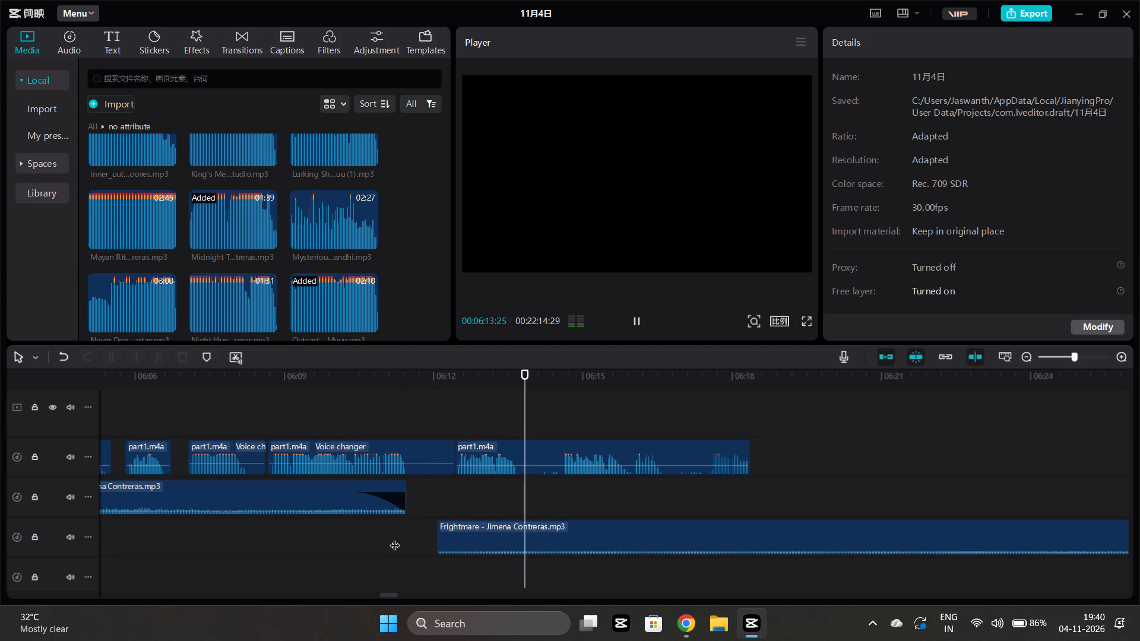
scroll(400, 532, left, 2)
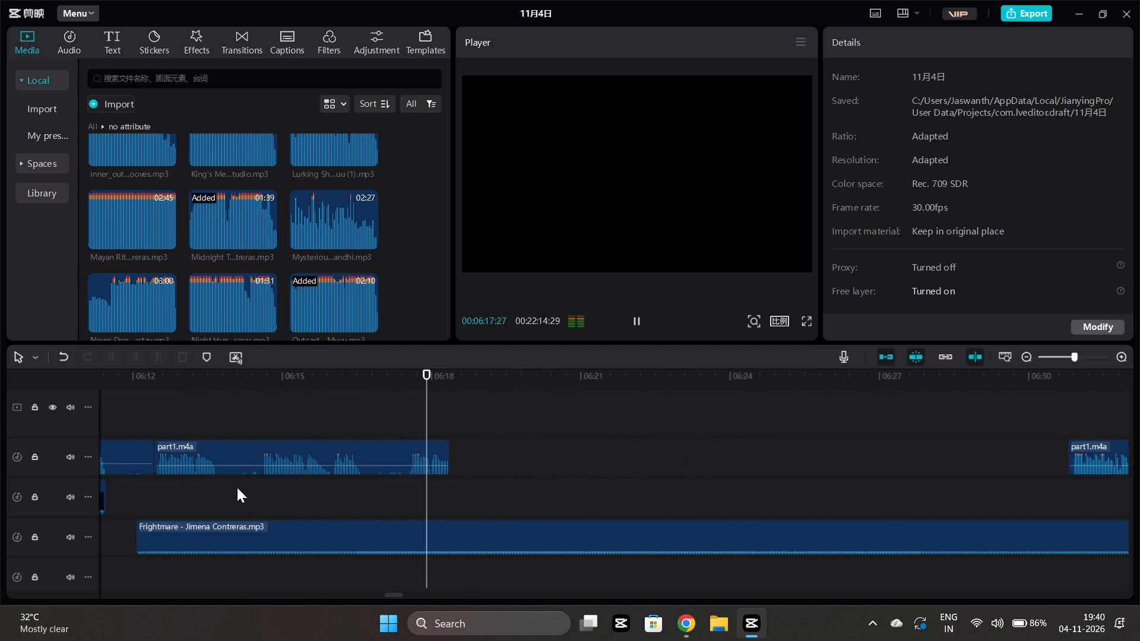
Split the narration piece over Frightmare after its first phrase, at about 06:14:04.
key(space)
click(239, 494)
click(252, 454)
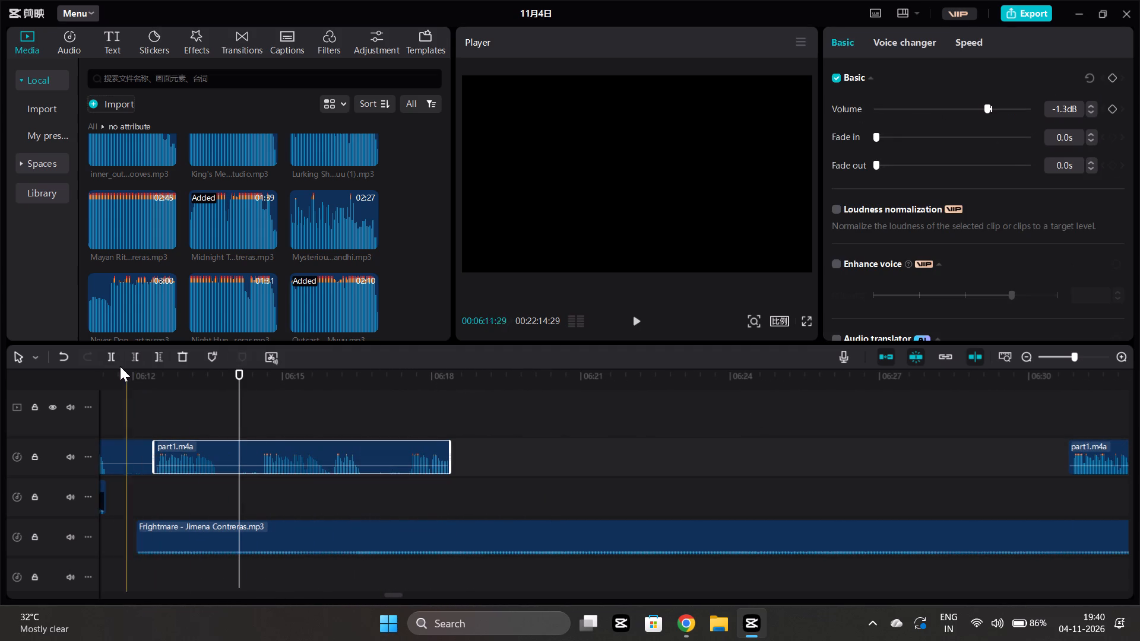
click(114, 358)
Trim the start of the second narration piece over Frightmare to about 06:14:15.
click(255, 489)
drag(257, 488, 262, 485)
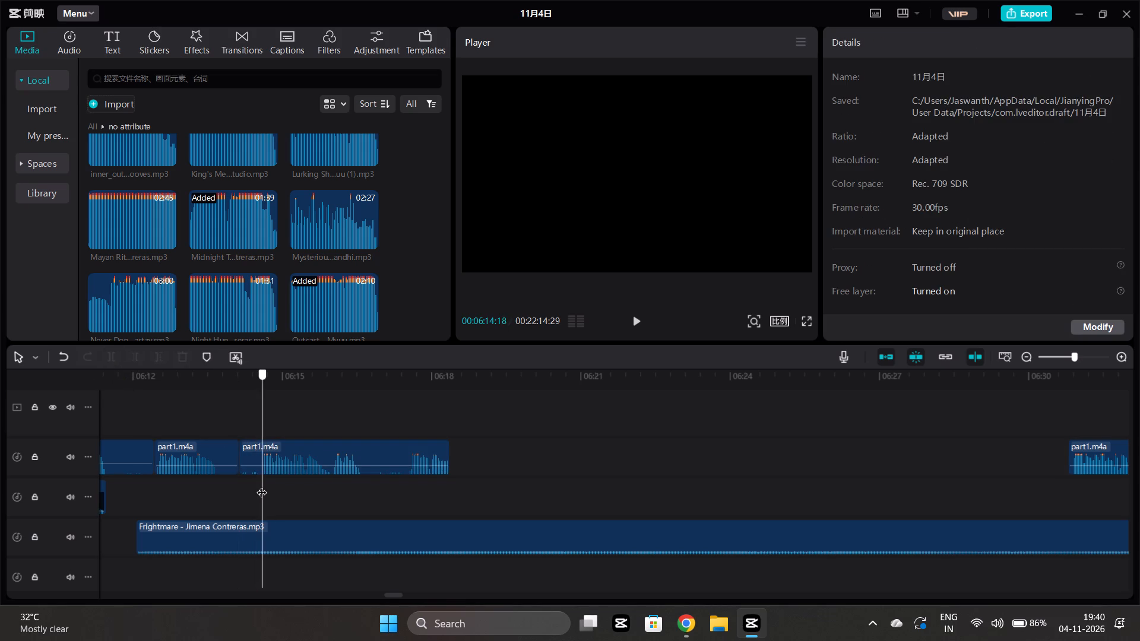
drag(262, 485, 258, 481)
click(275, 455)
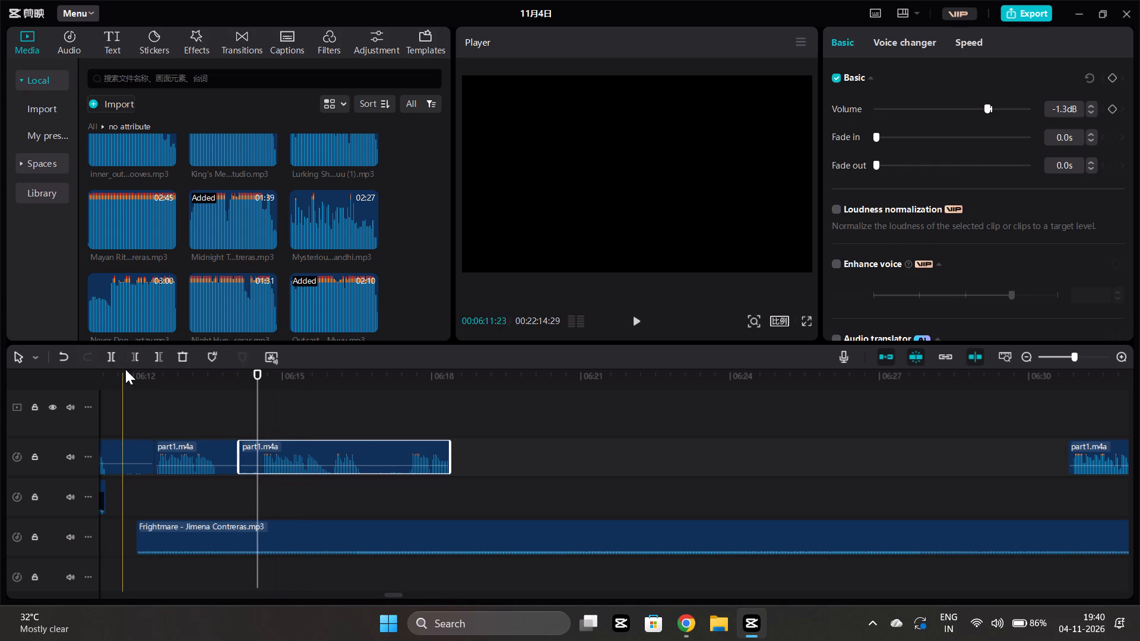
click(133, 361)
Play the trimmed narration piece and split it before its last phrase, at 06:17:13.
click(287, 481)
key(space)
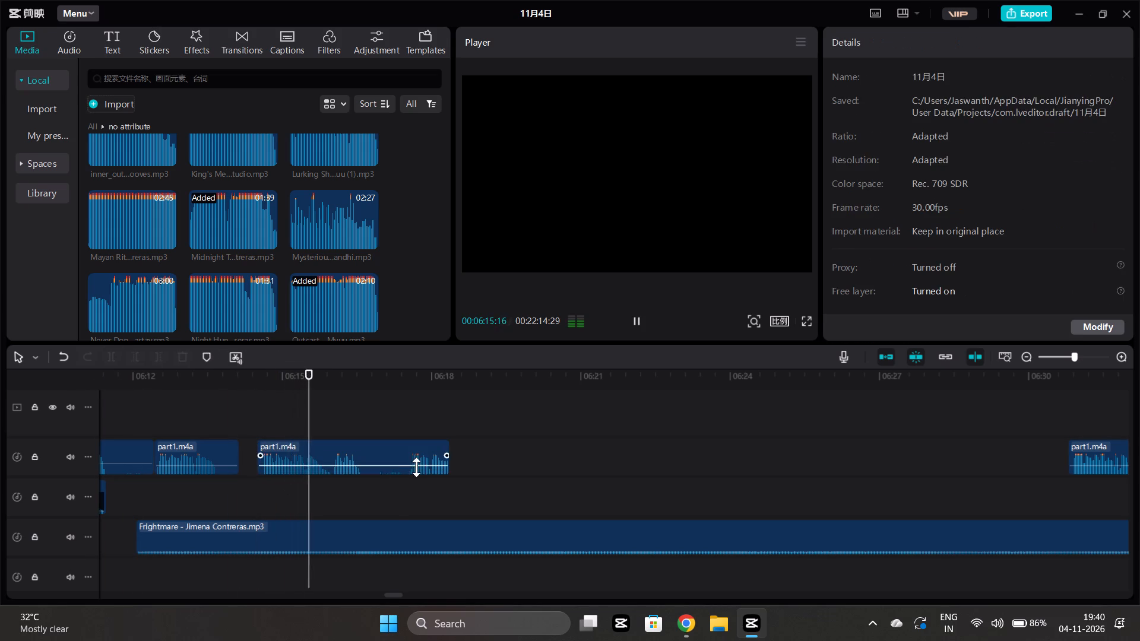
key(space)
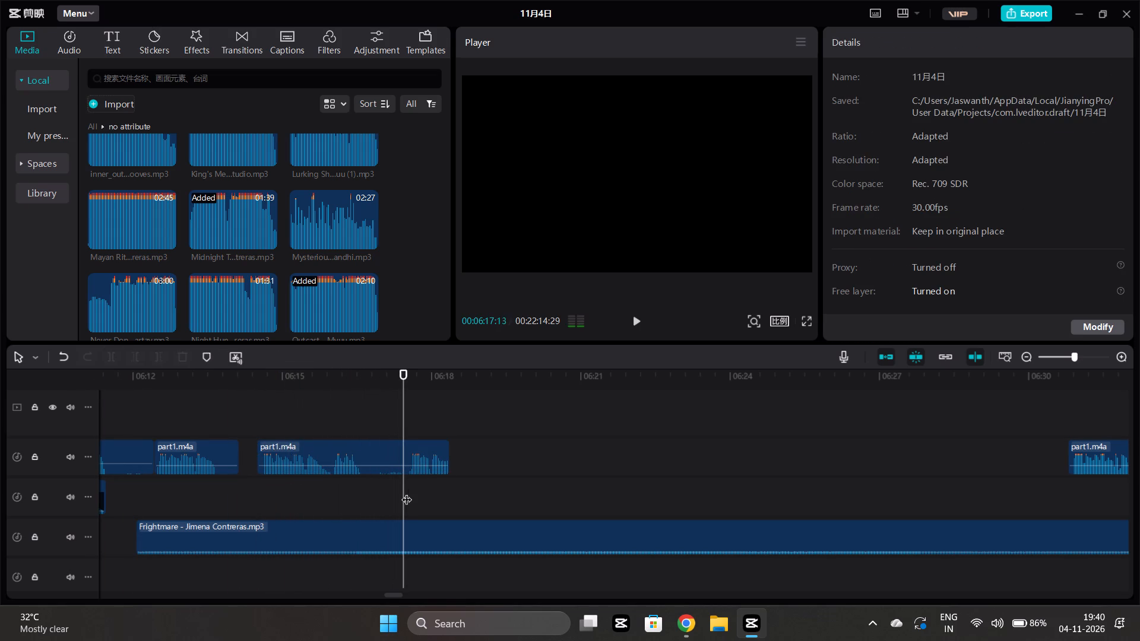
click(408, 464)
click(114, 359)
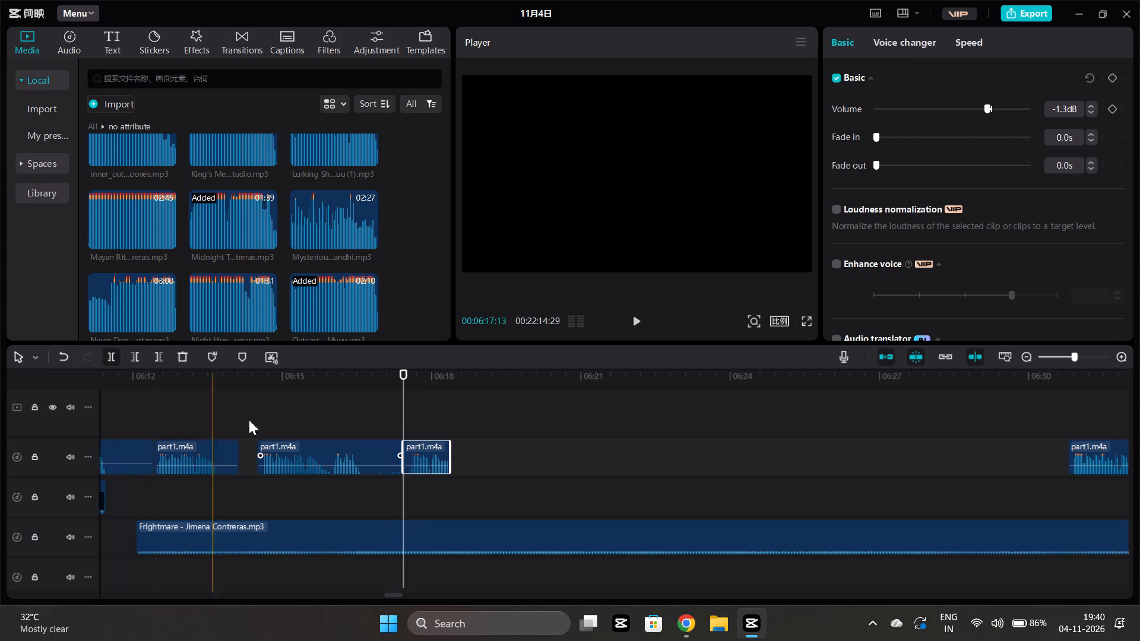
Trim the end of the middle narration piece to 06:16:25 and play it back.
click(373, 483)
click(372, 454)
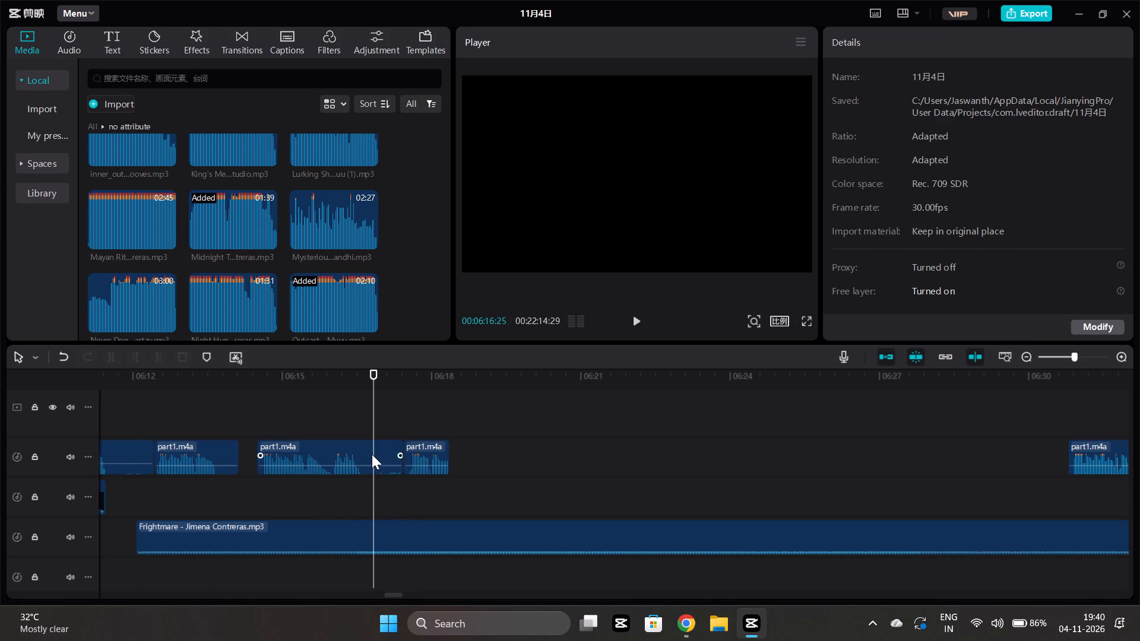
click(154, 359)
click(327, 504)
key(space)
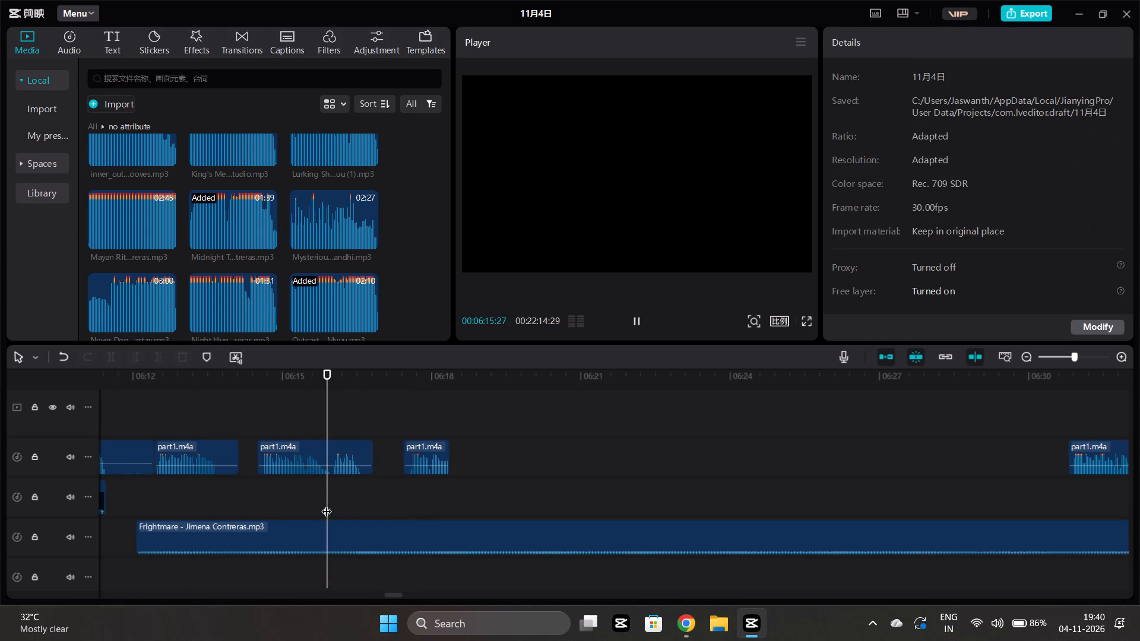
Move the next narration piece back to follow the short phrase, starting at about 06:18:15, and play the transition.
scroll(426, 442, left, 1)
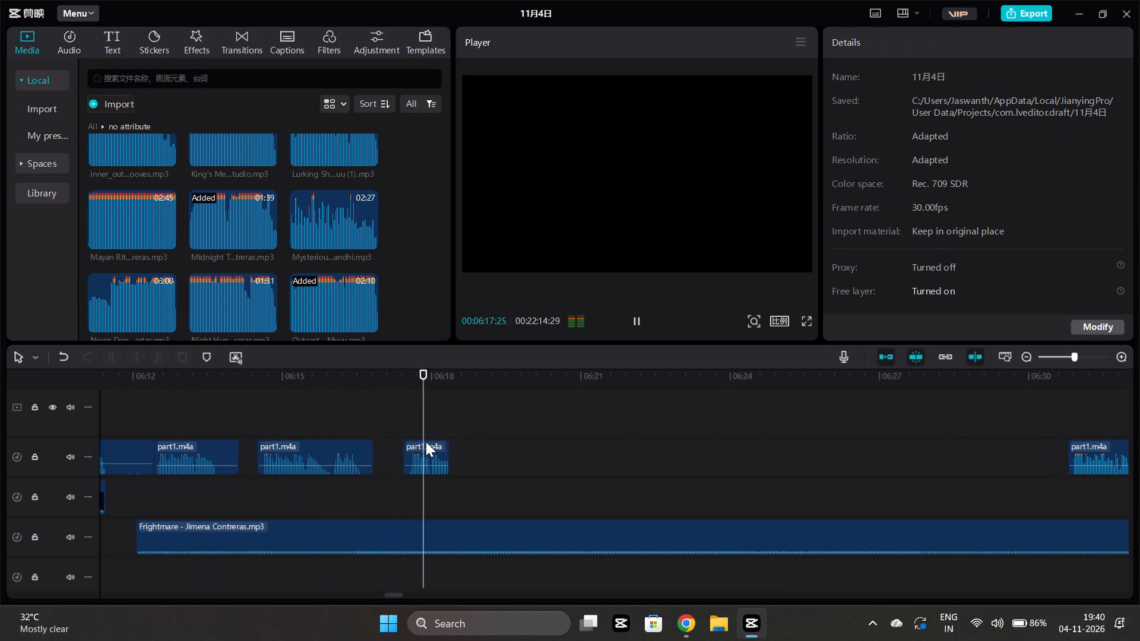
scroll(426, 442, left, 1)
key(space)
drag(942, 455, 688, 439)
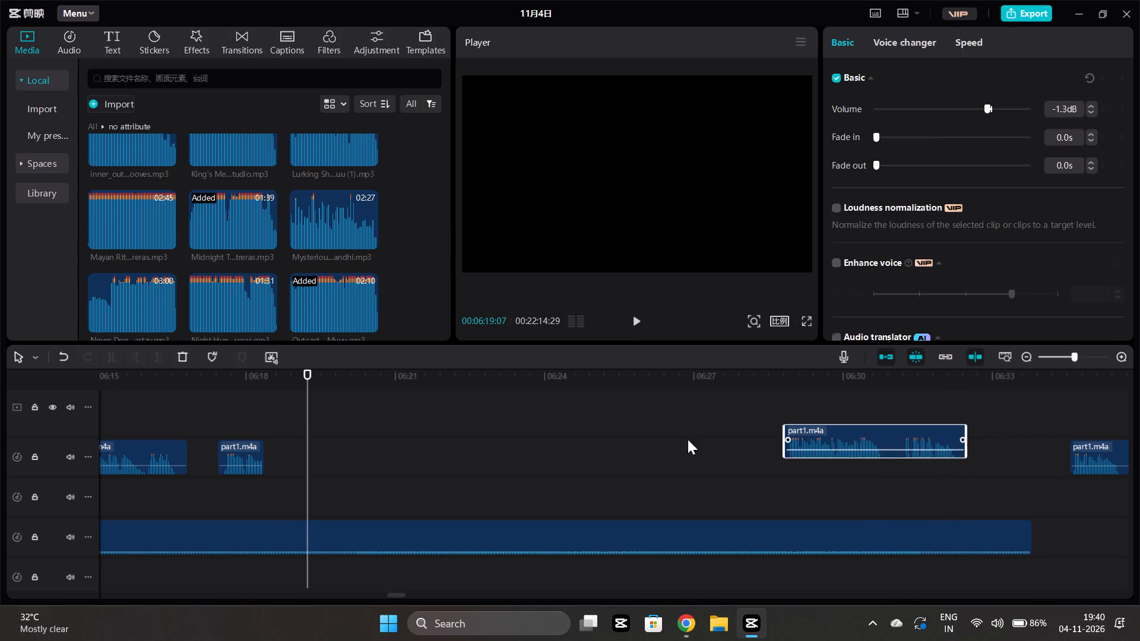
drag(688, 439, 330, 465)
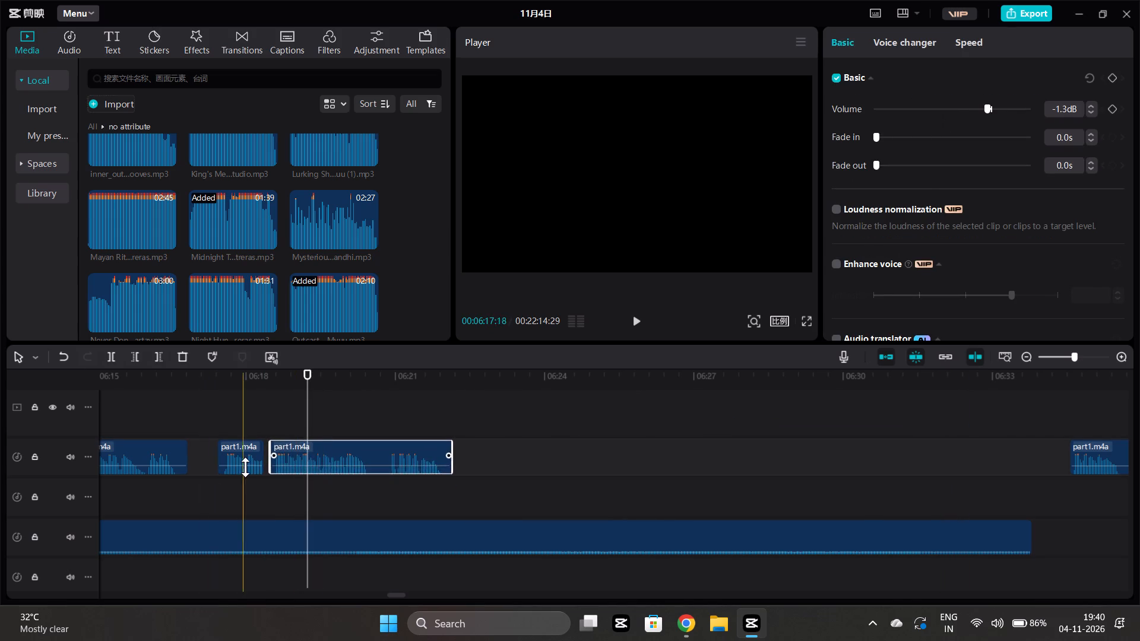
click(245, 467)
click(232, 480)
key(space)
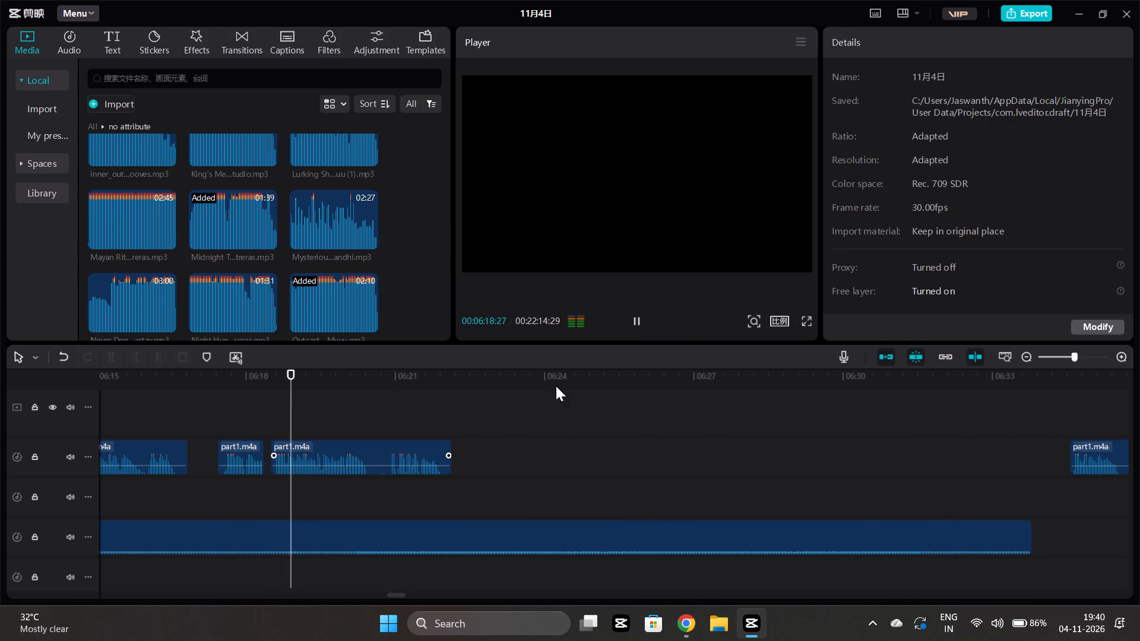
Nudge the moved narration piece slightly further on to start at about 06:18:20 and replay it.
scroll(555, 386, left, 1)
drag(327, 447, 333, 445)
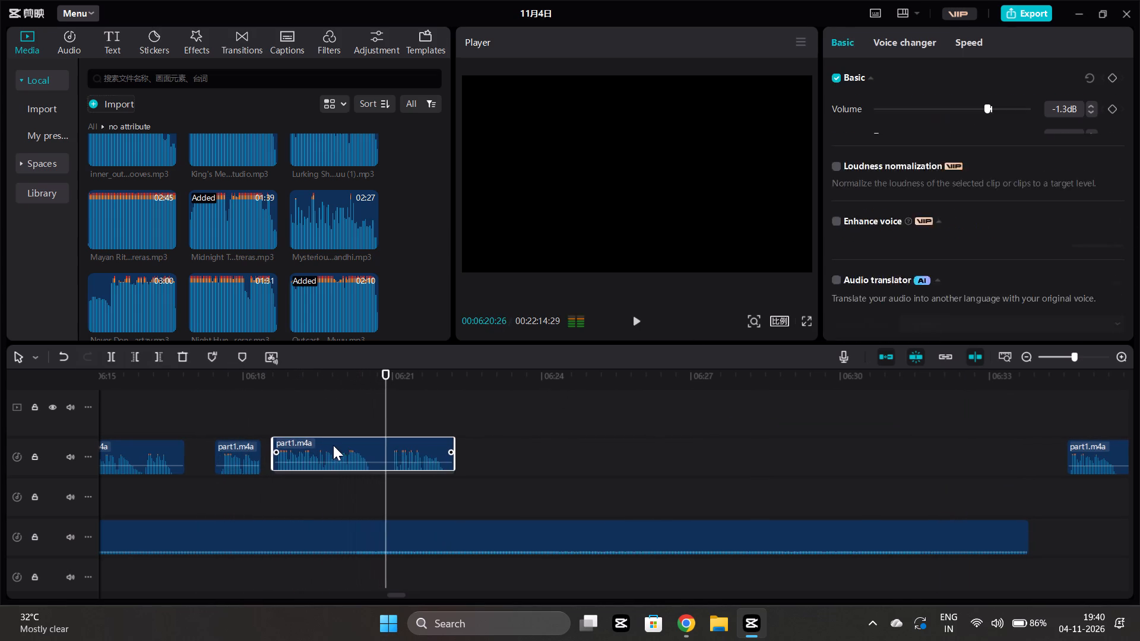
drag(333, 445, 337, 450)
click(244, 474)
key(space)
Play on through the moved narration piece and split it before its last phrase, at about 06:21.
scroll(306, 487, left, 1)
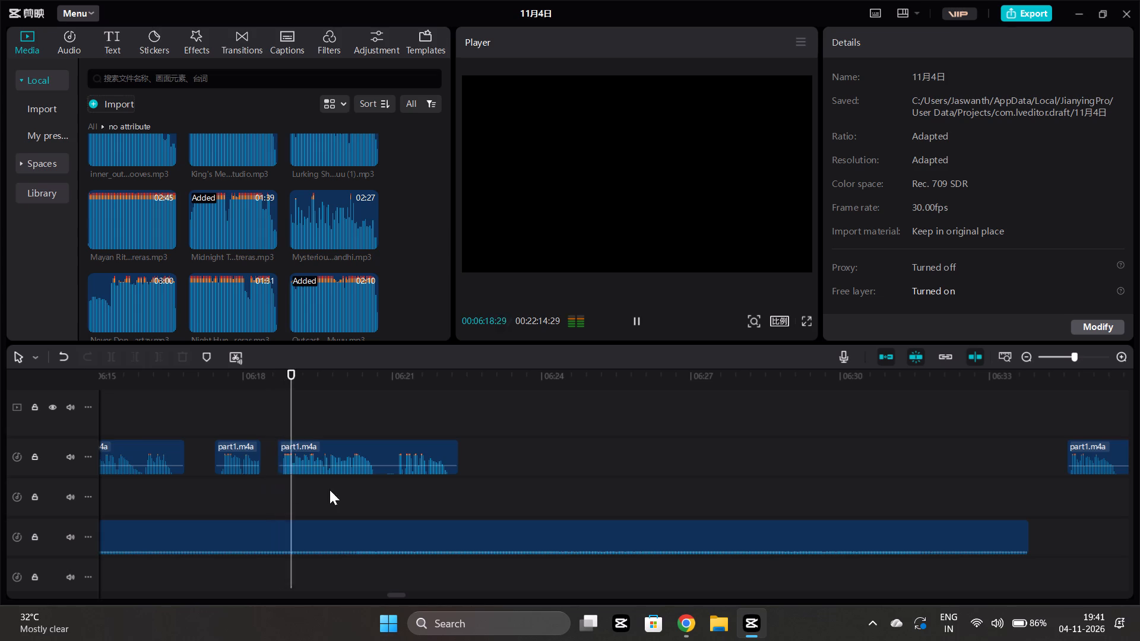
scroll(330, 490, left, 1)
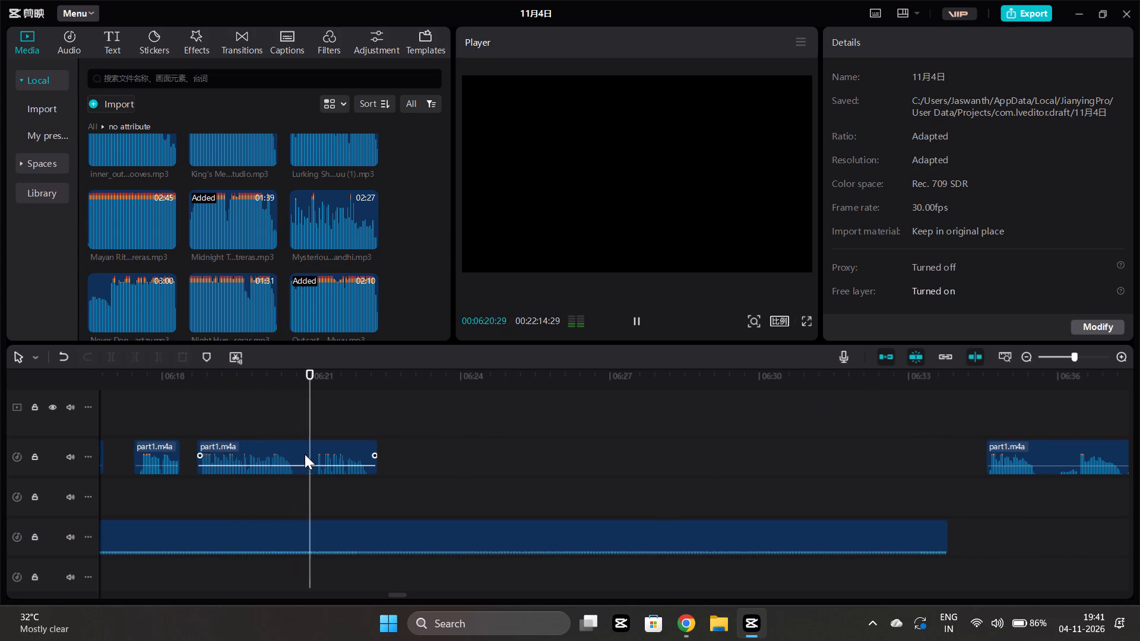
ctrl+scroll(305, 454, up, 4)
key(space)
click(309, 492)
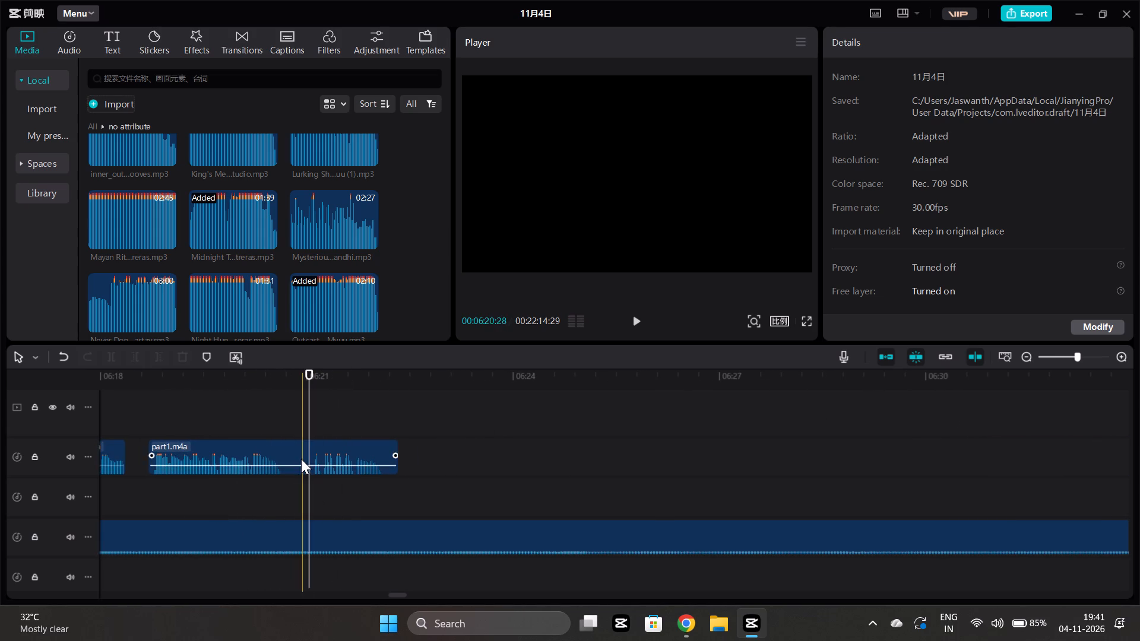
click(301, 459)
click(113, 353)
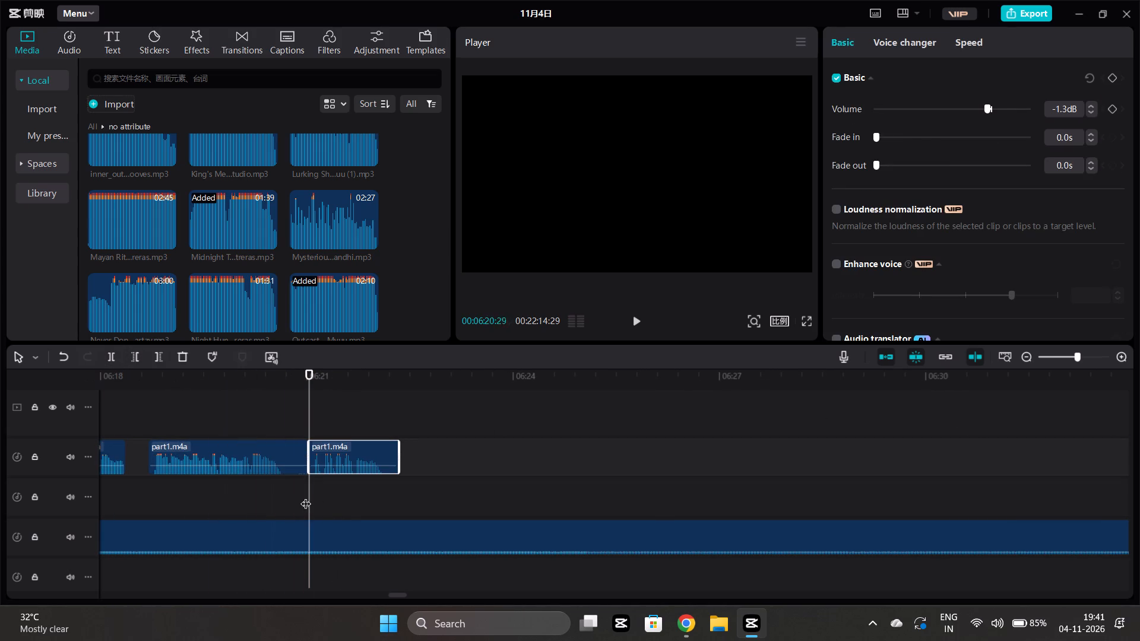
Trim the end of the first part of the split narration to 06:20:26 and play the cut back.
click(298, 490)
click(296, 453)
click(153, 357)
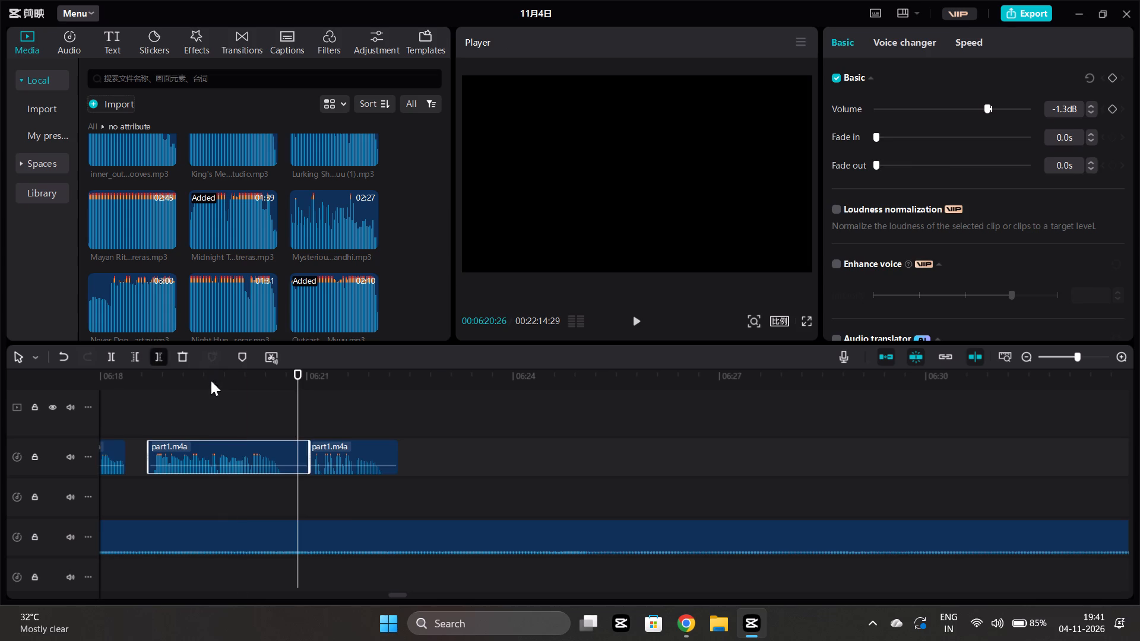
click(334, 498)
key(space)
ctrl+scroll(331, 496, down, 7)
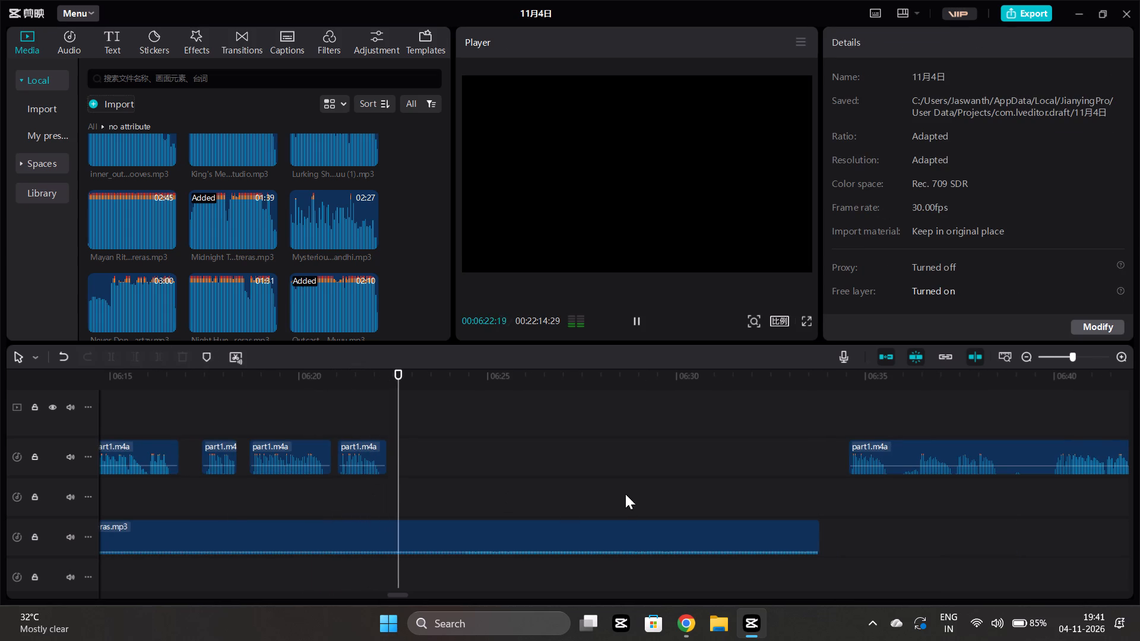
key(space)
Move the next long narration piece back against the preceding phrase, at about 06:22:10, and play the join.
drag(916, 455, 452, 462)
click(359, 500)
key(space)
Split the long narration piece after its first phrase, at 06:24:04.
ctrl+scroll(359, 500, up, 6)
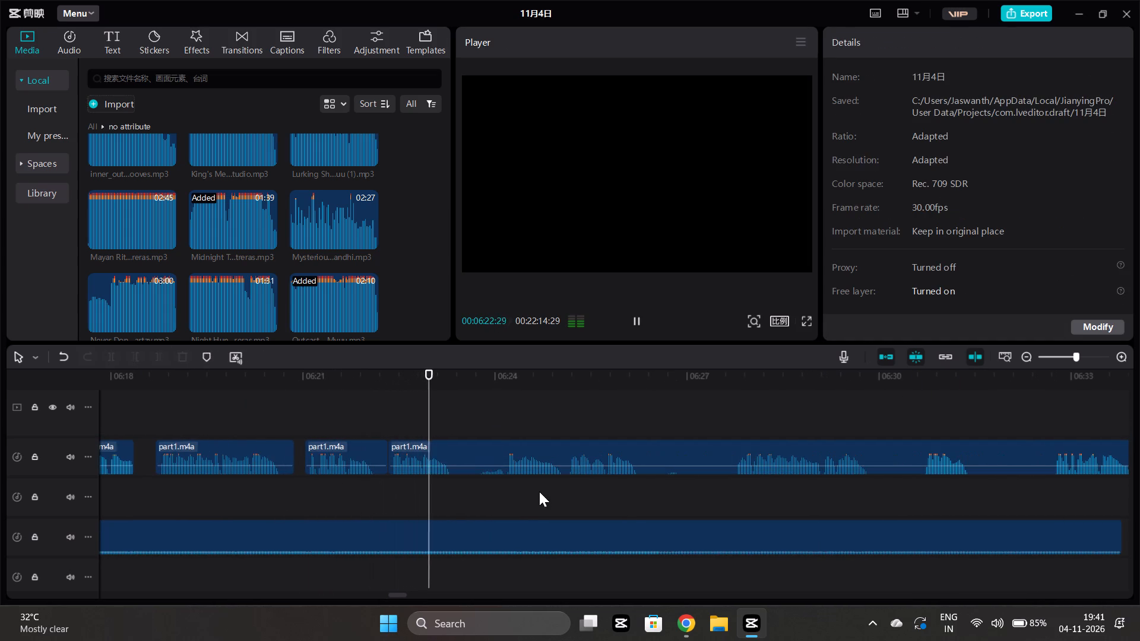
key(space)
drag(513, 497, 505, 497)
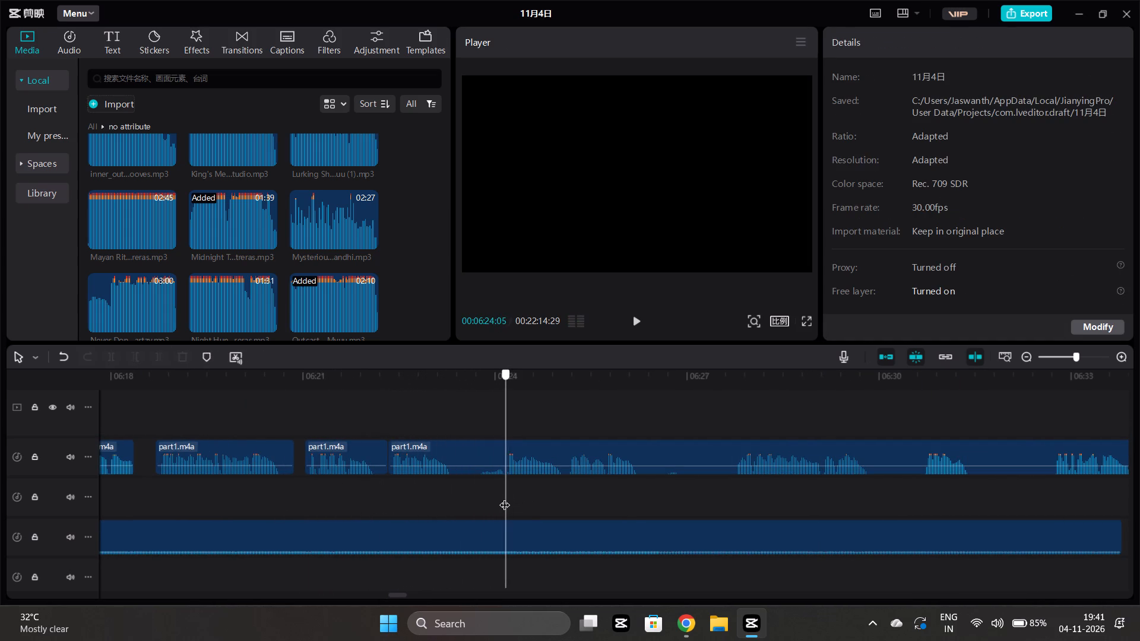
drag(505, 497, 503, 495)
click(513, 453)
click(114, 365)
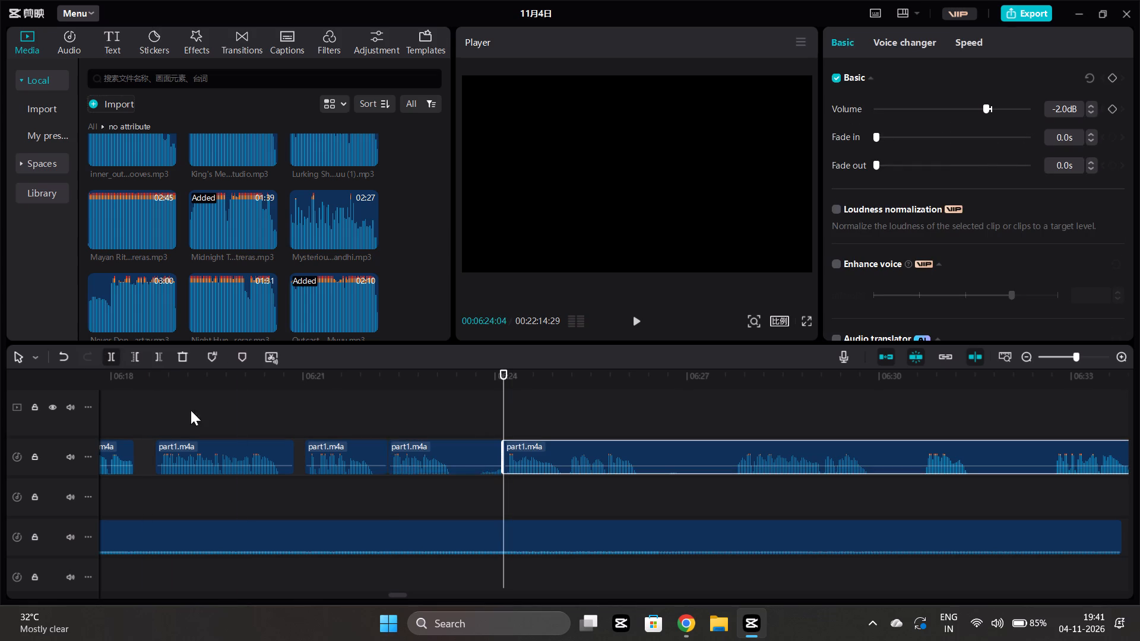
Trim the end of the split-off first phrase to about 06:23:22 and play the cut back.
click(478, 484)
click(474, 460)
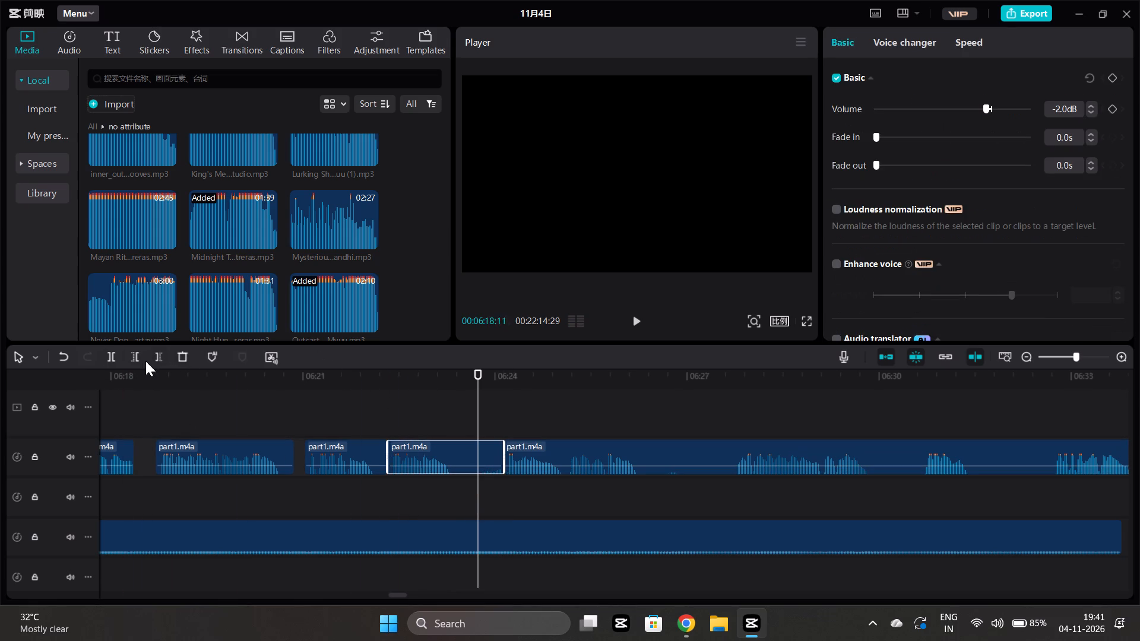
click(156, 354)
click(473, 480)
key(space)
Play the following narration and split it in the pause at 06:27:00.
scroll(473, 481, left, 1)
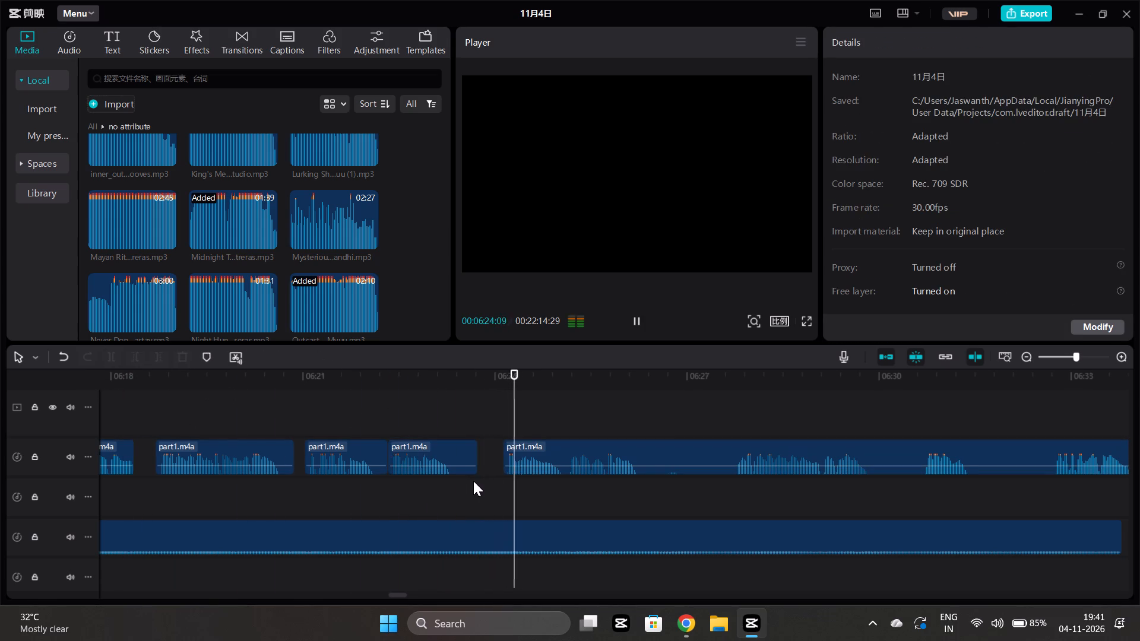
scroll(473, 481, left, 1)
ctrl+scroll(473, 481, down, 1)
ctrl+scroll(473, 481, left, 2)
scroll(596, 502, left, 1)
ctrl+scroll(603, 500, down, 1)
ctrl+scroll(603, 500, left, 1)
ctrl+scroll(603, 500, down, 1)
ctrl+scroll(603, 500, left, 1)
scroll(682, 491, left, 1)
ctrl+scroll(682, 491, down, 1)
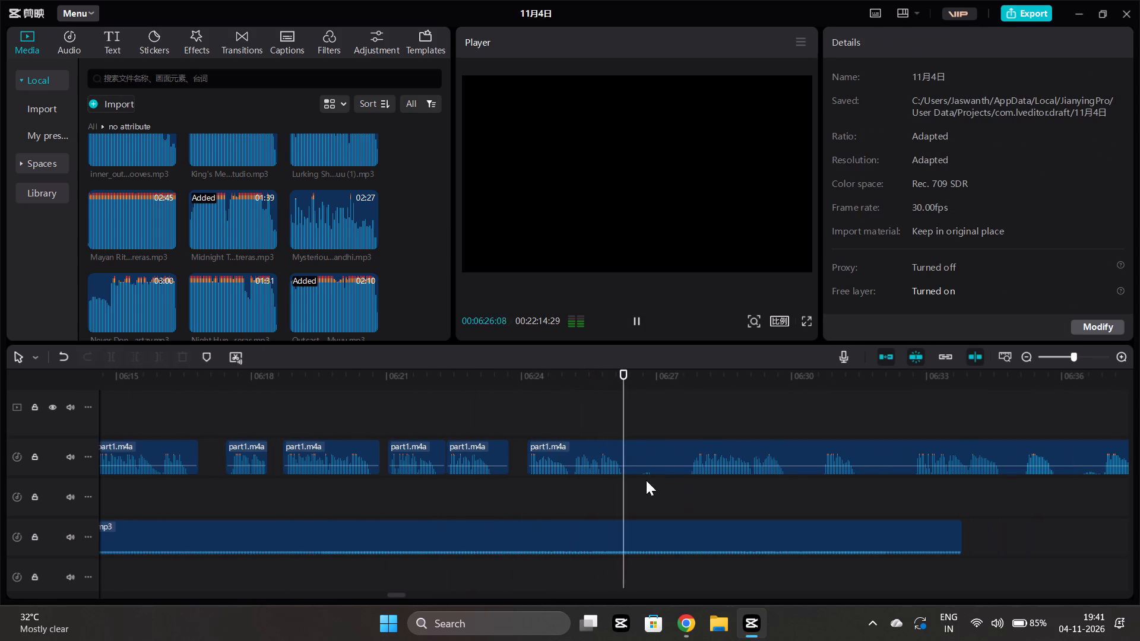
scroll(689, 490, left, 1)
key(space)
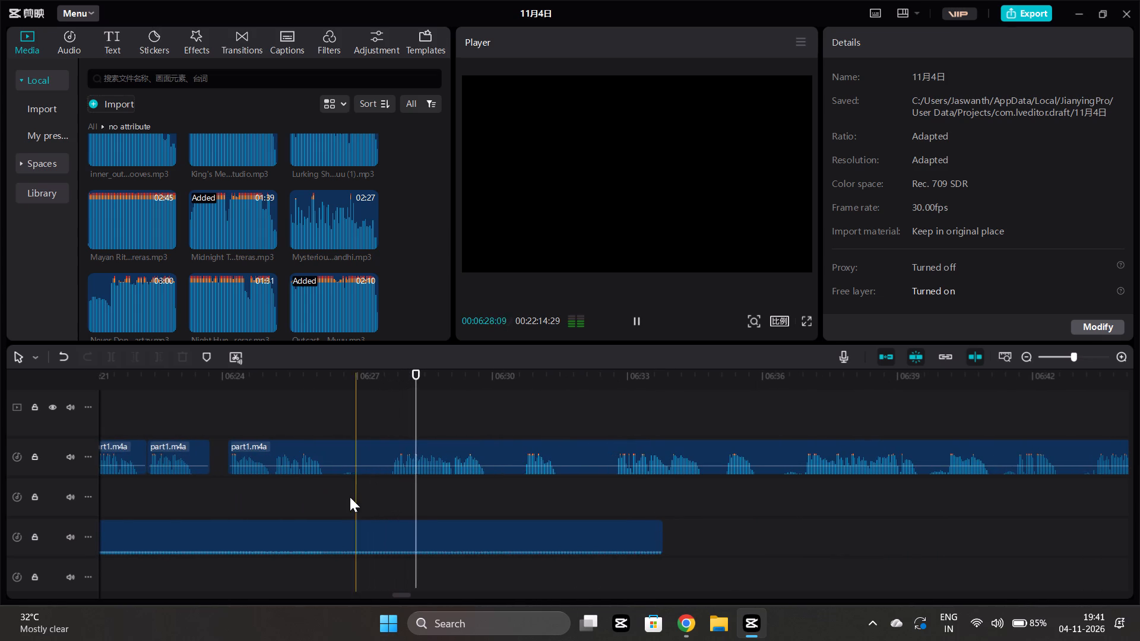
click(357, 494)
click(389, 442)
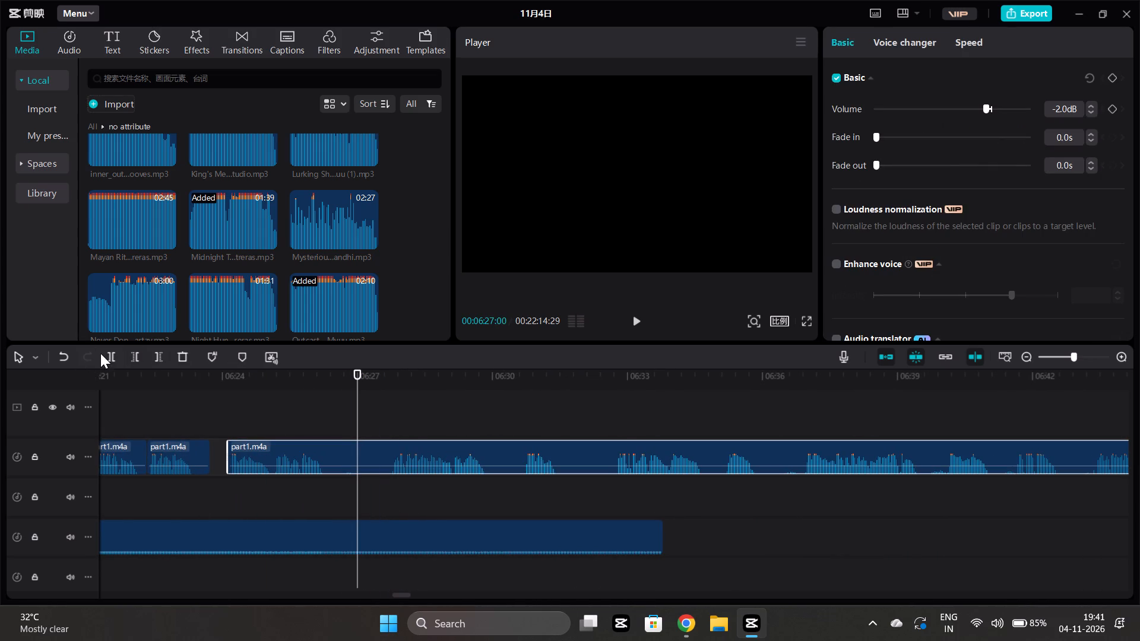
click(106, 354)
Trim the end of the narration before the split to 06:26:15, close the gap with the following piece, and play the join.
click(335, 491)
click(333, 460)
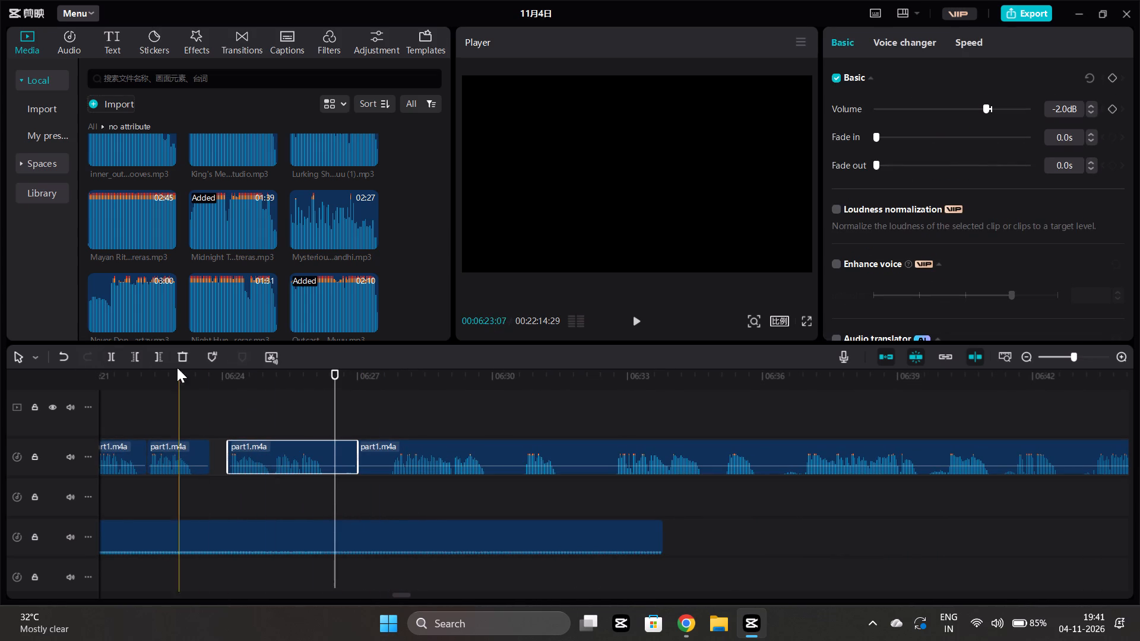
click(163, 358)
drag(420, 450, 405, 450)
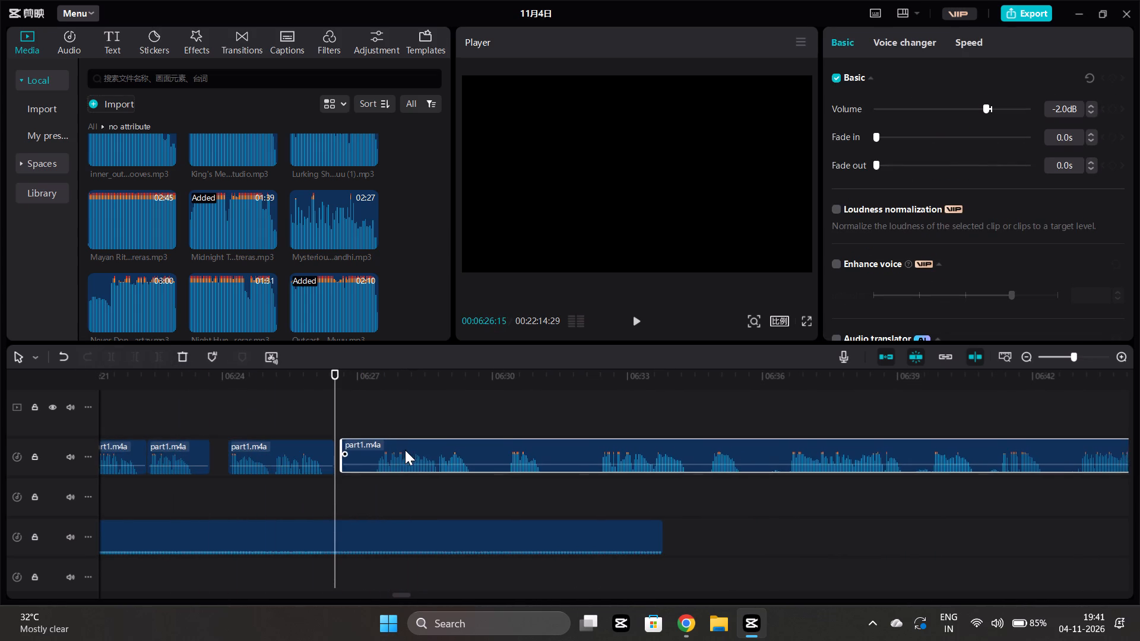
drag(405, 450, 400, 454)
click(359, 480)
key(space)
Play on through the narration and split the remaining long piece in the pause at 06:32:02.
scroll(359, 480, left, 1)
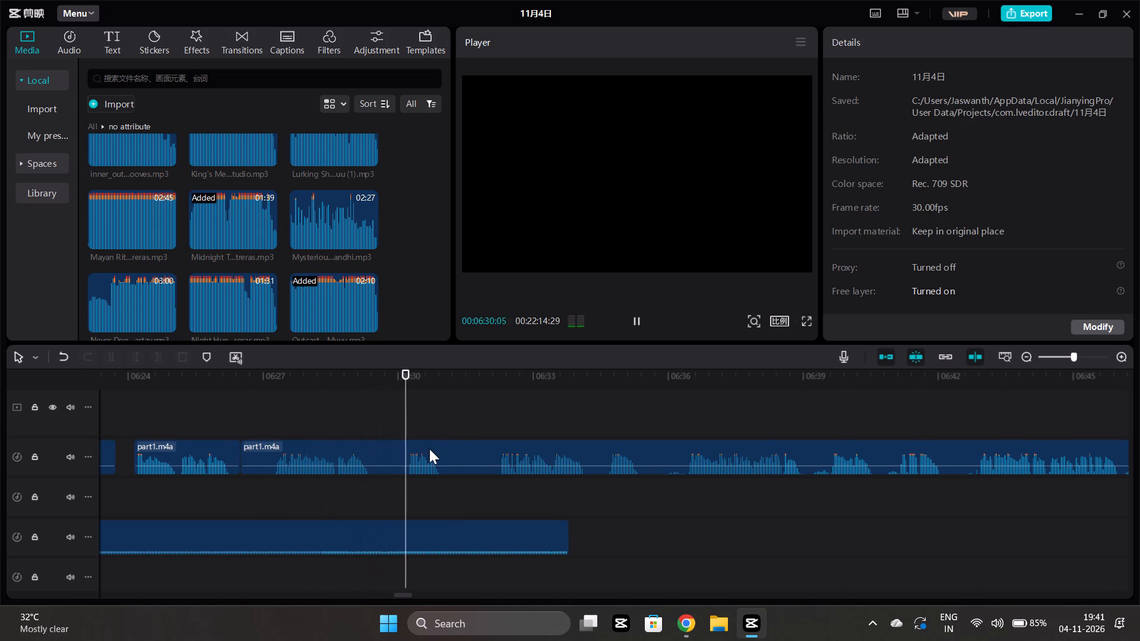
key(space)
click(507, 499)
drag(501, 497, 492, 494)
click(495, 455)
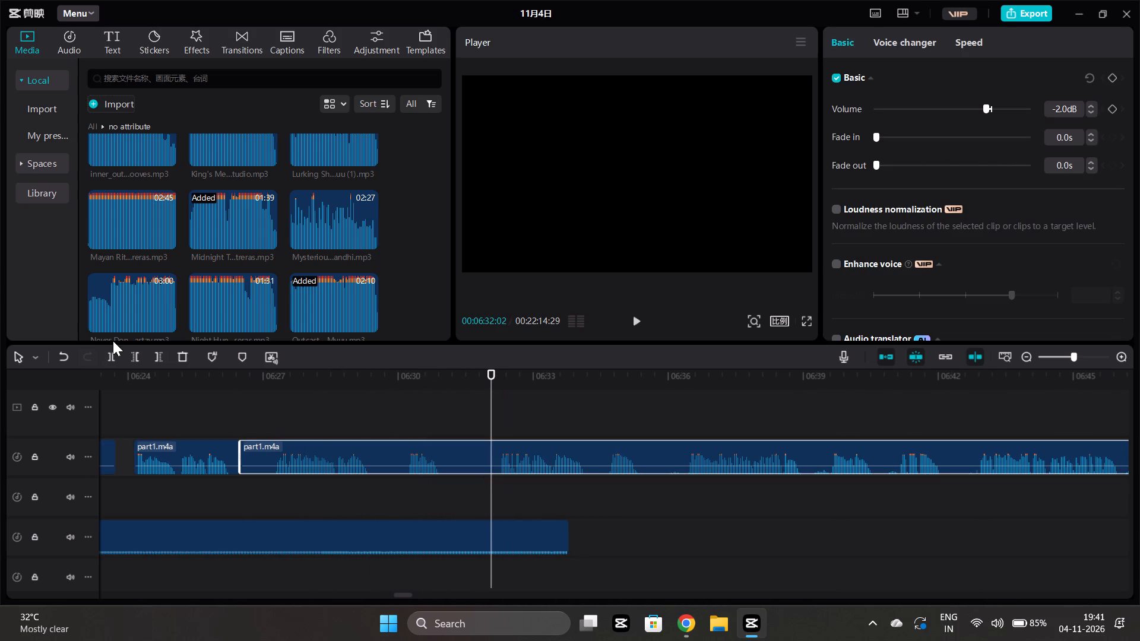
click(111, 356)
Trim the narration before the split to end at about 06:31:14 and close the gap with the following piece.
click(465, 500)
click(454, 467)
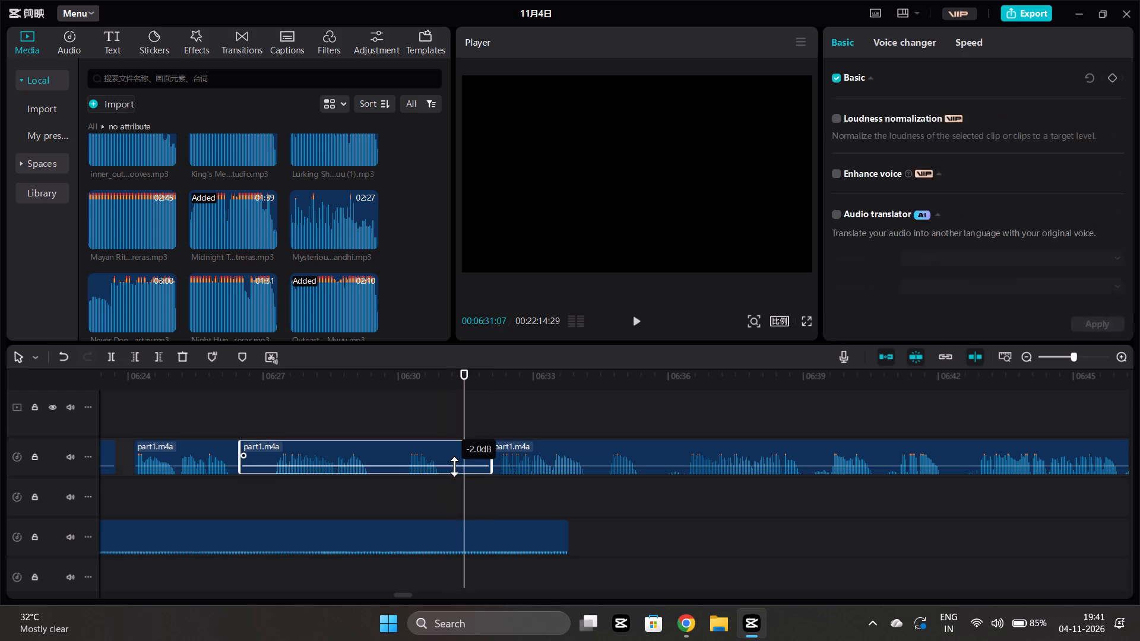
click(163, 355)
drag(569, 449, 543, 448)
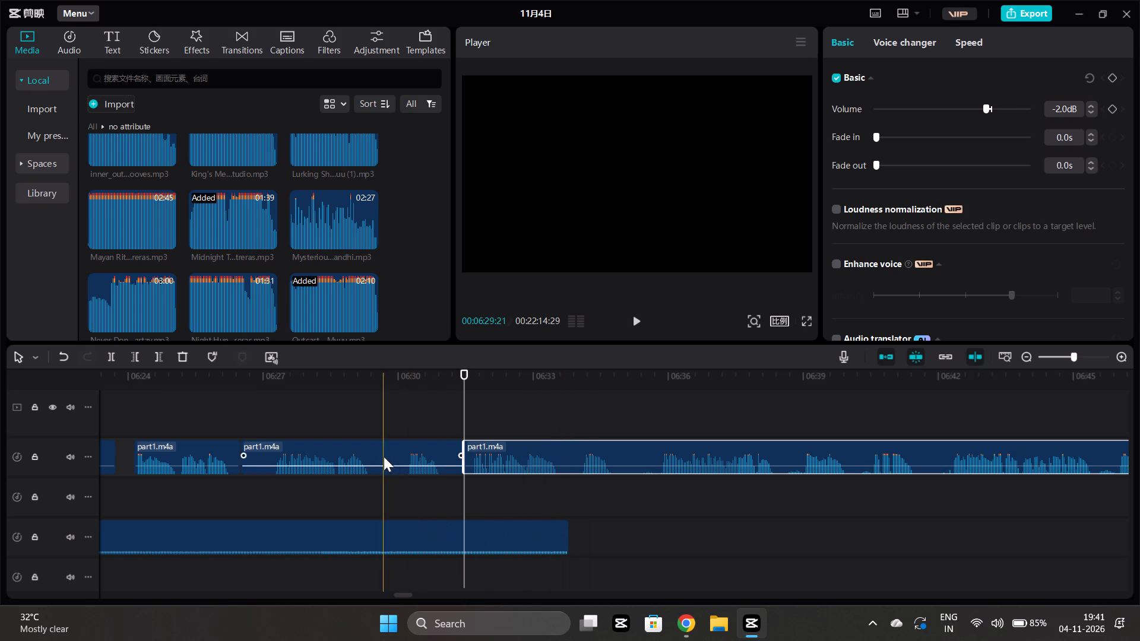
Replay the narration phrase around 06:30 and the closed join near 06:31 several times to check the timing.
click(392, 502)
key(space)
key(space)
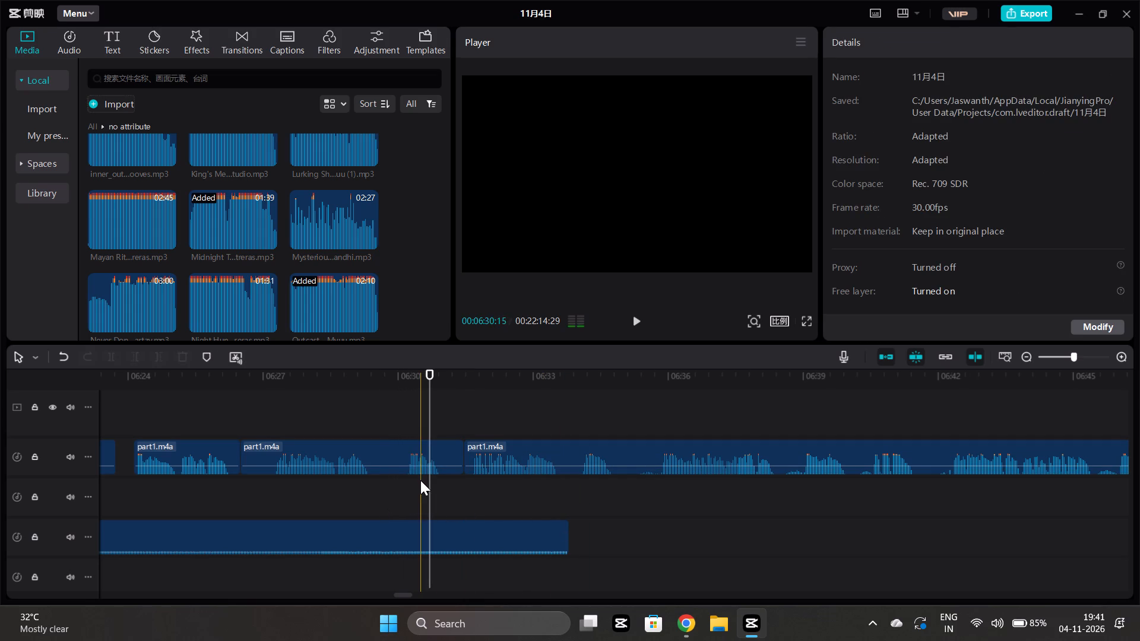
click(408, 487)
key(space)
key(space)
click(408, 487)
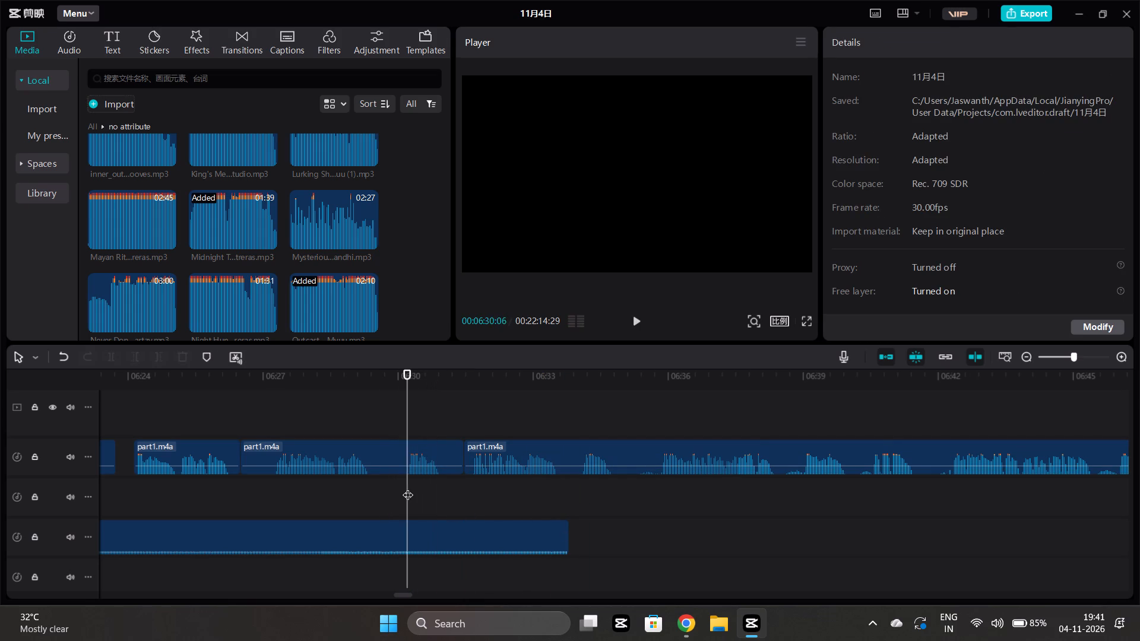
key(space)
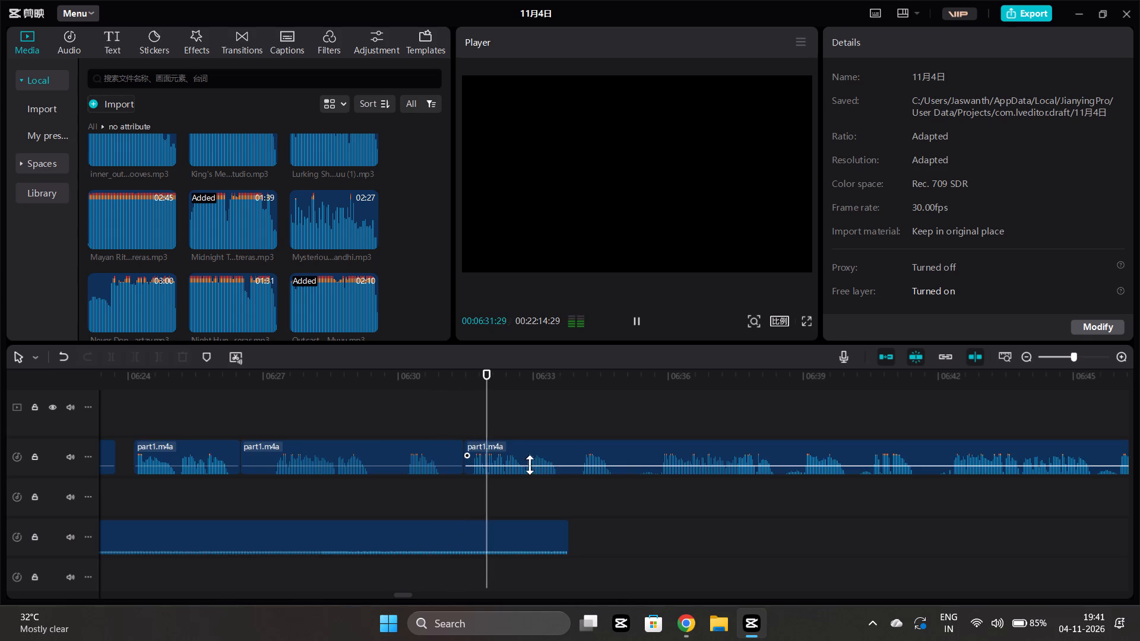
scroll(528, 466, left, 1)
click(303, 491)
key(space)
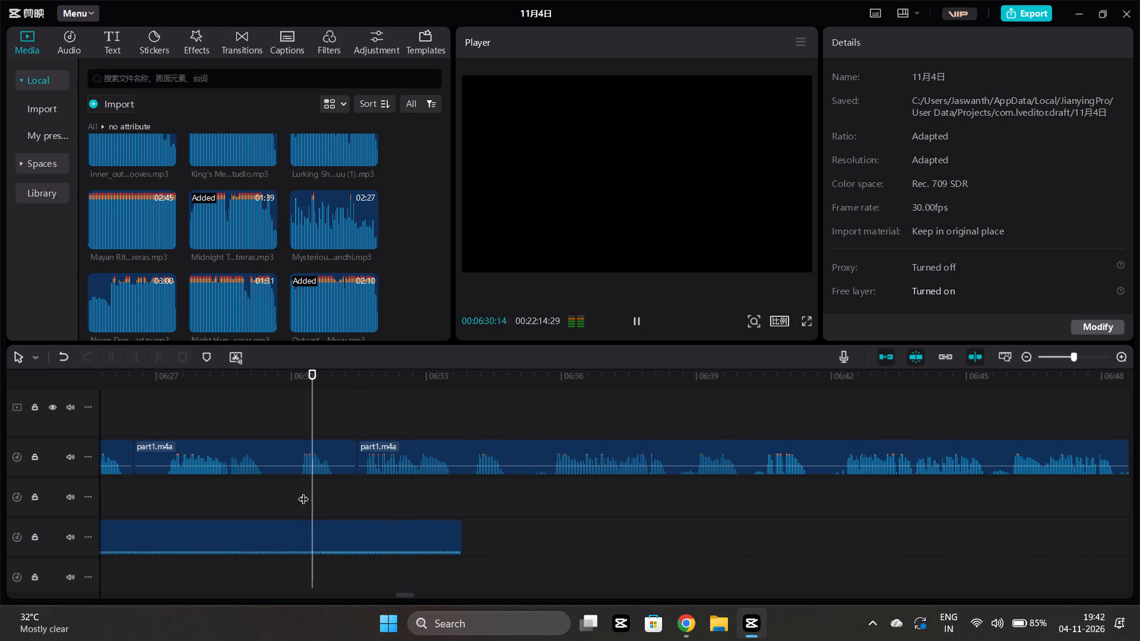
scroll(303, 491, down, 2)
click(277, 459)
key(space)
scroll(287, 465, up, 2)
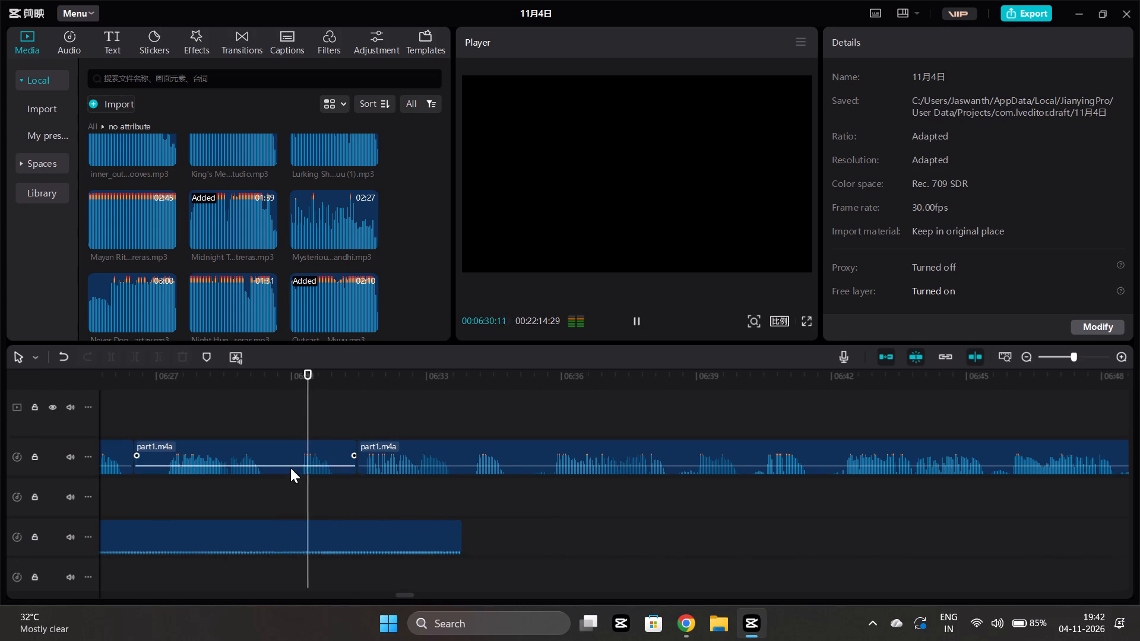
click(276, 471)
key(space)
click(288, 492)
key(space)
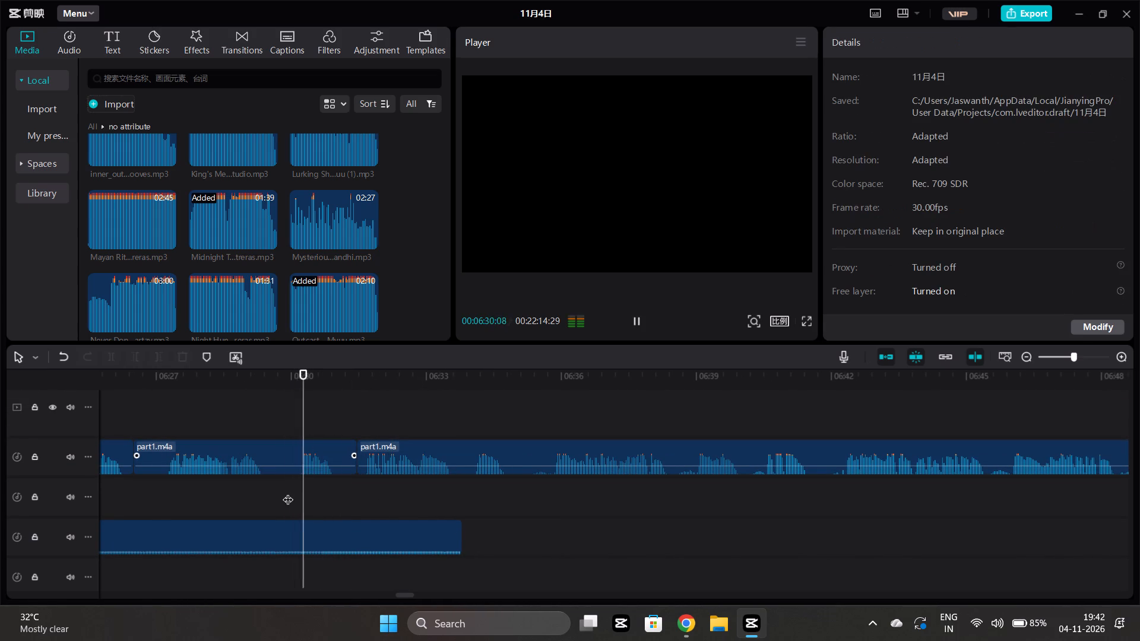
click(318, 495)
key(space)
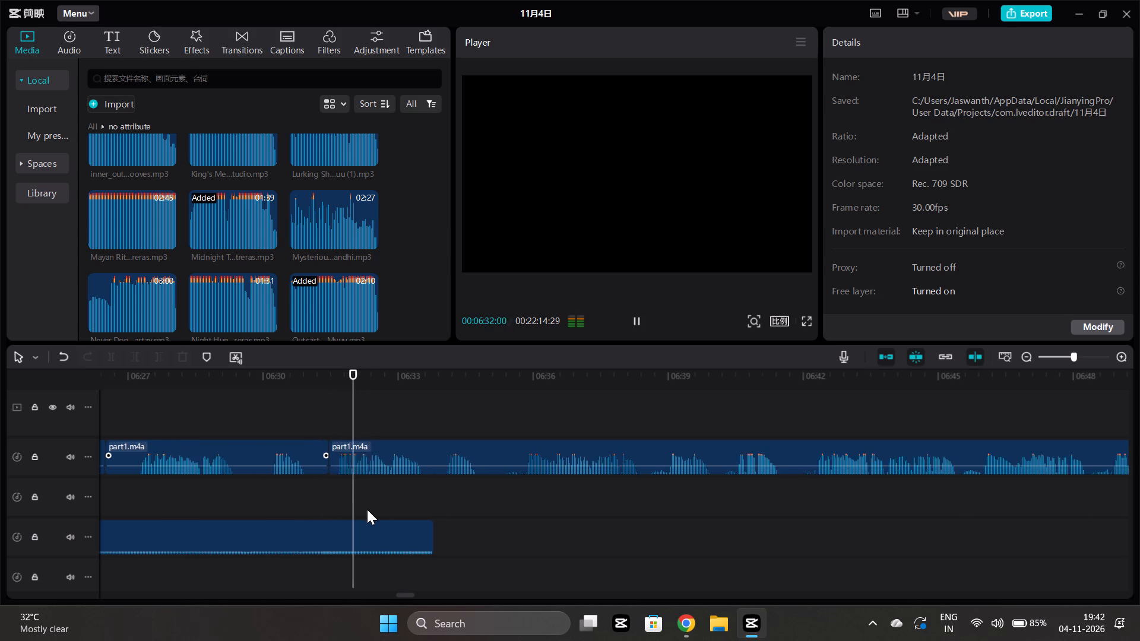
Extend the end of the Frightmare music well beyond 06:34 beneath the following narration and play from about 06:25.
click(415, 537)
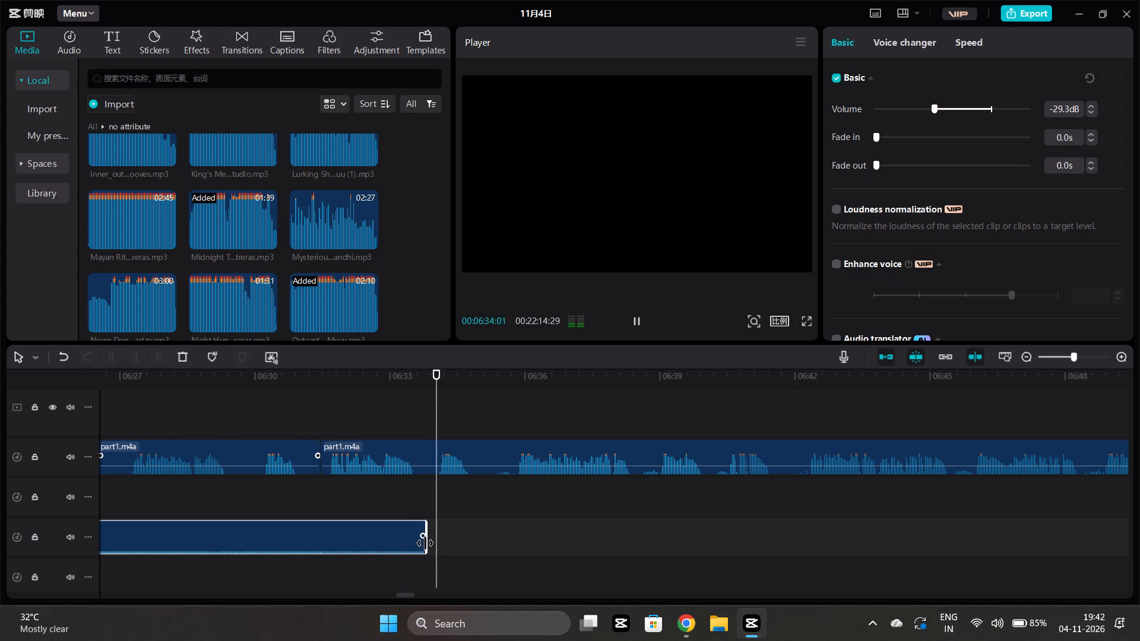
drag(425, 543, 1139, 525)
scroll(484, 537, right, 4)
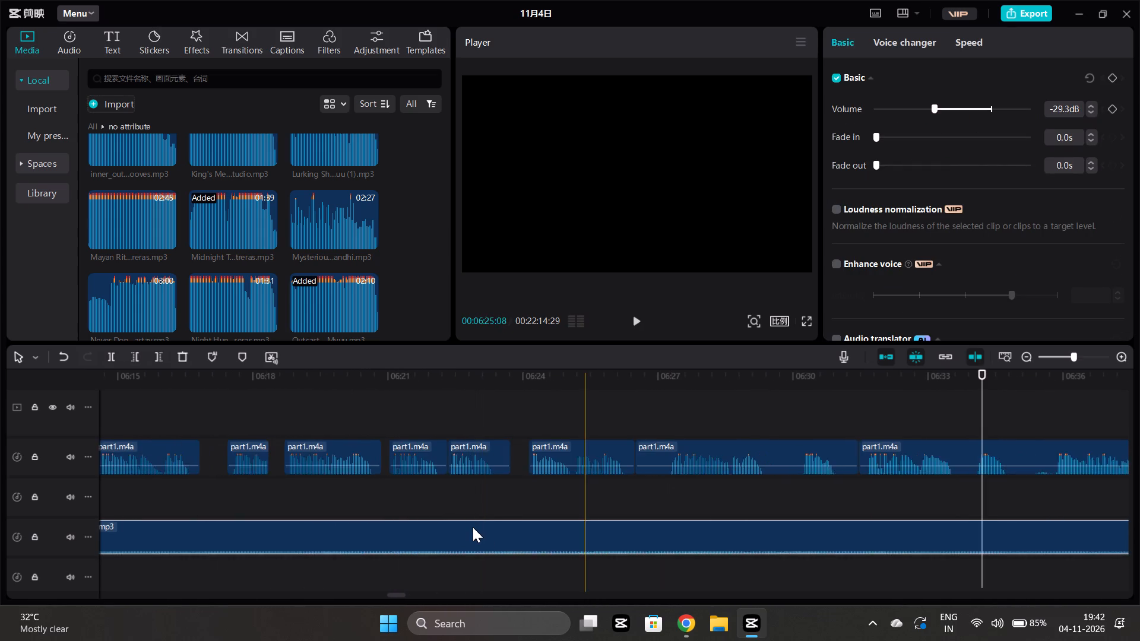
click(577, 510)
key(space)
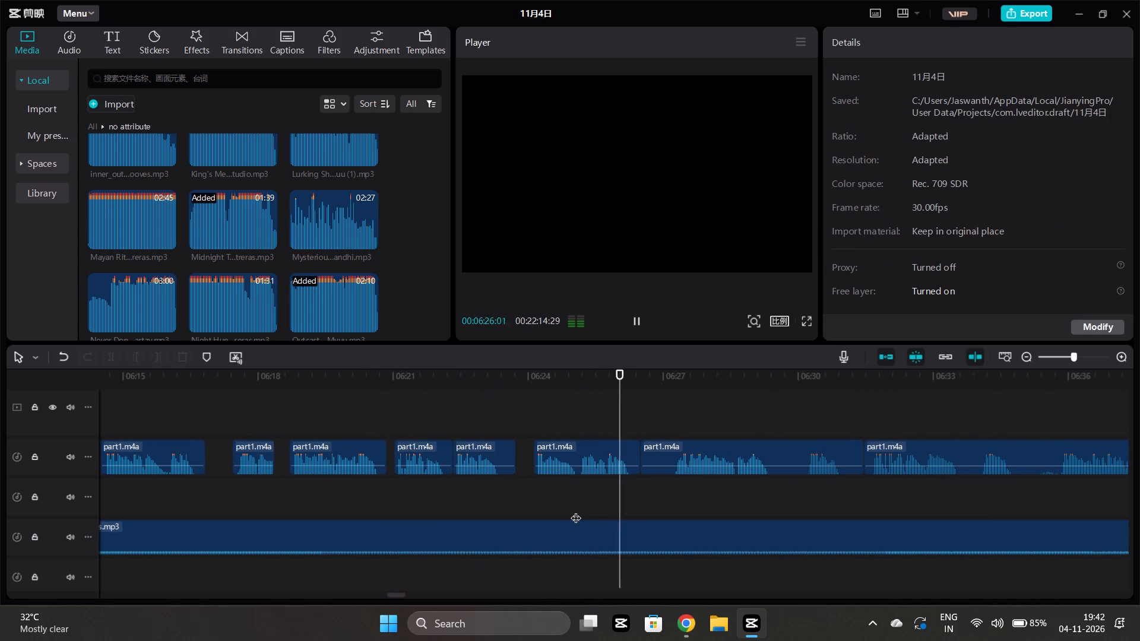
Play on through the narration and split the long piece in the pause at 06:35:24.
scroll(569, 504, left, 1)
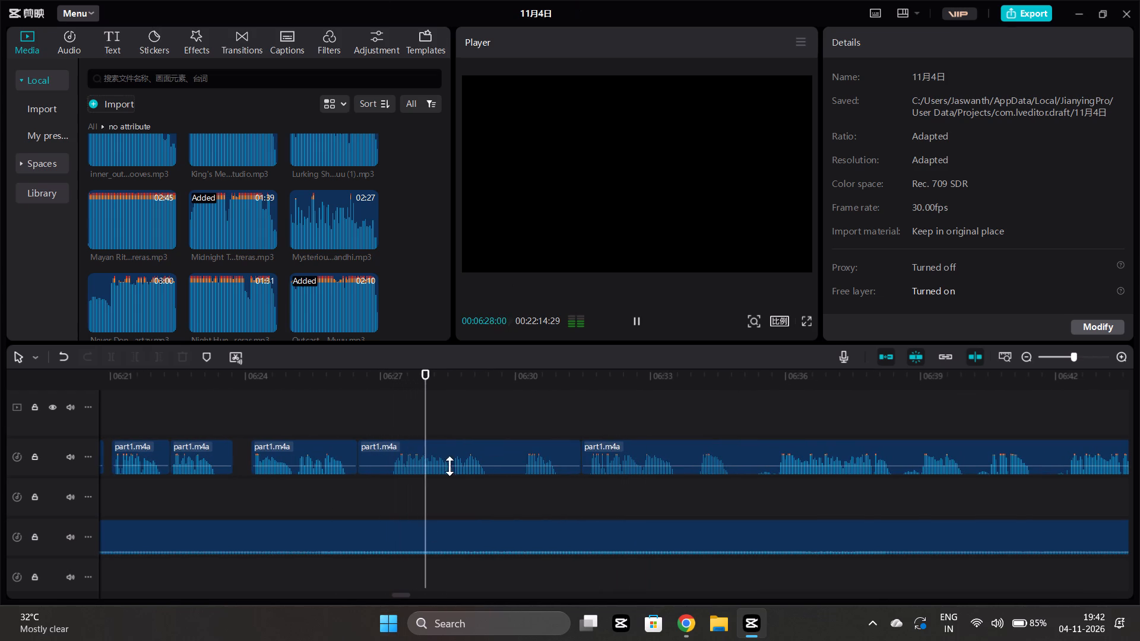
scroll(525, 469, left, 1)
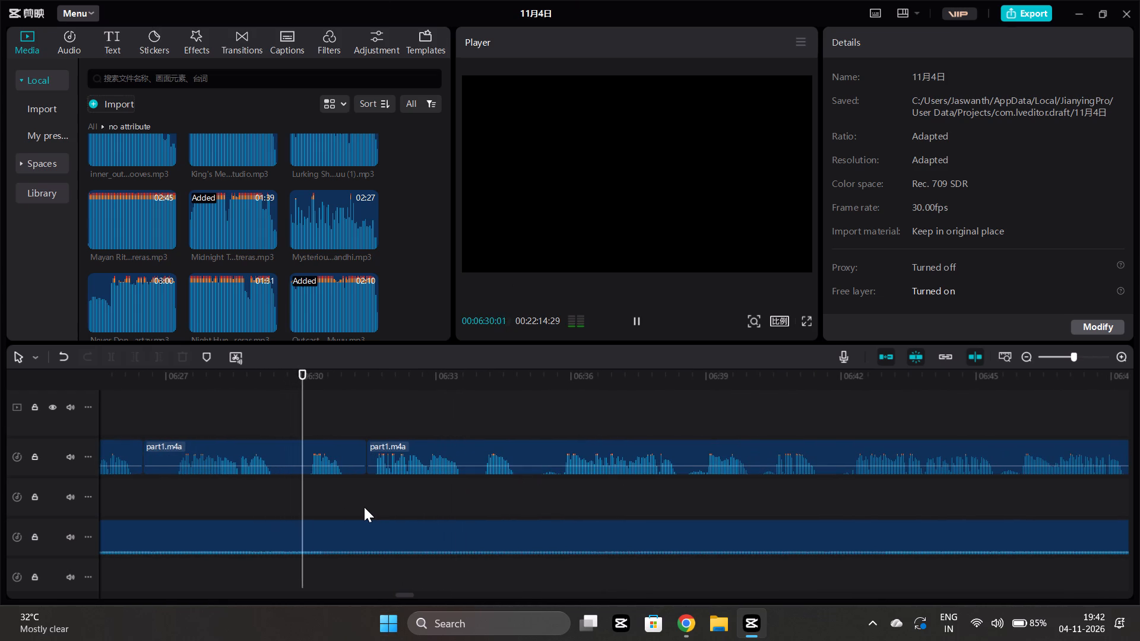
scroll(377, 487, left, 1)
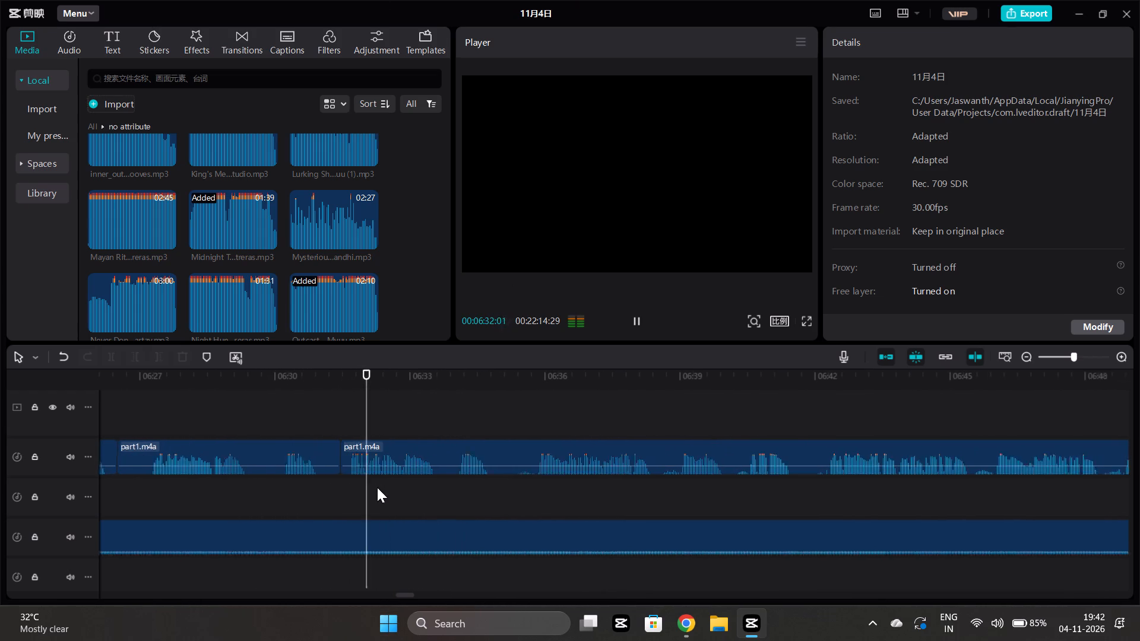
scroll(377, 487, left, 2)
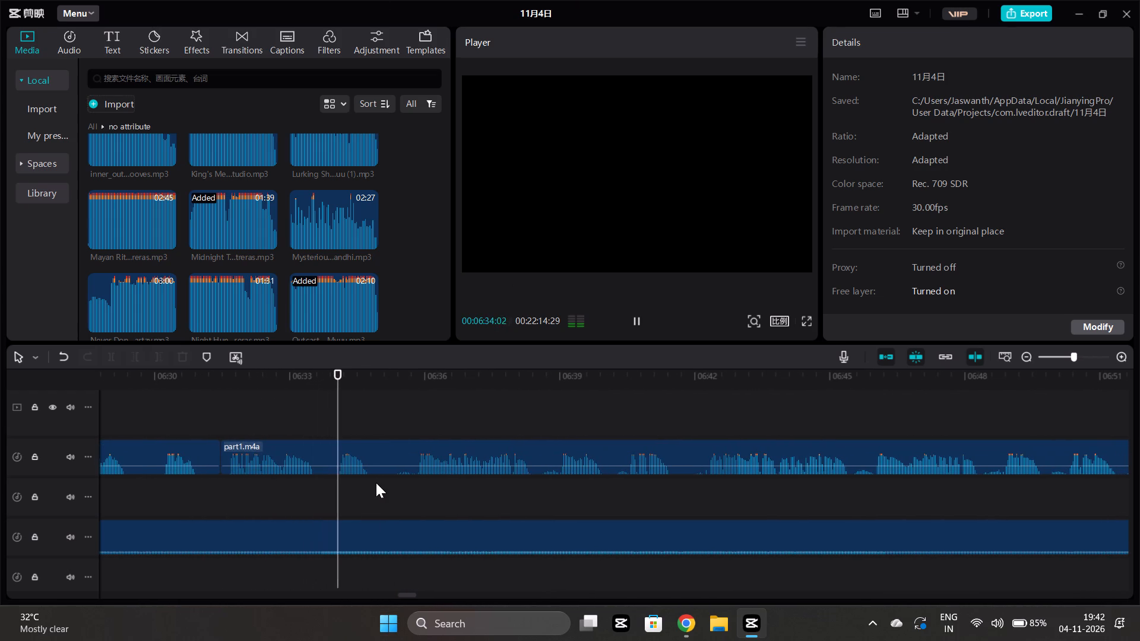
key(space)
click(411, 488)
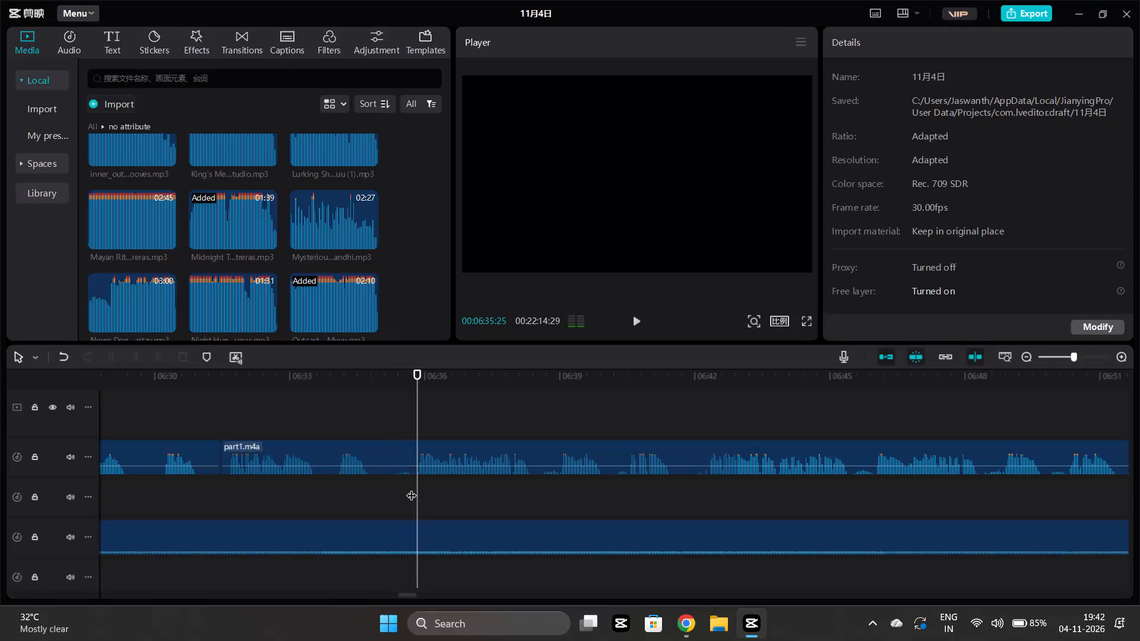
drag(408, 487, 416, 489)
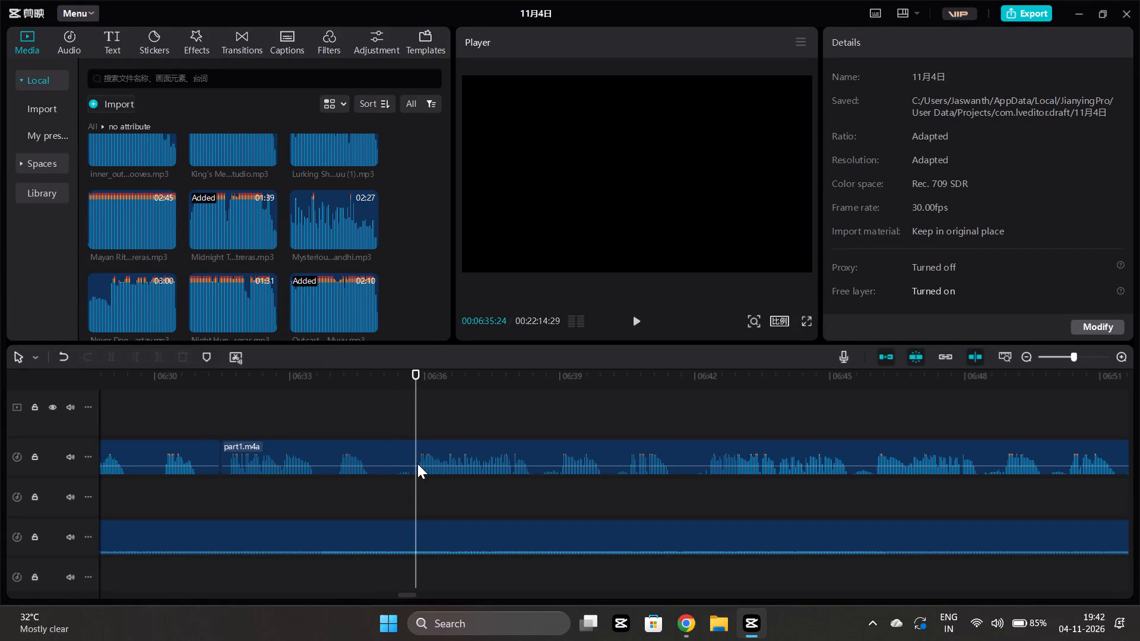
click(417, 464)
click(113, 356)
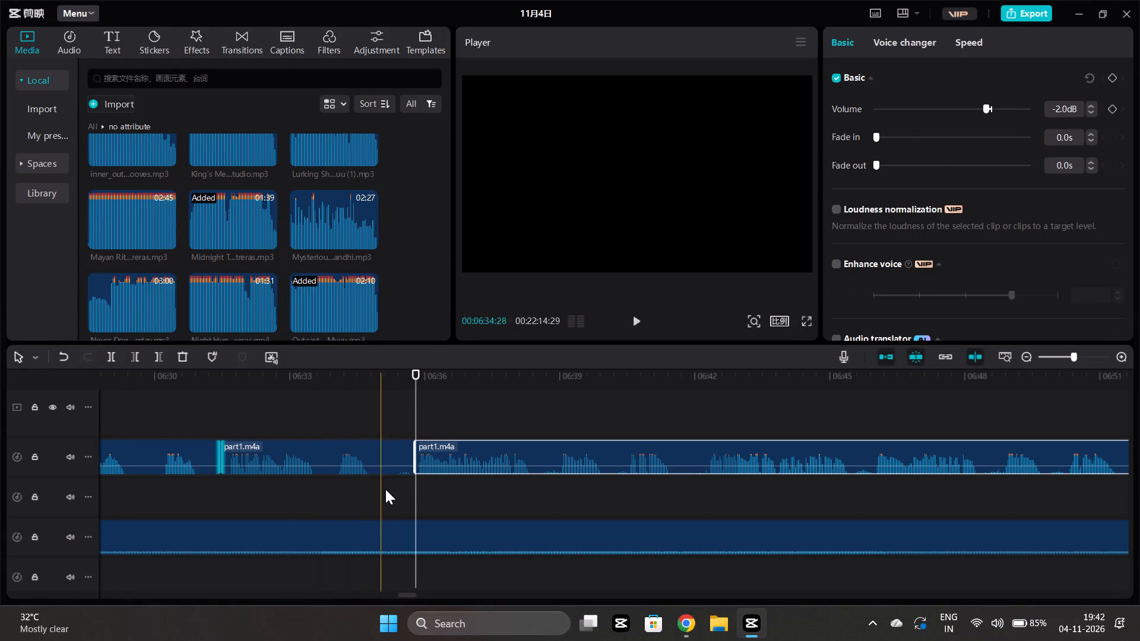
Trim the narration before the split to end at 06:35:07 and close the gap with the following piece.
click(390, 493)
click(392, 455)
click(159, 351)
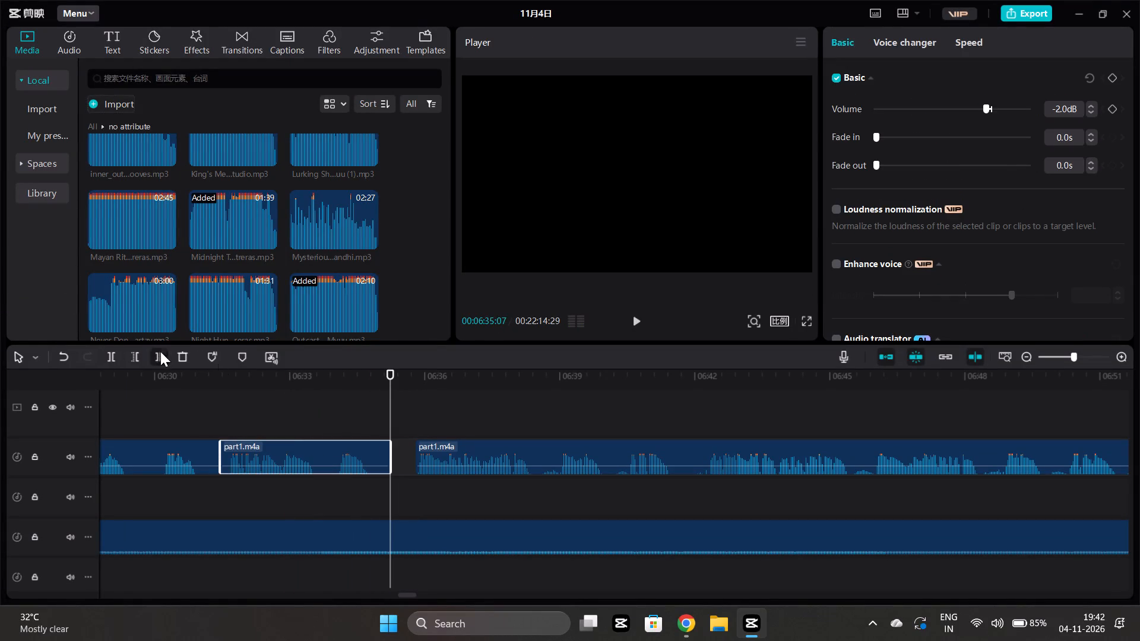
drag(439, 450, 419, 451)
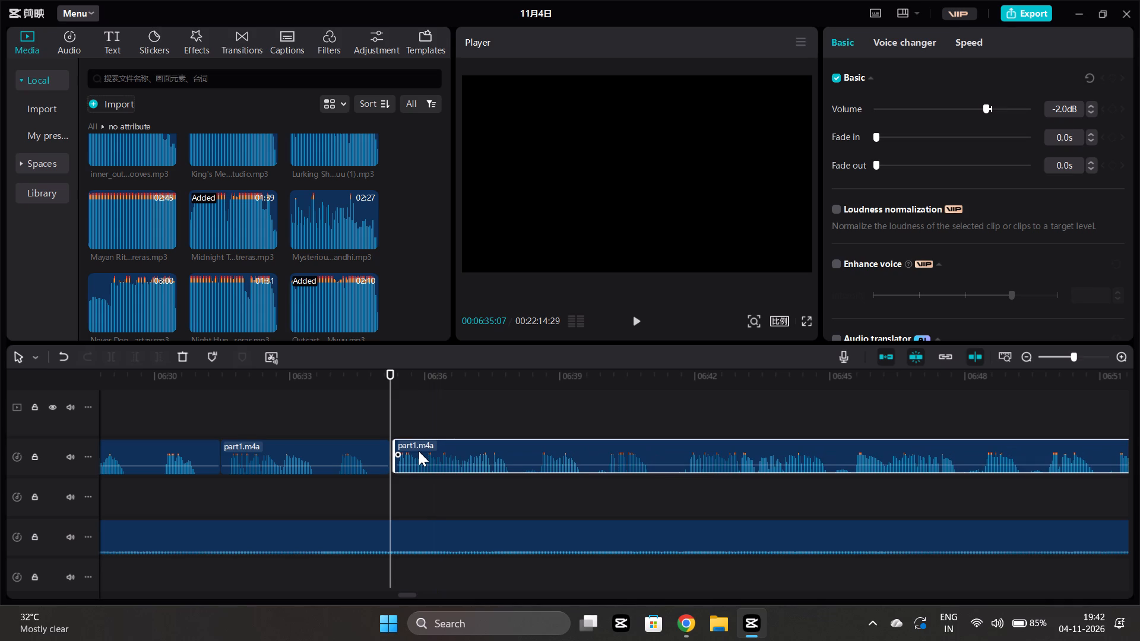
drag(419, 451, 411, 451)
Play on, split the narration at 06:38:13, and trim the phrase before the split to end at about 06:38.
click(361, 491)
key(space)
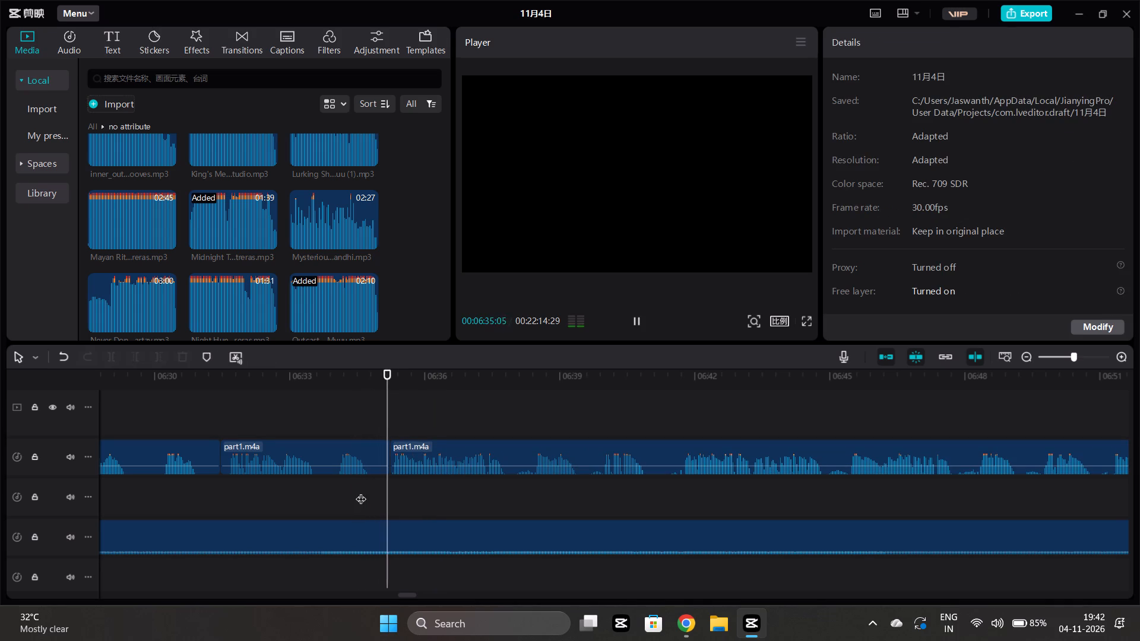
scroll(361, 491, left, 2)
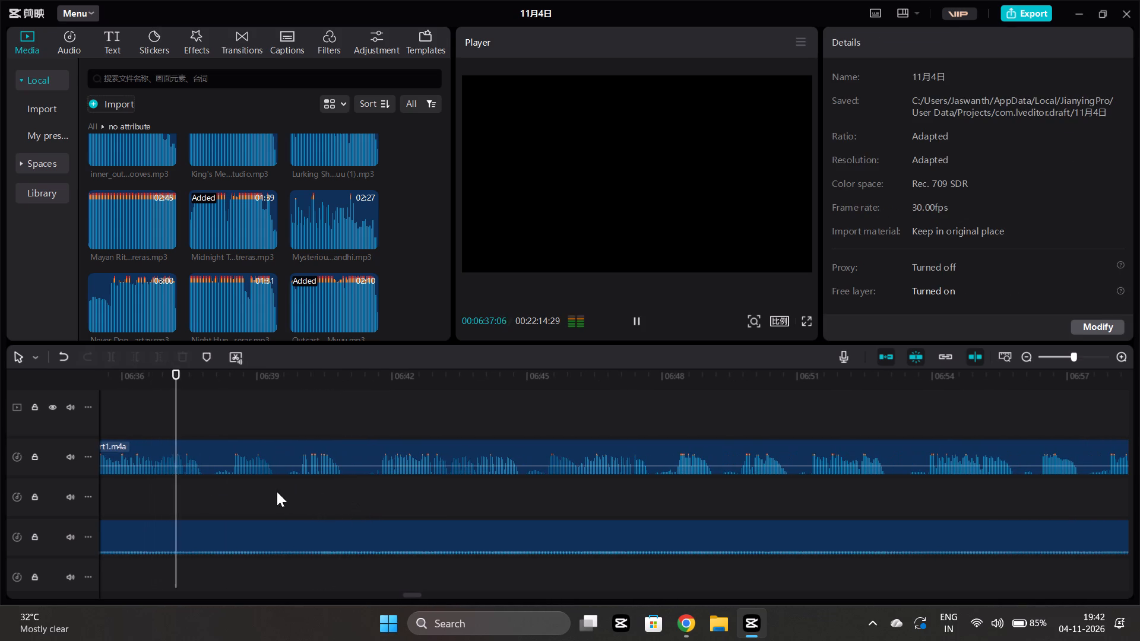
click(240, 499)
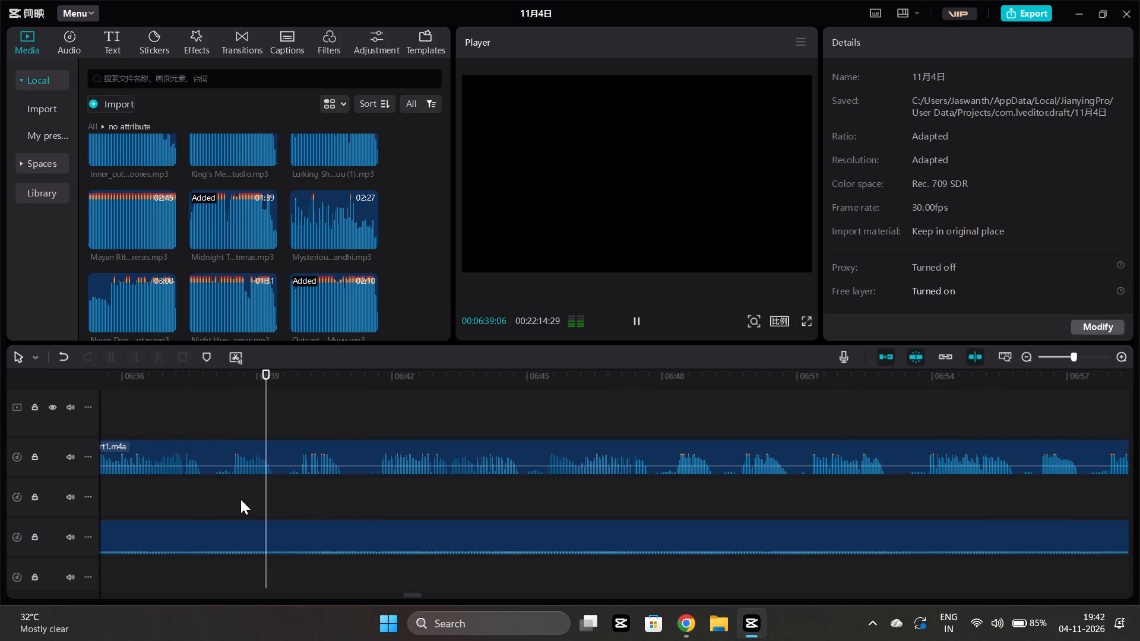
click(231, 497)
click(226, 459)
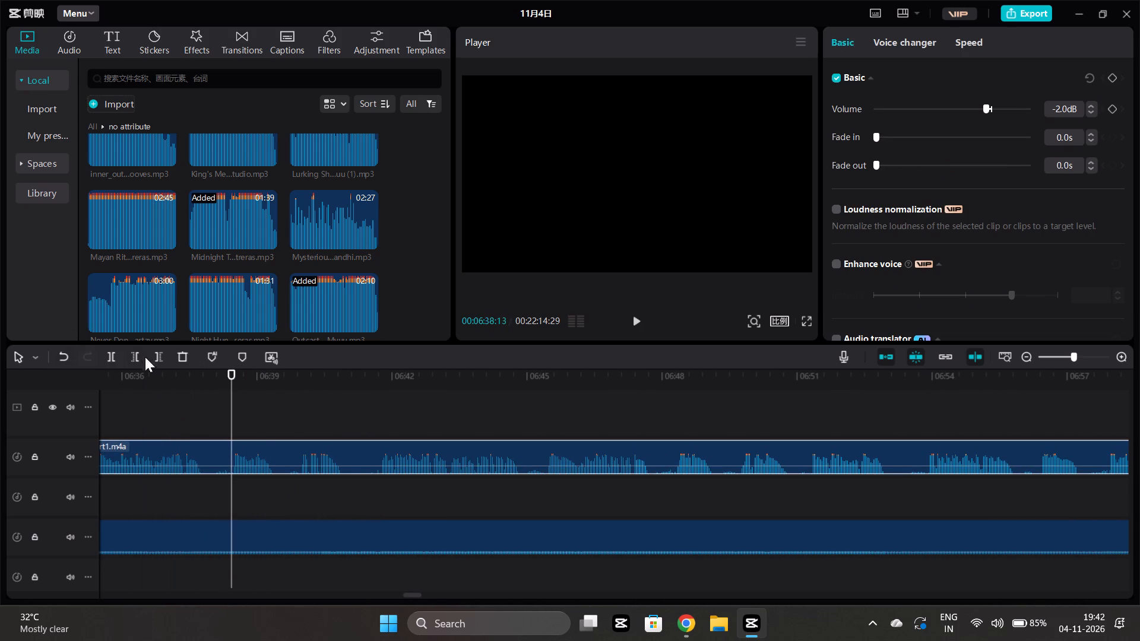
click(113, 354)
click(211, 490)
click(215, 467)
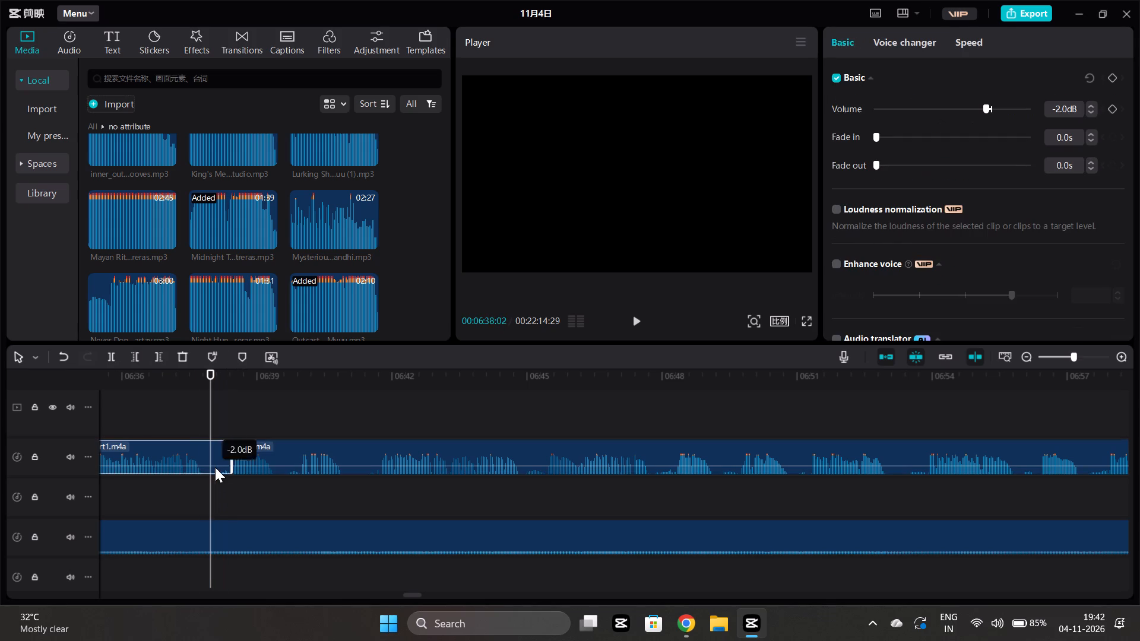
click(161, 364)
click(161, 356)
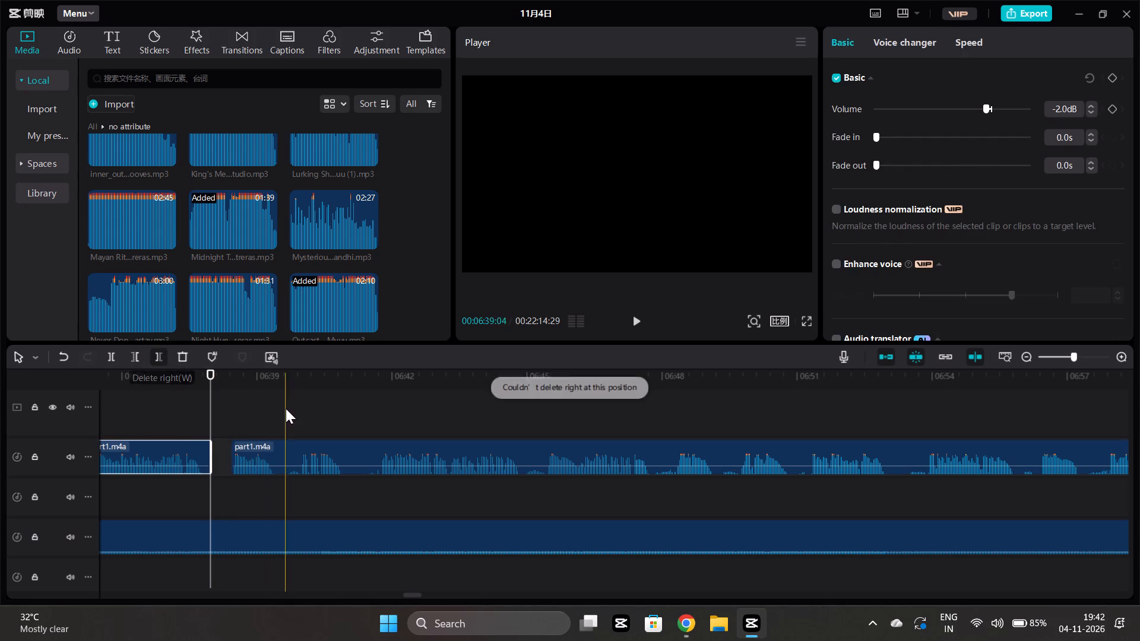
Split the narration just before the phrase at about 06:40 and trim the preceding short phrase to end at 06:39:19.
click(186, 487)
key(space)
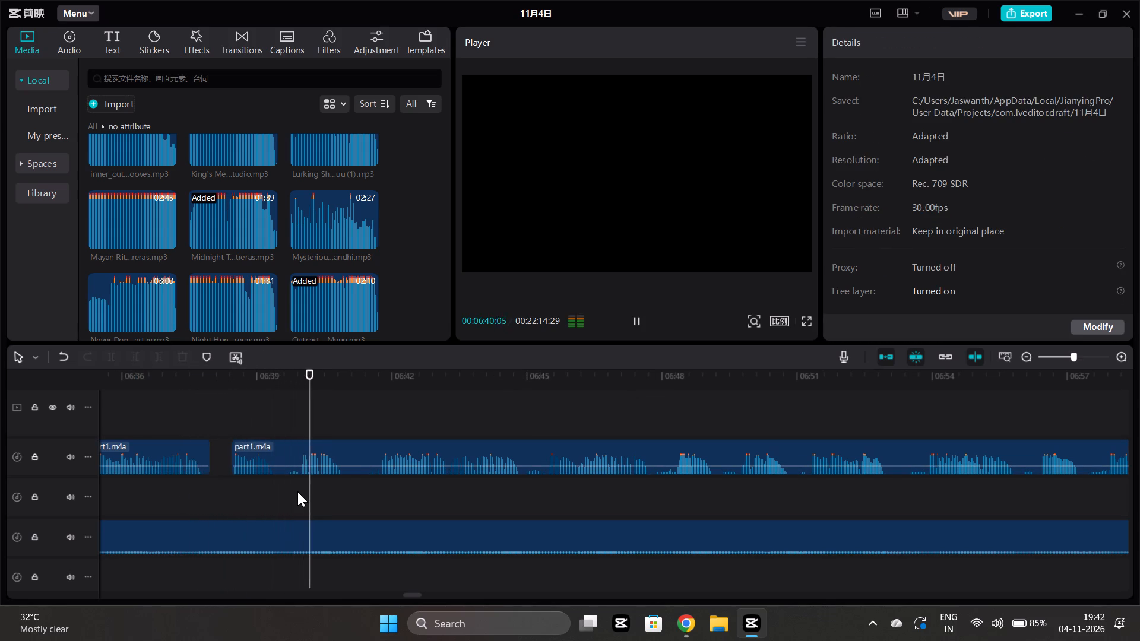
click(297, 491)
click(298, 491)
click(300, 462)
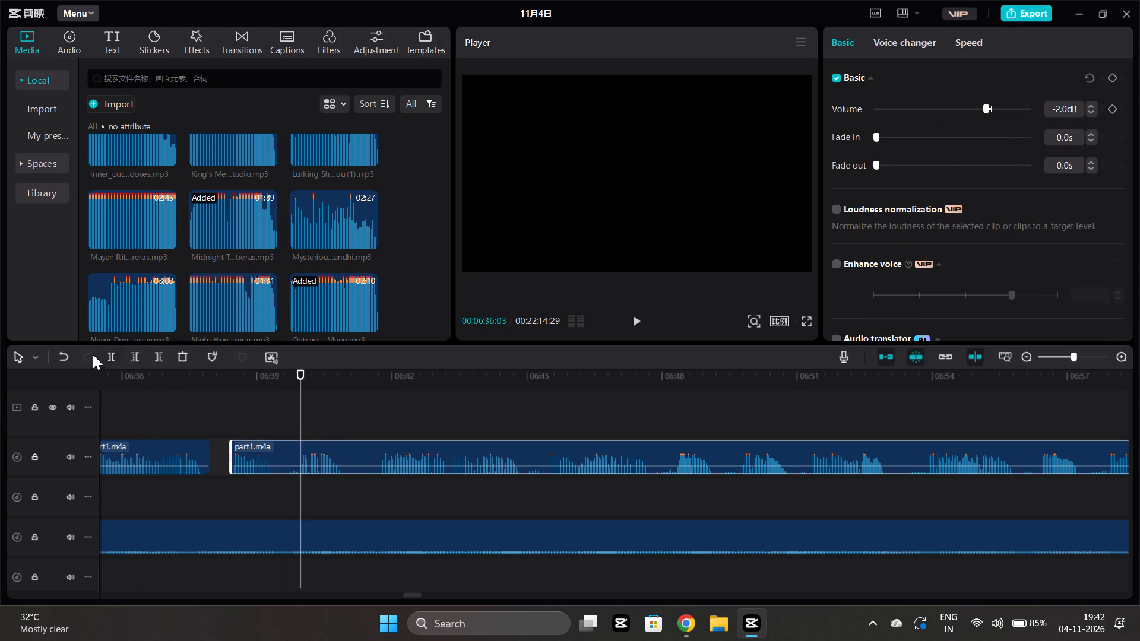
click(113, 360)
click(286, 487)
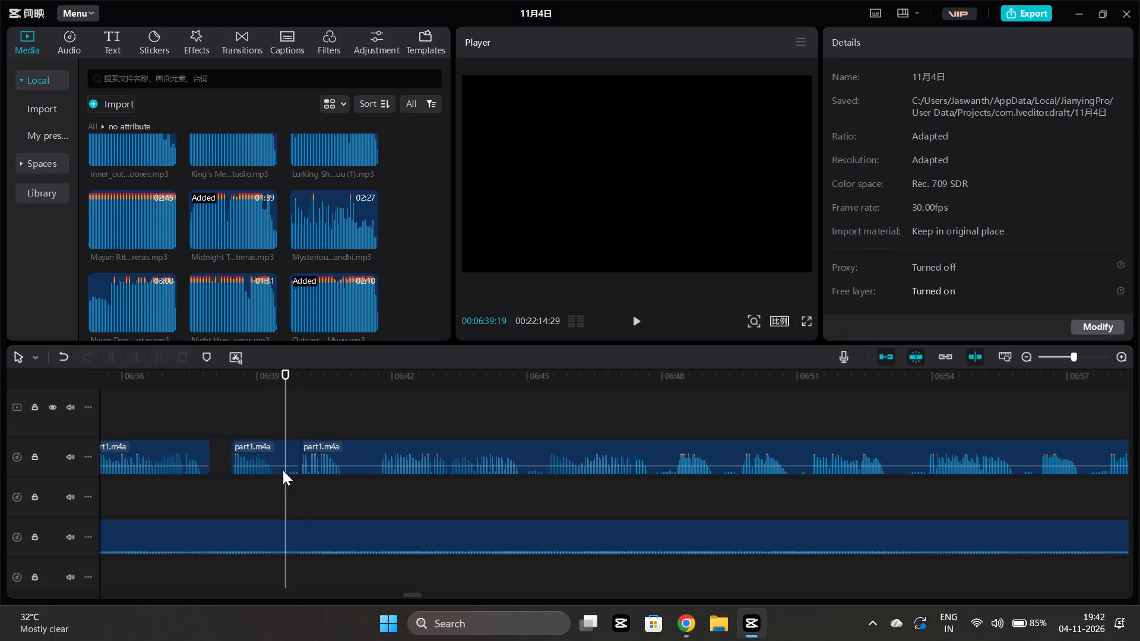
click(283, 469)
click(161, 357)
Play on from the trimmed phrase and split the remaining long narration piece in the pause at 06:41:21.
click(272, 496)
key(space)
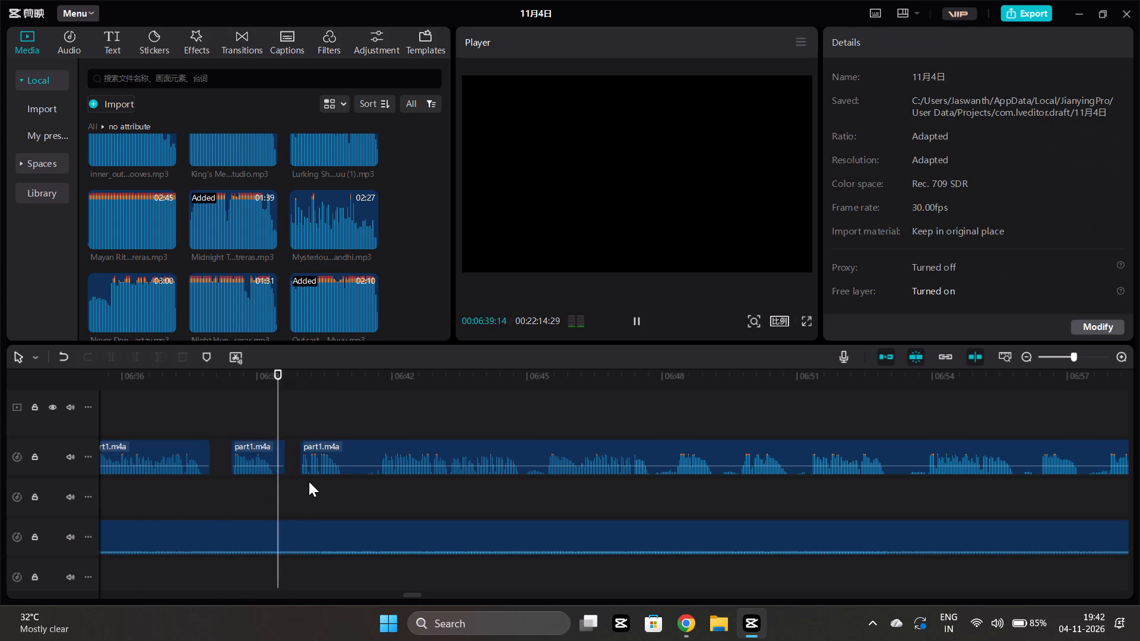
ctrl+scroll(309, 481, up, 3)
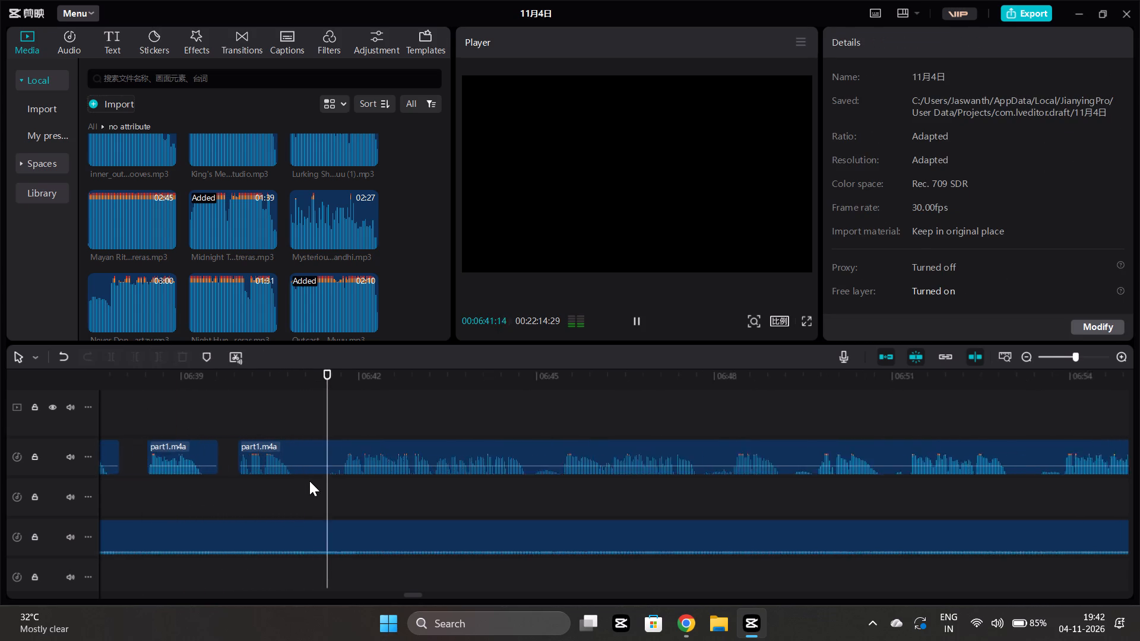
ctrl+scroll(309, 481, up, 4)
key(space)
click(344, 492)
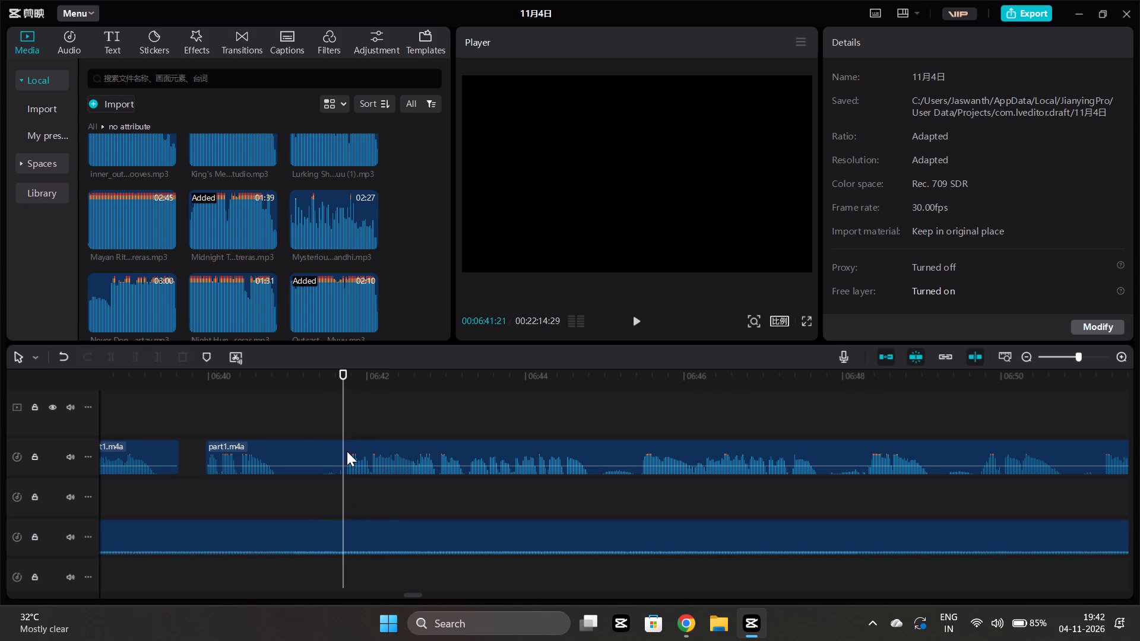
click(347, 451)
click(113, 352)
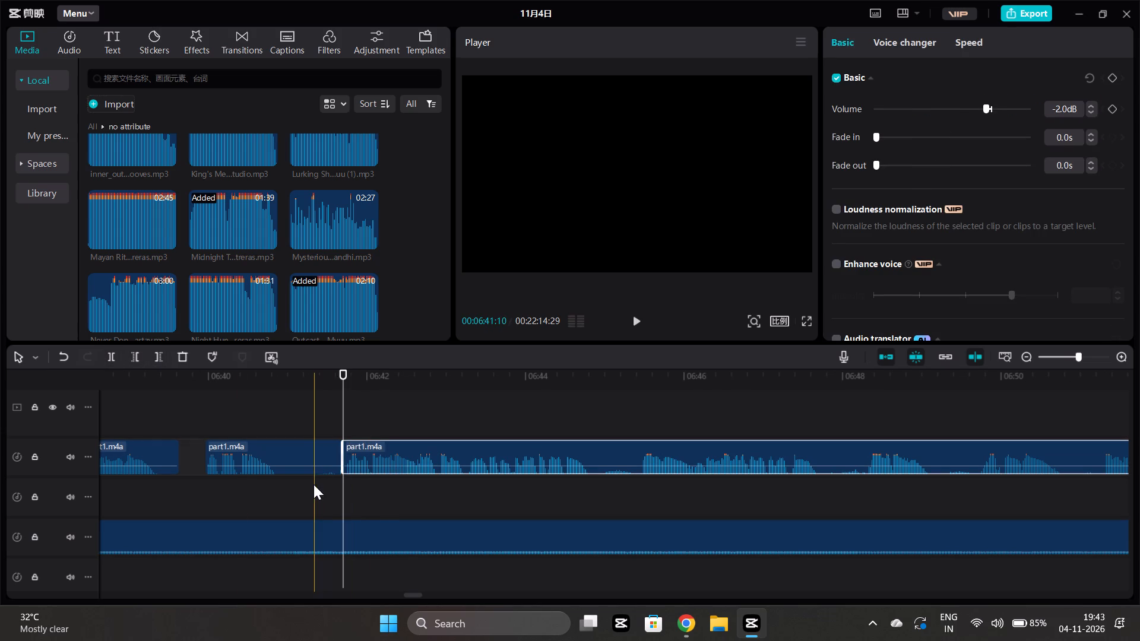
Trim the narration before the split to end at 06:41:10 and close the gap with the following piece.
click(313, 484)
click(322, 464)
click(159, 355)
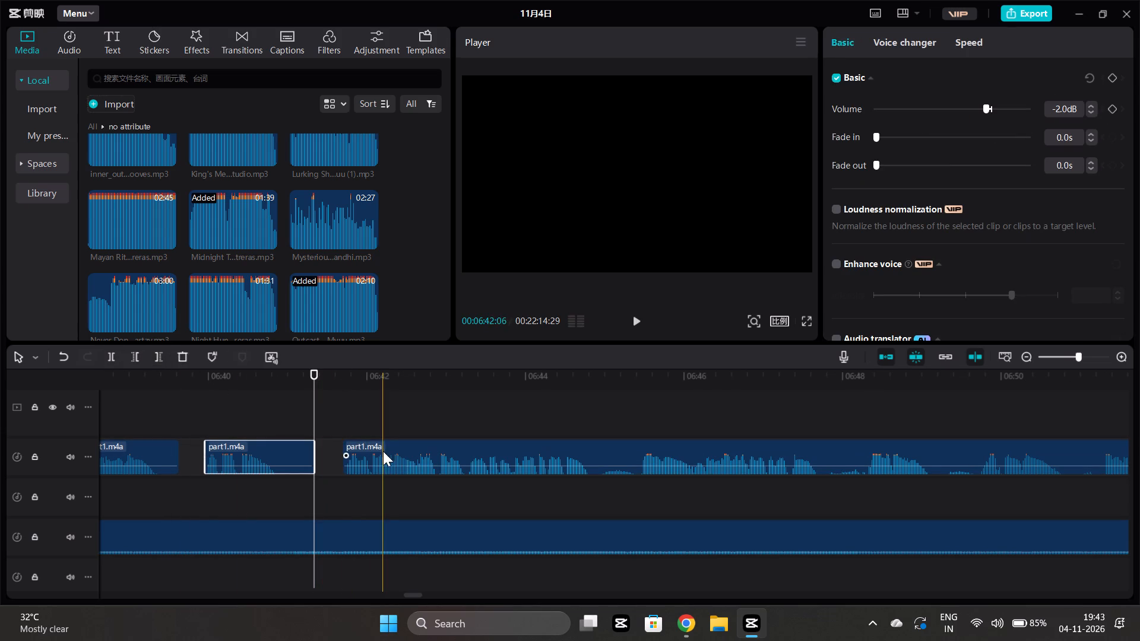
drag(379, 451, 348, 452)
Play across the closed join, split the narration at 06:45:01, and trim the phrase before the split to end at 06:44:17.
click(265, 503)
key(space)
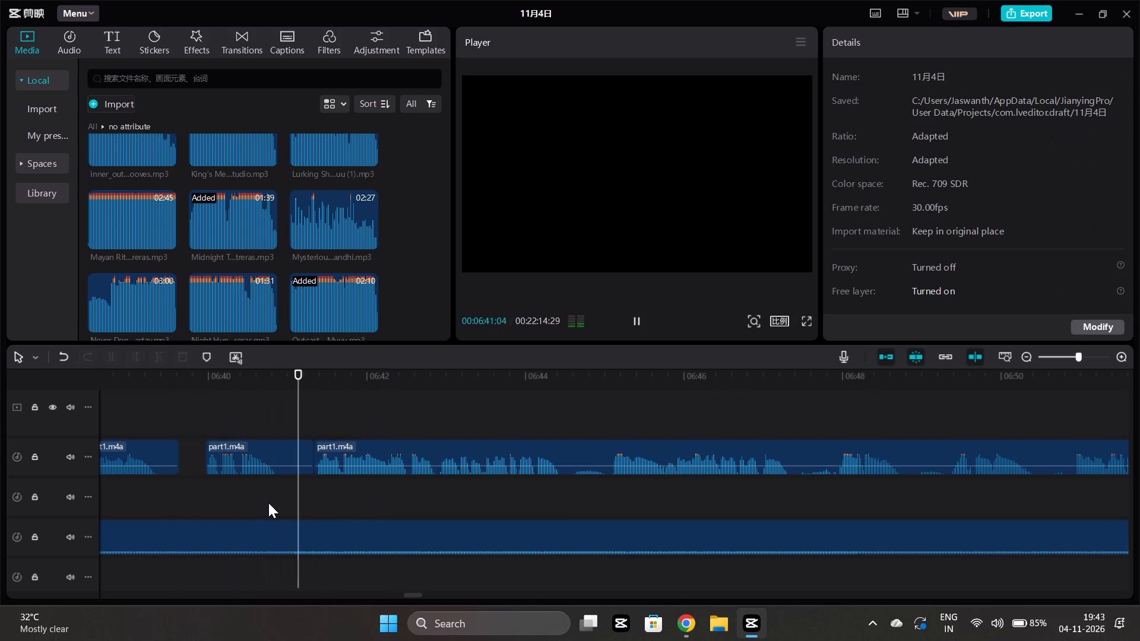
scroll(269, 503, left, 1)
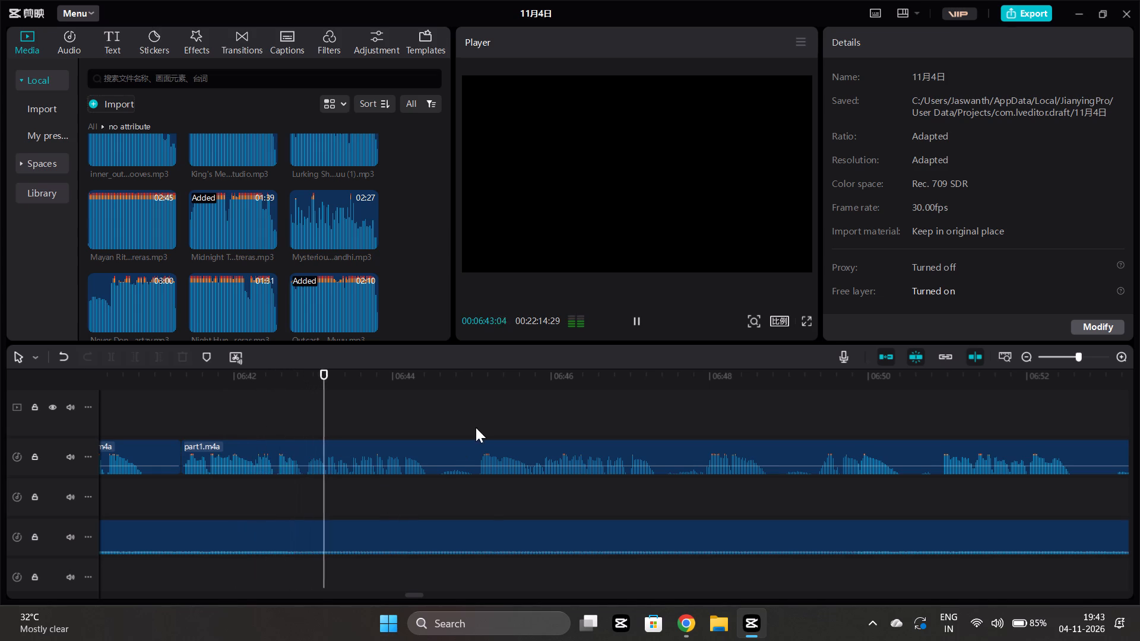
key(space)
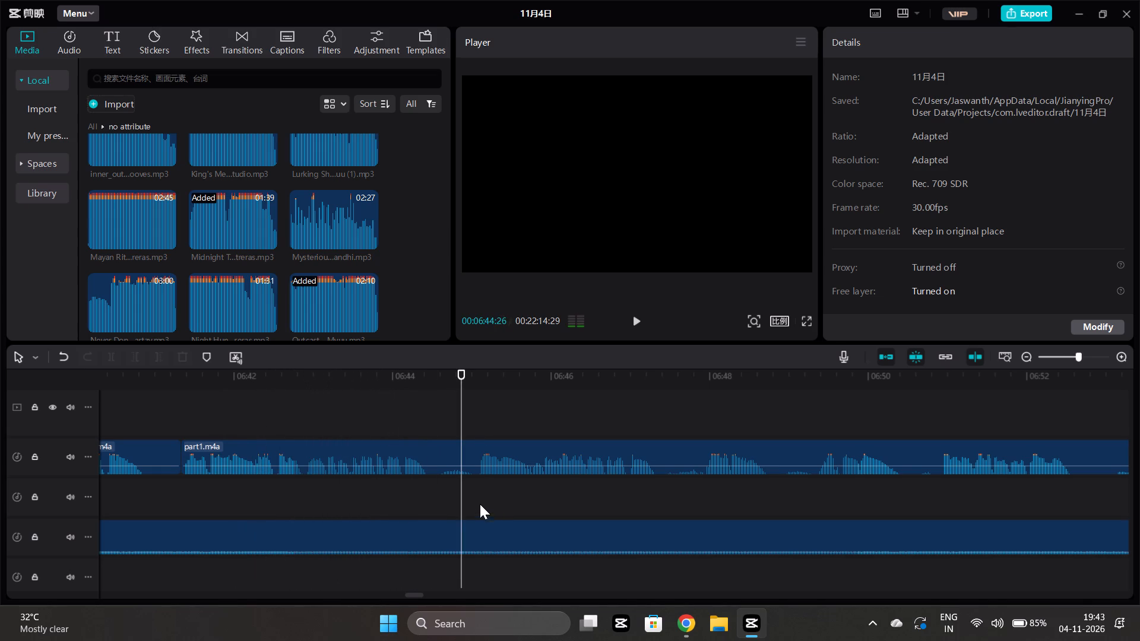
drag(459, 498, 474, 493)
click(473, 455)
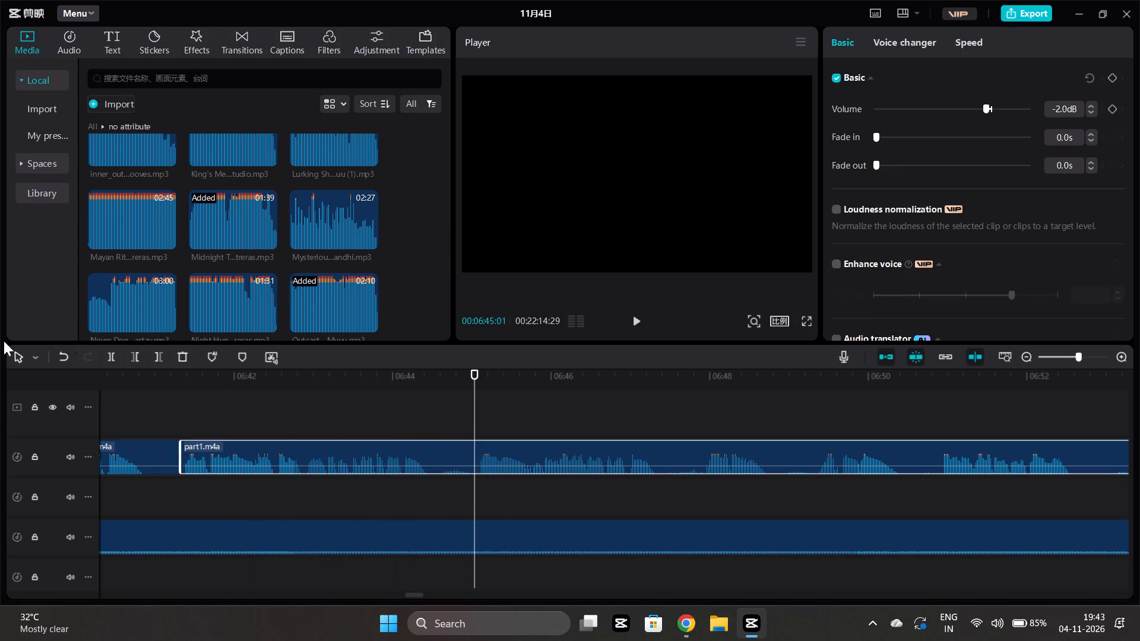
click(110, 360)
click(438, 487)
click(435, 456)
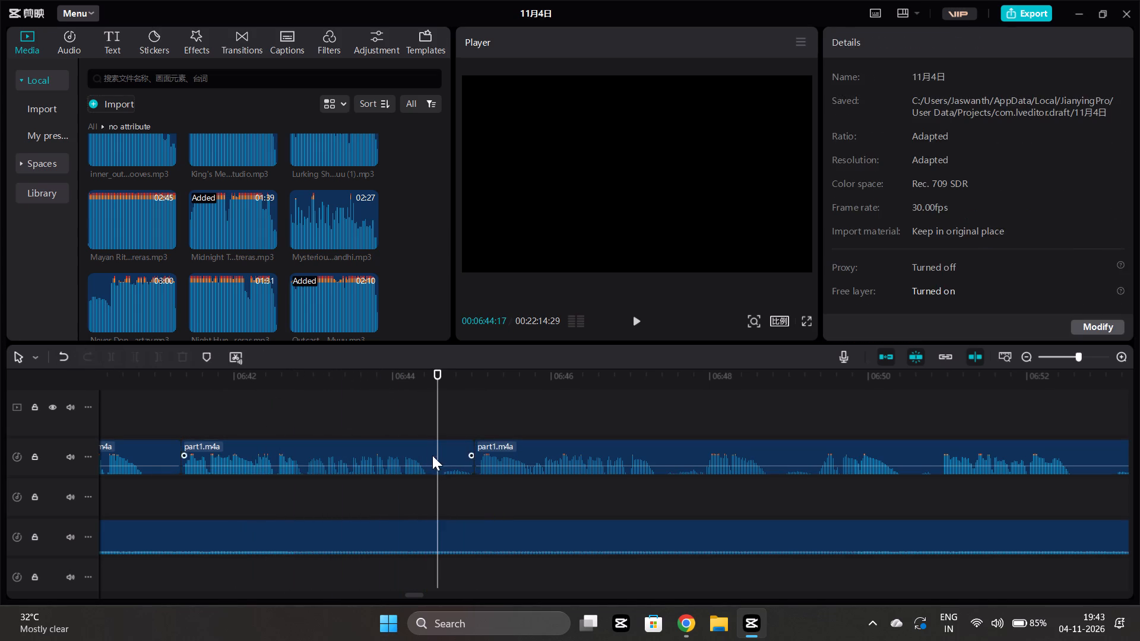
click(153, 354)
Play on, split the narration just before 06:48, and trim the phrase before the split to end at about 06:47:13.
click(461, 481)
key(space)
scroll(461, 481, left, 1)
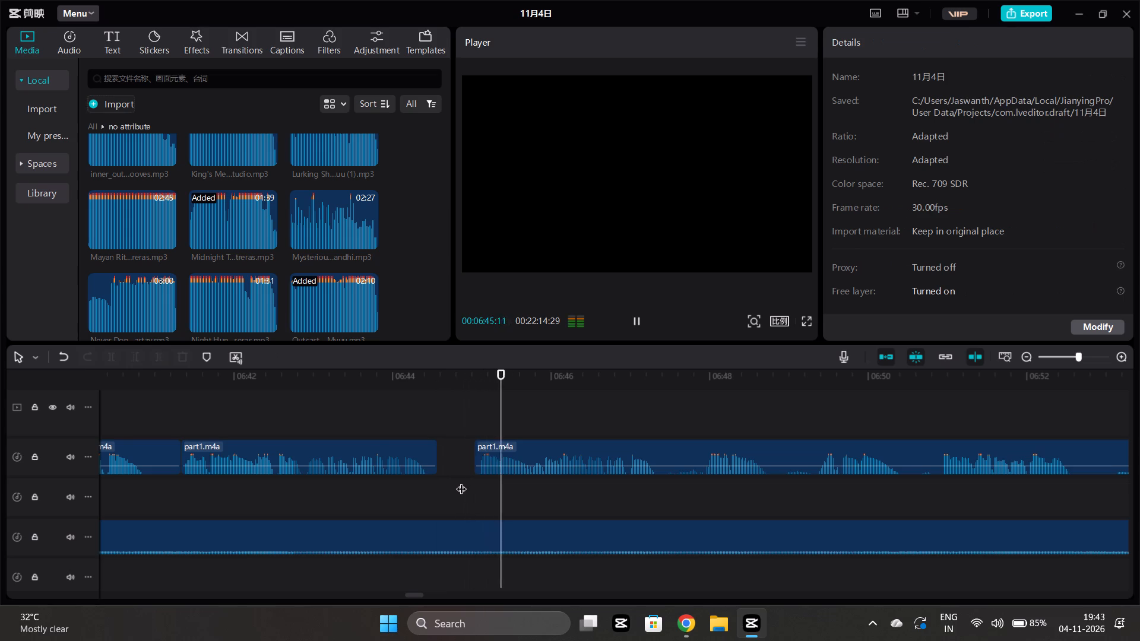
scroll(461, 481, left, 1)
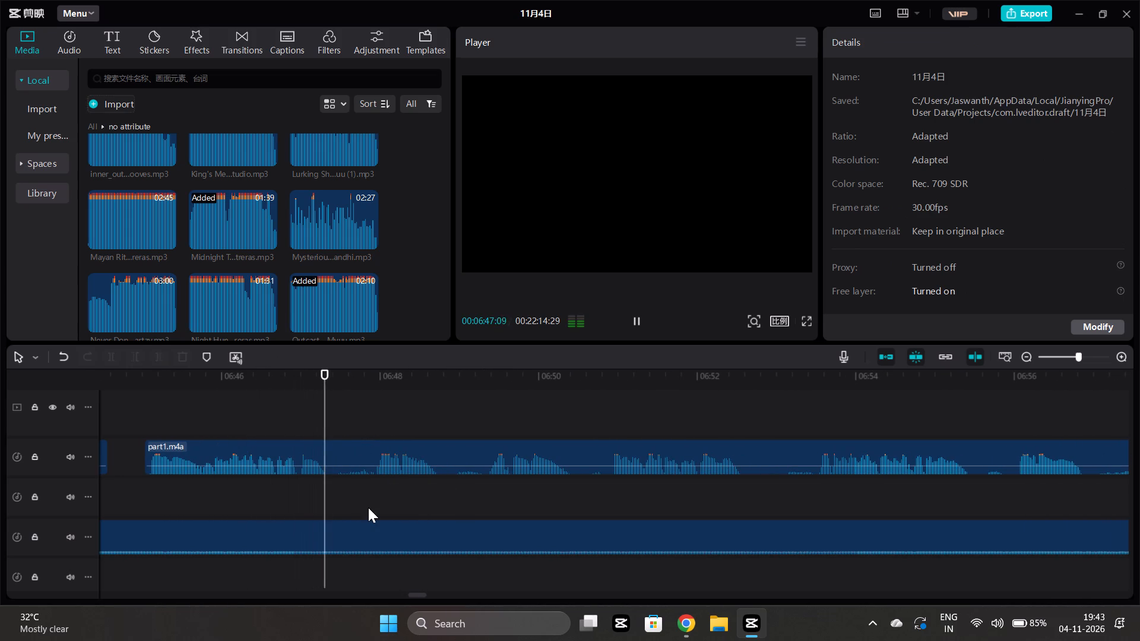
key(space)
click(376, 491)
click(375, 452)
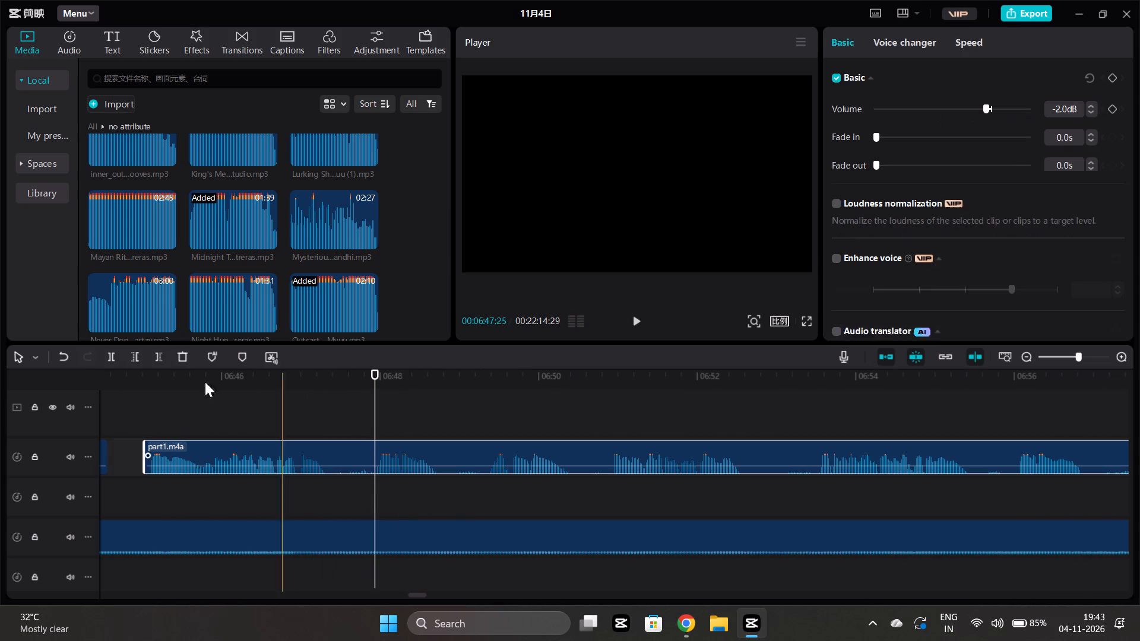
click(110, 353)
click(335, 485)
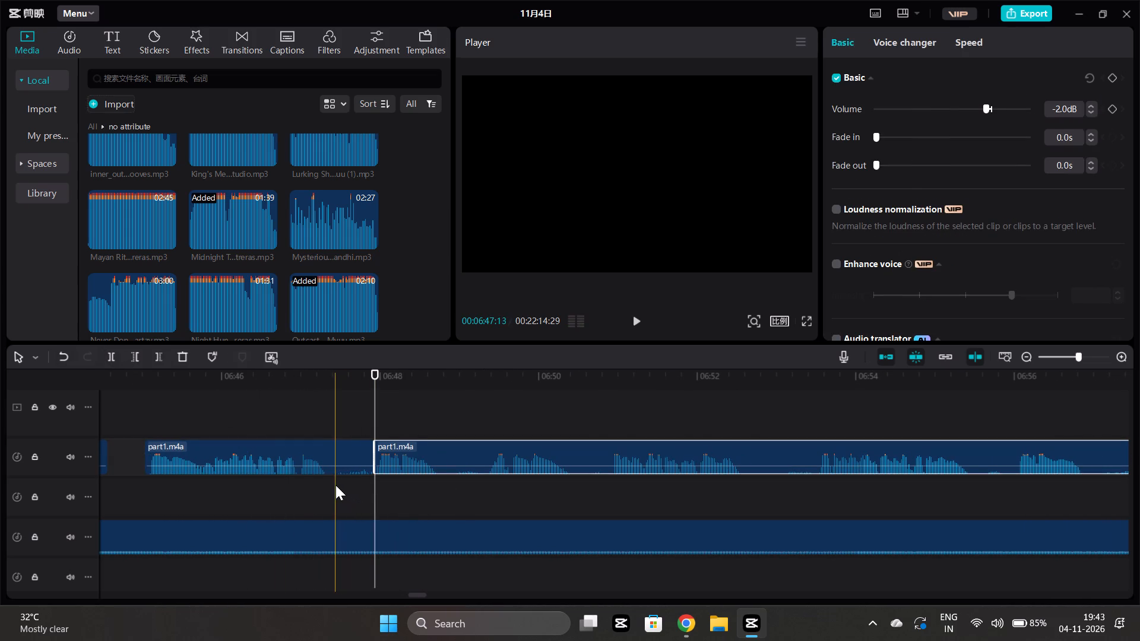
click(344, 449)
click(157, 356)
Play on, split the narration at about 06:49:09, and trim the phrase before the split to end at about 06:48:26.
click(321, 475)
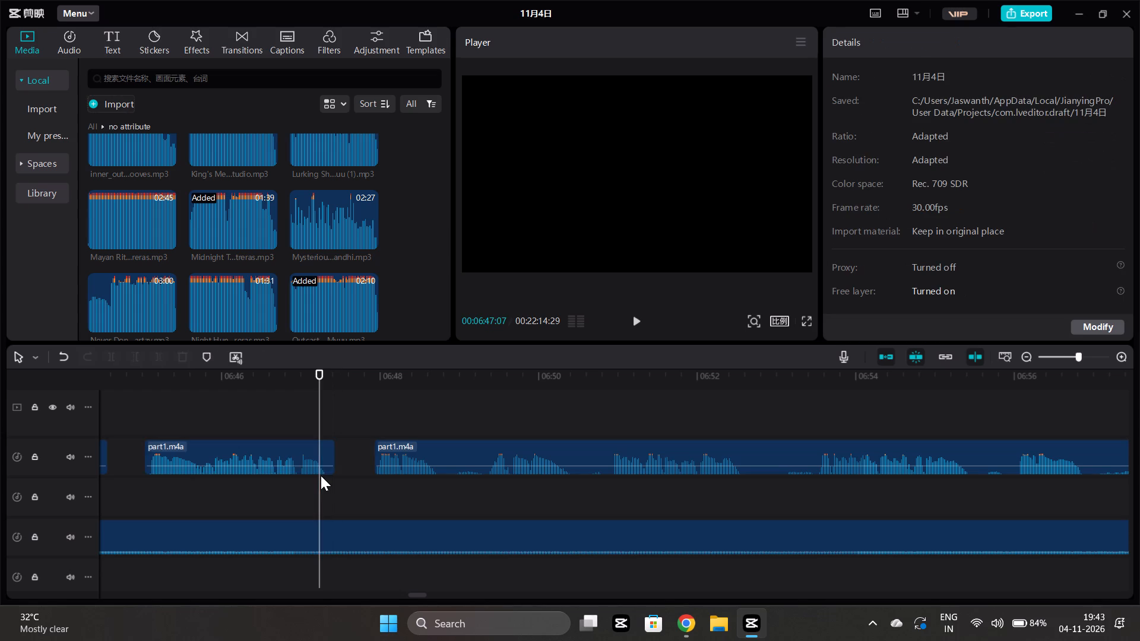
key(space)
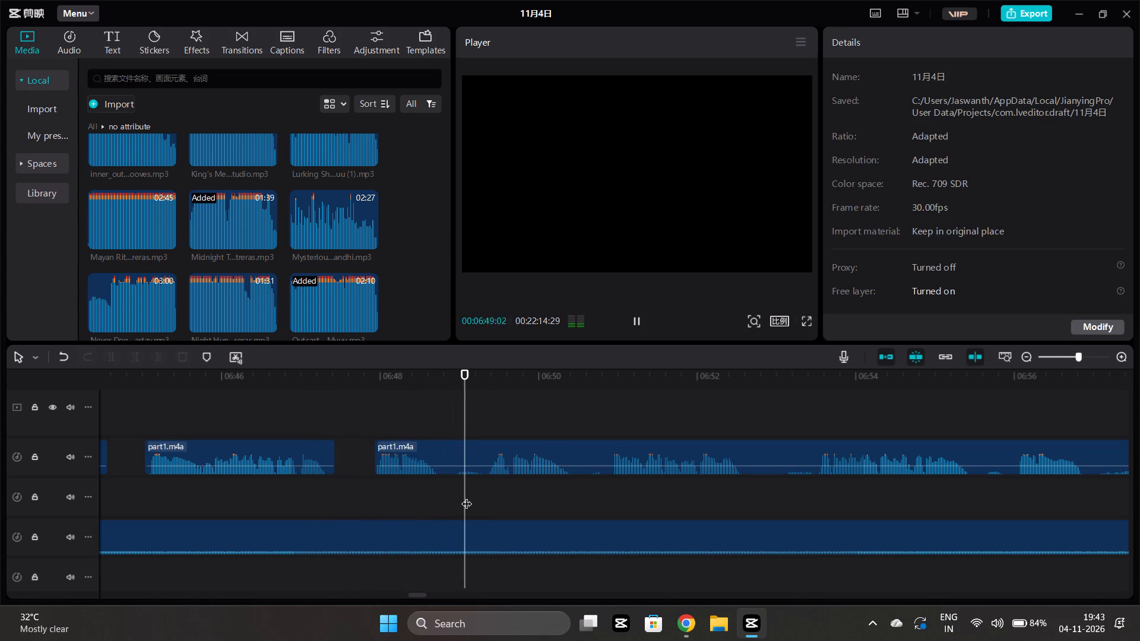
key(space)
click(483, 491)
click(482, 460)
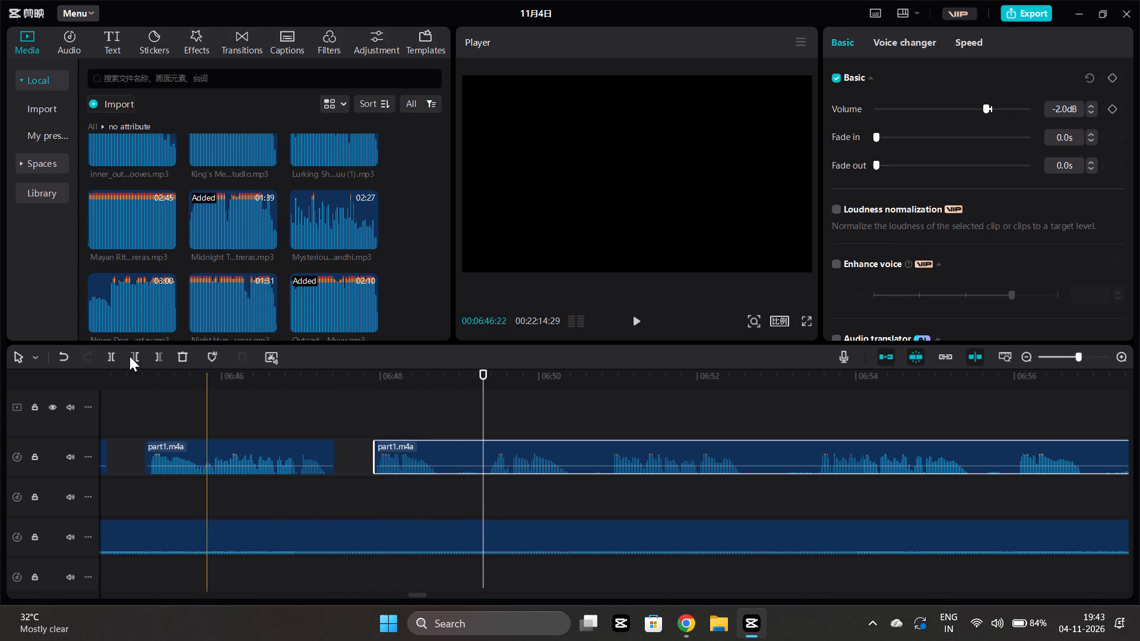
click(112, 356)
click(459, 489)
drag(456, 487, 448, 485)
click(455, 469)
click(159, 351)
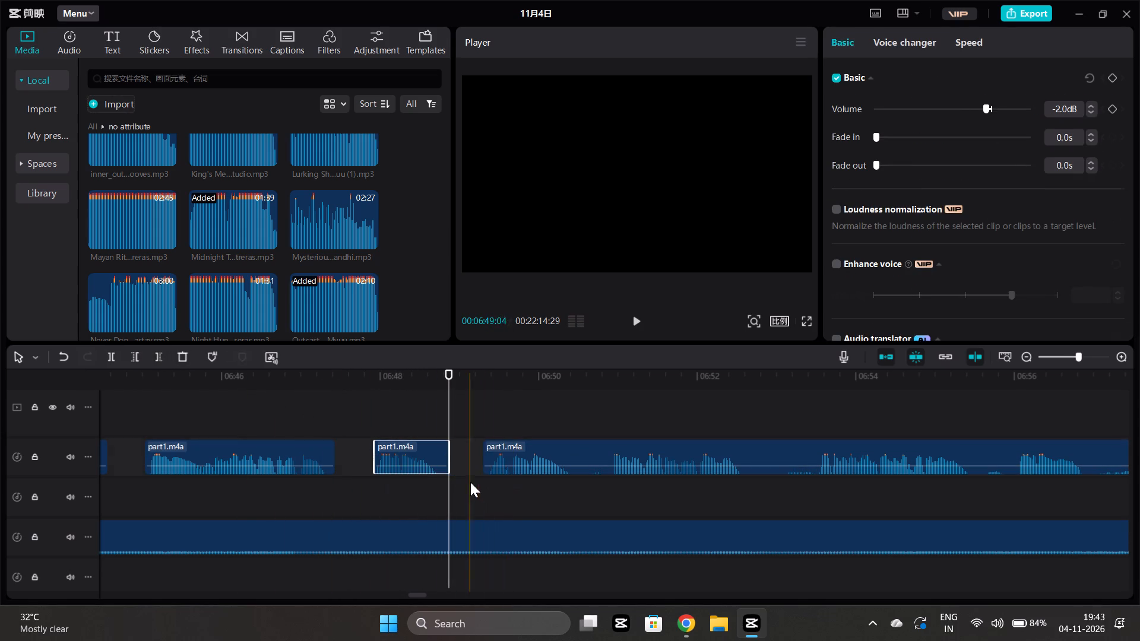
Play on, split the narration at 06:50:26, and trim the phrase before the split to end at 06:50:19.
click(470, 482)
key(space)
scroll(470, 482, left, 1)
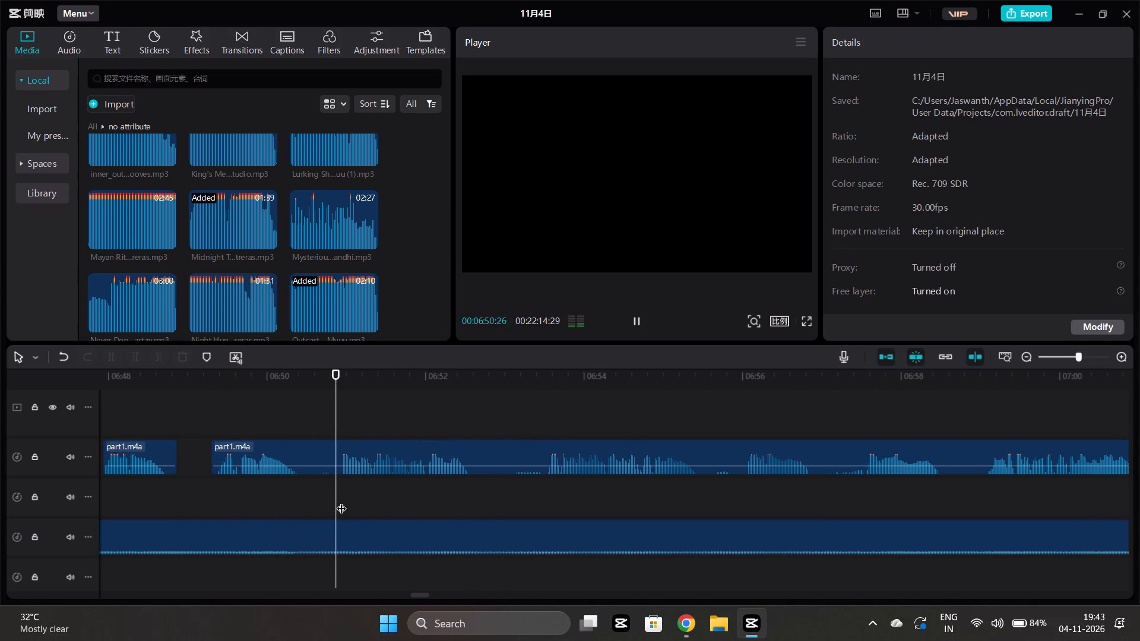
key(space)
click(331, 493)
click(335, 489)
click(330, 459)
click(116, 348)
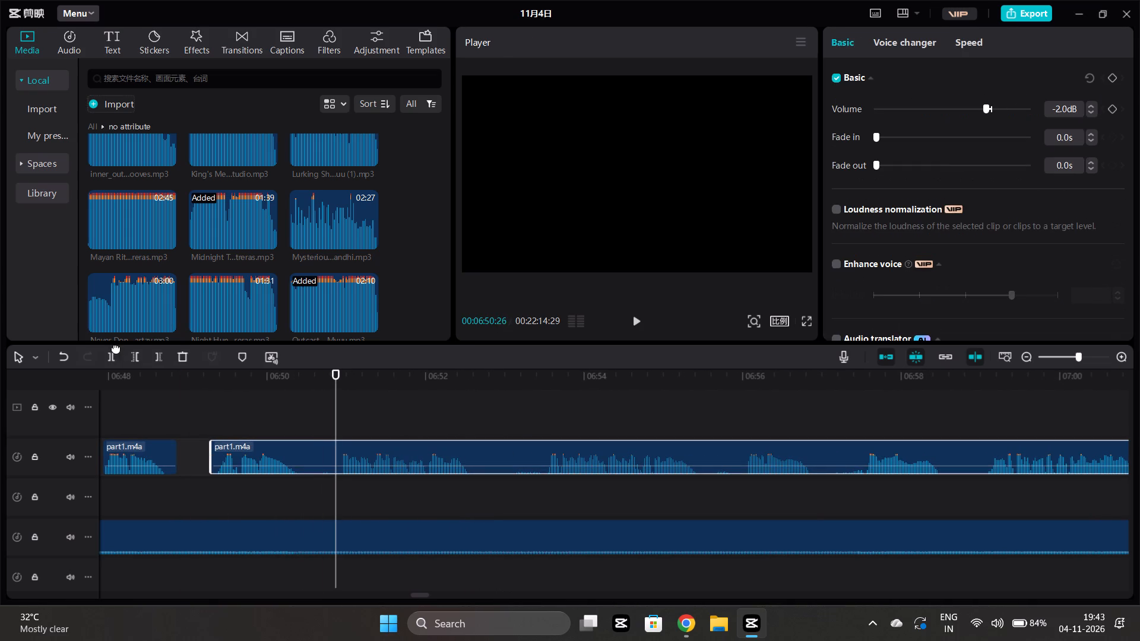
click(108, 361)
click(310, 482)
click(318, 462)
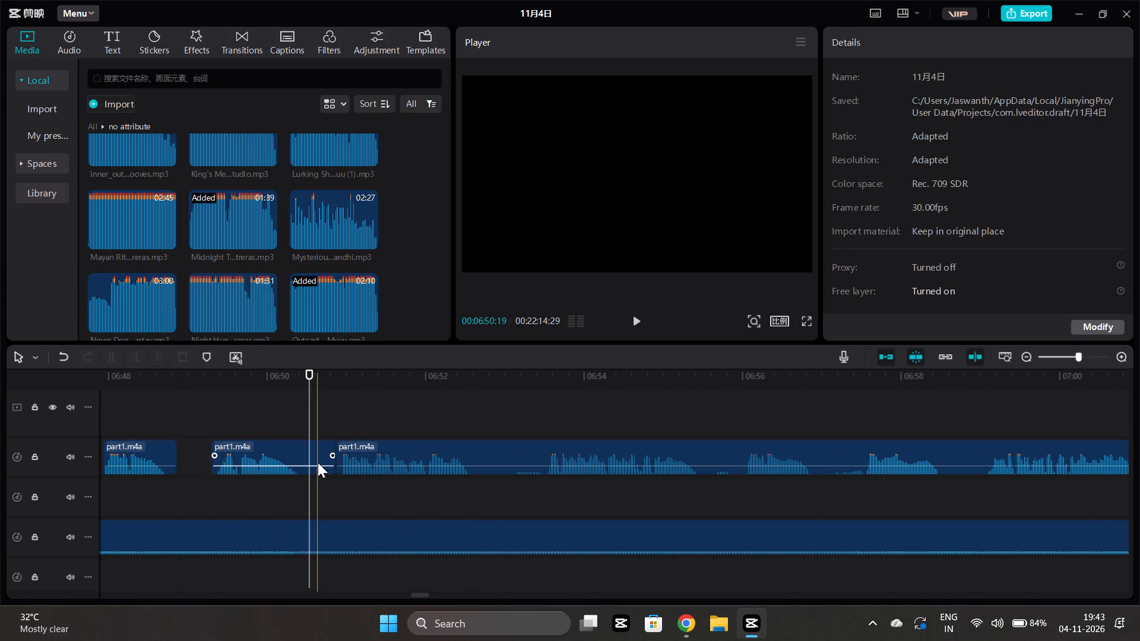
click(163, 347)
click(163, 350)
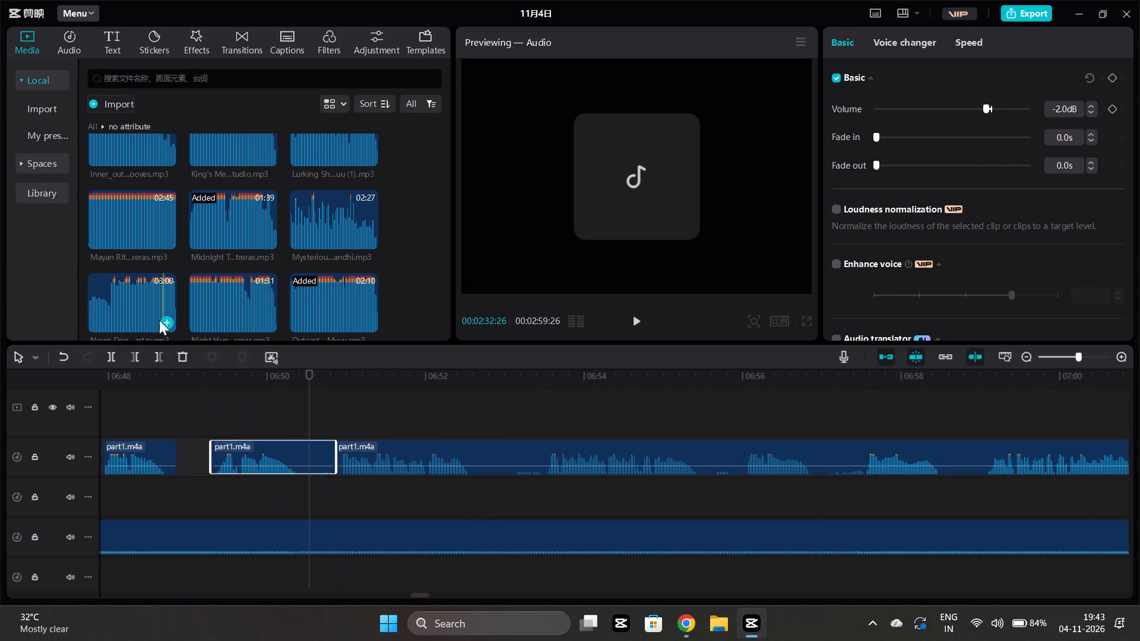
click(152, 351)
Play on from the trimmed phrase and split the remaining long narration piece in the pause at about 06:53:15.
click(334, 478)
key(space)
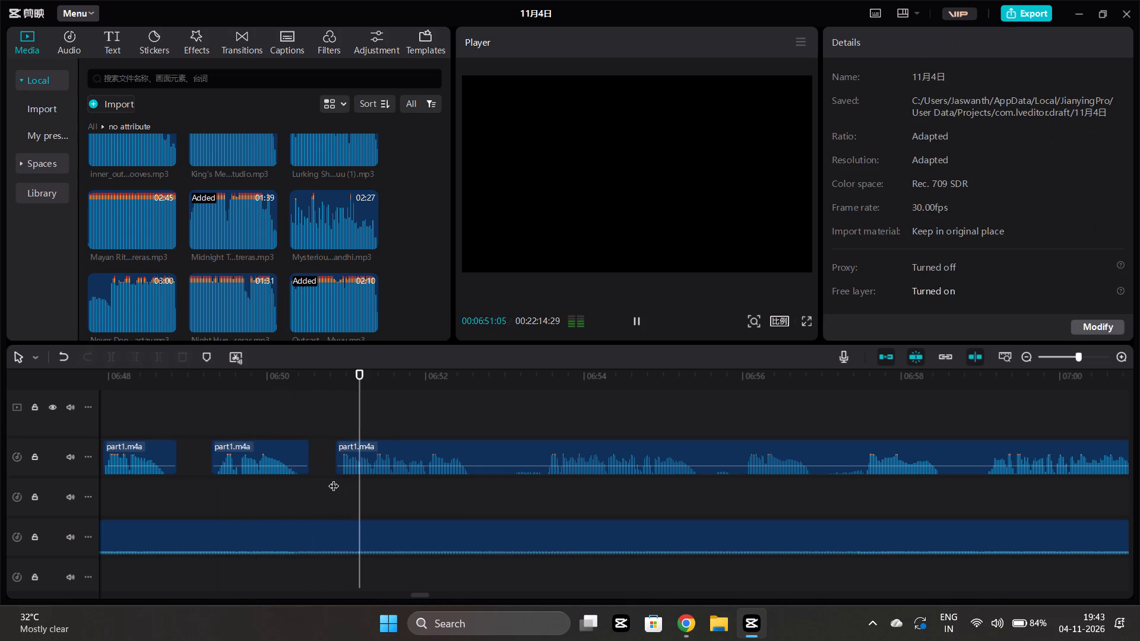
scroll(334, 478, left, 1)
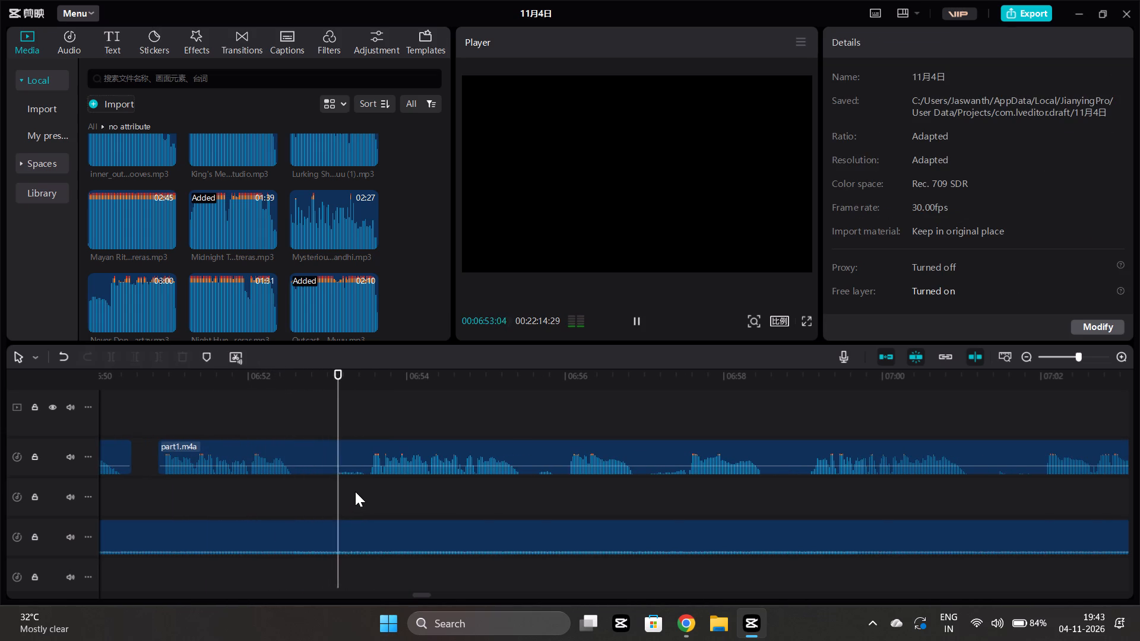
key(space)
click(367, 494)
click(359, 472)
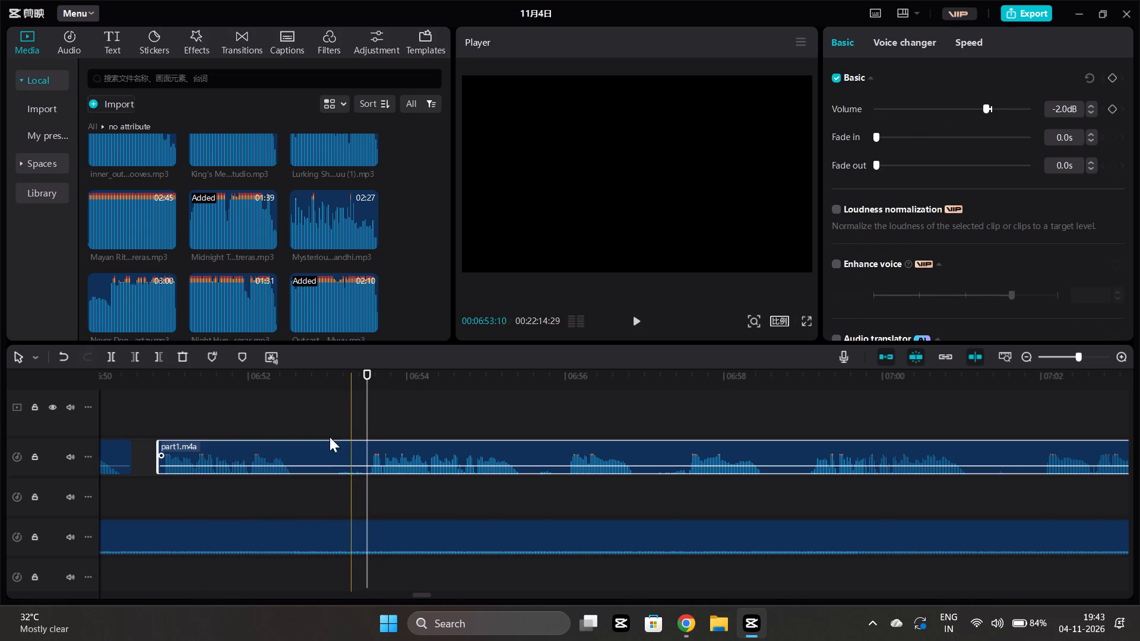
click(115, 362)
Trim the narration before the split to end at about 06:53:03 and close the gap with the following piece.
click(335, 493)
click(340, 445)
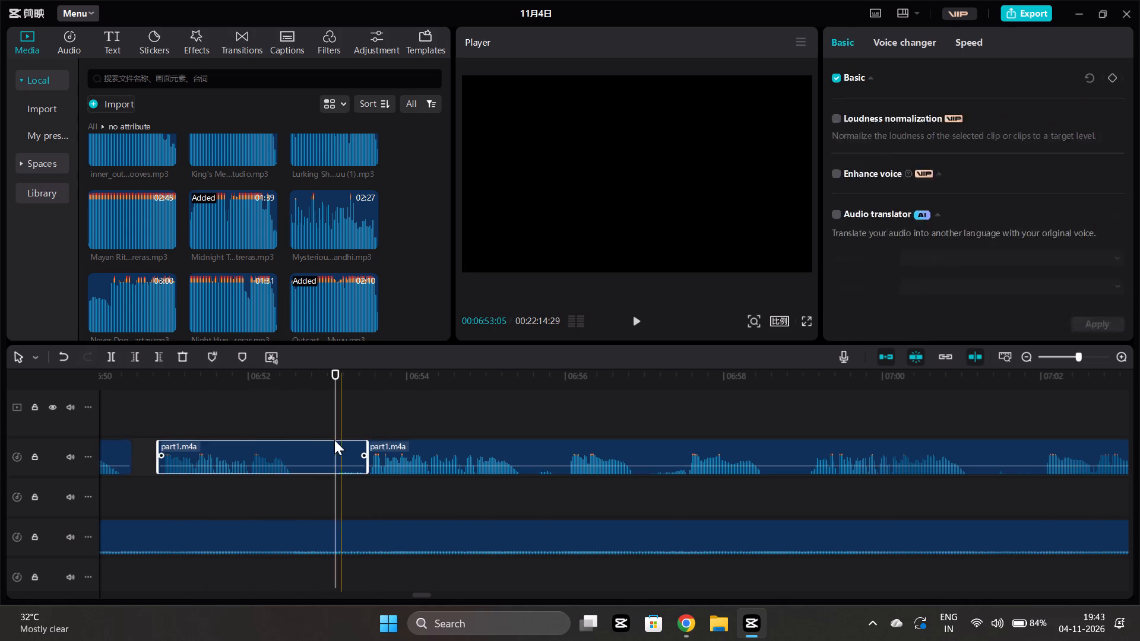
click(158, 353)
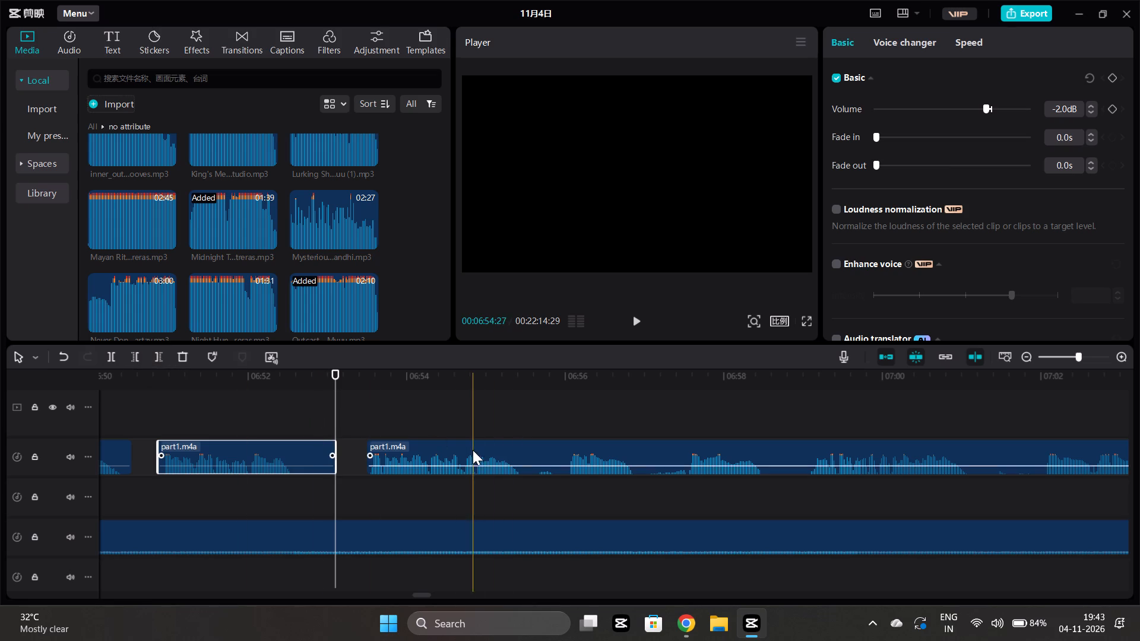
drag(473, 450, 441, 452)
Play across the closed join, split the narration at about 06:55:08, and trim the piece after the split to start at 06:55:14.
click(356, 503)
key(space)
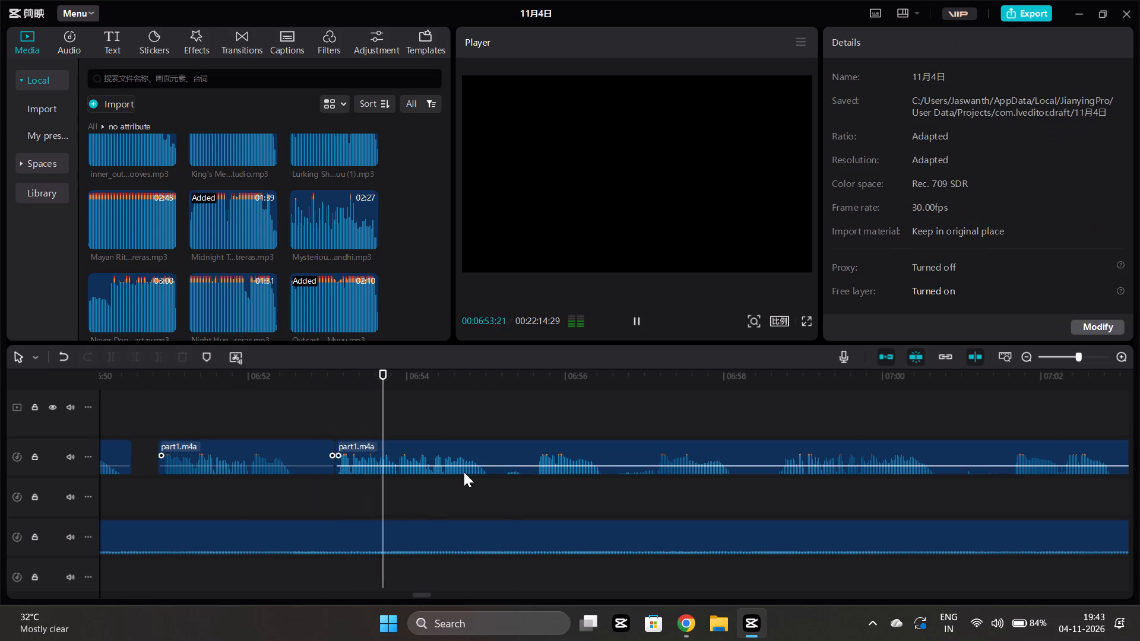
key(space)
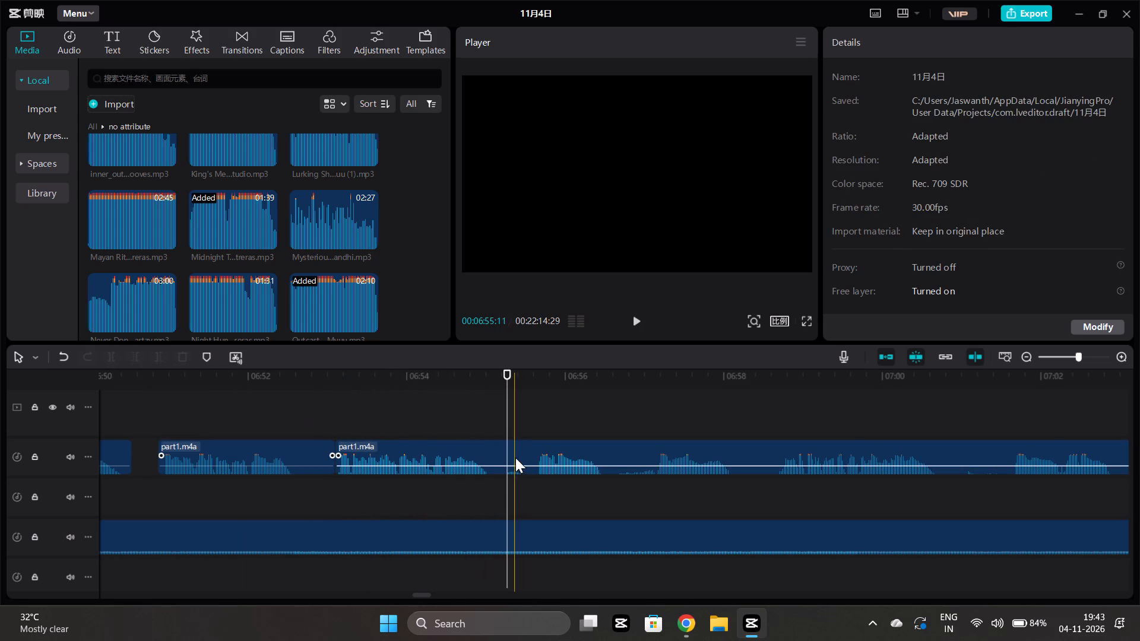
click(515, 458)
click(110, 357)
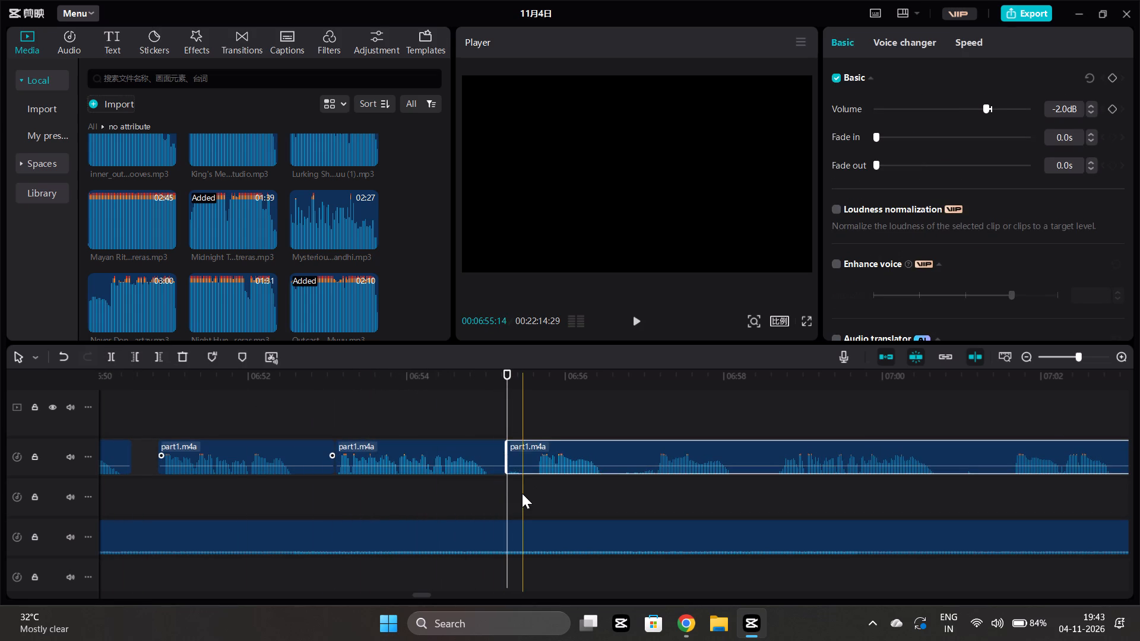
click(522, 493)
click(518, 462)
click(132, 354)
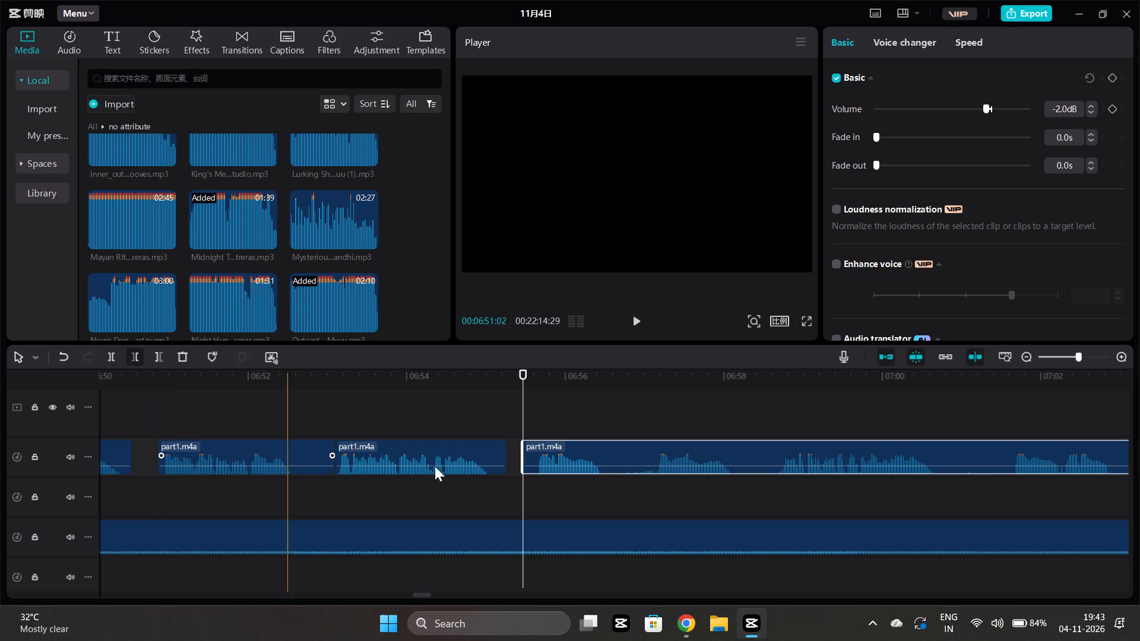
Play across the new pause and shorten the end of the phrase before it slightly, to about 06:55:05.
click(489, 484)
key(space)
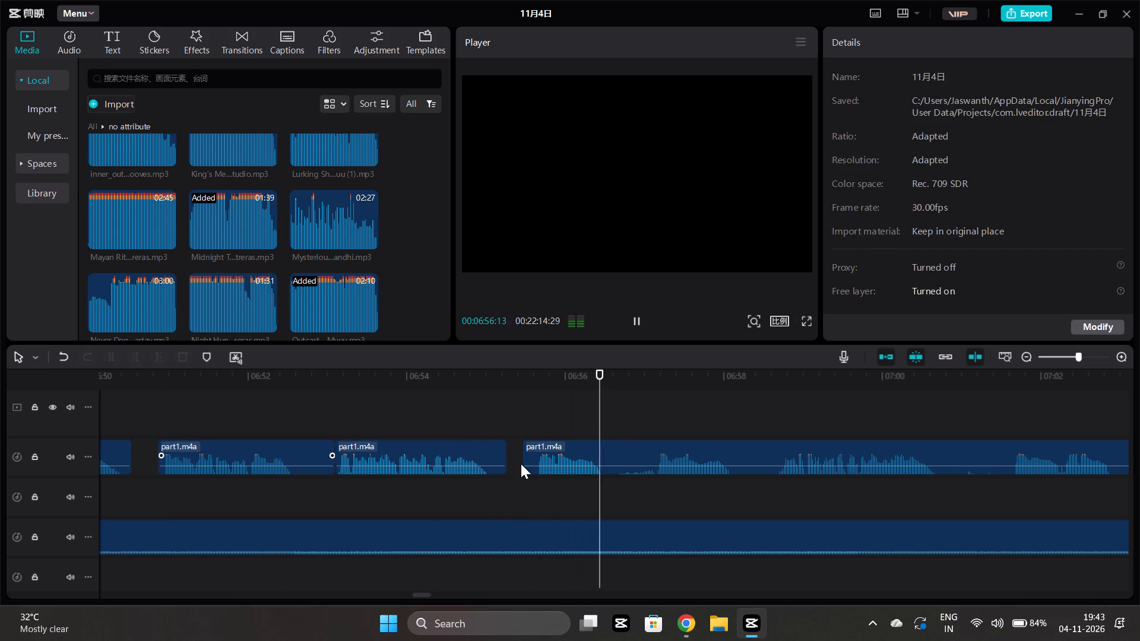
key(space)
click(504, 449)
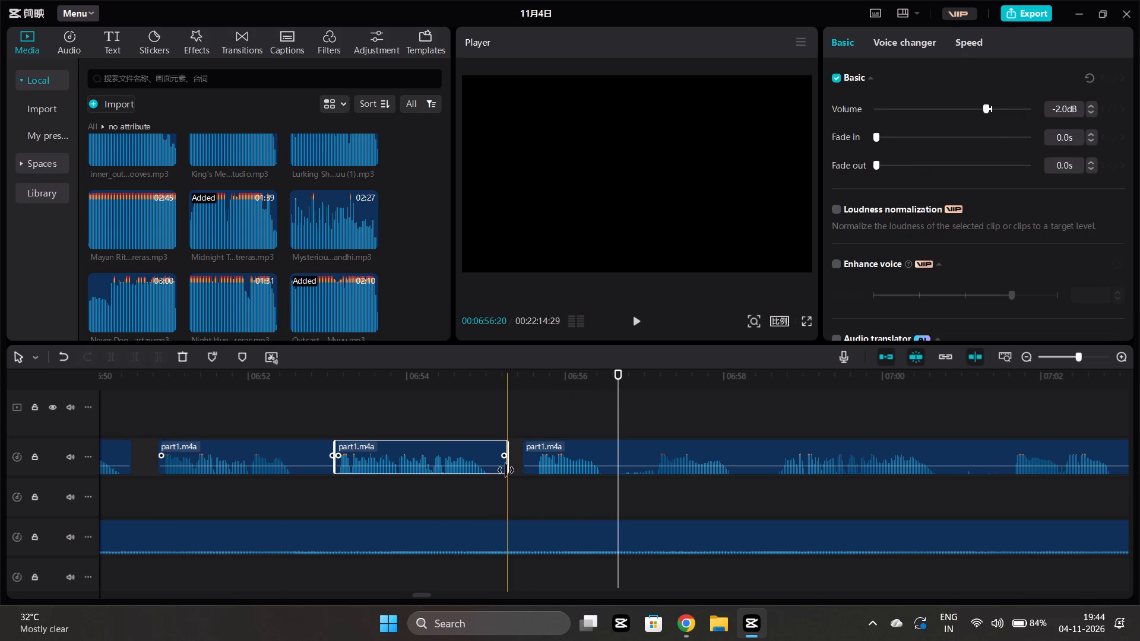
drag(506, 470, 501, 469)
Play on, split the narration at 06:57:04, and trim the phrase before the split to end at about 06:56:19.
click(530, 495)
key(space)
scroll(530, 495, left, 1)
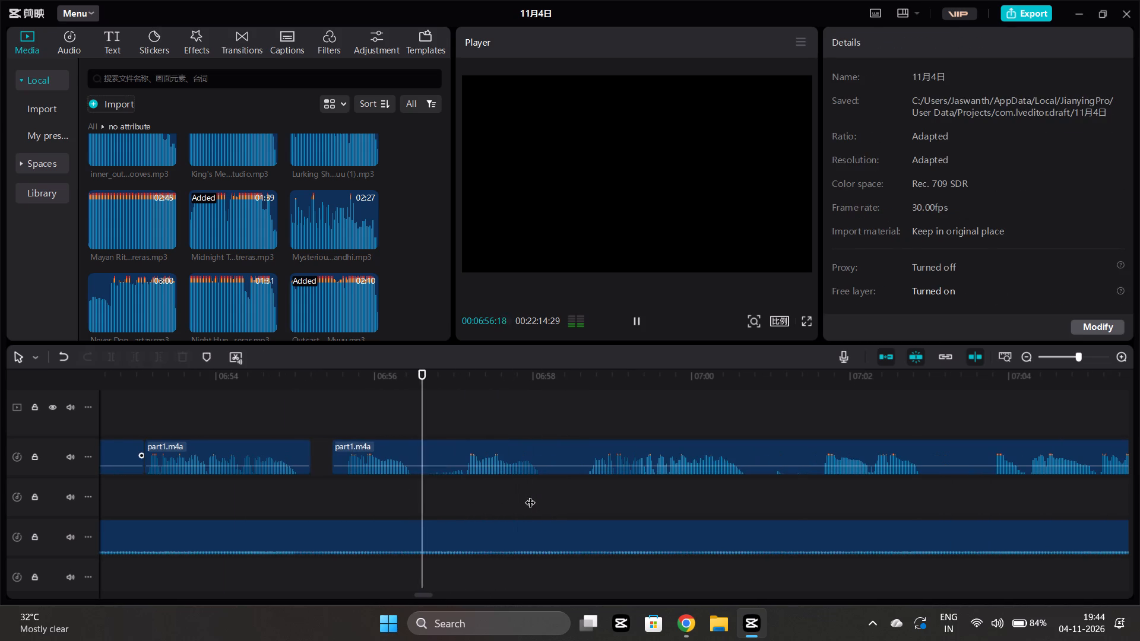
key(space)
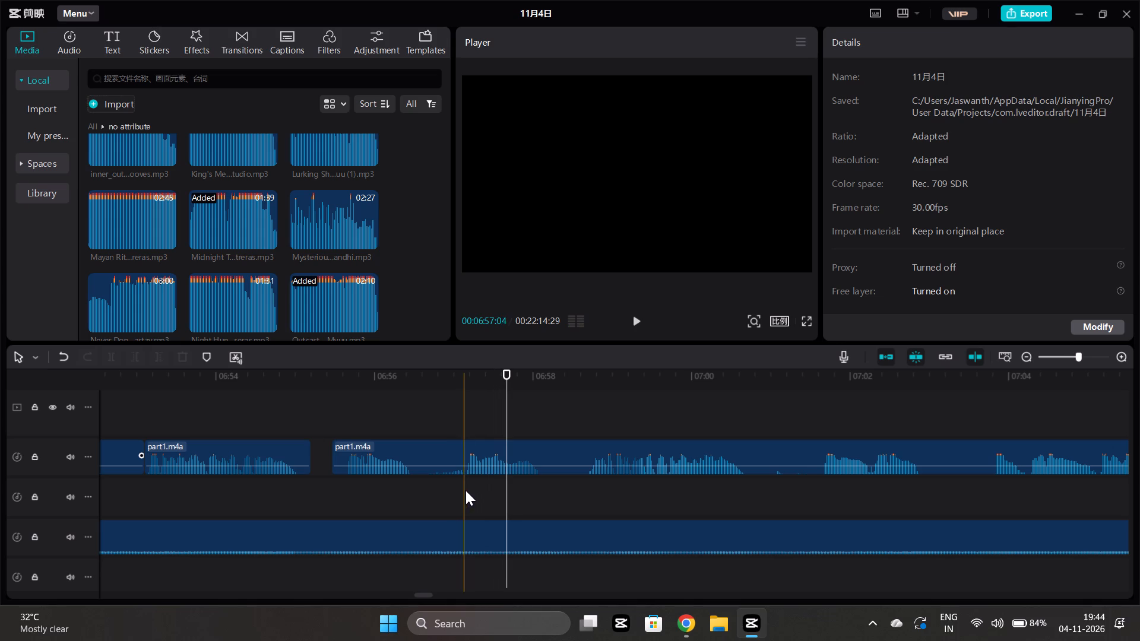
click(465, 490)
click(471, 465)
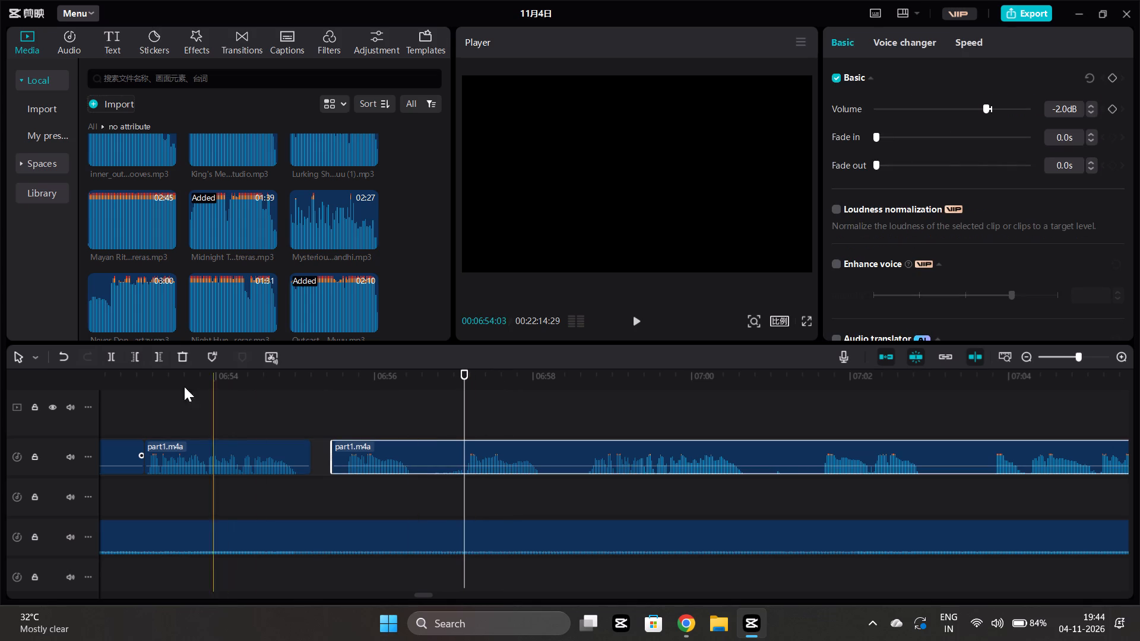
click(111, 354)
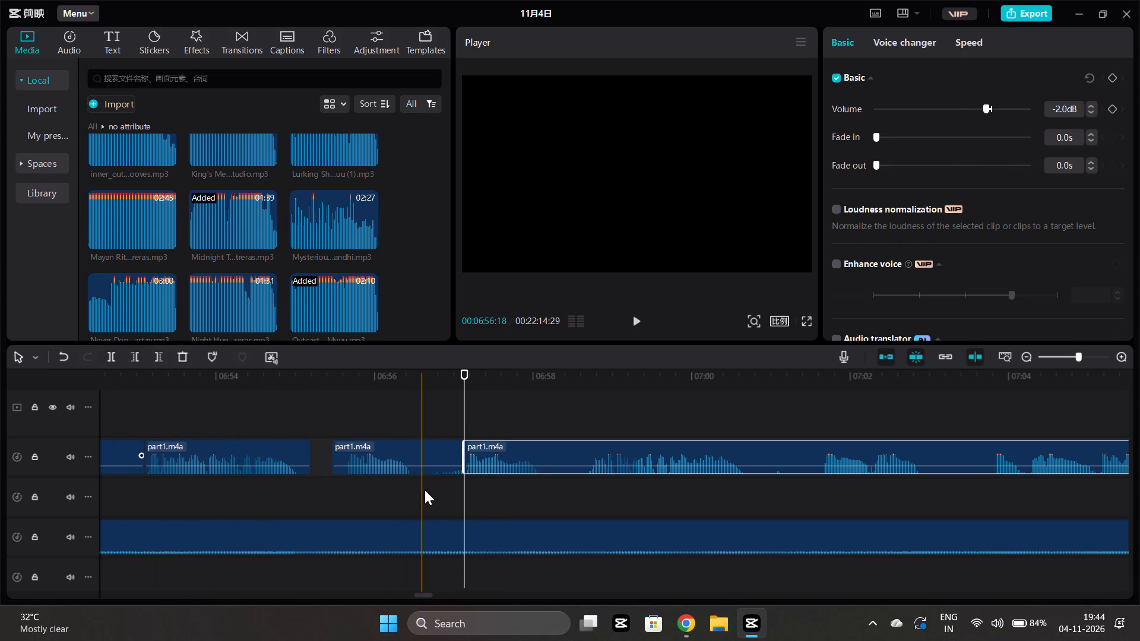
click(426, 488)
click(426, 465)
click(154, 357)
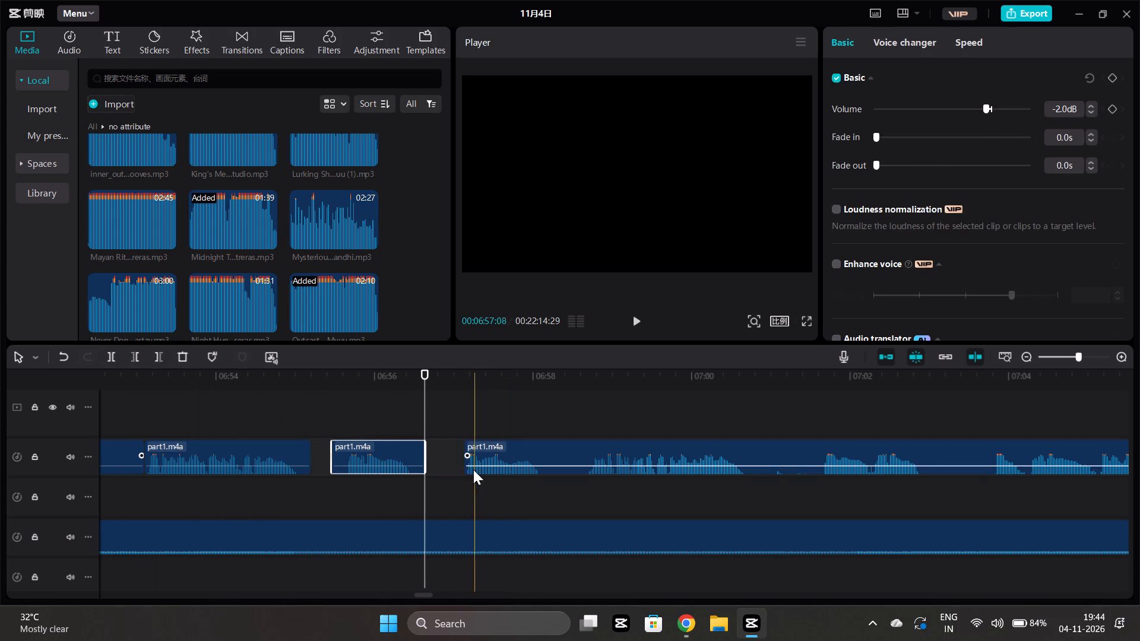
Play on through the next two phrases and split the remaining narration in the pause at 07:00:29.
click(463, 480)
key(space)
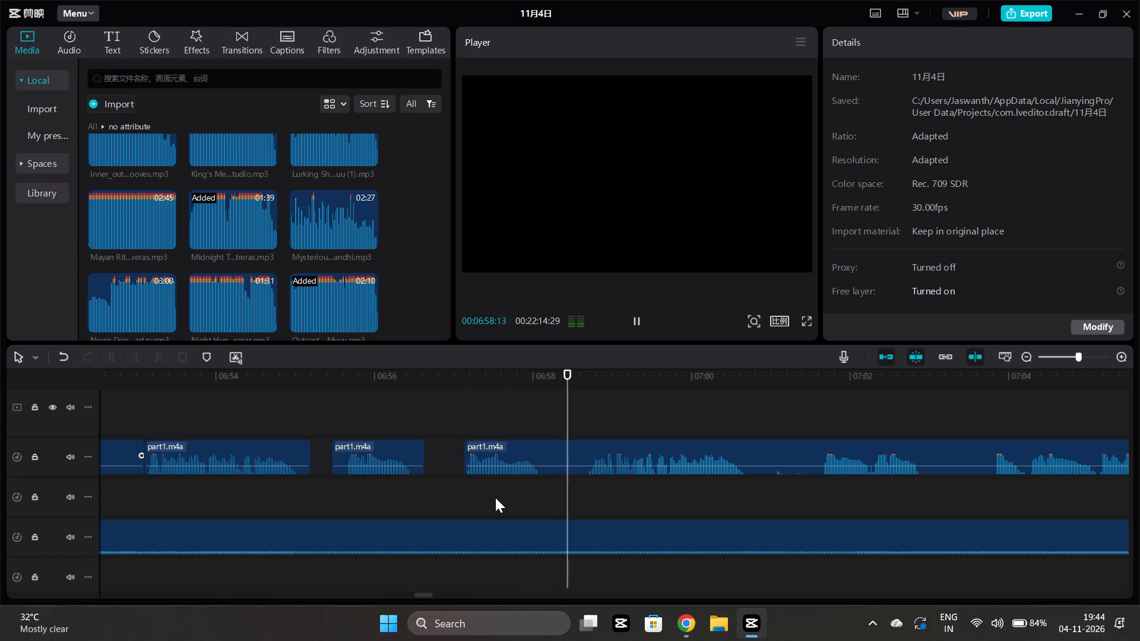
scroll(495, 497, left, 2)
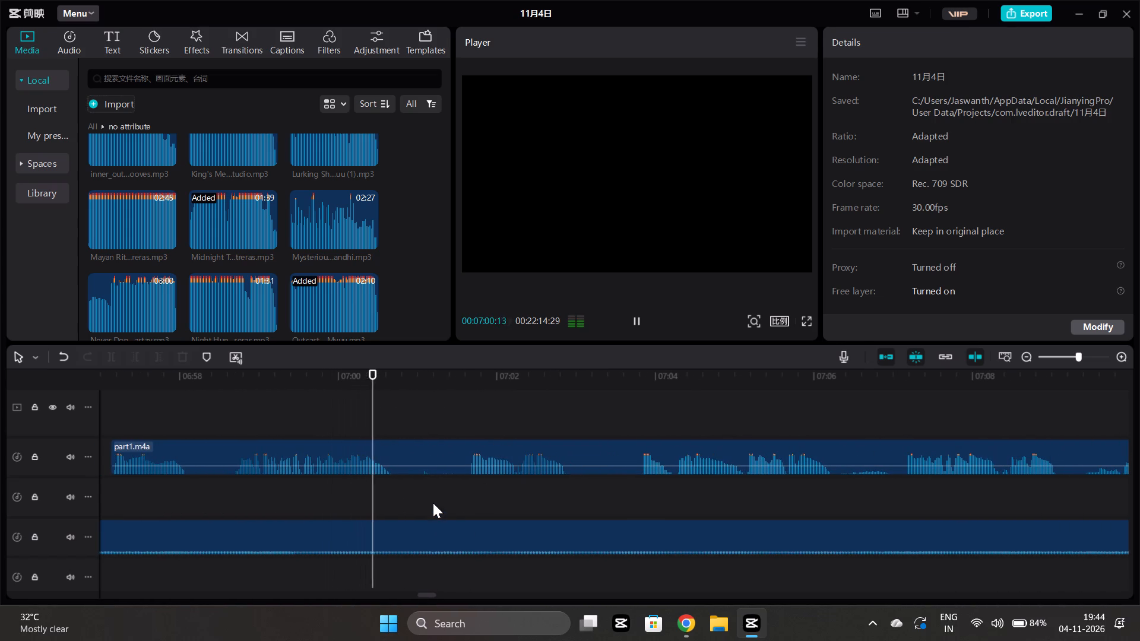
key(space)
click(441, 462)
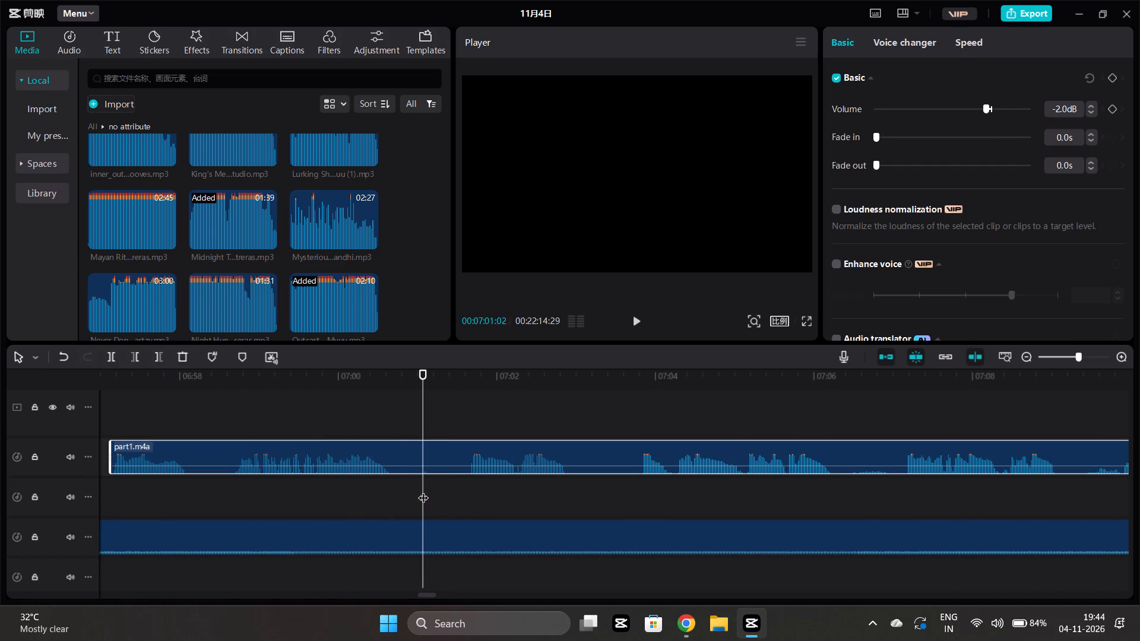
drag(423, 490, 416, 486)
click(420, 464)
click(111, 348)
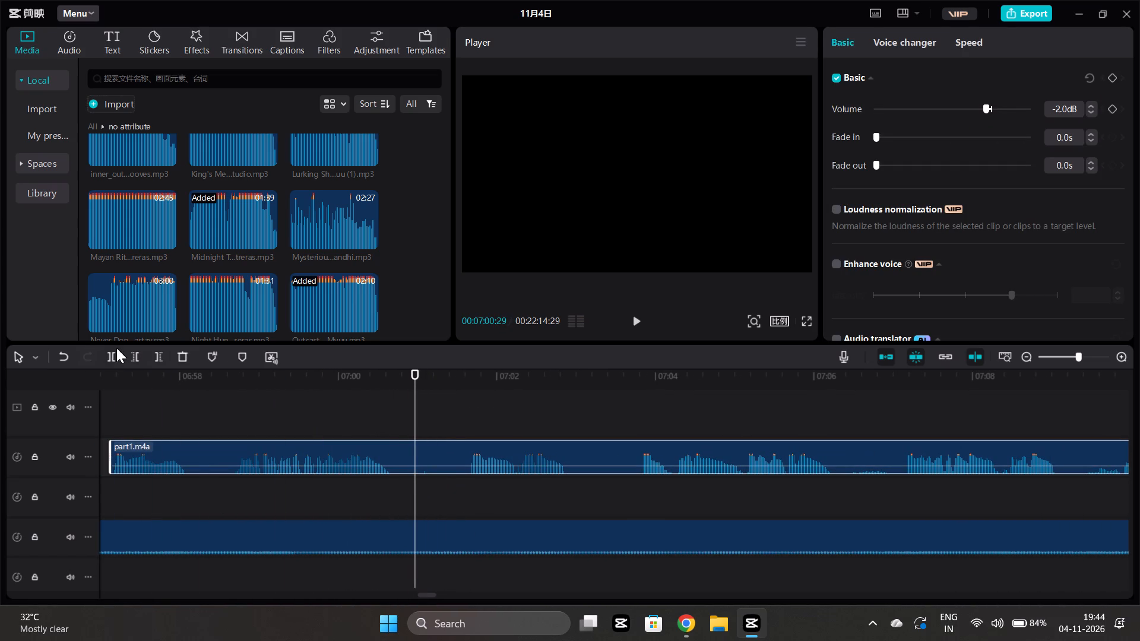
click(109, 353)
Trim the narration piece after the split to start at 07:01:15.
click(439, 499)
drag(439, 499, 449, 496)
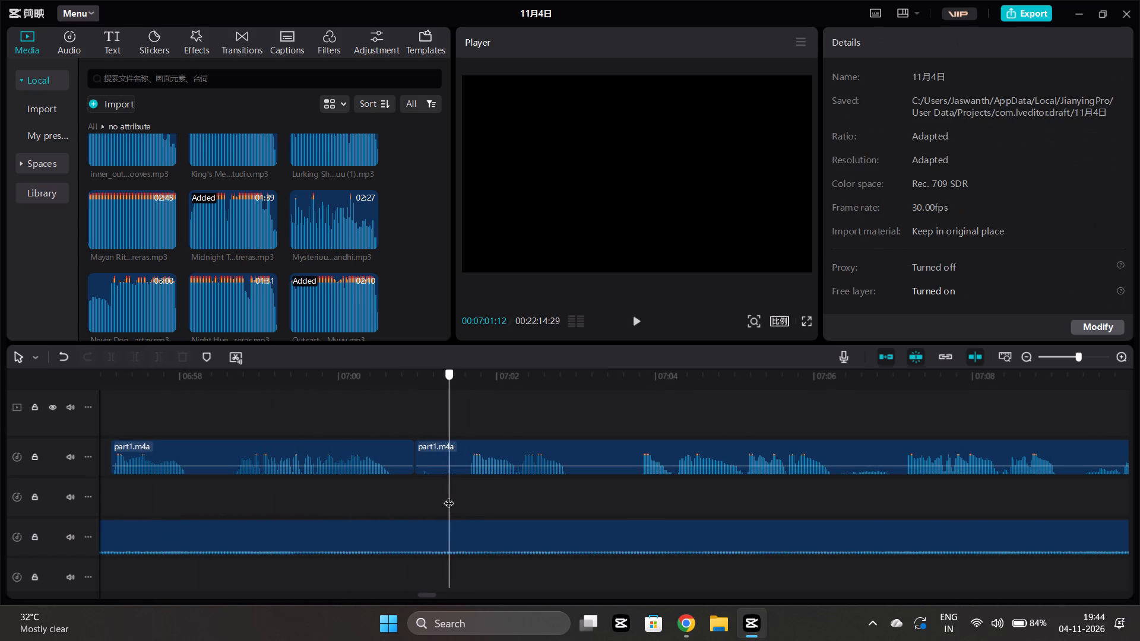
drag(449, 496, 458, 491)
click(457, 467)
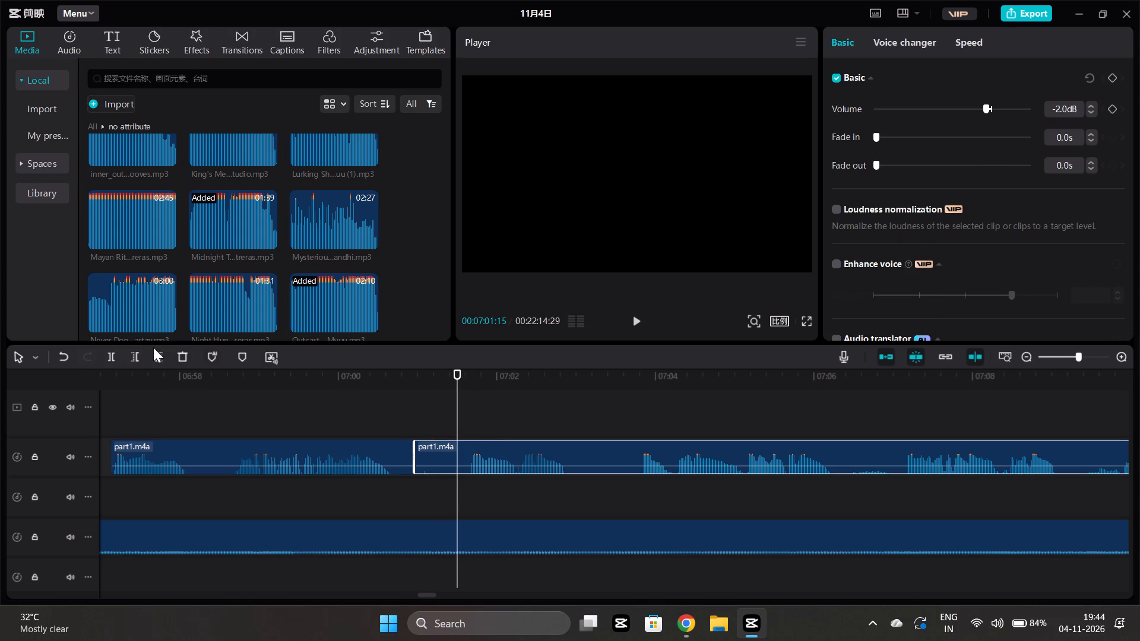
click(138, 356)
Play on and replay the phrases after the gap, and trim the remaining long narration piece to start at 07:04:08.
click(444, 480)
key(space)
scroll(444, 480, left, 1)
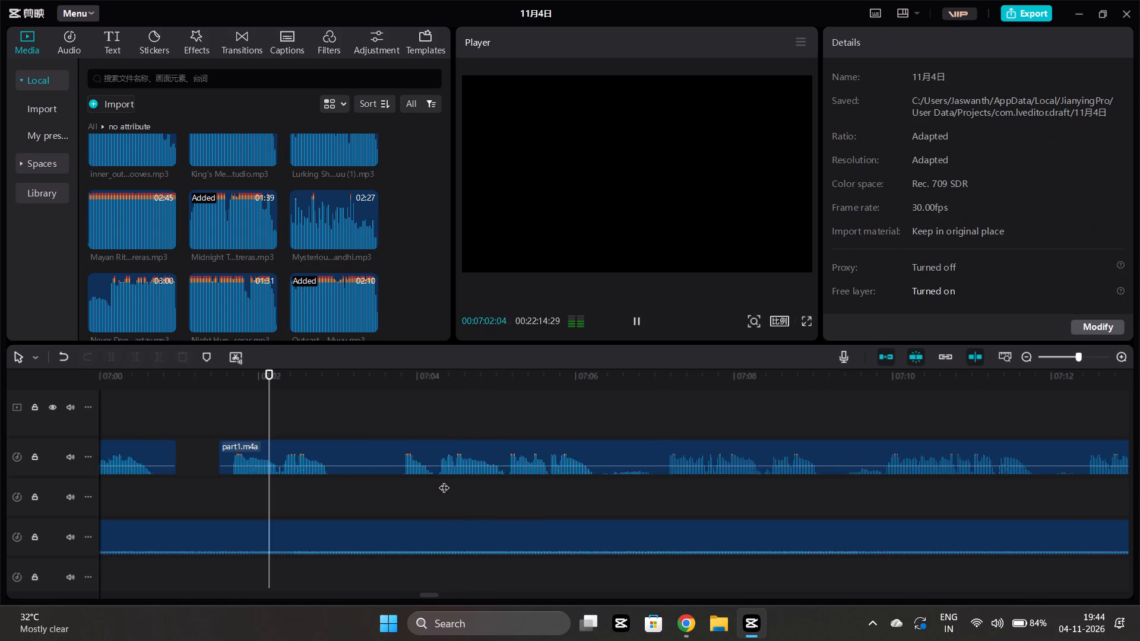
scroll(444, 480, left, 1)
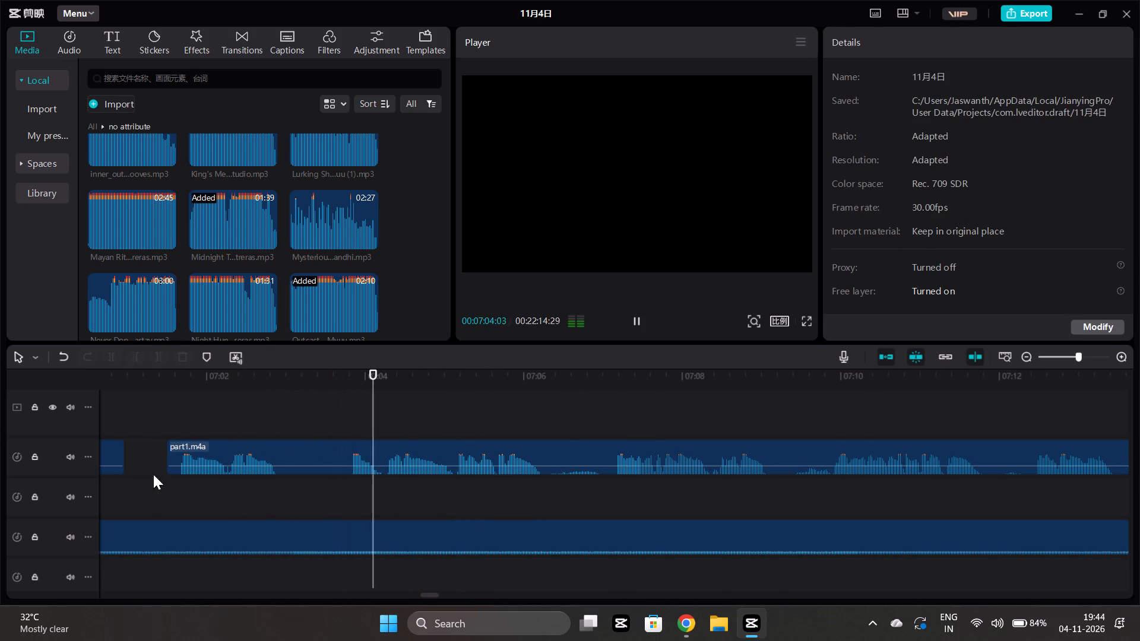
click(144, 488)
key(space)
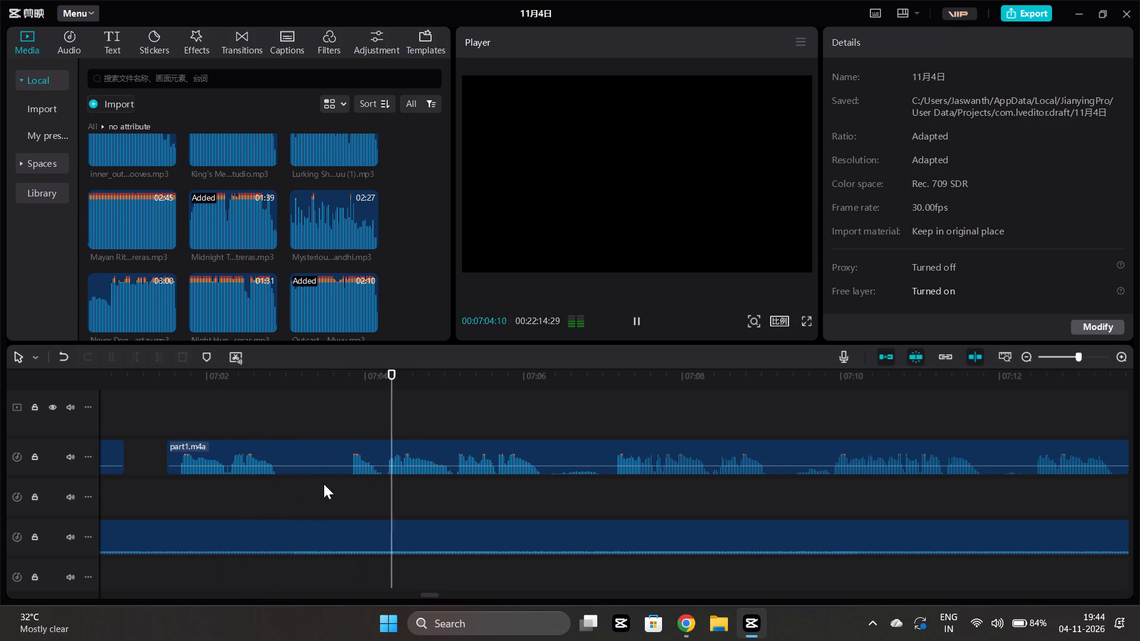
key(space)
click(385, 495)
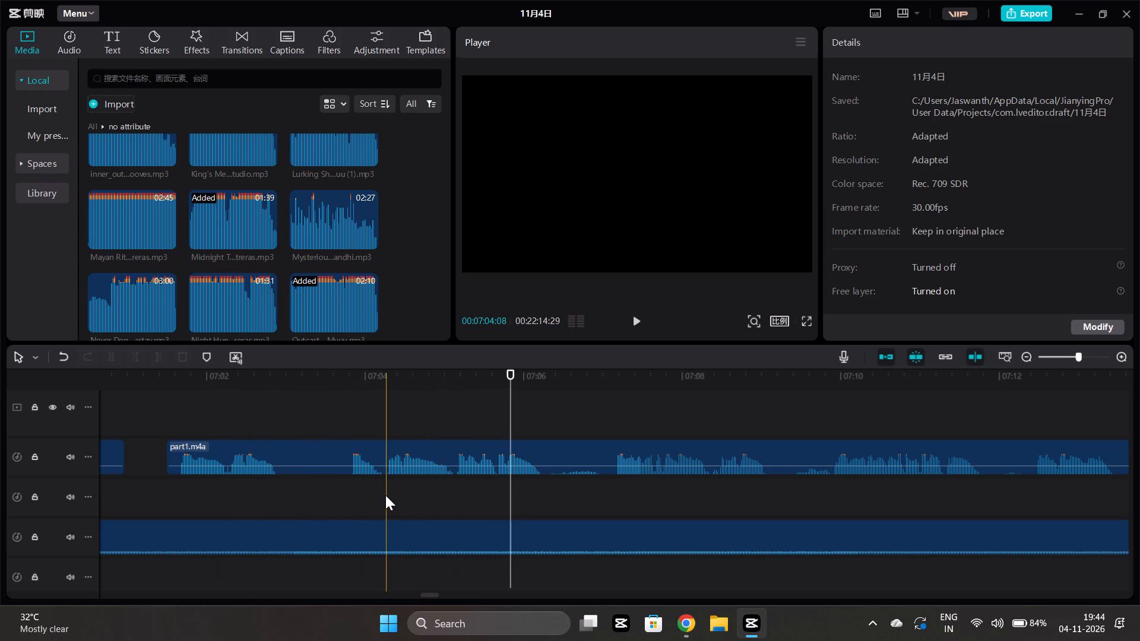
click(388, 461)
click(137, 356)
scroll(363, 433, right, 1)
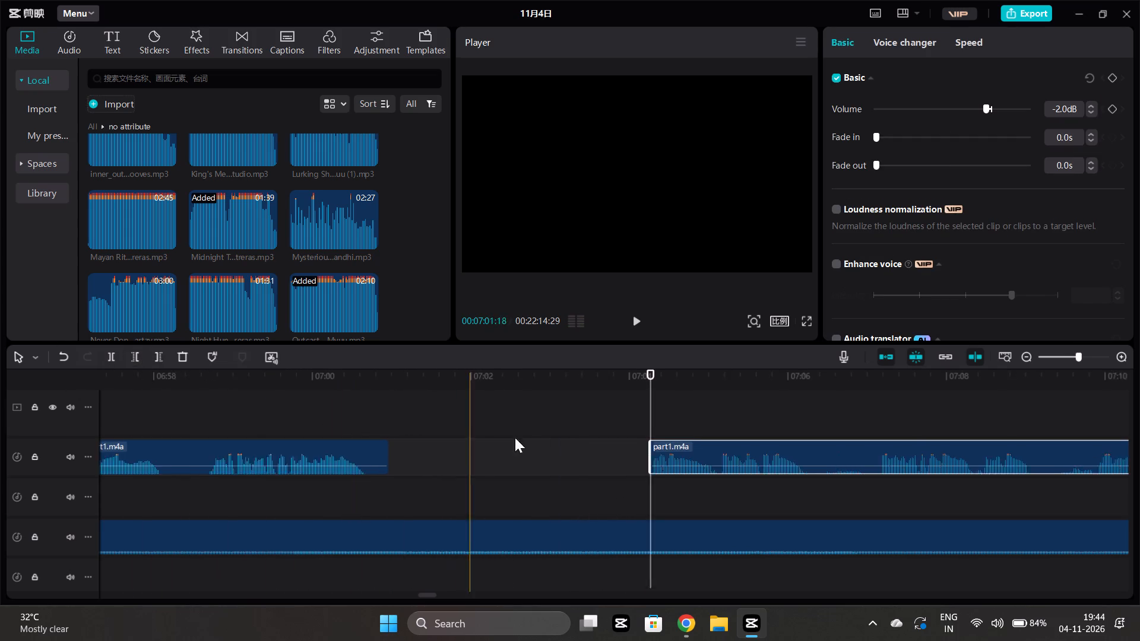
Move the remaining long narration piece earlier to start at about 07:01:01, close behind the preceding phrase.
scroll(515, 437, right, 1)
drag(790, 447, 543, 454)
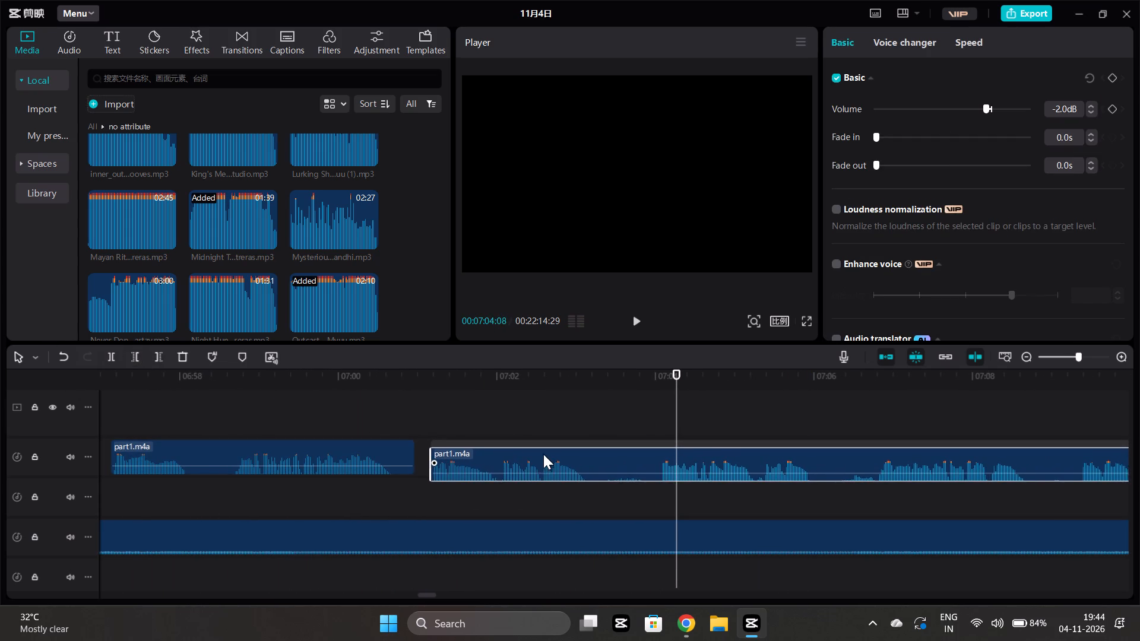
drag(543, 454, 533, 452)
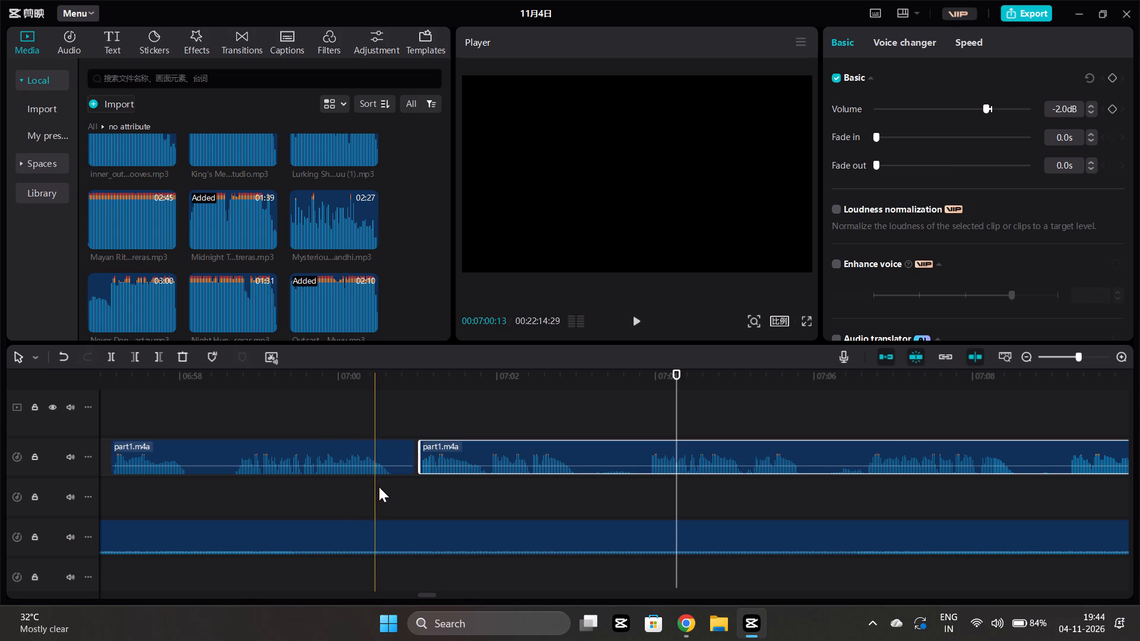
Play across the closed gap from about 06:59:27 and split the narration in the pause at 07:03:23.
click(331, 493)
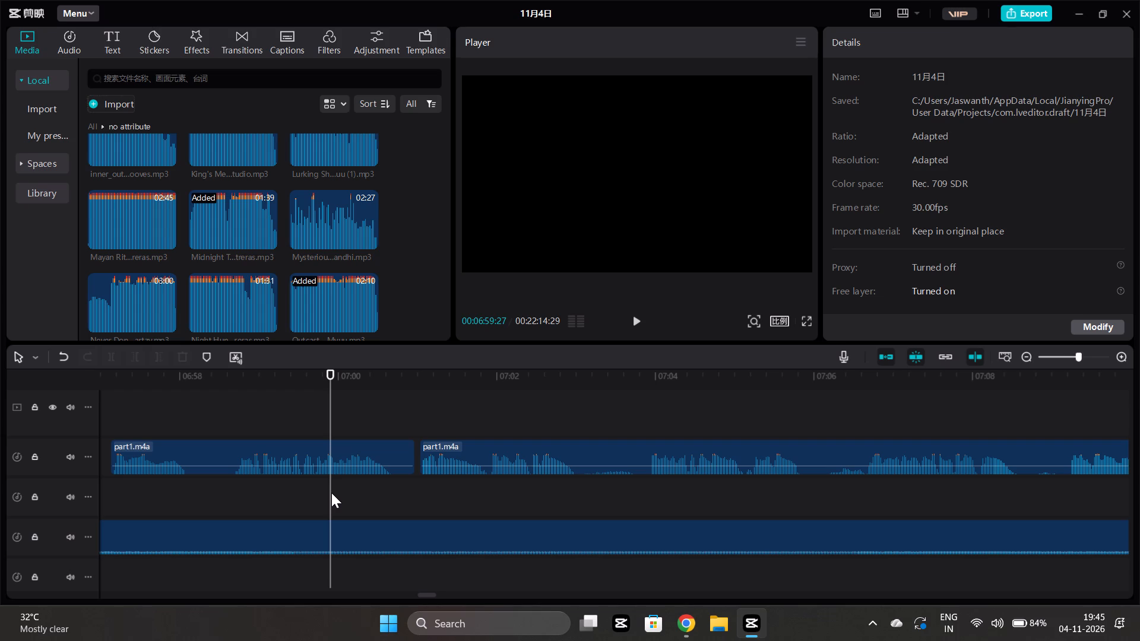
click(331, 493)
key(space)
scroll(482, 471, left, 1)
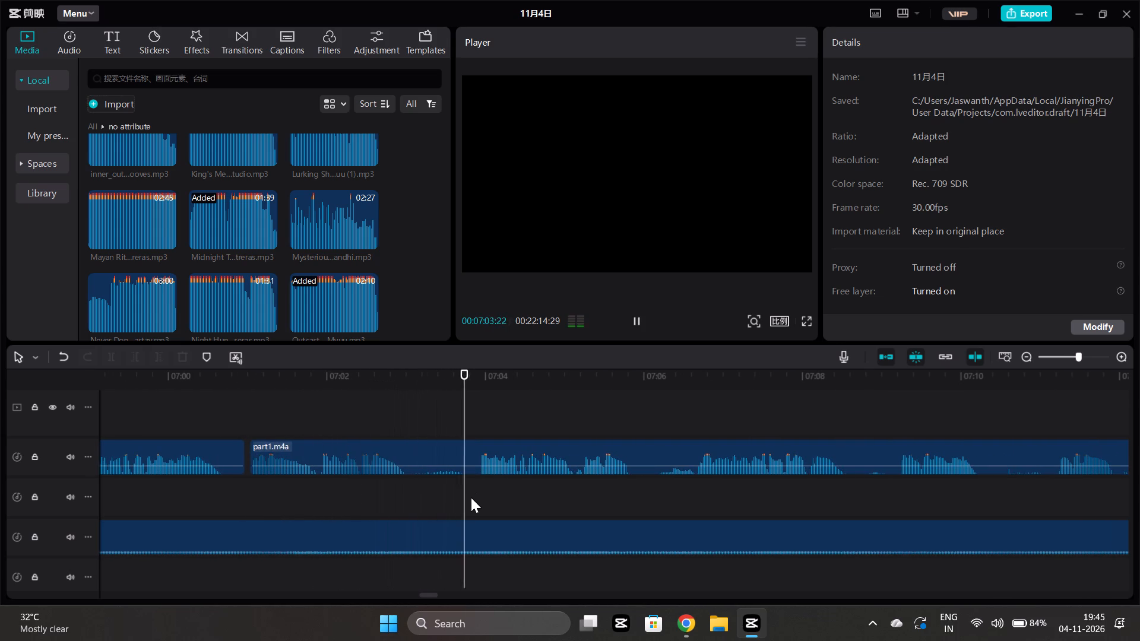
key(space)
click(466, 490)
click(463, 455)
click(113, 360)
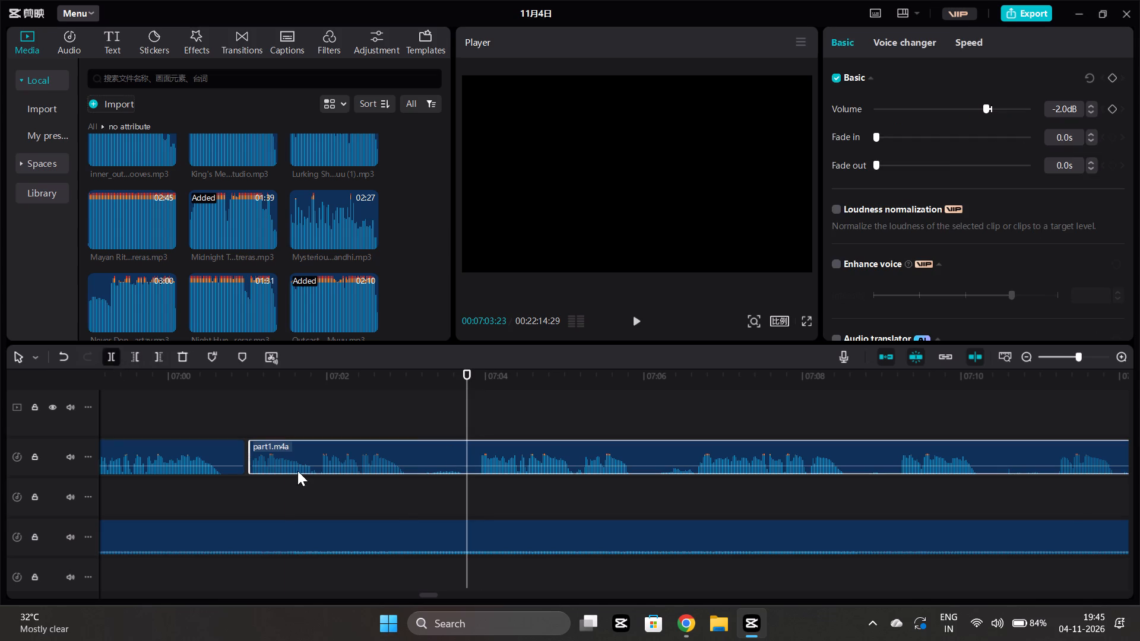
Trim the phrase before the split to end at 07:03:02 and move the remaining narration up close behind it.
click(411, 492)
click(426, 462)
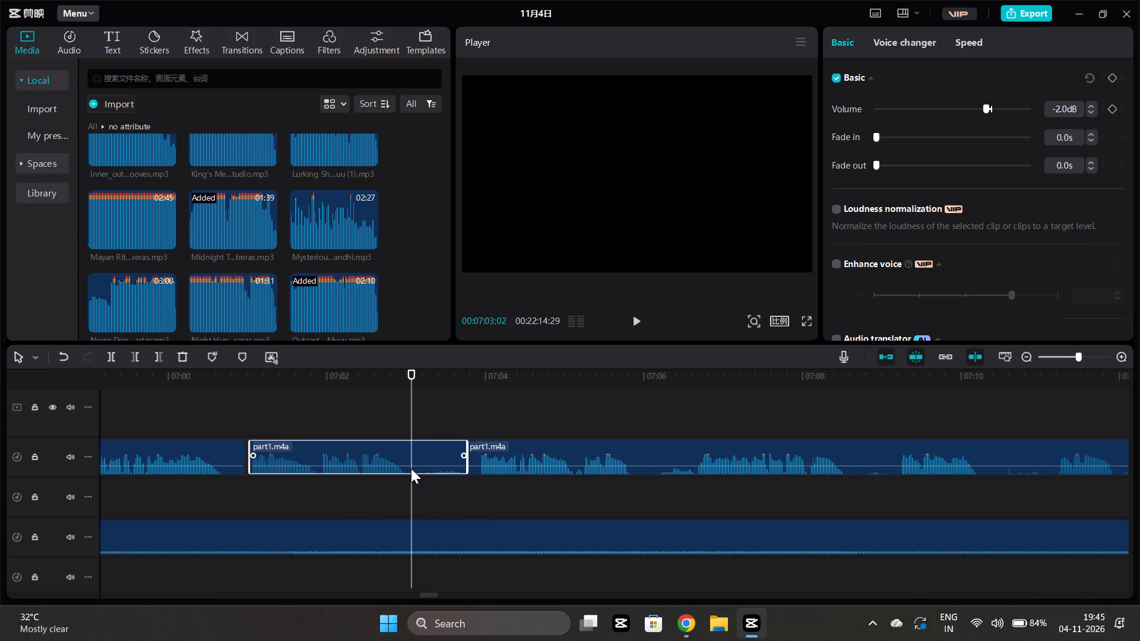
click(161, 360)
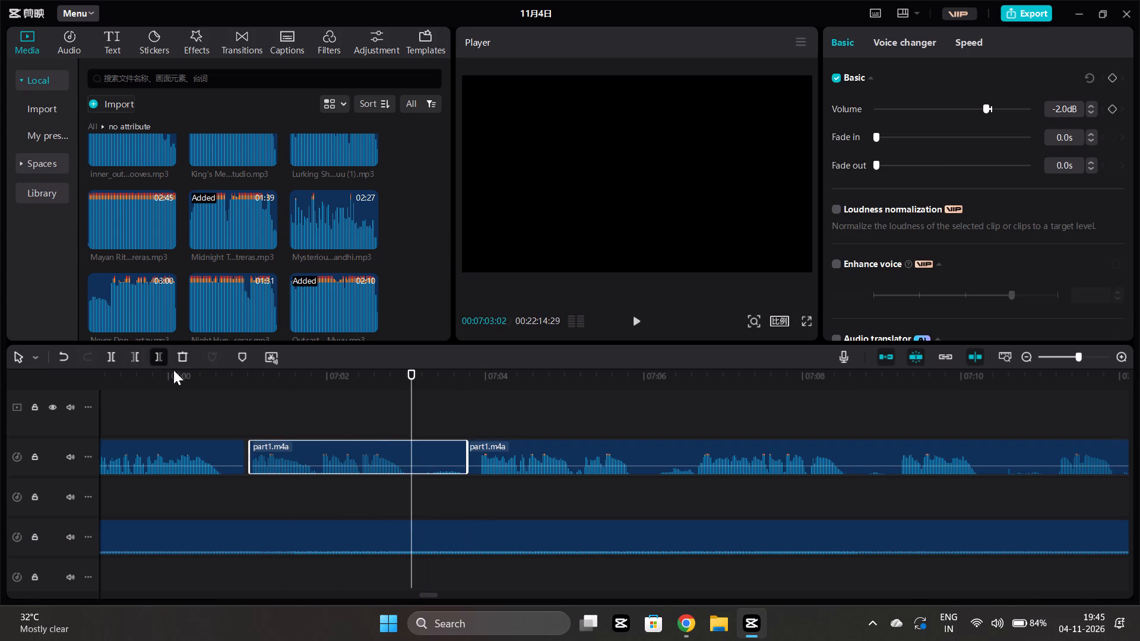
drag(527, 446, 486, 452)
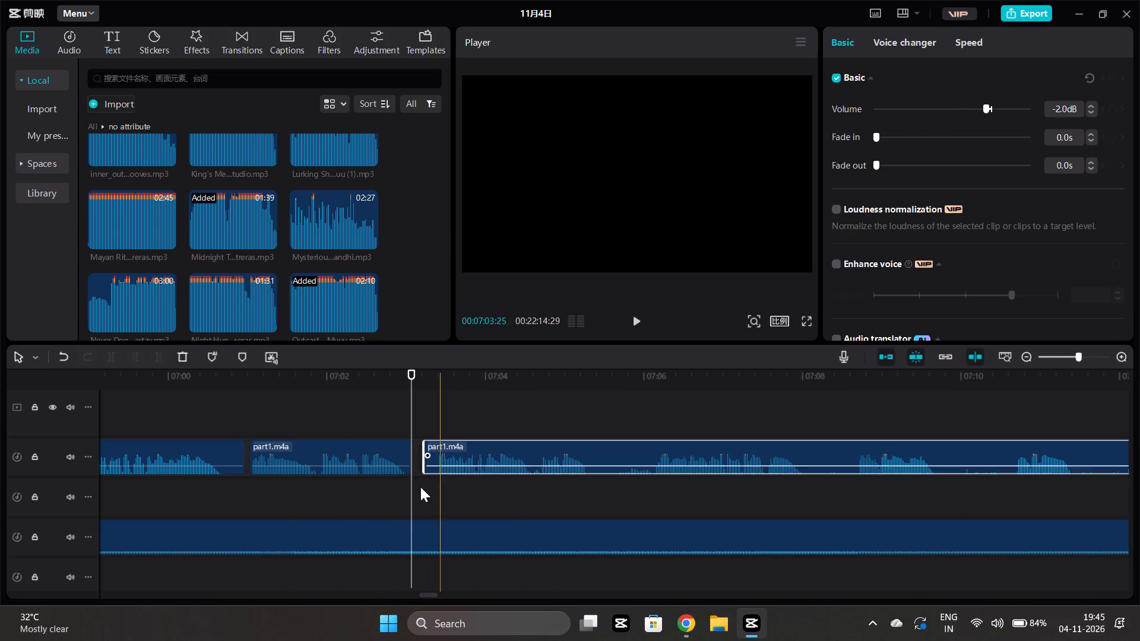
Play on through the next phrase and split the remaining narration in the pause at 07:06:04.
click(375, 492)
key(space)
scroll(404, 463, left, 1)
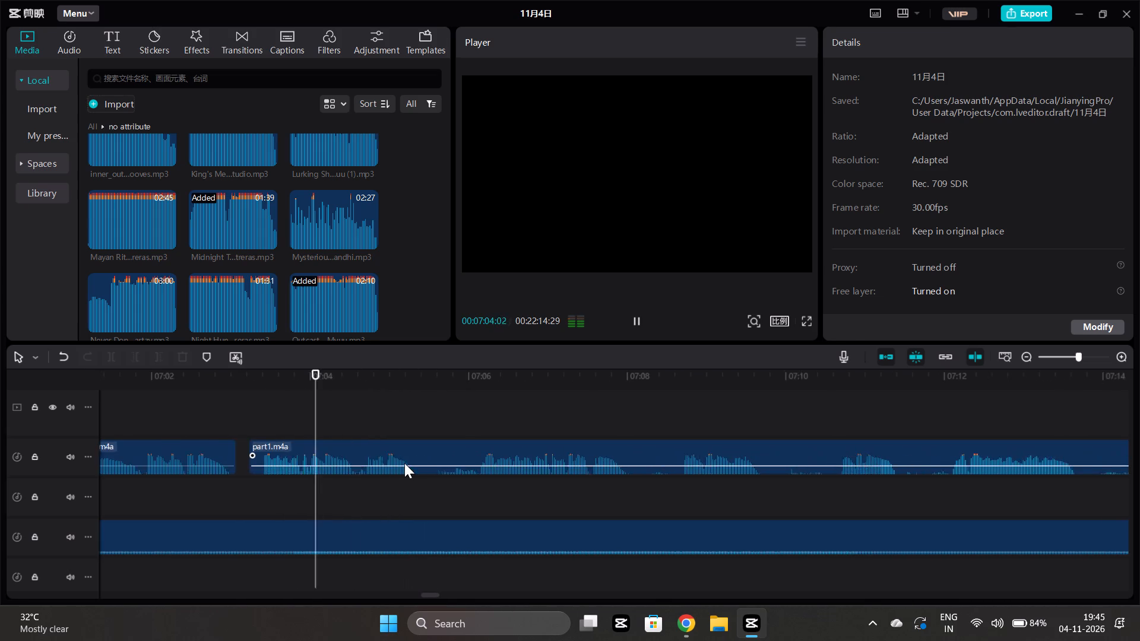
scroll(404, 463, left, 1)
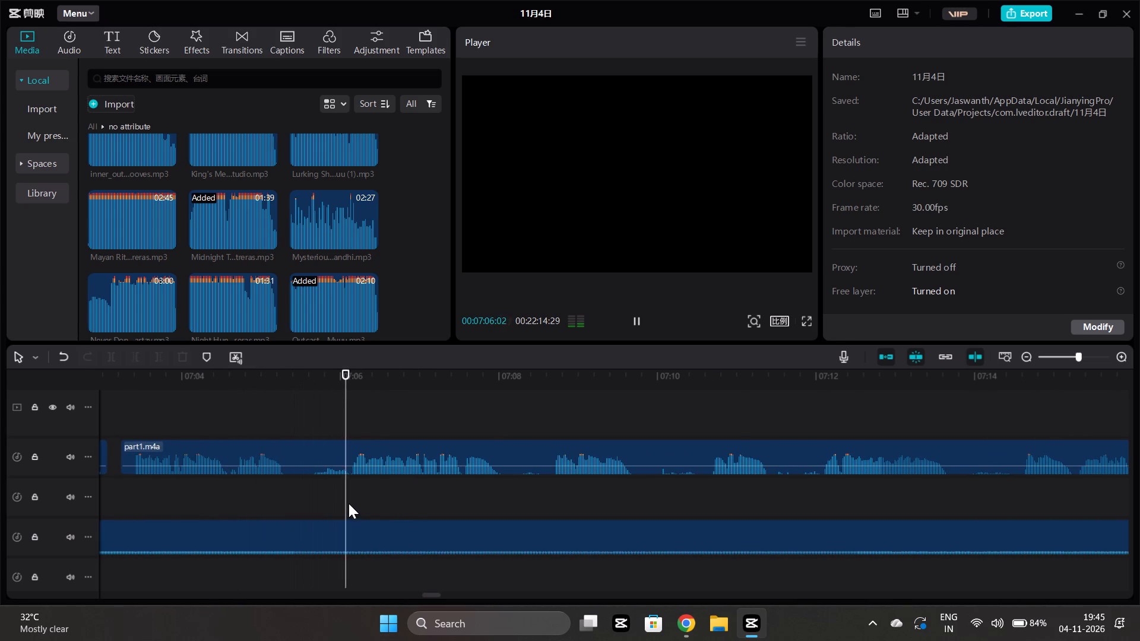
key(space)
drag(349, 503, 351, 496)
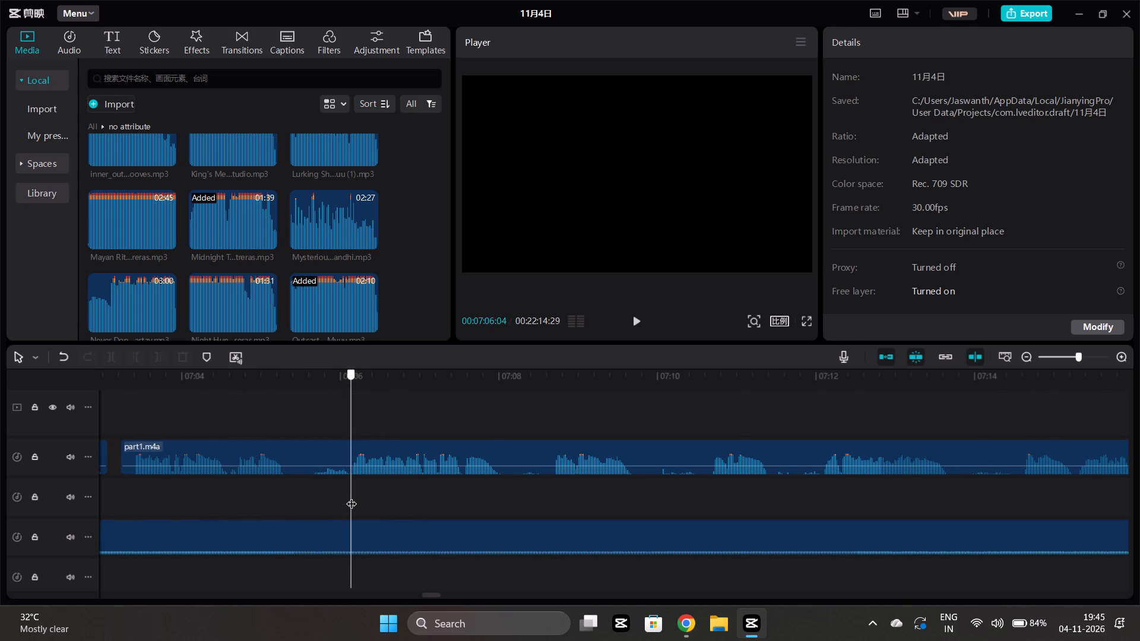
drag(351, 496, 351, 495)
click(353, 467)
click(112, 357)
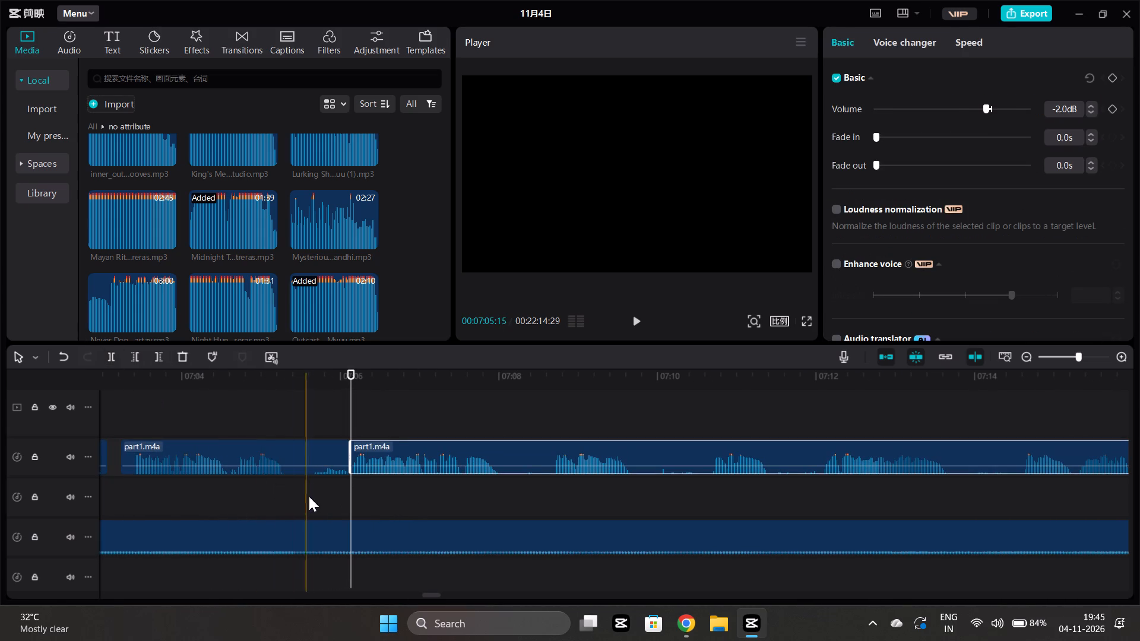
Trim the phrase before the split to end at 07:05:19 and move the remaining narration up close behind it.
click(312, 490)
click(313, 467)
click(160, 352)
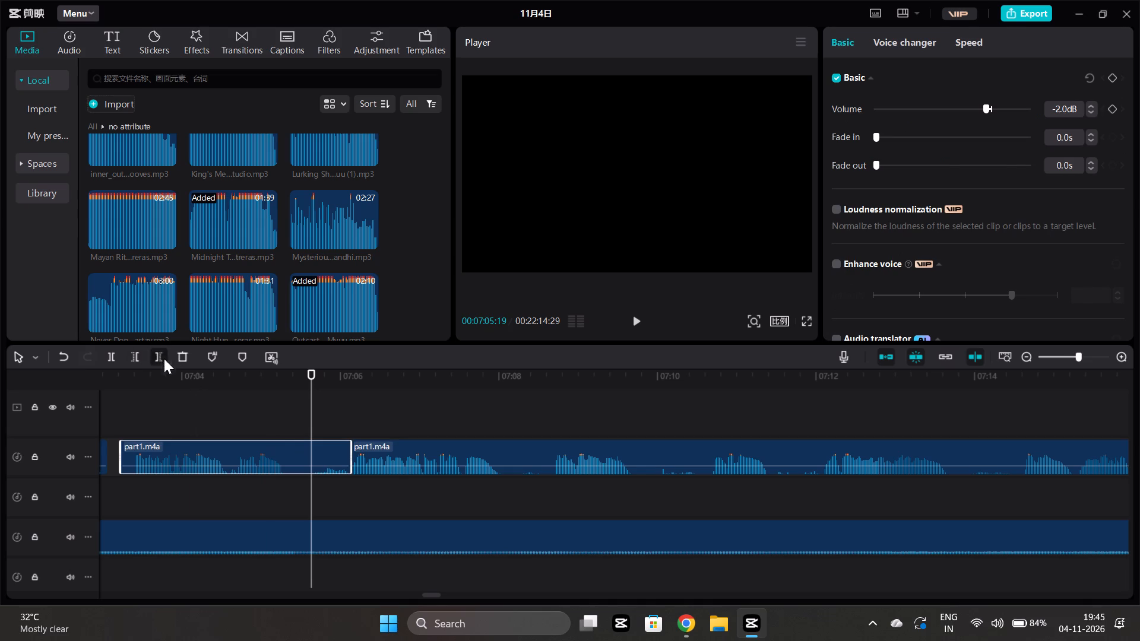
drag(389, 445, 363, 448)
Play on, split the narration at about 07:08:07, and trim the phrase before the split to end at about 07:07:29.
click(290, 491)
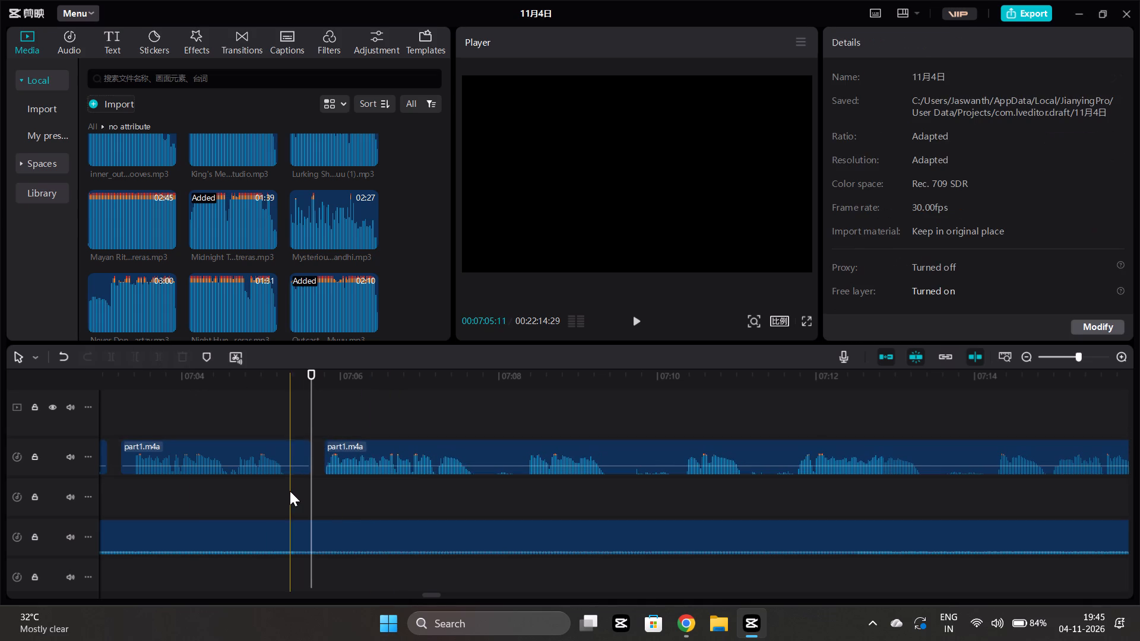
key(space)
scroll(290, 491, left, 1)
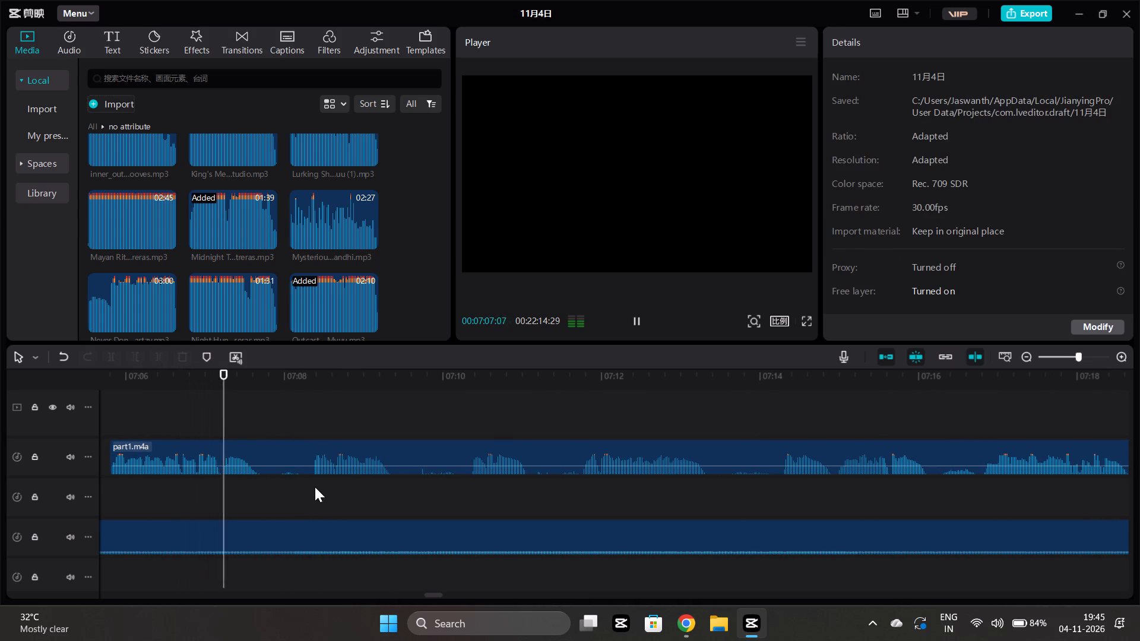
key(space)
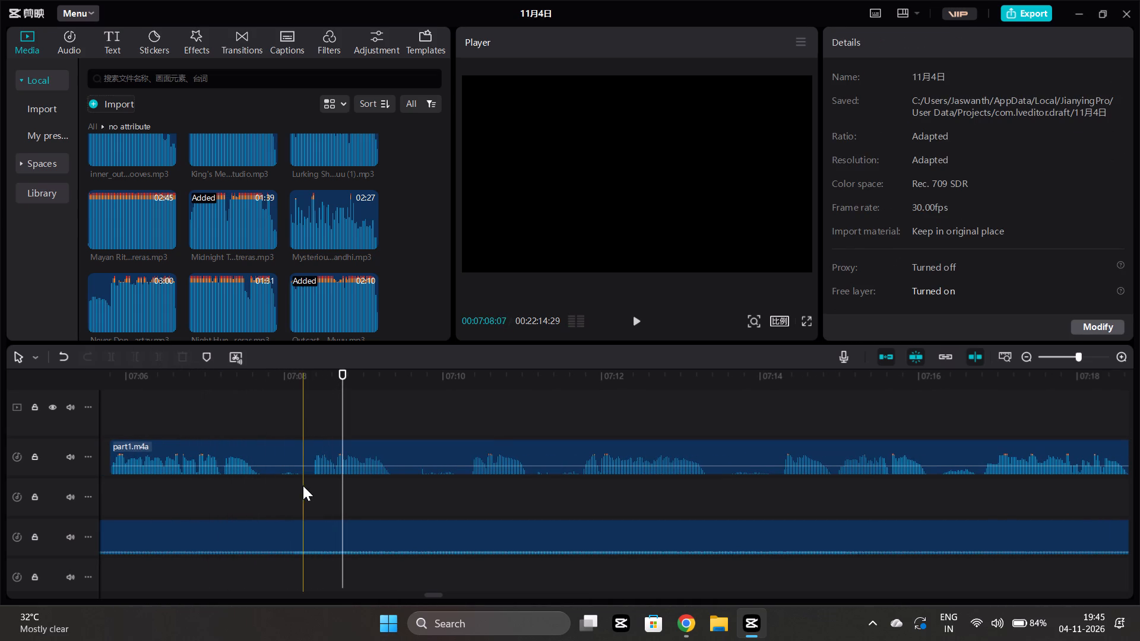
click(303, 485)
click(310, 455)
click(106, 361)
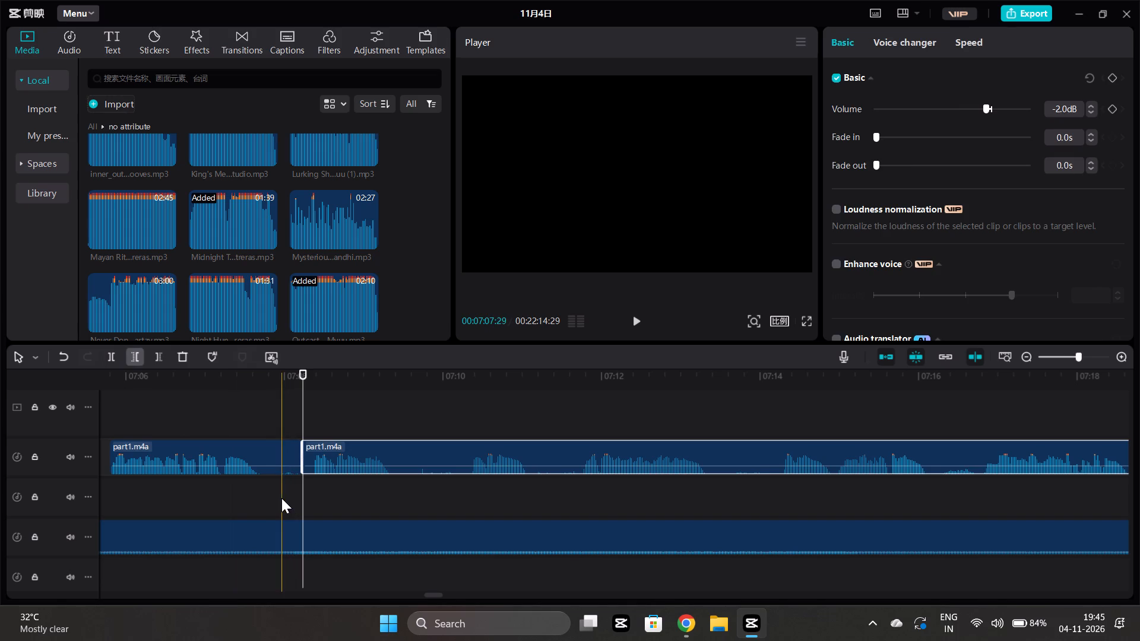
click(281, 496)
click(280, 456)
click(151, 353)
Play on through the phrase after the gap and split the remaining narration at 07:10:06.
click(327, 491)
key(space)
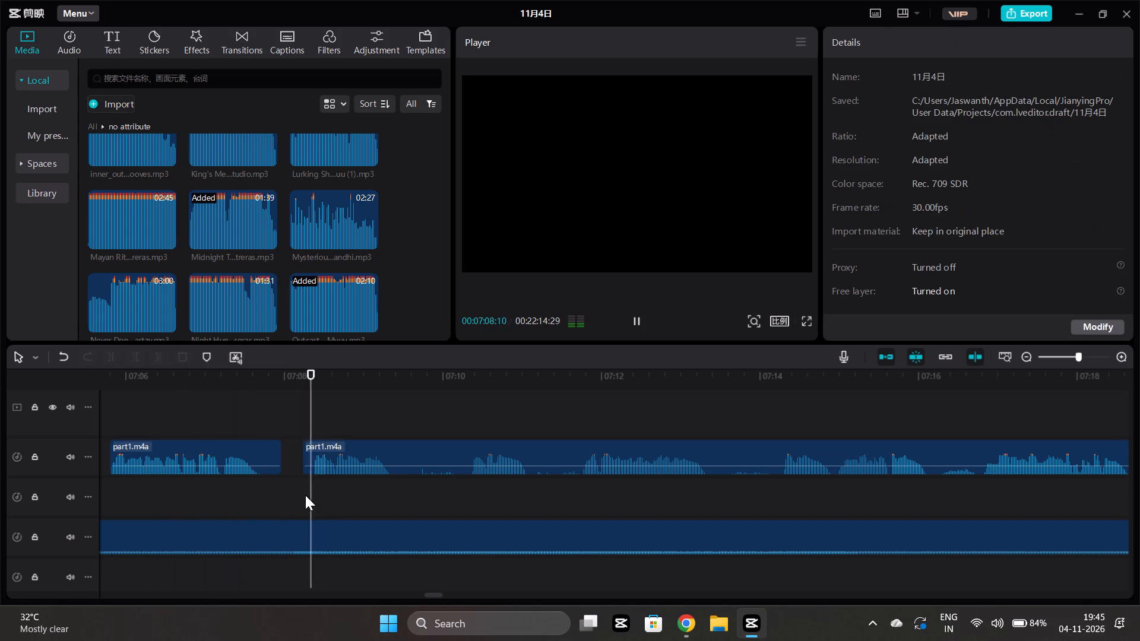
key(space)
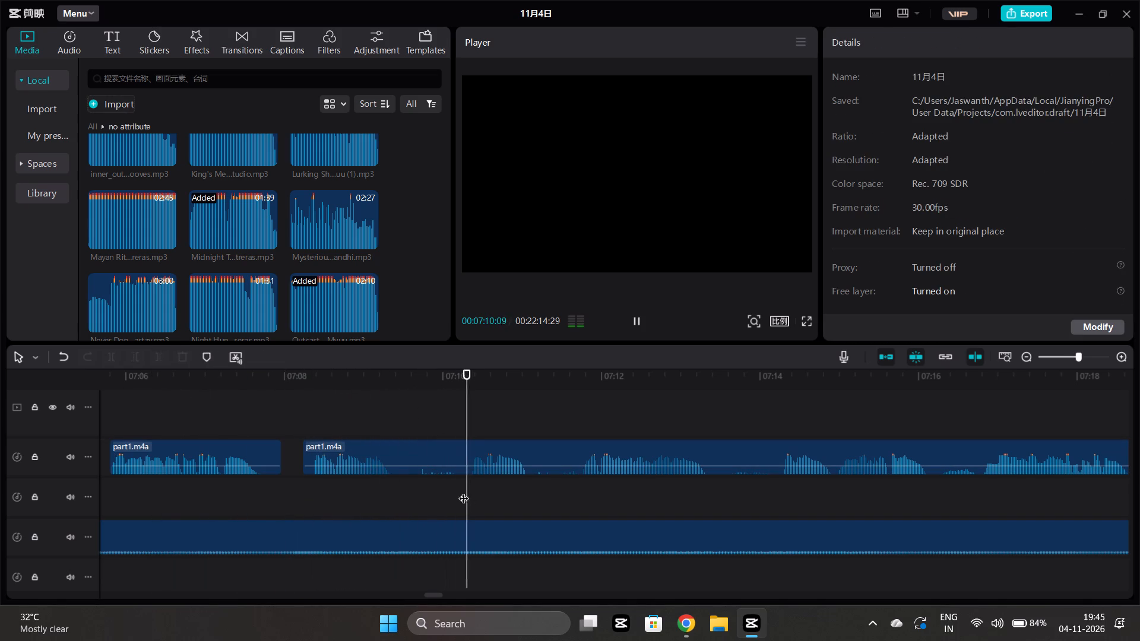
click(458, 486)
click(458, 453)
click(116, 357)
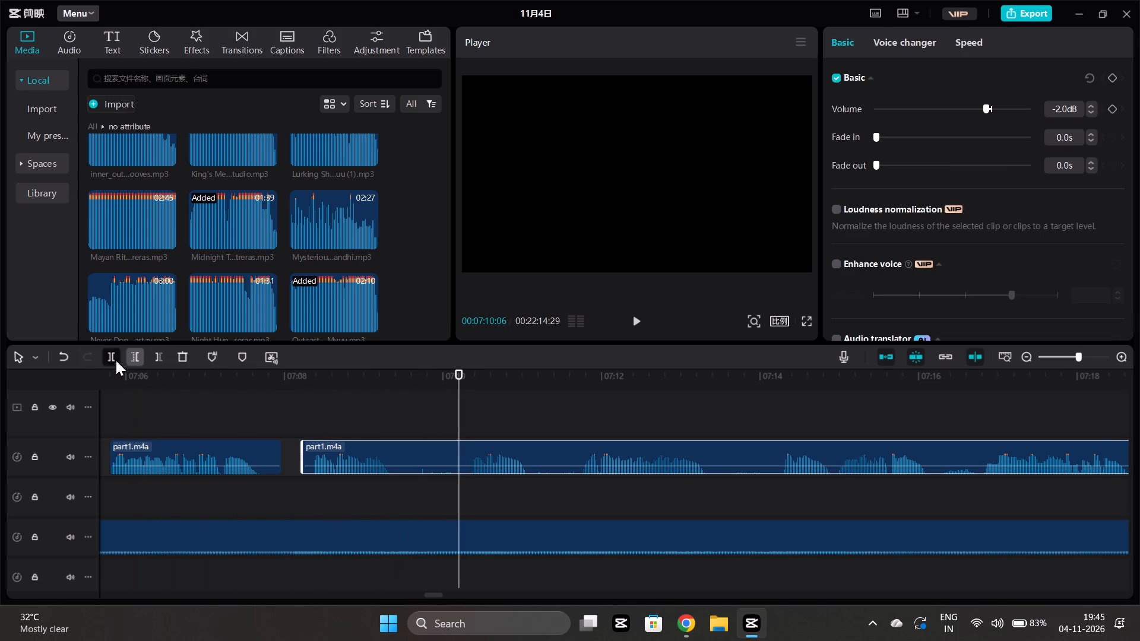
Trim the phrase before the split to end at about 07:09:20 and move the remaining narration up close behind it.
click(418, 493)
click(417, 461)
drag(160, 354, 163, 360)
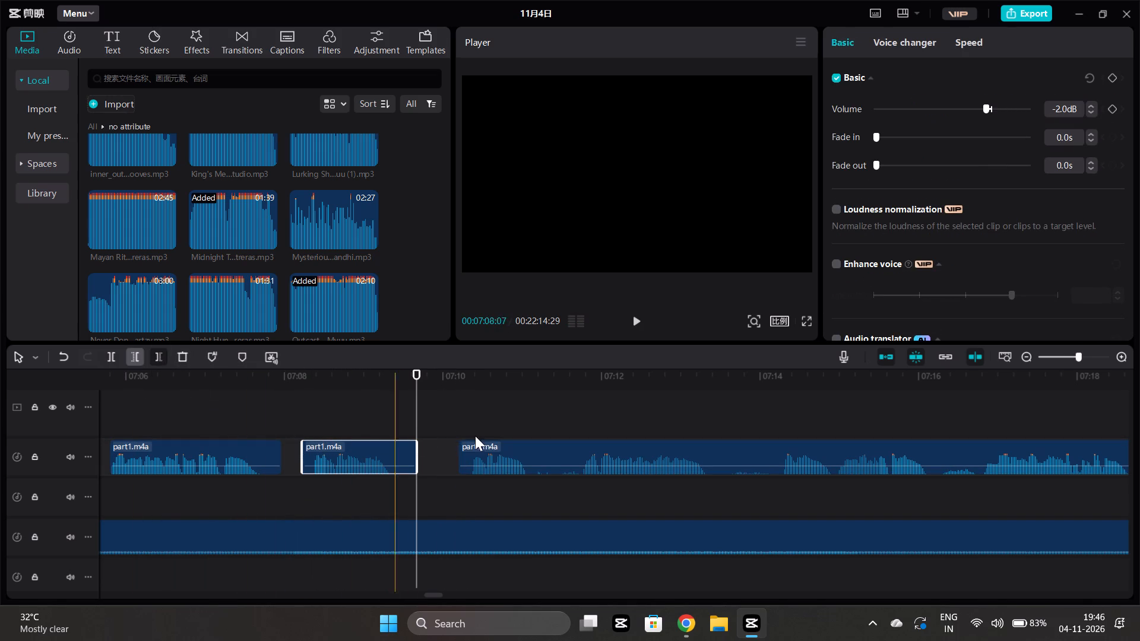
drag(490, 453, 461, 456)
Play on, split the narration at 07:11:10, and trim the short phrase before the split to end at 07:10:24.
click(406, 482)
key(space)
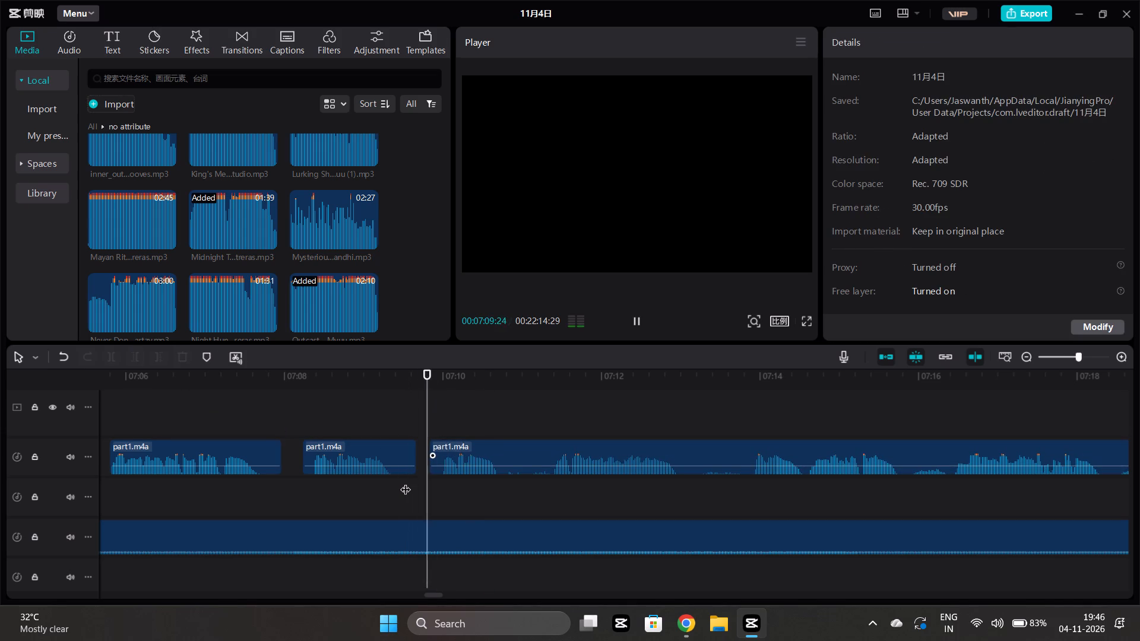
key(space)
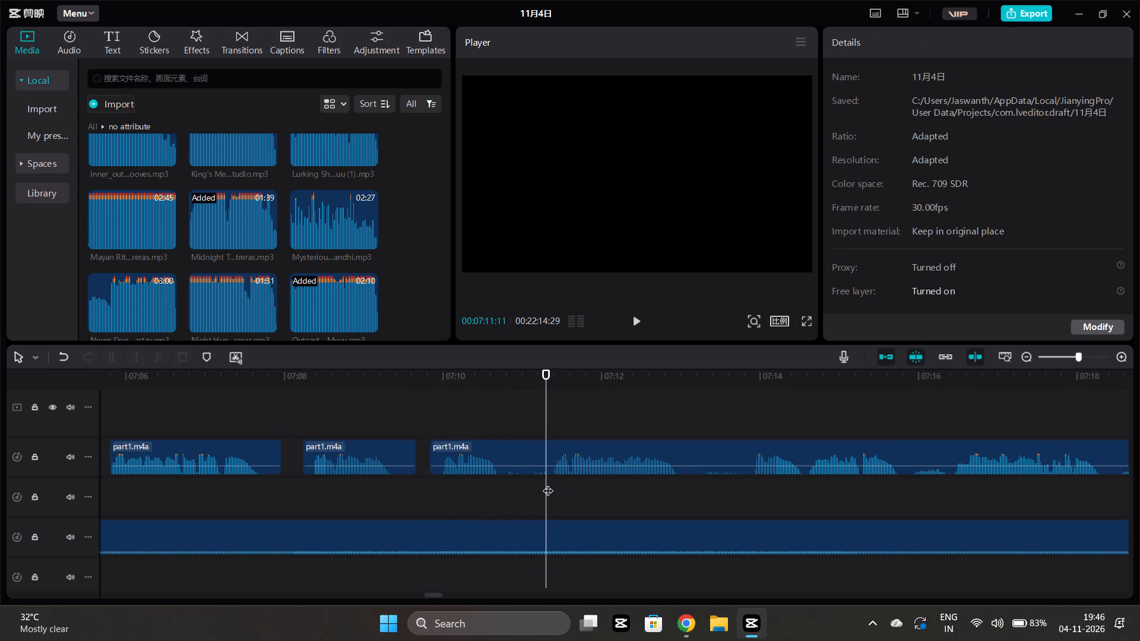
click(548, 483)
click(544, 467)
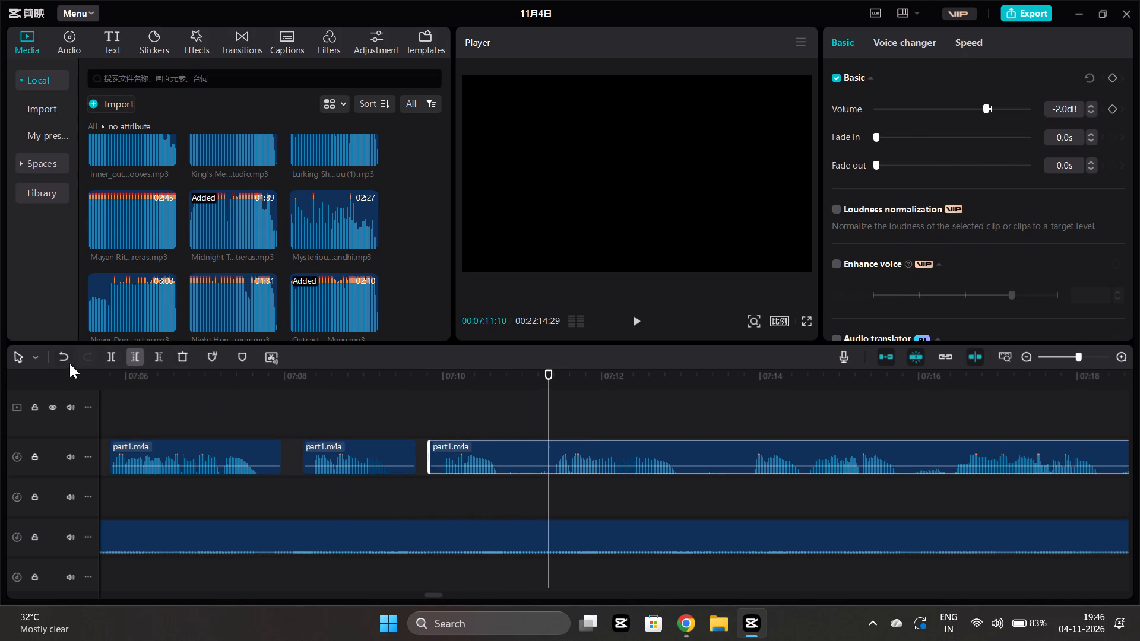
click(108, 360)
click(506, 485)
click(508, 464)
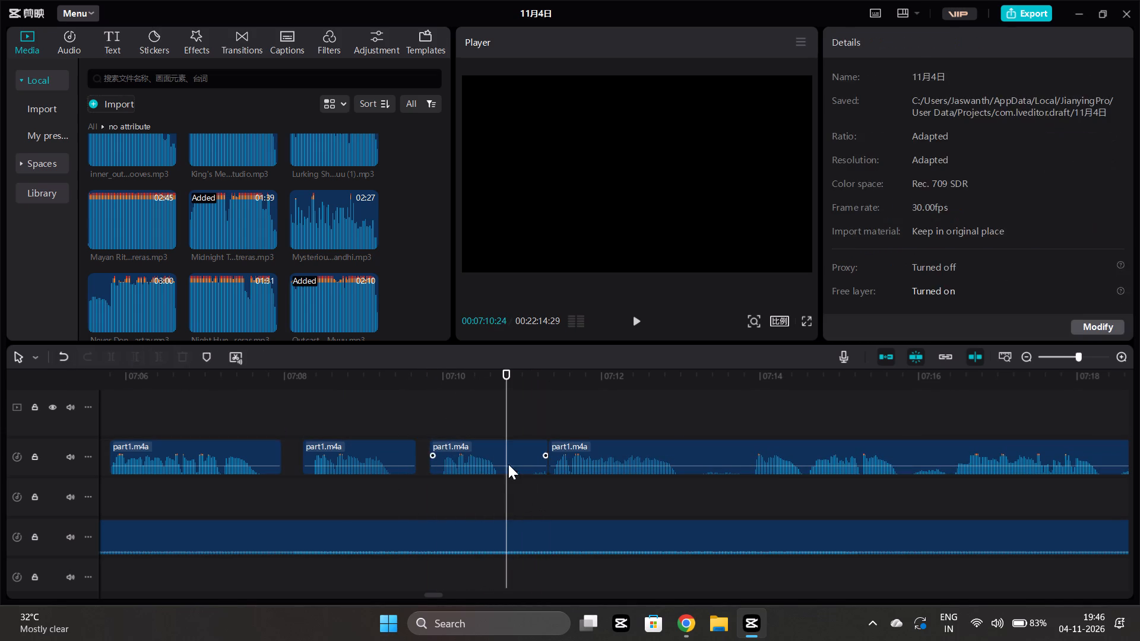
click(163, 351)
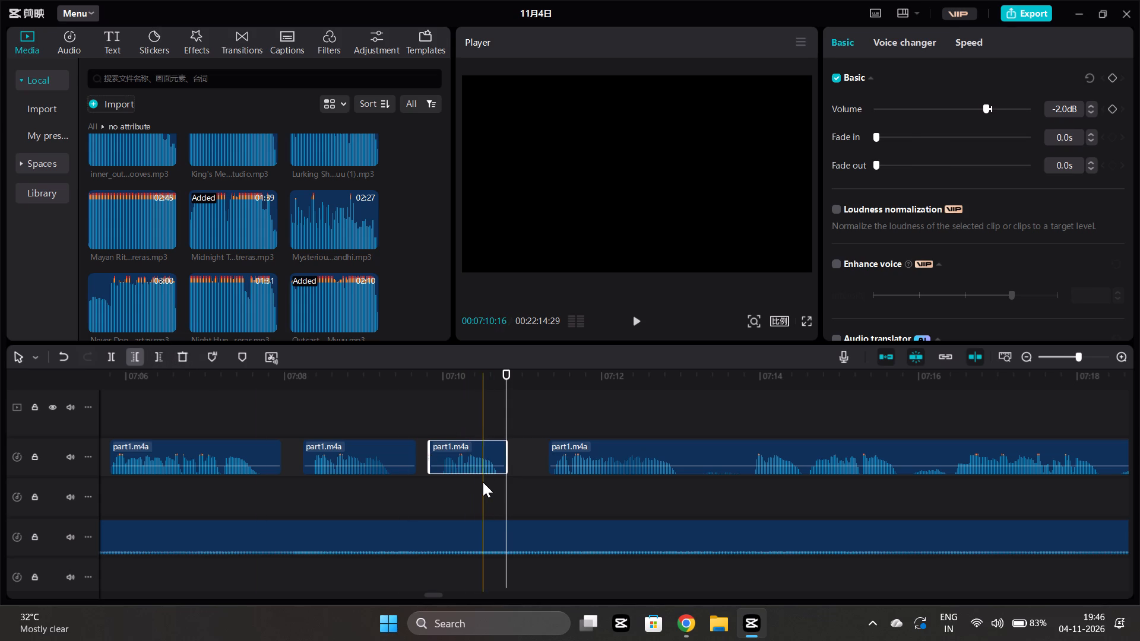
Play on through the next phrase and split the remaining narration in the pause at 07:13:07.
click(483, 482)
key(space)
scroll(483, 482, left, 1)
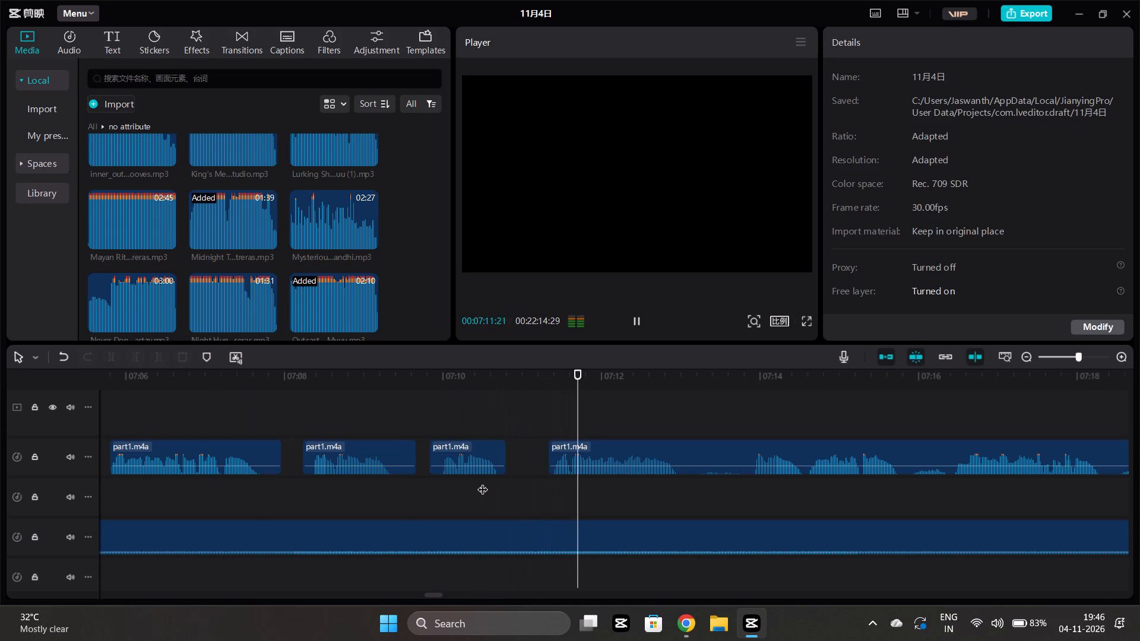
scroll(483, 482, left, 1)
key(space)
drag(499, 490, 490, 479)
click(498, 463)
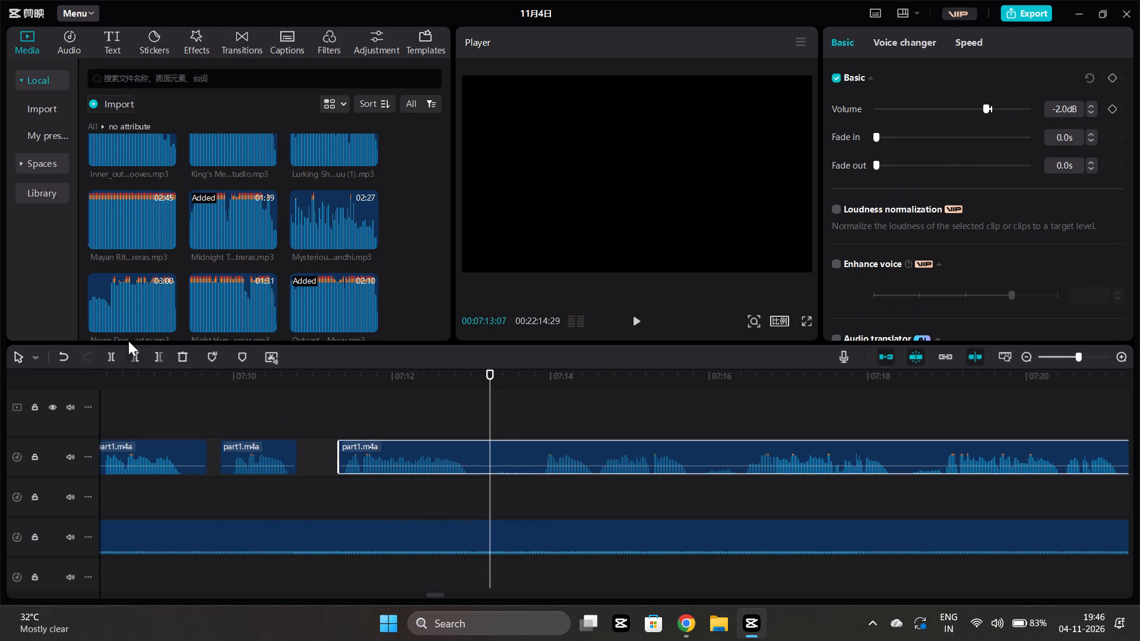
click(100, 364)
click(109, 357)
Trim the narration piece after the split to start at 07:13:24.
click(539, 490)
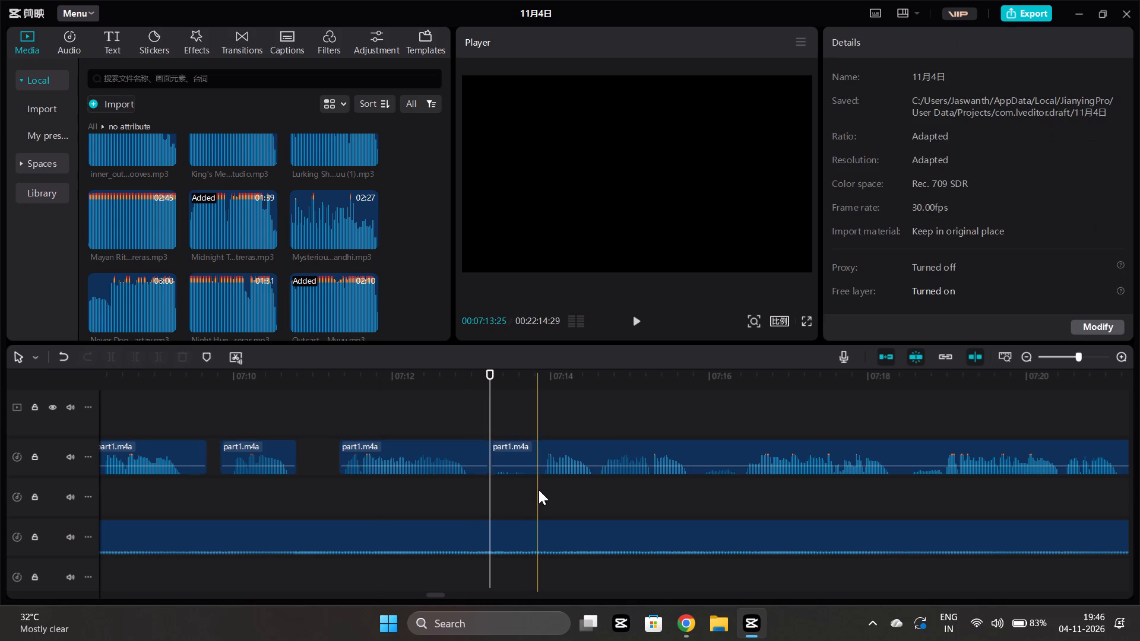
drag(539, 490, 534, 484)
click(541, 465)
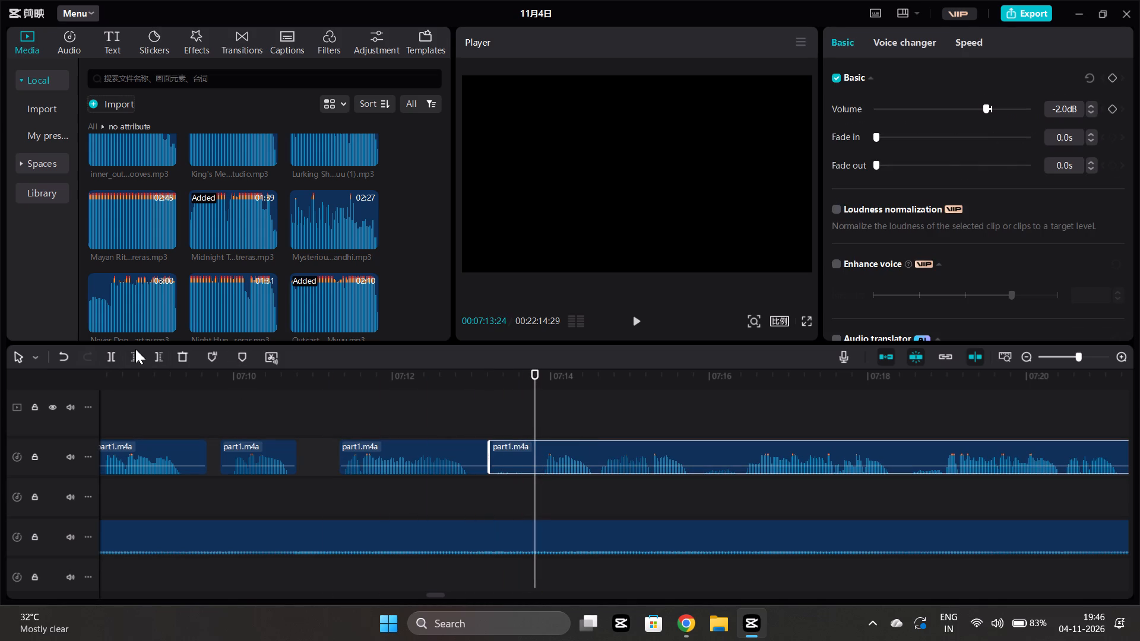
click(138, 353)
Play on through the next phrases and split the remaining narration in the pause at 07:16:10.
click(547, 468)
key(space)
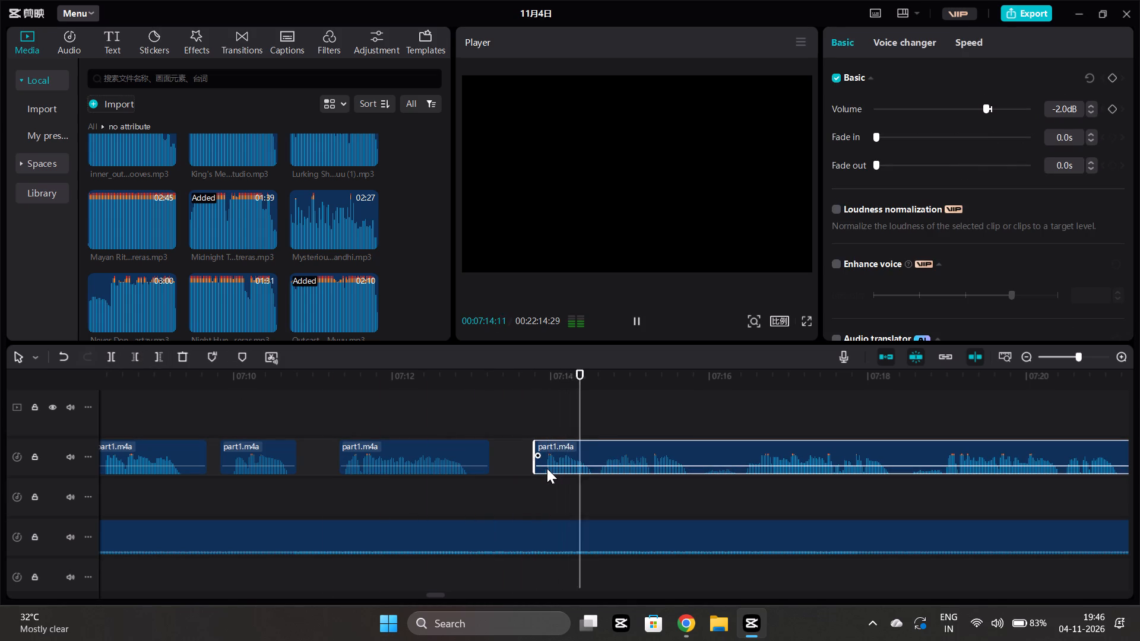
scroll(547, 468, left, 1)
key(space)
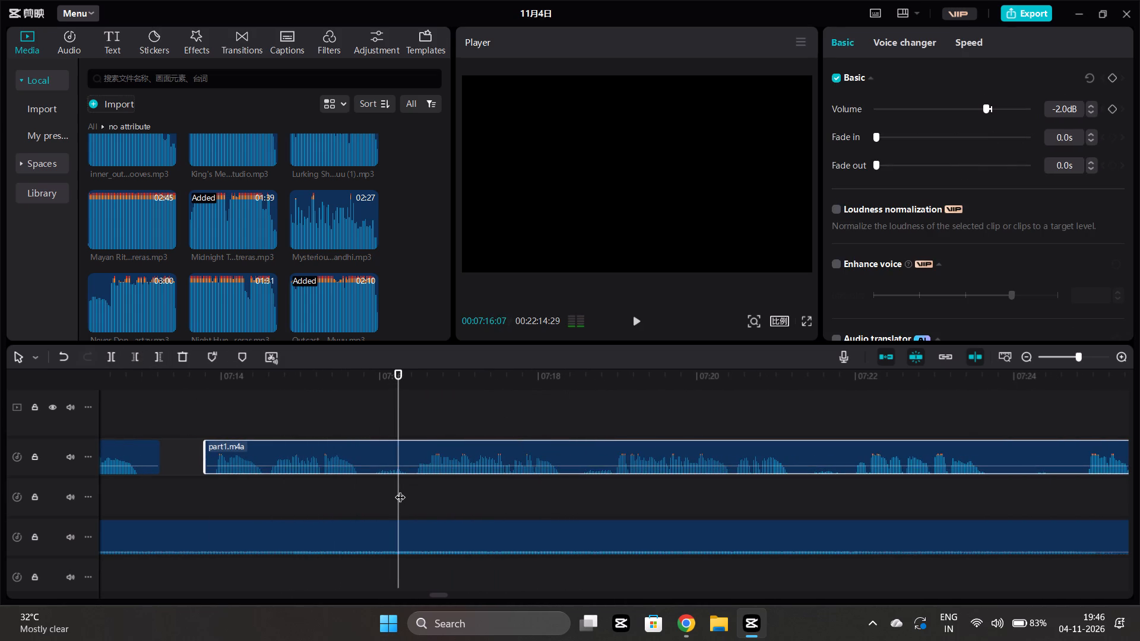
drag(400, 490, 406, 488)
click(404, 461)
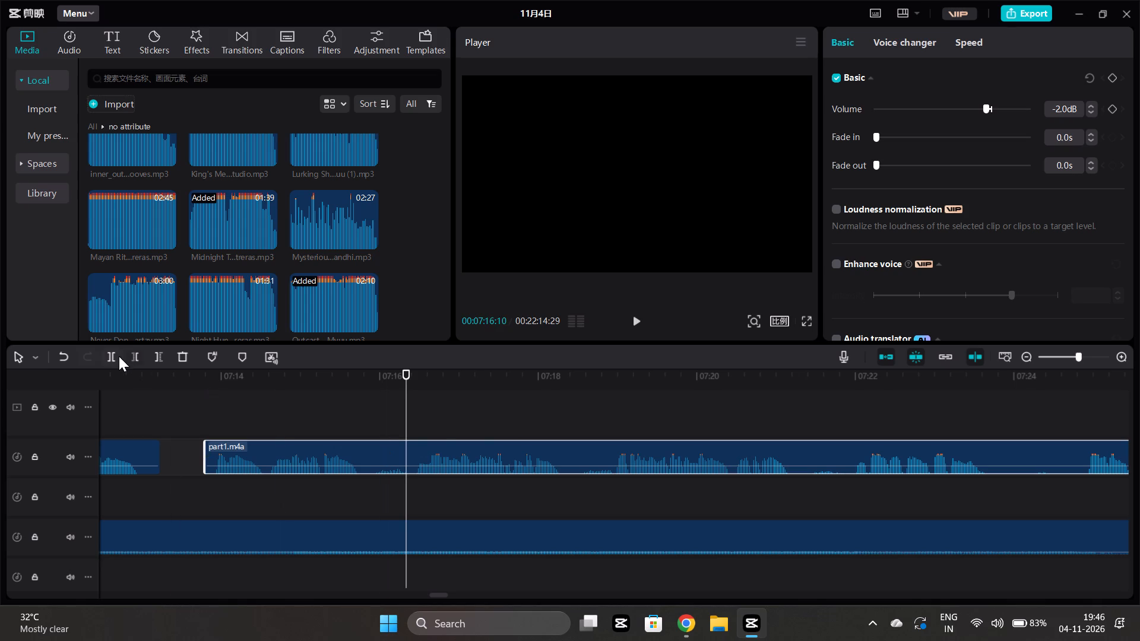
click(119, 356)
Trim the narration phrase before the split to end at 07:15:26.
click(368, 490)
click(371, 462)
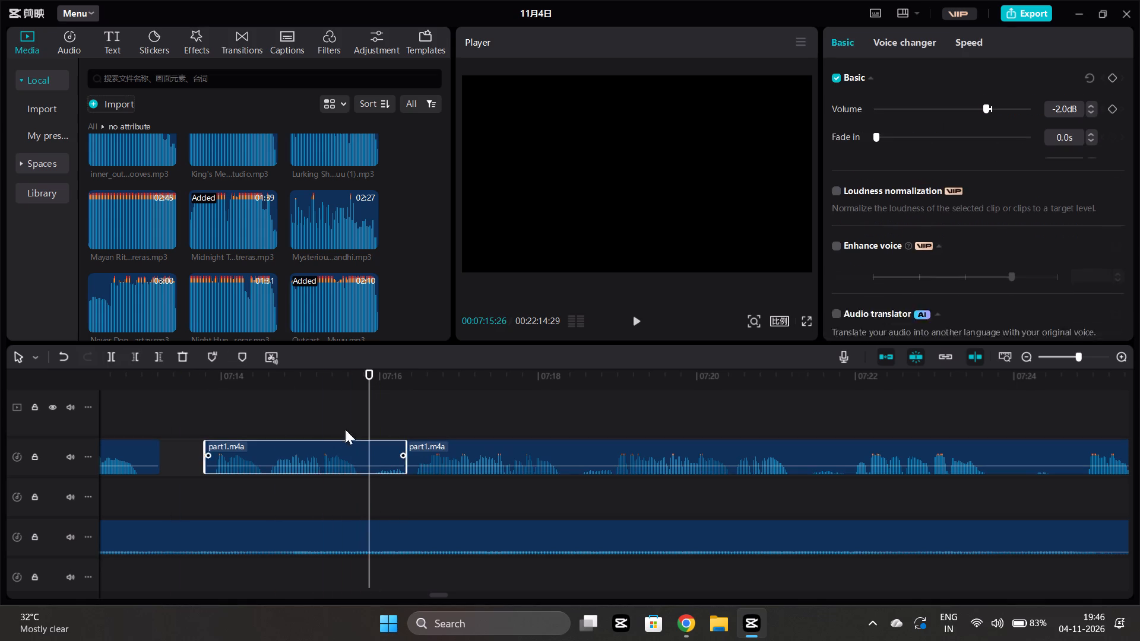
click(160, 356)
Play on through the next phrase and split the remaining narration at 07:18:29, just before the following phrase begins.
click(392, 491)
key(space)
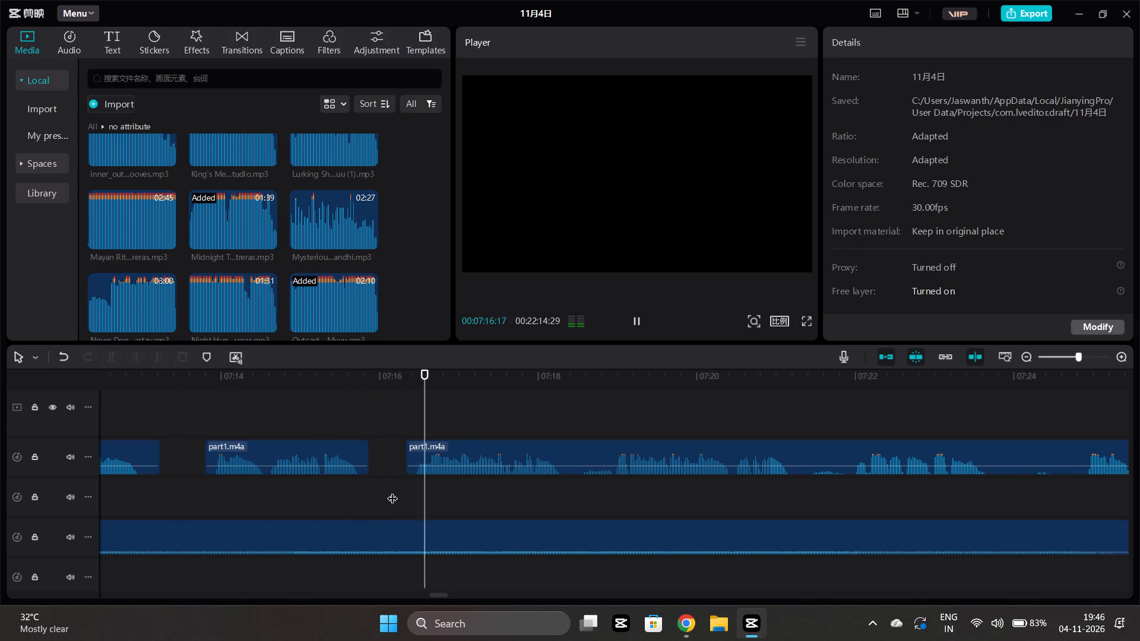
scroll(392, 491, left, 1)
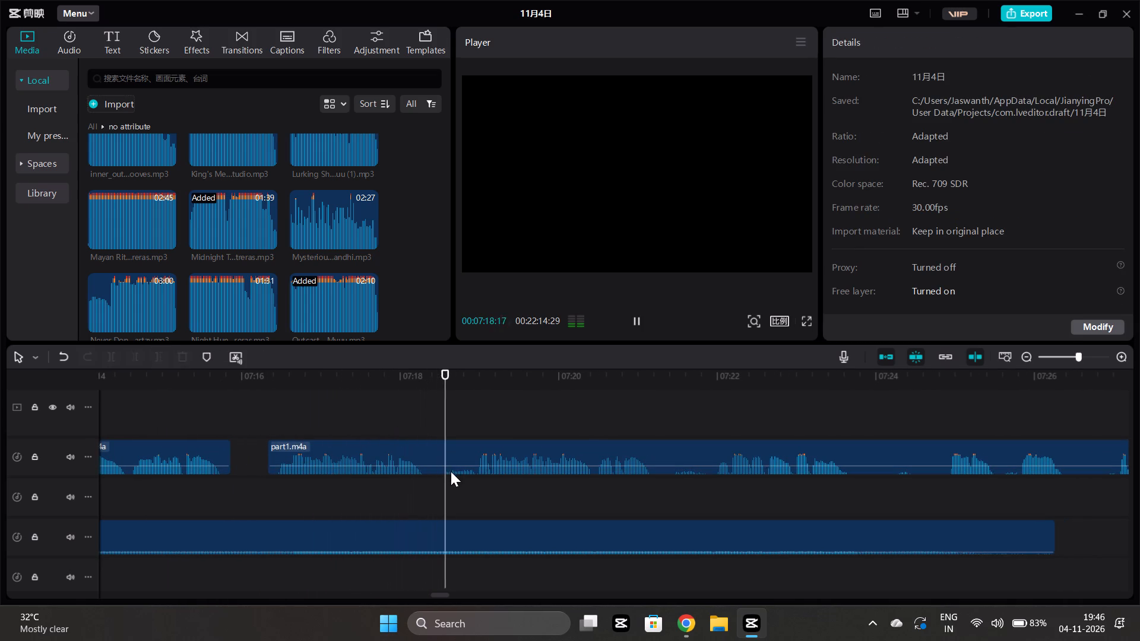
ctrl+scroll(466, 481, up, 4)
key(space)
click(462, 490)
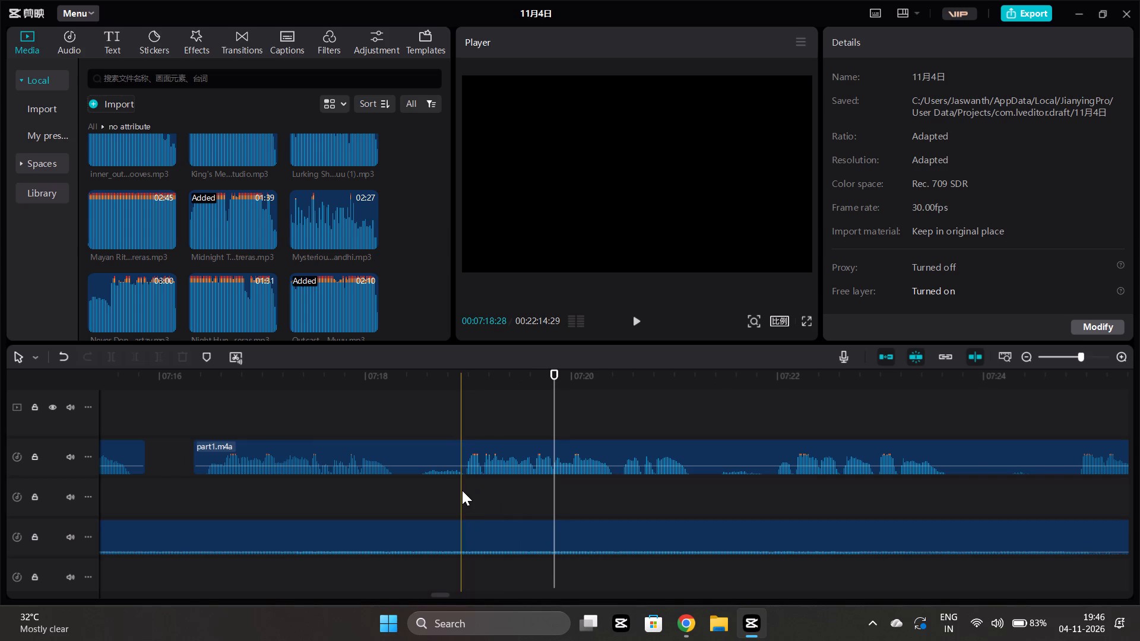
click(462, 488)
click(460, 457)
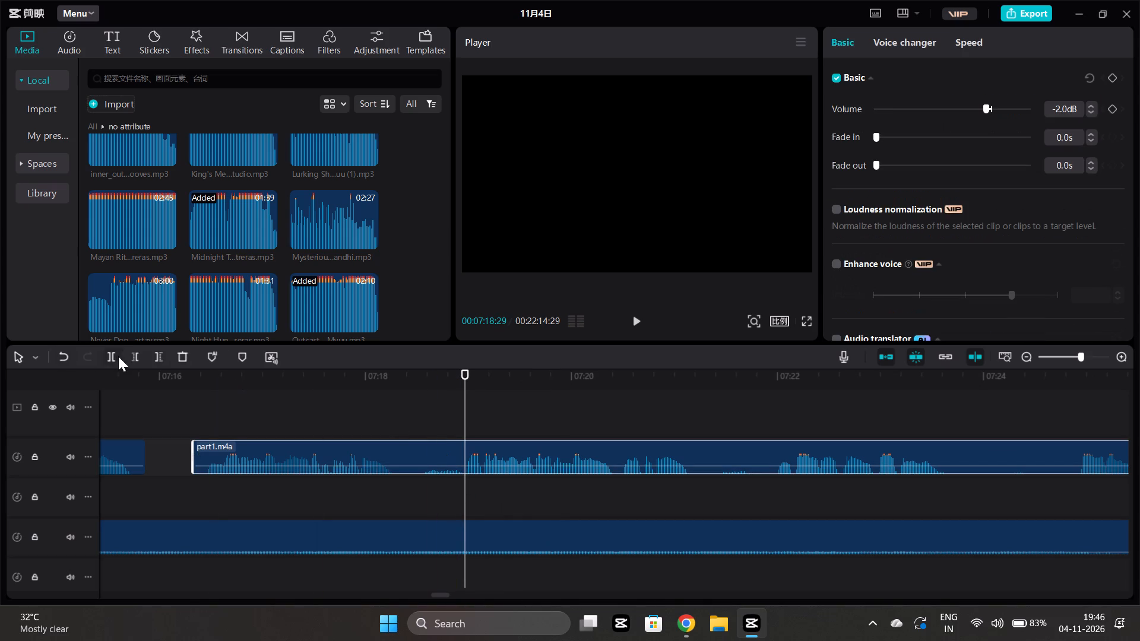
click(112, 351)
Trim the phrase before the split to end at 07:18:16 and move the remaining narration slightly earlier, leaving a short pause.
click(422, 483)
click(417, 466)
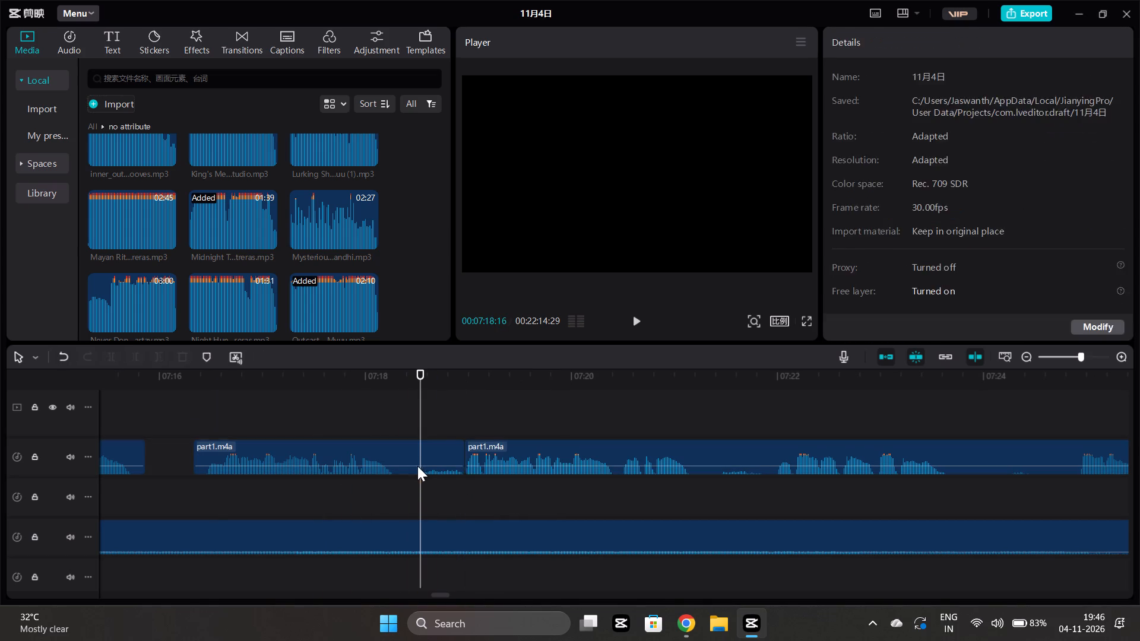
click(157, 353)
drag(496, 449, 480, 450)
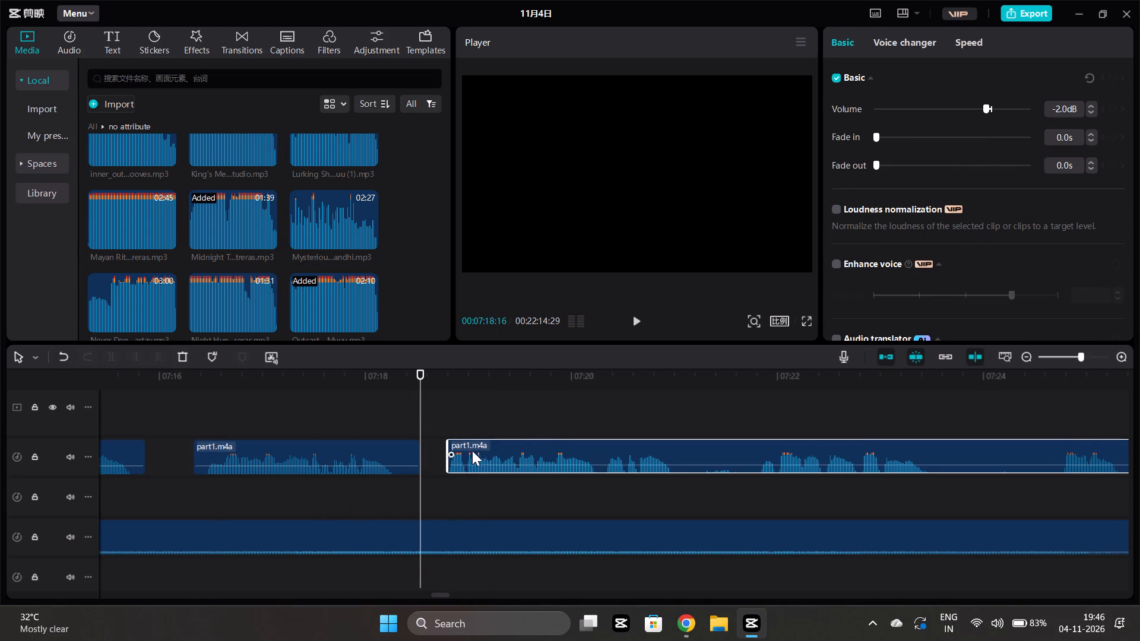
Play on through the next phrase and split the remaining narration in the pause at 07:21:08.
click(423, 472)
key(space)
scroll(423, 472, left, 1)
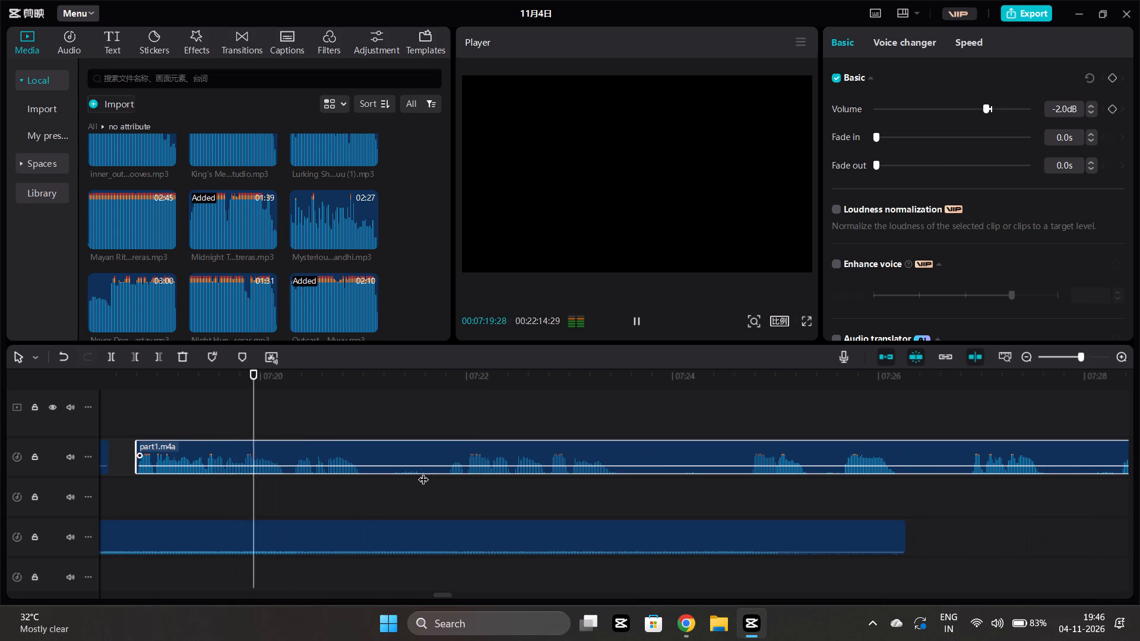
key(space)
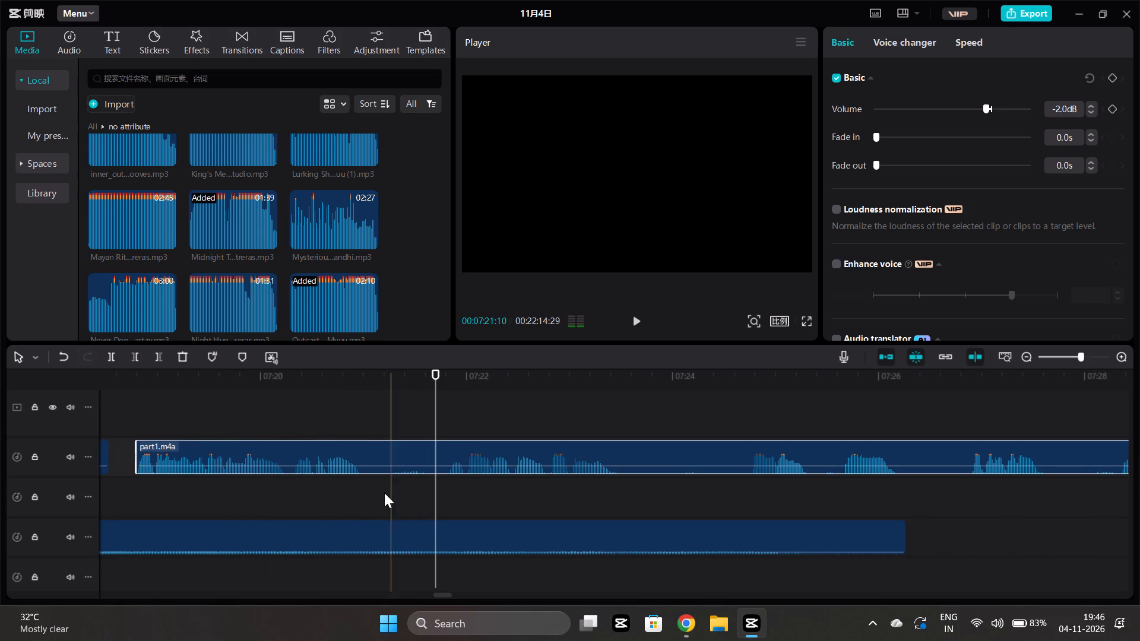
click(389, 487)
click(391, 466)
click(117, 350)
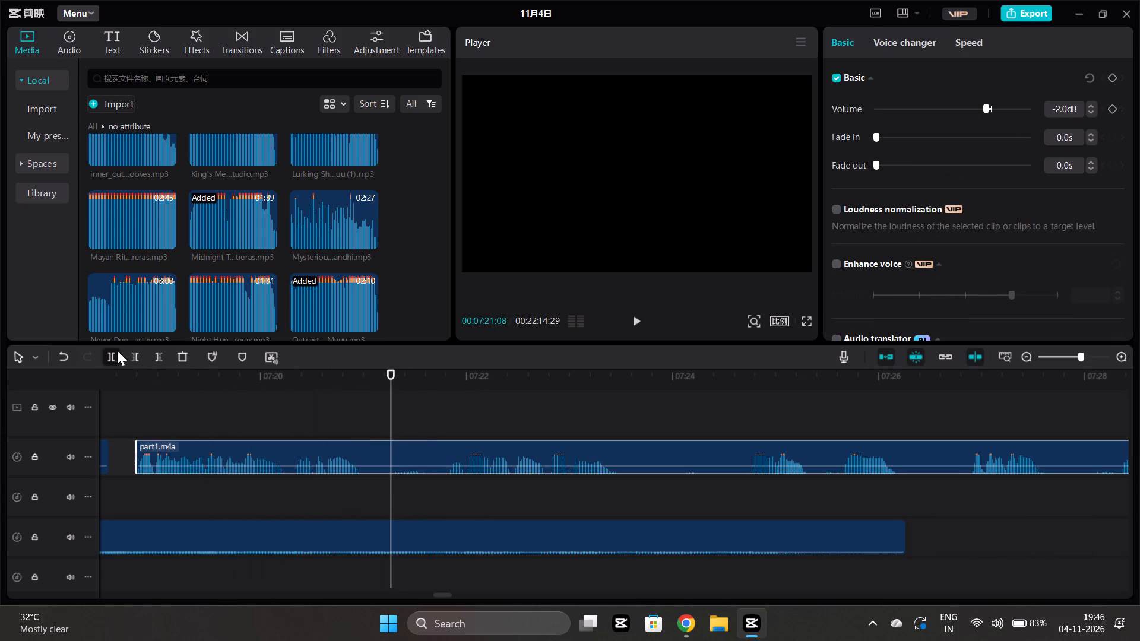
Trim the narration piece after the split to start at 07:21:21, and move it slightly earlier to shorten the pause.
click(433, 497)
click(433, 476)
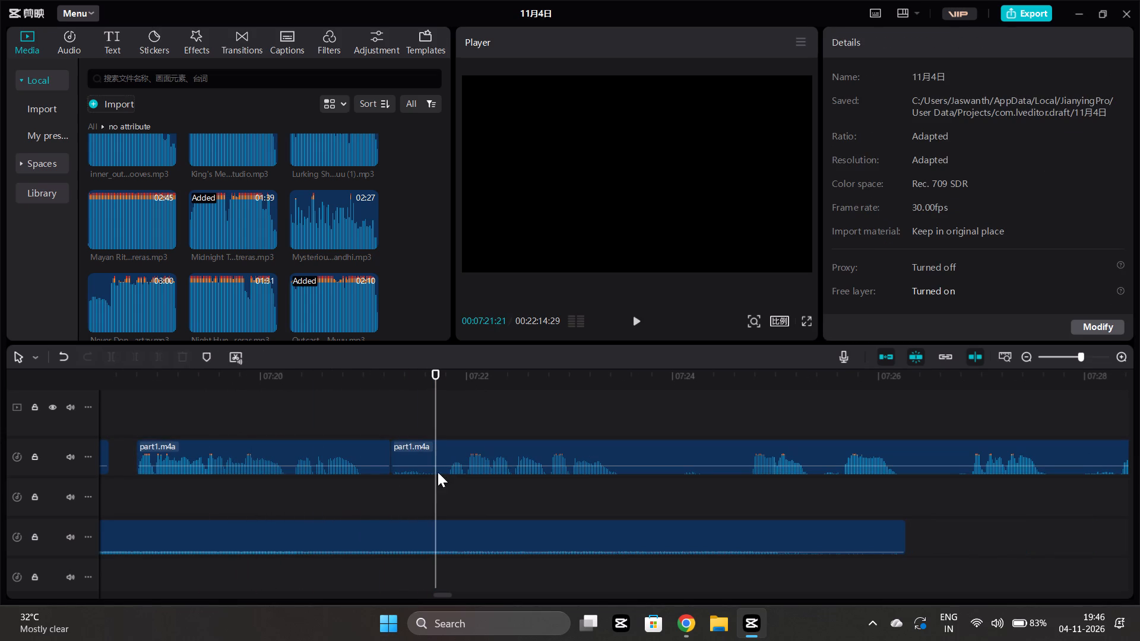
click(439, 461)
click(135, 354)
drag(482, 454, 473, 455)
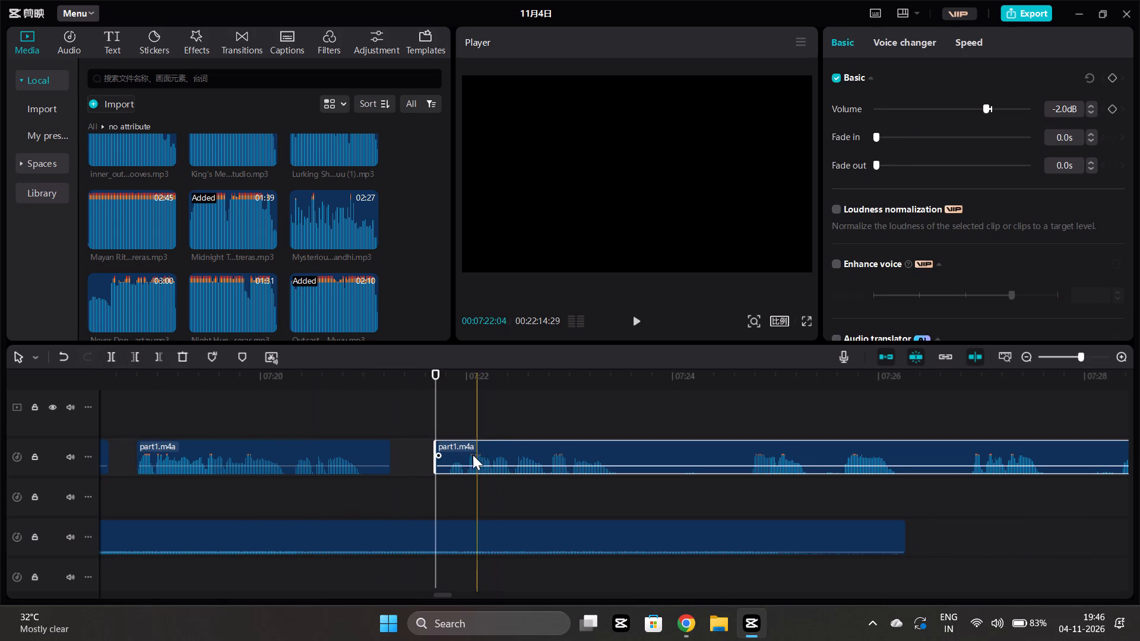
drag(473, 455, 463, 458)
Play on through the next phrases and split the remaining narration in the pause at 07:23:24.
click(417, 489)
key(space)
scroll(418, 491, left, 1)
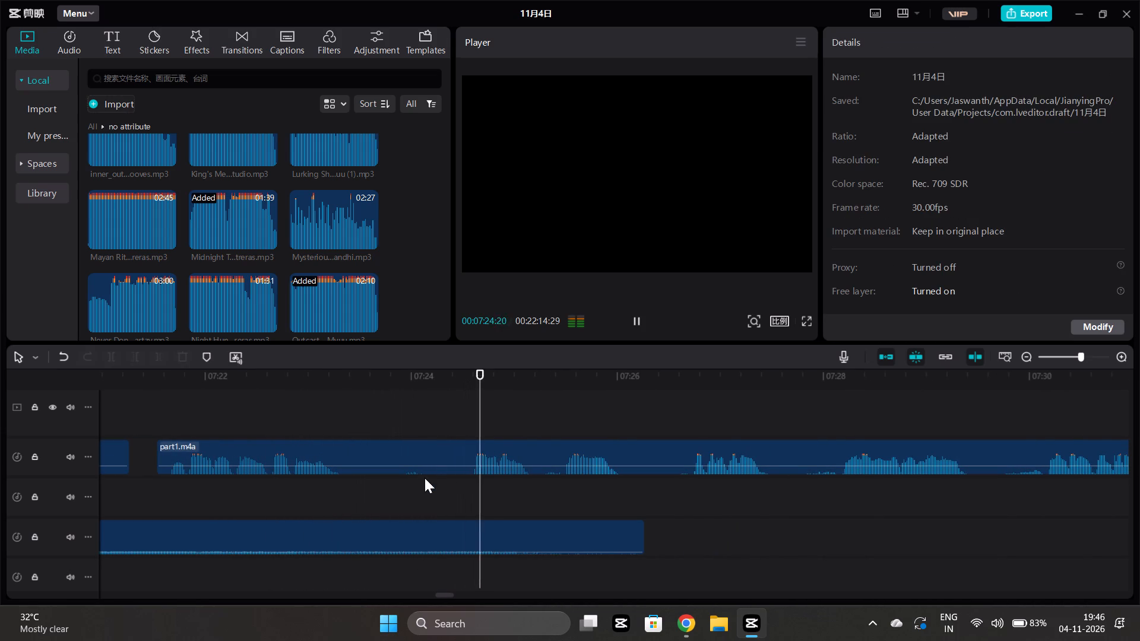
key(space)
click(392, 483)
click(403, 456)
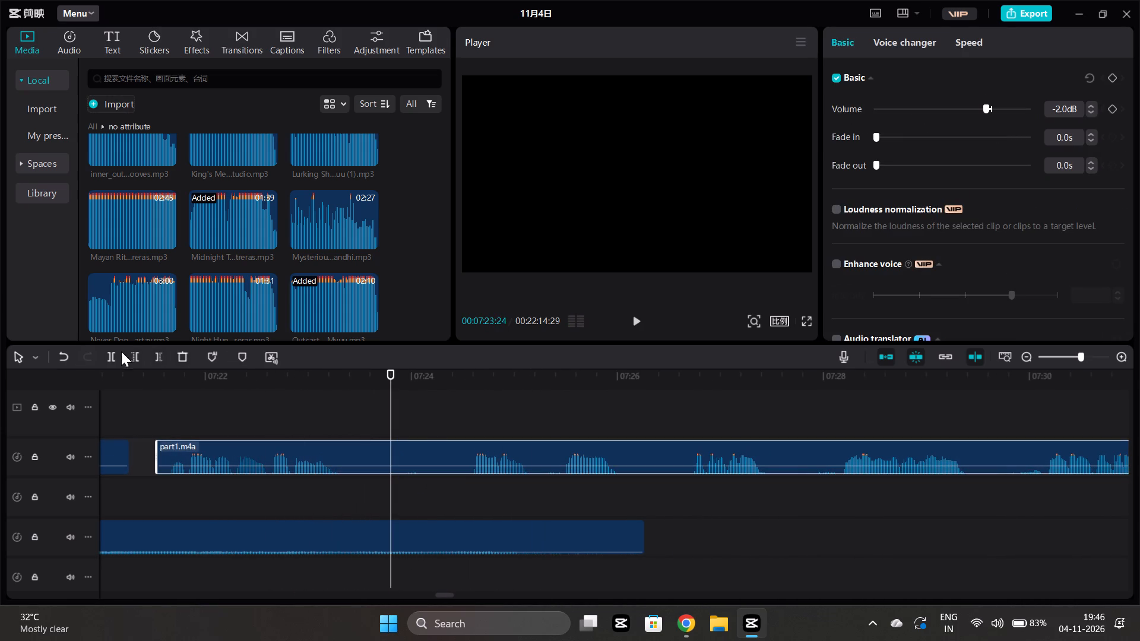
click(110, 358)
Trim the start of the narration after the split to just past 07:24 and move it flush against the preceding phrase.
click(423, 493)
drag(423, 492, 430, 491)
click(424, 460)
click(128, 350)
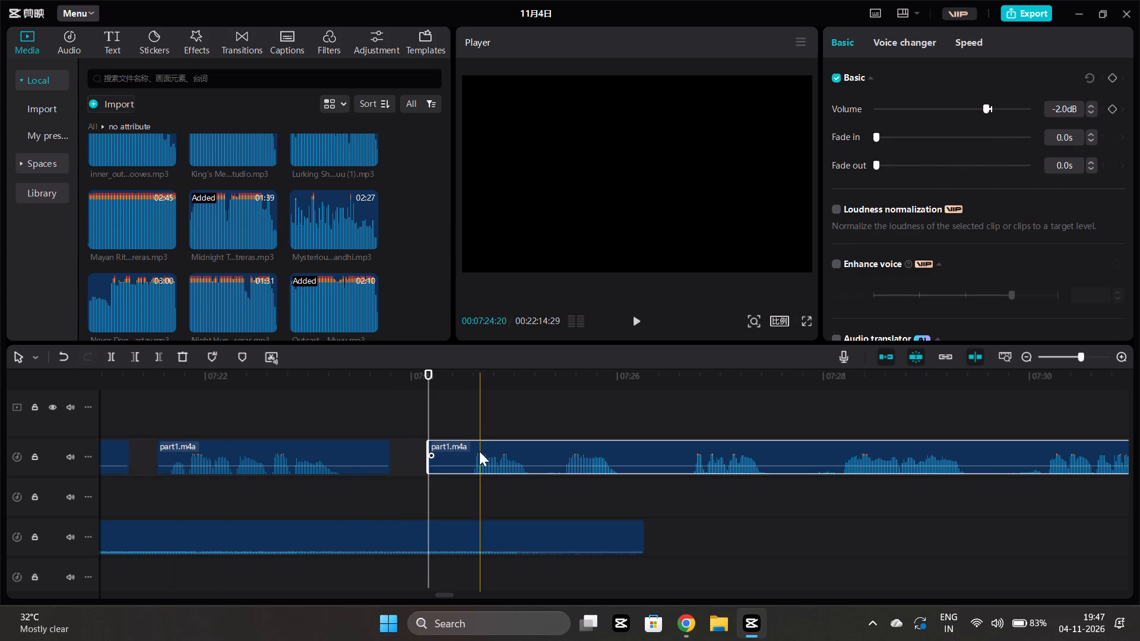
drag(479, 451, 444, 452)
Replay the narration across the closed gap and split the remaining narration at 07:25:06, just before the next phrase.
click(285, 479)
key(space)
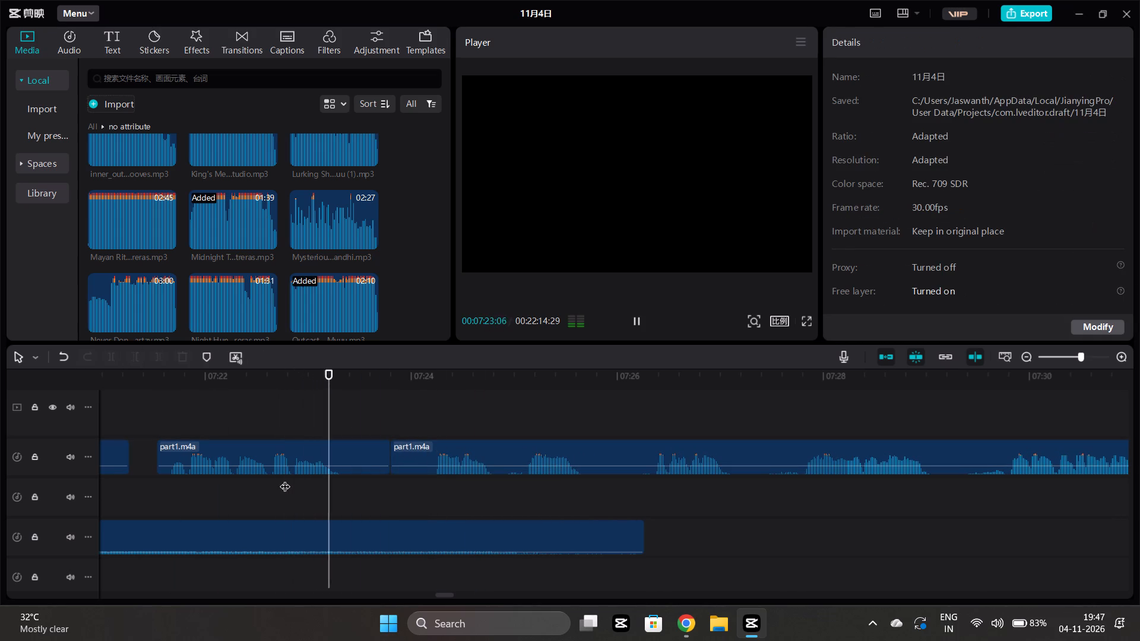
scroll(285, 479, left, 1)
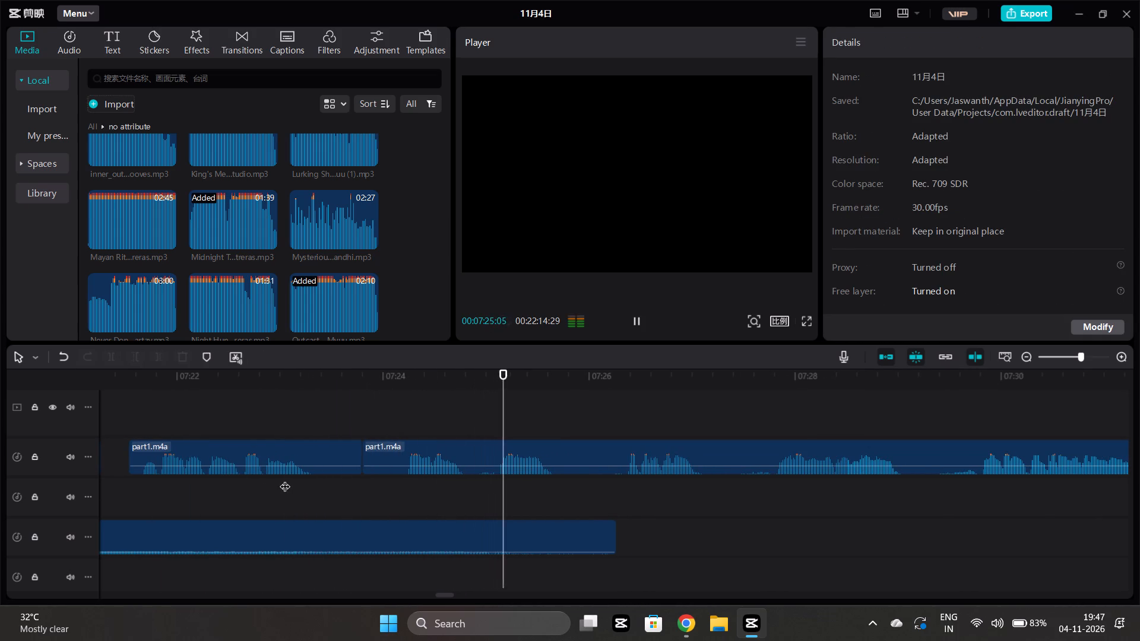
scroll(285, 479, down, 3)
click(344, 446)
key(space)
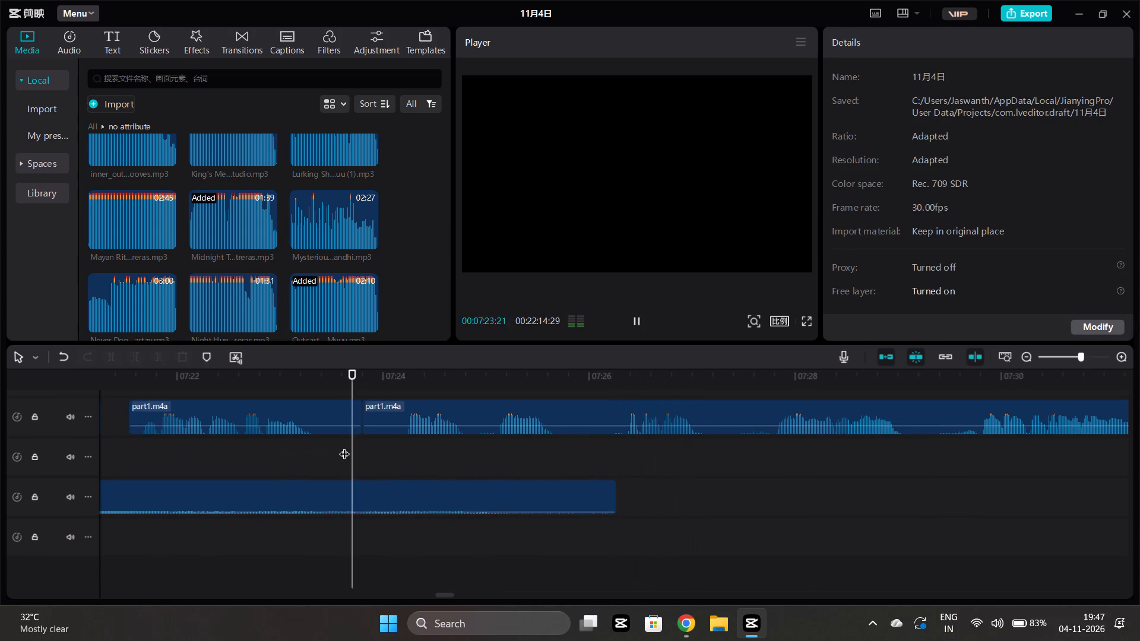
scroll(344, 446, up, 1)
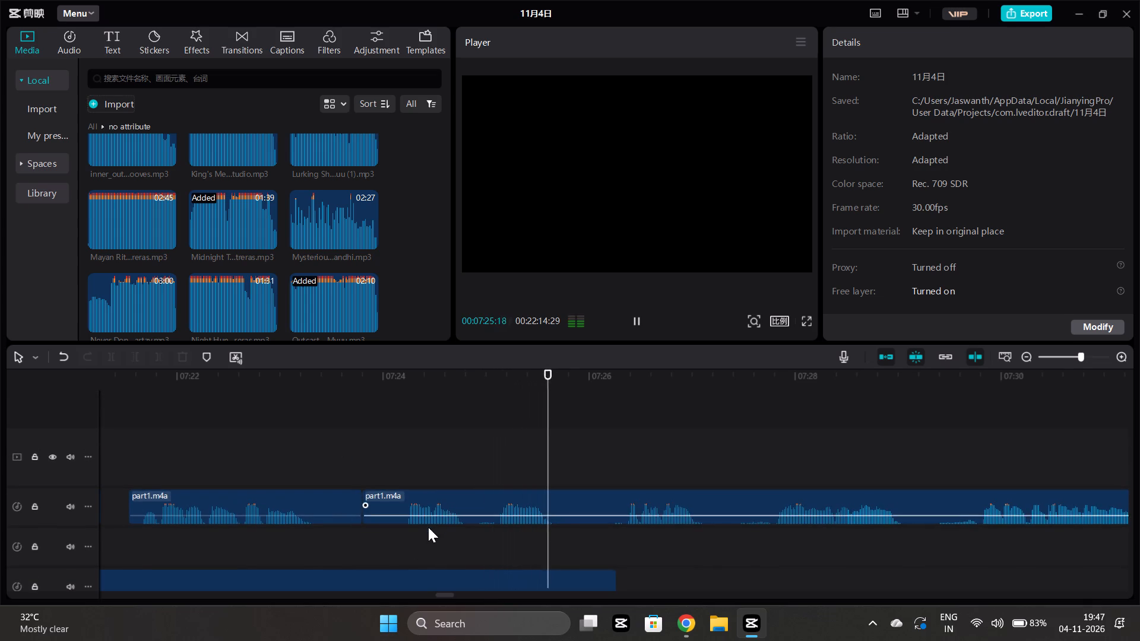
scroll(441, 519, down, 3)
click(397, 480)
key(space)
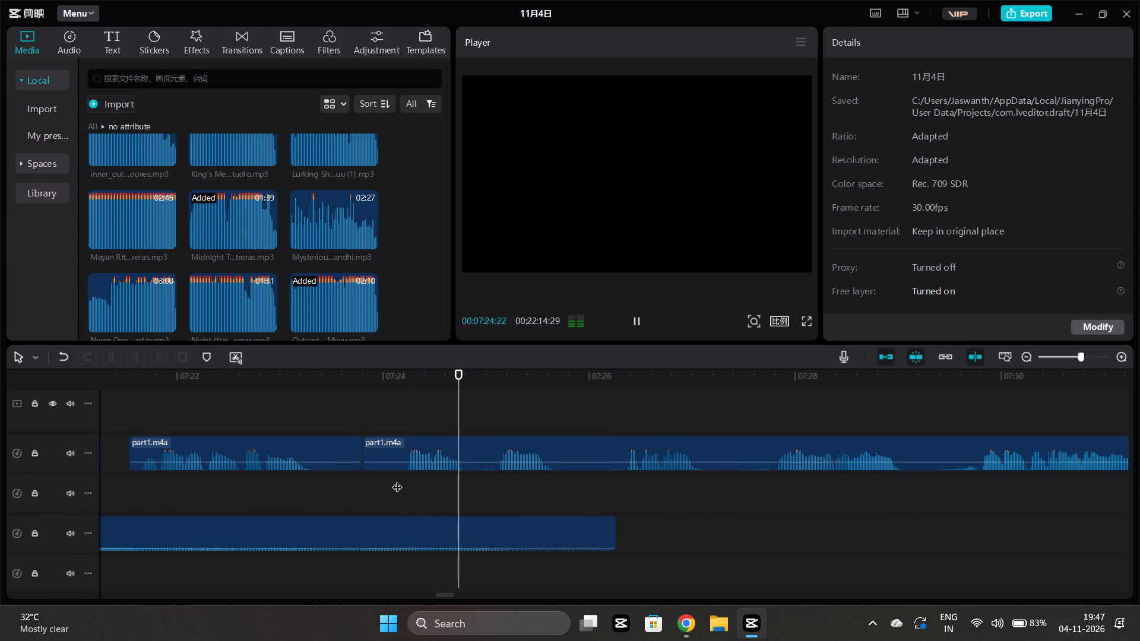
key(space)
click(498, 488)
click(505, 439)
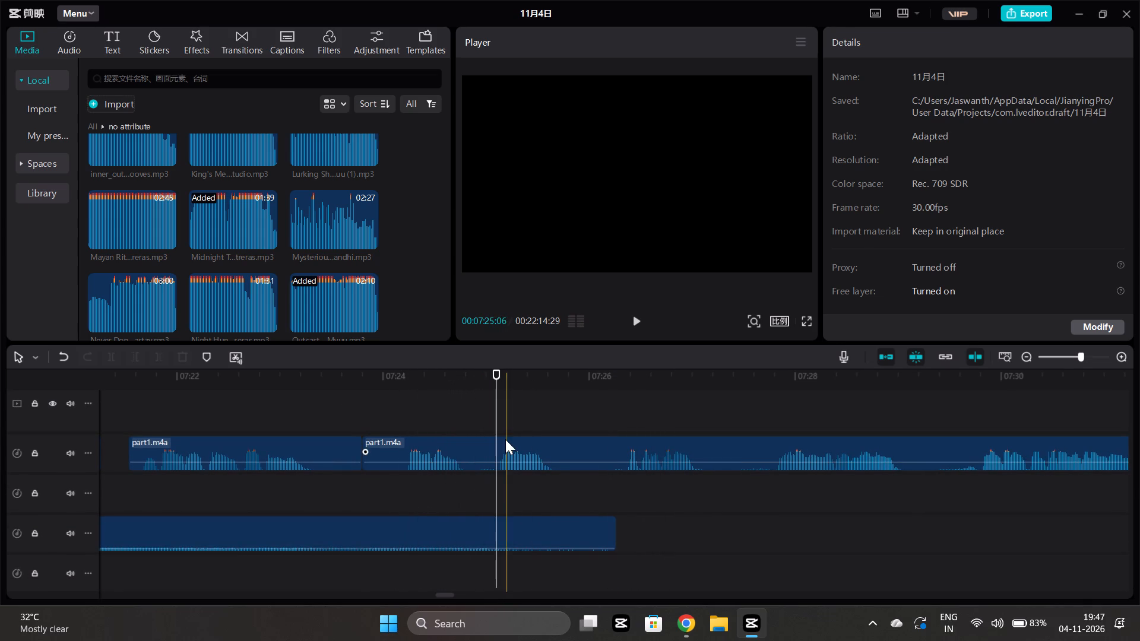
click(112, 351)
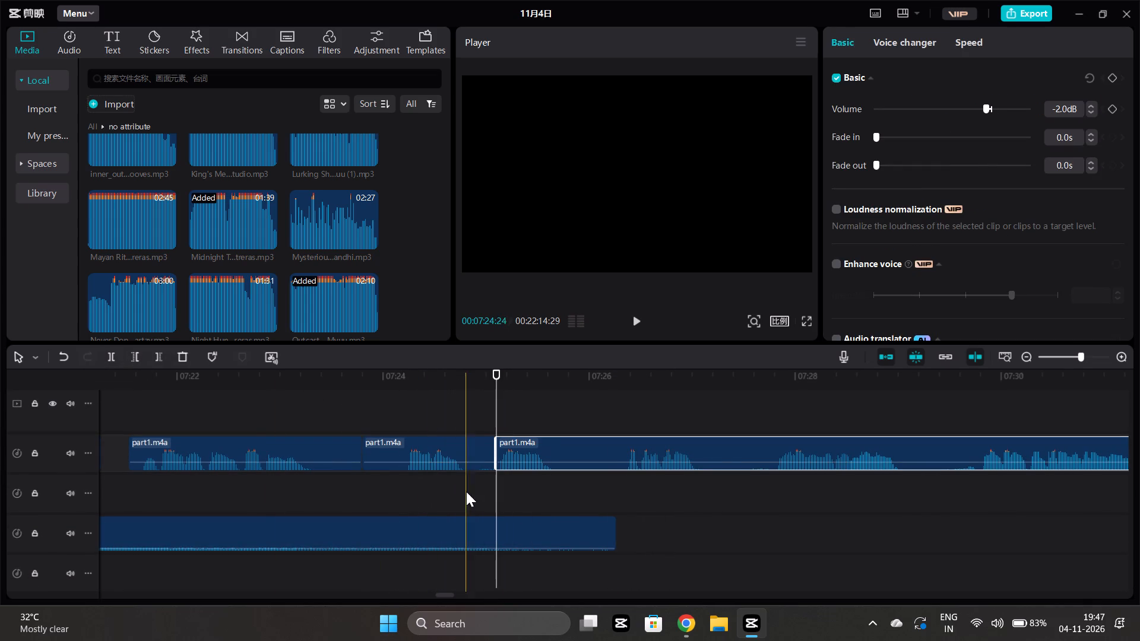
Trim the short phrase before the split to end at 07:24:27.
click(477, 478)
click(474, 456)
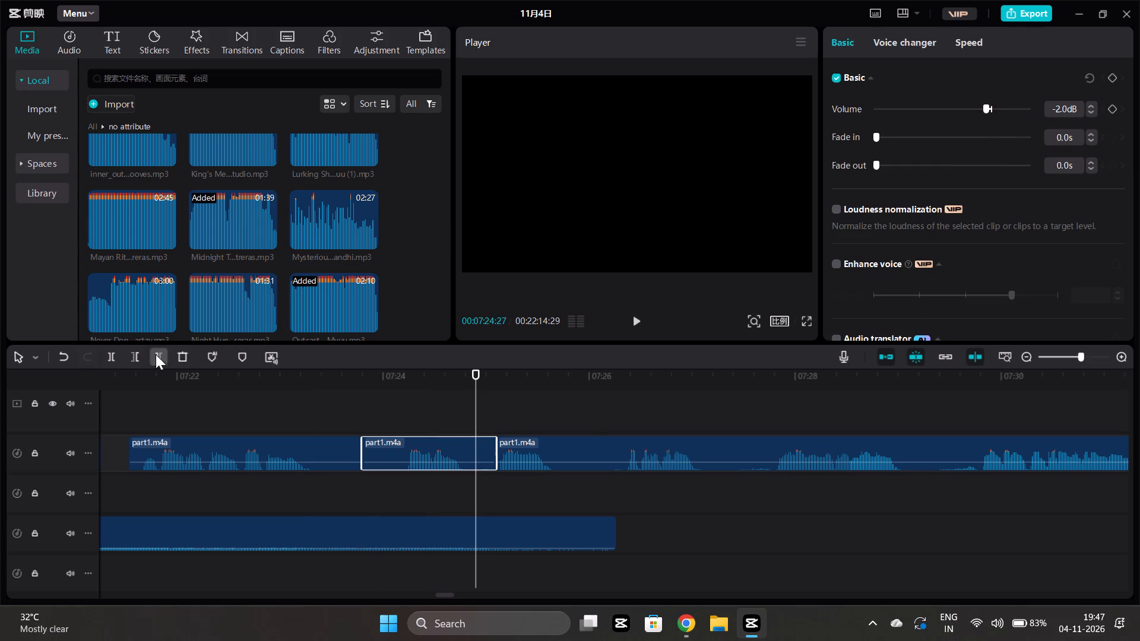
click(156, 354)
Play on through the next phrase and split the remaining narration in the pause at 07:26:10.
click(499, 487)
key(space)
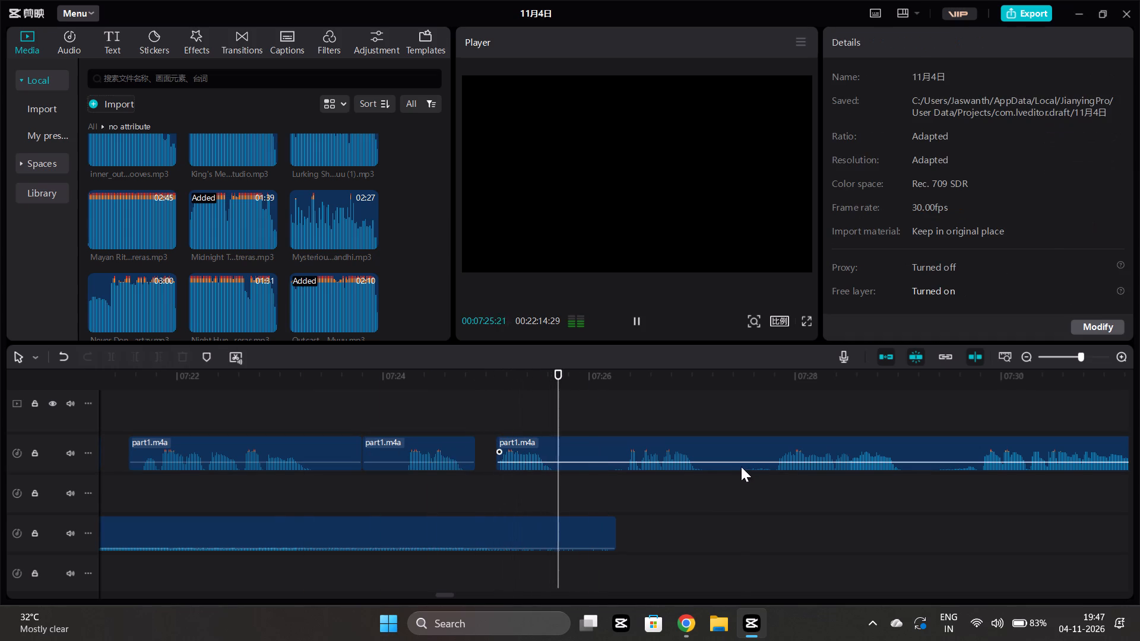
scroll(741, 467, left, 1)
scroll(533, 481, up, 6)
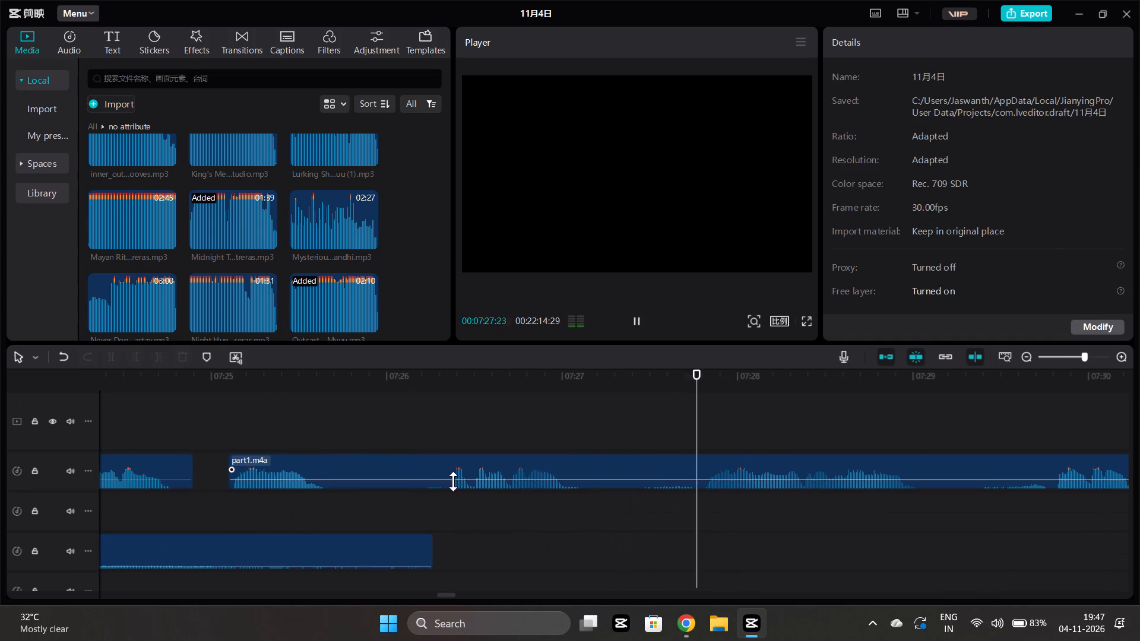
key(space)
click(444, 502)
click(447, 472)
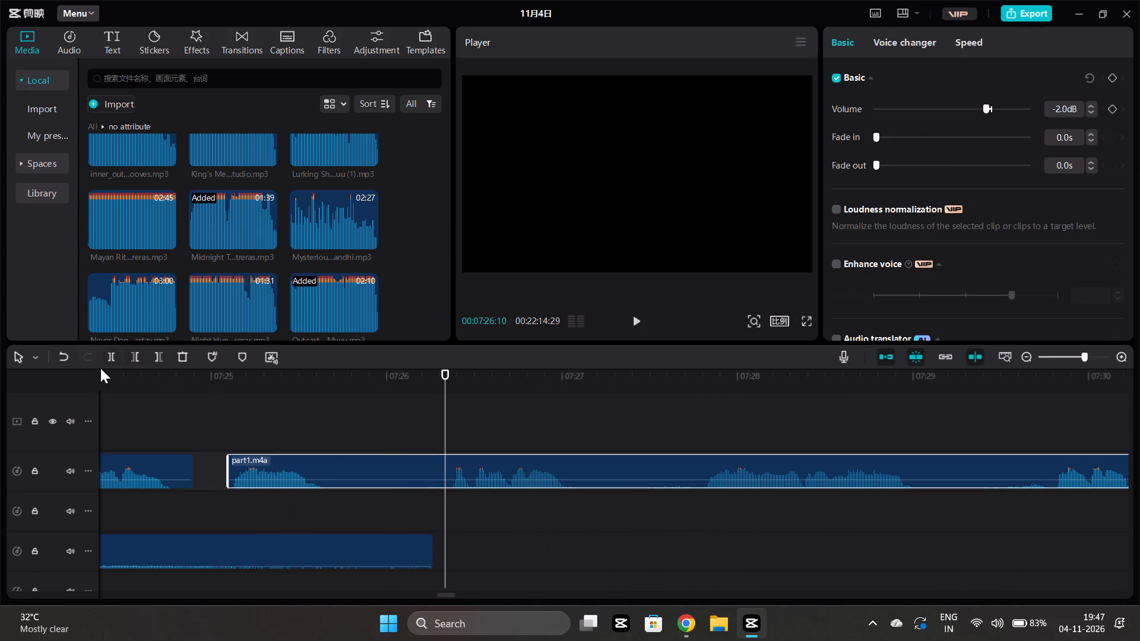
click(106, 358)
Trim the short phrase before the split to end at 07:26:07.
click(430, 507)
click(426, 472)
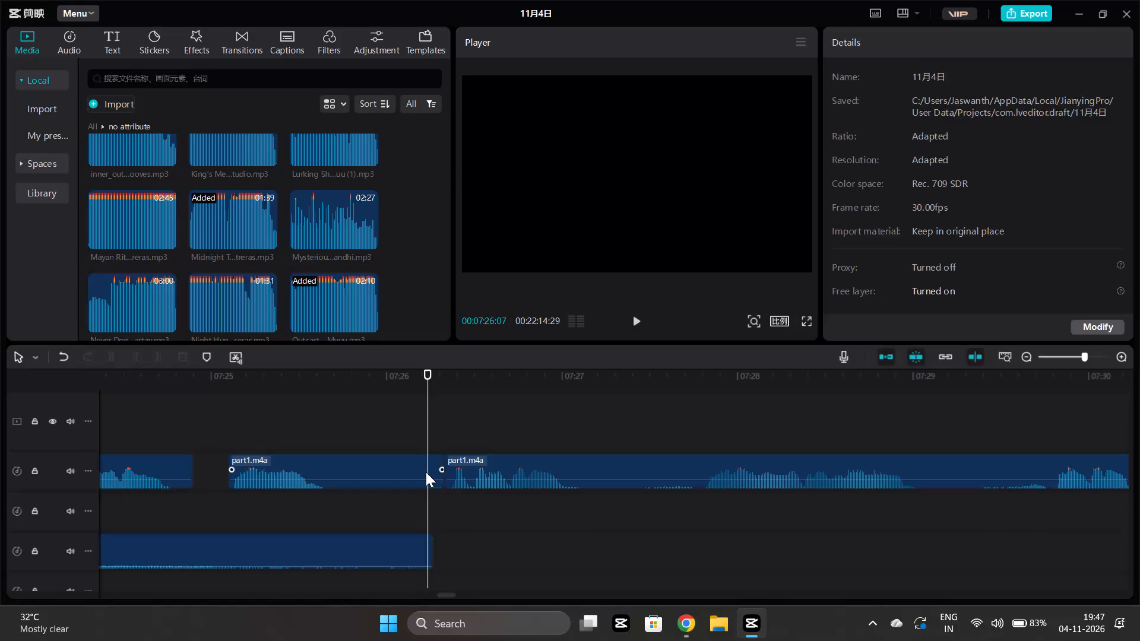
click(160, 350)
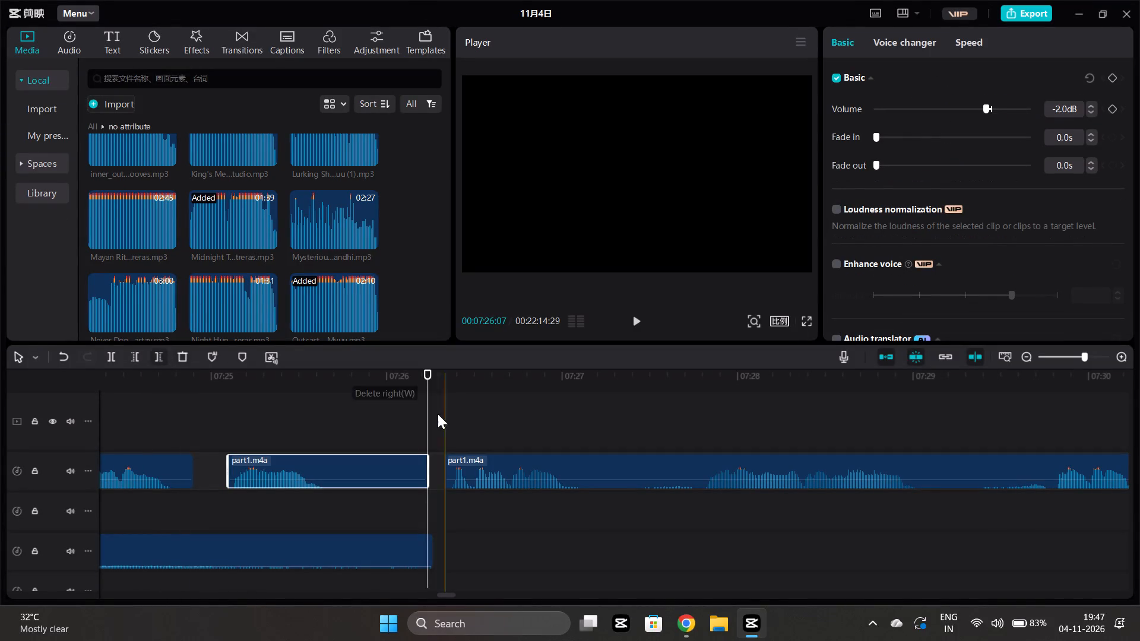
Play on through the next phrase and split the remaining narration in the pause at 07:27:23.
click(437, 495)
key(space)
scroll(437, 495, left, 1)
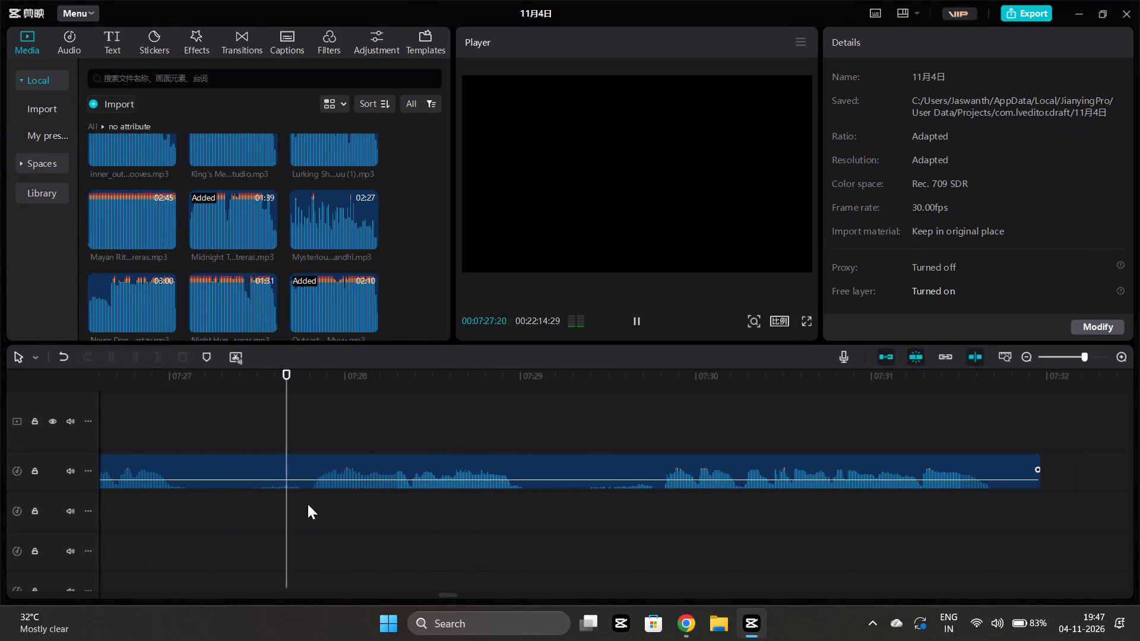
key(space)
click(300, 501)
click(302, 478)
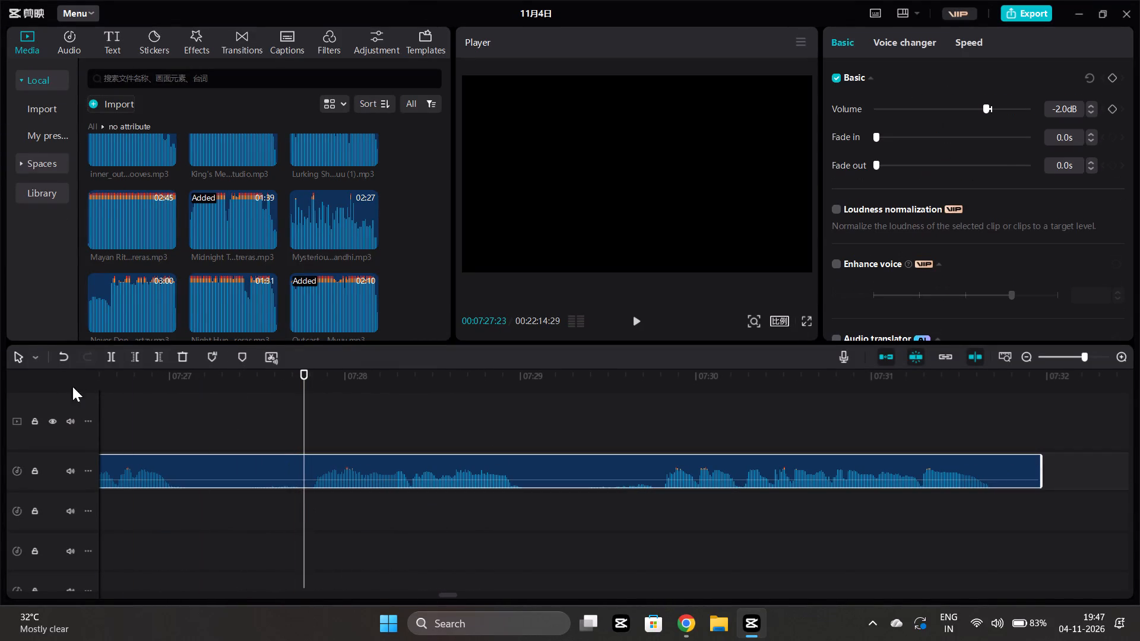
click(116, 354)
Trim the phrase before the split to end at 07:27:13 and move the remaining narration slightly earlier.
click(243, 495)
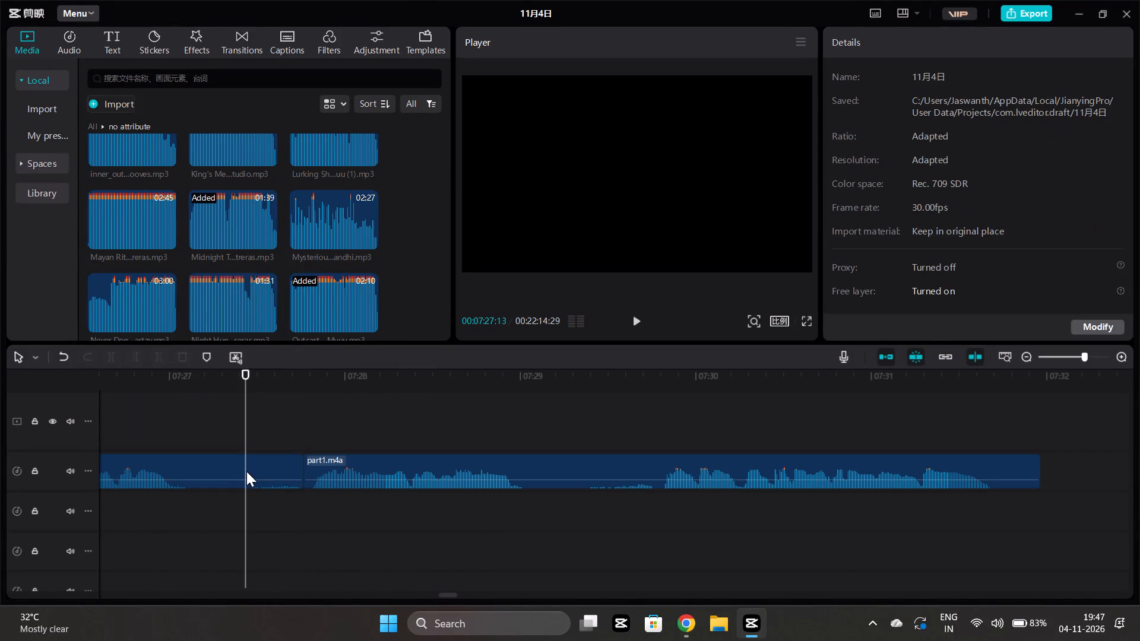
click(246, 471)
click(159, 359)
drag(348, 459, 335, 465)
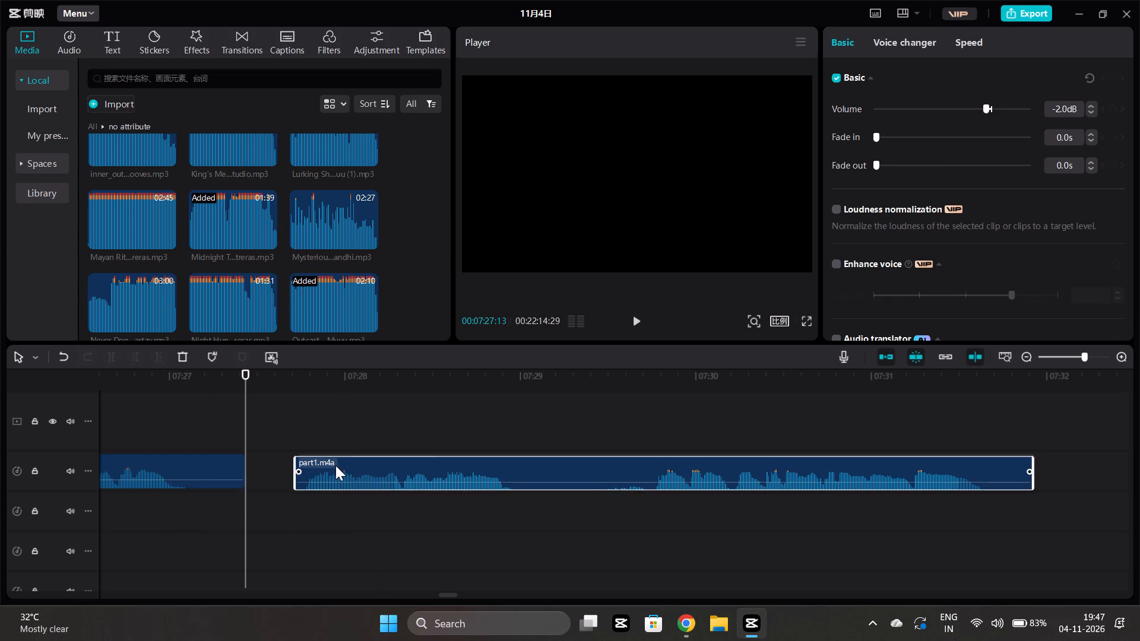
drag(335, 465, 334, 466)
Play on through the next phrase and split the remaining narration in the pause at 07:29:21.
click(229, 507)
key(space)
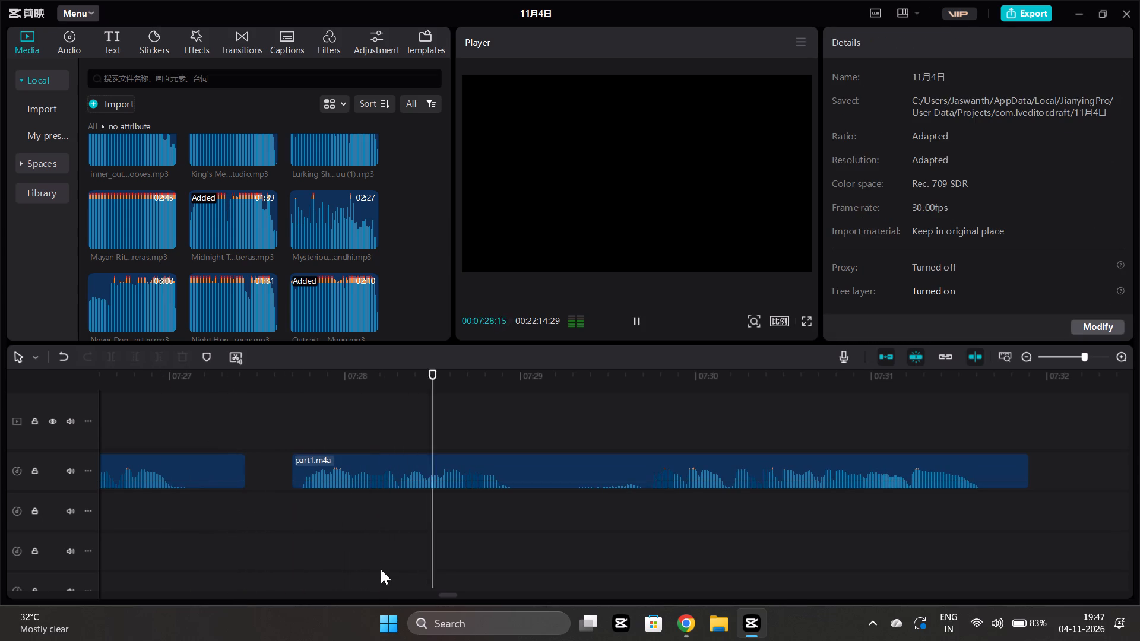
key(space)
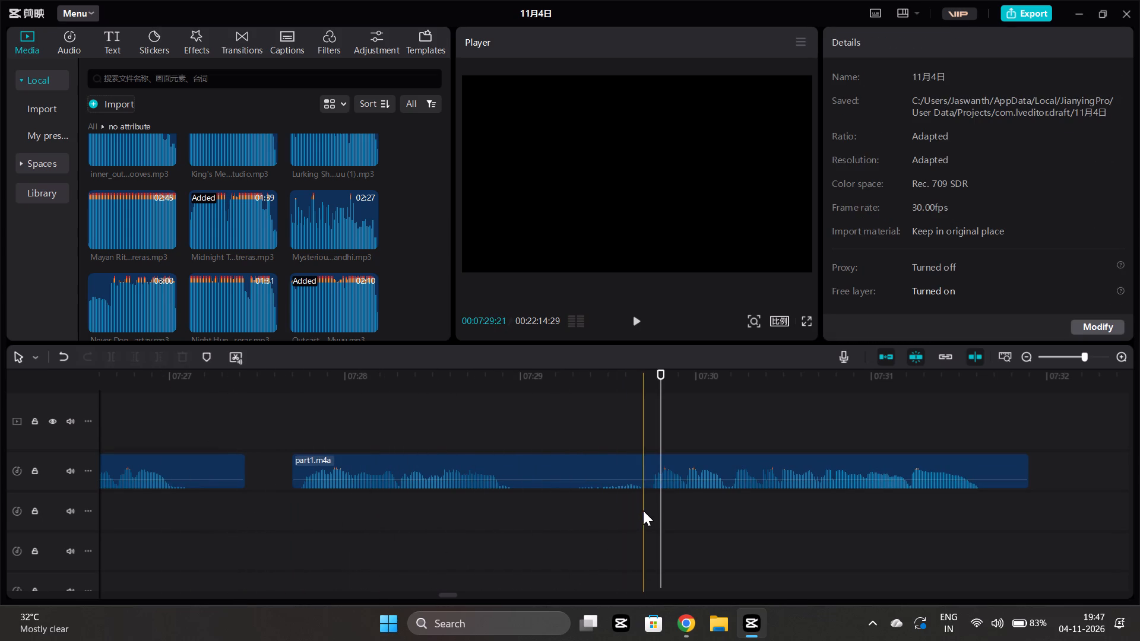
click(643, 510)
click(643, 461)
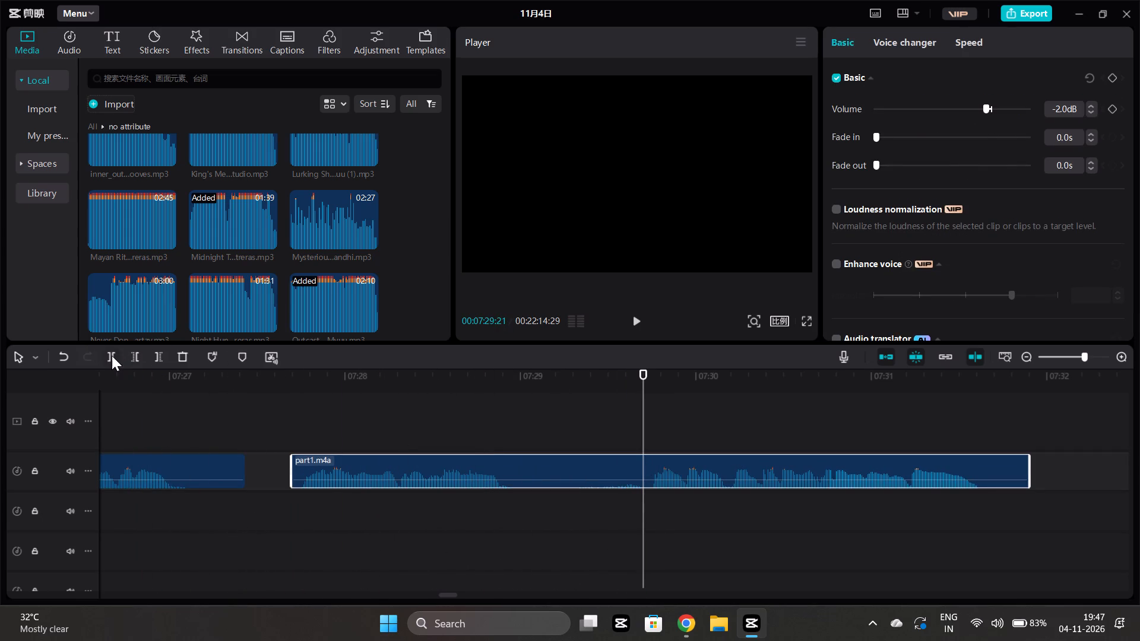
click(112, 356)
Trim the phrase before the split to end at 07:29:10 and move the remaining phrase slightly earlier.
click(578, 502)
click(584, 471)
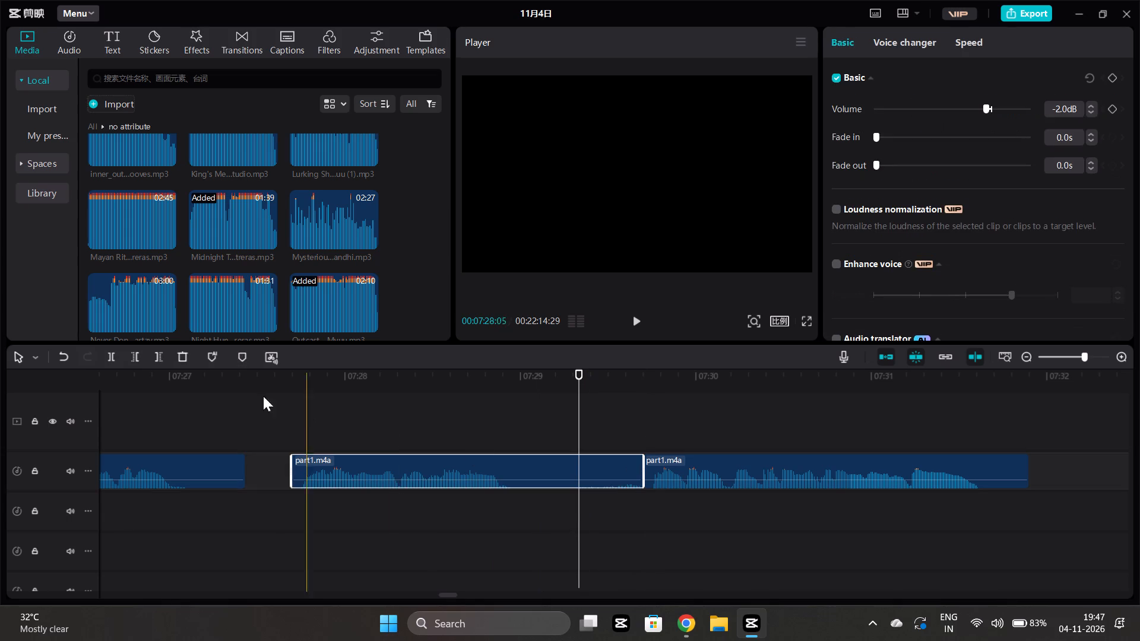
click(157, 359)
drag(715, 461, 686, 461)
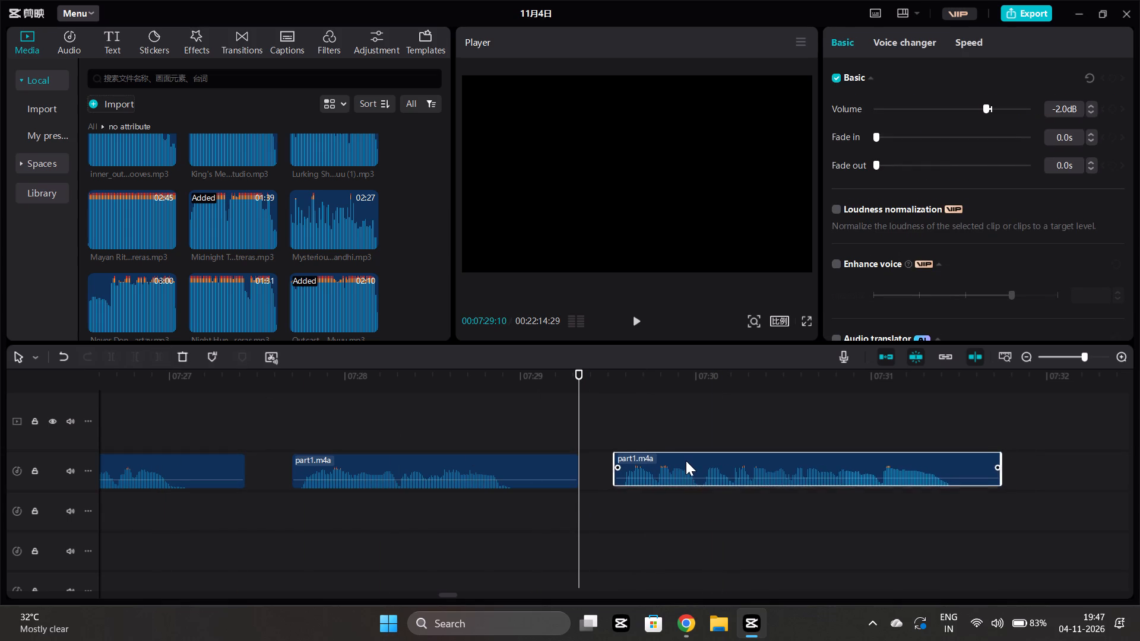
drag(686, 461, 676, 468)
Play back the last narration phrase and check the pause leading into it.
click(555, 506)
key(space)
scroll(555, 506, left, 1)
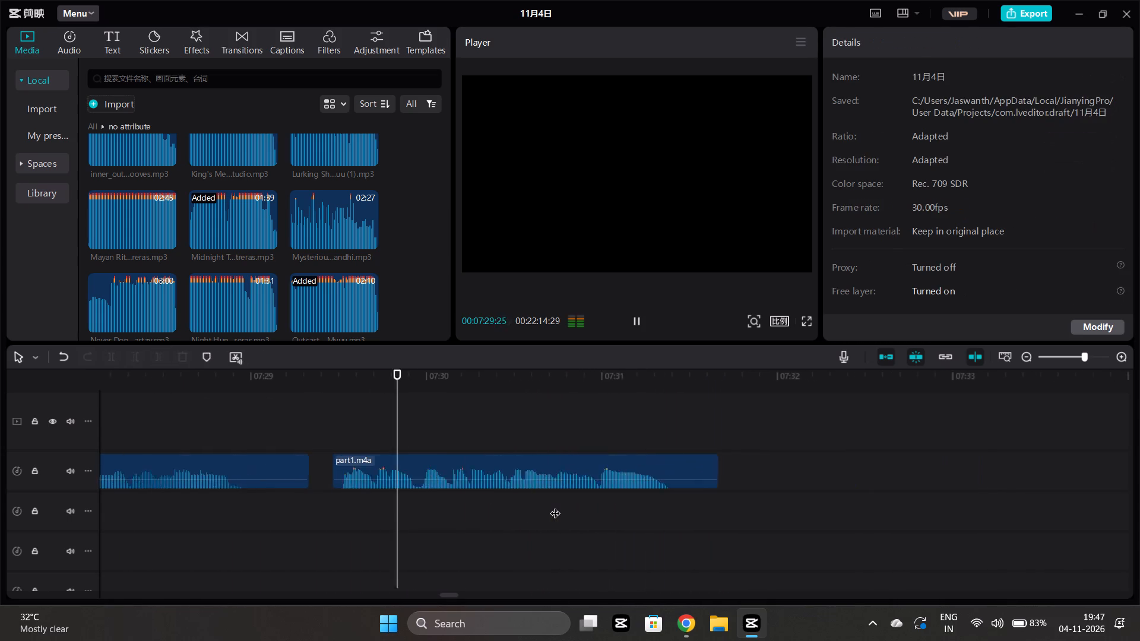
scroll(555, 506, left, 1)
ctrl+scroll(529, 517, down, 5)
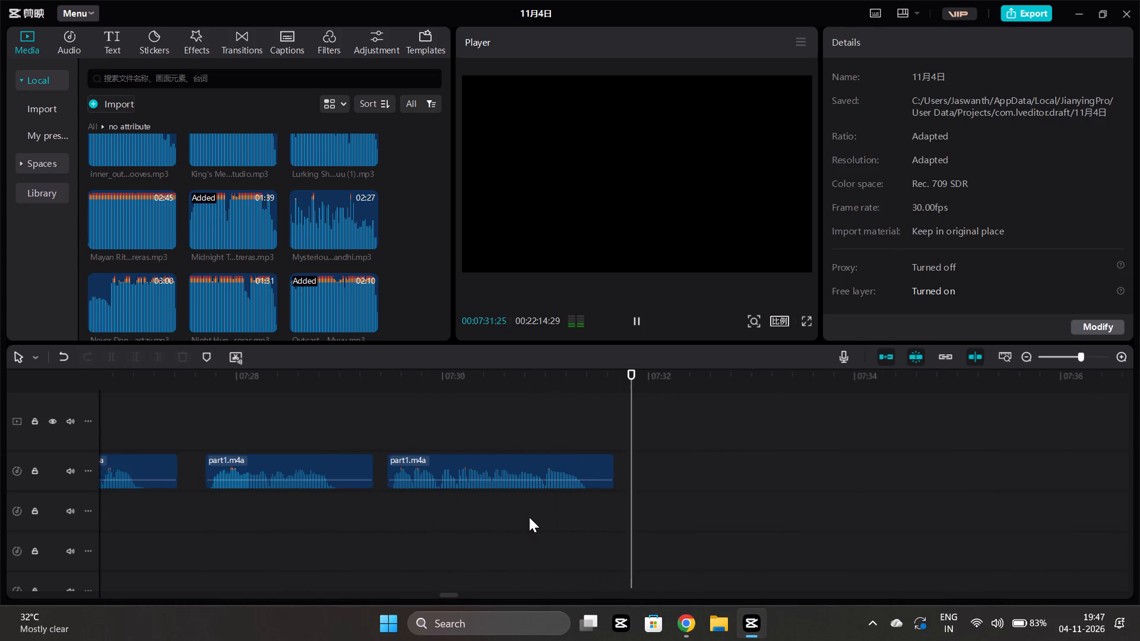
click(379, 519)
key(space)
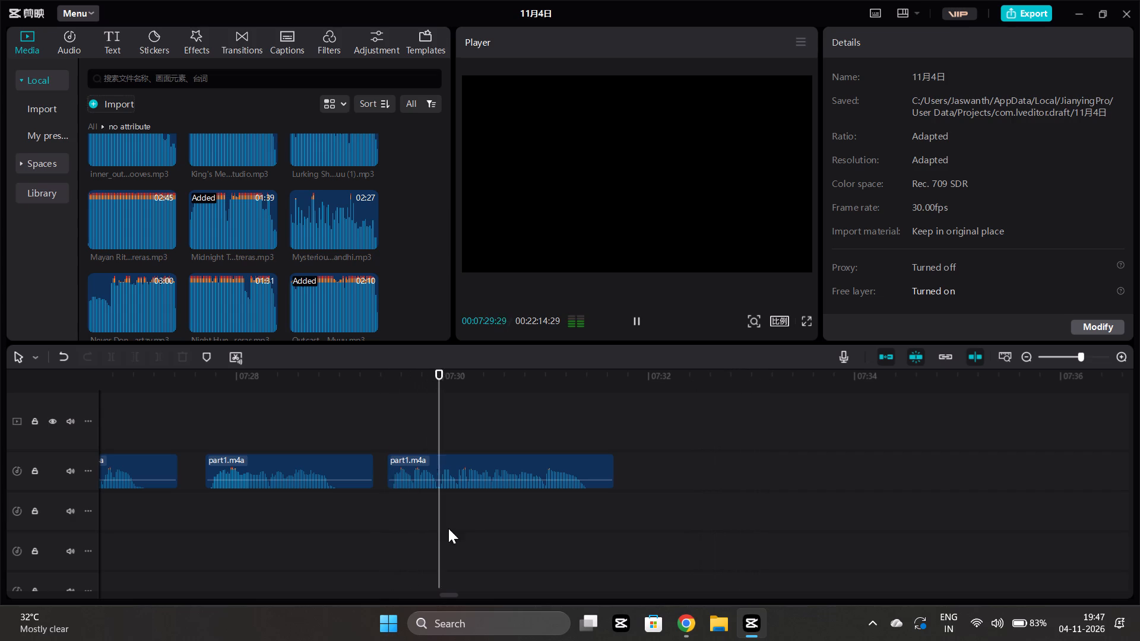
key(space)
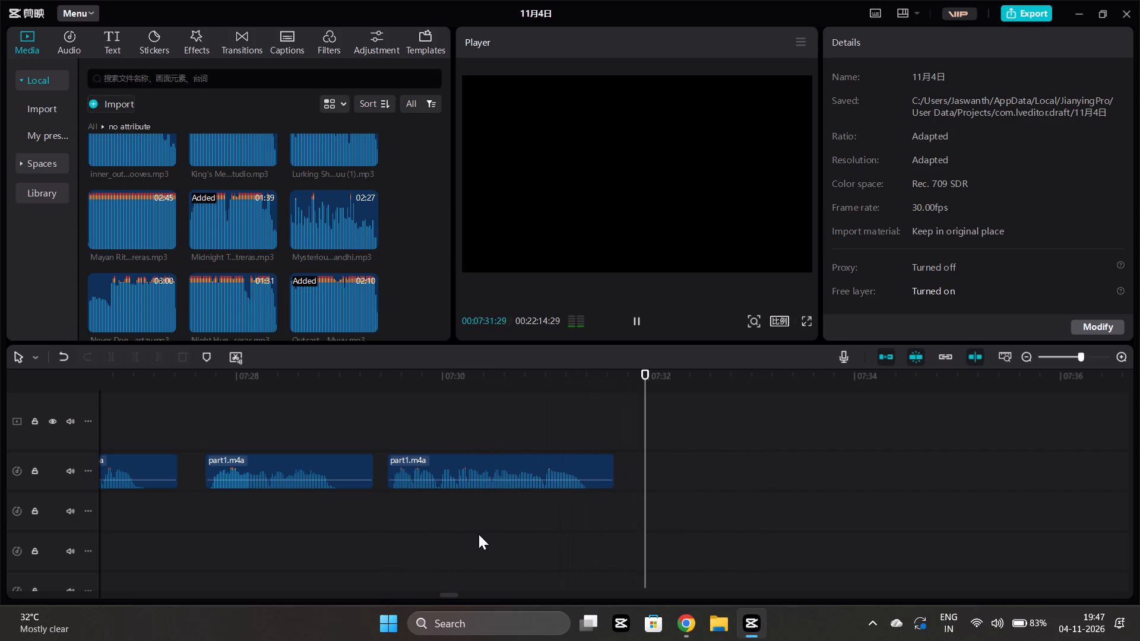
Replay the narration from about 07:25 and slightly raise the volume of the short phrase ending at 07:26:07.
ctrl+scroll(550, 520, down, 7)
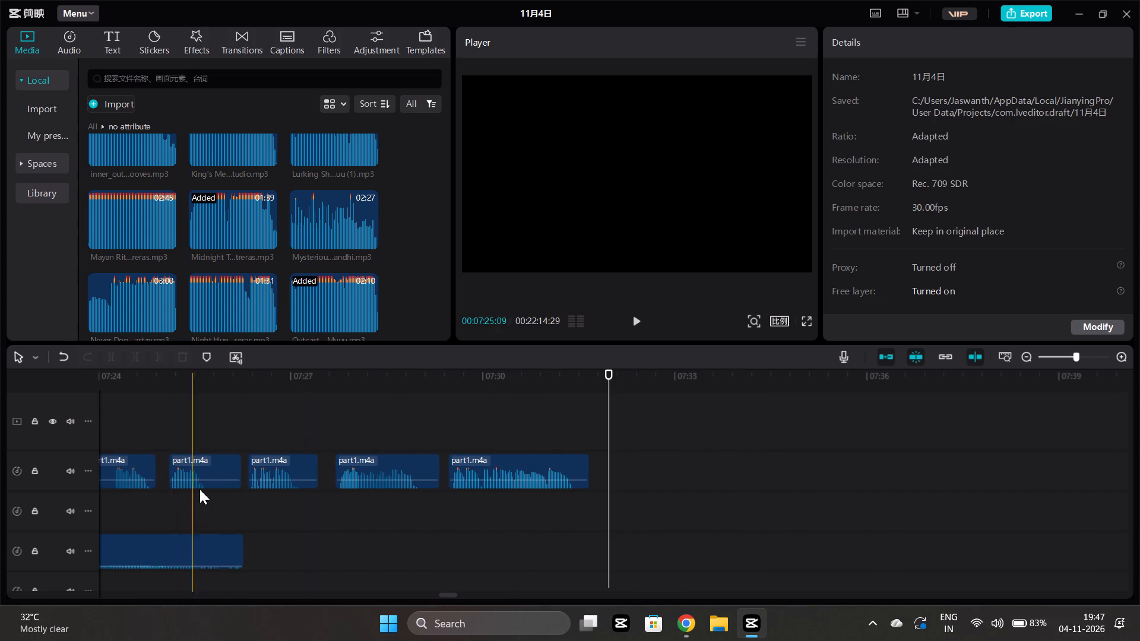
scroll(202, 489, right, 1)
click(391, 503)
key(space)
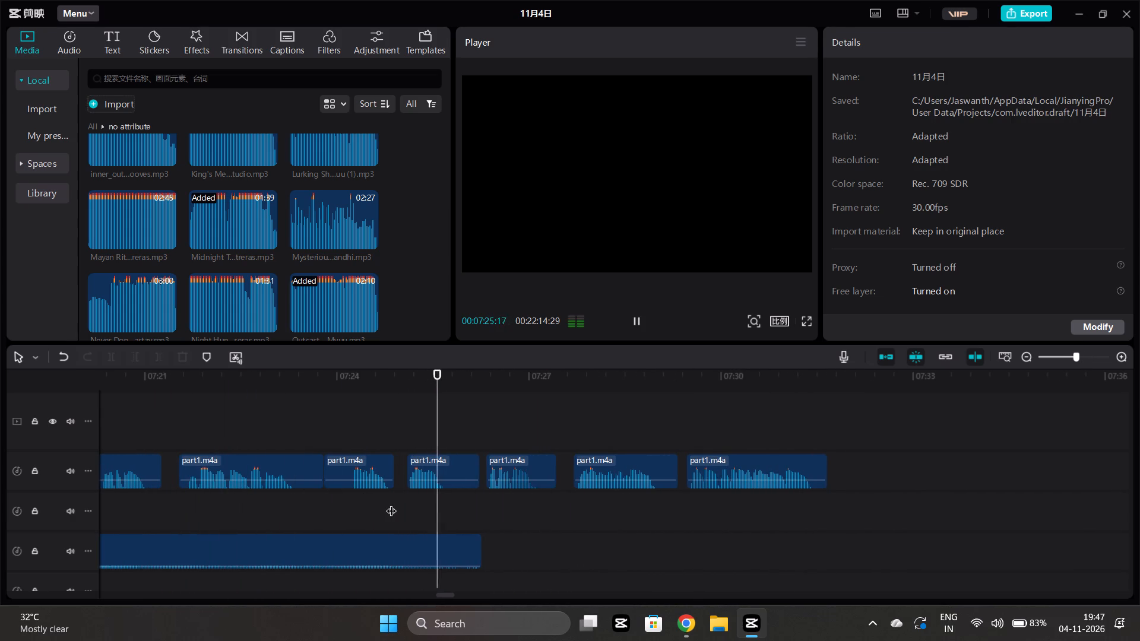
key(space)
click(454, 459)
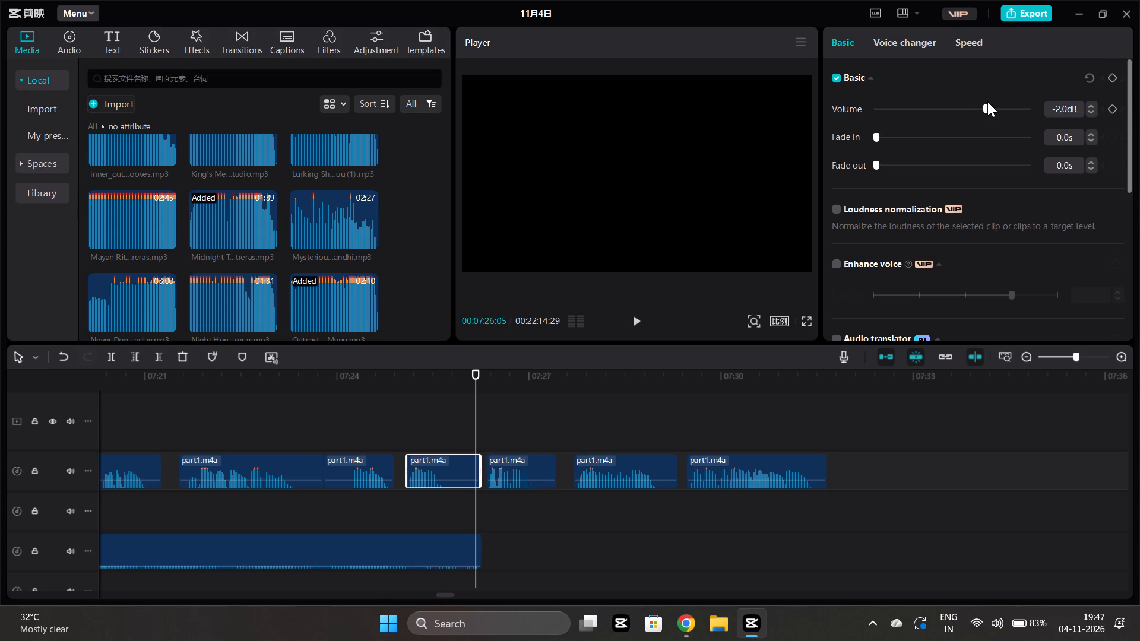
click(993, 106)
Apply the 超级混响 voice filter to the short phrase ending at 07:26:07 with strength 61.
click(910, 46)
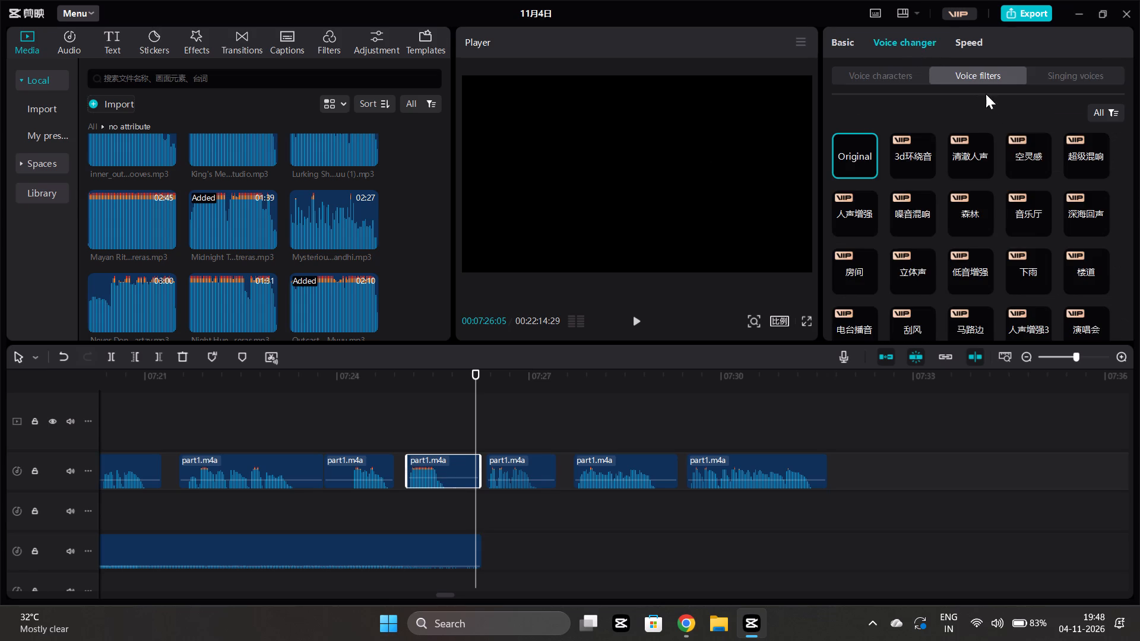
click(1069, 163)
click(977, 325)
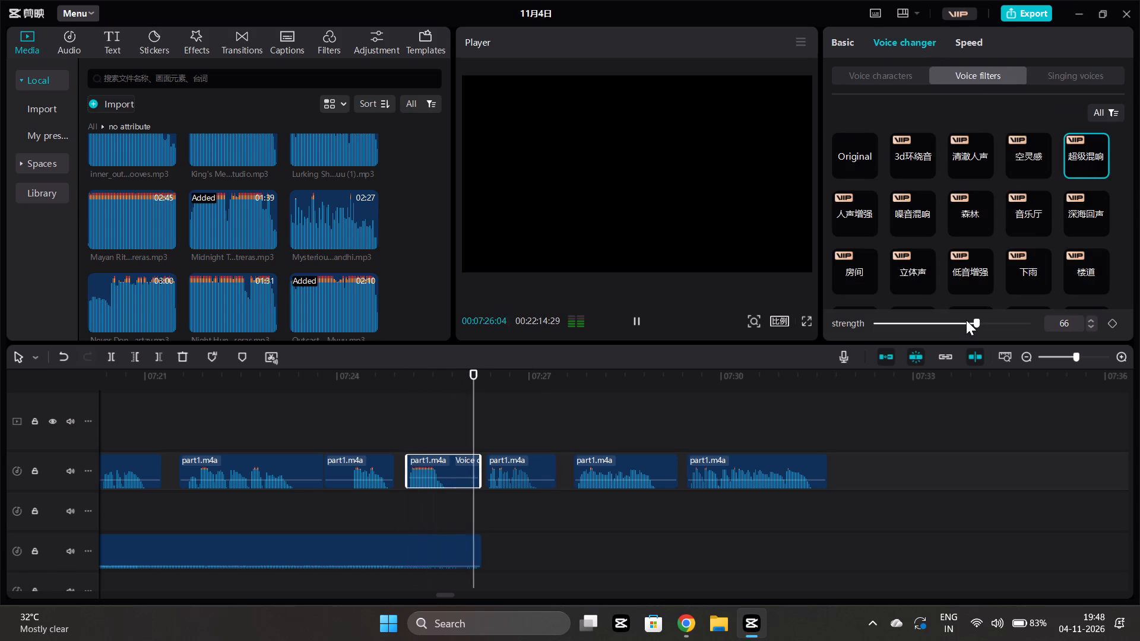
click(969, 320)
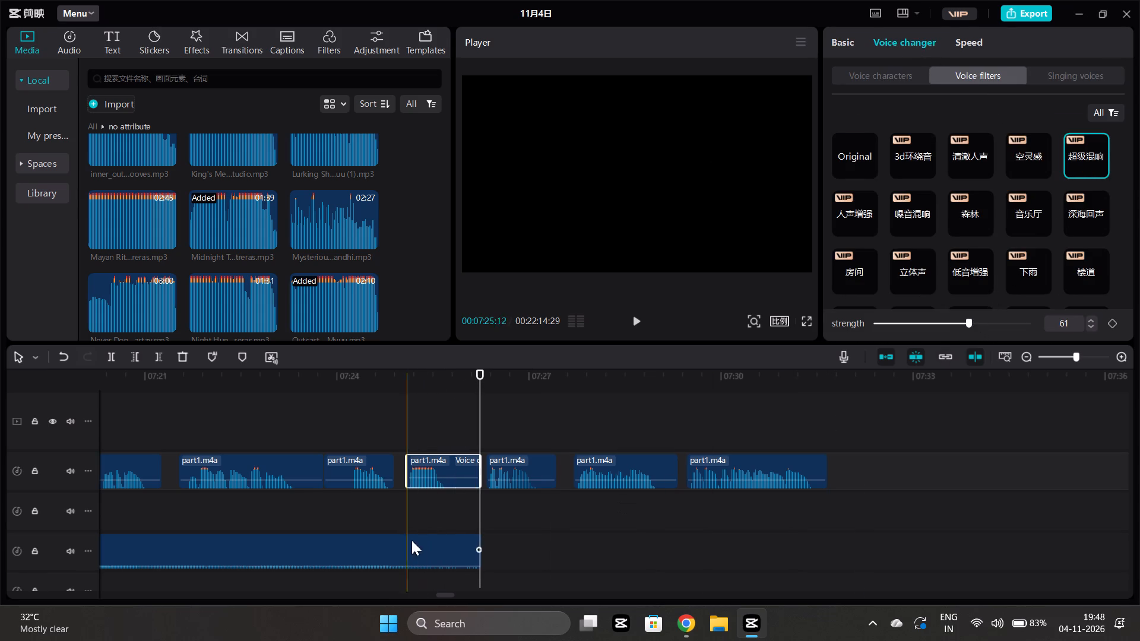
Play the filtered phrase, apply 超级混响 to the phrase ending at 07:27:13, and reduce its strength to just over half.
click(422, 500)
key(space)
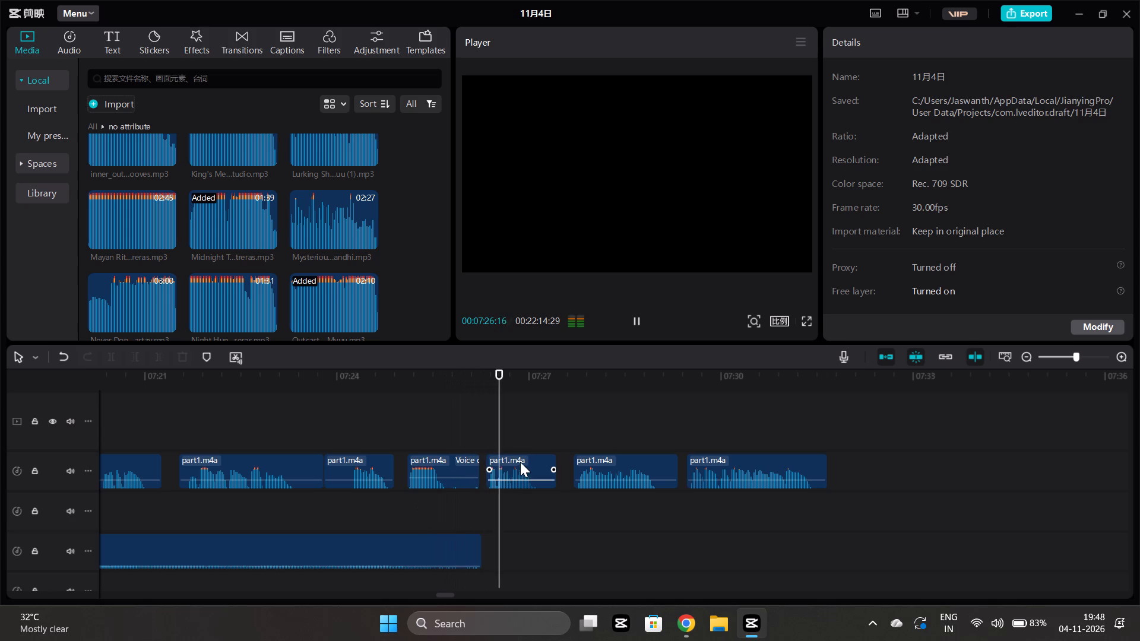
click(520, 462)
click(1076, 153)
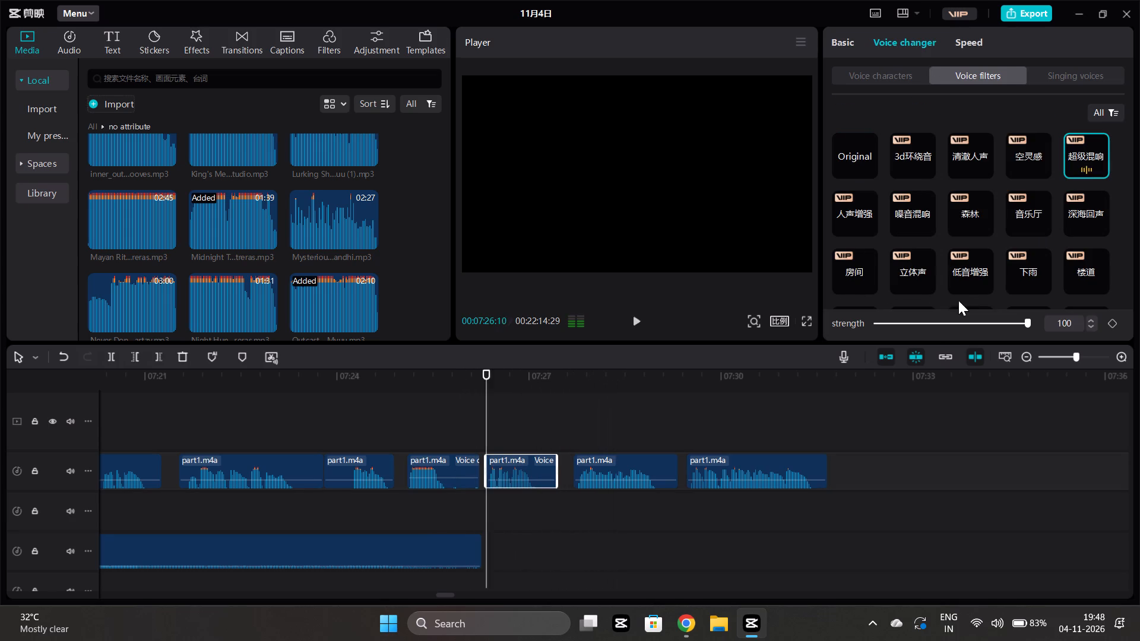
click(961, 321)
click(970, 320)
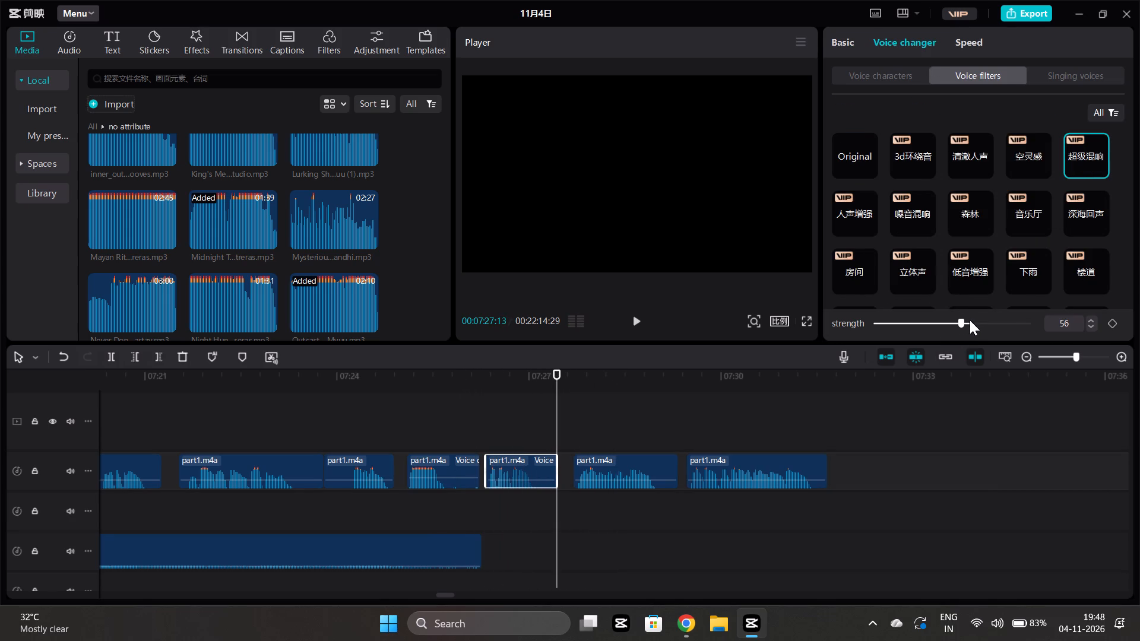
Play on and apply the 超级混响 voice filter to the phrase ending at 07:29:10 with strength 63.
click(539, 491)
key(space)
click(594, 469)
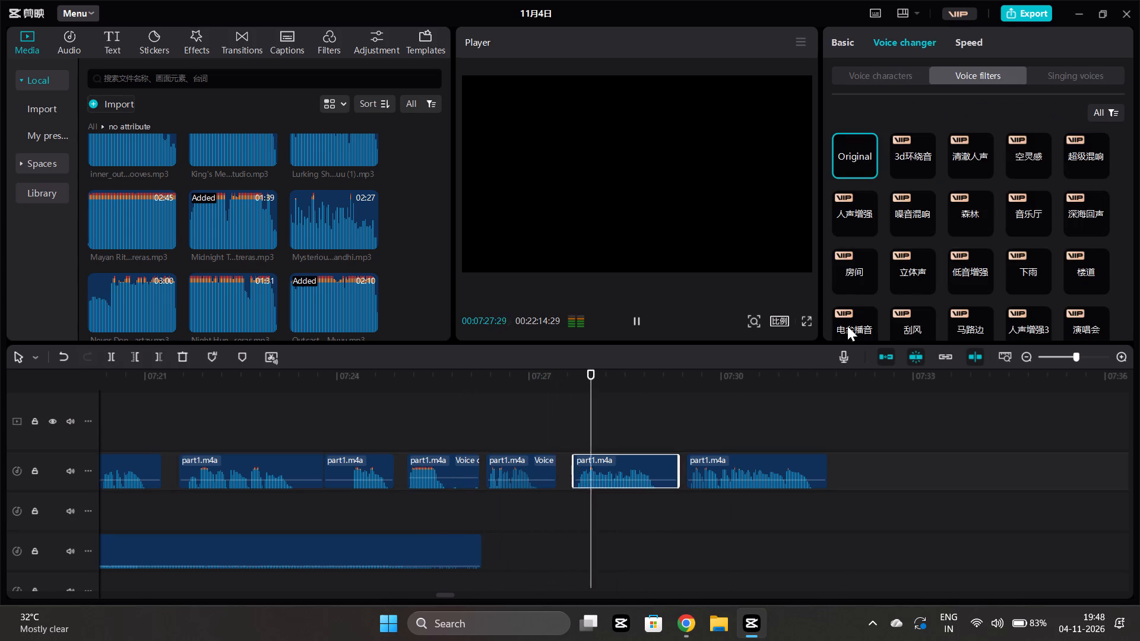
click(1076, 171)
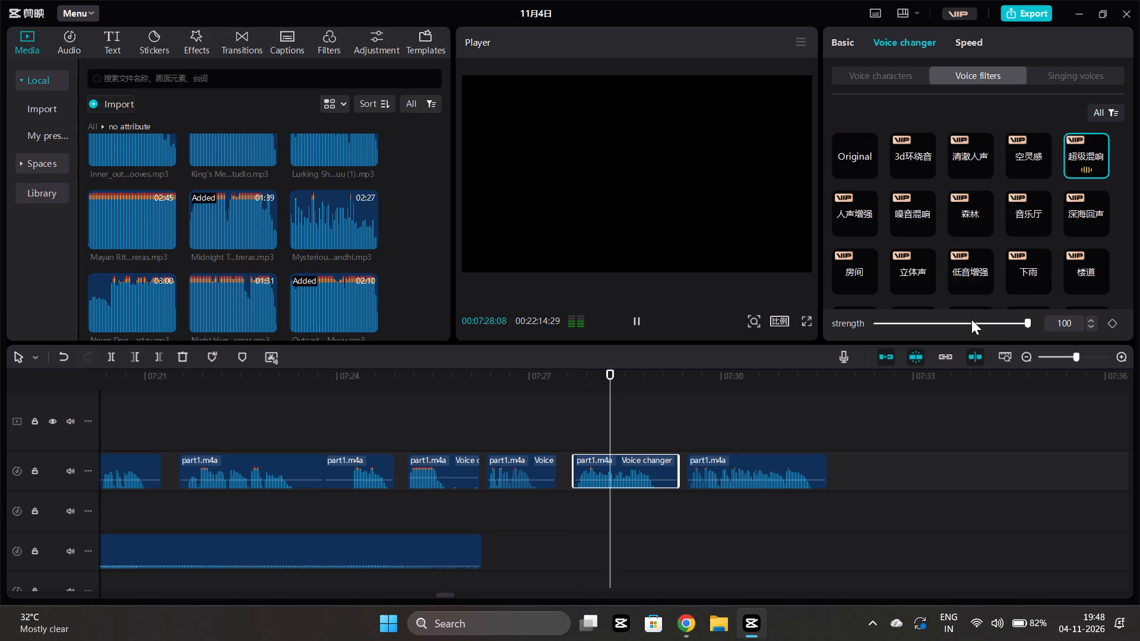
click(971, 325)
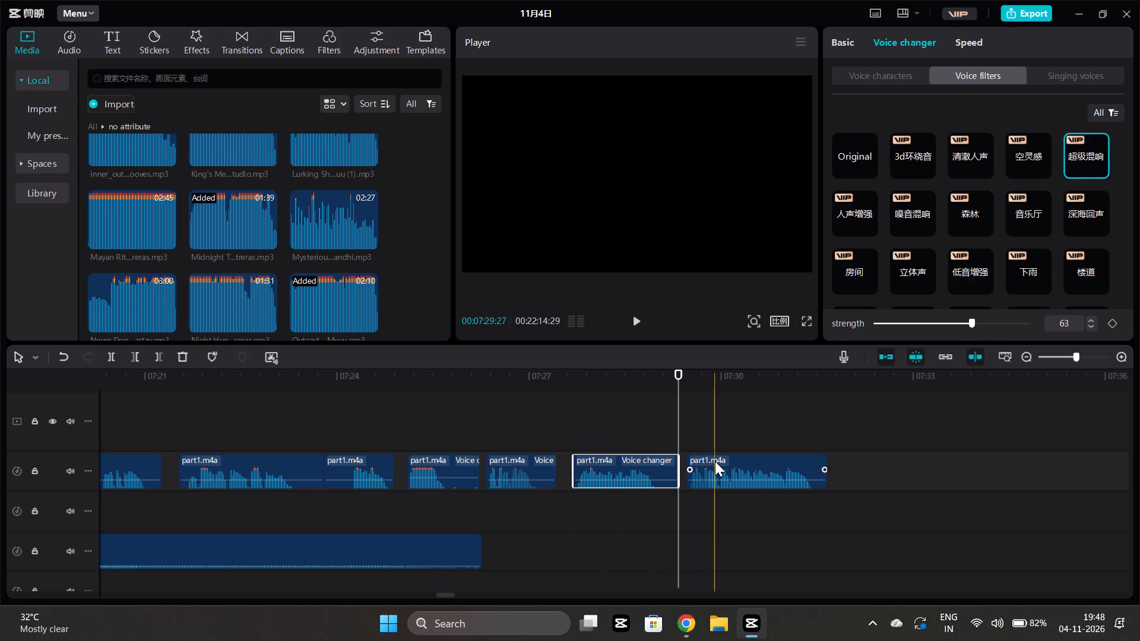
Apply the 超级混响 voice filter to the last narration phrase with strength 61.
click(715, 461)
click(1077, 161)
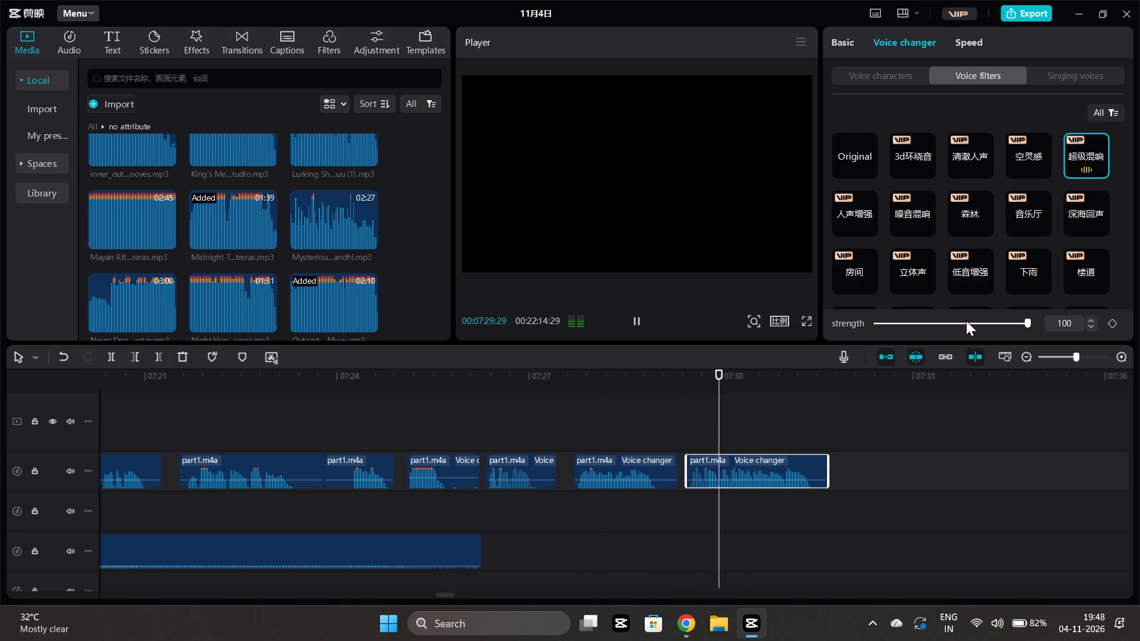
click(961, 320)
click(969, 319)
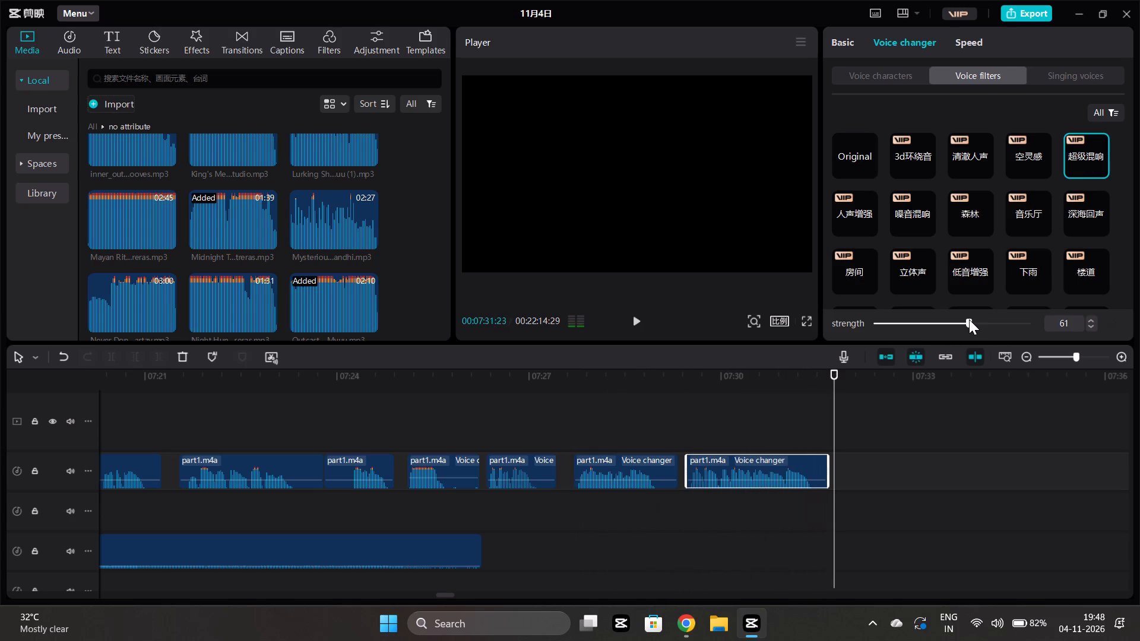
Play through the last phrase and extend its end slightly.
click(672, 497)
key(space)
scroll(672, 497, left, 1)
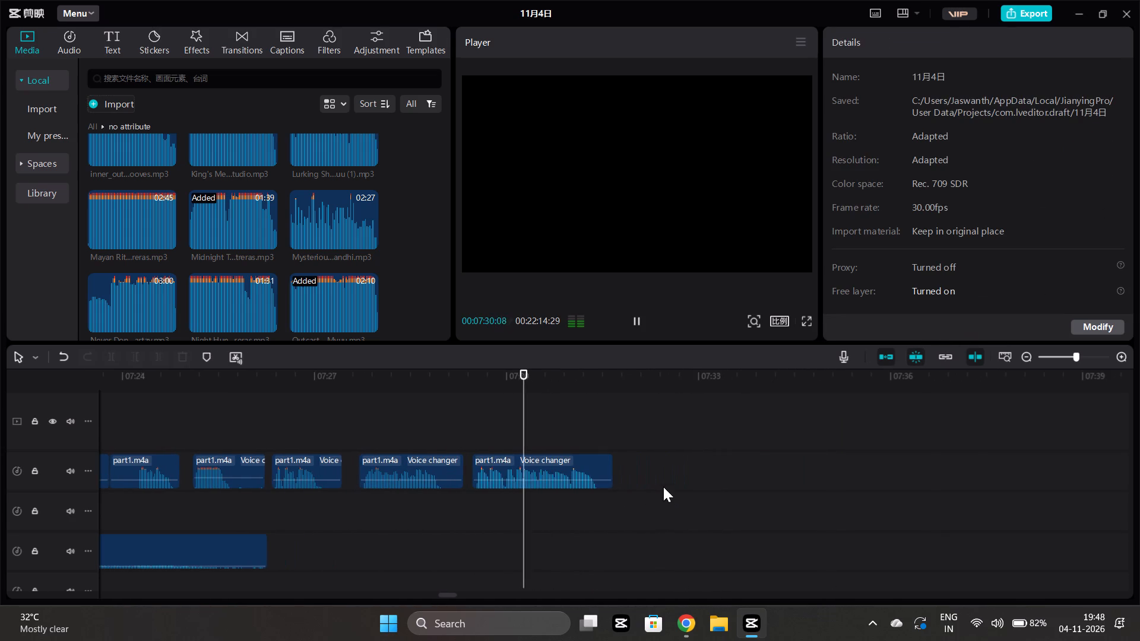
scroll(598, 429, left, 1)
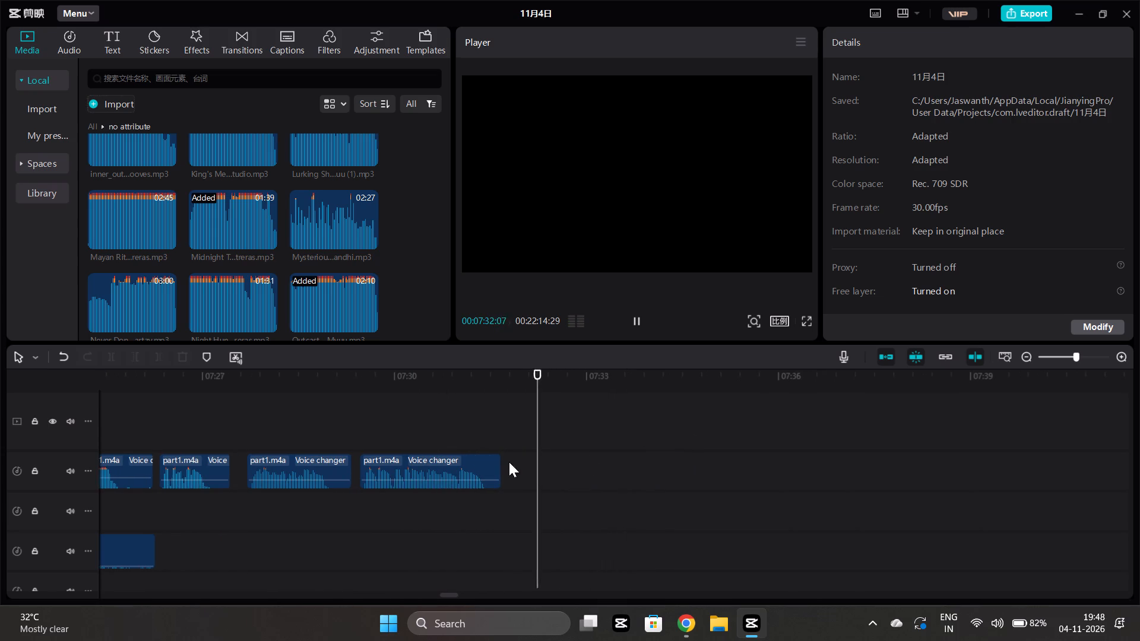
click(484, 462)
drag(498, 480, 489, 493)
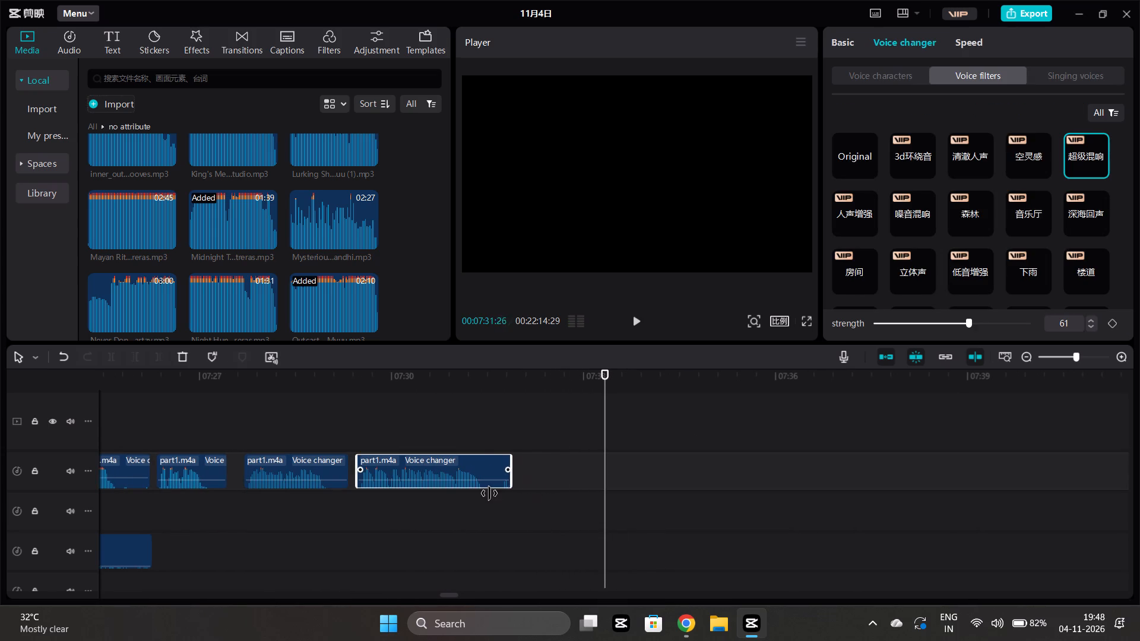
drag(489, 493, 496, 493)
Replay the last phrase and split off its silent tail at 07:31:13.
click(381, 528)
key(space)
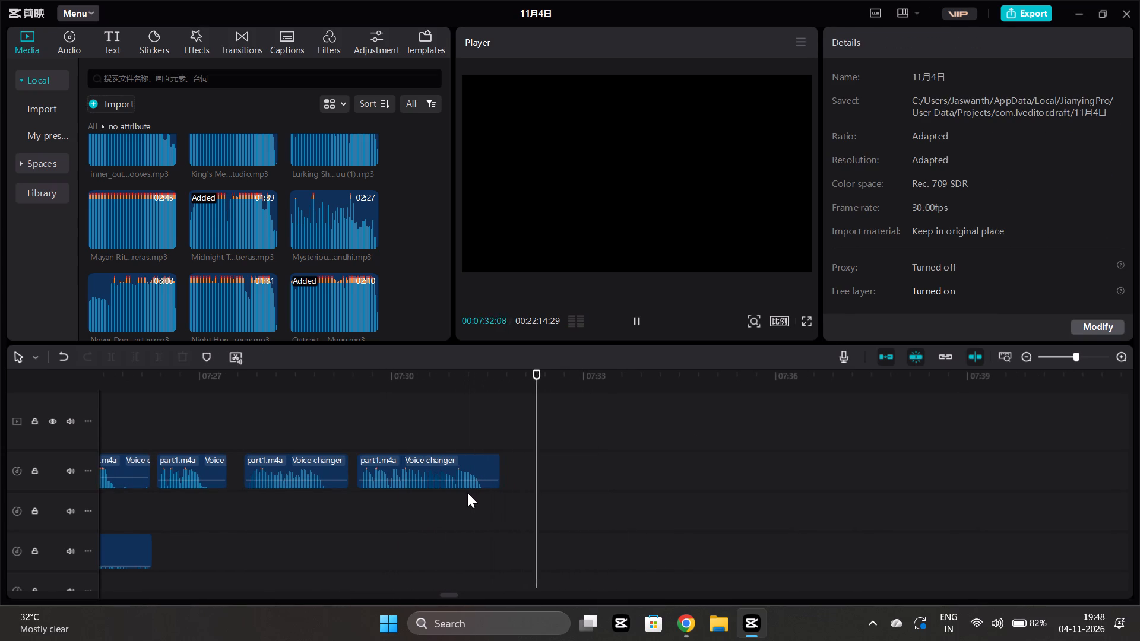
scroll(467, 493, left, 1)
key(space)
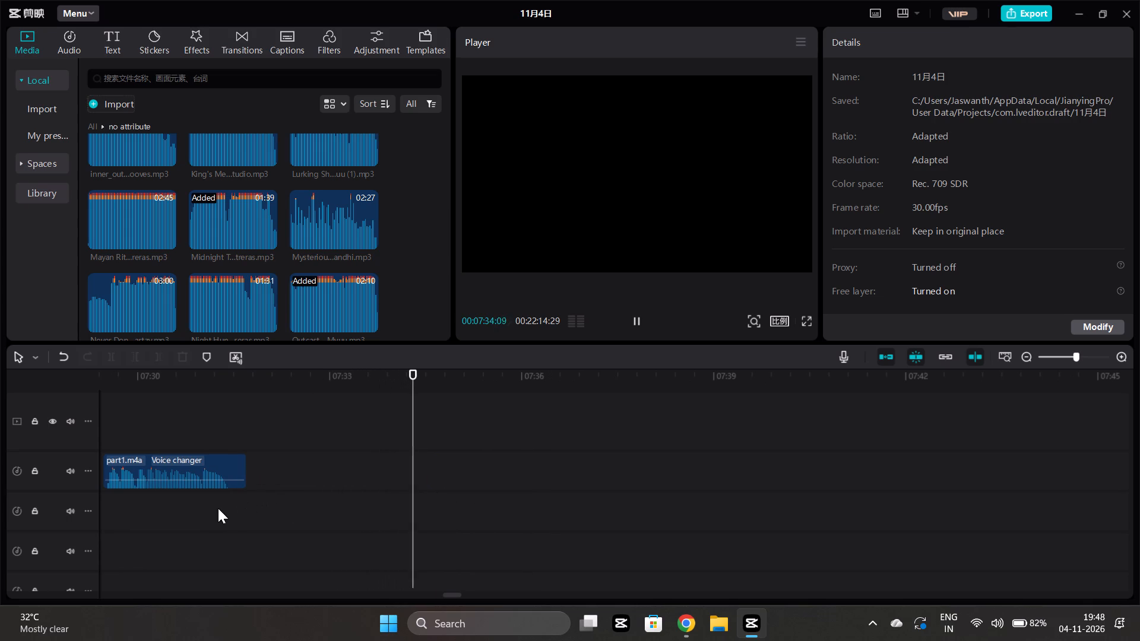
click(229, 509)
click(228, 475)
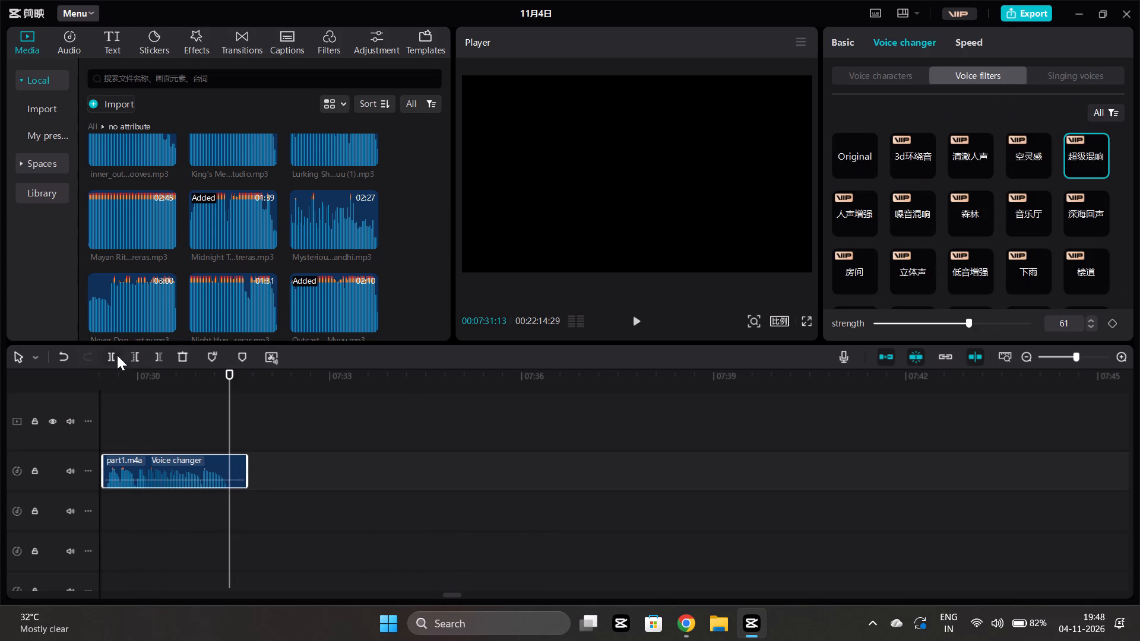
click(112, 357)
Copy the split-off silent tail and paste a duplicate directly after it.
key(ctrl+c)
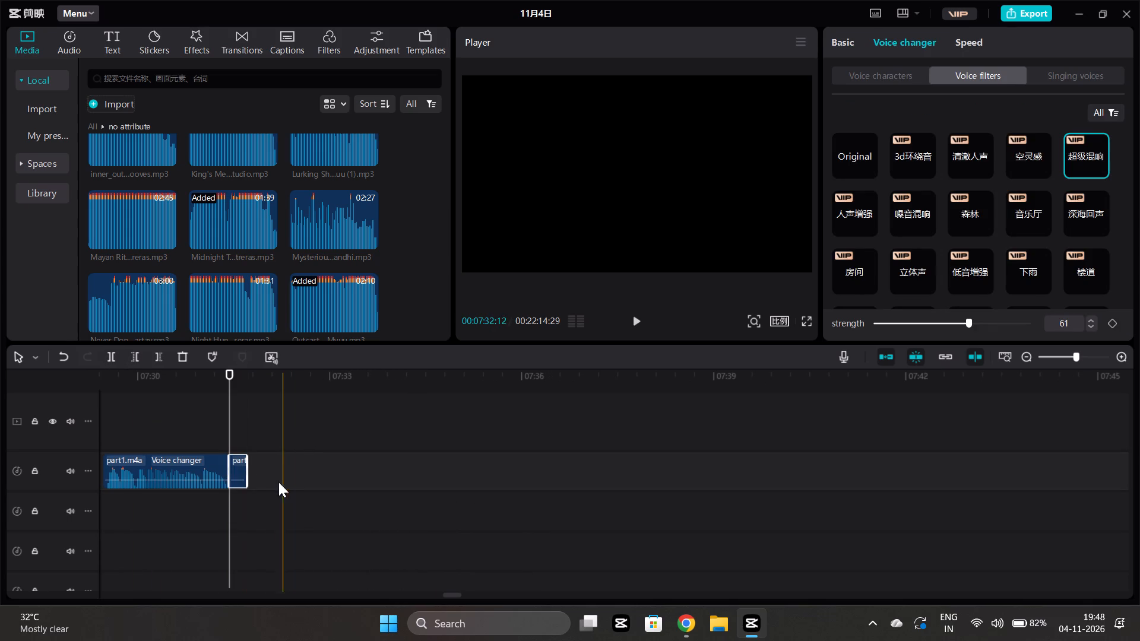
click(246, 496)
key(ctrl+v)
Listen repeatedly to the end of the last phrase to check how its reverb fades through the added tail.
click(224, 496)
key(space)
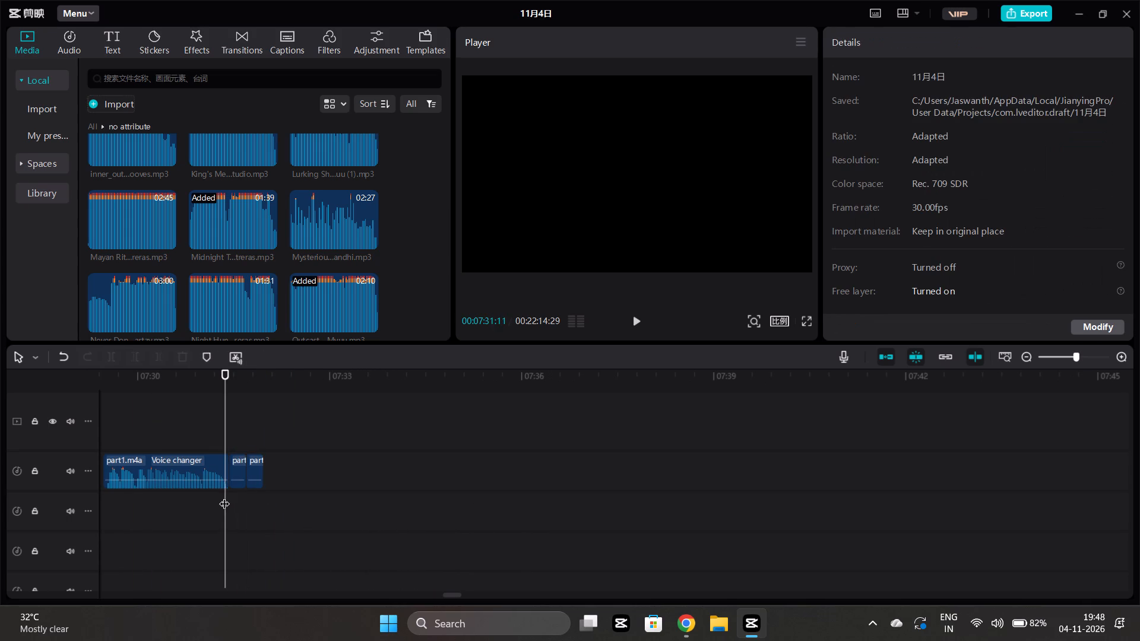
key(space)
click(210, 499)
key(space)
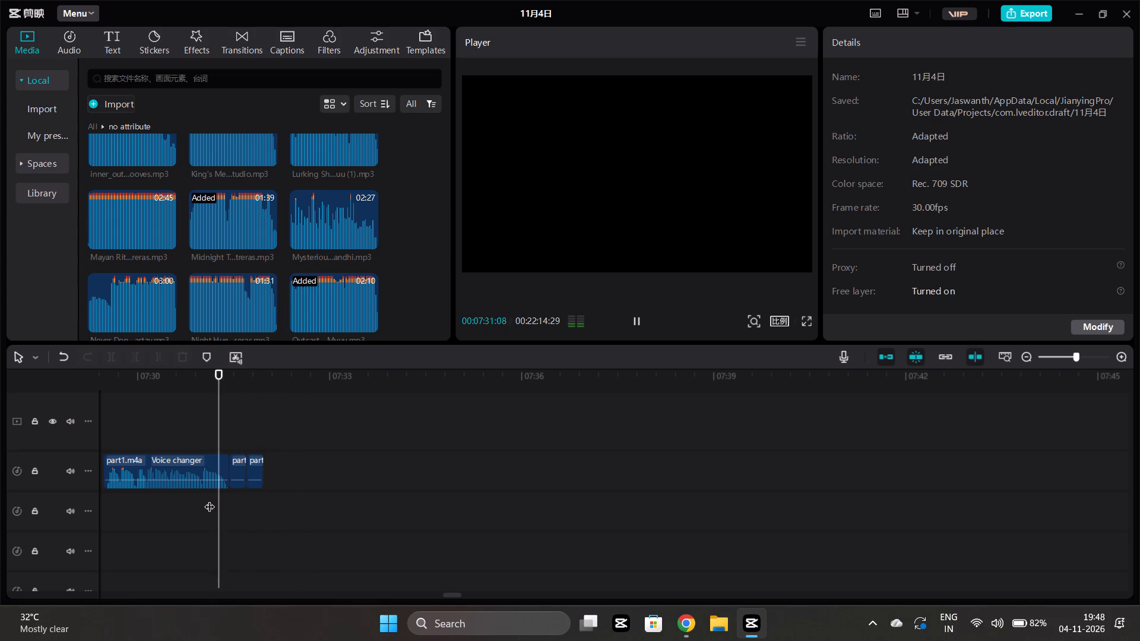
click(151, 503)
key(space)
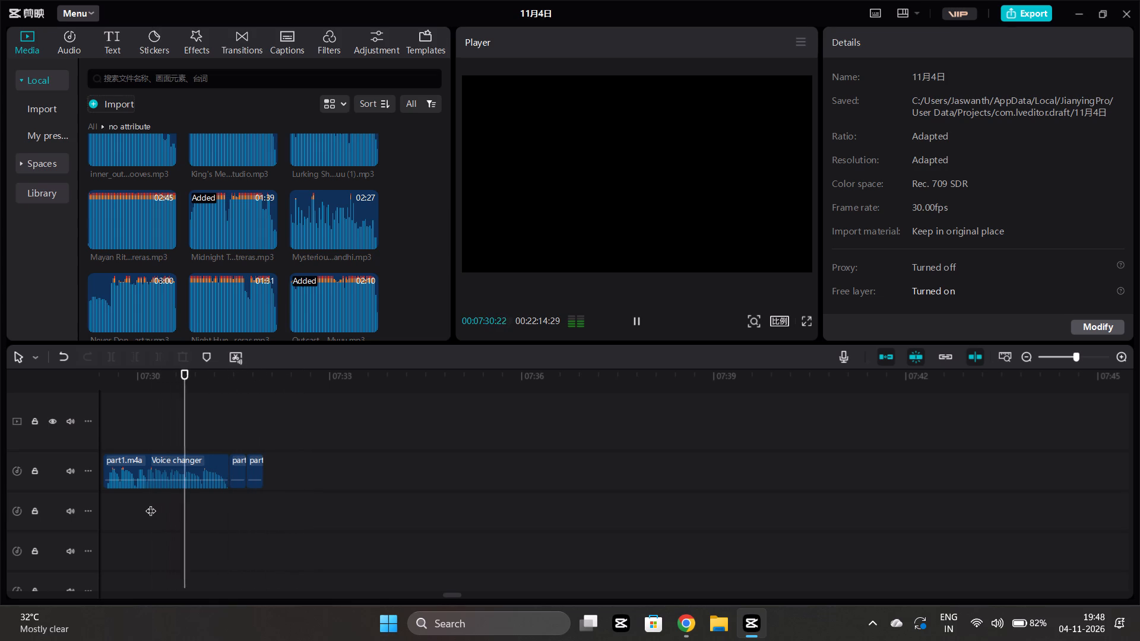
click(208, 507)
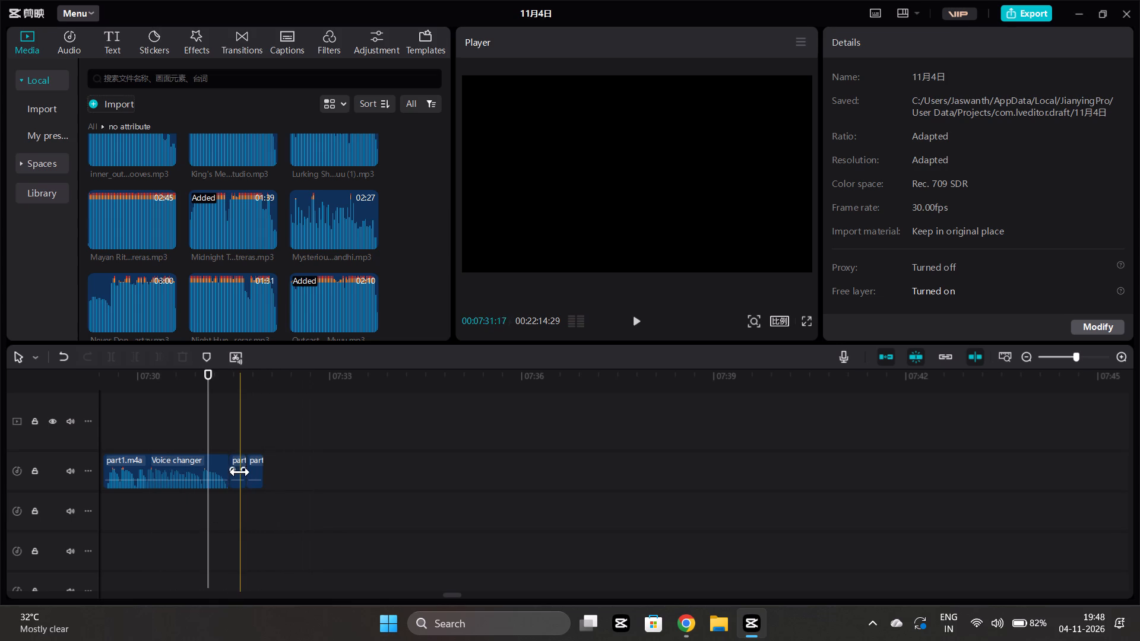
Delete the first silent tail piece, extend the reverb phrase's end up to the remaining tail, and replay the ending.
click(236, 478)
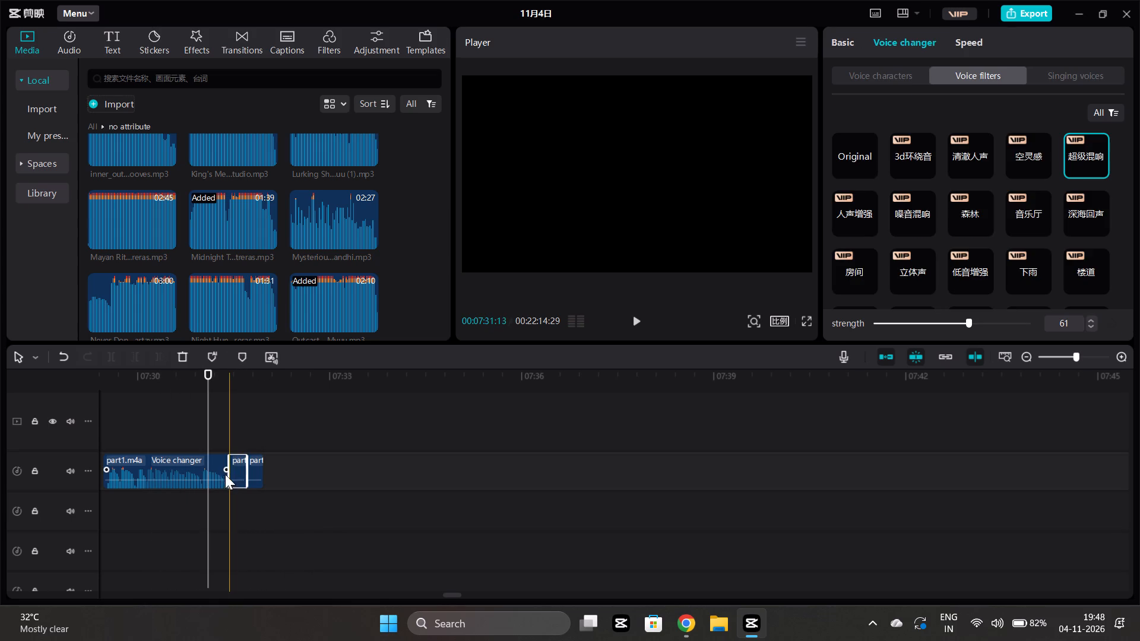
key(Delete)
click(223, 468)
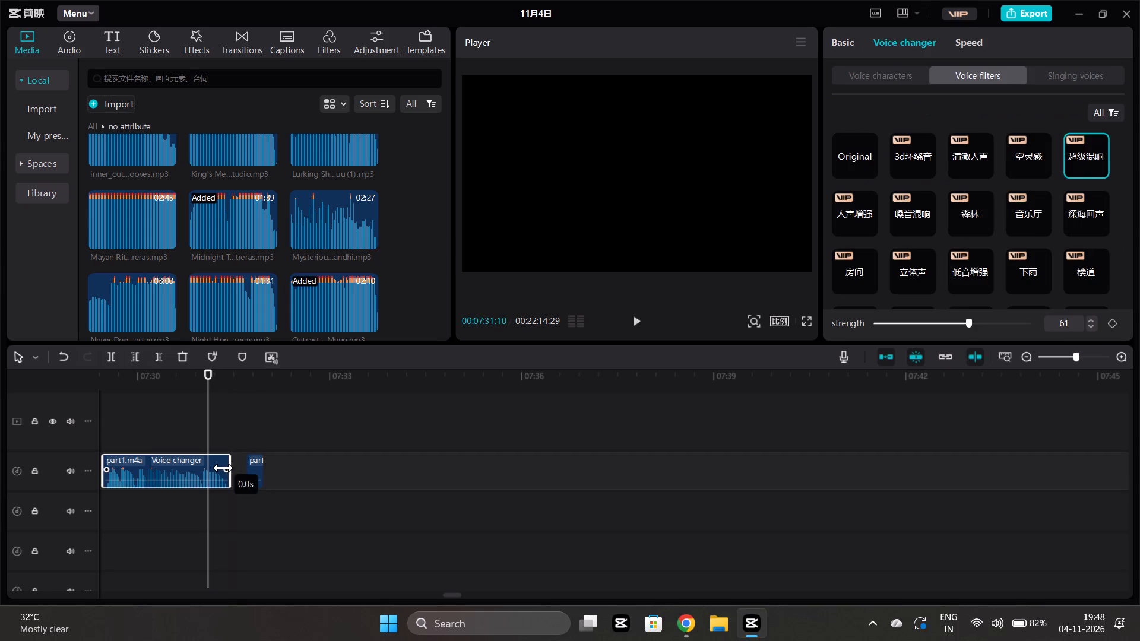
drag(232, 471, 251, 471)
click(217, 503)
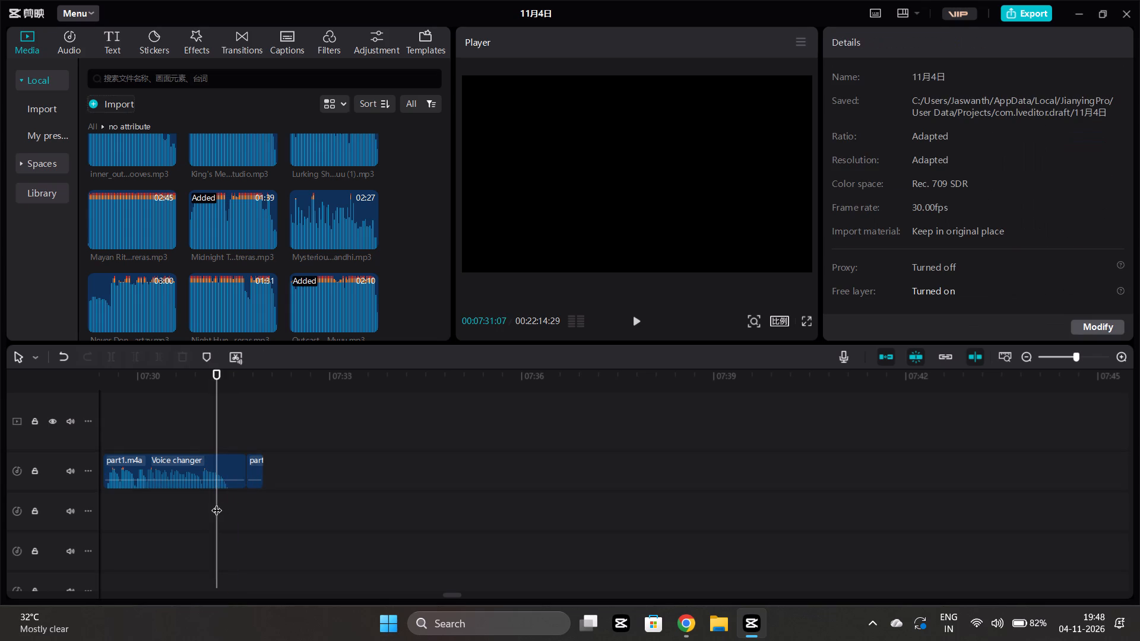
key(space)
click(178, 505)
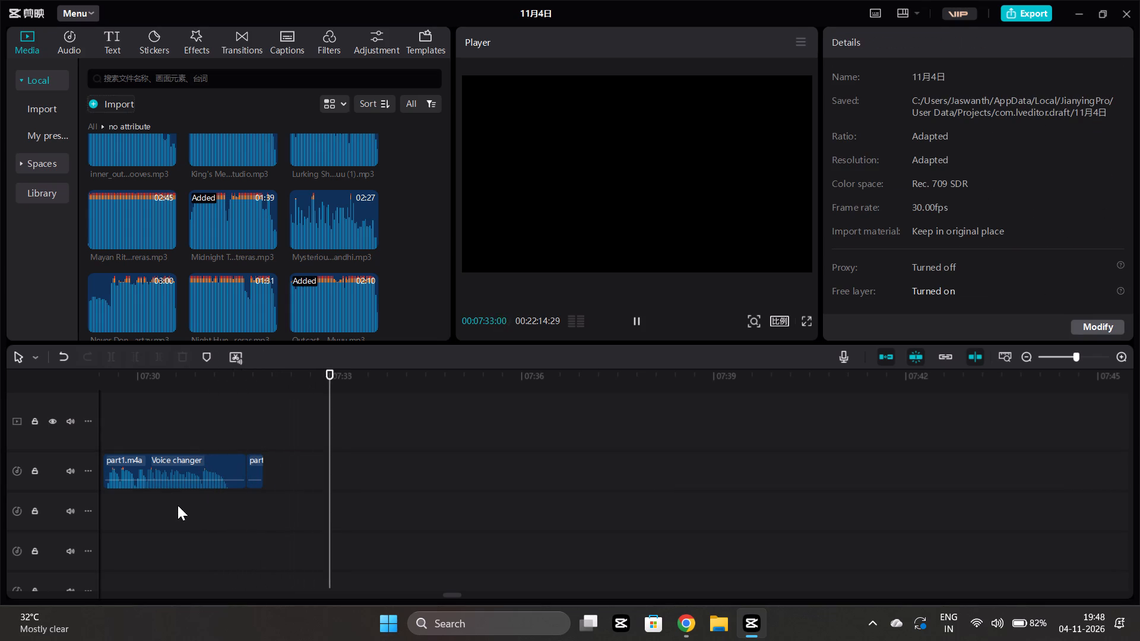
key(space)
Move the phrase at about 07:52 back to directly follow the silent tail at about 07:32, and play it.
ctrl+scroll(178, 505, down, 5)
key(space)
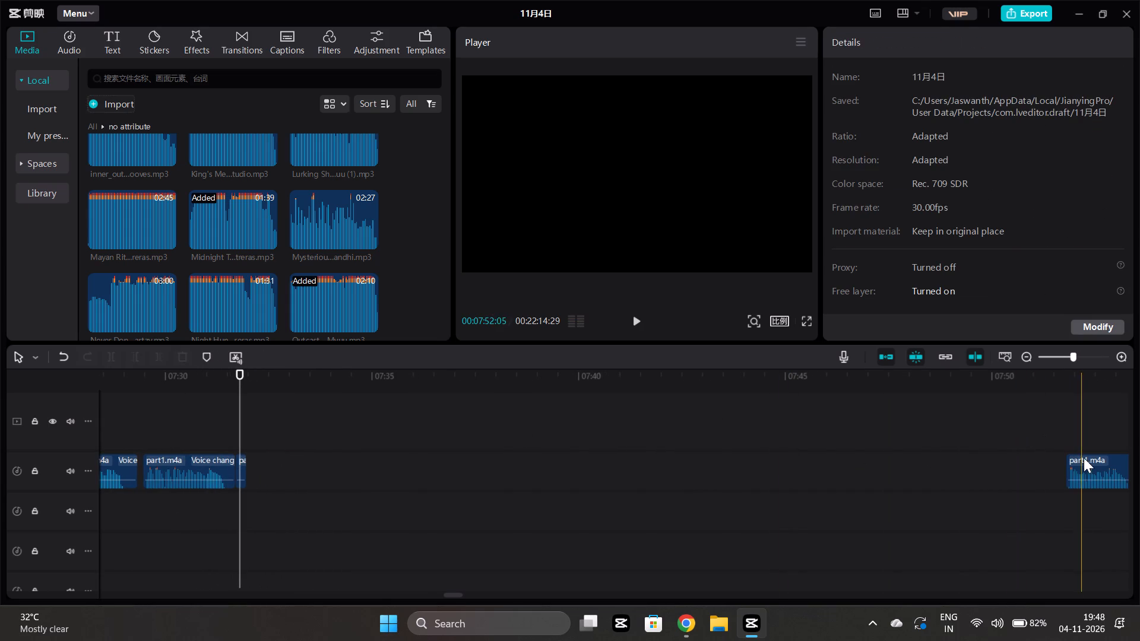
drag(1085, 459, 267, 472)
click(220, 503)
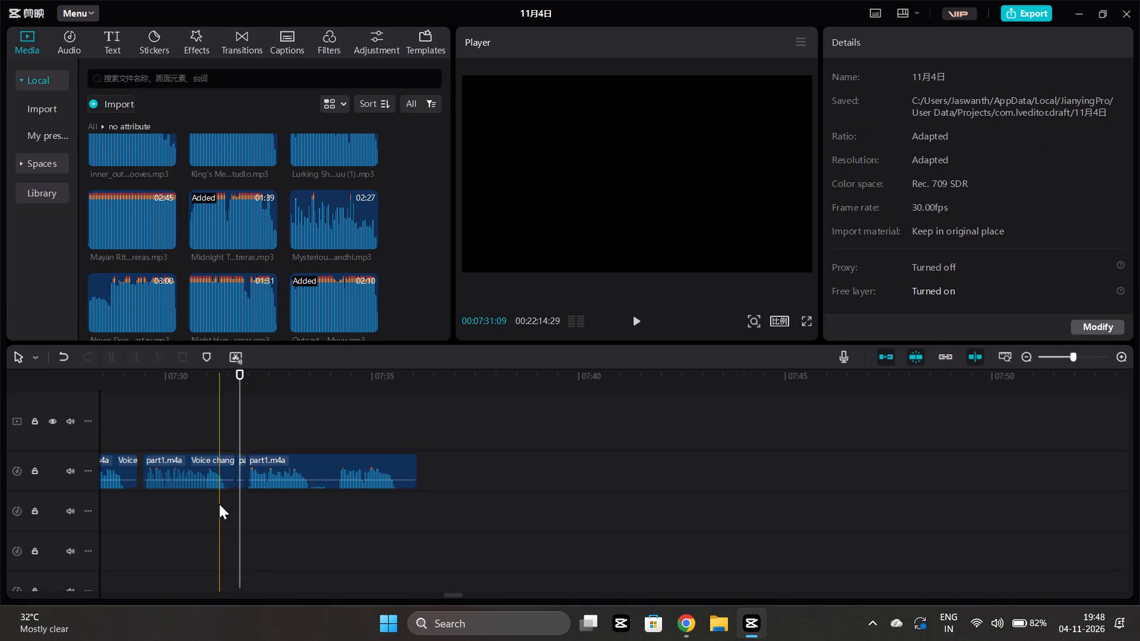
key(space)
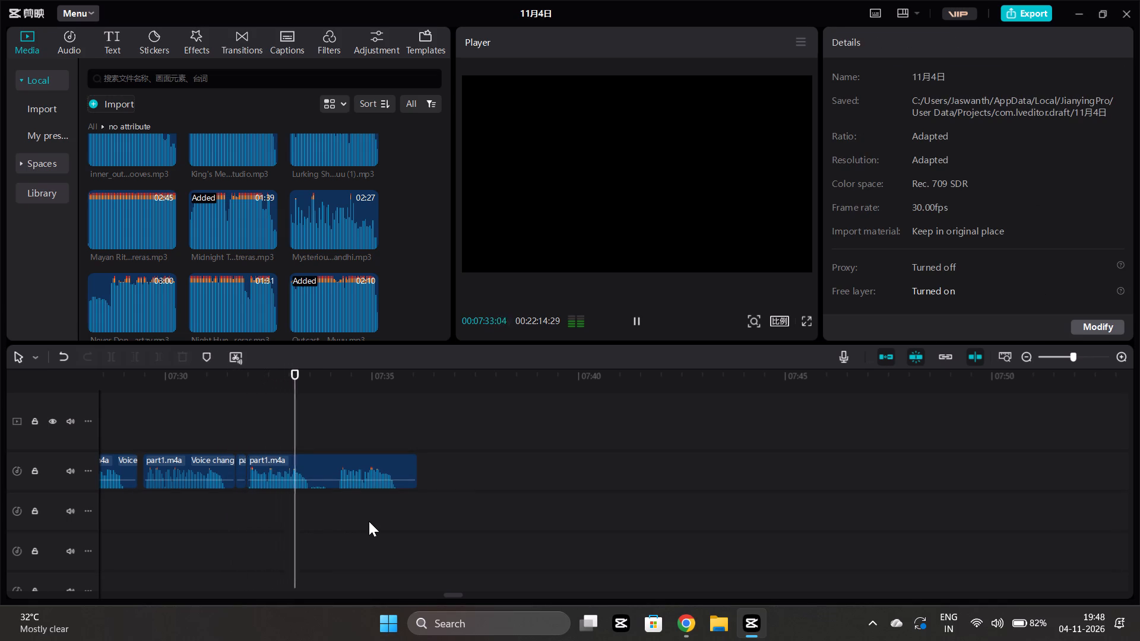
ctrl+scroll(346, 513, up, 4)
key(space)
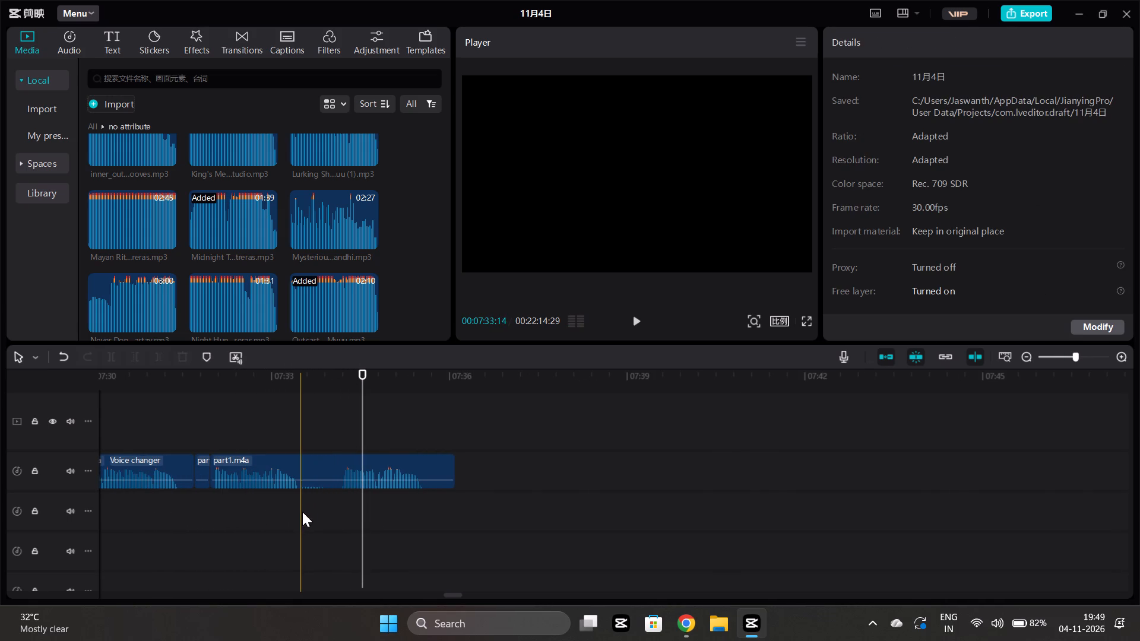
Split the moved phrase at about 07:33:13 and trim the second part's silent start up to about 07:33:26.
click(299, 510)
click(305, 475)
click(114, 364)
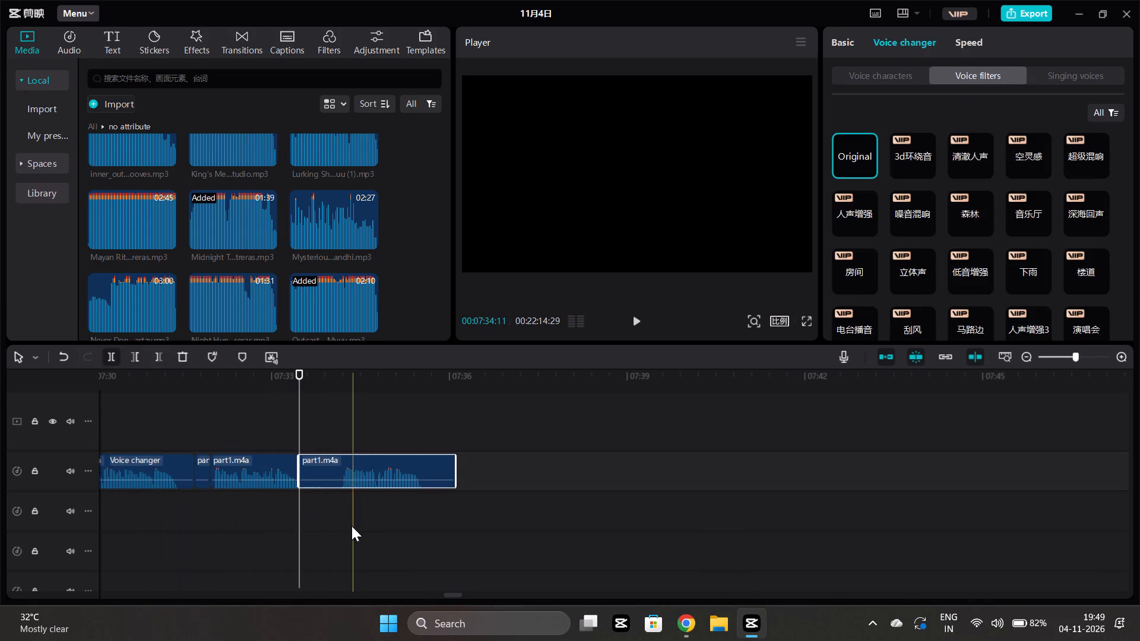
click(324, 517)
click(334, 474)
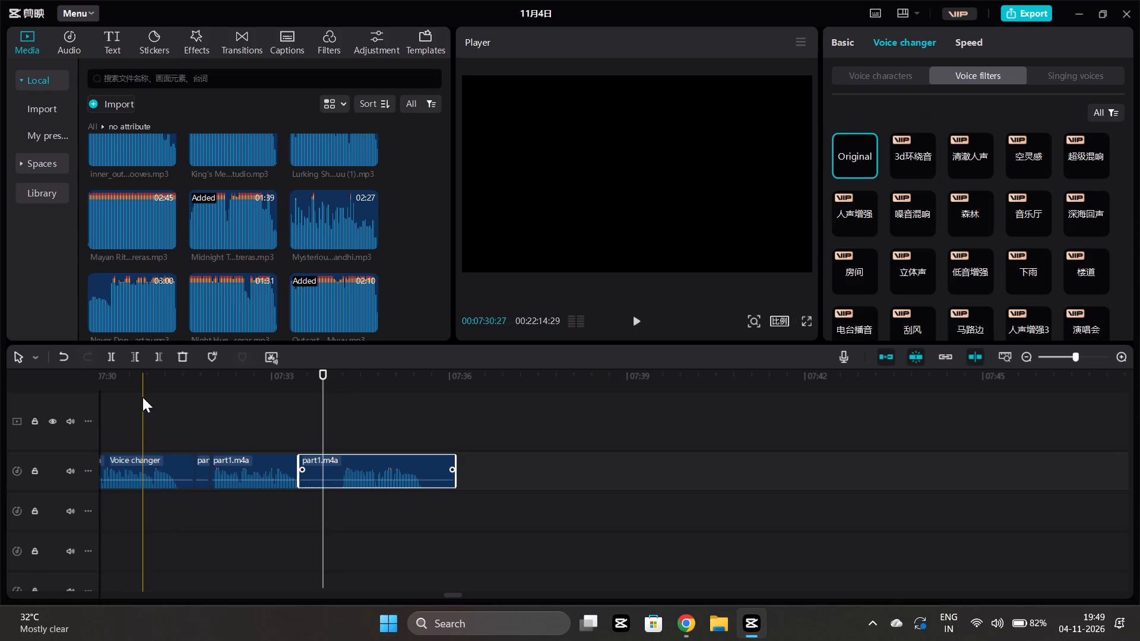
click(137, 353)
click(314, 525)
key(space)
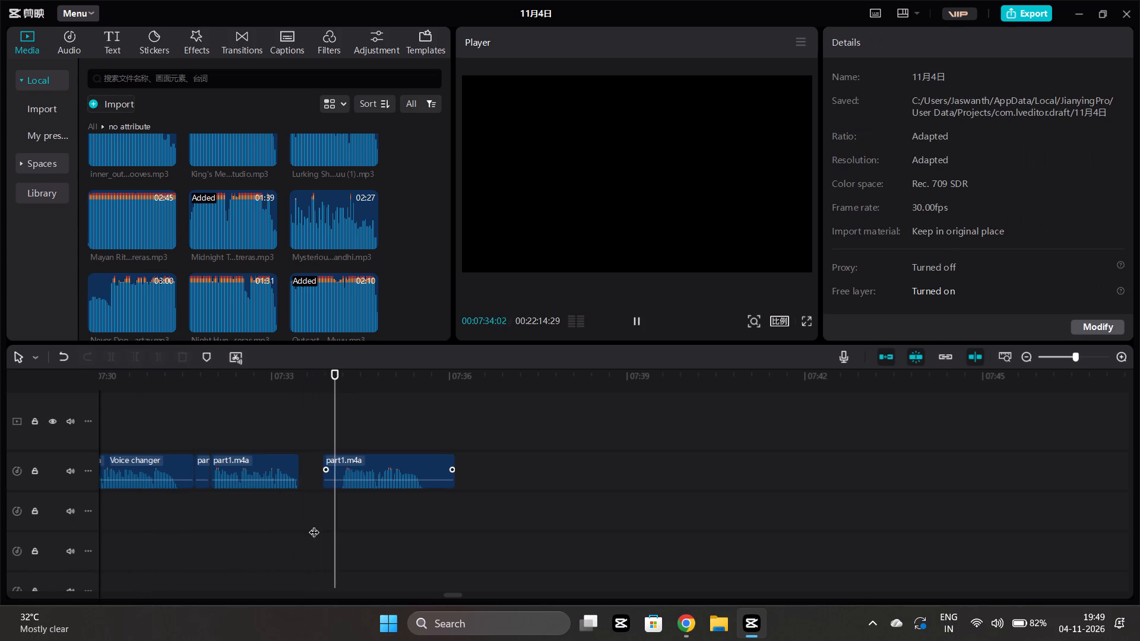
Move the next phrase back to directly follow the previous one at about 07:36, and play it to find the pause.
ctrl+scroll(314, 525, down, 8)
scroll(314, 525, up, 1)
scroll(314, 525, down, 1)
scroll(515, 507, left, 1)
drag(790, 457, 309, 467)
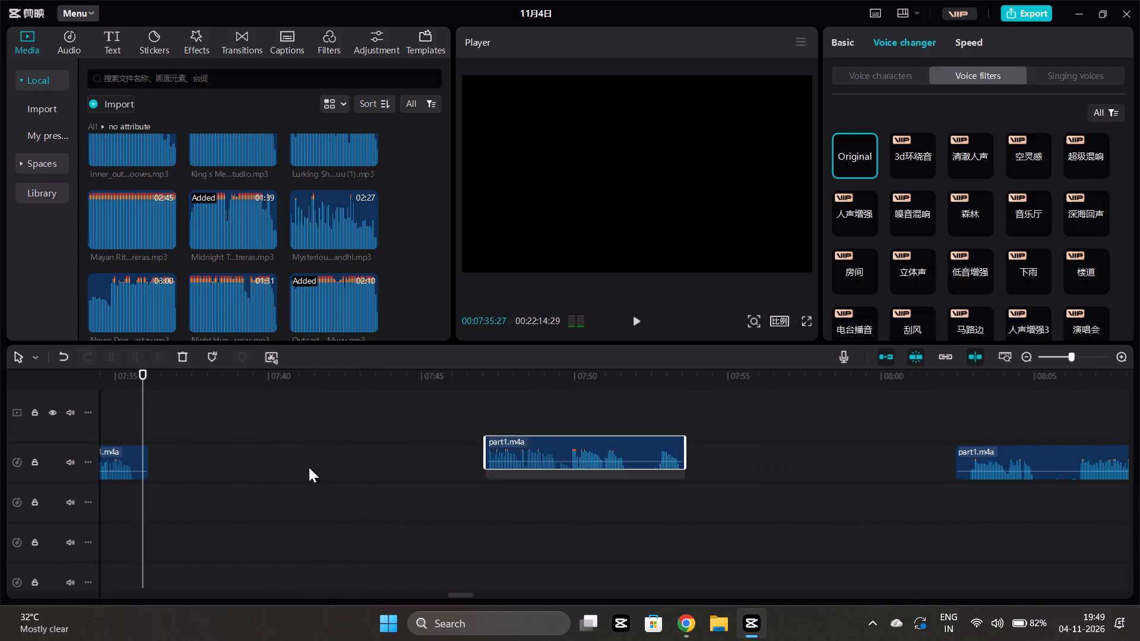
drag(309, 467, 186, 465)
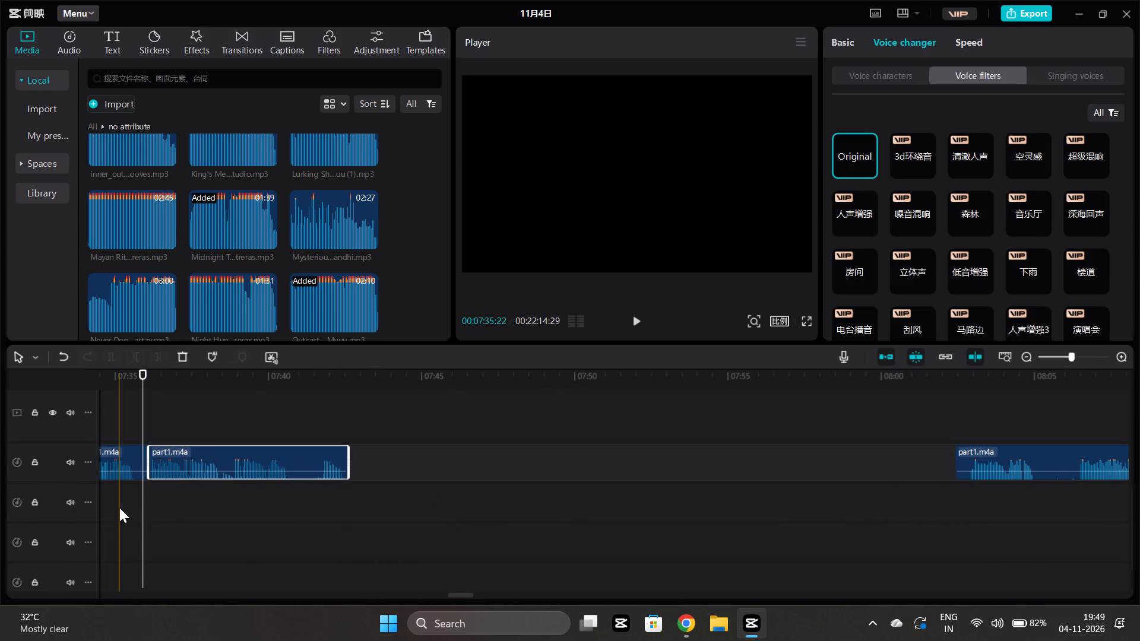
click(119, 507)
text(v)
key(space)
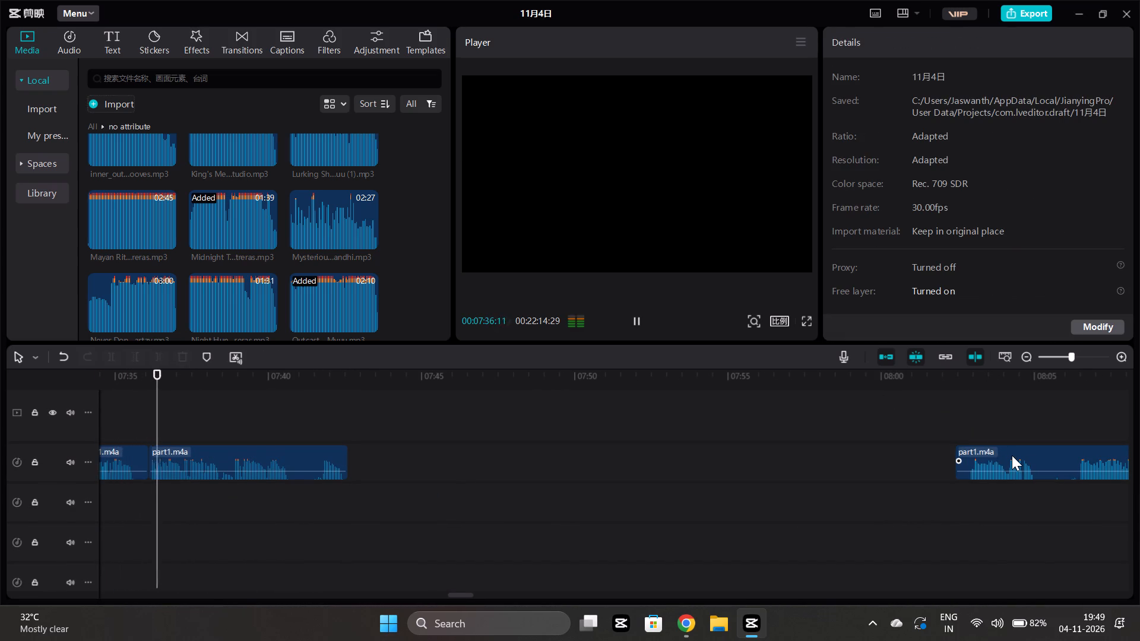
ctrl+scroll(241, 488, up, 4)
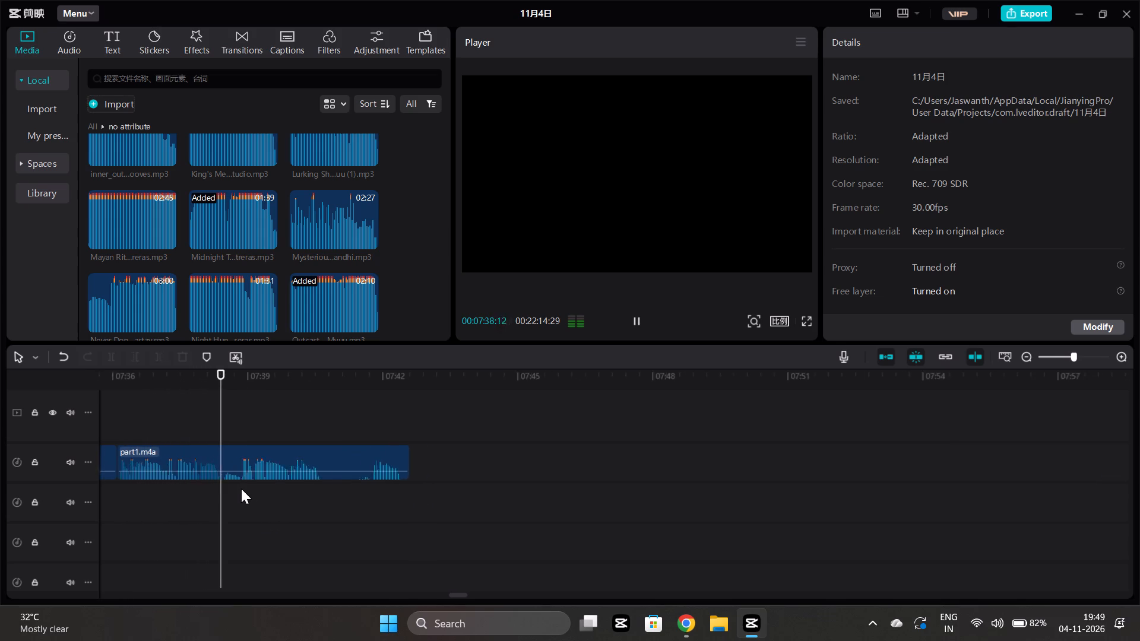
ctrl+scroll(241, 488, up, 2)
key(space)
Split the phrase at 07:38:24 and trim the first part's end back to 07:38:14, leaving a short pause.
click(242, 499)
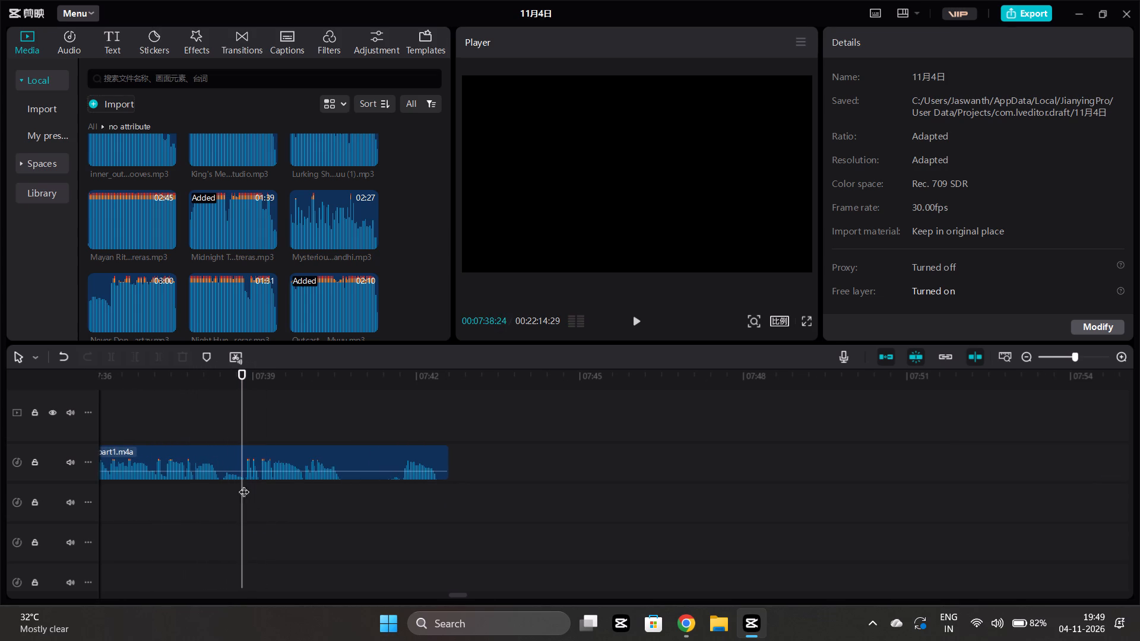
click(244, 464)
click(107, 359)
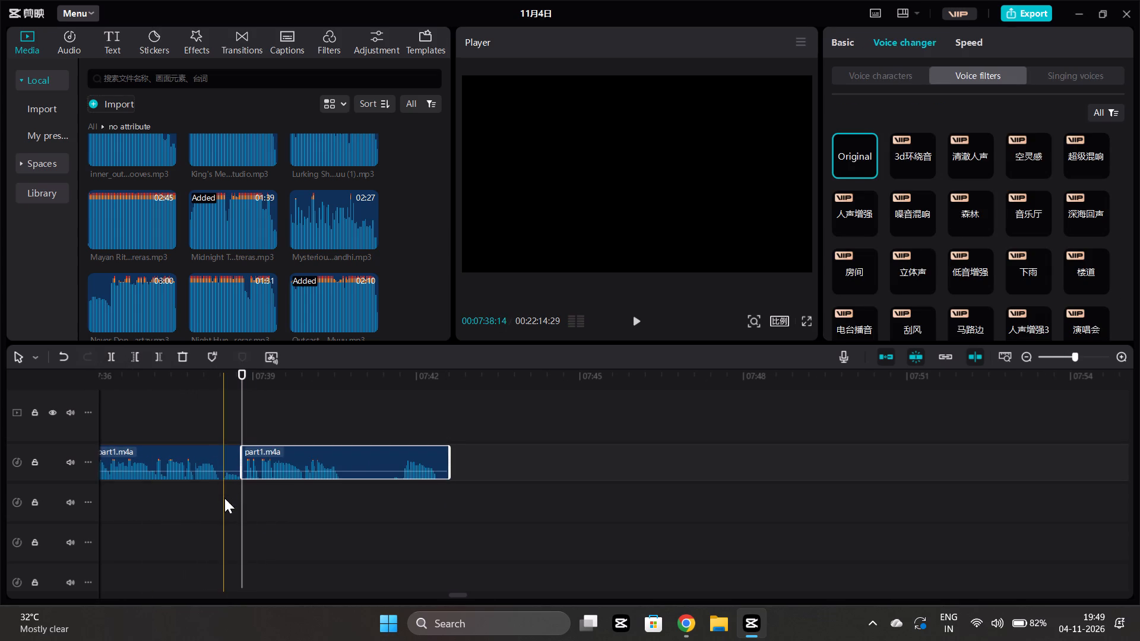
click(224, 498)
click(226, 465)
click(157, 356)
click(204, 495)
key(space)
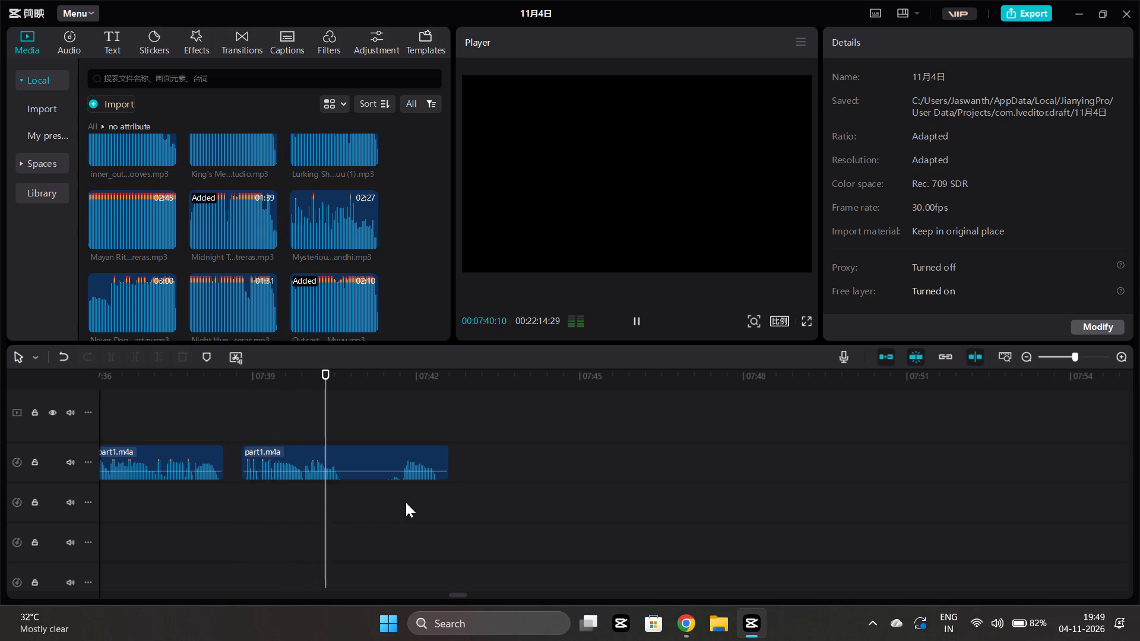
Split the phrase at 07:41:21, trim the first part's silent end to 07:41:08, and move the short second part against it.
key(space)
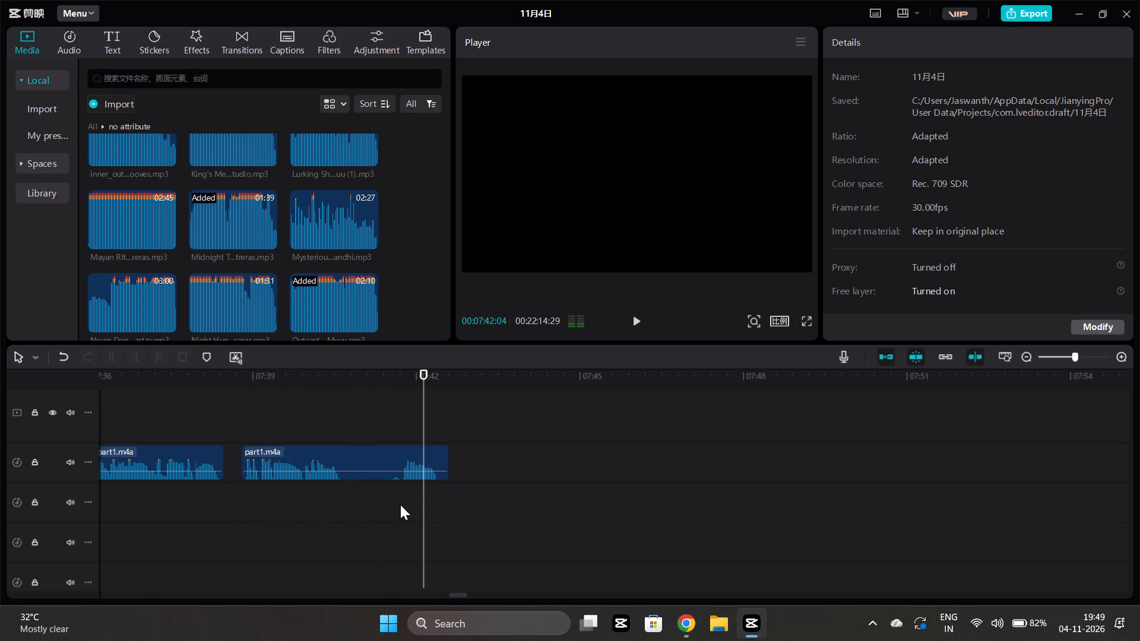
click(400, 501)
click(401, 465)
click(112, 361)
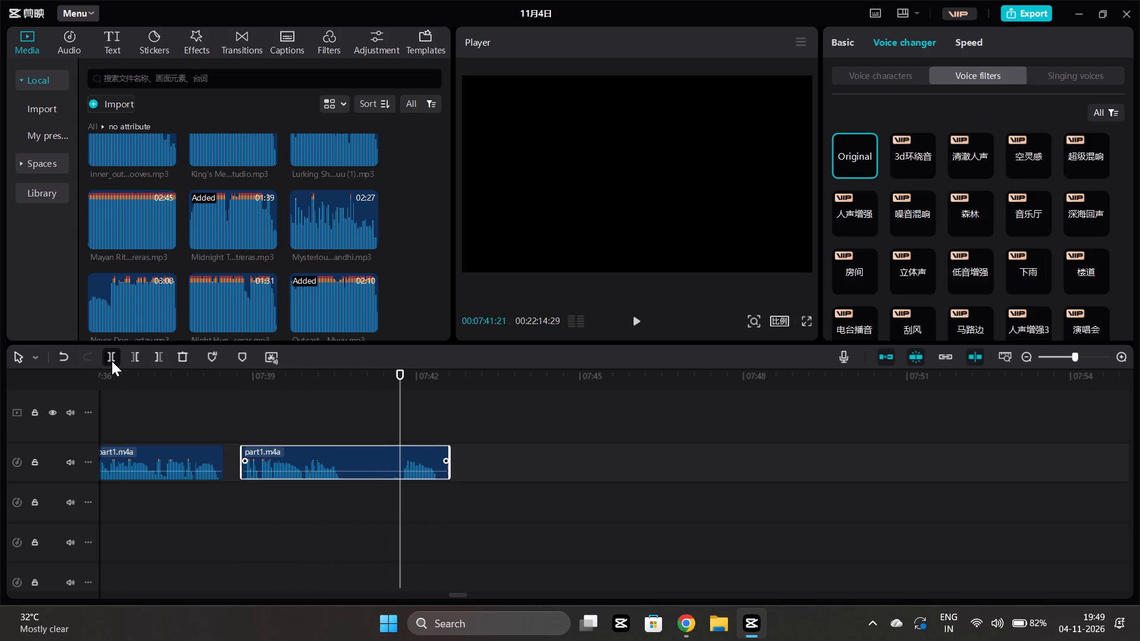
click(376, 491)
click(373, 465)
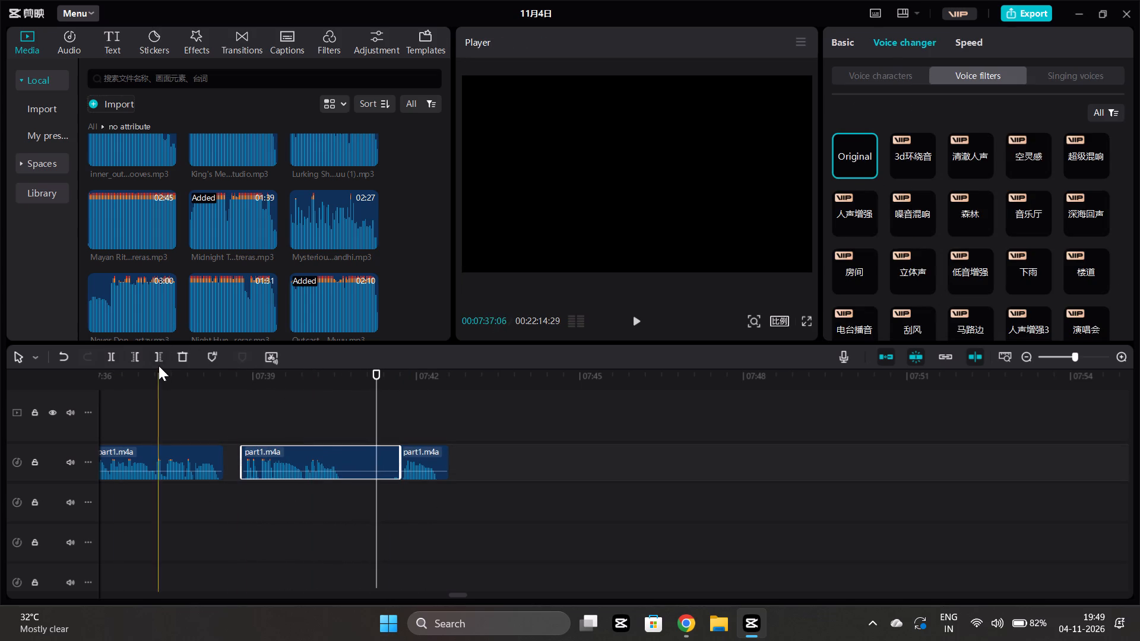
click(159, 361)
drag(425, 451, 402, 452)
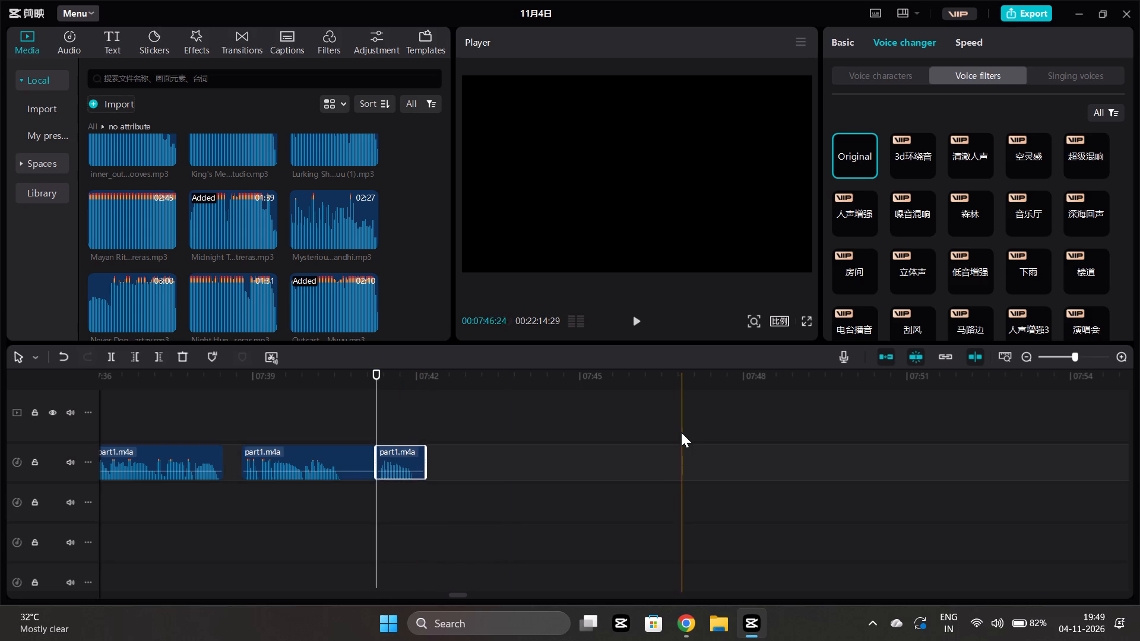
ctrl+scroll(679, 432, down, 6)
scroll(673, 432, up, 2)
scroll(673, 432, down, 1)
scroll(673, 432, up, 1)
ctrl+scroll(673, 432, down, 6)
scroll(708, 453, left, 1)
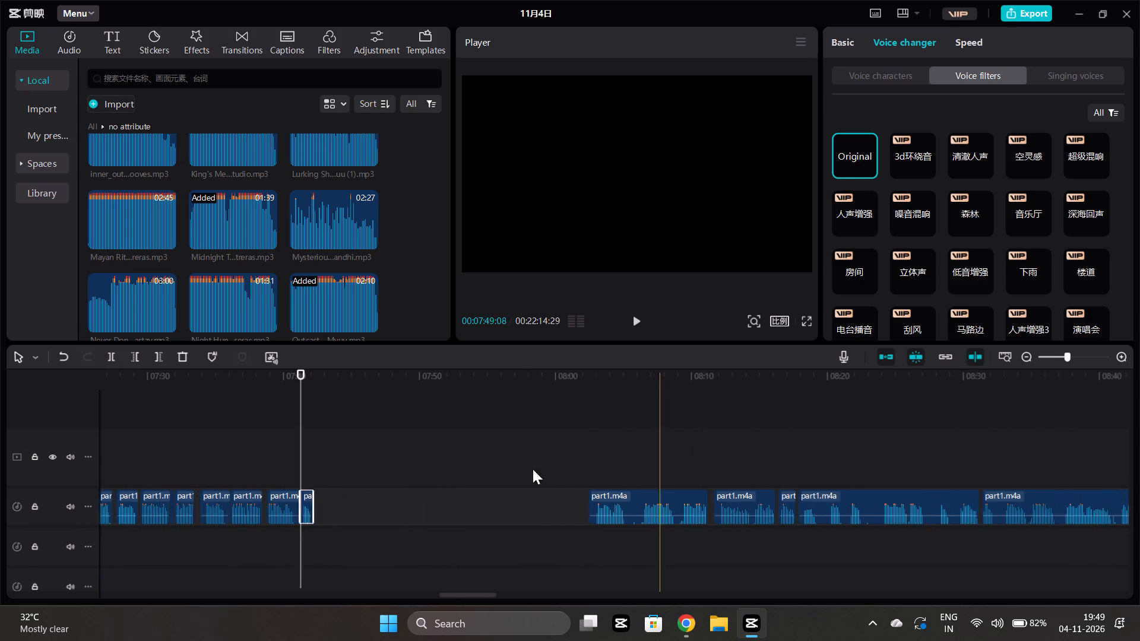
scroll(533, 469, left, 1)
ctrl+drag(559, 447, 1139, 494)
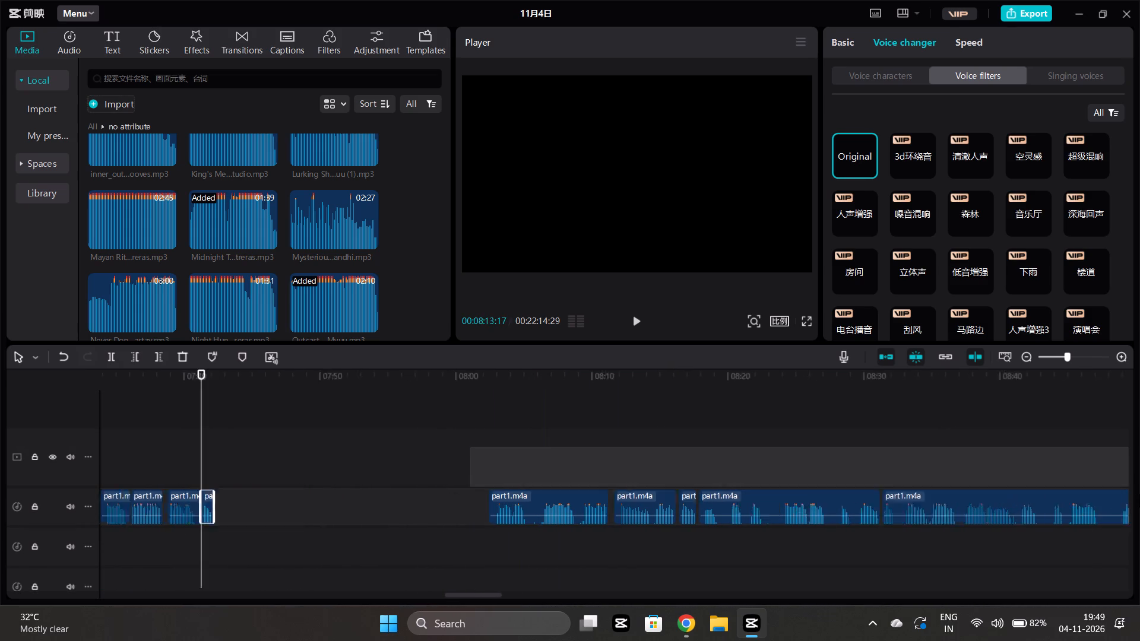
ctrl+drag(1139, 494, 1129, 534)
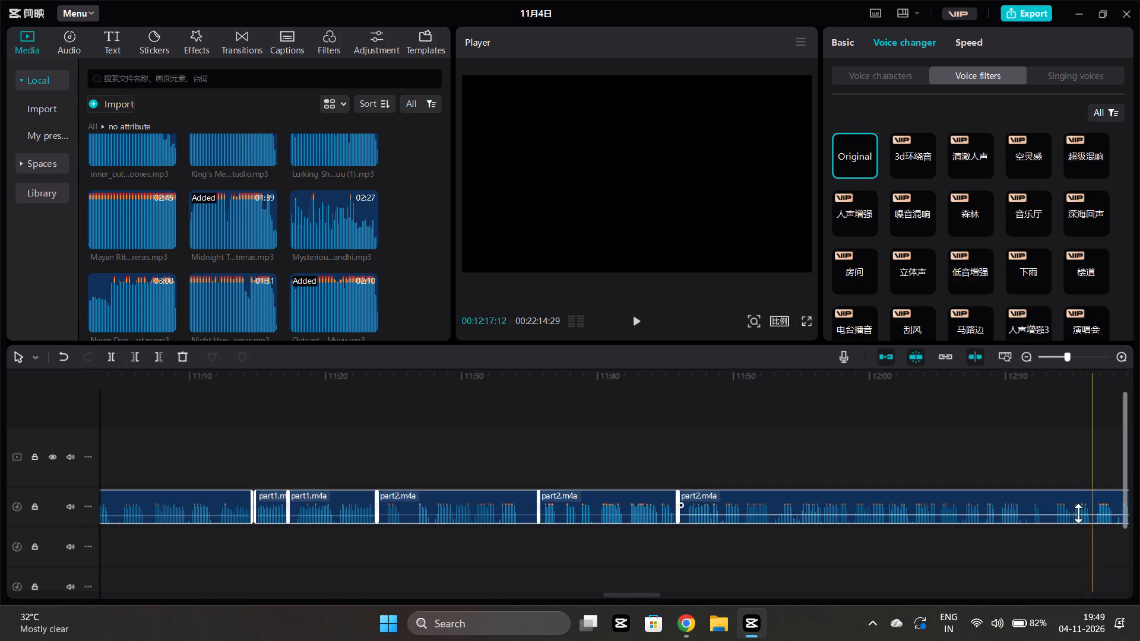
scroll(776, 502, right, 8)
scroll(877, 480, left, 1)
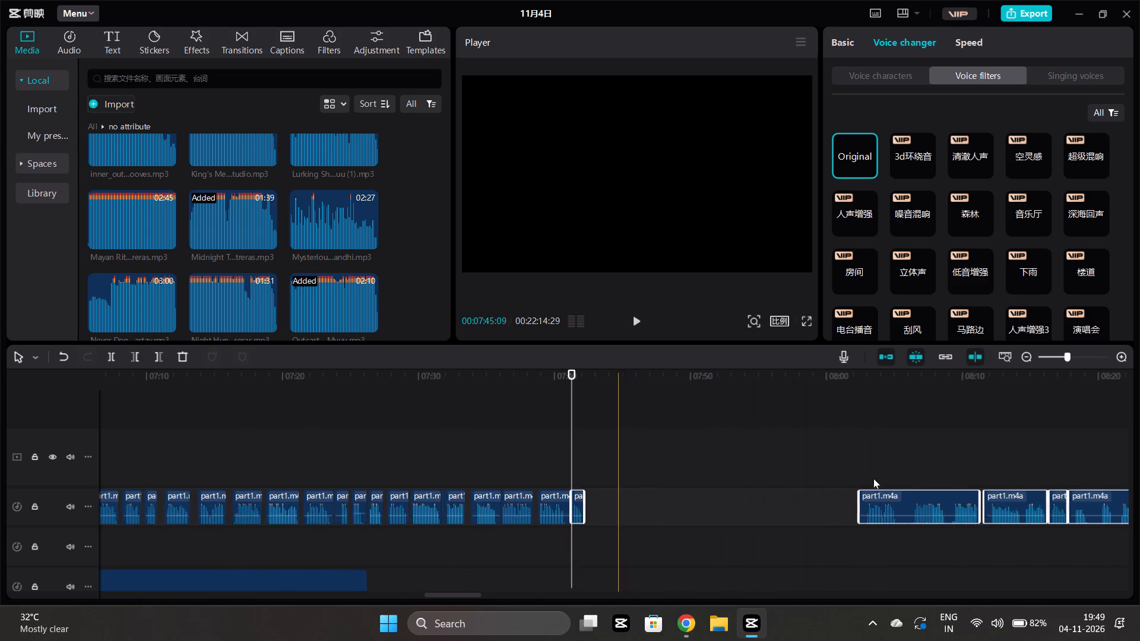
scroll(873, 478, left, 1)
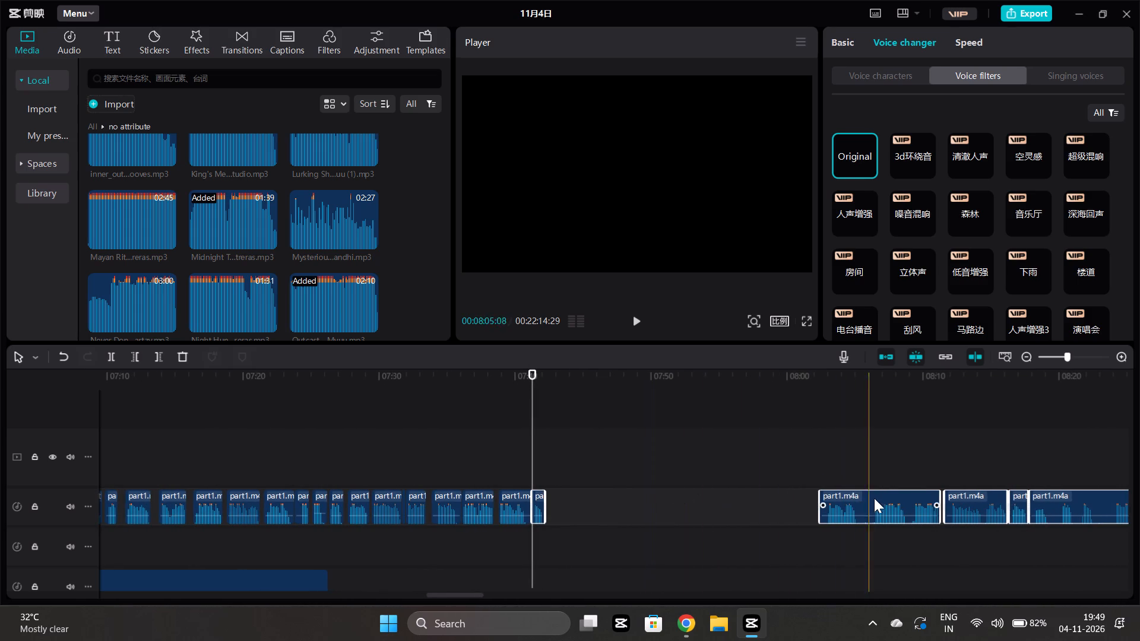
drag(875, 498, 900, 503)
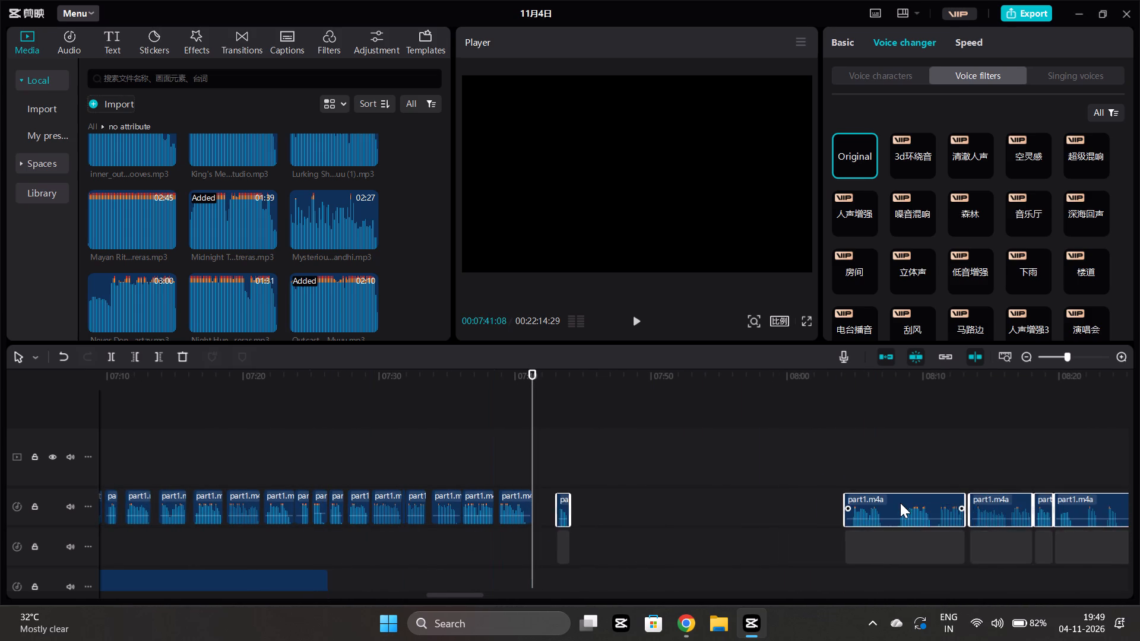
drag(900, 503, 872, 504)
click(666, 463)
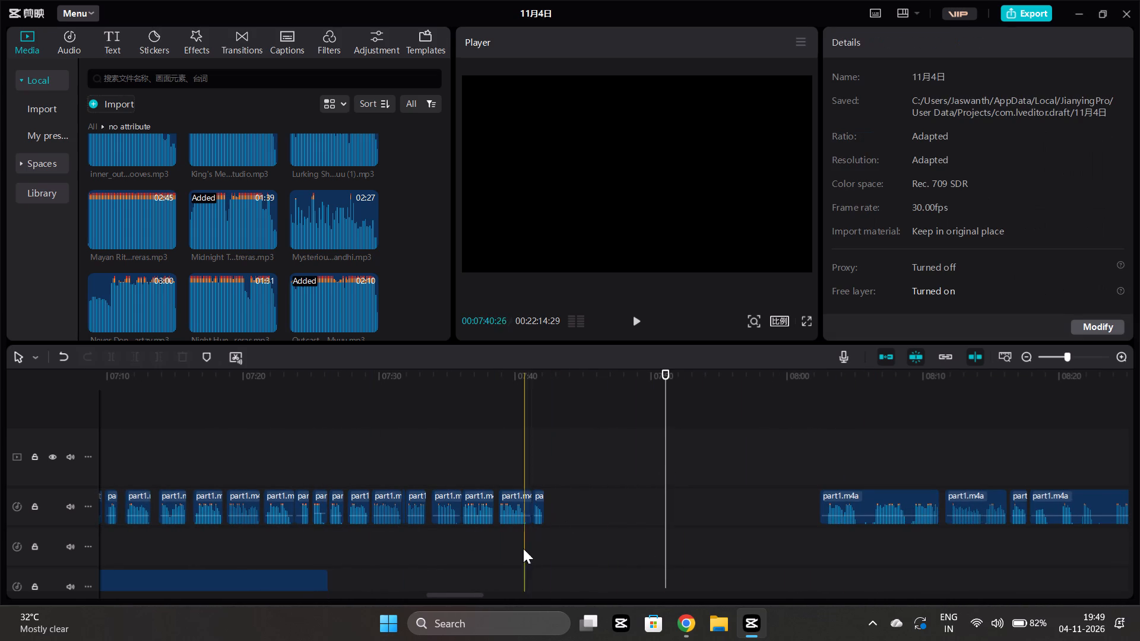
Select all narration clips from about 08:02 onward and shift them together to start at about 07:43, after the short phrase.
click(505, 542)
key(space)
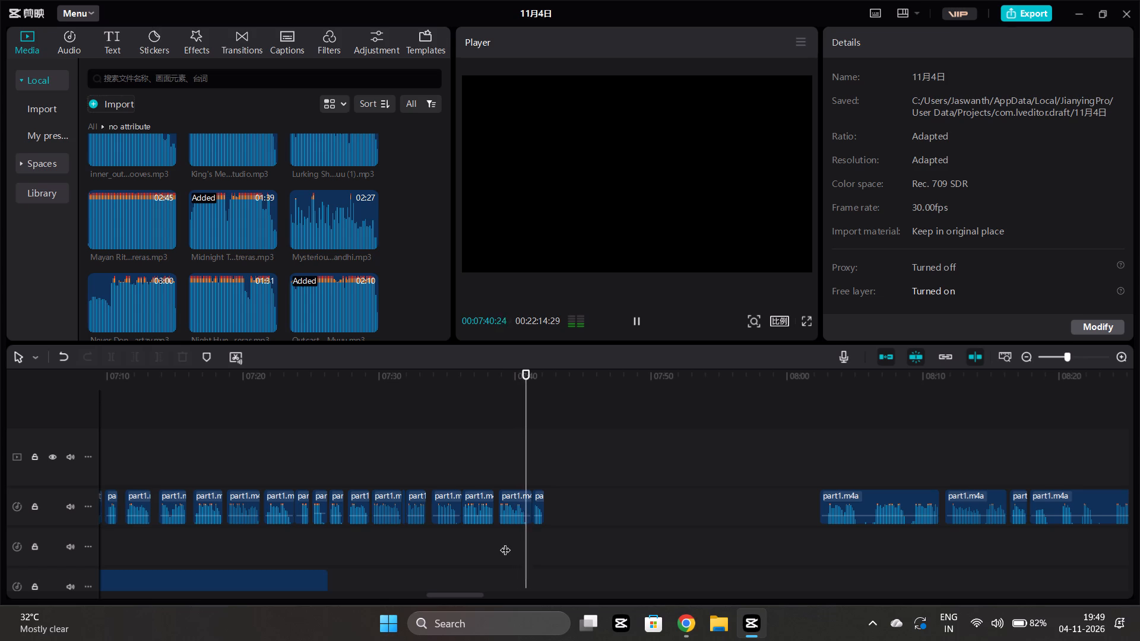
click(797, 455)
drag(797, 455, 1138, 533)
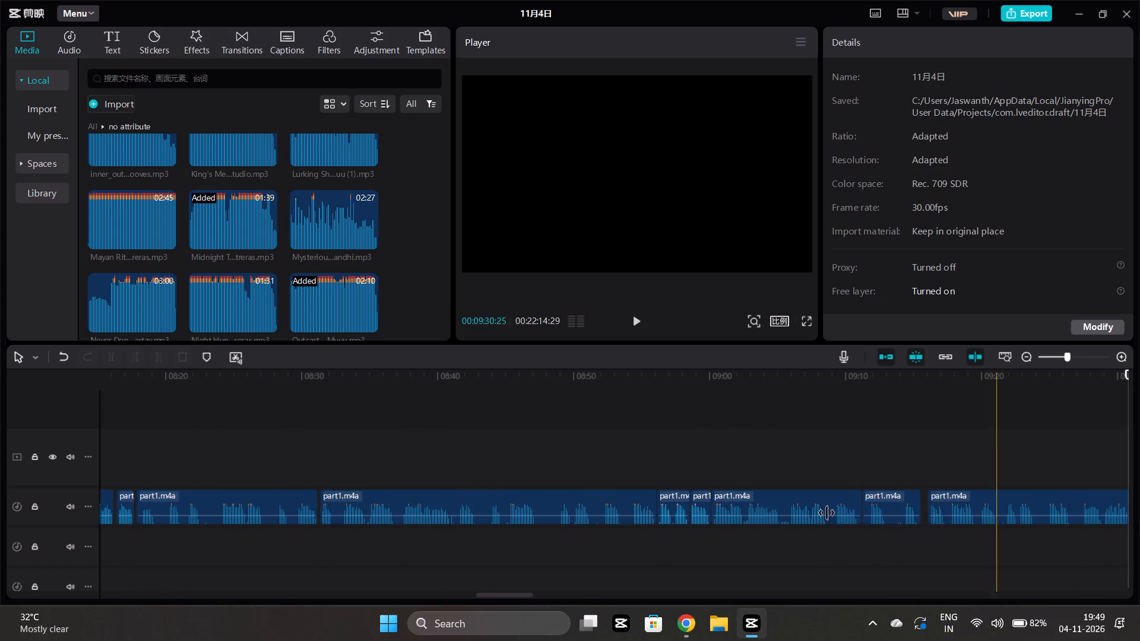
scroll(533, 506, right, 1)
ctrl+scroll(533, 506, down, 5)
scroll(351, 491, up, 1)
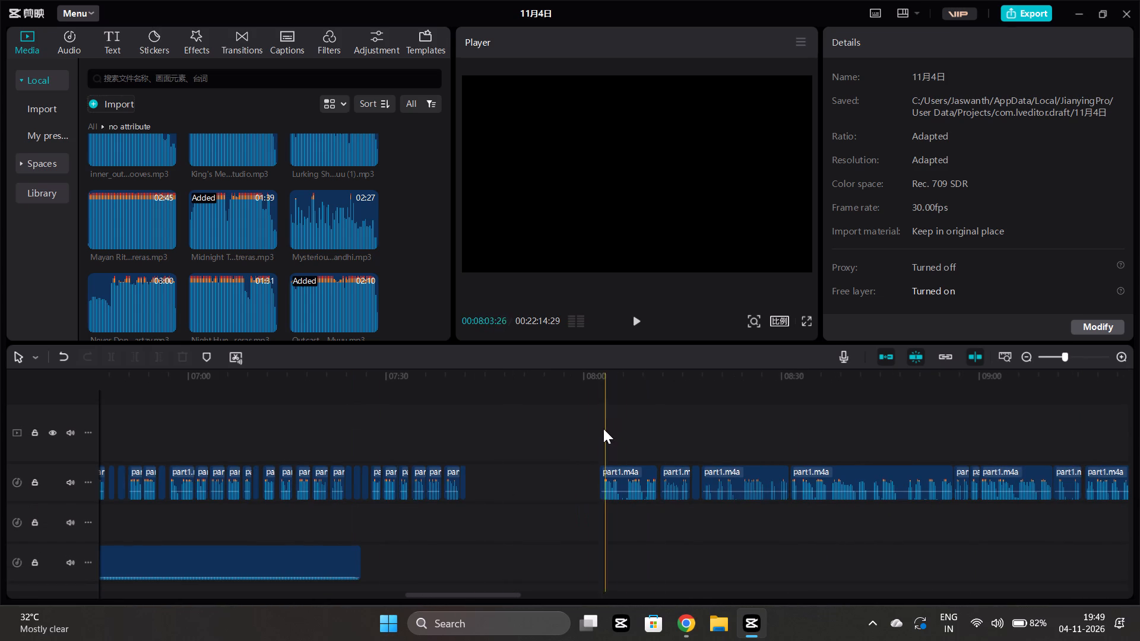
ctrl+drag(597, 432, 1120, 503)
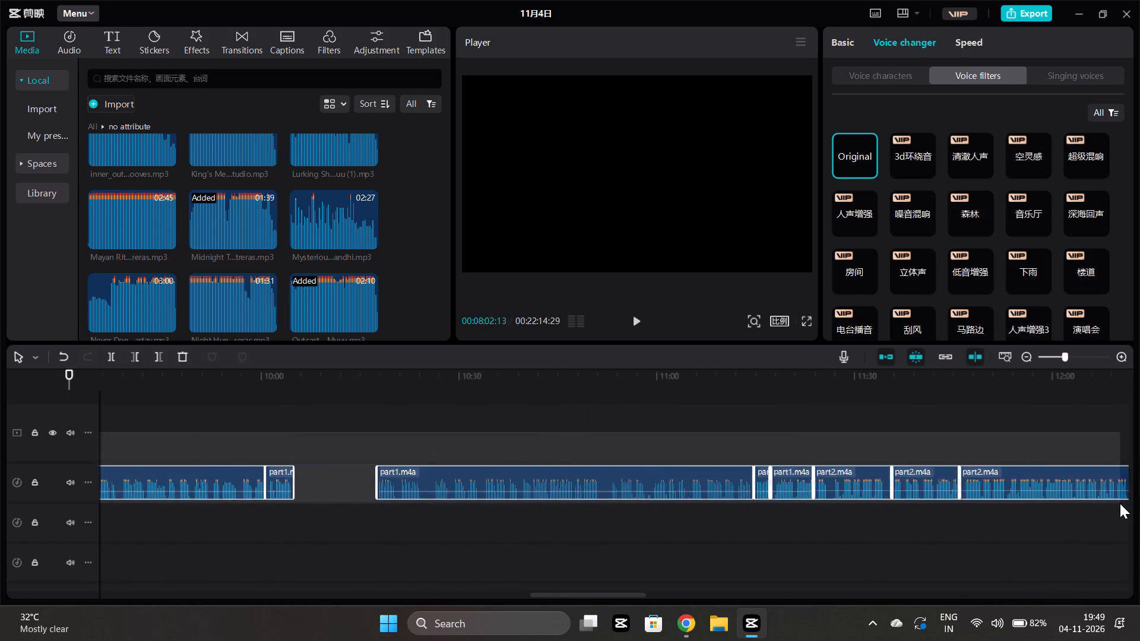
ctrl+drag(1120, 503, 1117, 503)
scroll(856, 439, right, 5)
scroll(803, 431, right, 1)
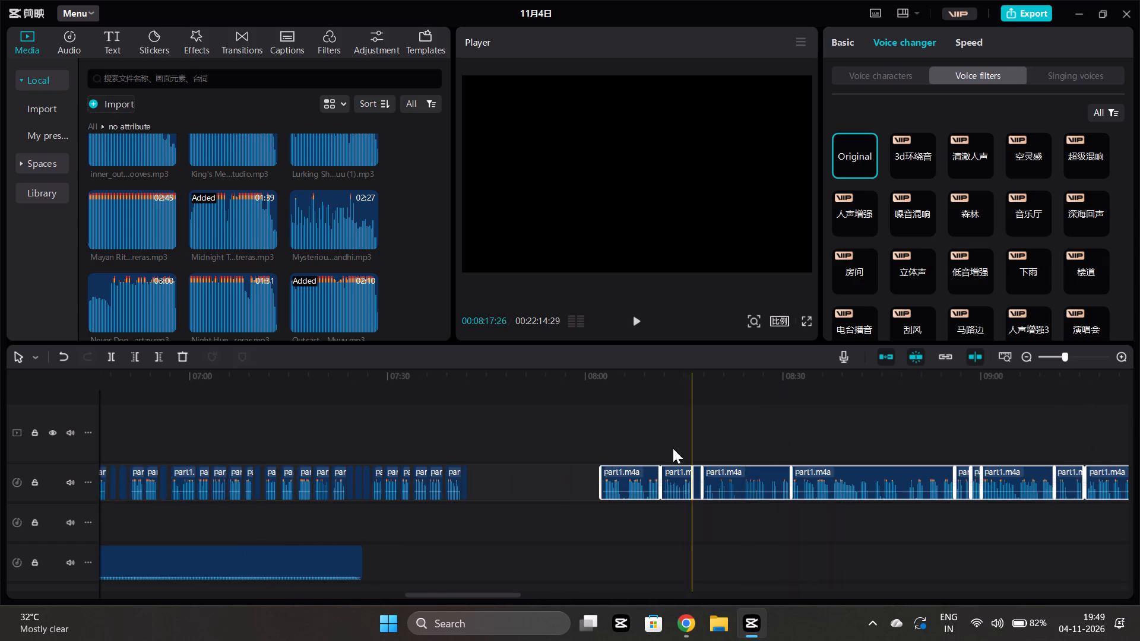
ctrl+drag(633, 475, 504, 478)
ctrl+scroll(465, 516, up, 8)
click(443, 522)
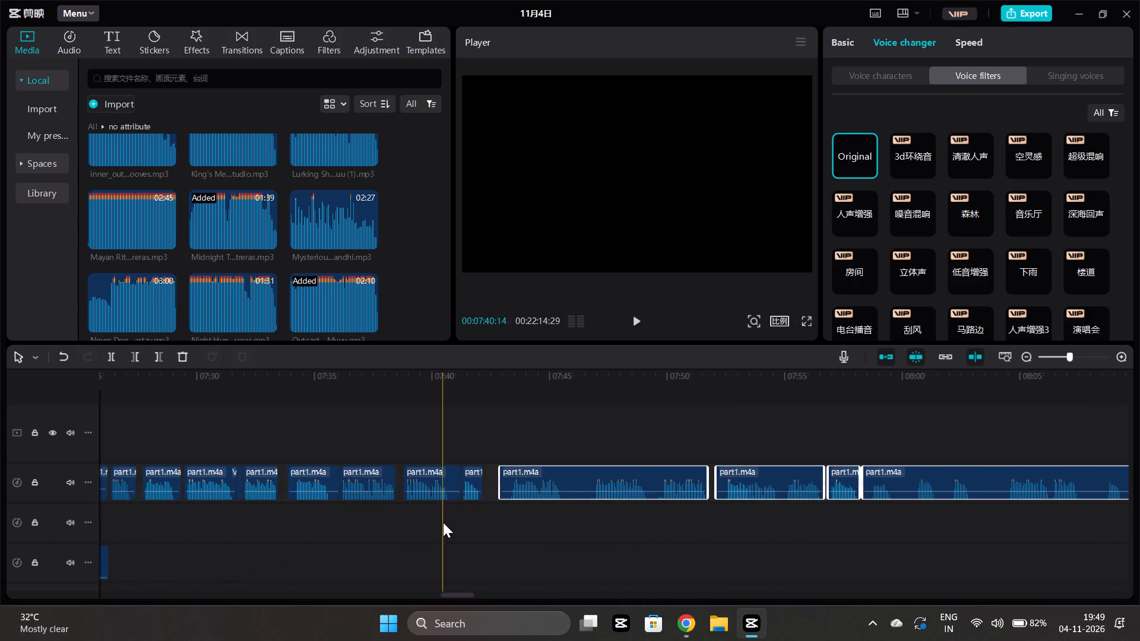
Move the long phrase earlier to start at about 07:42:19 and nudge the short phrase before it slightly later, checking the pacing by playback.
key(space)
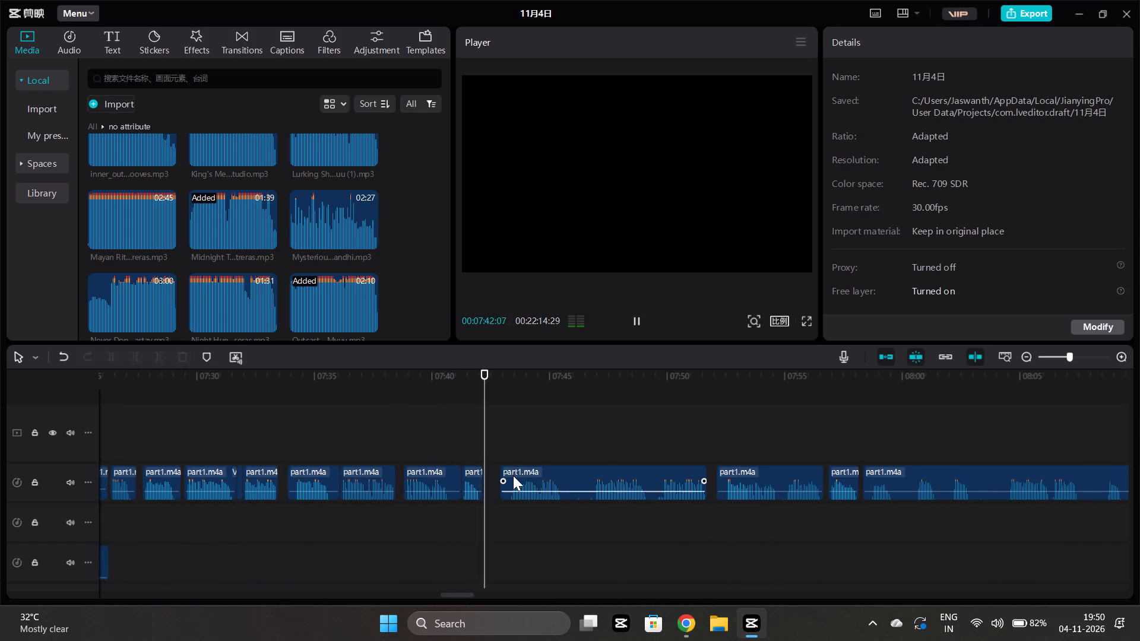
drag(514, 471, 507, 474)
click(468, 512)
key(space)
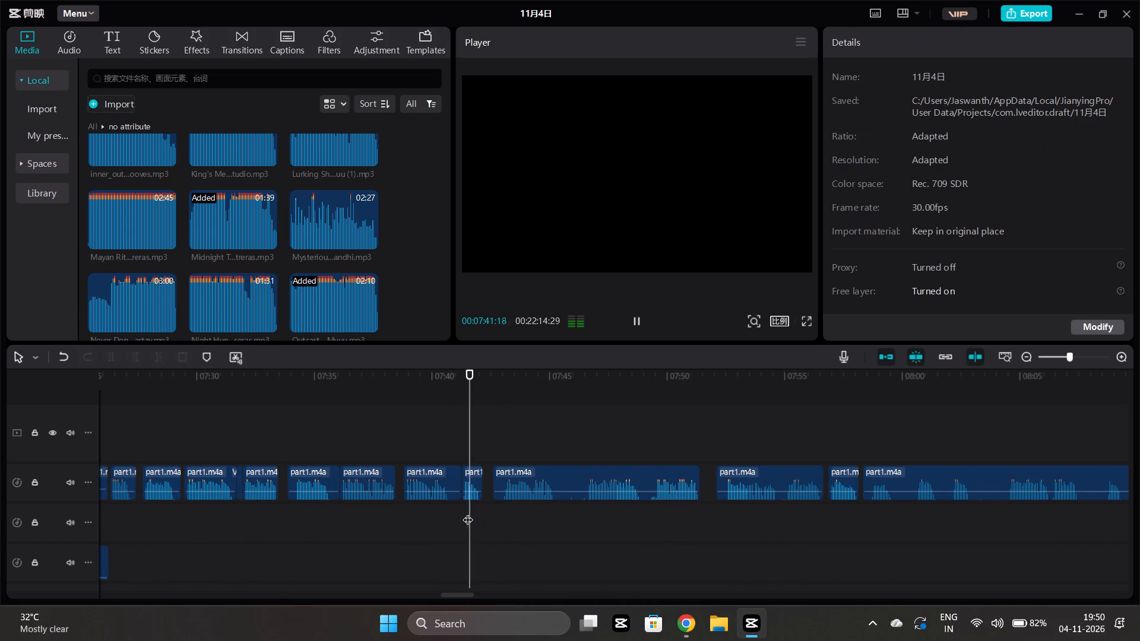
drag(473, 472, 480, 472)
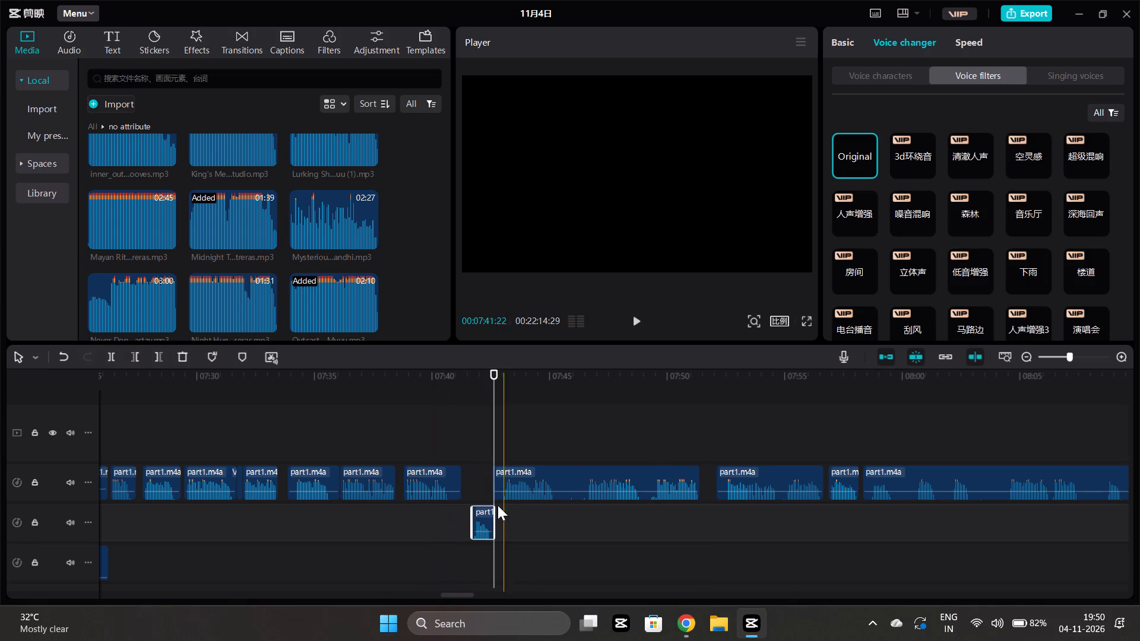
drag(483, 511, 477, 480)
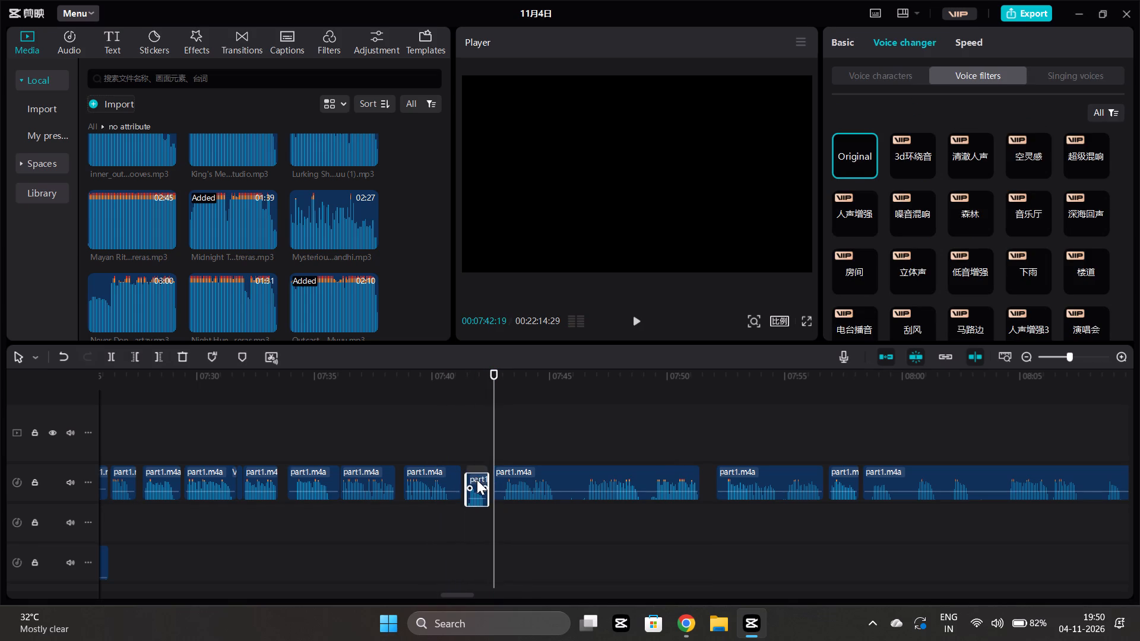
click(459, 506)
key(space)
Split the long phrase at 07:46:17, trim the first part's silent end to 07:46:05, and replay the pause.
scroll(459, 506, left, 1)
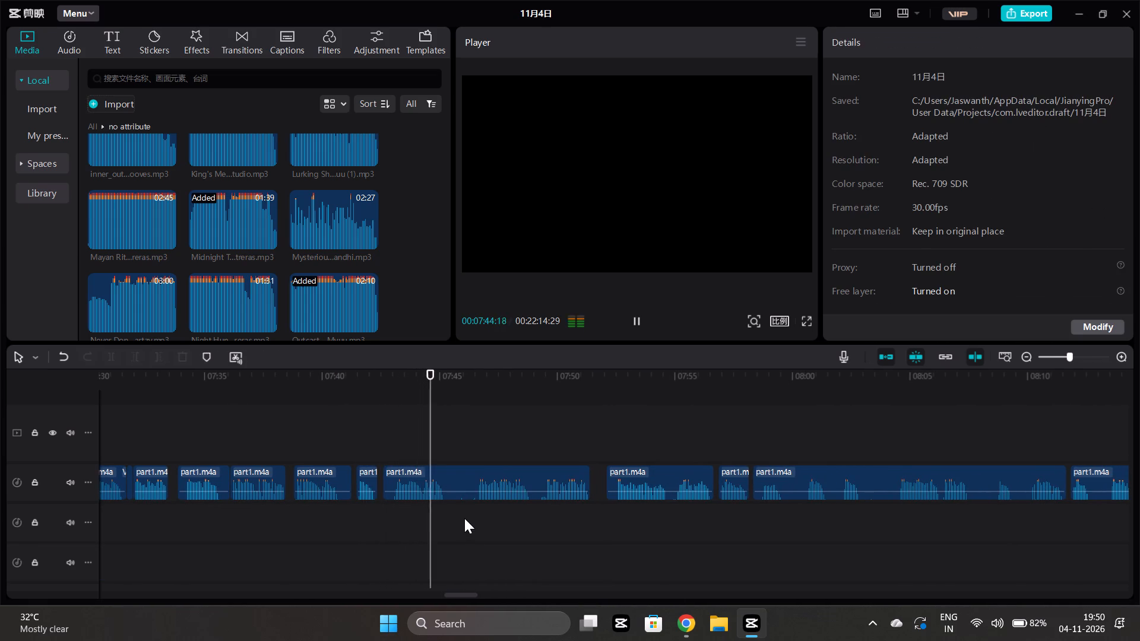
ctrl+scroll(464, 518, up, 5)
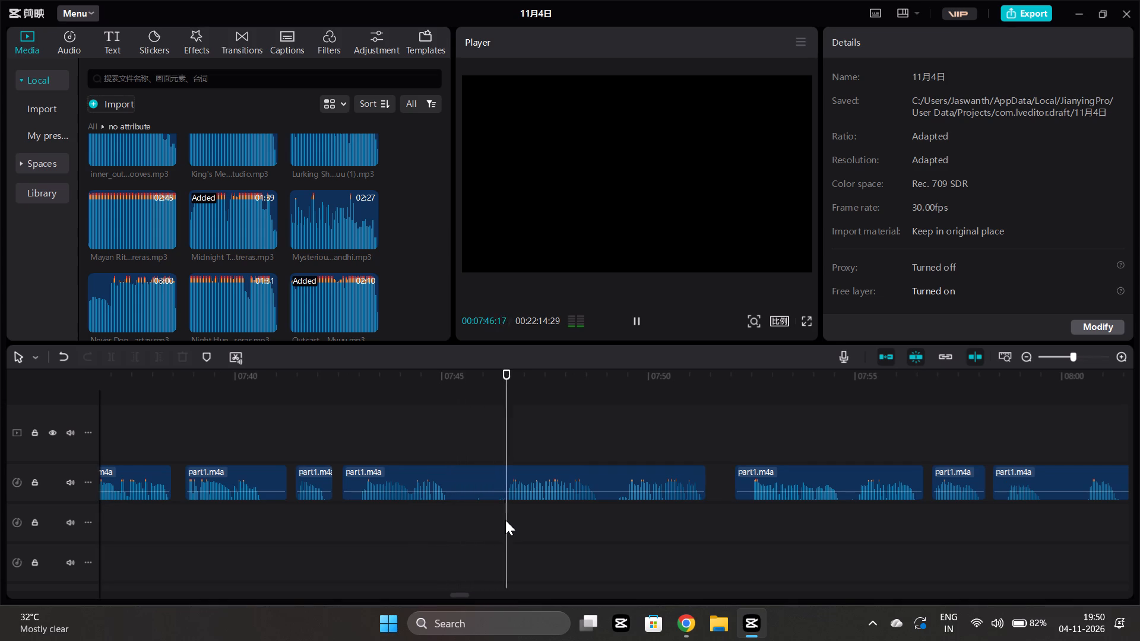
key(space)
click(506, 515)
click(506, 489)
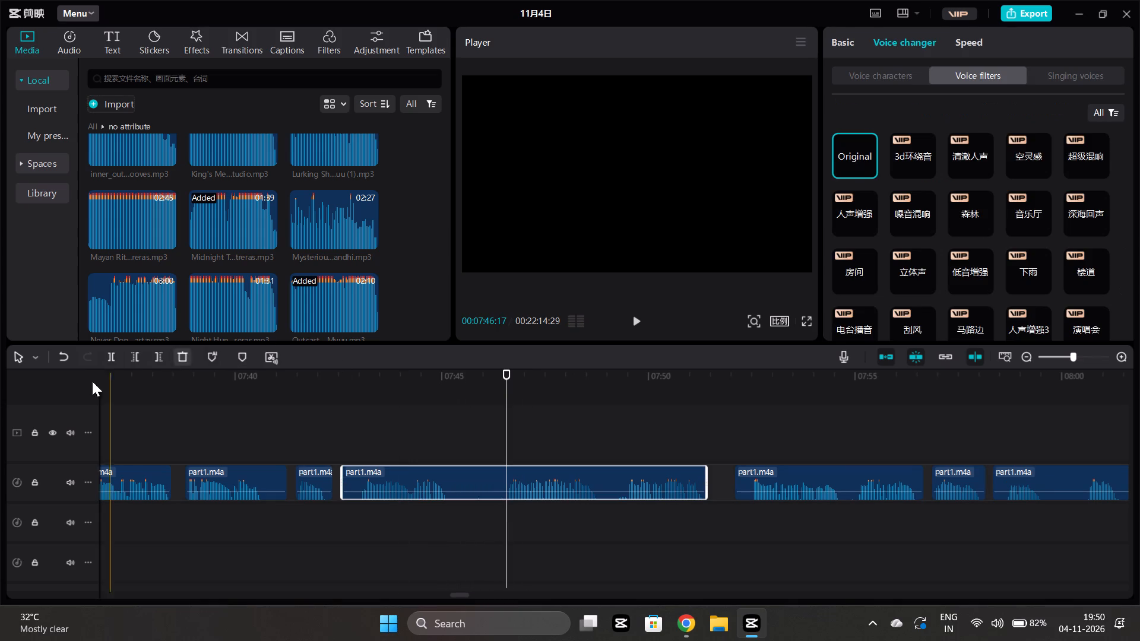
click(107, 357)
click(490, 519)
click(480, 478)
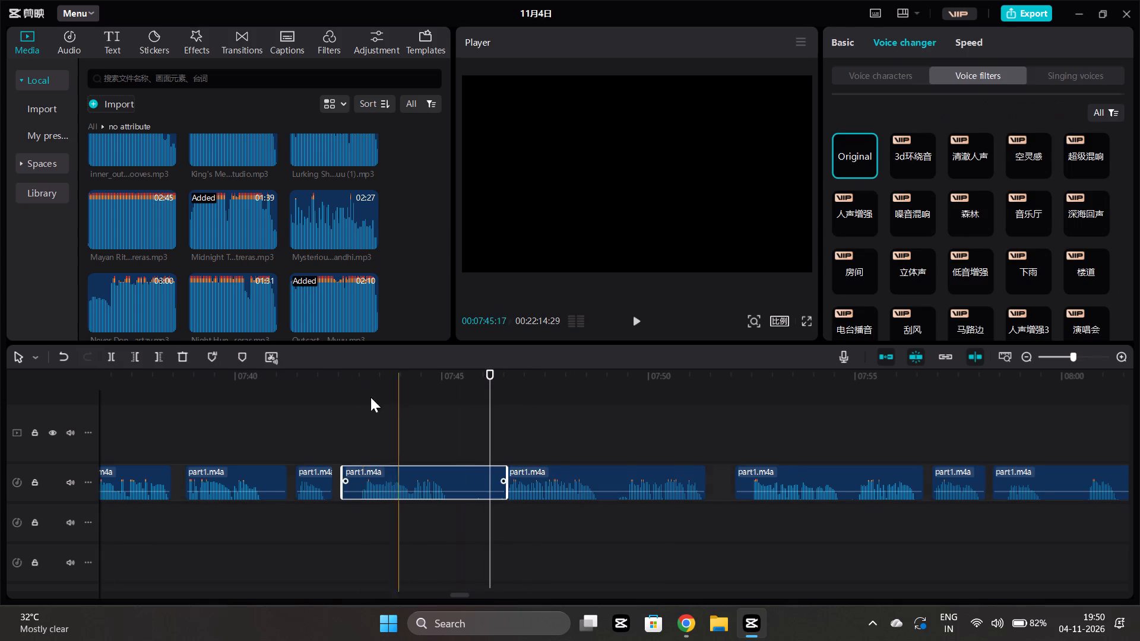
click(155, 354)
click(492, 529)
key(space)
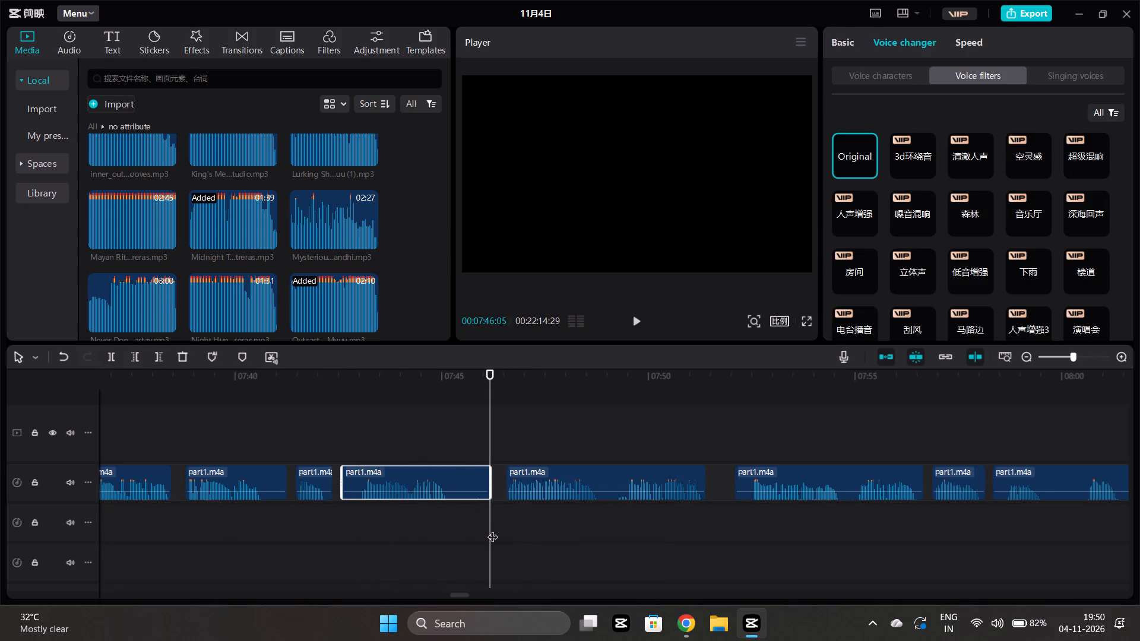
Split the next phrase at 07:49:14, trim the first part's end back to 07:49:05, and play the pause.
scroll(493, 529, left, 1)
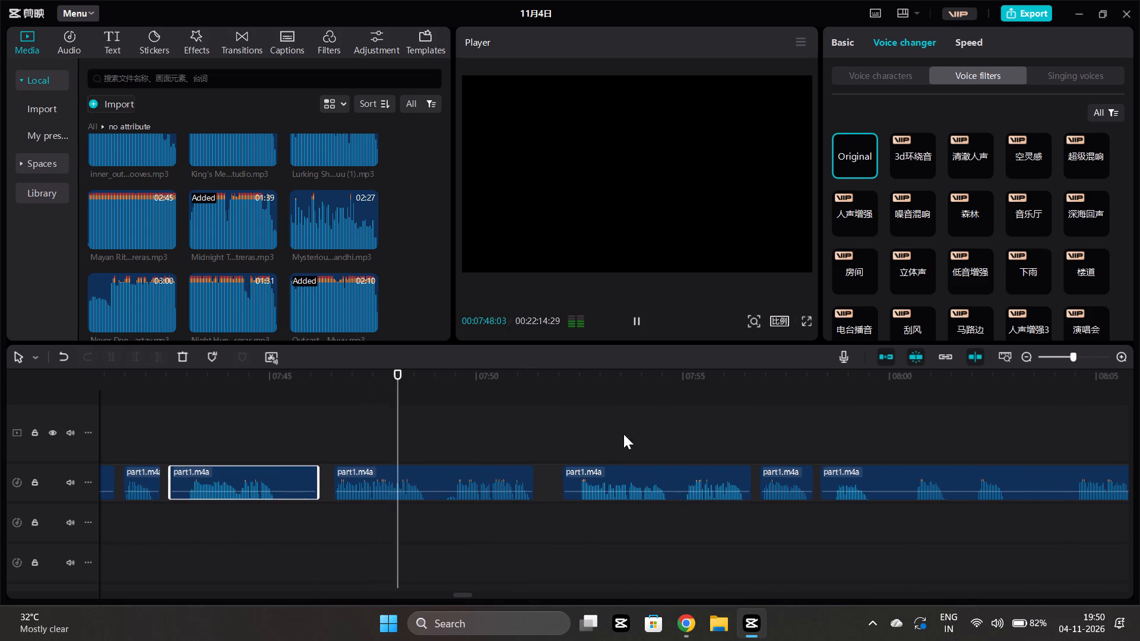
ctrl+scroll(448, 503, up, 6)
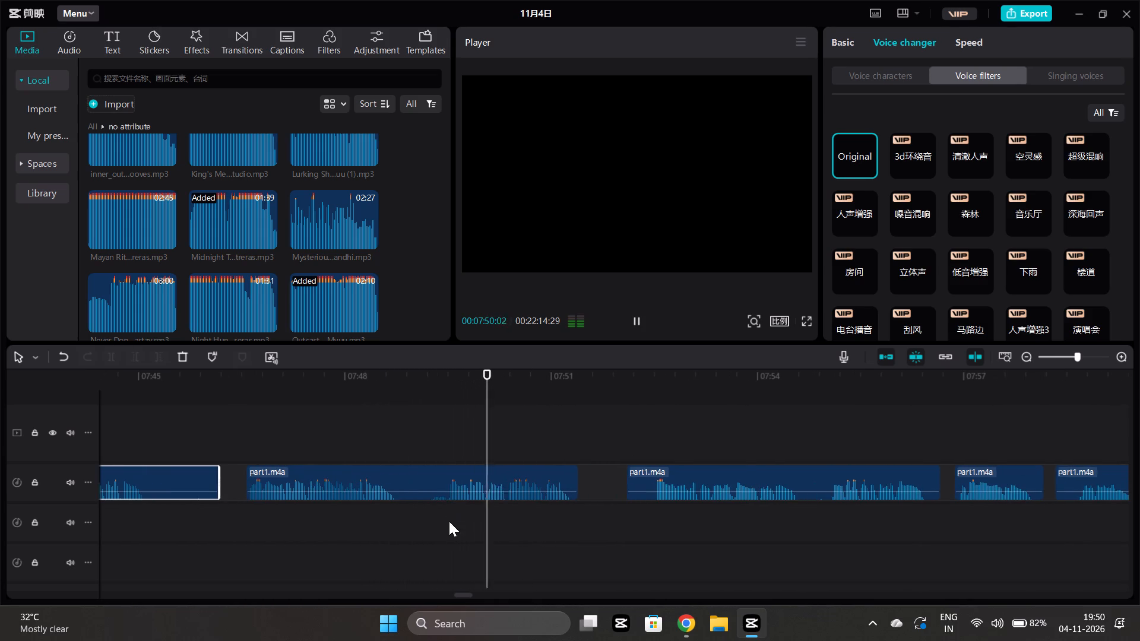
key(space)
click(446, 521)
click(443, 480)
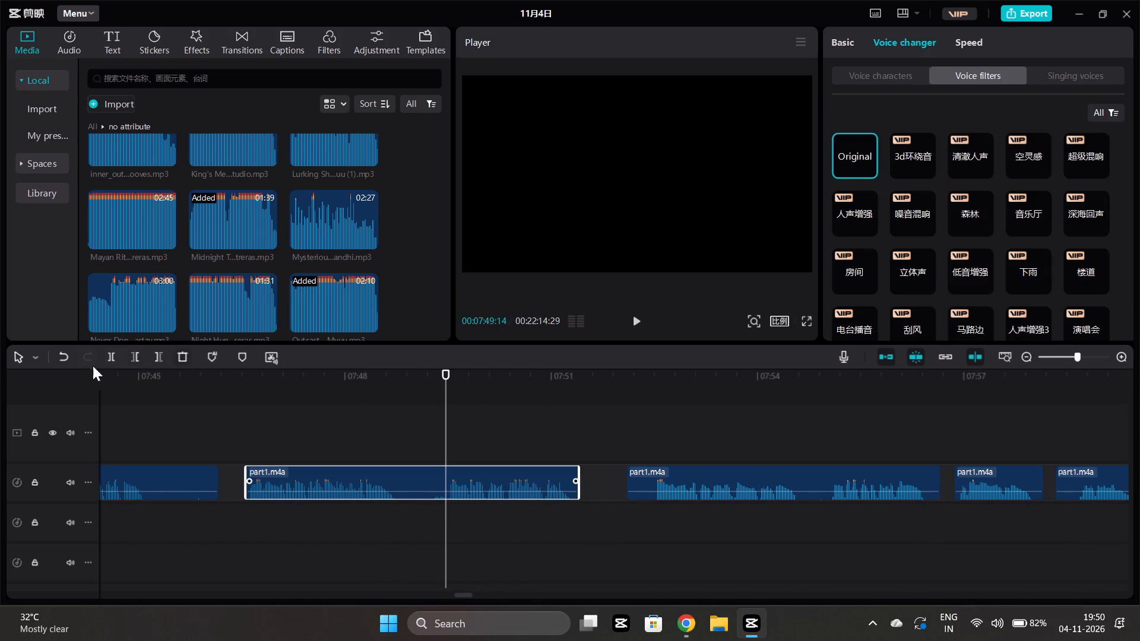
click(112, 353)
click(426, 516)
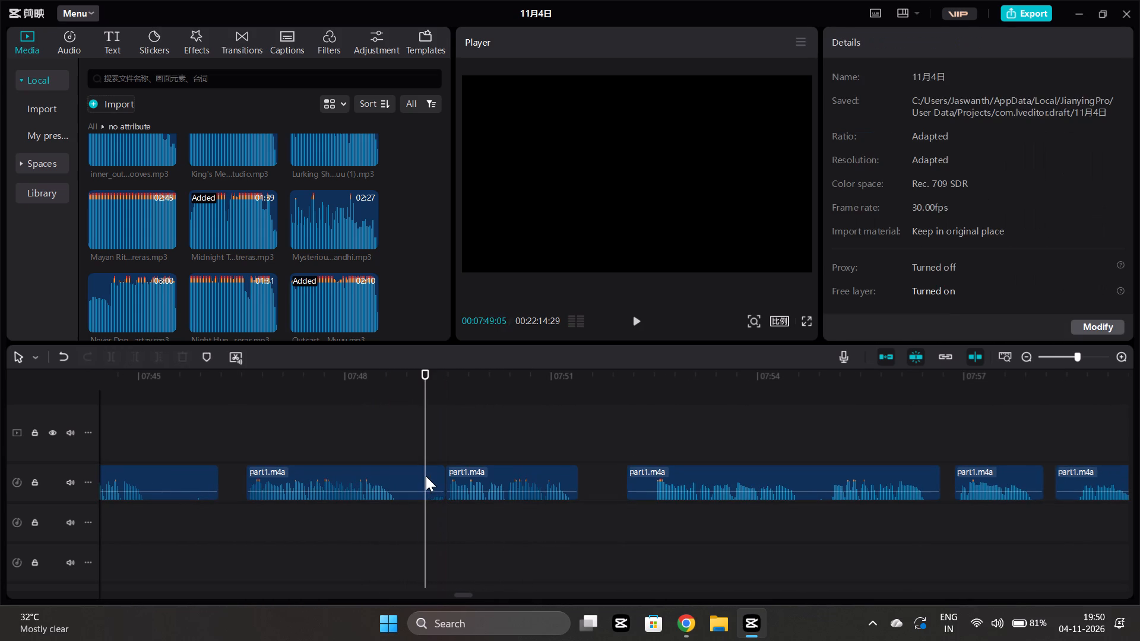
click(426, 476)
click(164, 353)
click(425, 535)
key(space)
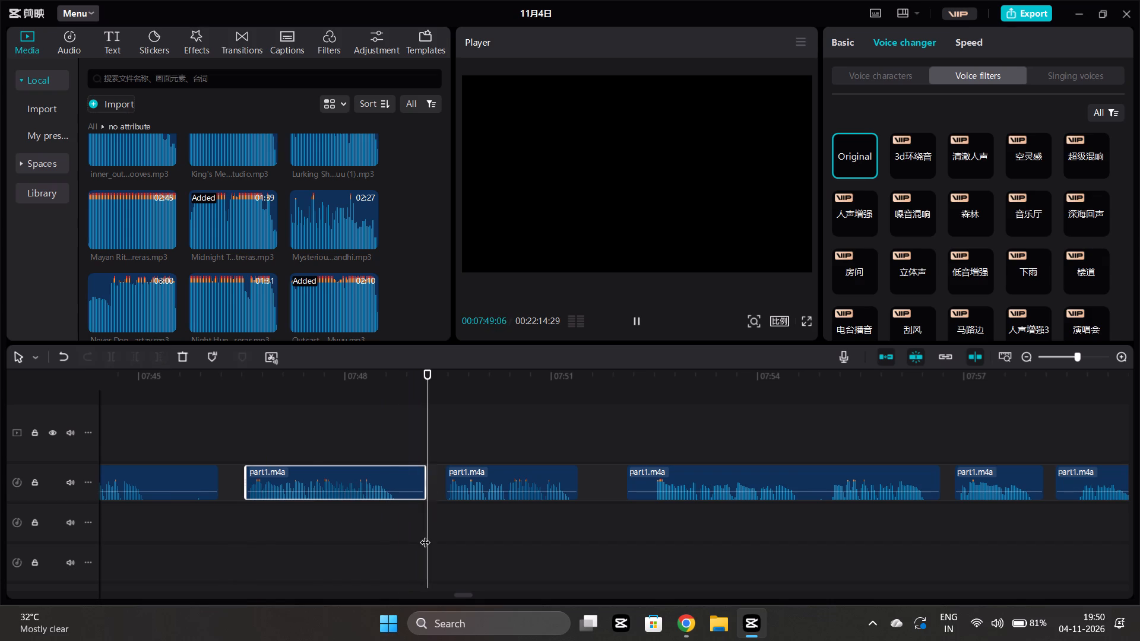
Move the phrase at about 07:52 back to directly follow the previous one at about 07:51, and play the join.
scroll(425, 535, left, 1)
scroll(415, 466, left, 1)
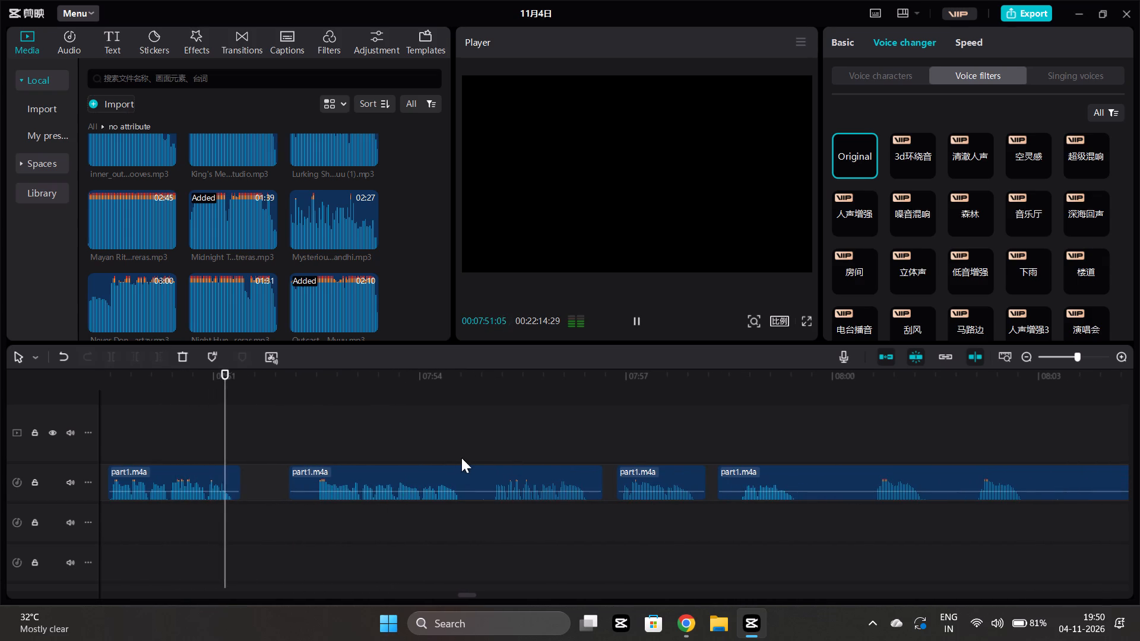
drag(337, 473, 284, 485)
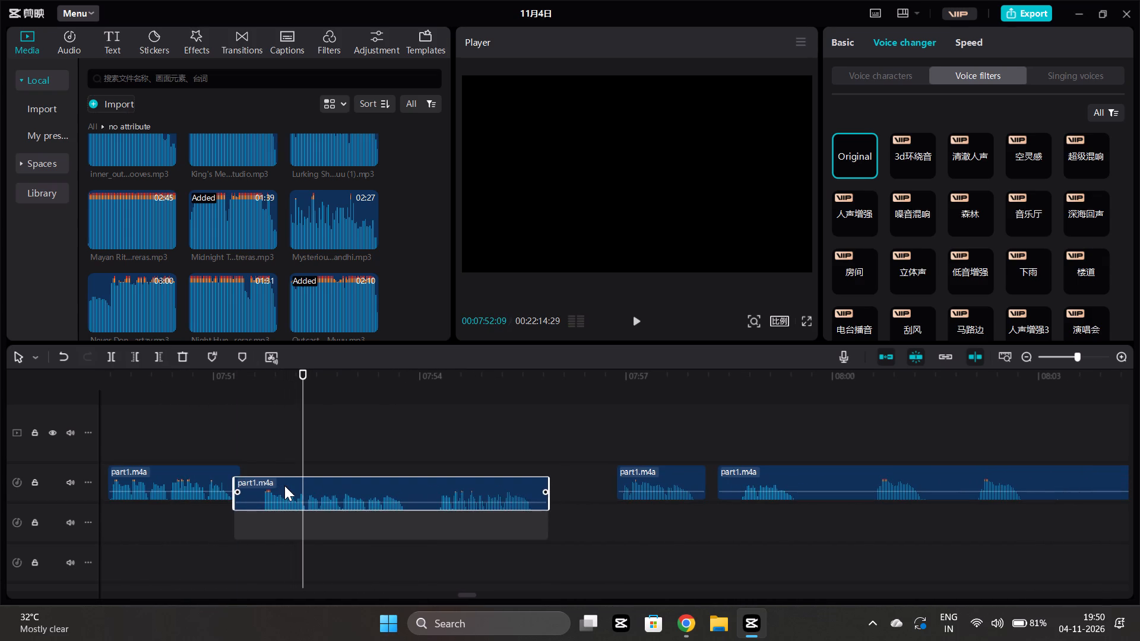
drag(284, 485, 286, 485)
click(176, 516)
key(space)
Split that phrase at 07:54:04 and trim the second part's start to 07:54:08, leaving a short pause, then play it.
scroll(394, 477, left, 1)
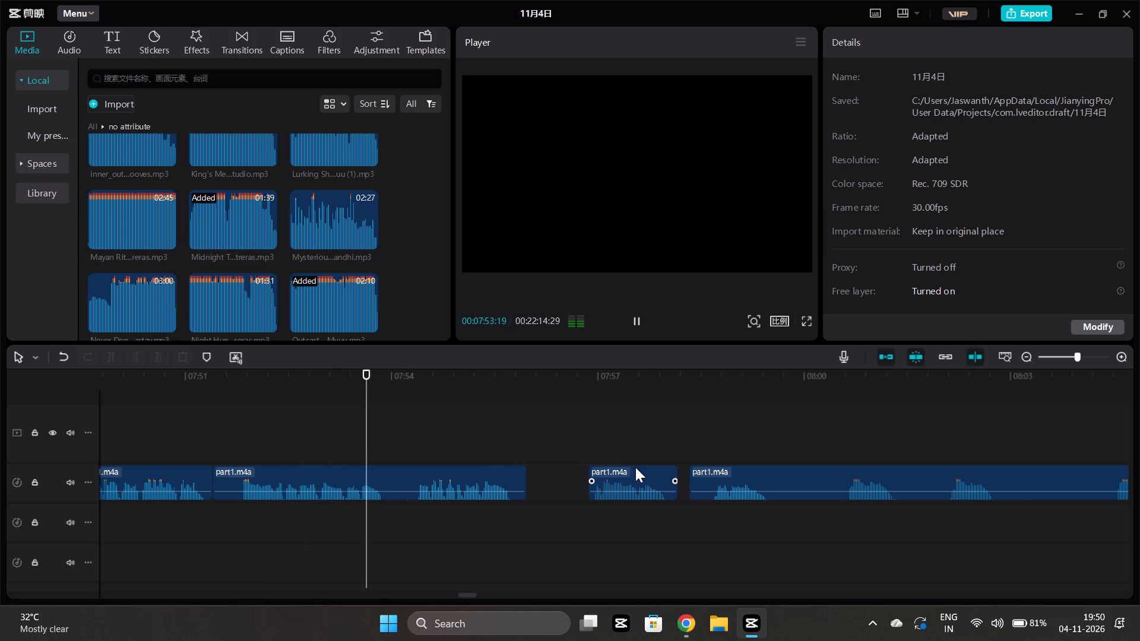
click(394, 522)
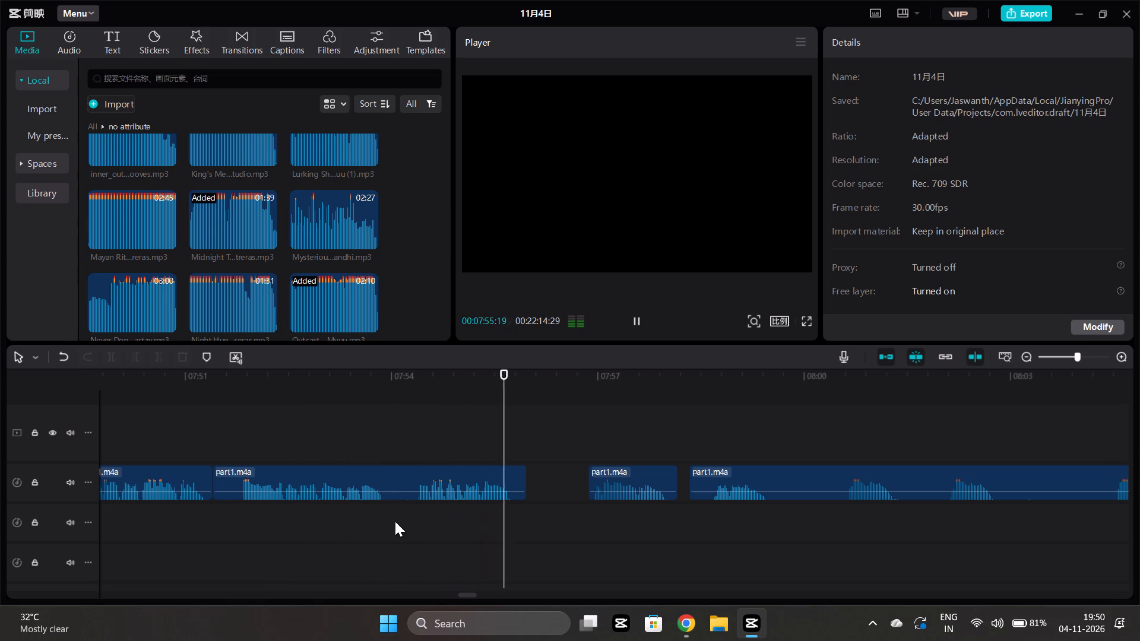
click(396, 521)
click(408, 491)
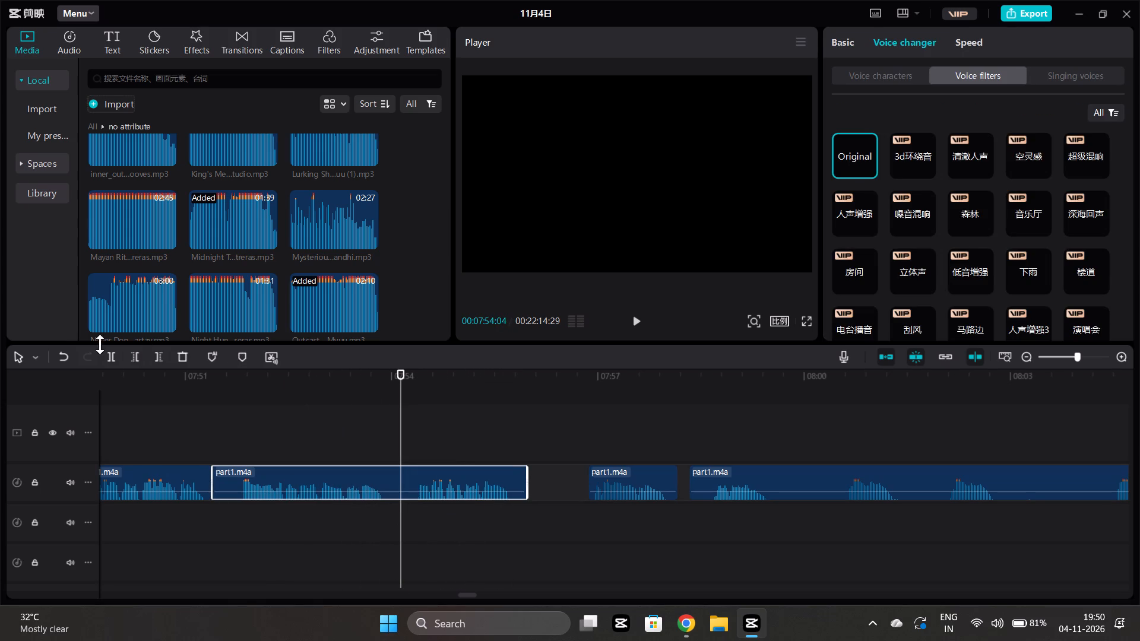
click(116, 358)
click(410, 519)
click(406, 487)
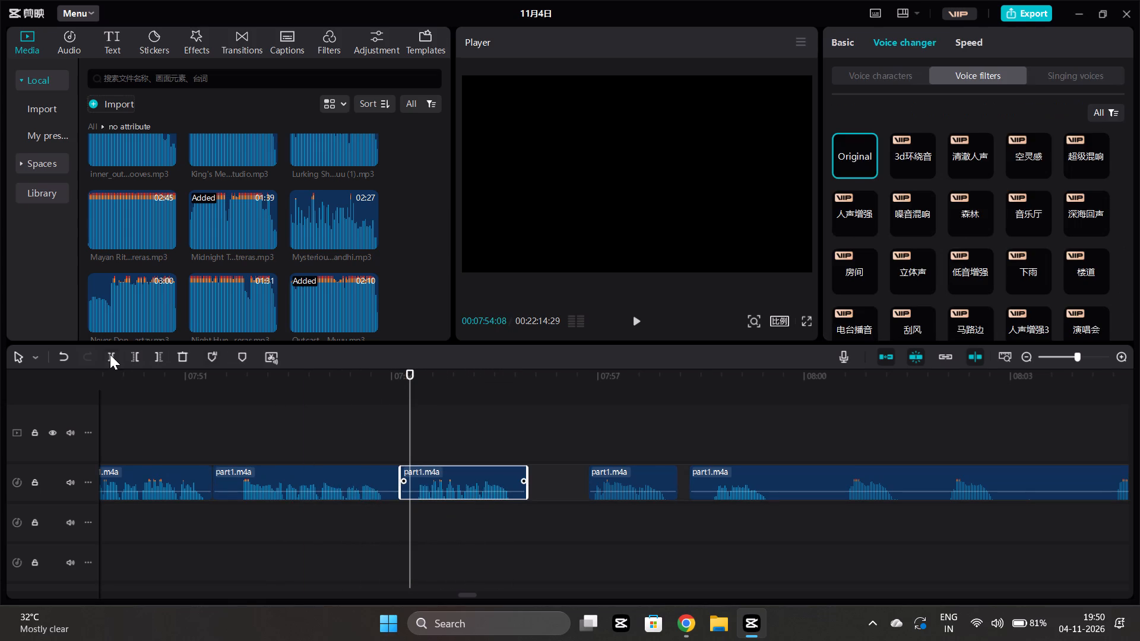
click(132, 359)
click(401, 546)
key(space)
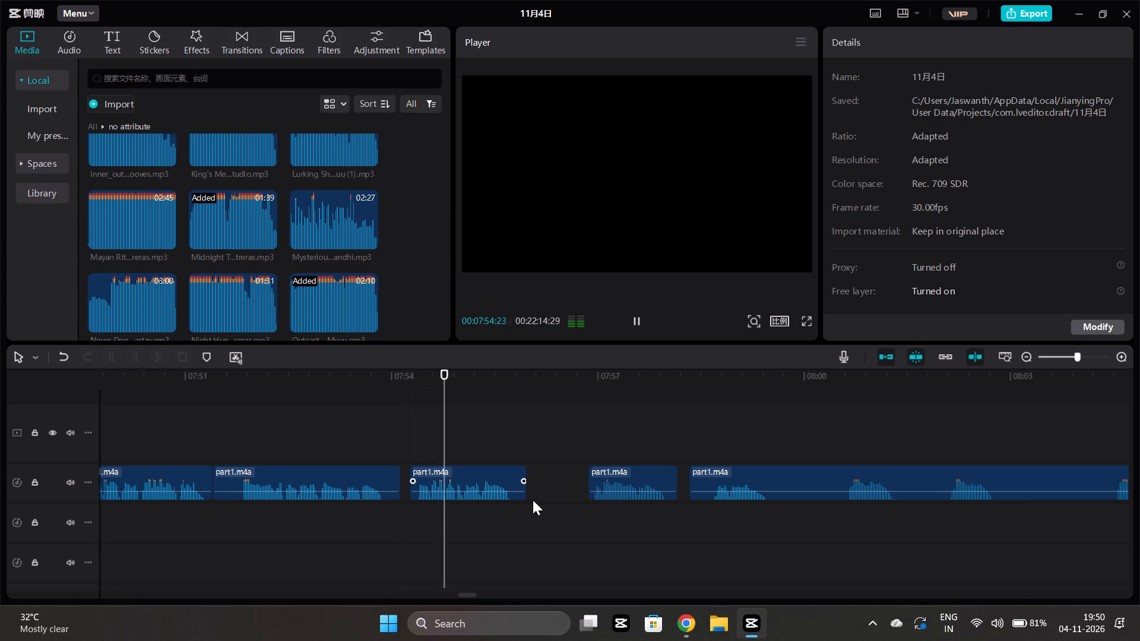
Move the next short phrase back to start at about 07:56, just after the preceding phrase, and play the transition.
drag(619, 471, 565, 474)
click(464, 543)
key(space)
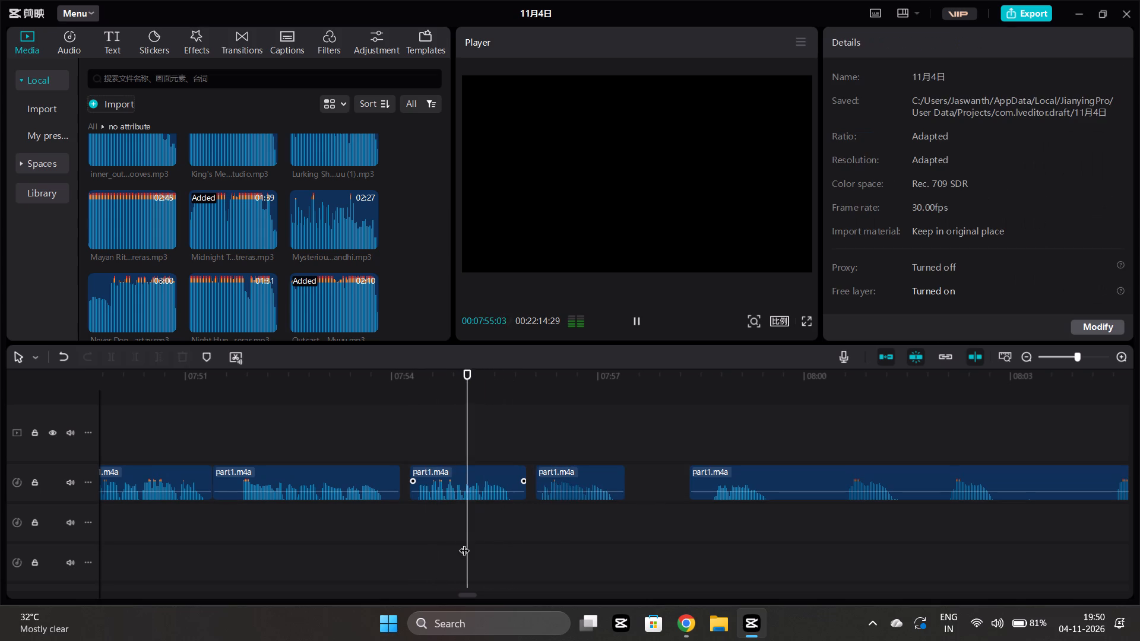
Move the following long phrase back against the short one at about 07:57, trim its silent start slightly, and close the gap.
scroll(499, 529, left, 1)
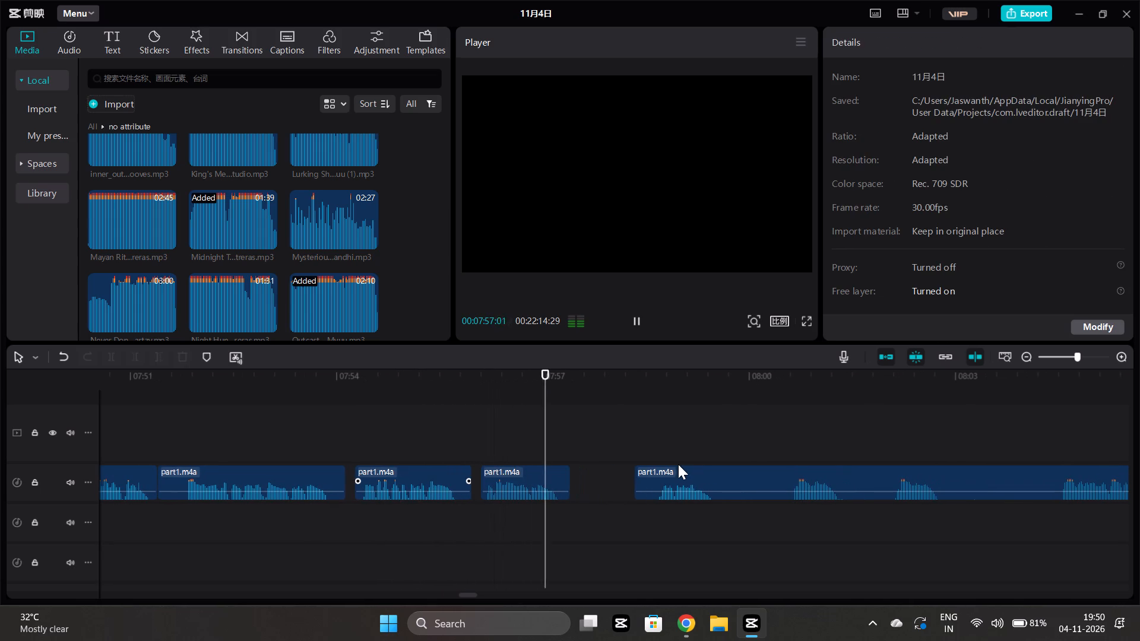
drag(685, 469, 622, 478)
click(538, 526)
key(space)
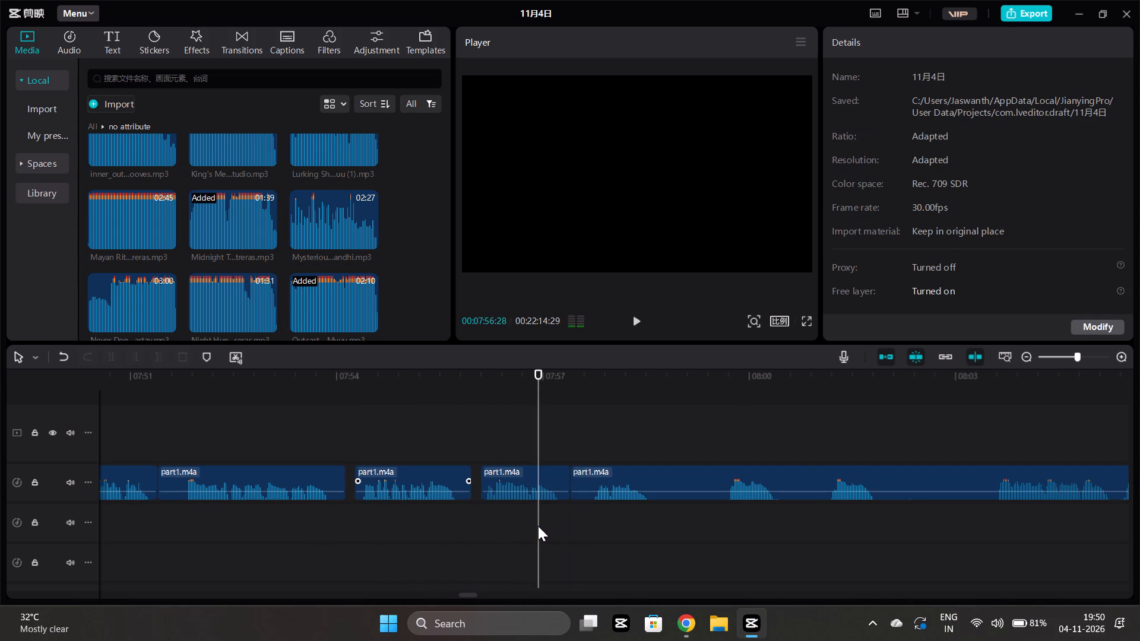
key(space)
click(580, 490)
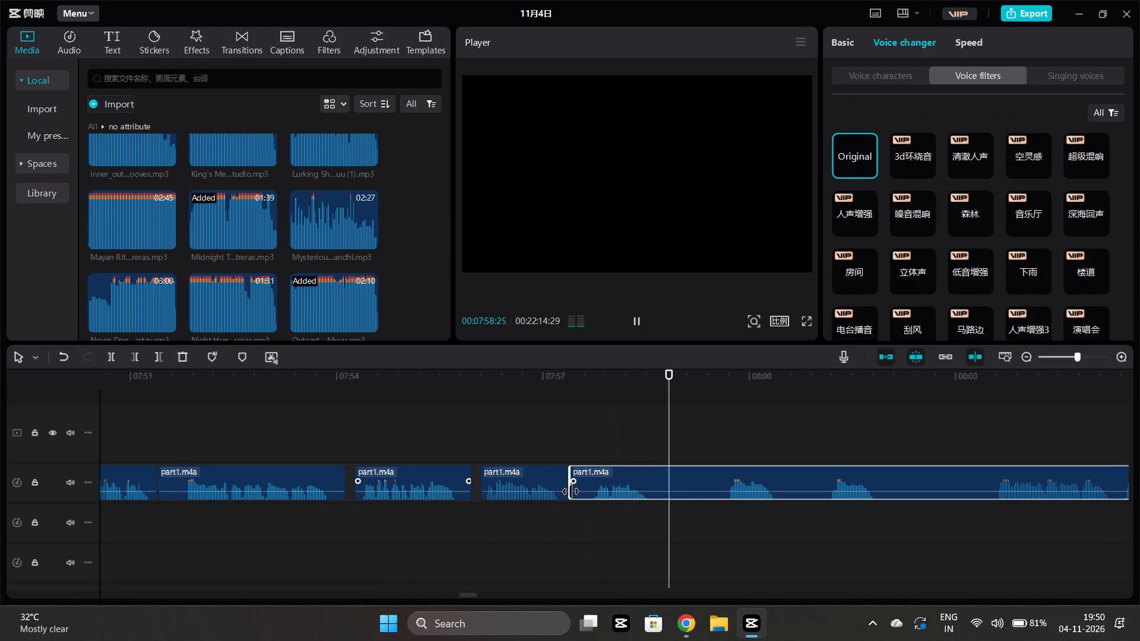
drag(571, 491, 584, 492)
drag(607, 479, 596, 484)
click(581, 515)
key(space)
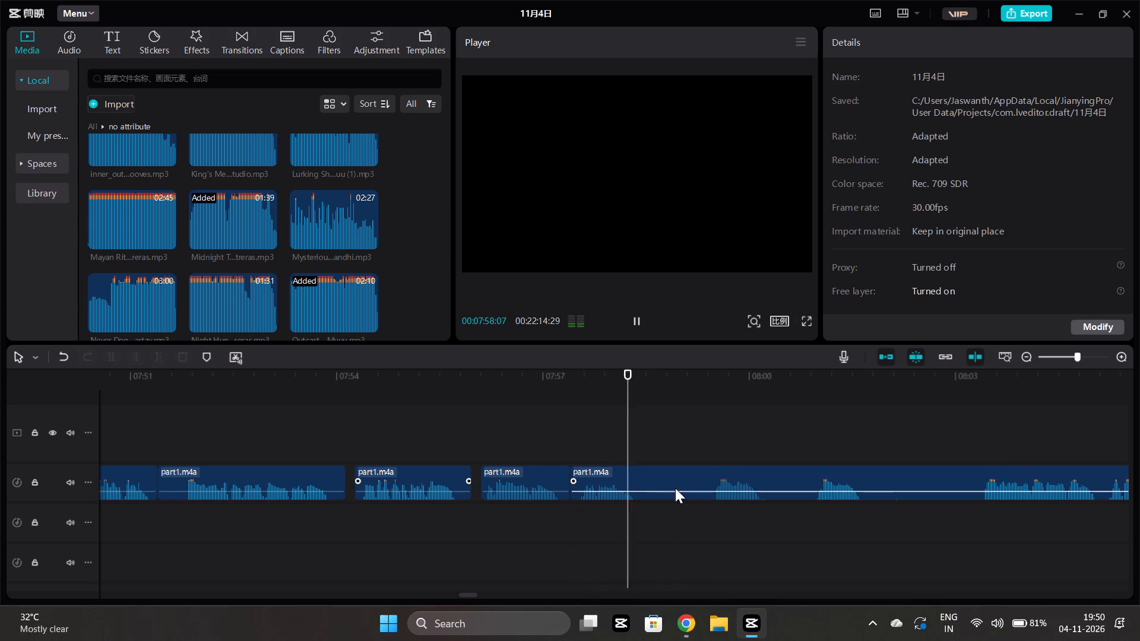
Split the long phrase at 07:59:12, trim the first part's silent end to 07:58:28, and move the second part against it.
key(space)
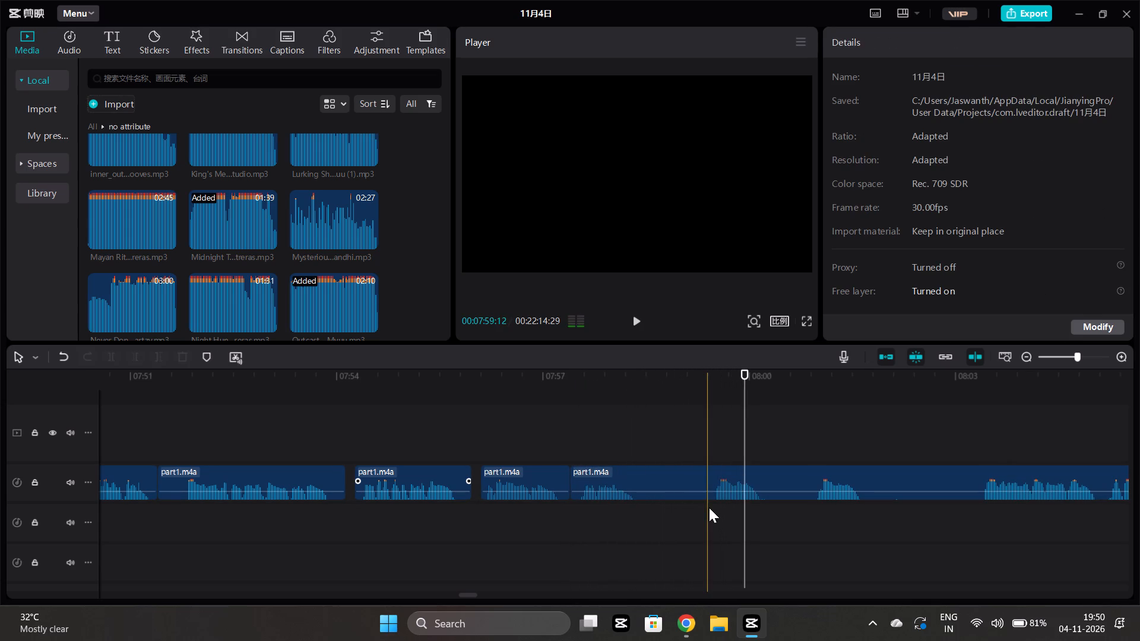
click(709, 507)
click(703, 484)
click(109, 358)
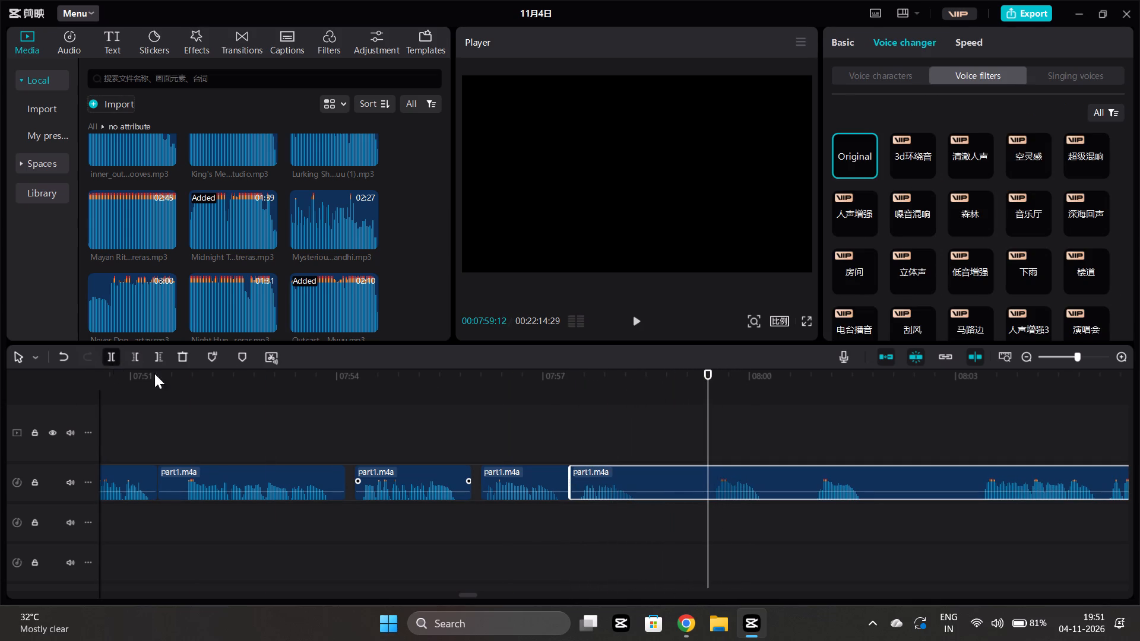
click(675, 524)
click(680, 490)
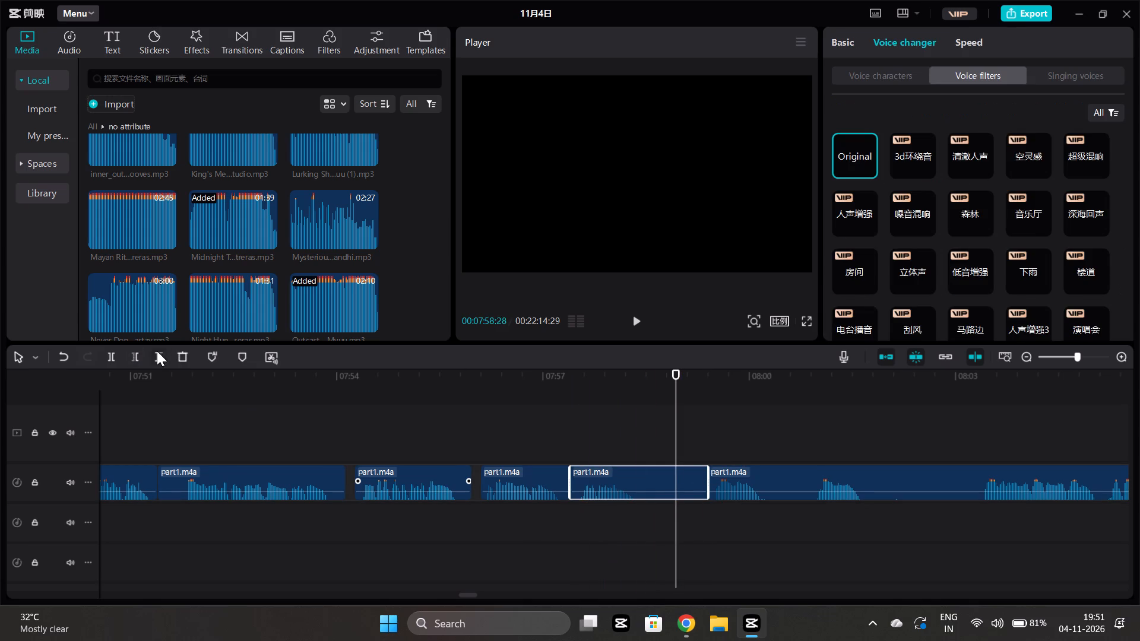
click(157, 351)
drag(737, 466, 707, 469)
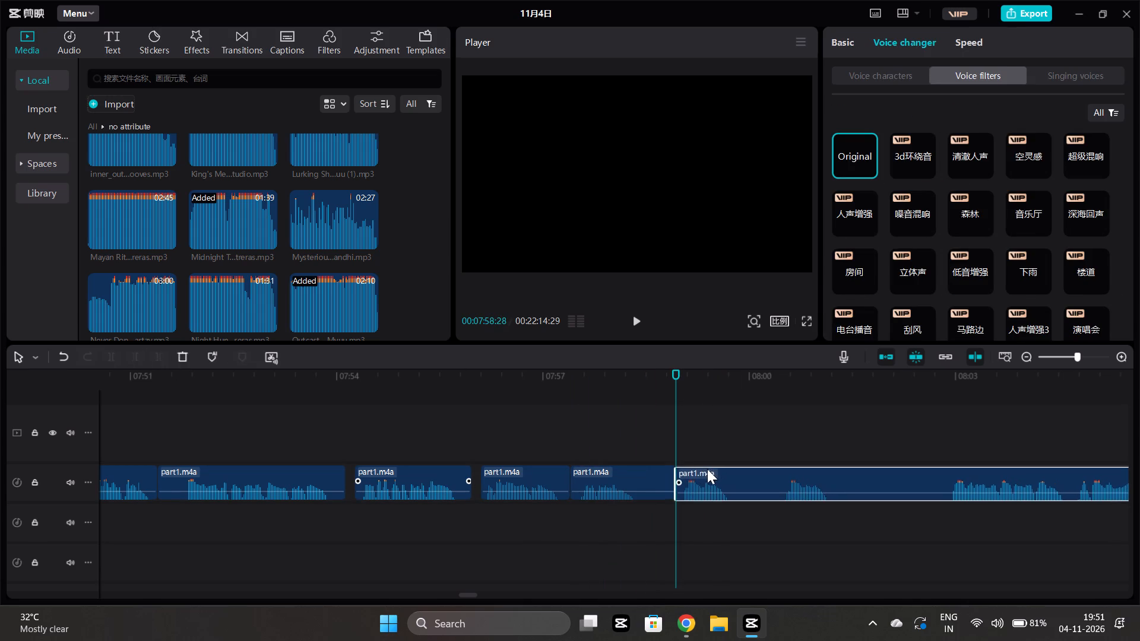
Play the long phrase, split it at 08:01:15, trim about 0.8 s of silence from the second part's start, and close the gap.
scroll(689, 513, left, 1)
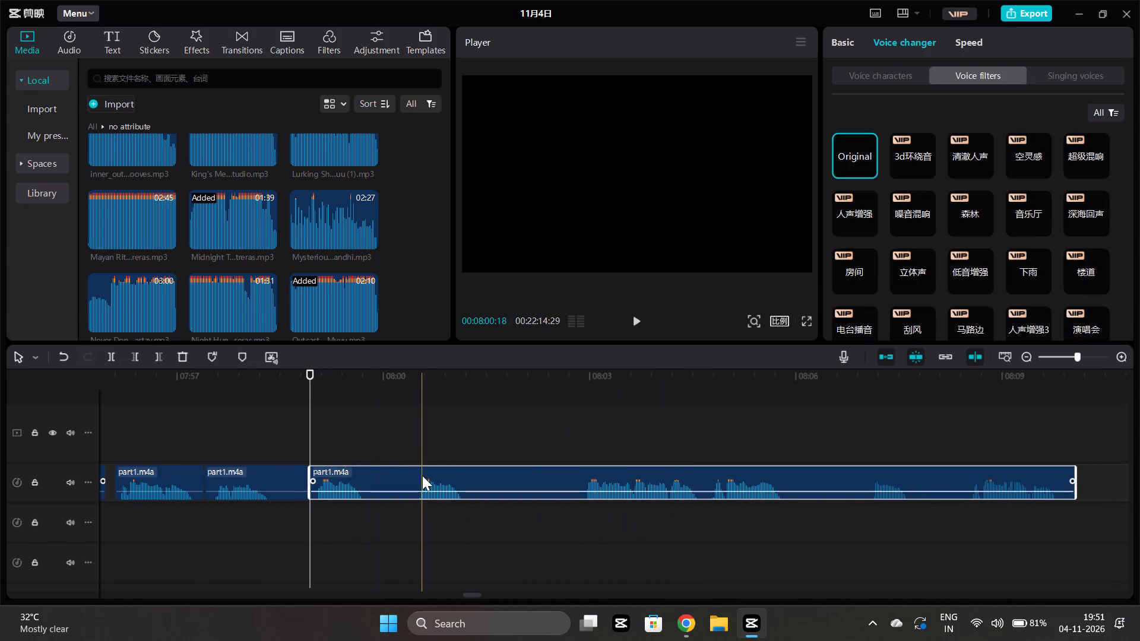
click(316, 513)
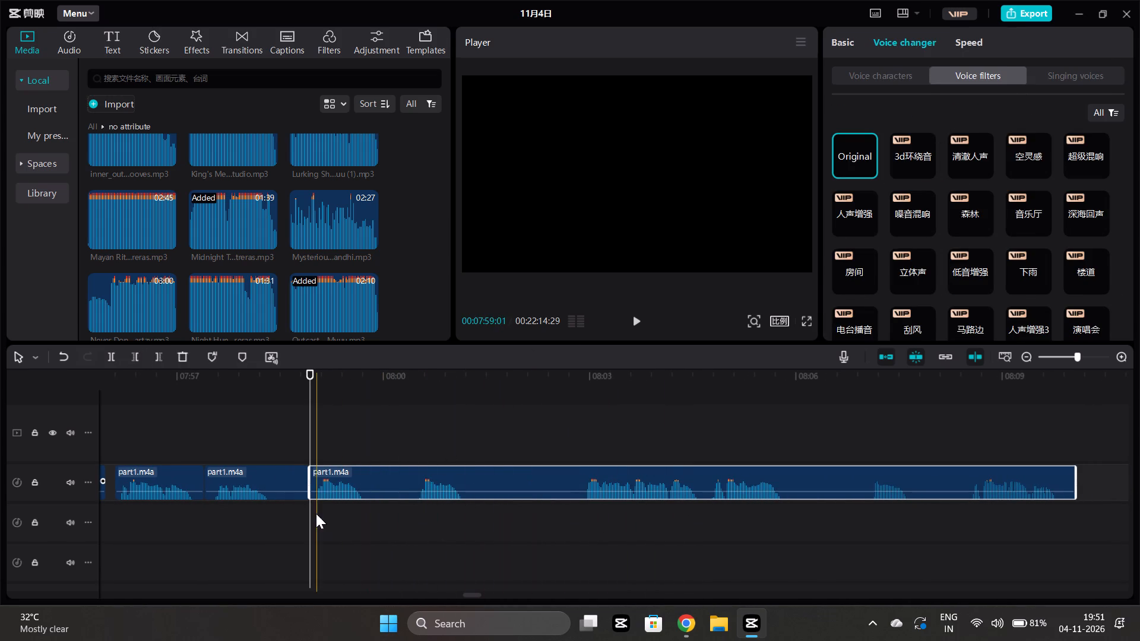
key(space)
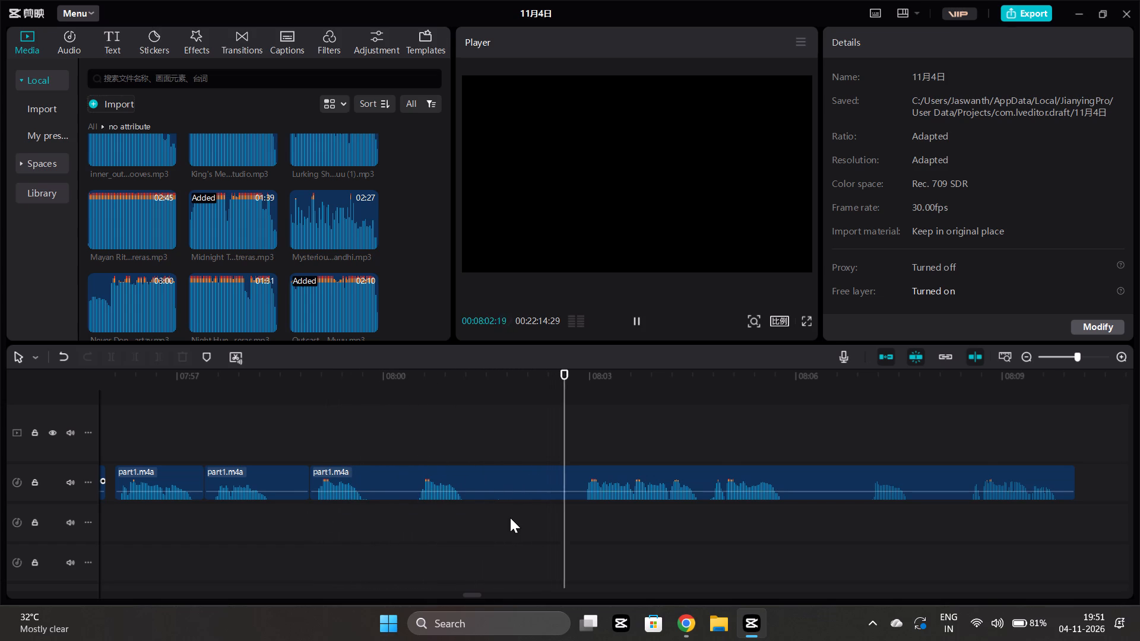
key(space)
click(491, 519)
click(487, 490)
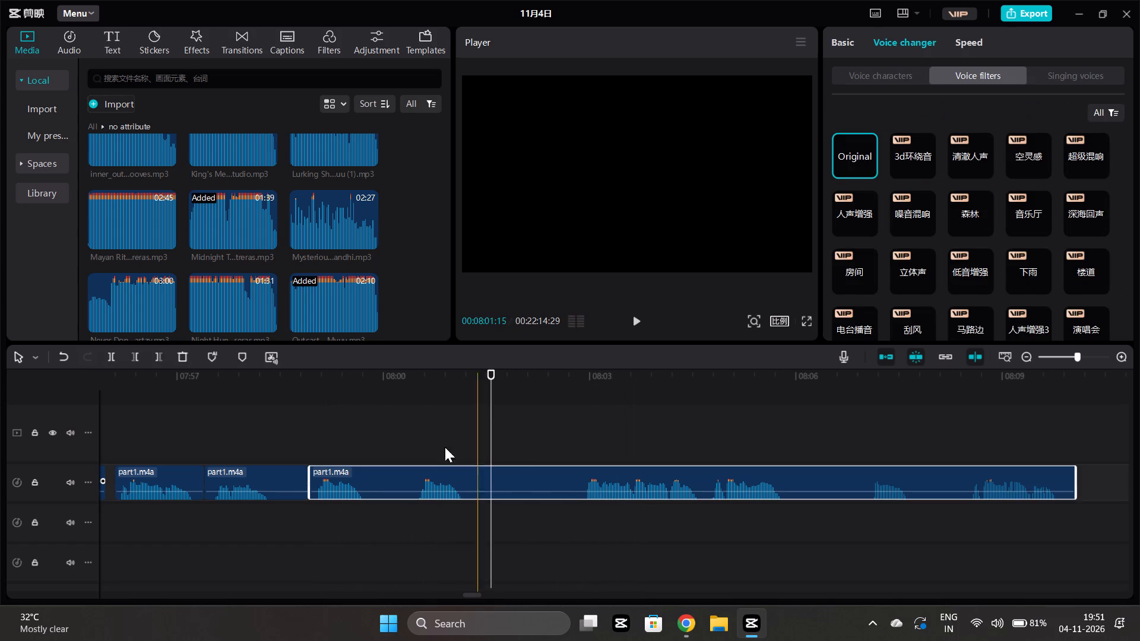
click(107, 356)
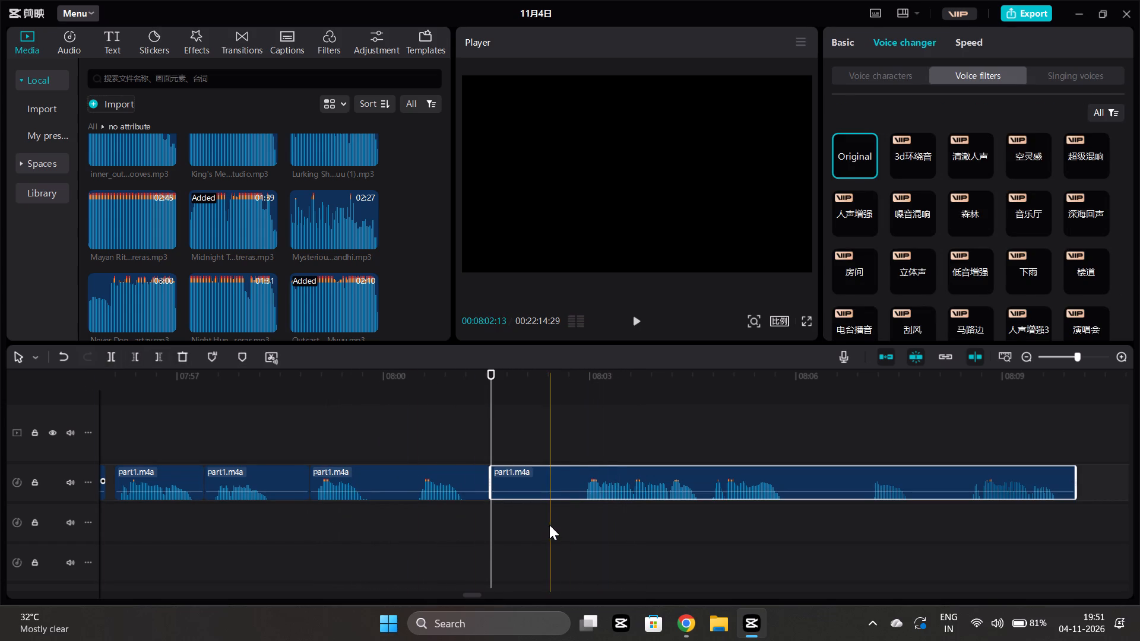
click(549, 525)
click(562, 478)
click(128, 359)
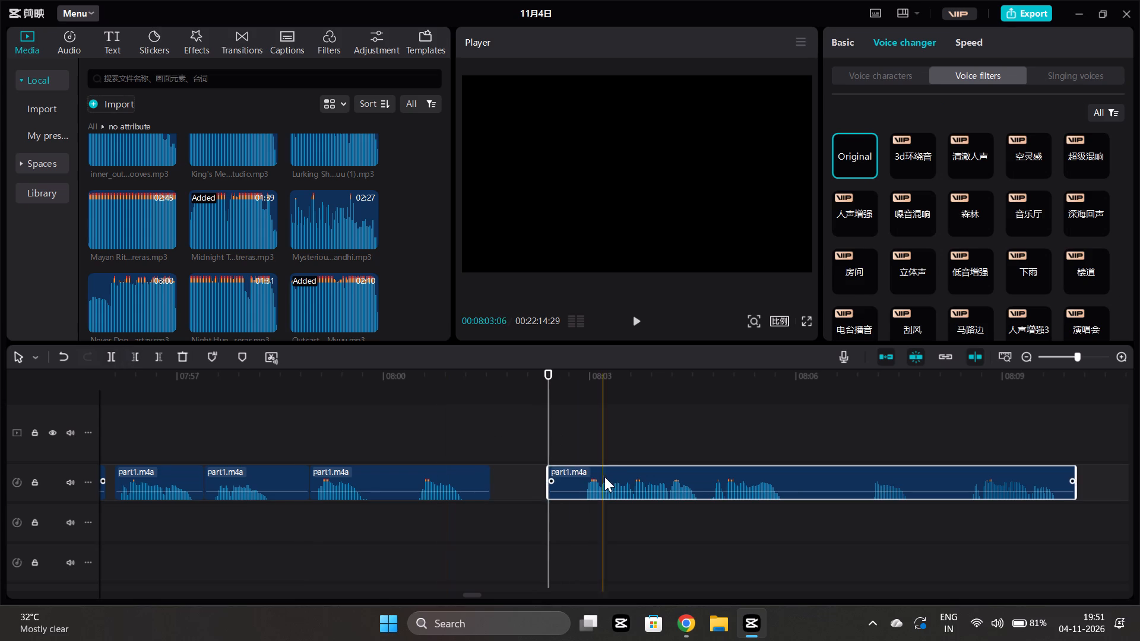
drag(603, 477, 546, 477)
Apply the 超级混响 voice filter to both parts, with strength 53 on the first and 45 on the second.
click(474, 469)
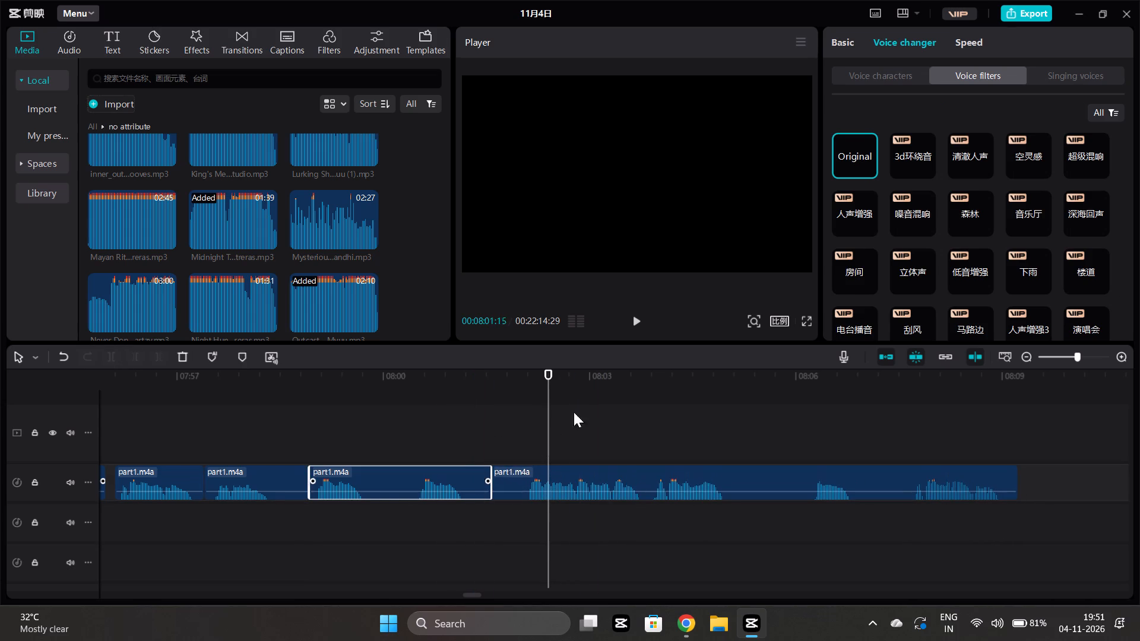
click(1106, 166)
click(957, 324)
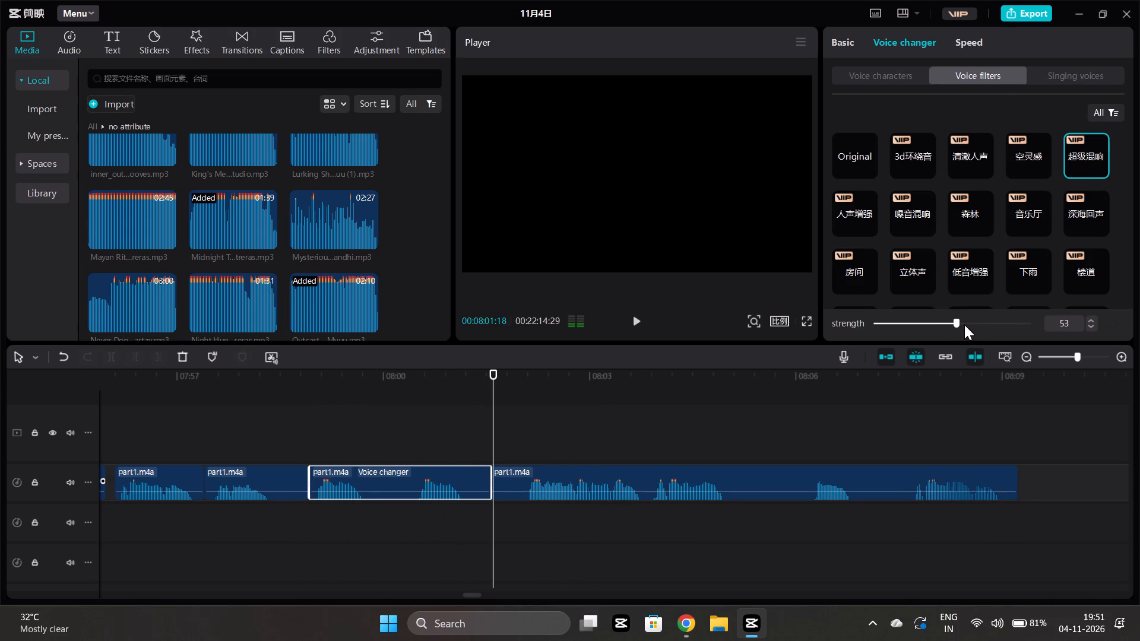
click(536, 481)
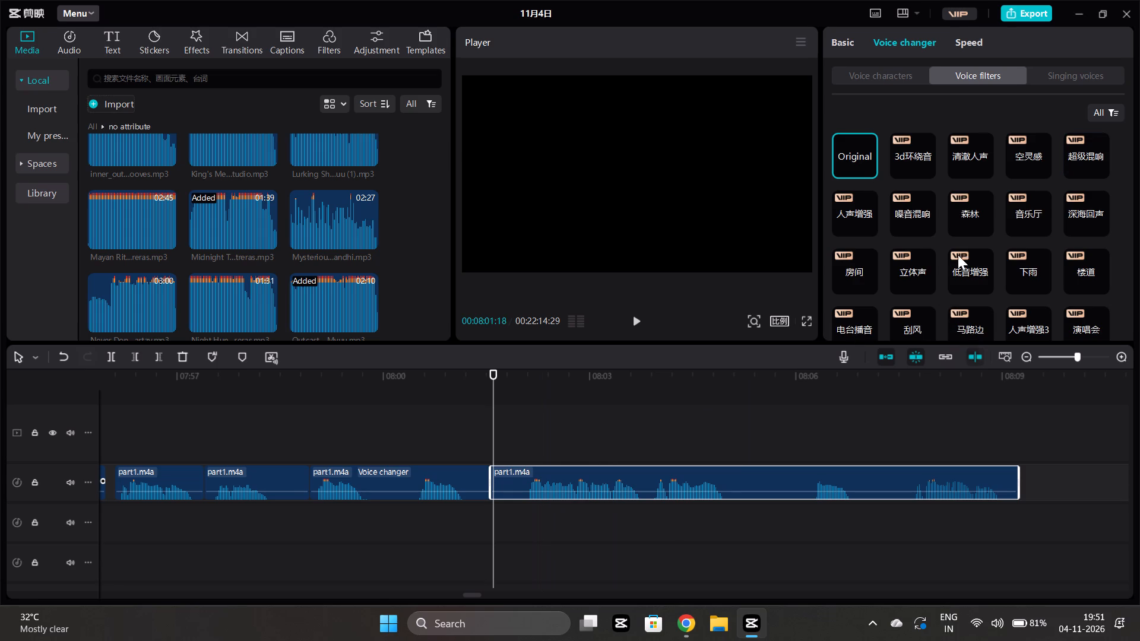
click(1079, 163)
click(945, 320)
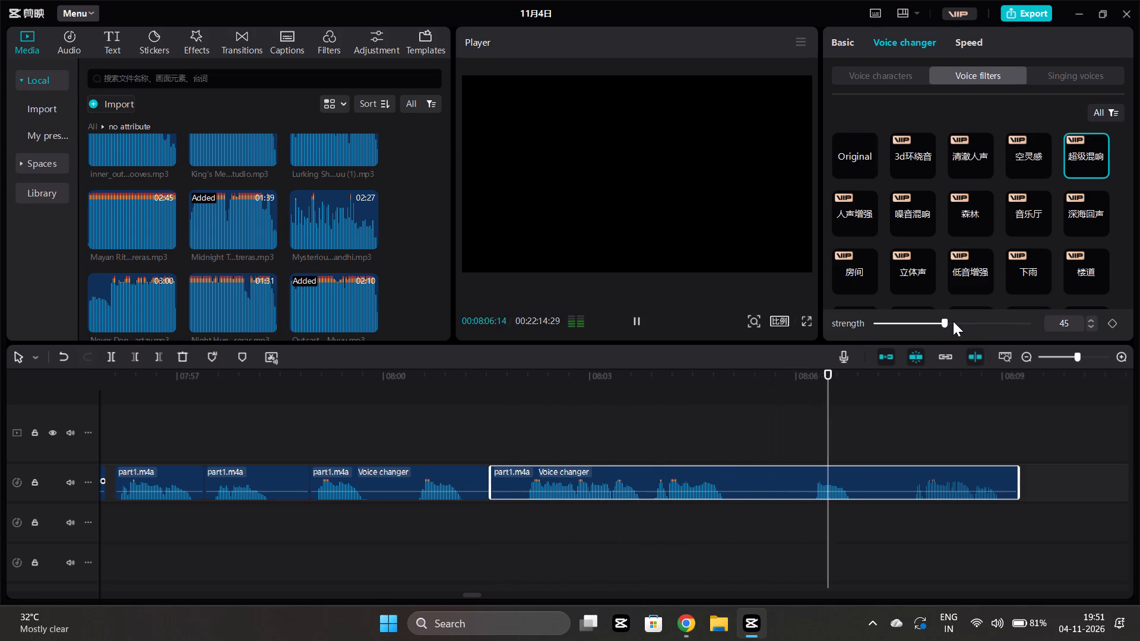
Split the second filtered part at 08:05:05, in the pause before its next phrase.
click(739, 513)
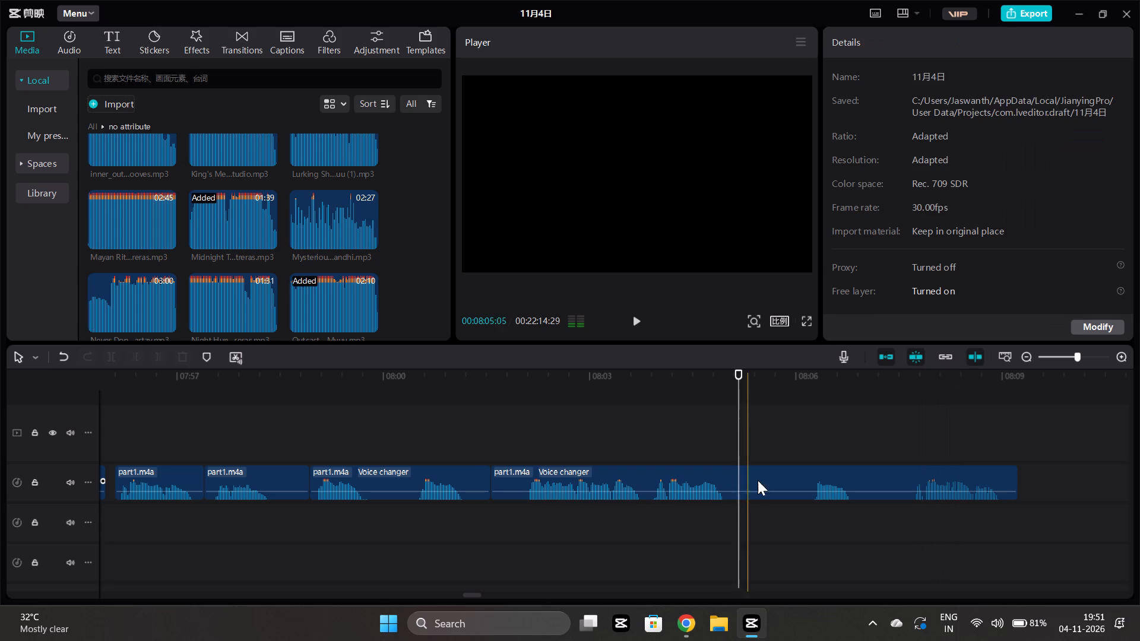
click(753, 469)
drag(252, 348, 259, 347)
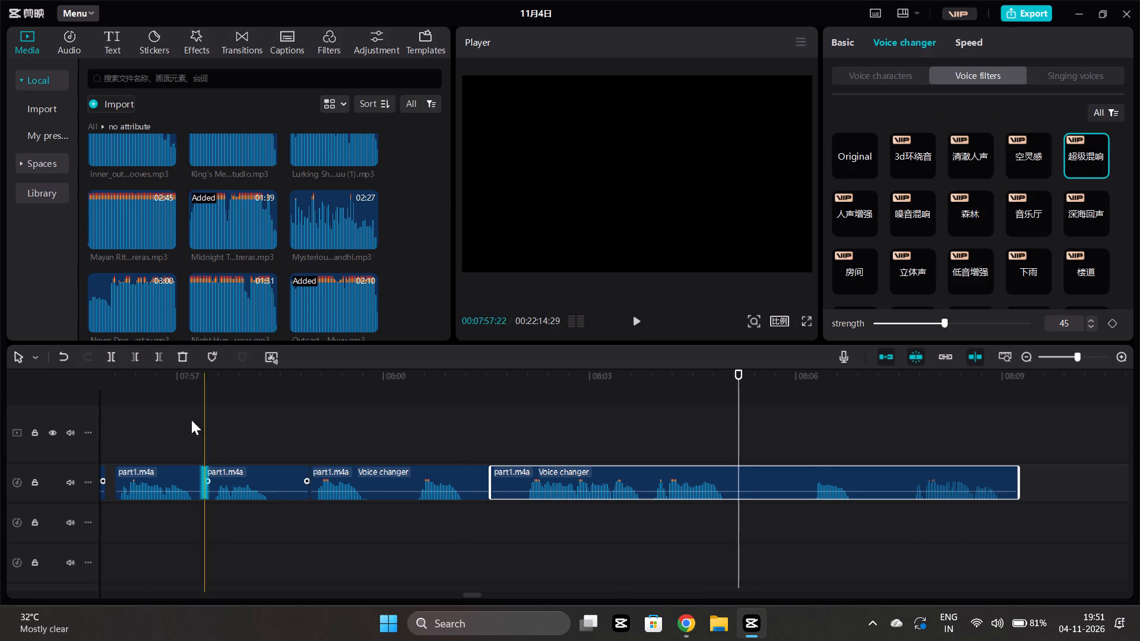
click(108, 344)
click(115, 360)
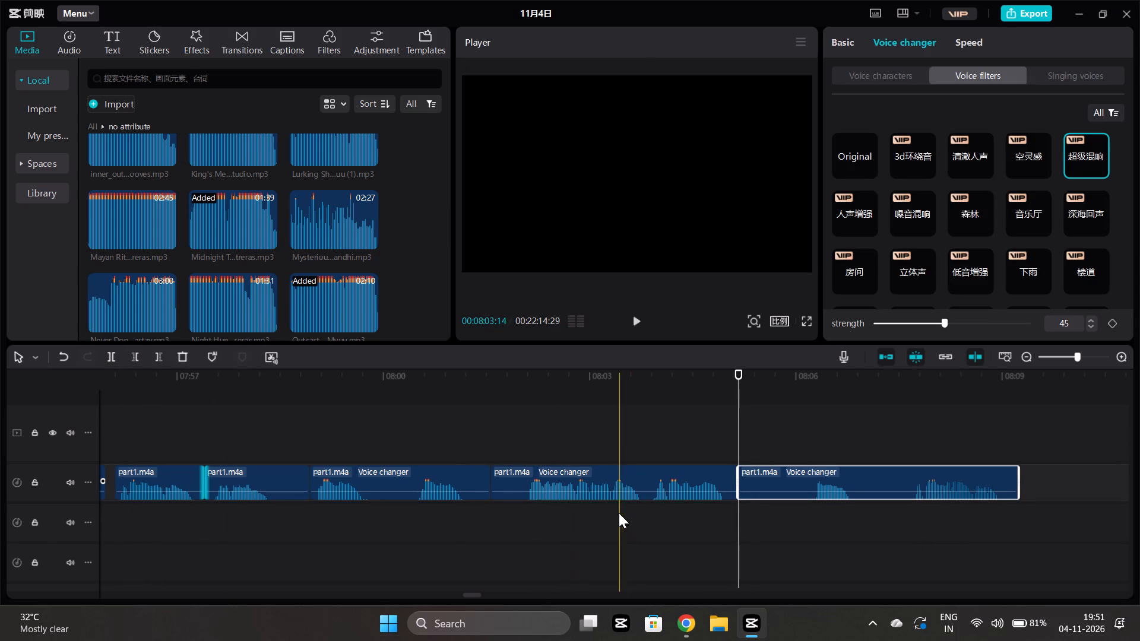
Set the volume of the two filtered phrases before 08:05:05 to 0.0 dB and play them through.
click(614, 490)
click(844, 34)
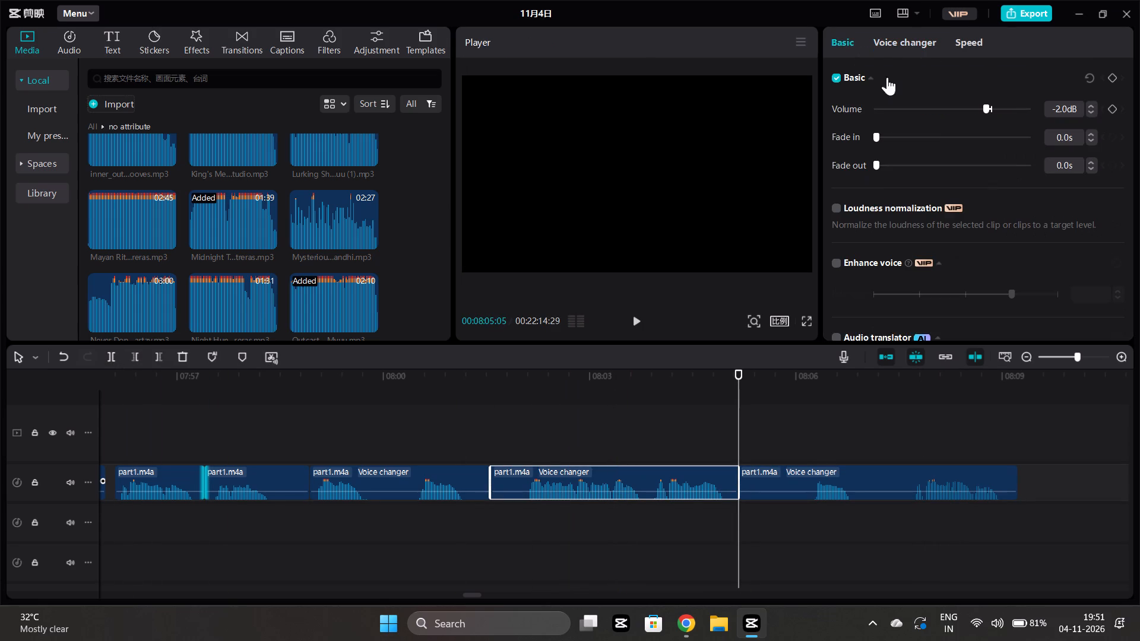
click(986, 104)
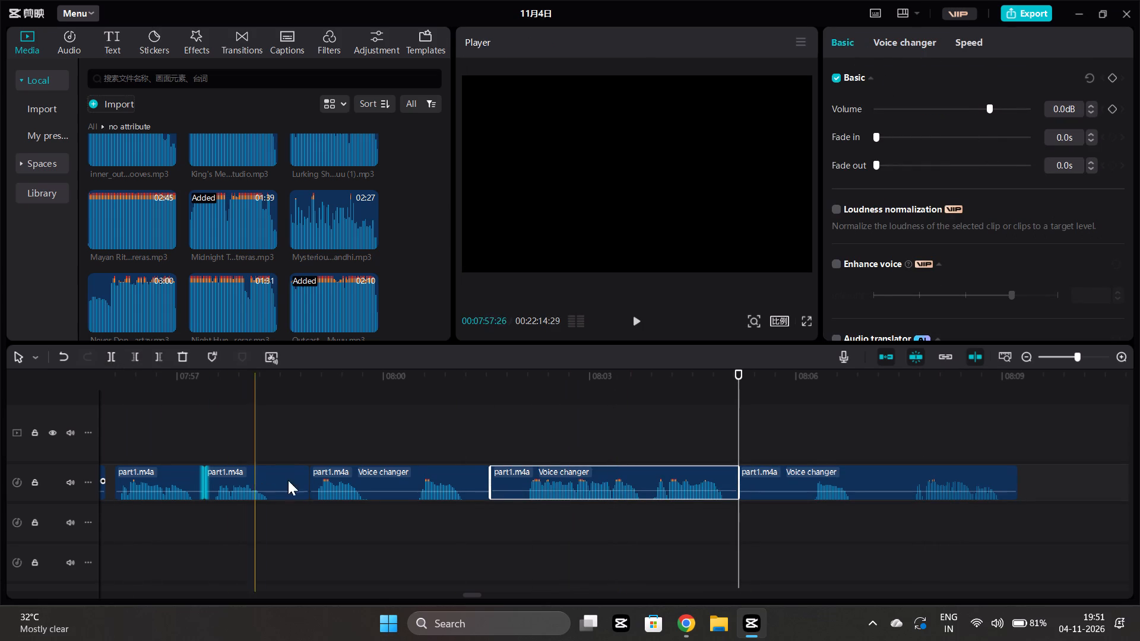
click(410, 473)
click(991, 103)
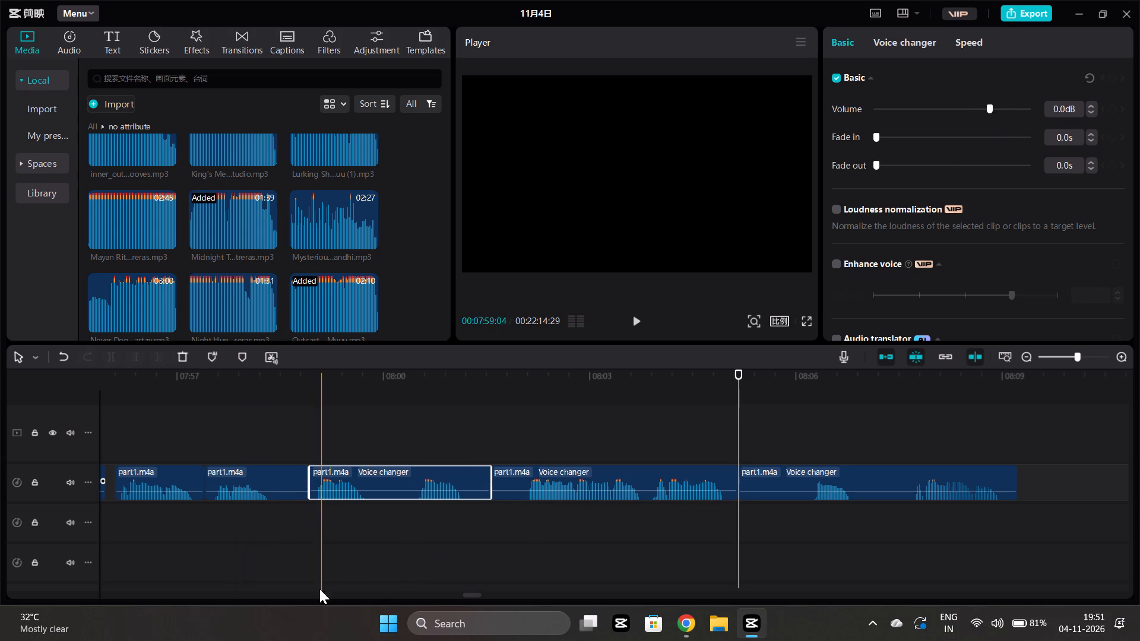
click(308, 522)
key(space)
scroll(503, 523, left, 1)
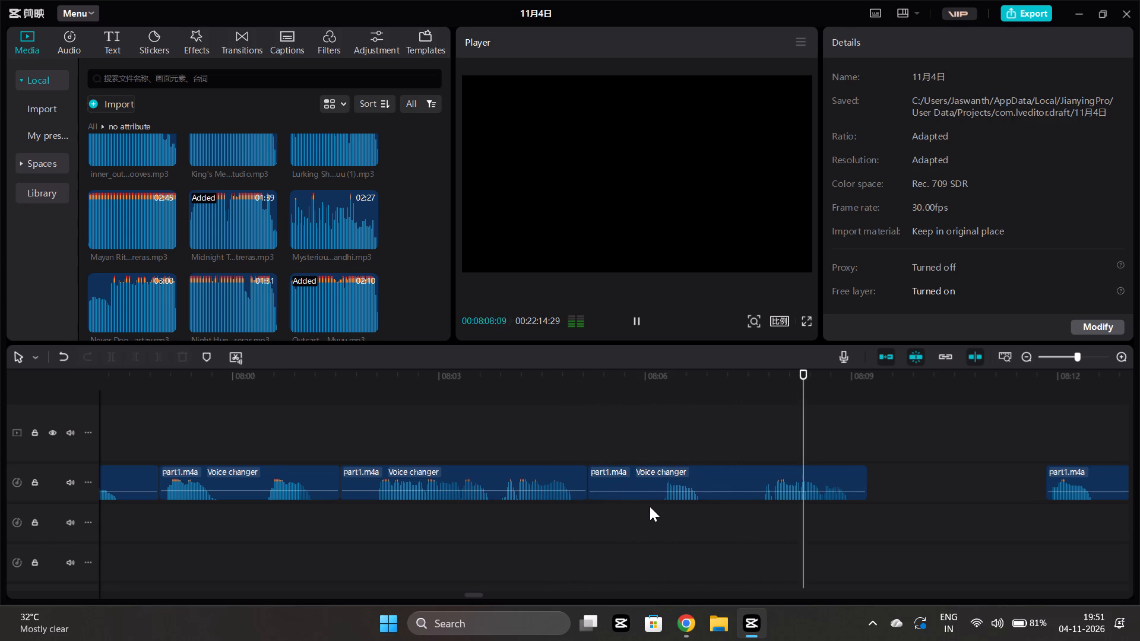
scroll(650, 506, left, 1)
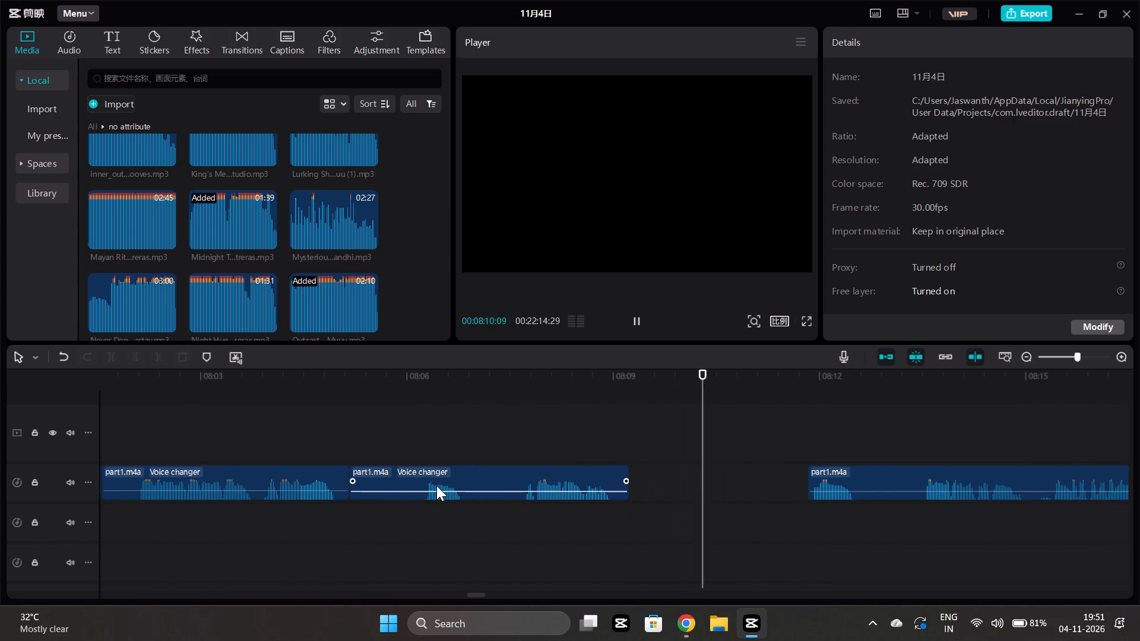
Reset the voice filter to Original on the phrase starting at 08:05:05.
click(416, 489)
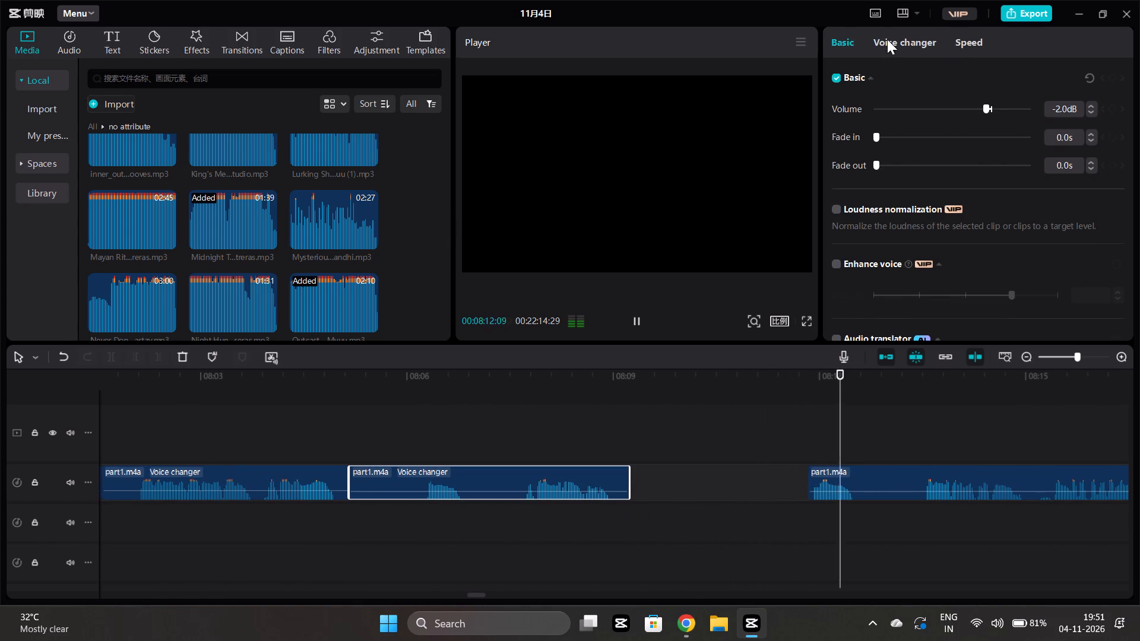
click(887, 39)
click(868, 144)
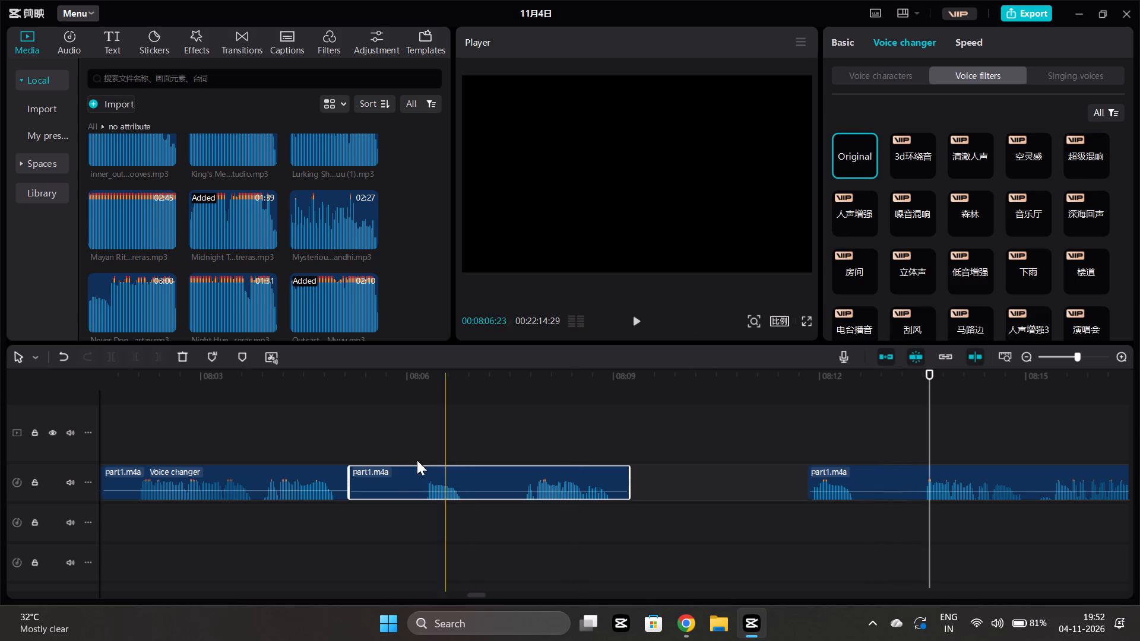
Trim about 0.9 s of silence from that phrase's start, move it back against the filtered phrase, and play the transition.
click(357, 489)
drag(350, 486, 406, 496)
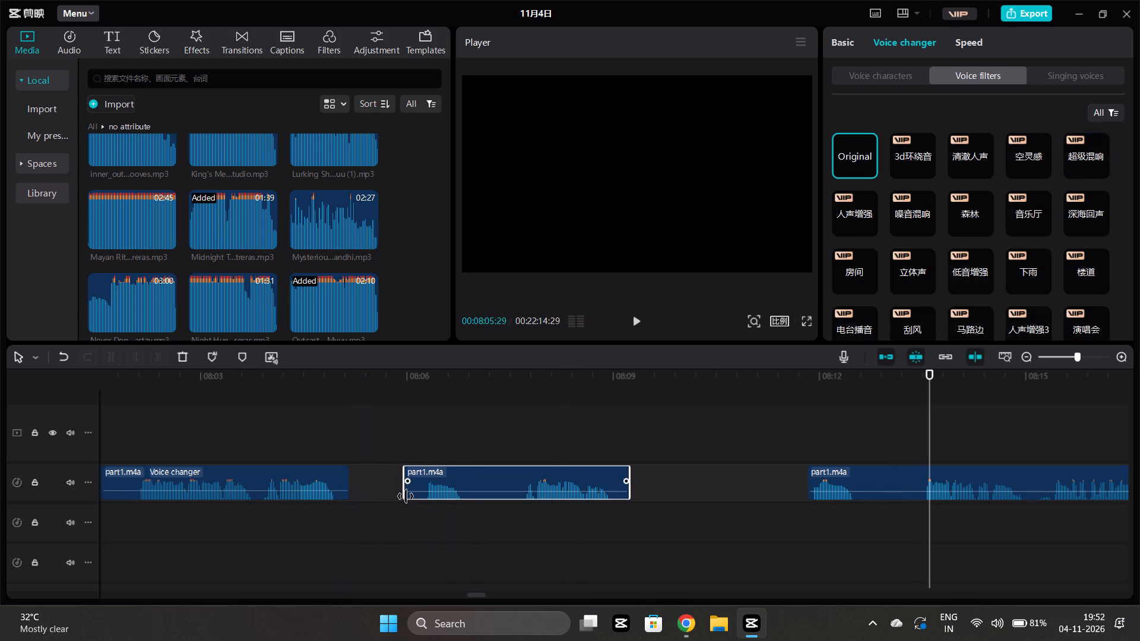
drag(406, 496, 410, 496)
drag(422, 475, 363, 491)
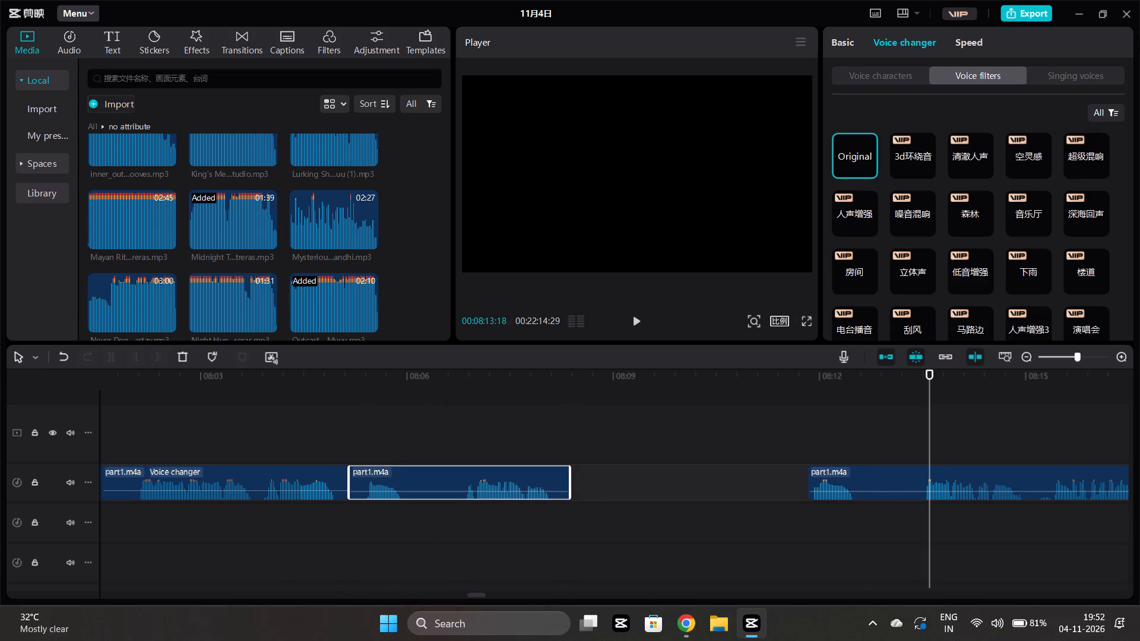
click(237, 554)
key(space)
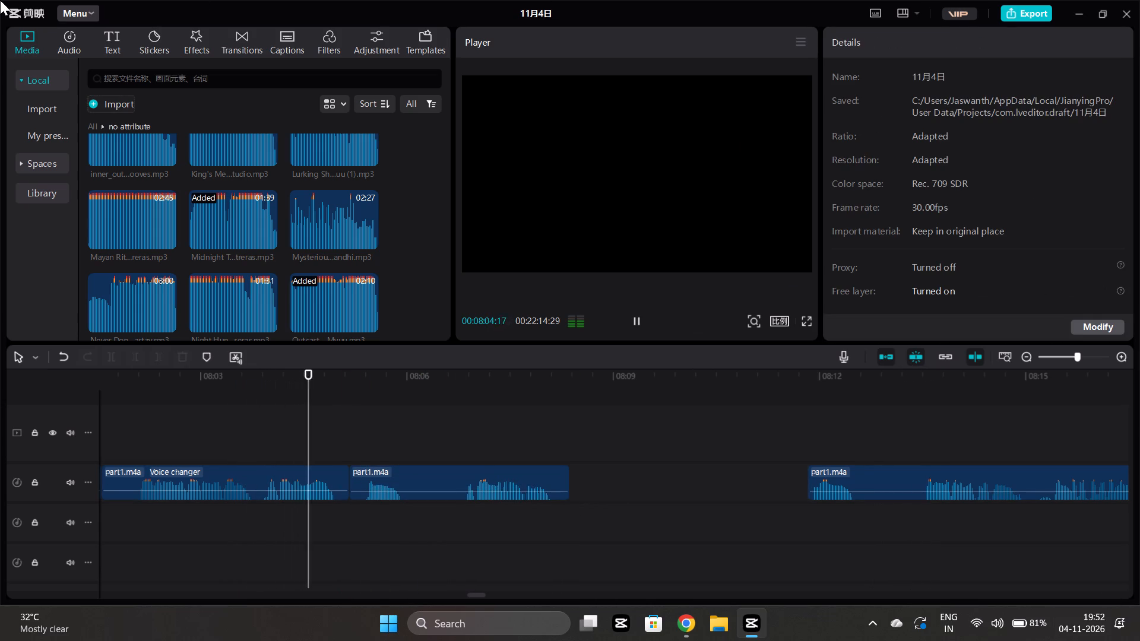
Extend the filtered phrase's end by about 0.4 s, trim the following phrase's start slightly, rejoin them, and play the transition.
drag(372, 478, 470, 481)
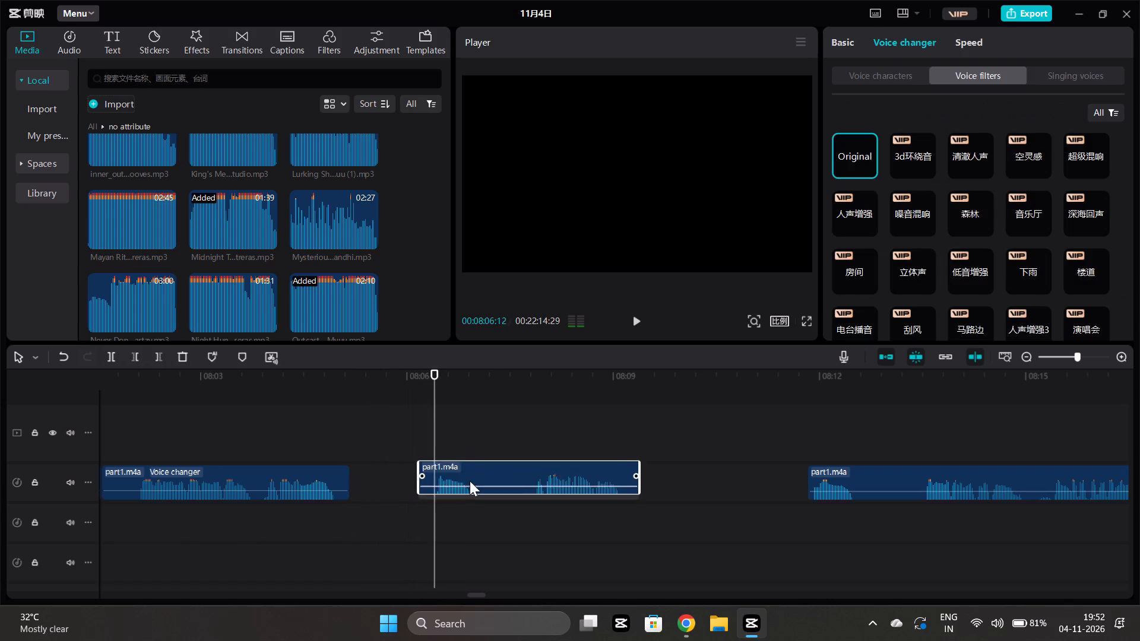
drag(470, 481, 469, 480)
click(321, 483)
drag(346, 491, 373, 491)
click(446, 494)
drag(446, 495, 456, 493)
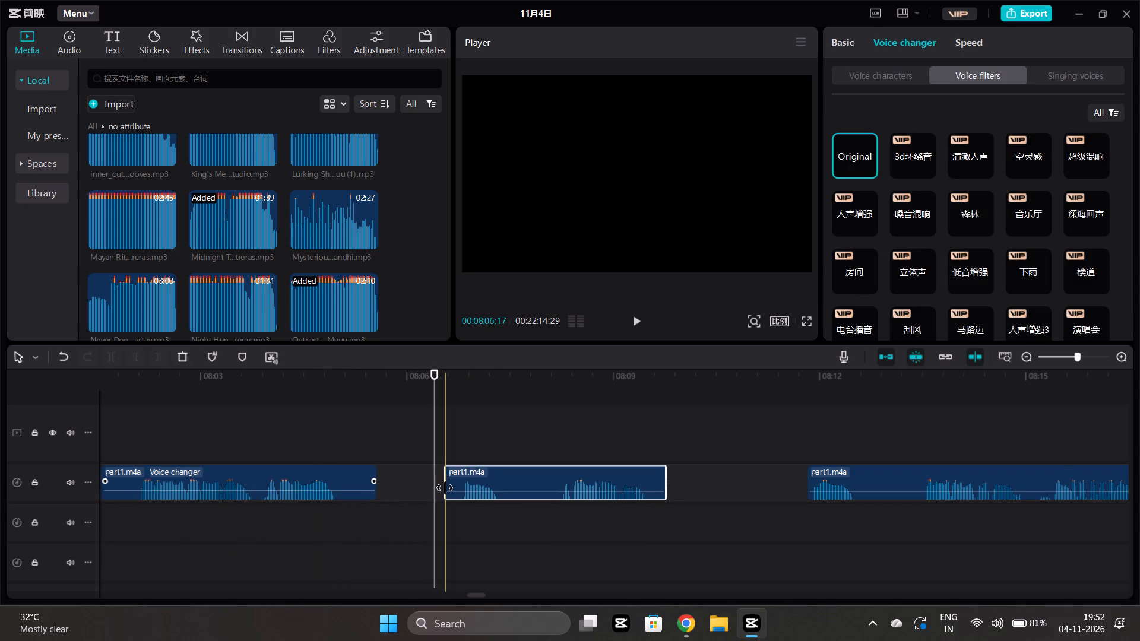
drag(445, 488, 461, 488)
drag(477, 475, 395, 484)
click(308, 504)
key(space)
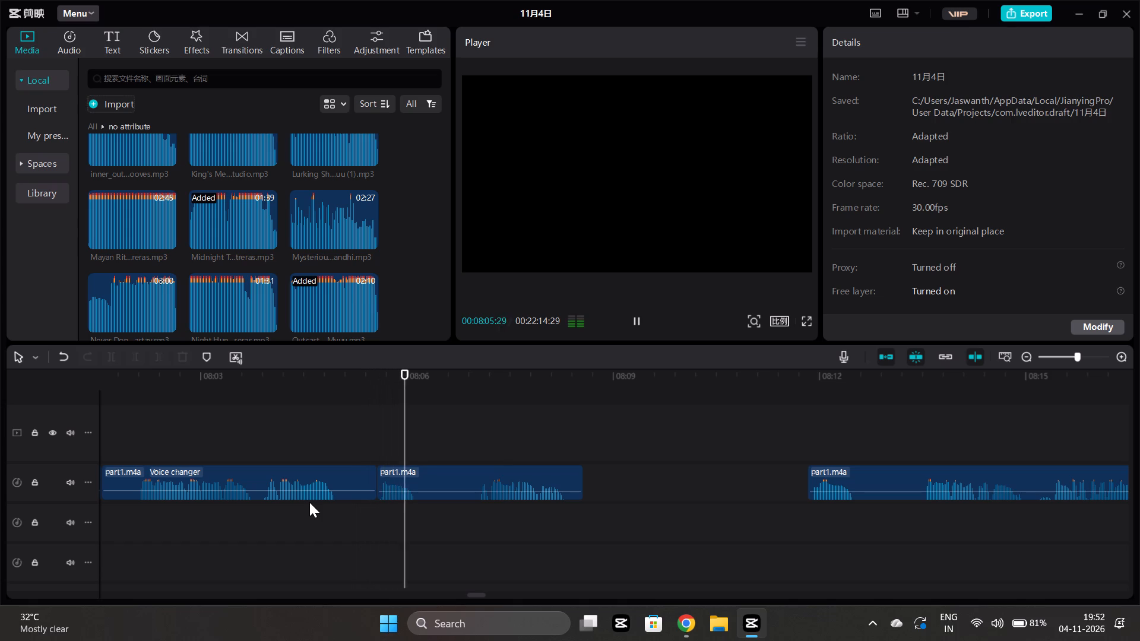
Move the next long phrase back against the preceding one at about 08:08:16 and play the transition.
scroll(309, 502, left, 1)
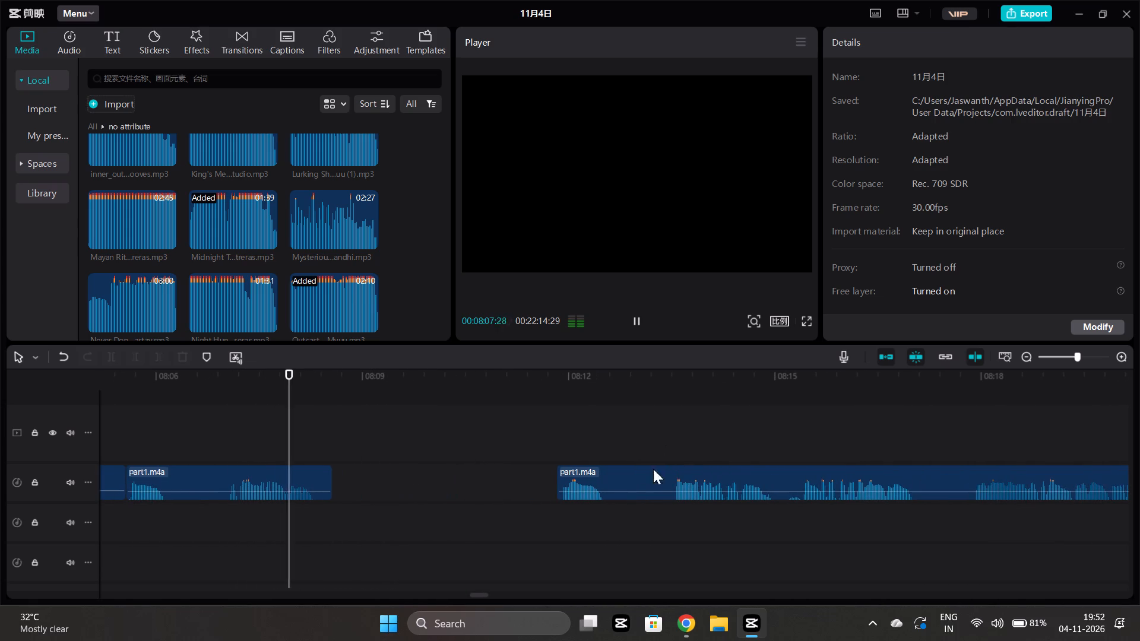
drag(631, 473, 408, 480)
click(319, 510)
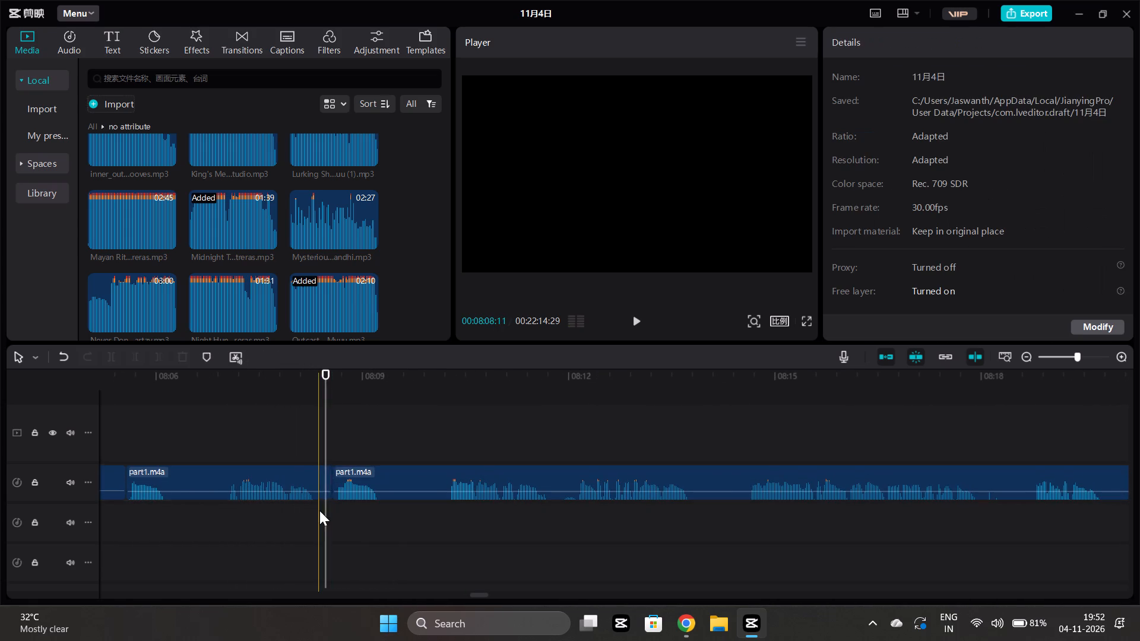
key(space)
scroll(338, 490, left, 1)
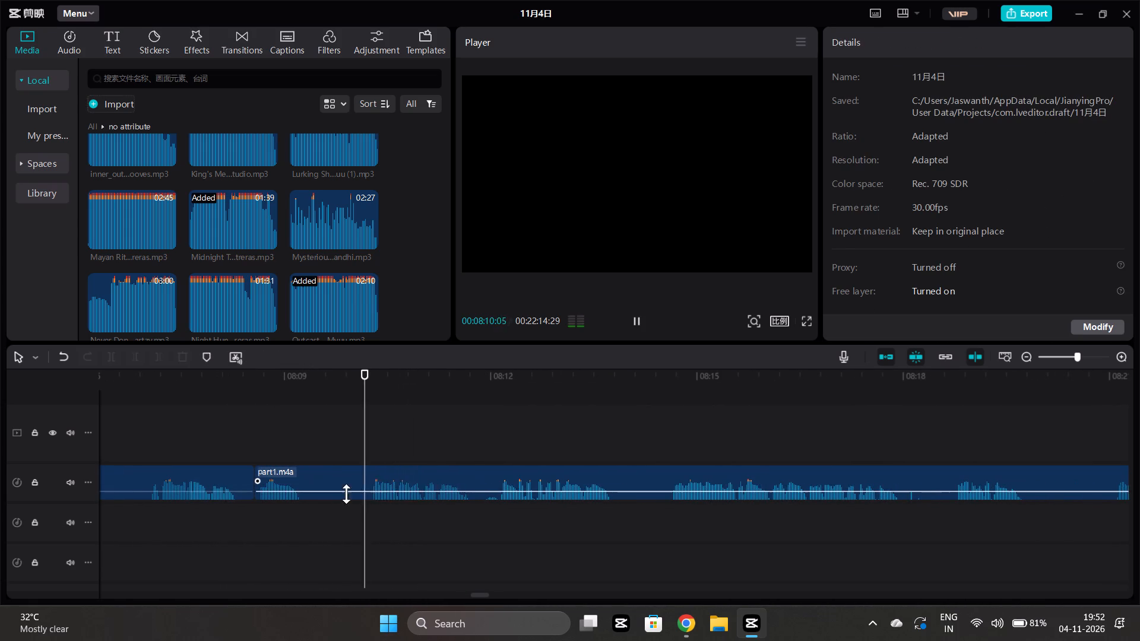
Split the long phrase at 08:10:06, trim the first part's silent end to 08:09:21, and move the second part against it.
key(space)
click(366, 515)
click(365, 476)
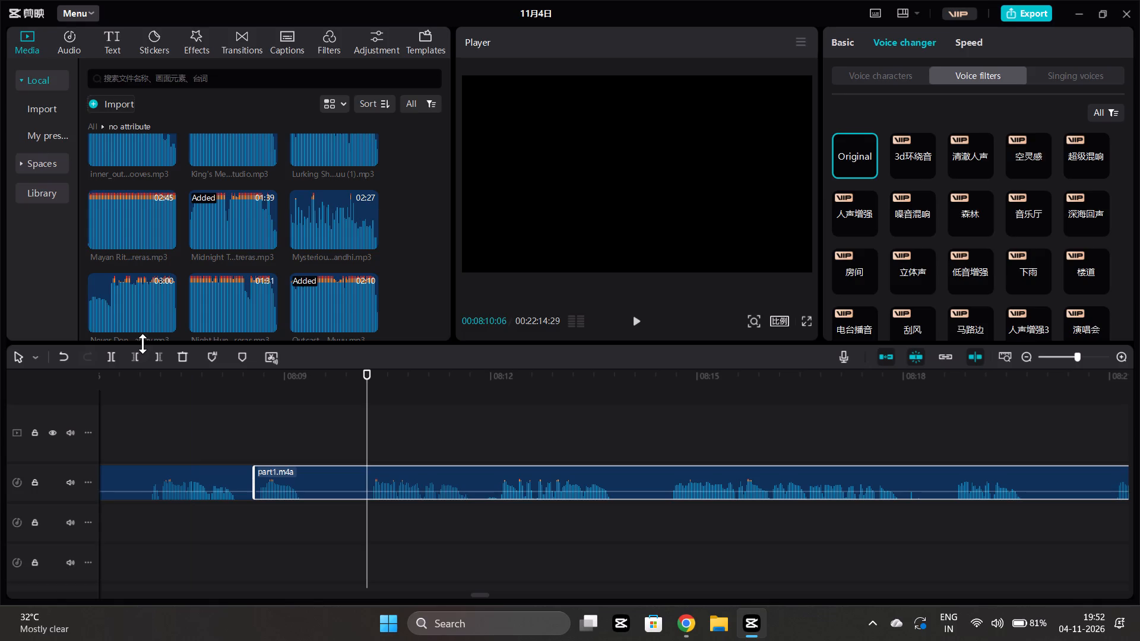
click(113, 354)
click(332, 517)
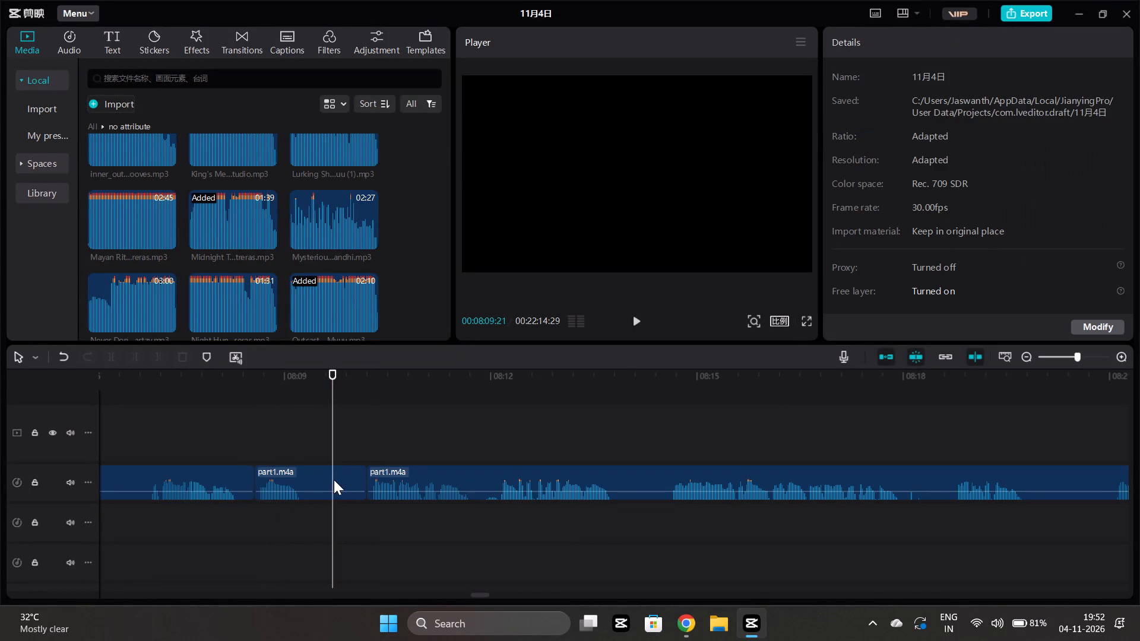
click(334, 480)
click(161, 356)
drag(404, 477, 384, 476)
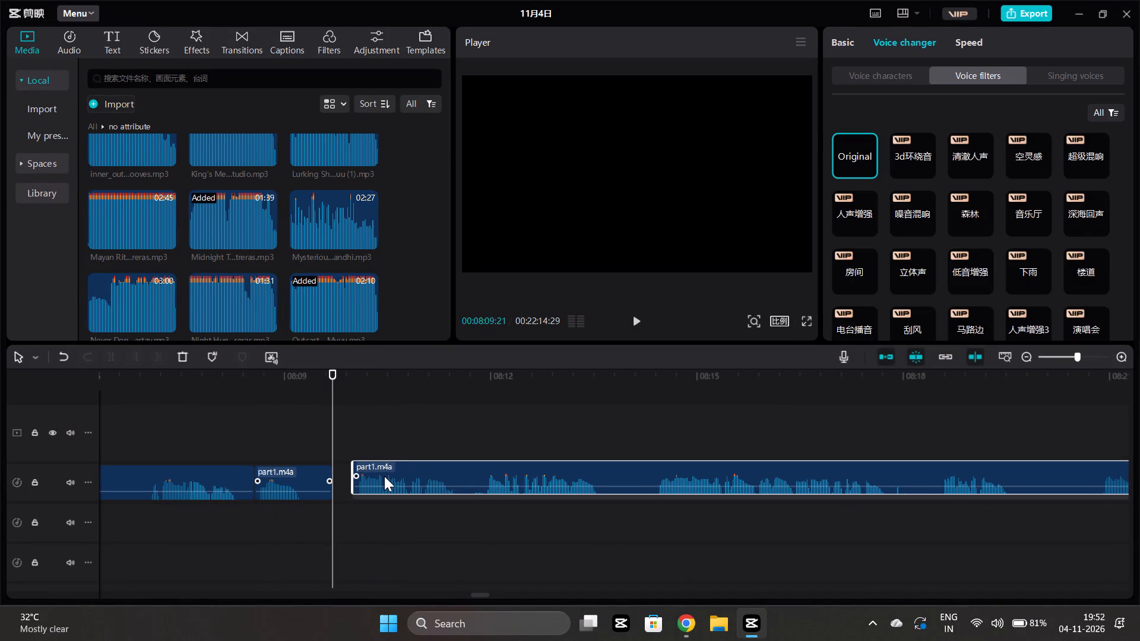
drag(384, 476, 372, 481)
Play the new join, split the narration at about 08:11:19, trim the first part's end to about 08:11:12, and close the gap.
click(311, 519)
key(space)
scroll(311, 519, left, 1)
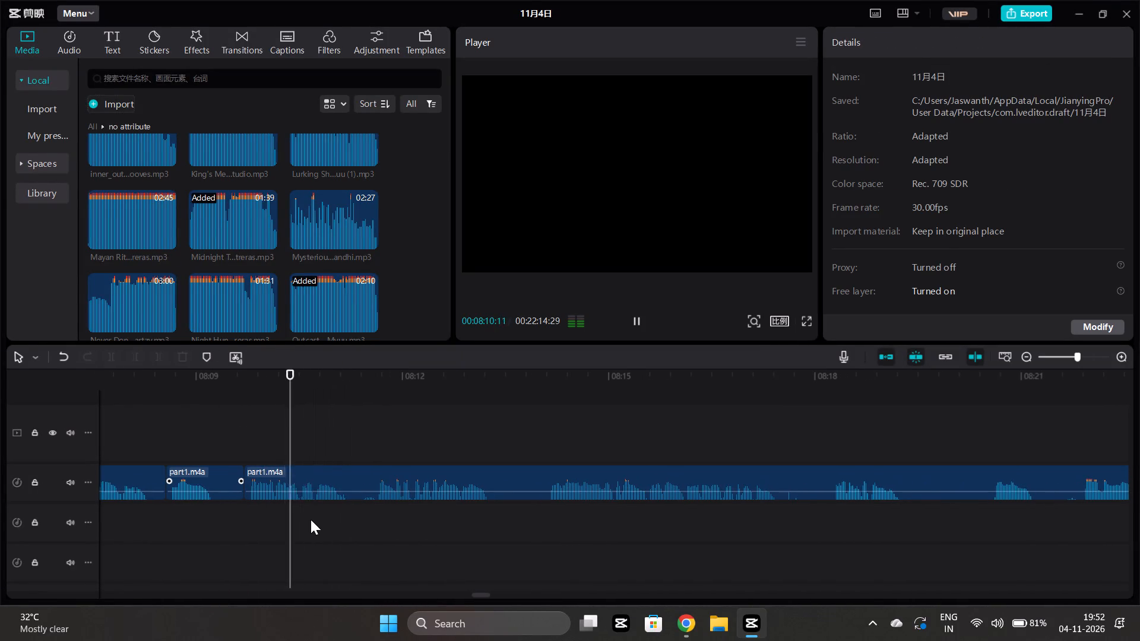
scroll(311, 519, left, 1)
key(space)
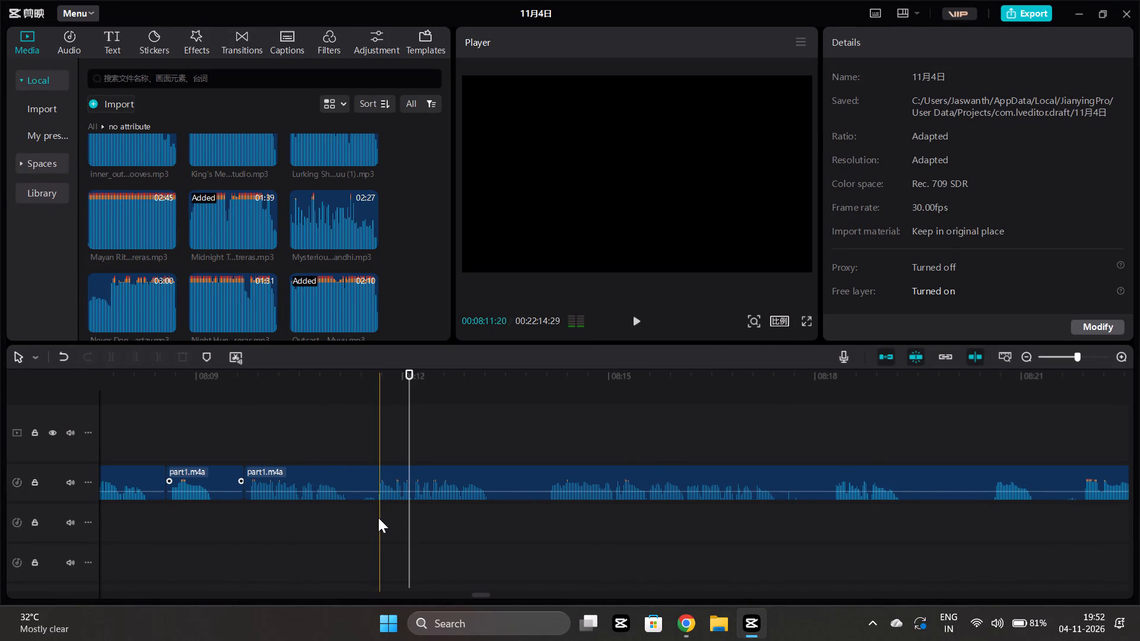
click(378, 518)
click(374, 519)
click(375, 519)
click(375, 490)
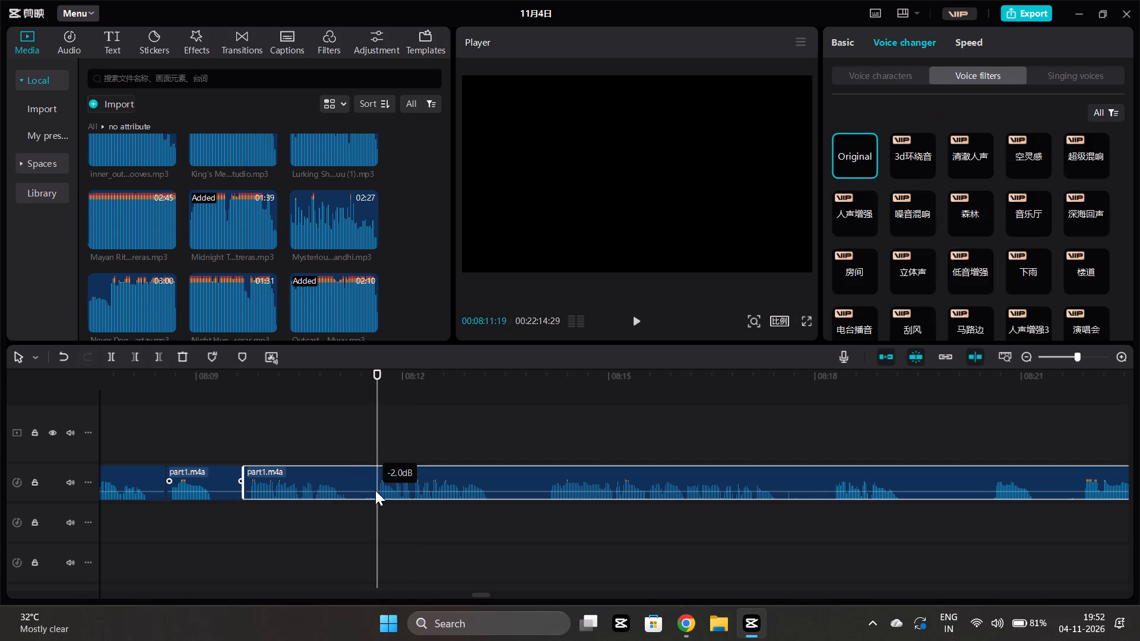
click(108, 356)
click(362, 508)
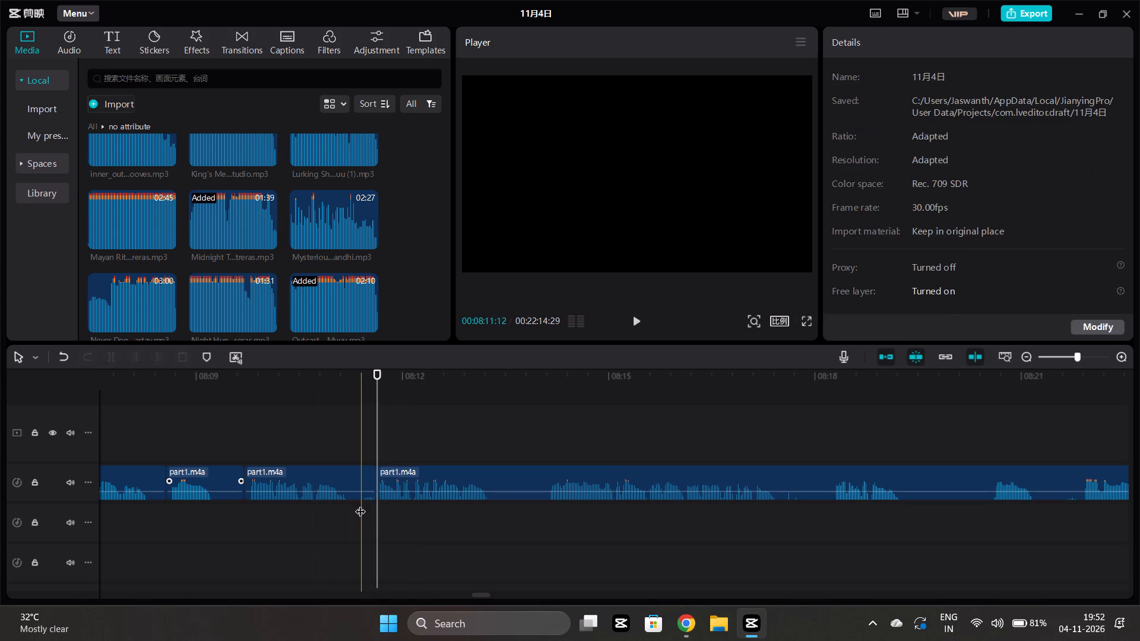
click(356, 495)
click(153, 357)
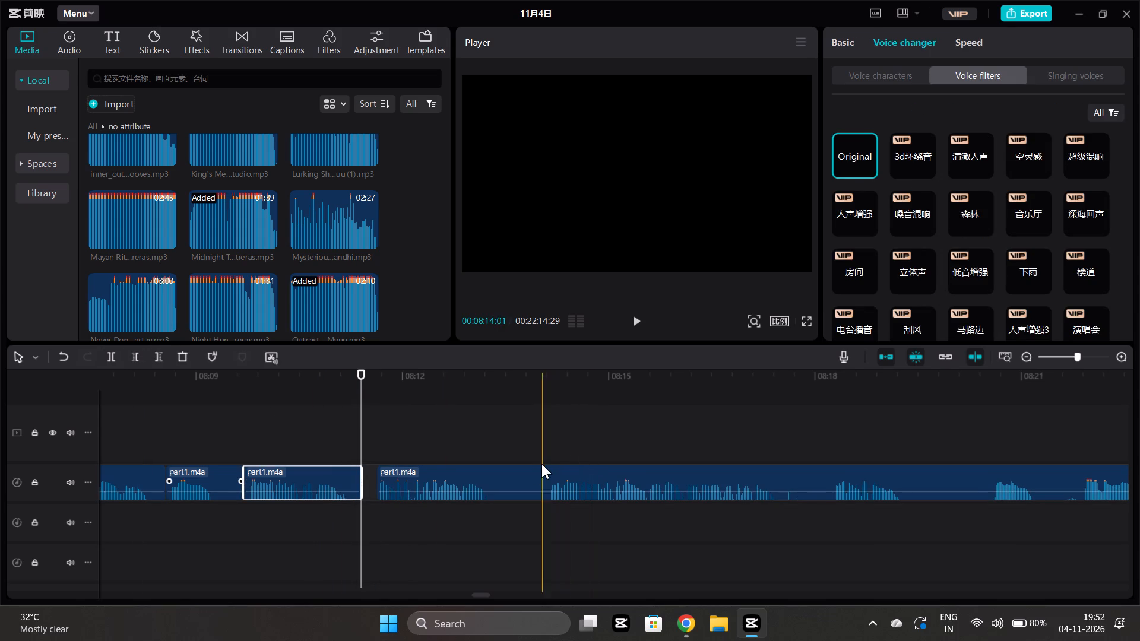
drag(527, 474, 512, 481)
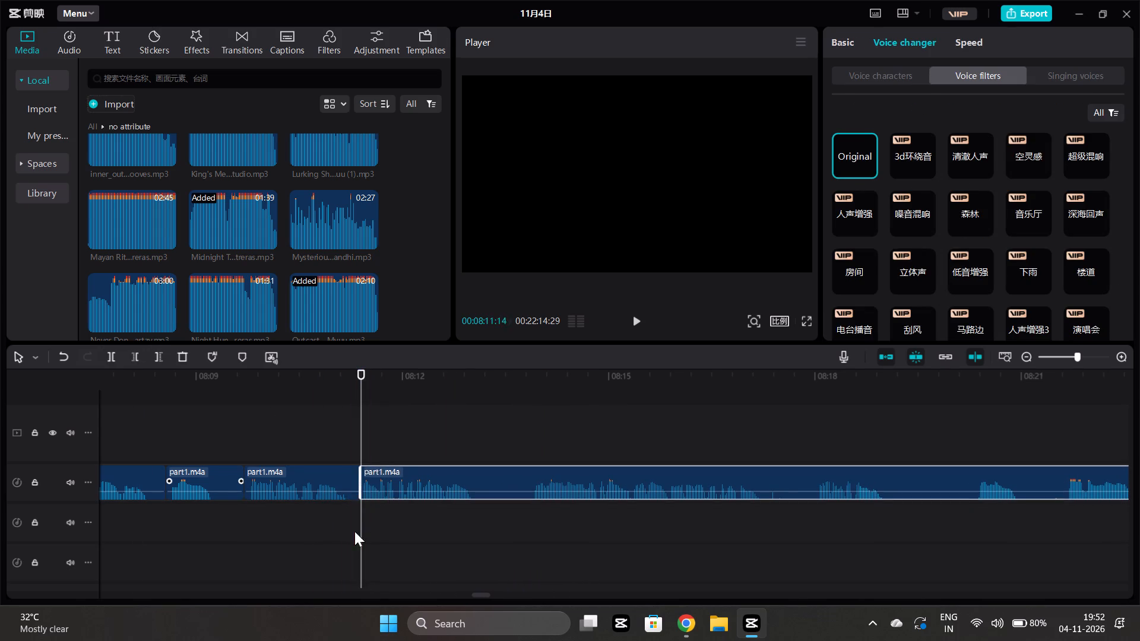
Play on, split at about 08:13:21, trim the first part's end to 08:13:09, and move the rest back, leaving a tiny gap.
click(354, 531)
key(space)
scroll(379, 528, left, 1)
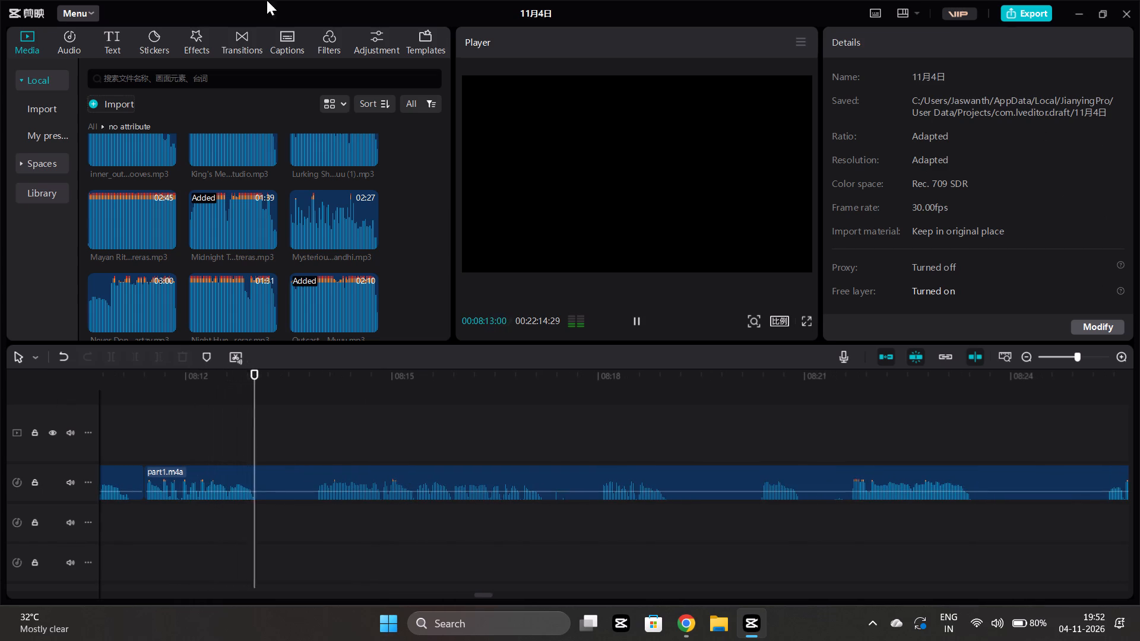
key(space)
click(302, 512)
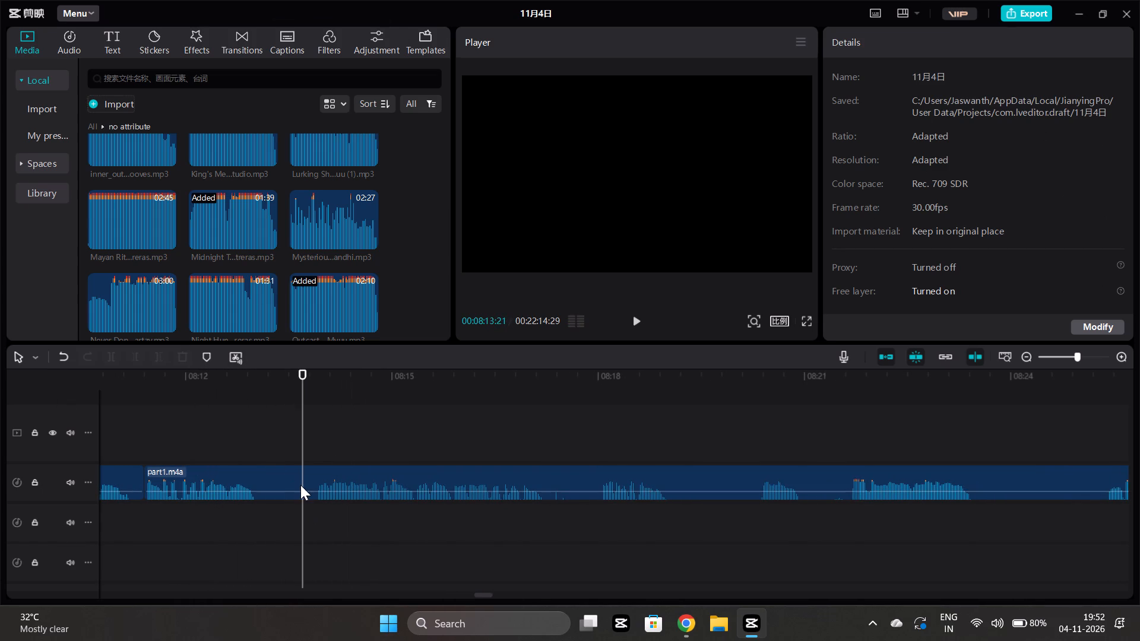
click(300, 484)
click(113, 358)
click(275, 518)
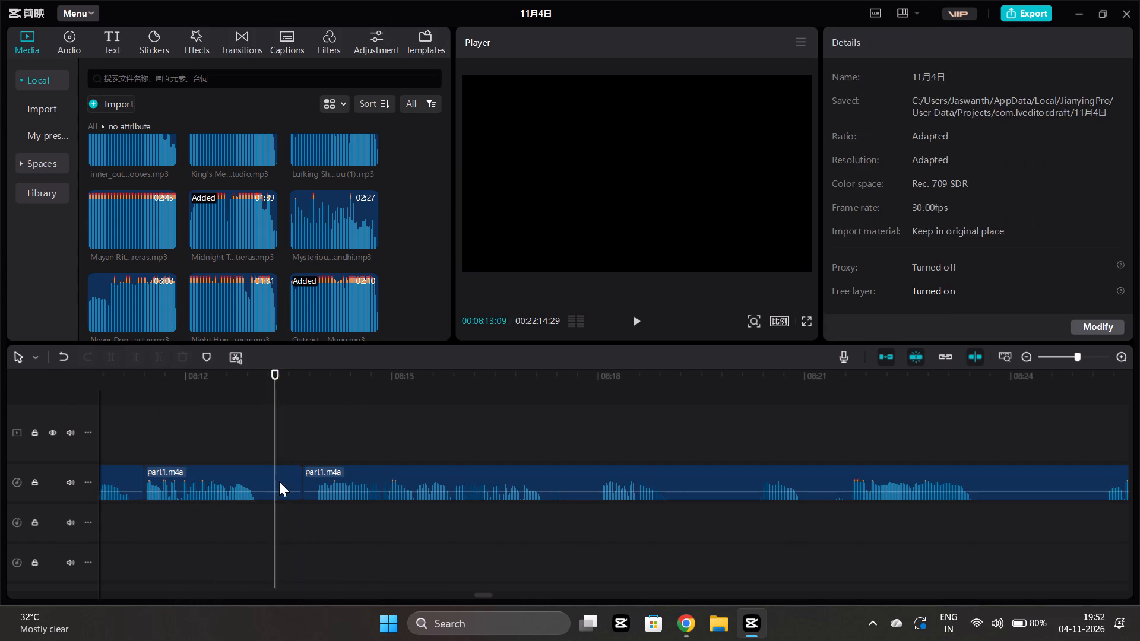
click(279, 481)
click(160, 351)
drag(344, 474, 324, 475)
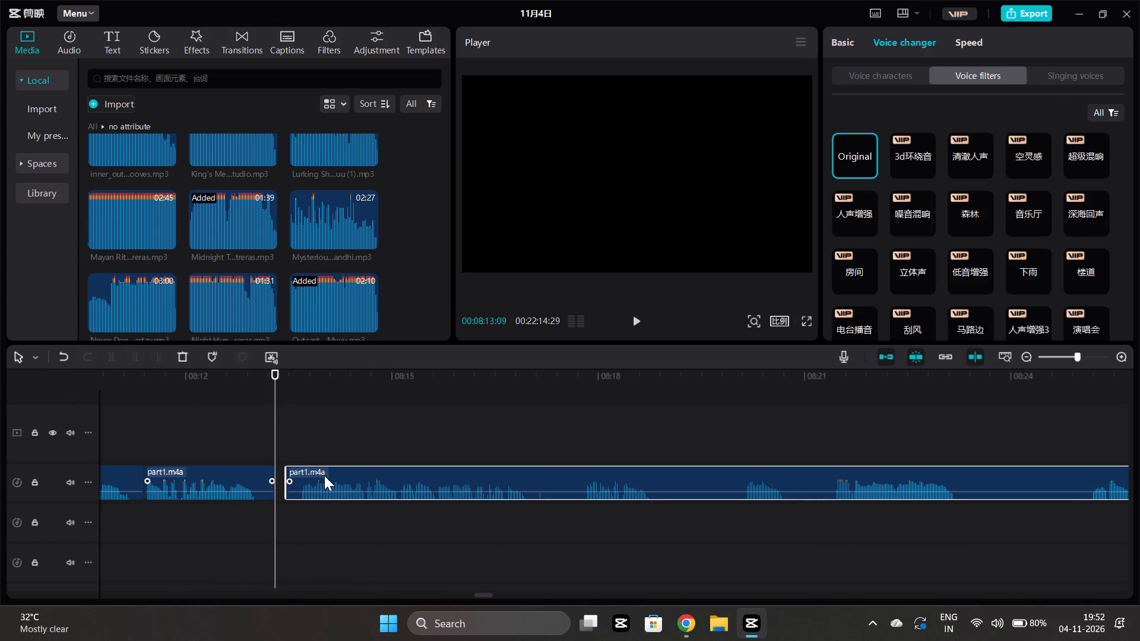
drag(324, 475, 323, 475)
Split the long phrase at about 08:17:00, trim the second part's start to 08:17:13, and move it back to about 08:17:03.
click(271, 511)
key(space)
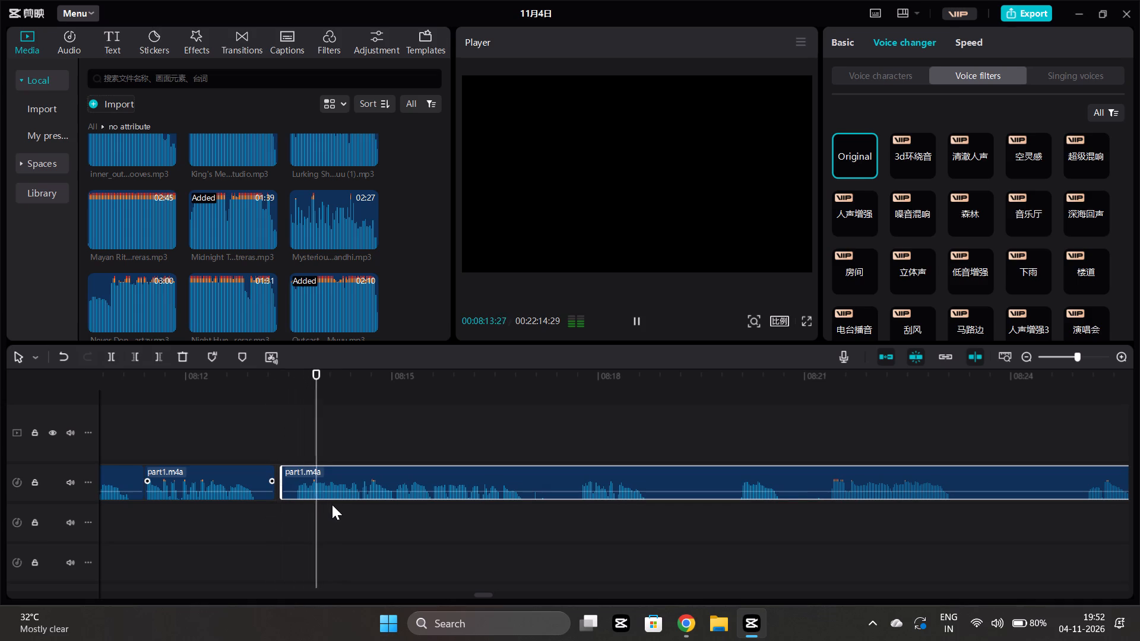
scroll(332, 504, left, 1)
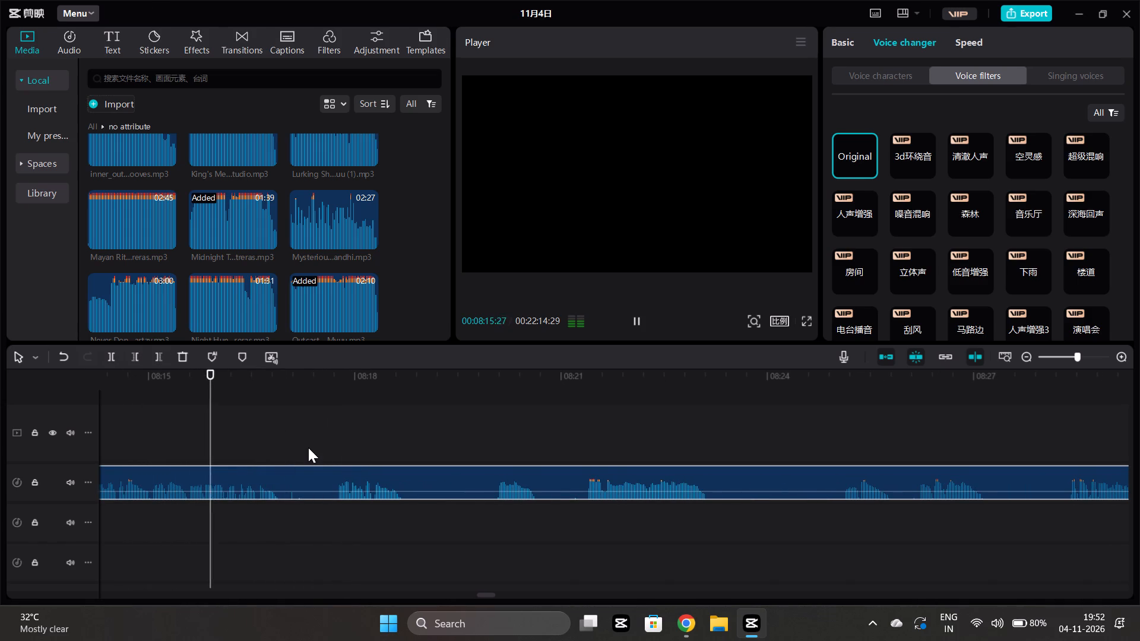
key(space)
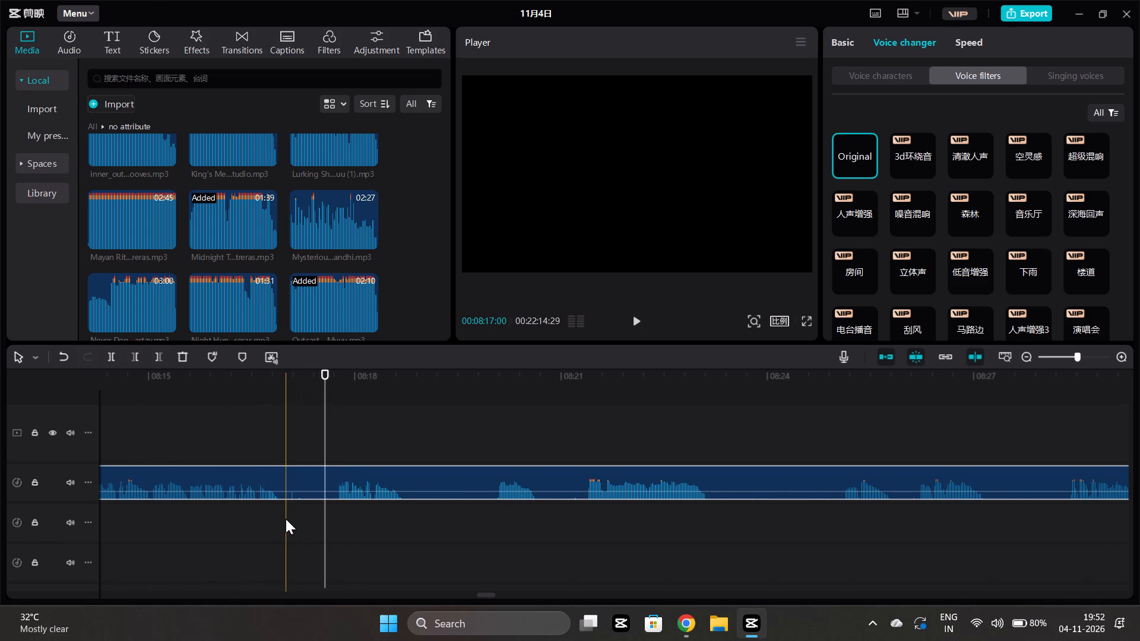
click(286, 519)
click(288, 493)
click(107, 357)
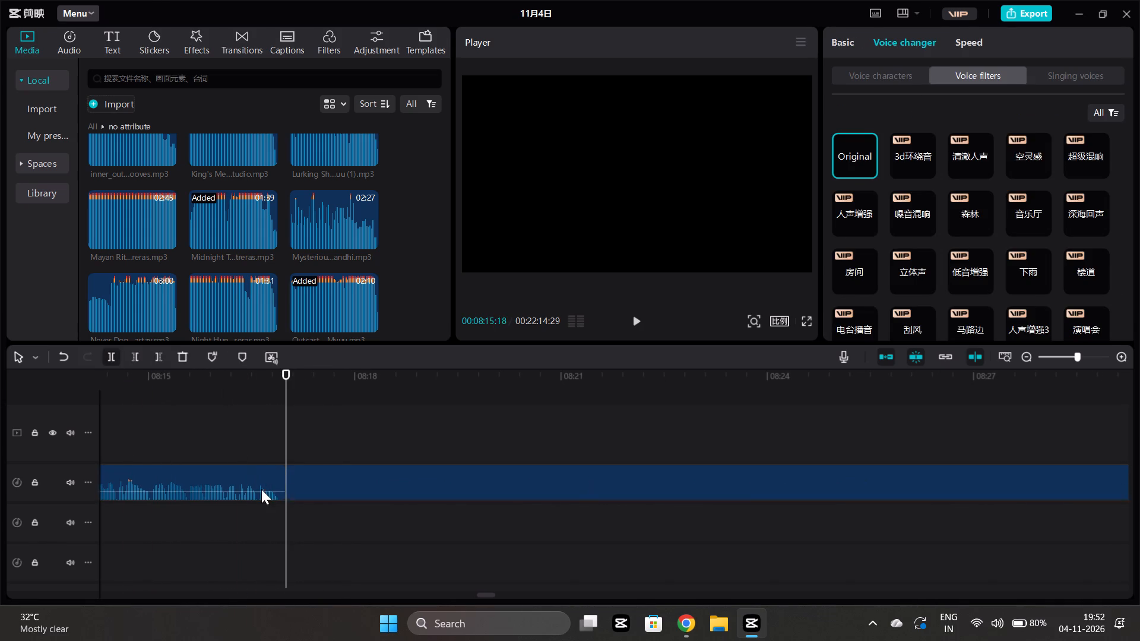
click(315, 524)
click(303, 493)
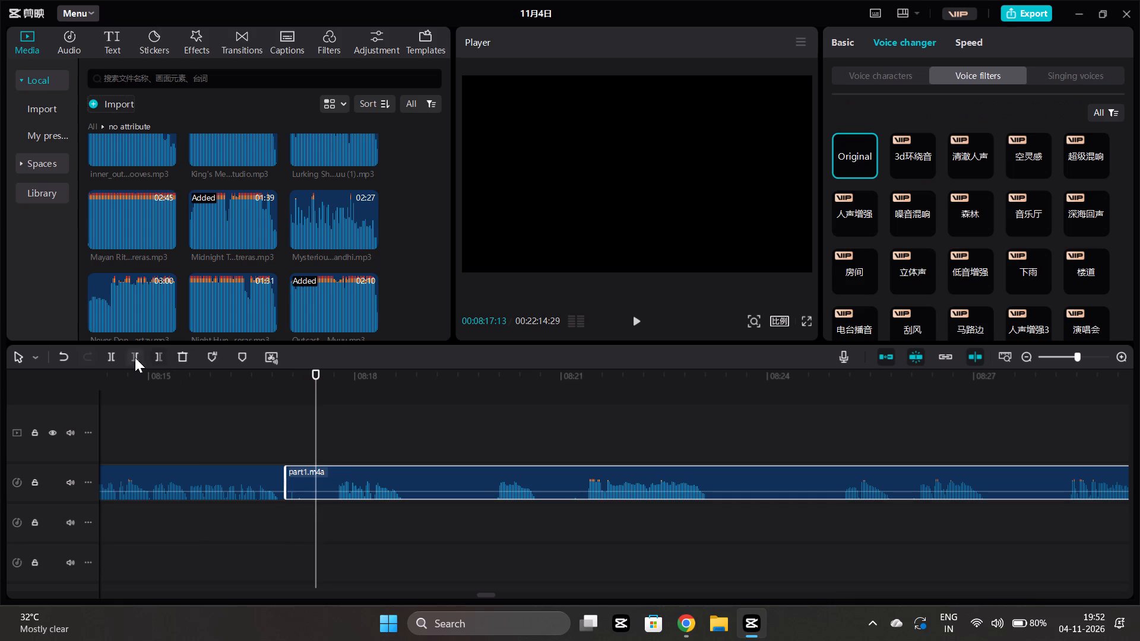
drag(135, 357, 141, 363)
drag(338, 467, 316, 469)
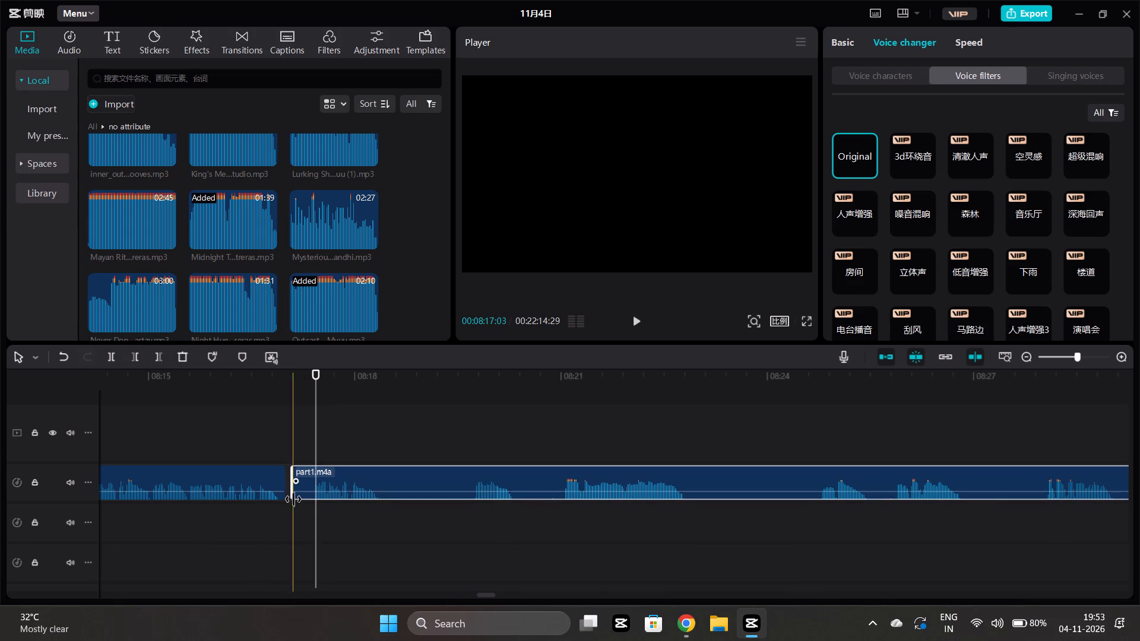
Play the transition, split the narration at about 08:19:13, trim the first part's end to 08:18:18, and move the rest against it.
click(293, 499)
key(space)
key(space)
key(space)
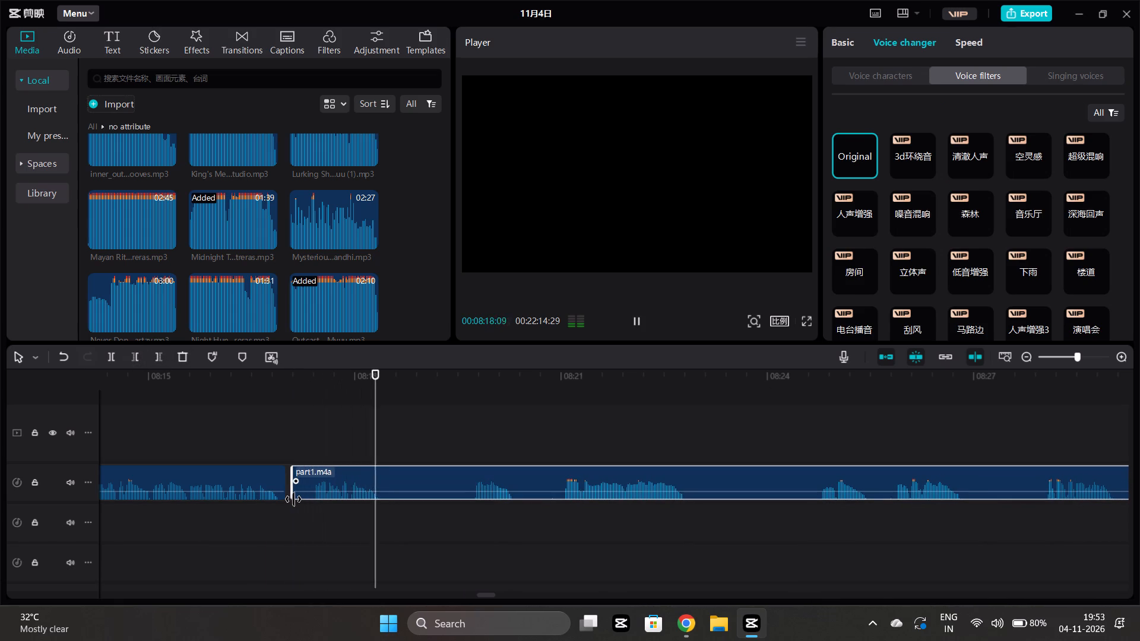
key(space)
click(452, 518)
click(454, 484)
click(109, 358)
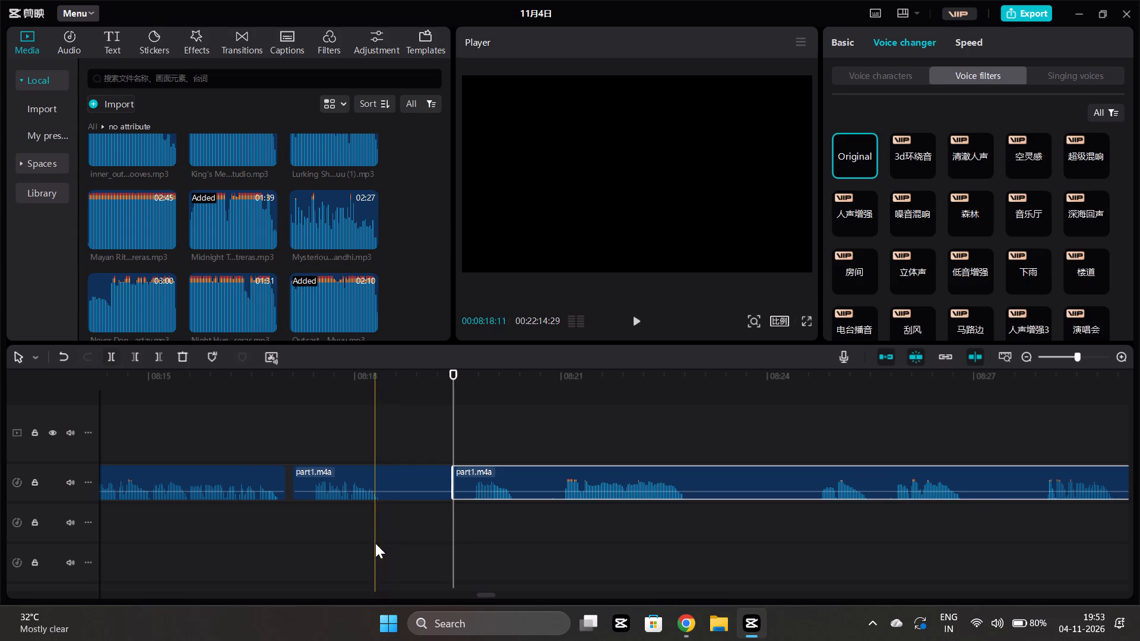
click(383, 532)
click(395, 519)
click(407, 479)
click(164, 353)
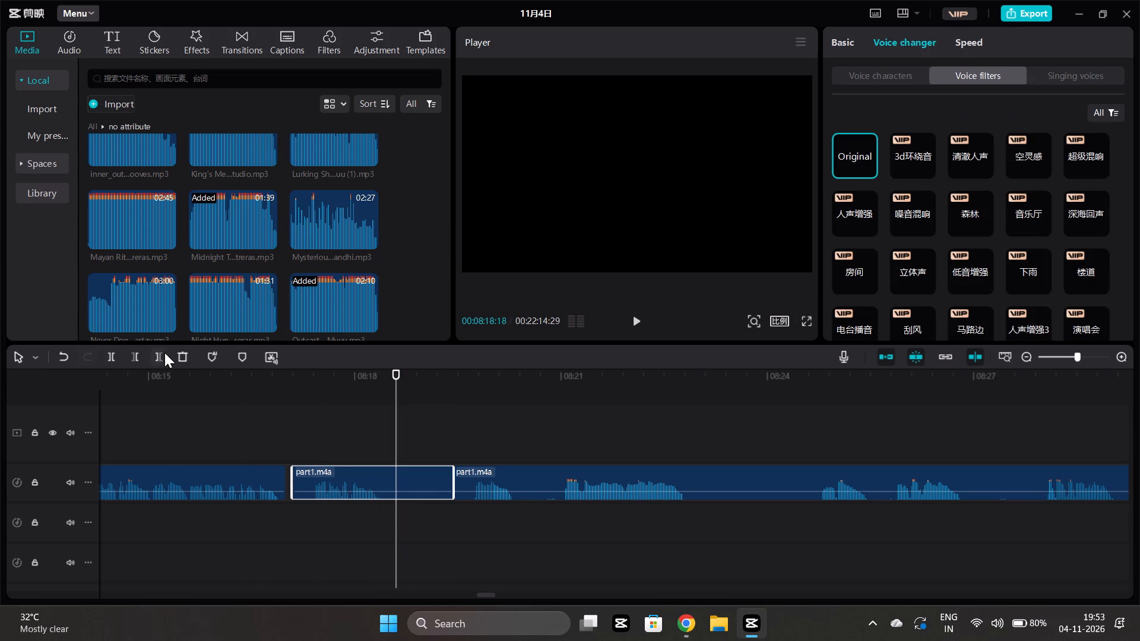
drag(540, 477, 486, 480)
Play the join, split the narration at 08:20:04, trim the short phrase's end to about 08:19:23, and move the rest against it.
click(423, 522)
key(space)
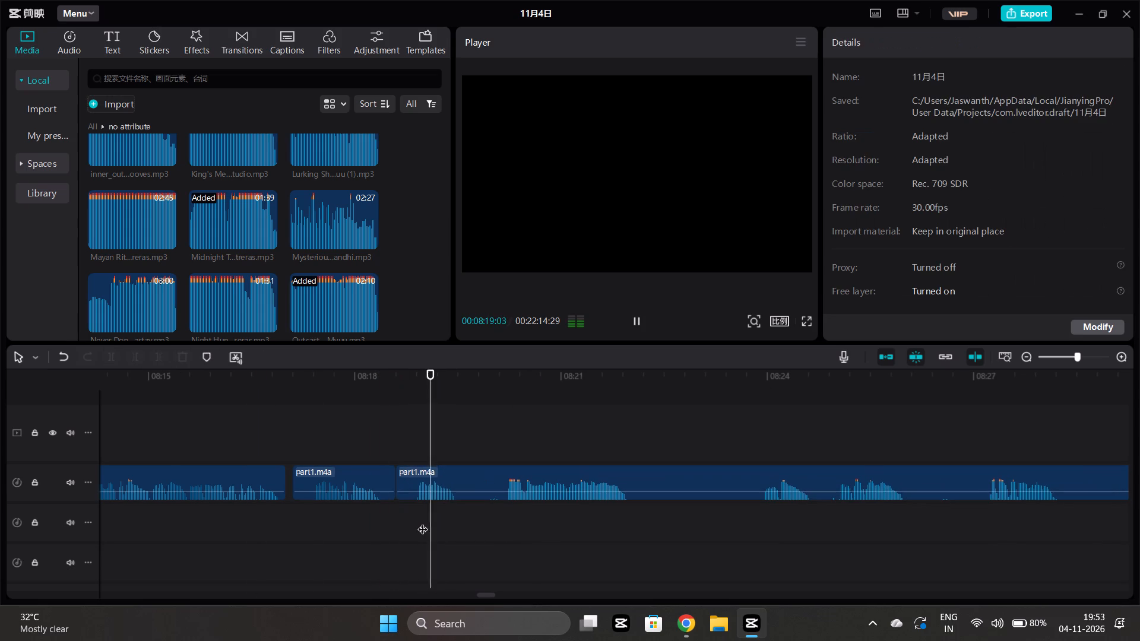
key(space)
click(501, 515)
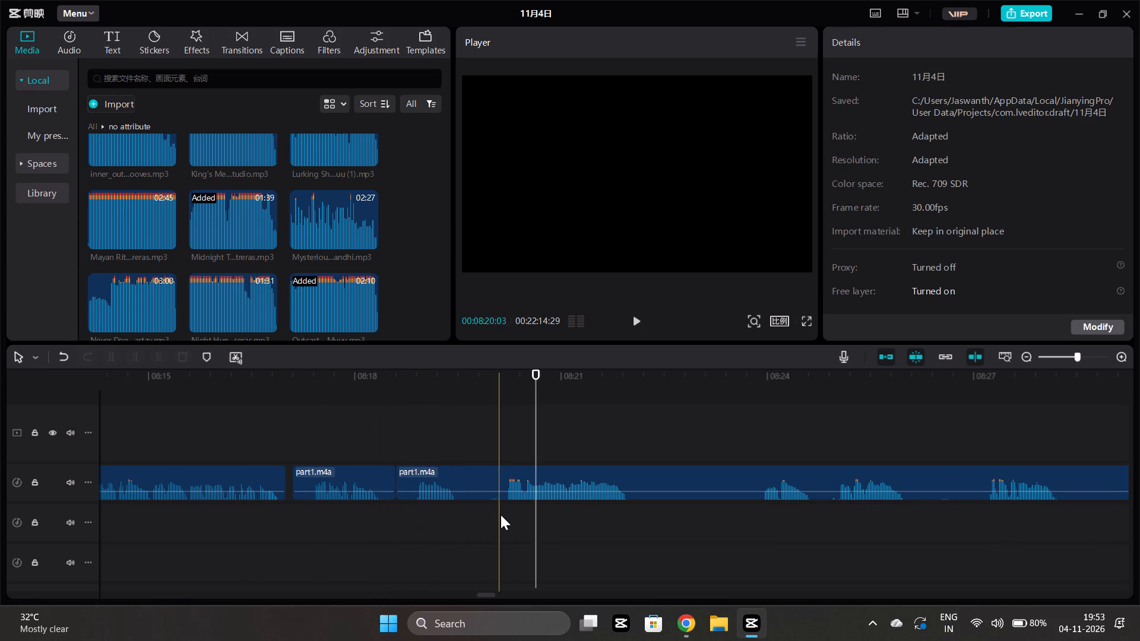
click(501, 512)
click(504, 487)
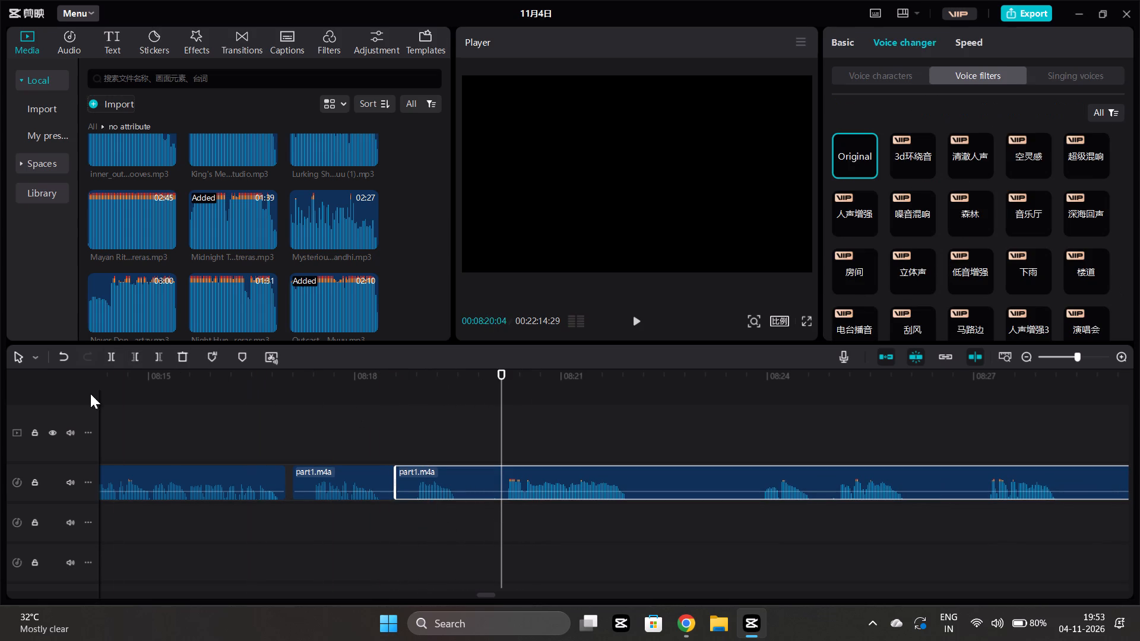
click(109, 361)
click(476, 508)
click(476, 491)
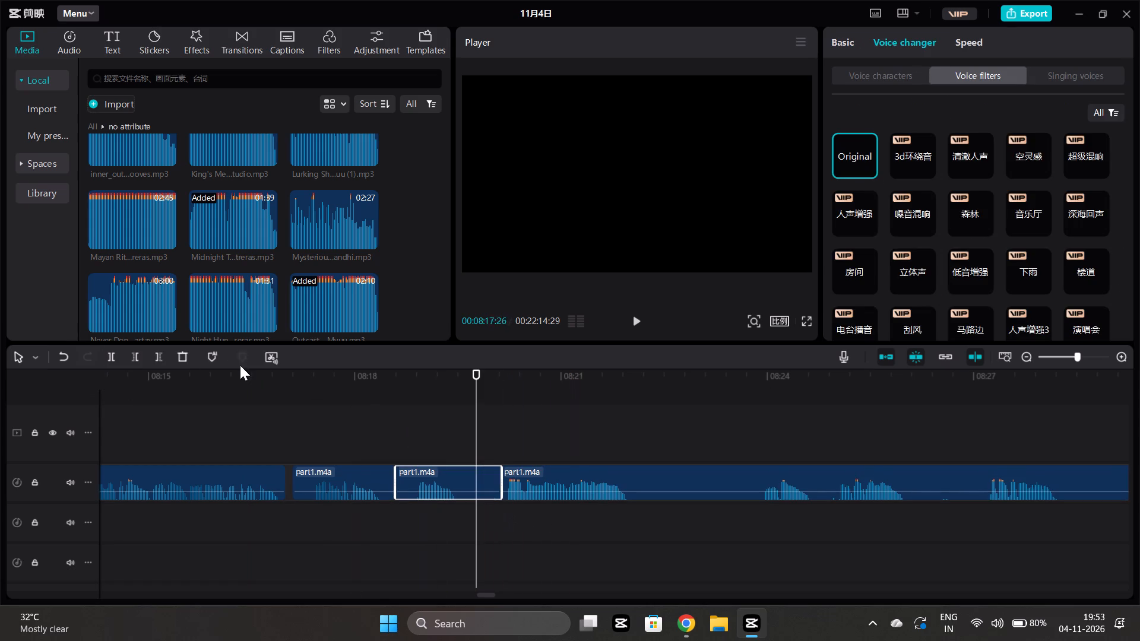
click(151, 356)
drag(517, 470, 493, 473)
Apply the 超级混响 voice filter at strength 50 to the long narration part starting at about 08:19:23 and play it.
click(443, 507)
key(space)
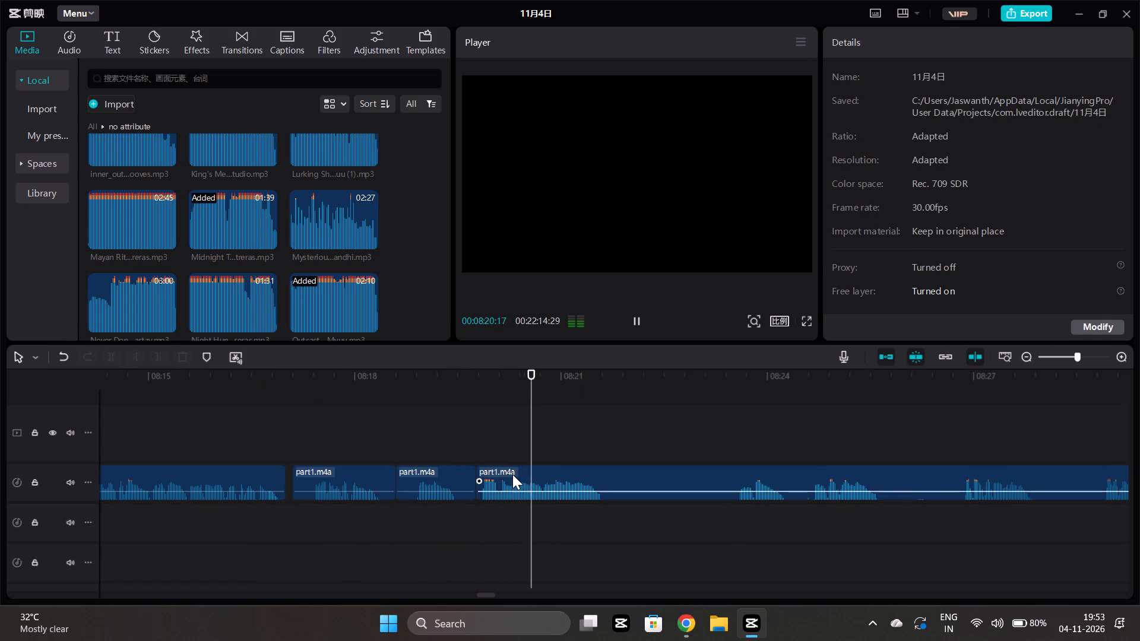
click(512, 474)
click(1072, 158)
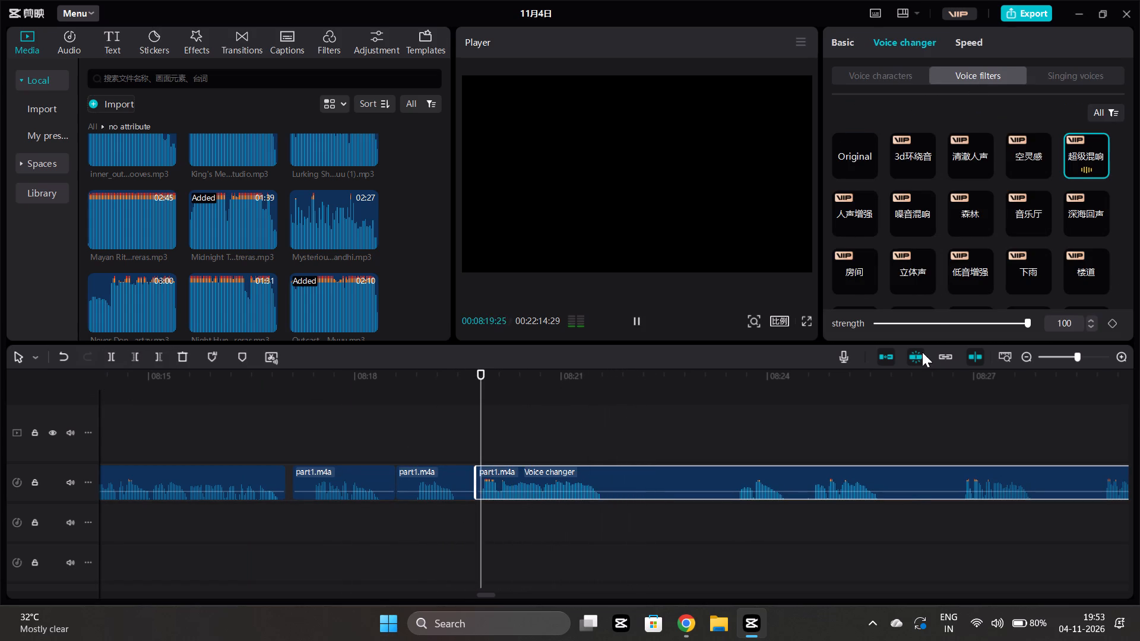
click(933, 318)
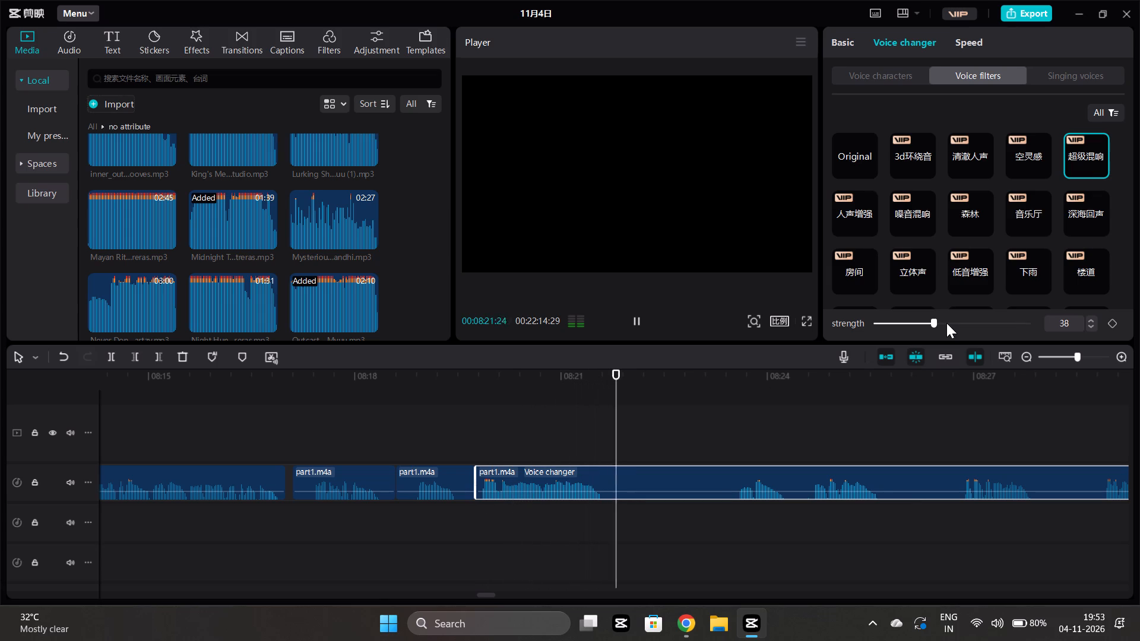
click(941, 319)
click(954, 319)
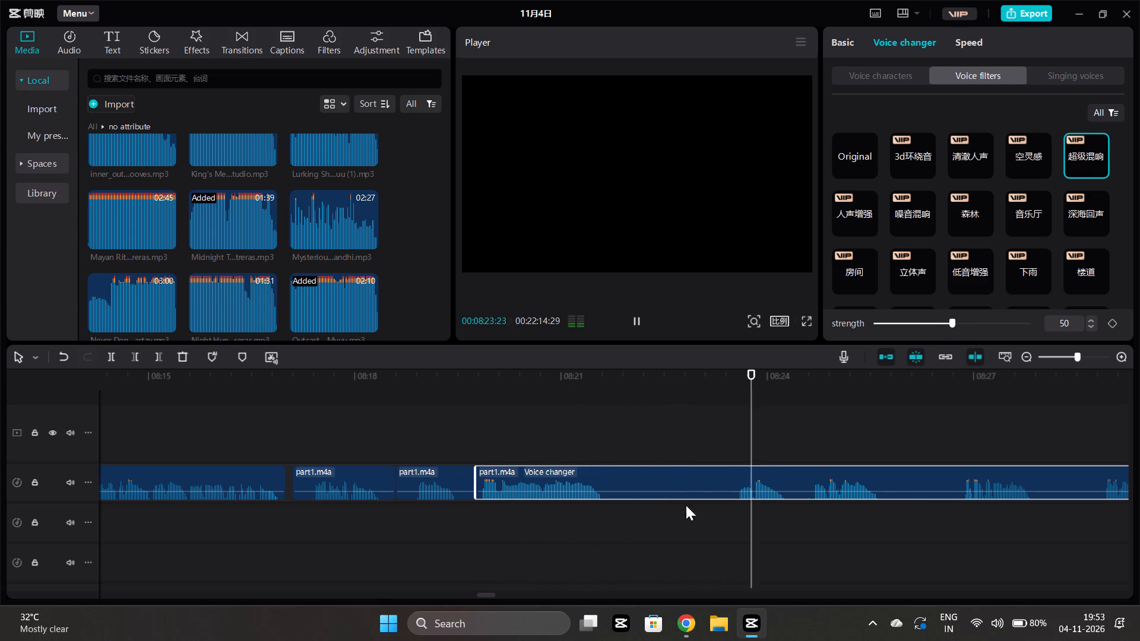
click(477, 512)
key(space)
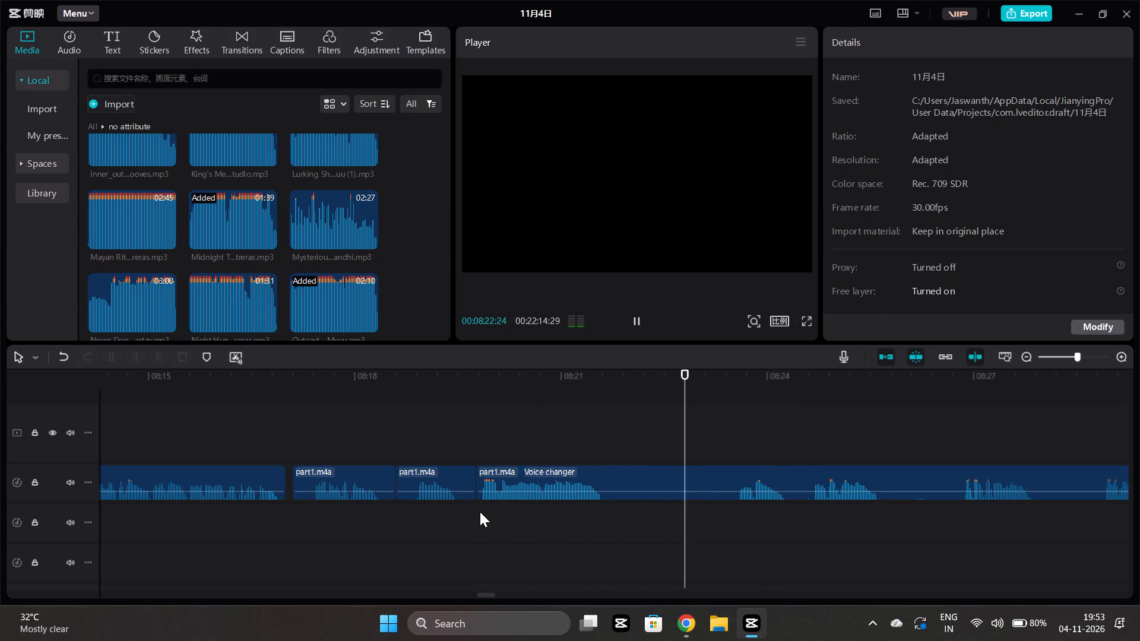
Split the filtered narration at 08:23:00, in the silence before the following phrase.
key(space)
click(691, 483)
click(113, 353)
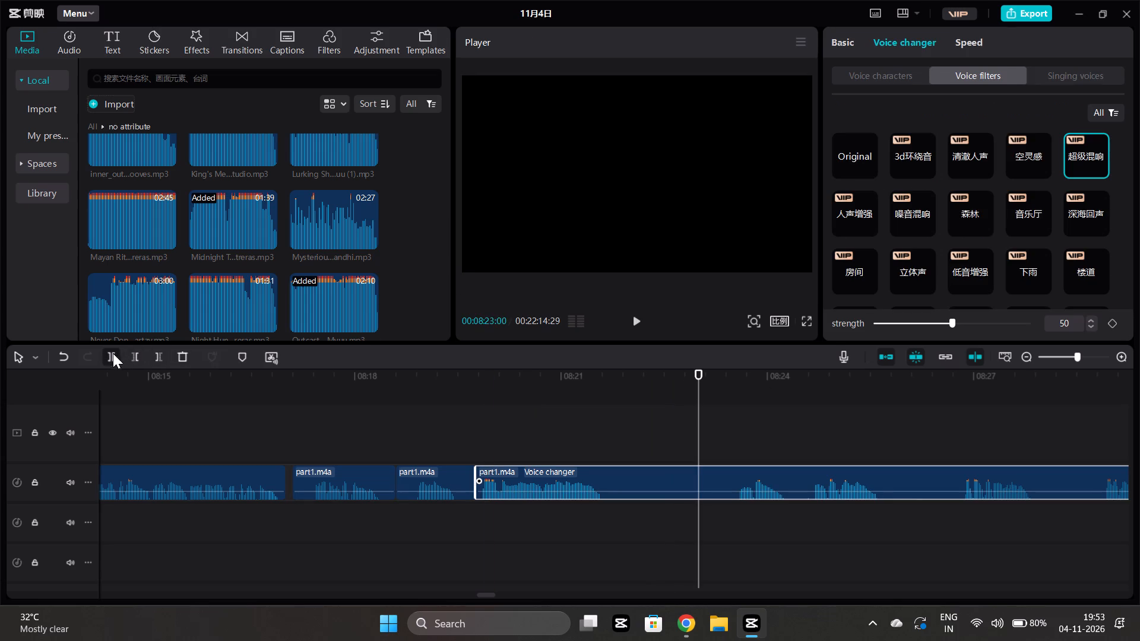
scroll(712, 425, left, 1)
Set the volume of the filtered phrase ending at 08:23:00 to 0.0 dB.
click(430, 482)
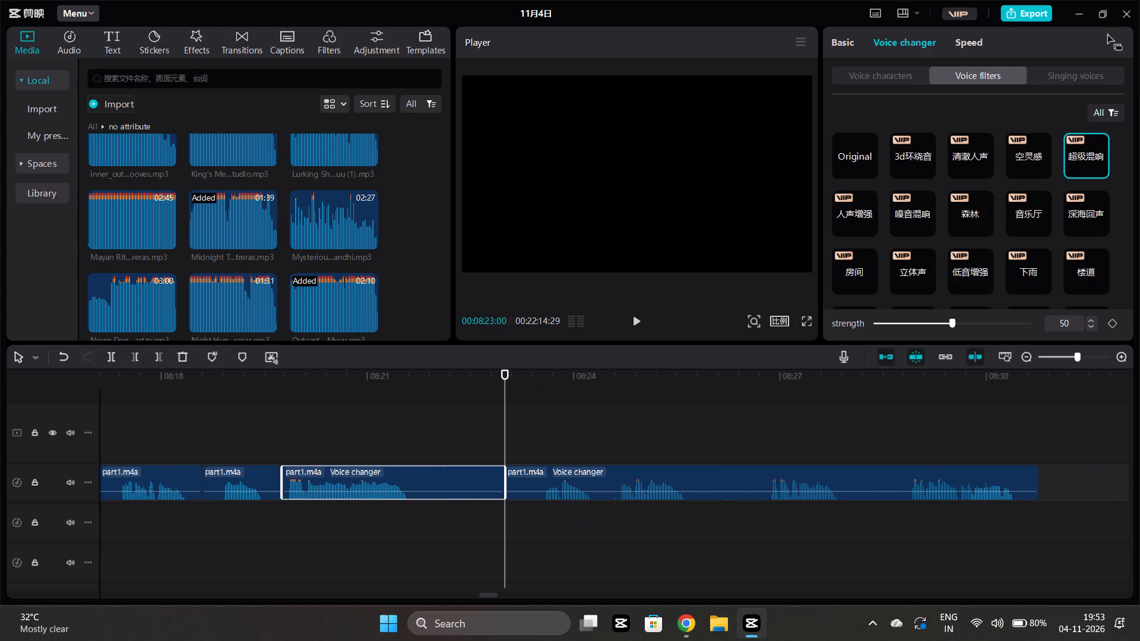
click(845, 42)
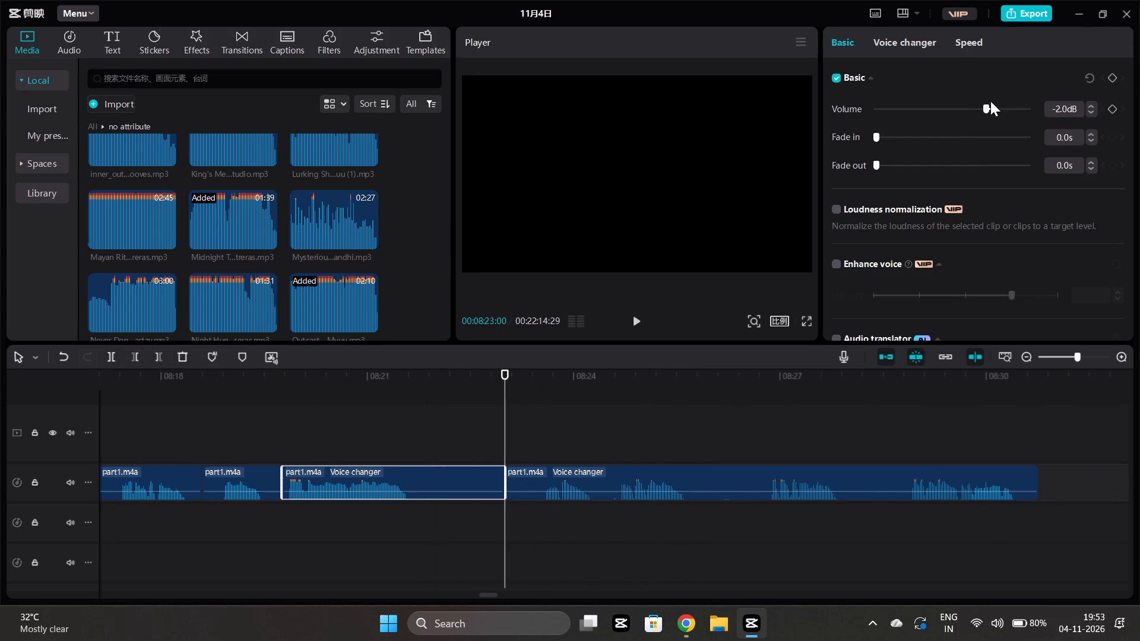
click(990, 106)
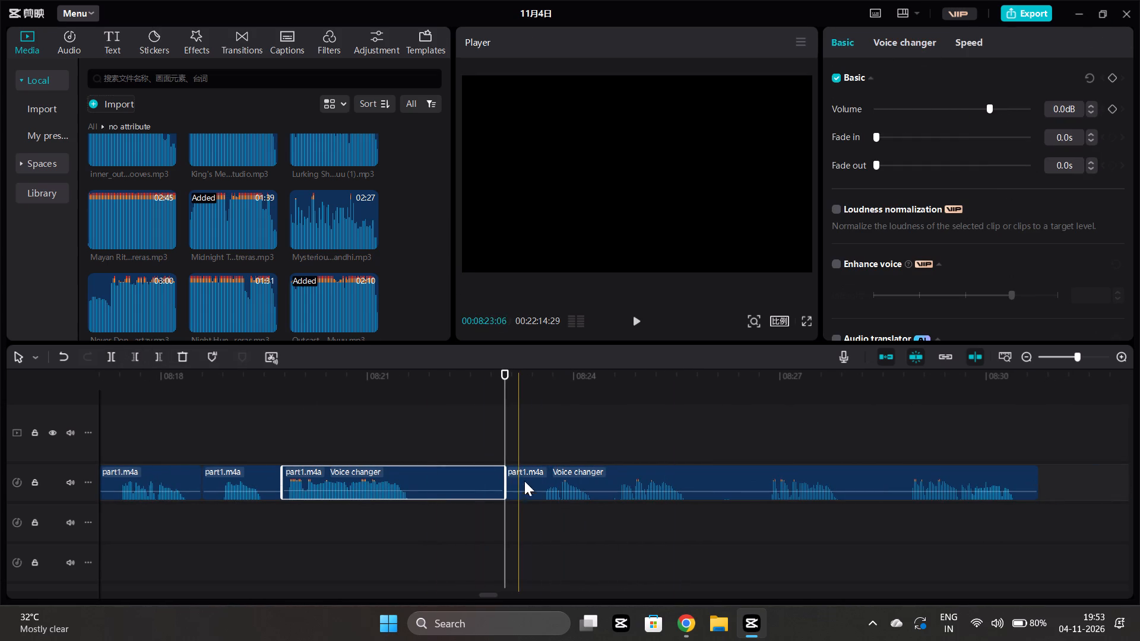
Play the narration part after the split at 08:23:00 and trim its start to about 08:23:17, where the phrase begins.
click(524, 480)
click(870, 42)
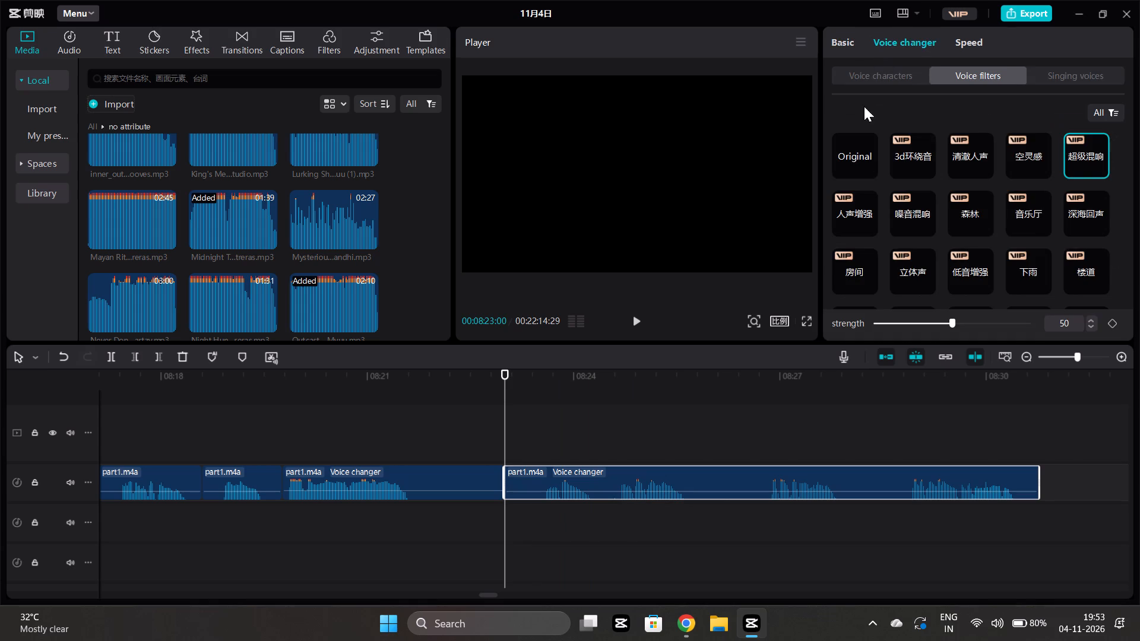
click(872, 70)
click(372, 507)
key(space)
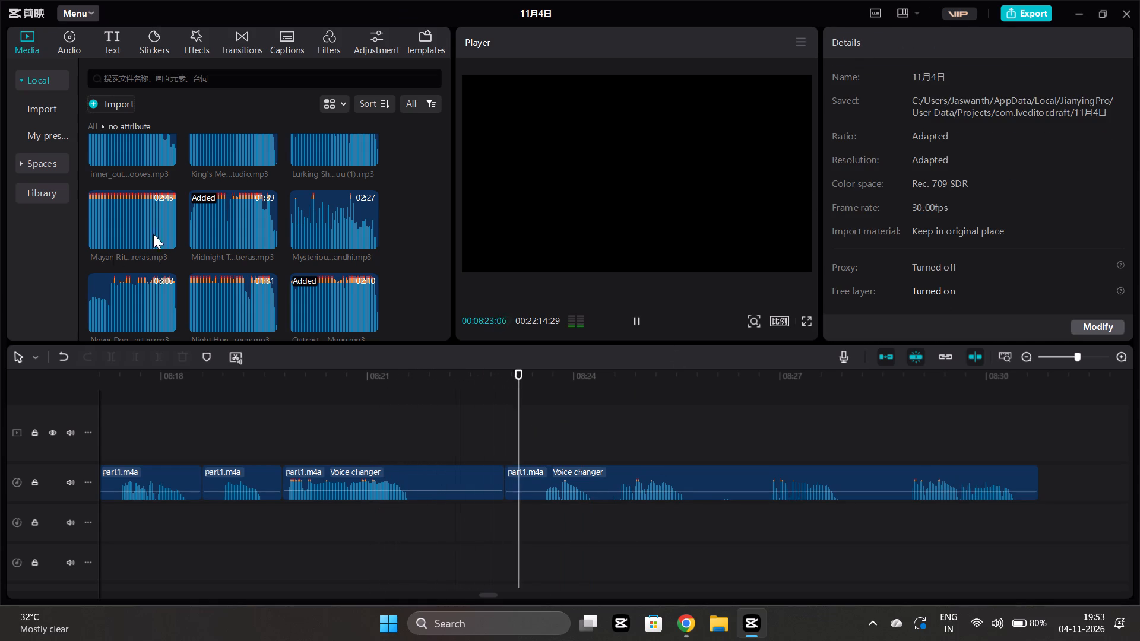
click(526, 478)
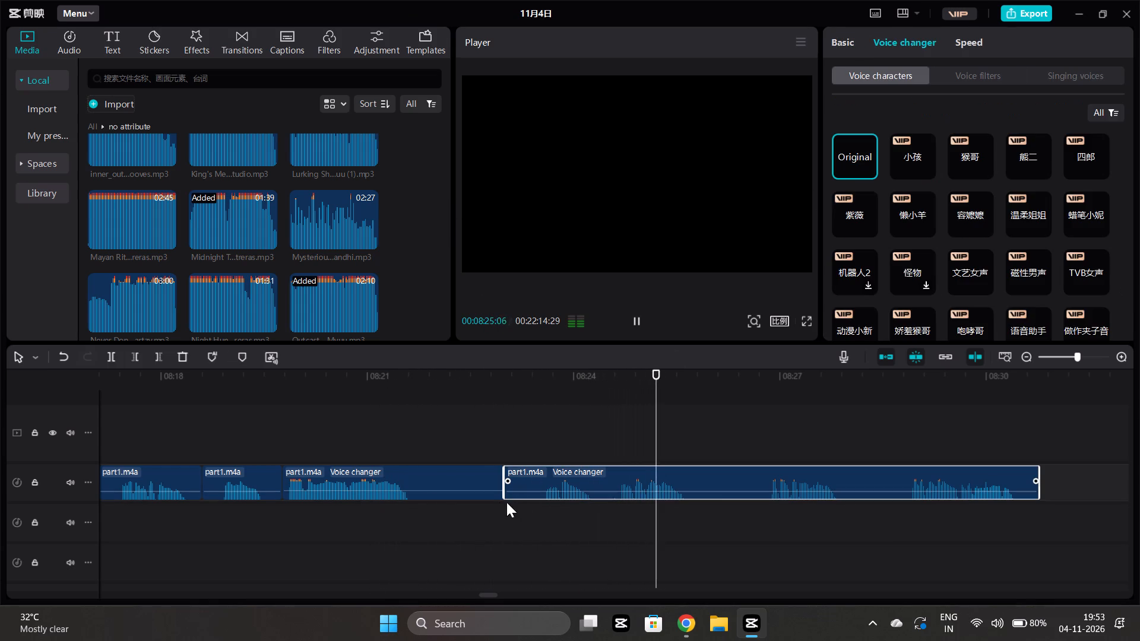
drag(505, 492, 544, 507)
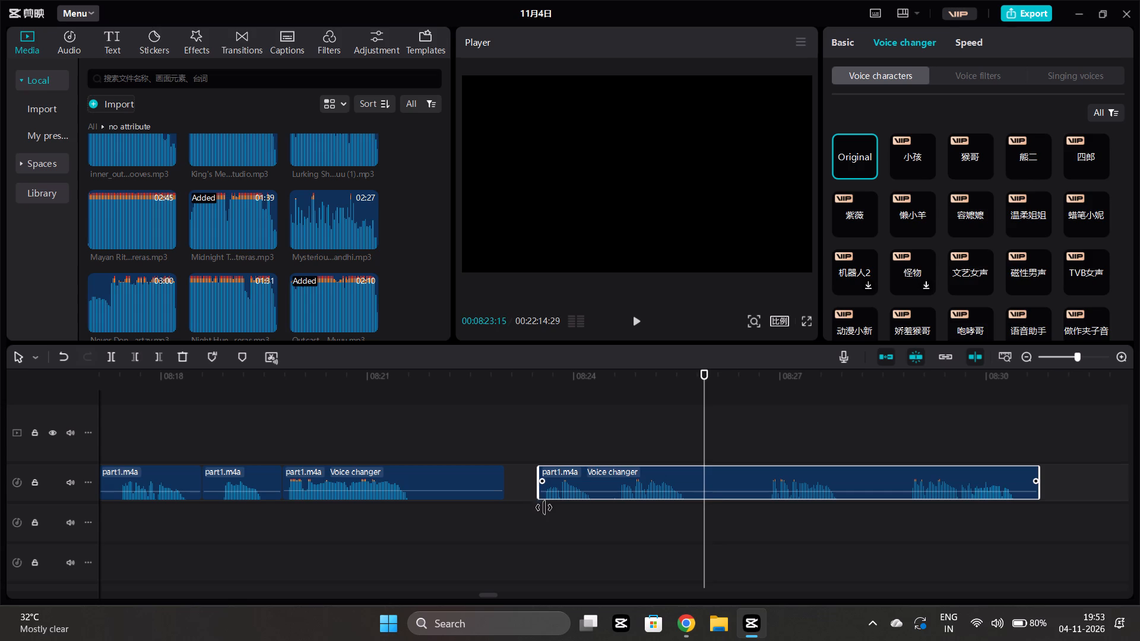
drag(544, 507, 543, 506)
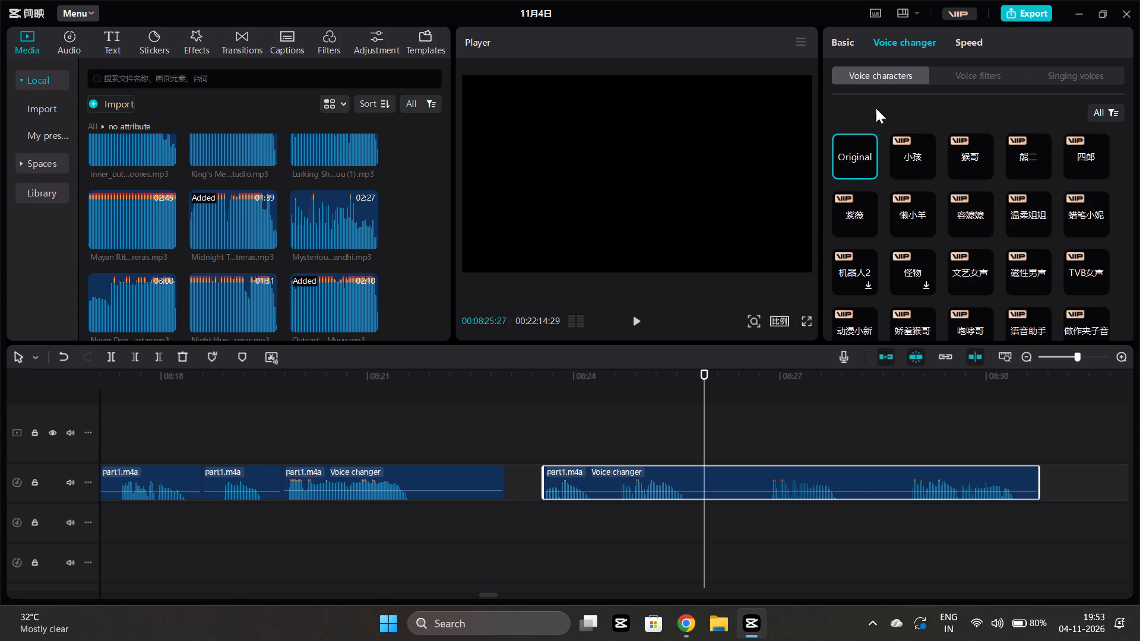
Set the voice filter of the trimmed narration part back to Original.
click(973, 72)
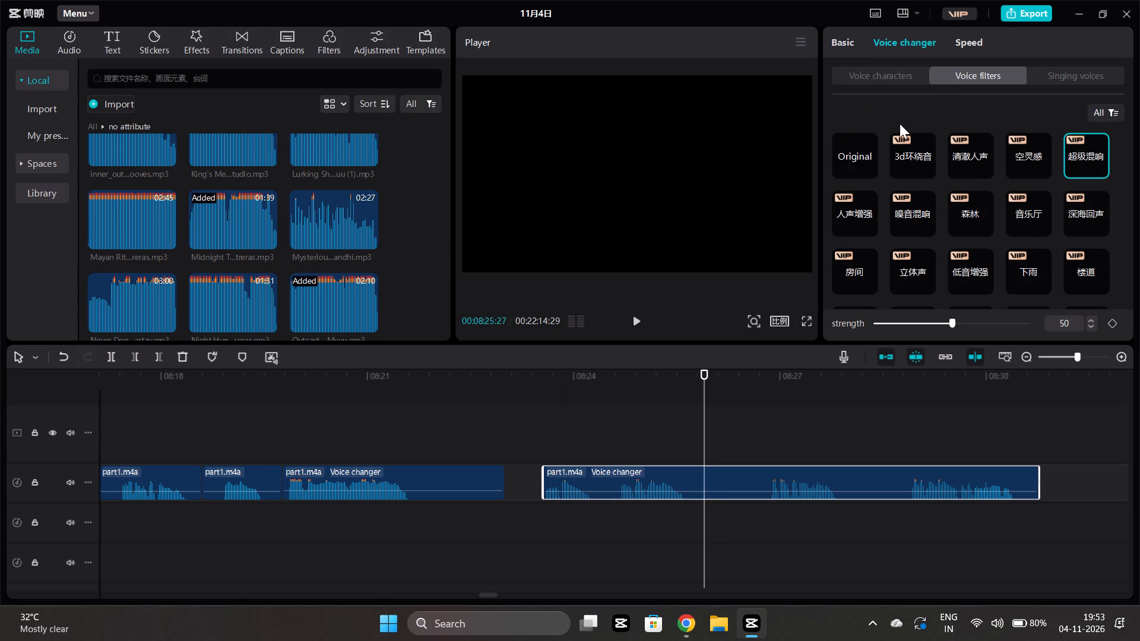
click(862, 142)
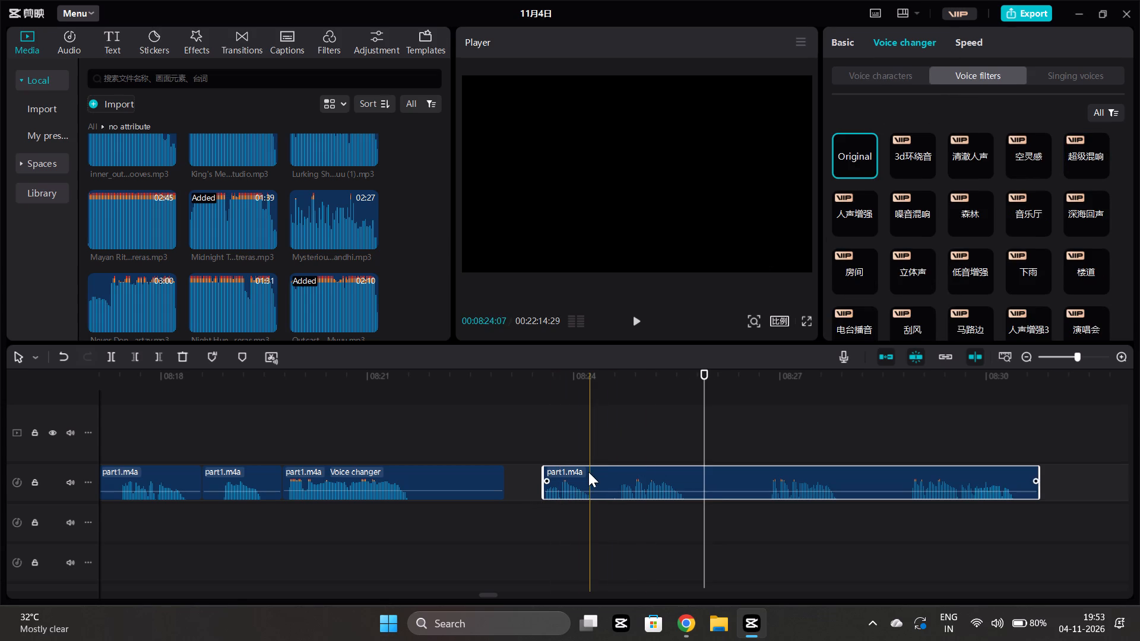
Move the unfiltered narration part against the filtered phrase at 08:23:00 and play the join.
drag(588, 472, 551, 476)
click(349, 507)
key(space)
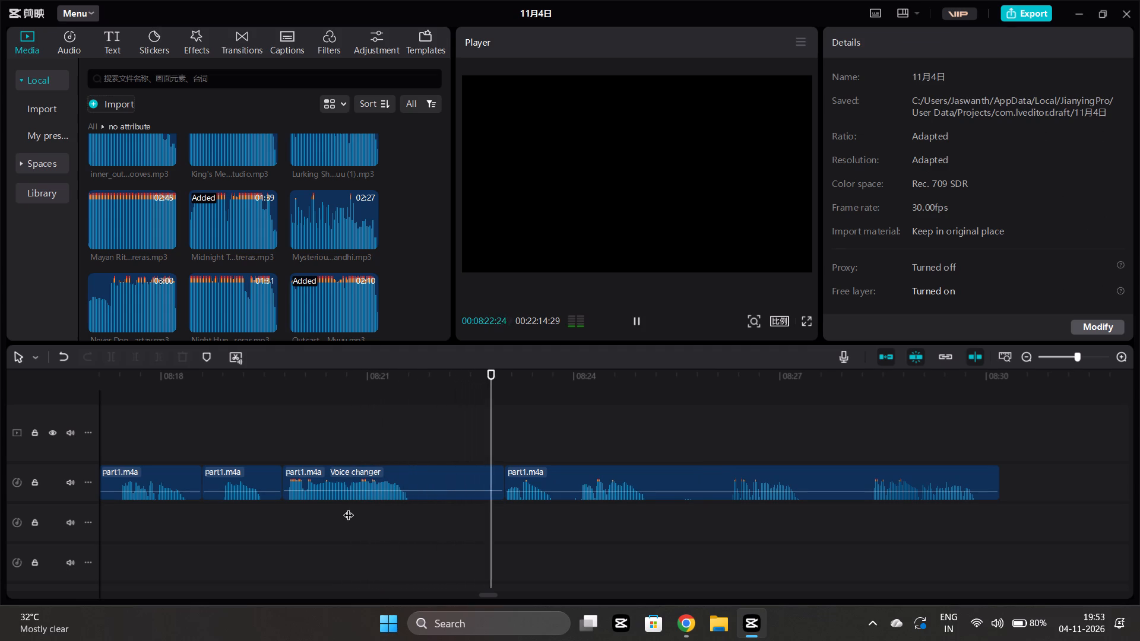
Trim the filtered phrase's end to about 08:22:20, move the following part against it, and play the join.
click(495, 479)
drag(506, 493, 487, 496)
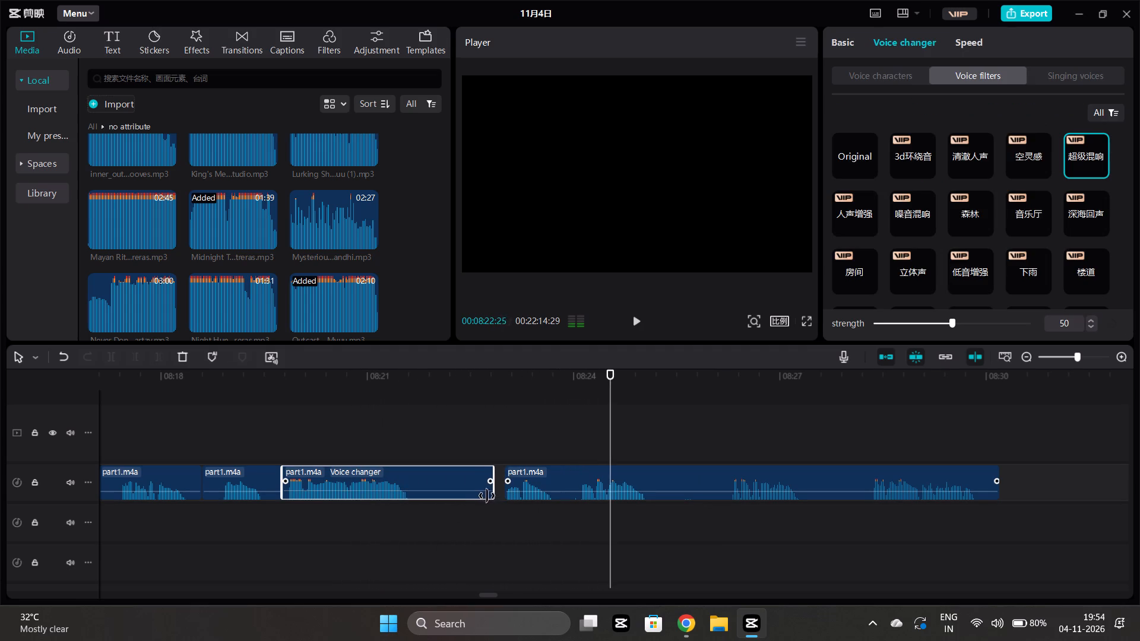
drag(487, 496, 480, 493)
drag(547, 476, 522, 479)
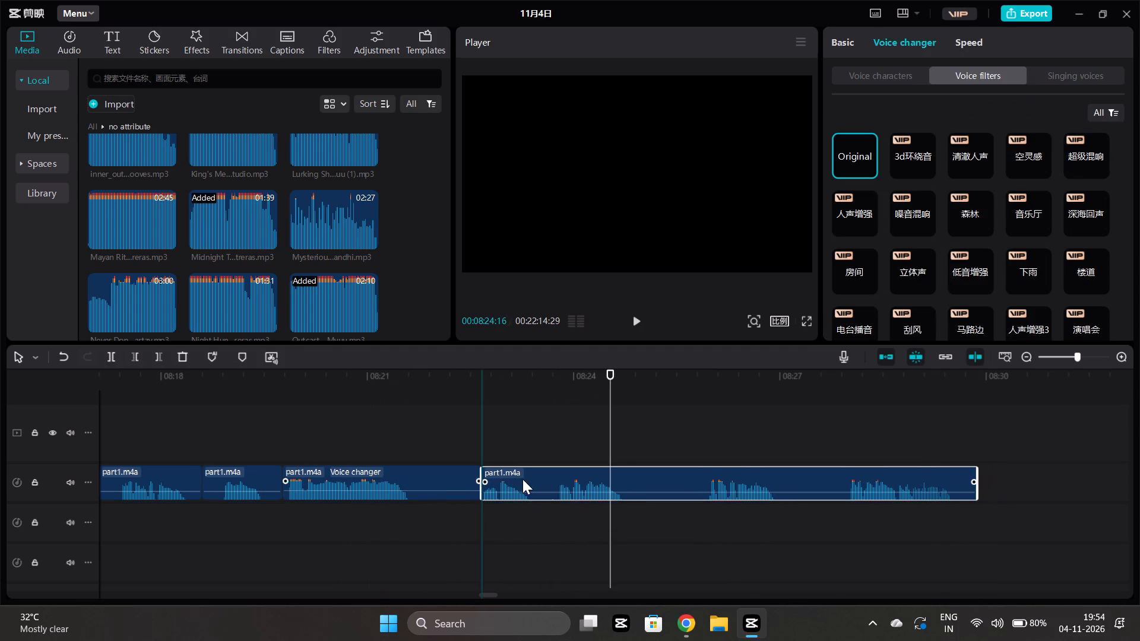
drag(522, 479, 521, 479)
click(314, 530)
key(space)
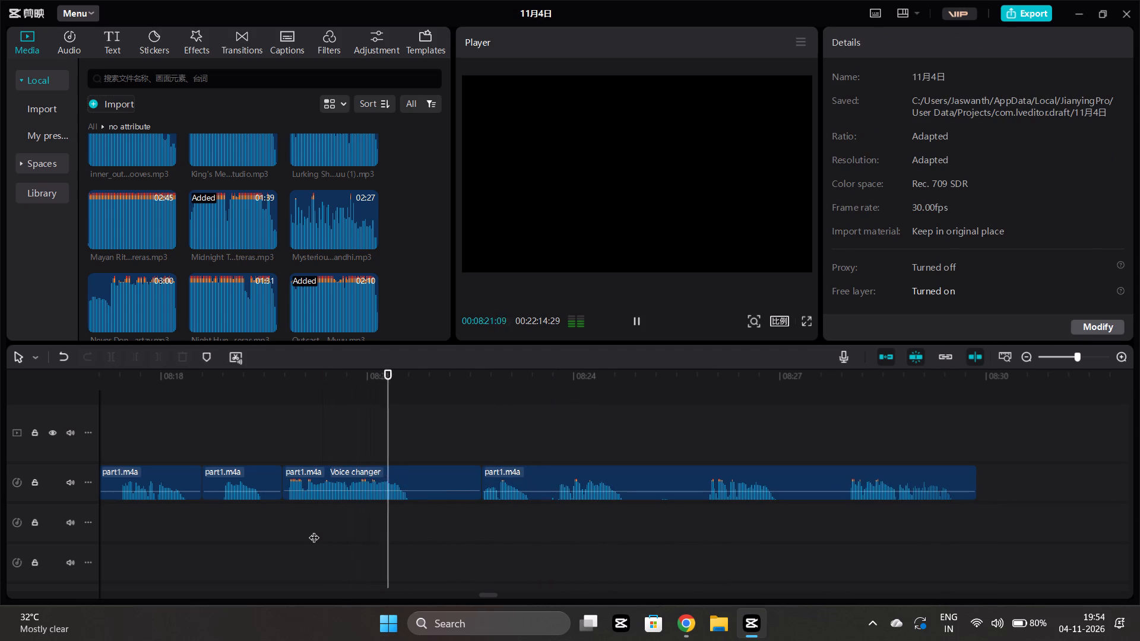
Shorten the filtered phrase's tail to end at about 08:22:10, close the gap with the following part, and play it.
scroll(314, 530, left, 1)
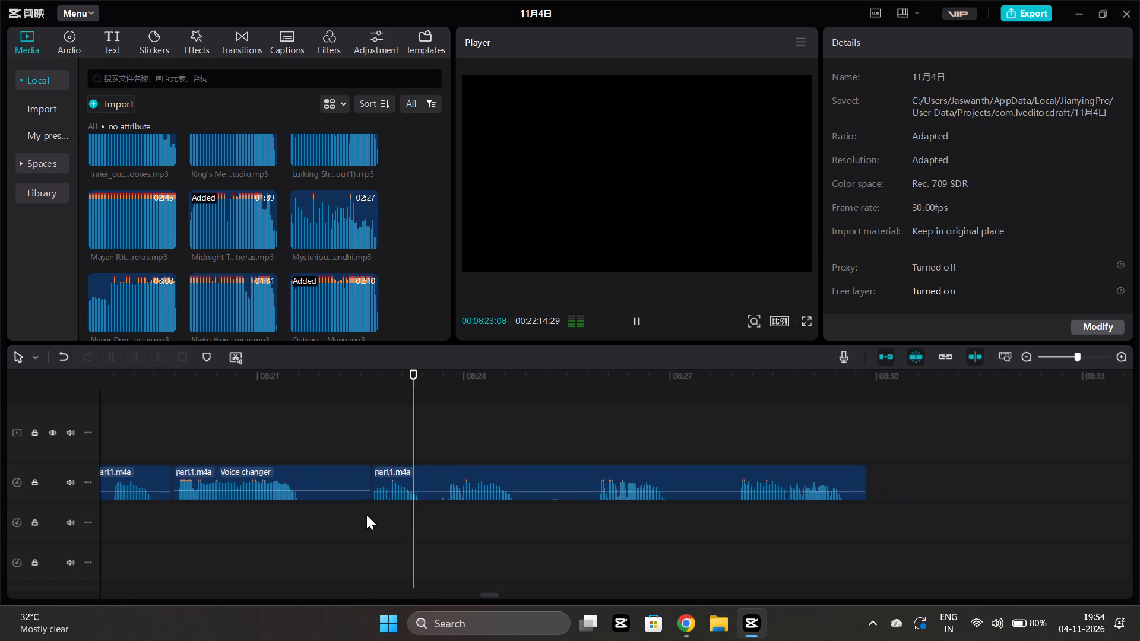
scroll(366, 515, left, 1)
click(321, 485)
drag(336, 493, 309, 492)
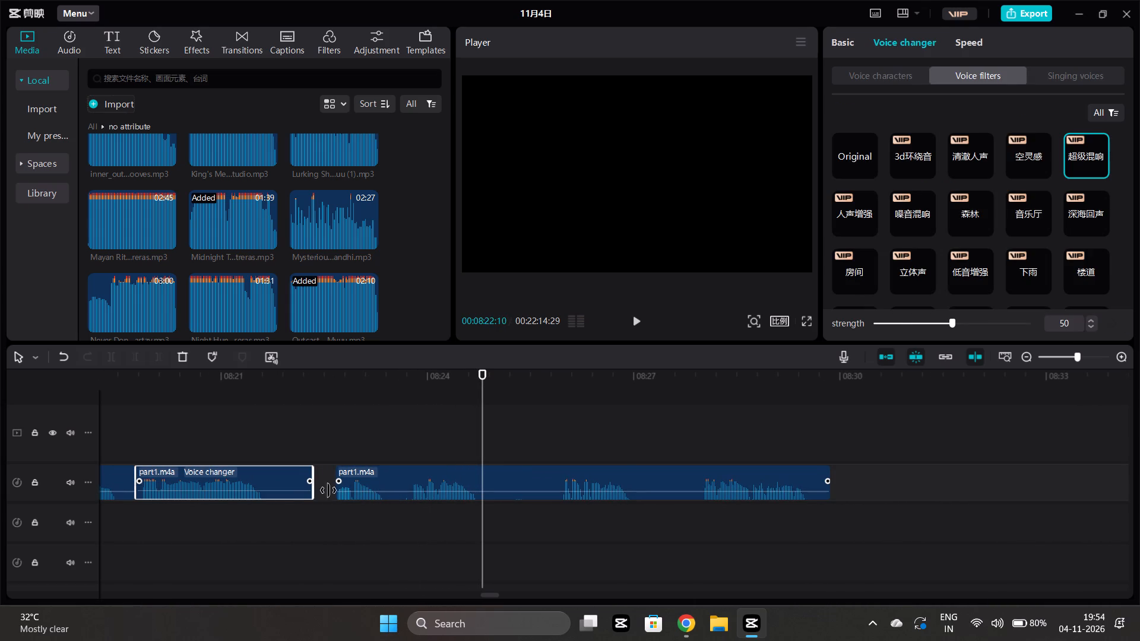
drag(366, 474, 343, 481)
click(301, 505)
key(space)
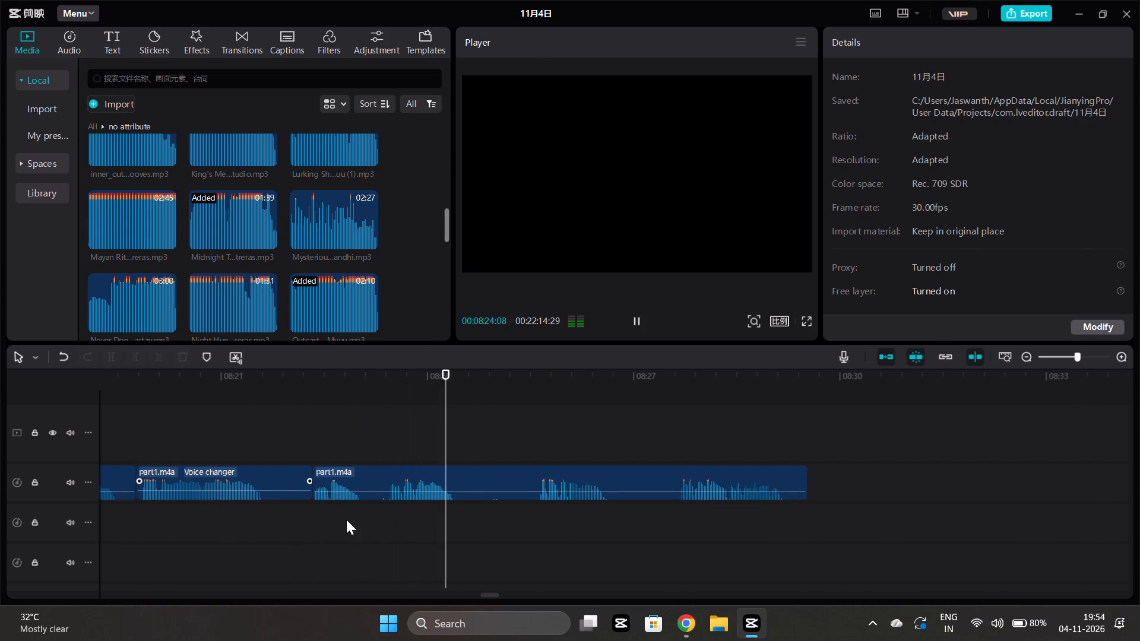
Cut the silence from about 08:24:25 to 08:25:07 out of the unfiltered narration, close the gap, and play the join.
key(space)
click(484, 523)
click(480, 493)
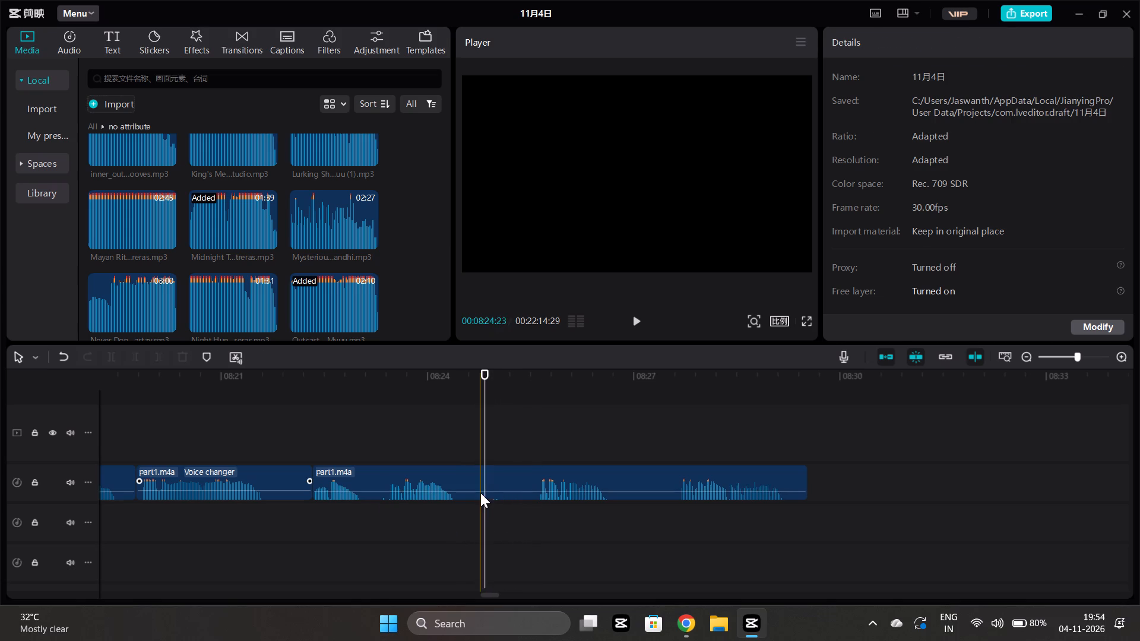
click(113, 351)
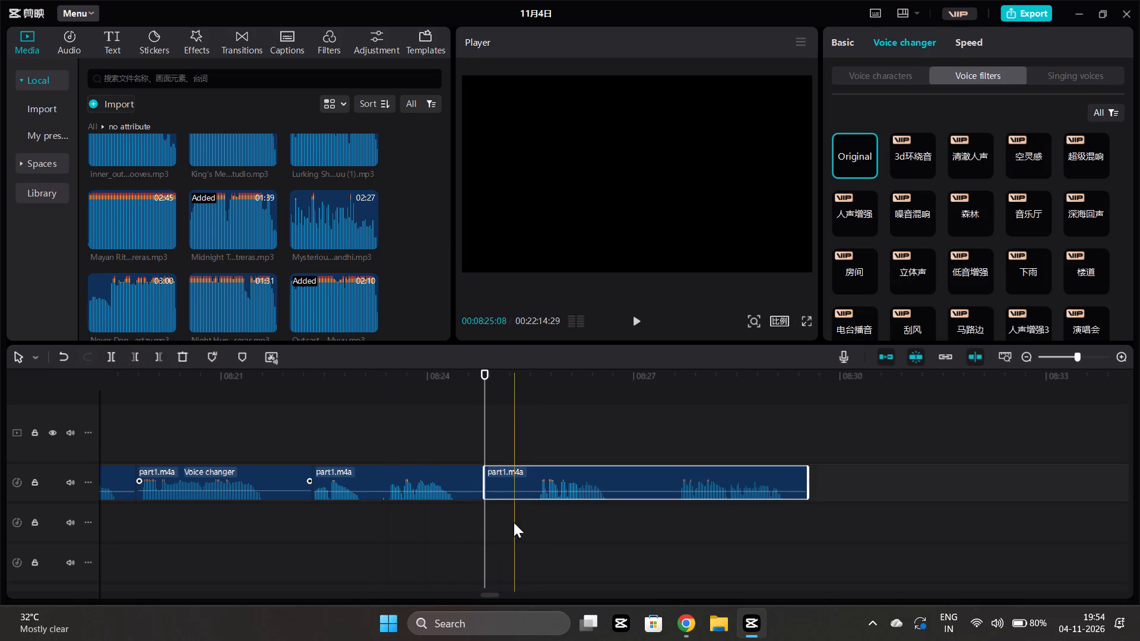
click(512, 522)
click(525, 475)
click(137, 355)
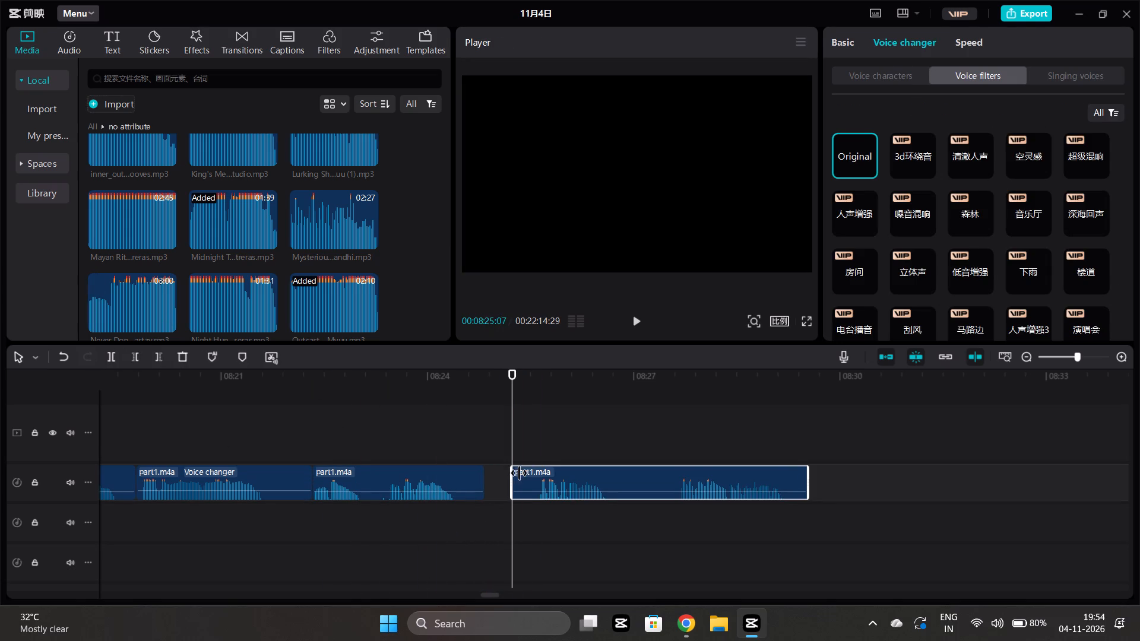
drag(538, 468, 514, 475)
click(464, 508)
key(space)
Play the following phrase and split the narration at 08:27:01, in the silence before the last phrase.
scroll(464, 508, left, 1)
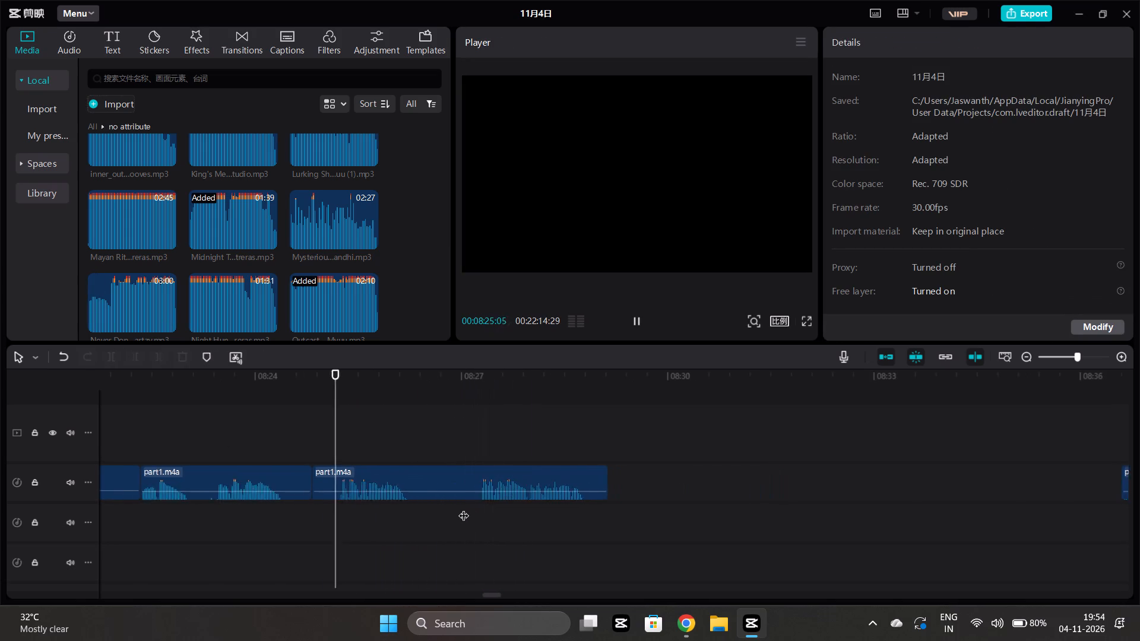
scroll(464, 508, left, 1)
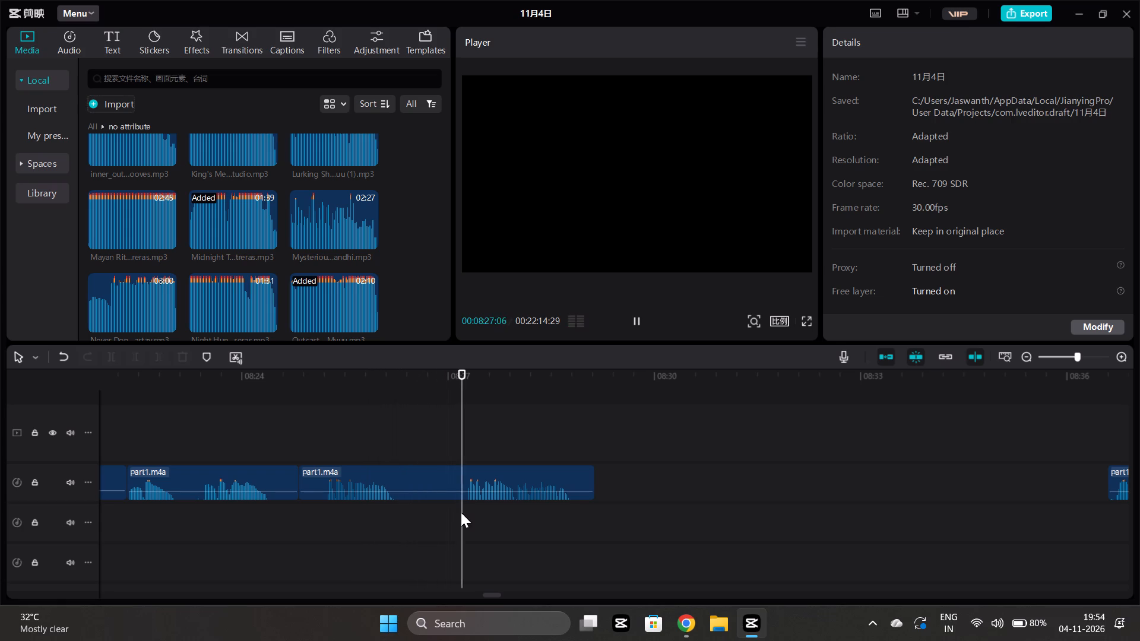
key(space)
click(451, 523)
click(452, 483)
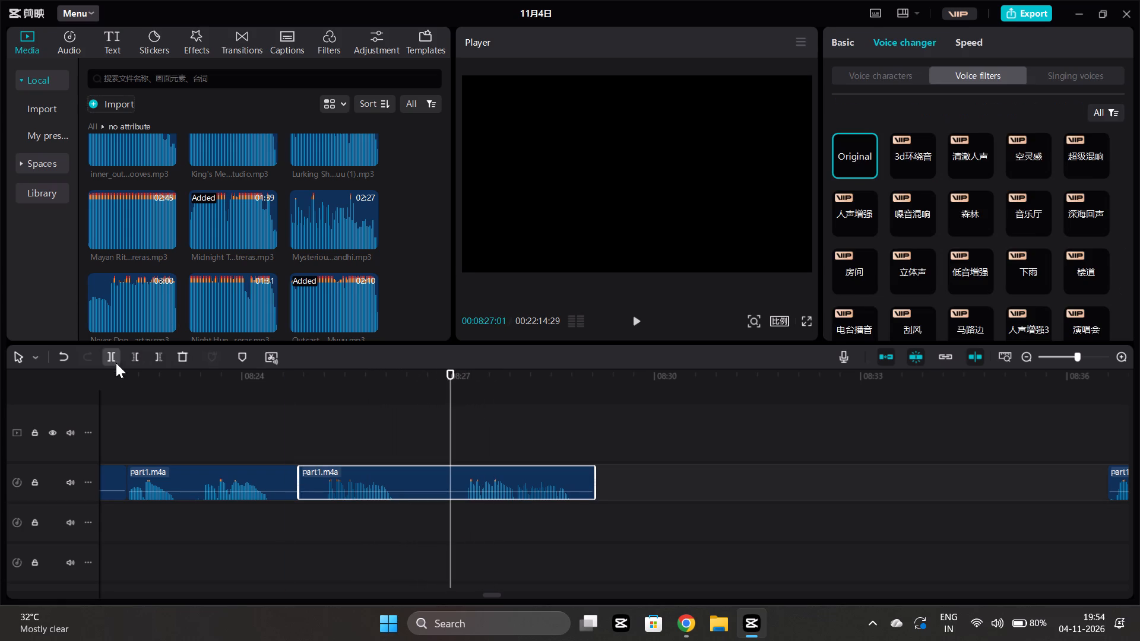
click(116, 363)
Trim the end of the part before the split to 08:26:18, move the last phrase against it, and play the result.
click(420, 515)
click(423, 475)
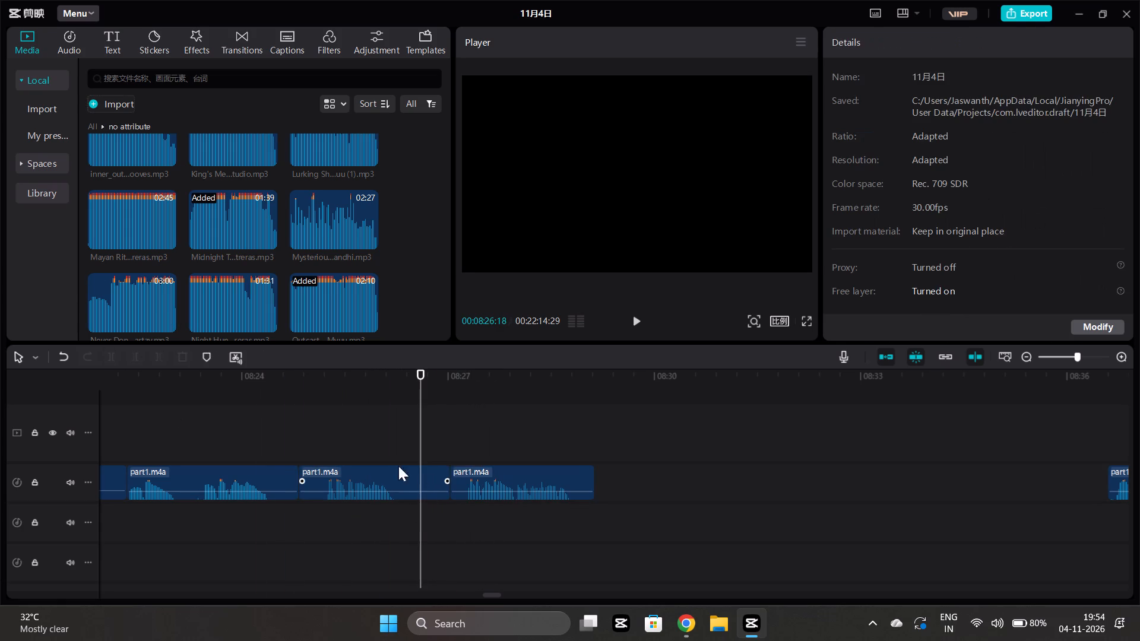
click(159, 360)
drag(508, 471, 470, 471)
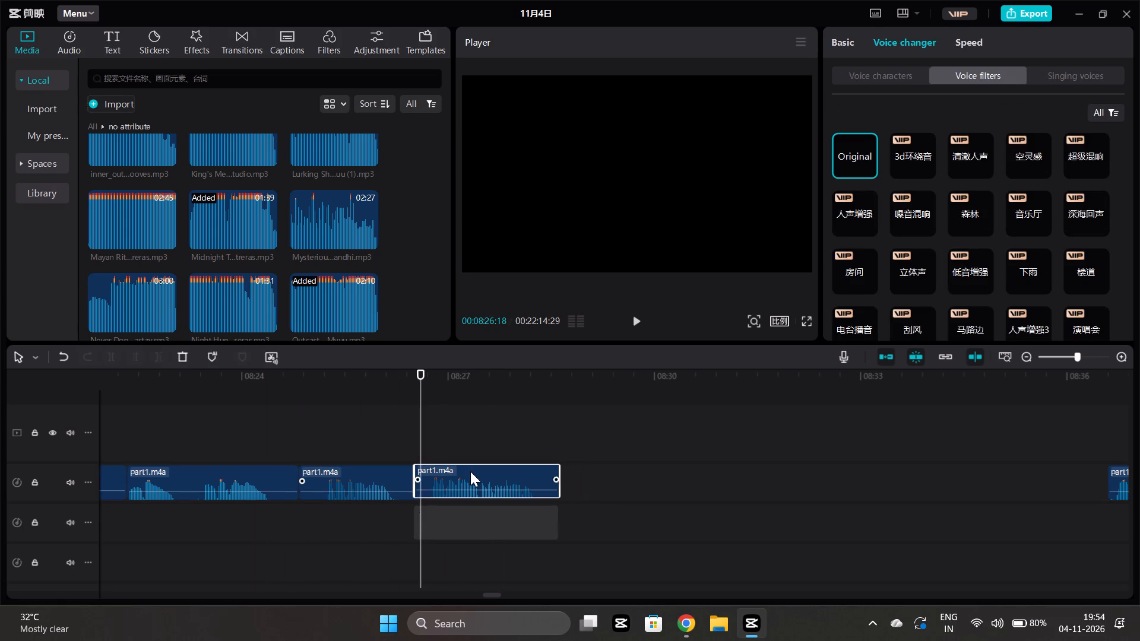
drag(470, 471, 480, 474)
scroll(491, 468, left, 1)
click(397, 531)
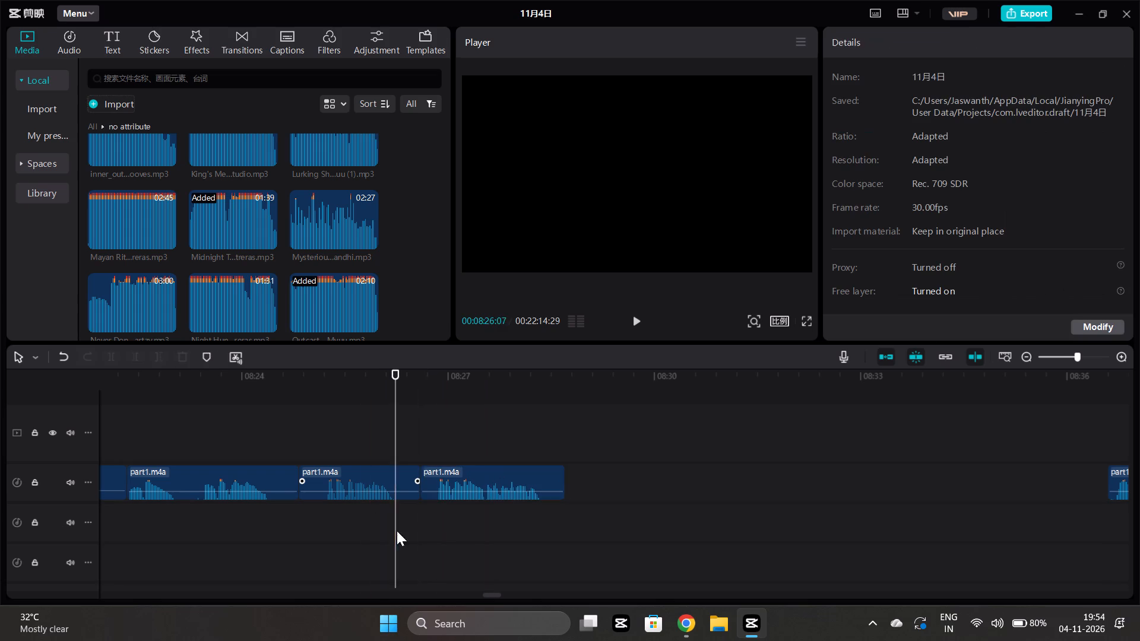
key(space)
ctrl+scroll(399, 518, down, 5)
scroll(661, 500, left, 1)
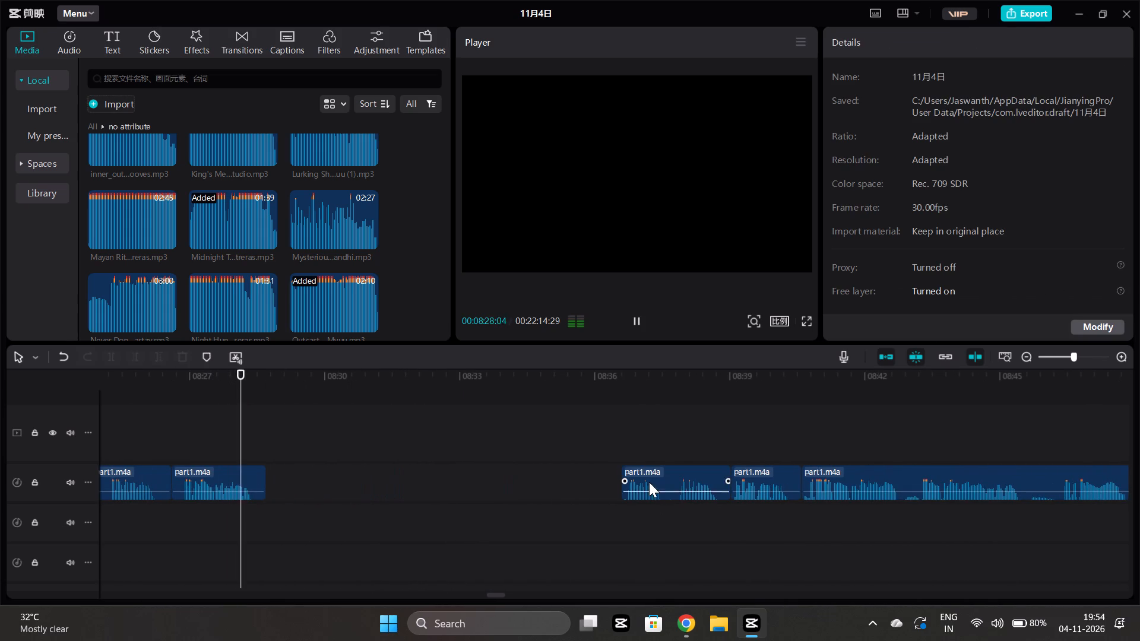
key(space)
Move the six narration clips after the long gap together to start at about 08:28:20, against the last phrase, and play the join.
click(591, 424)
ctrl+drag(591, 424, 1103, 466)
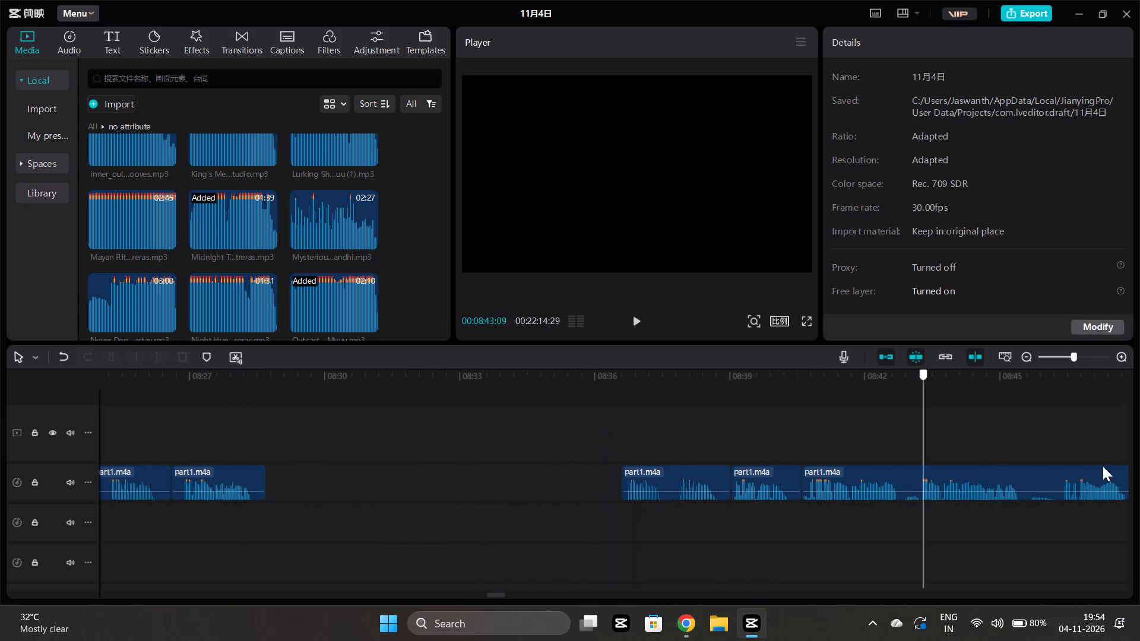
ctrl+drag(1103, 466, 1139, 468)
scroll(463, 456, down, 7)
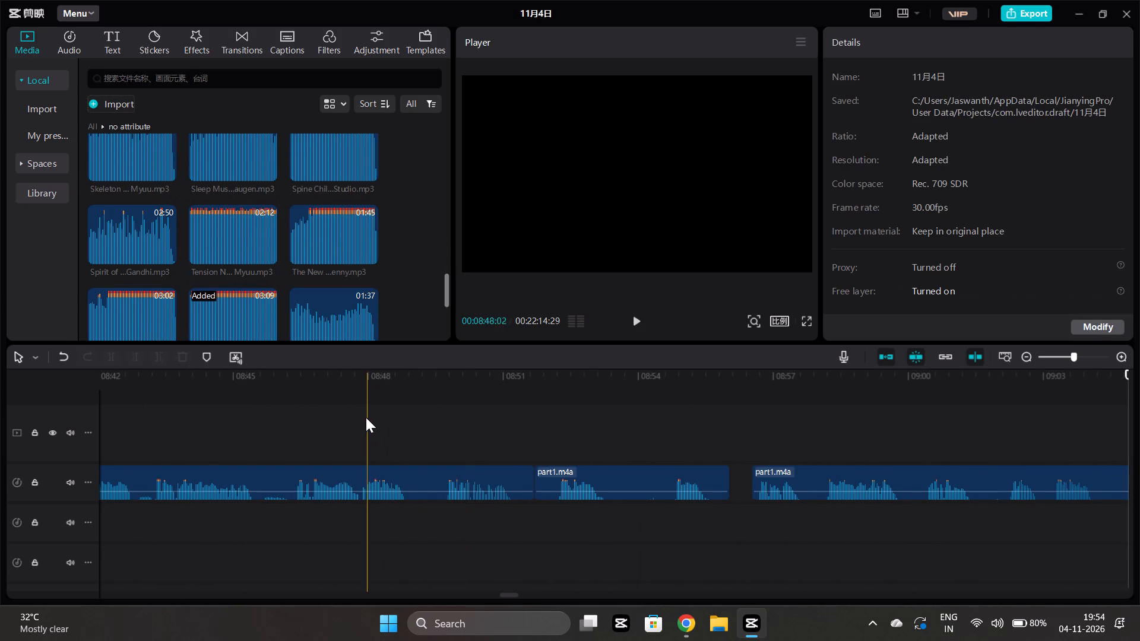
ctrl+scroll(363, 415, down, 6)
scroll(331, 433, down, 6)
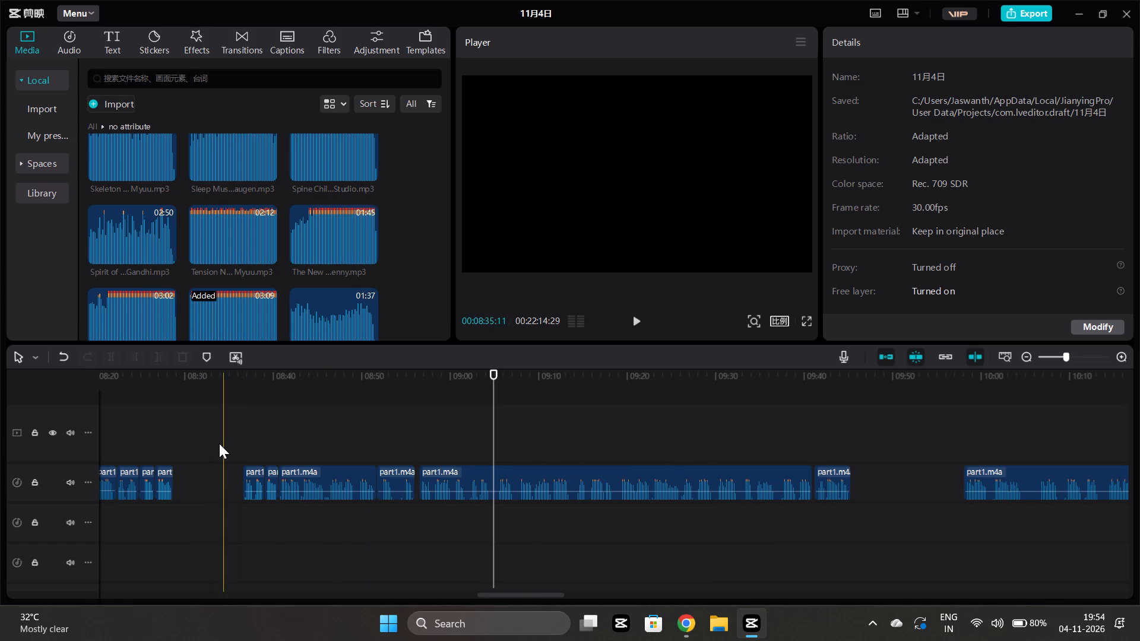
ctrl+drag(218, 438, 843, 508)
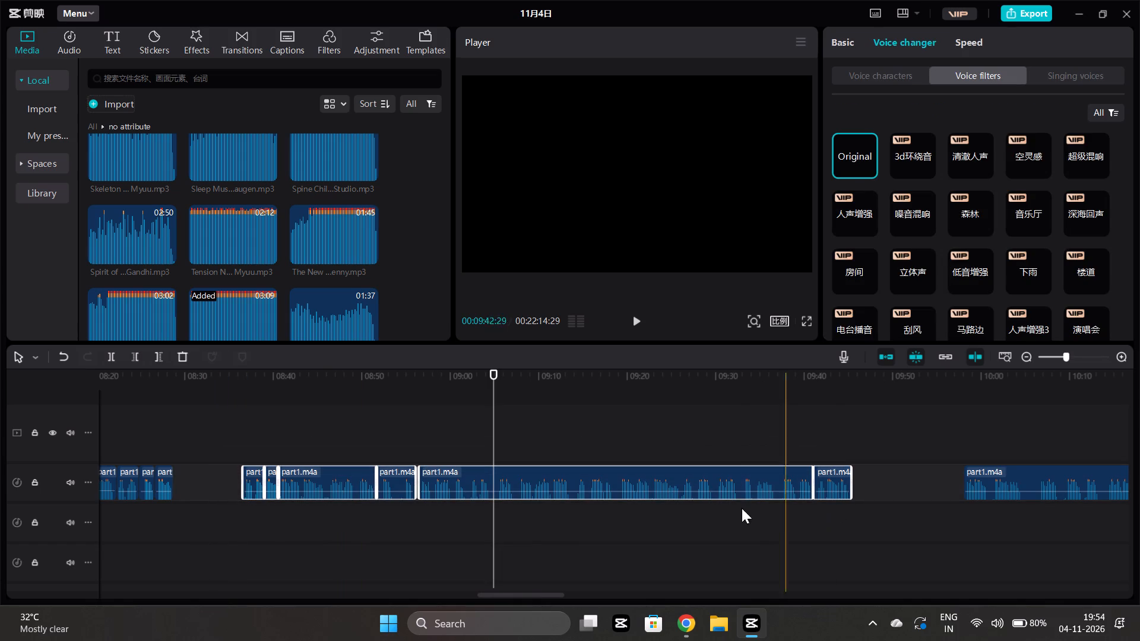
ctrl+scroll(395, 436, up, 6)
scroll(395, 436, right, 1)
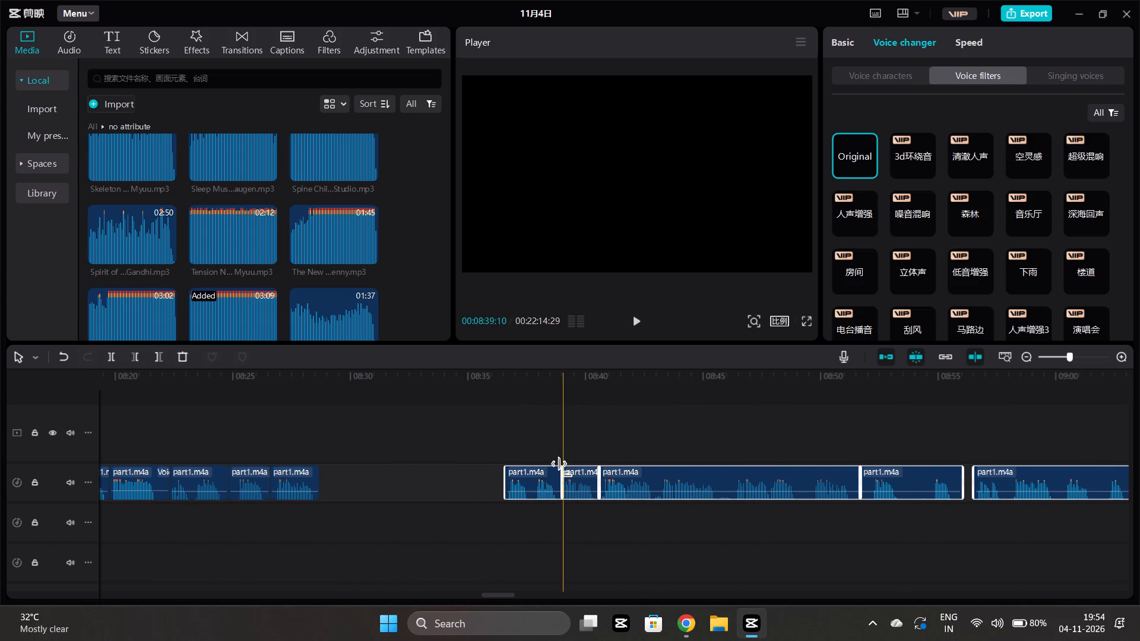
drag(539, 475, 354, 481)
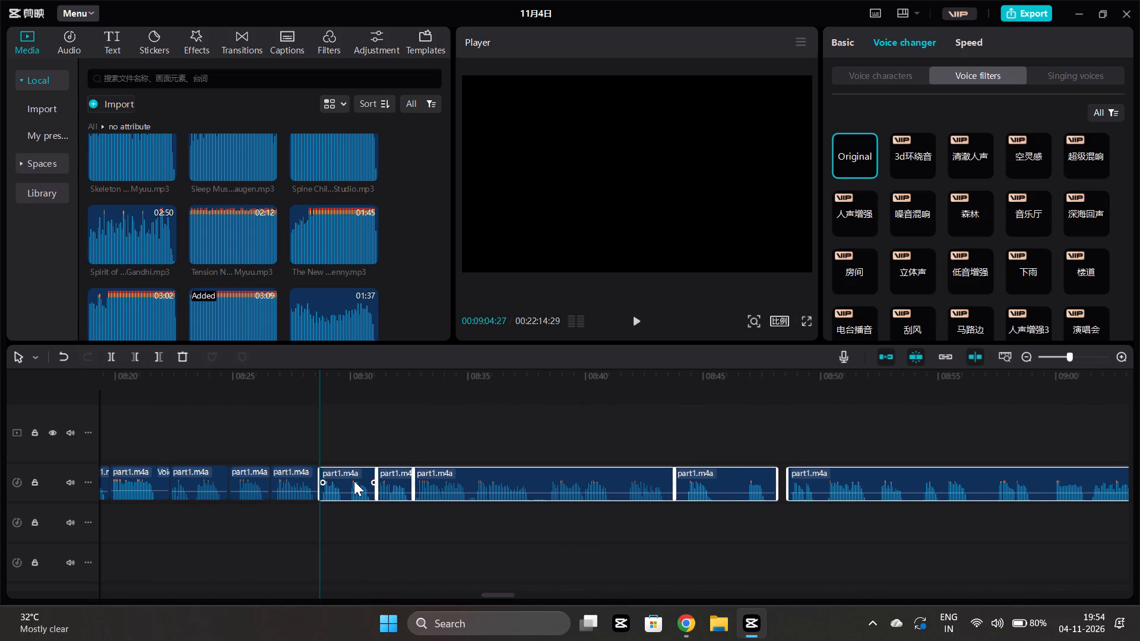
drag(354, 481, 356, 478)
click(249, 522)
key(space)
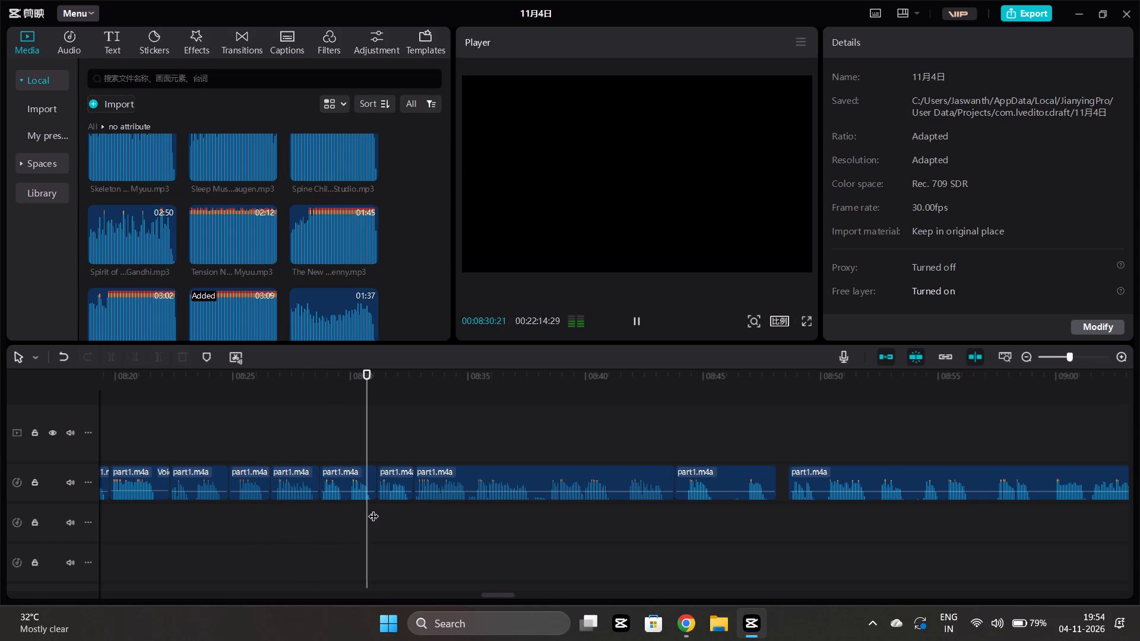
Split the first moved clip at about 08:29:20, trim the second part's start to about 08:29:28, and play the passage.
ctrl+scroll(373, 509, up, 3)
ctrl+scroll(321, 542, up, 5)
key(space)
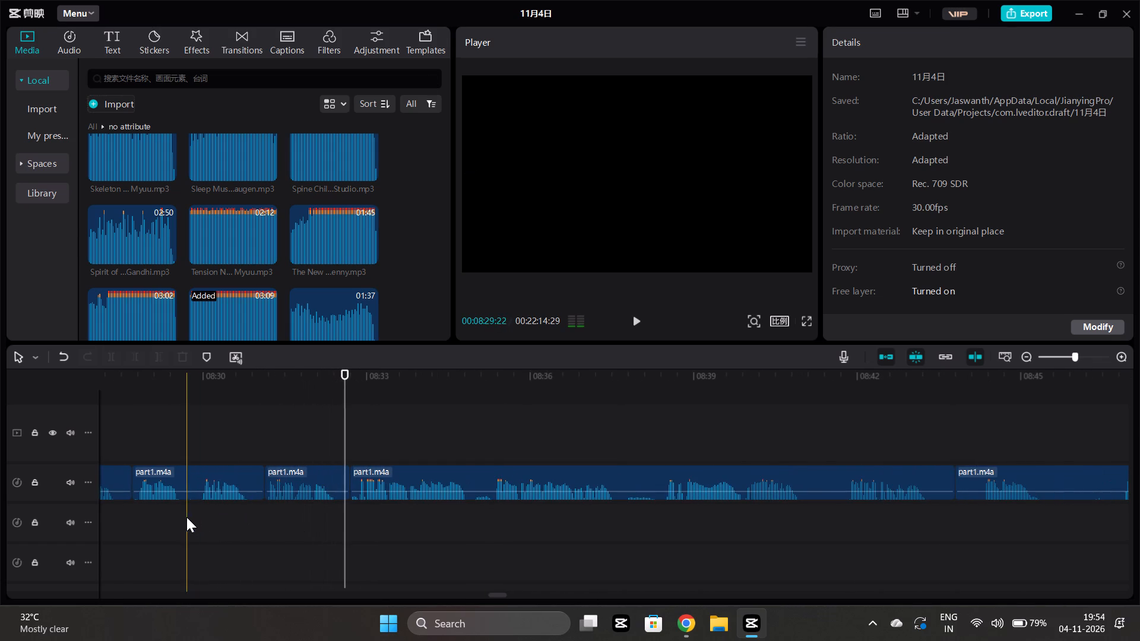
click(185, 519)
click(193, 491)
click(107, 361)
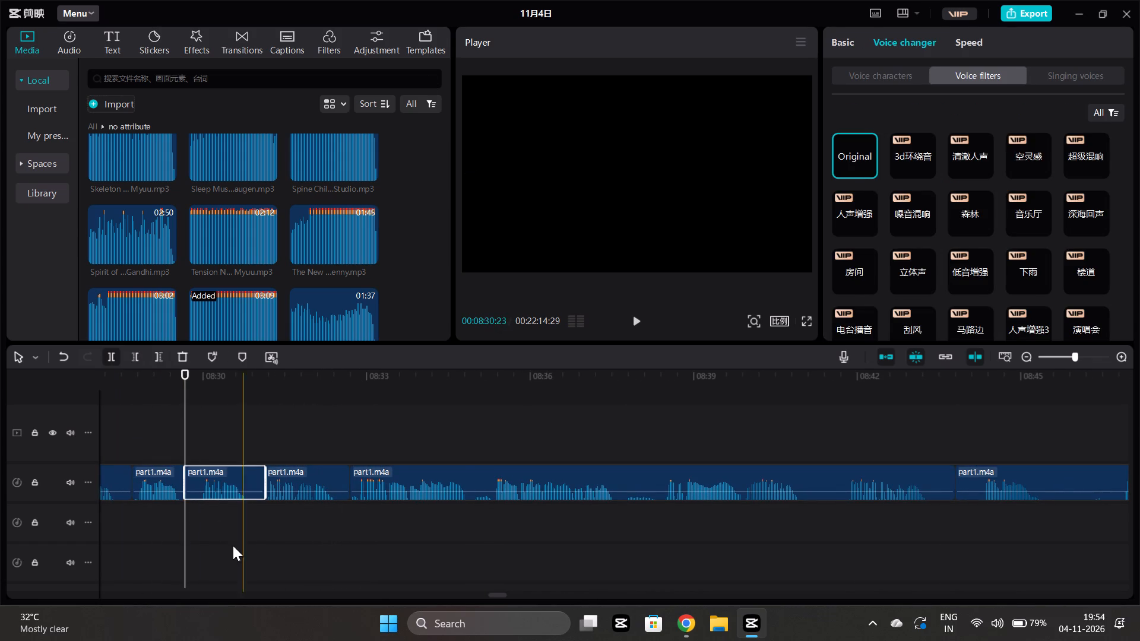
click(197, 528)
click(194, 492)
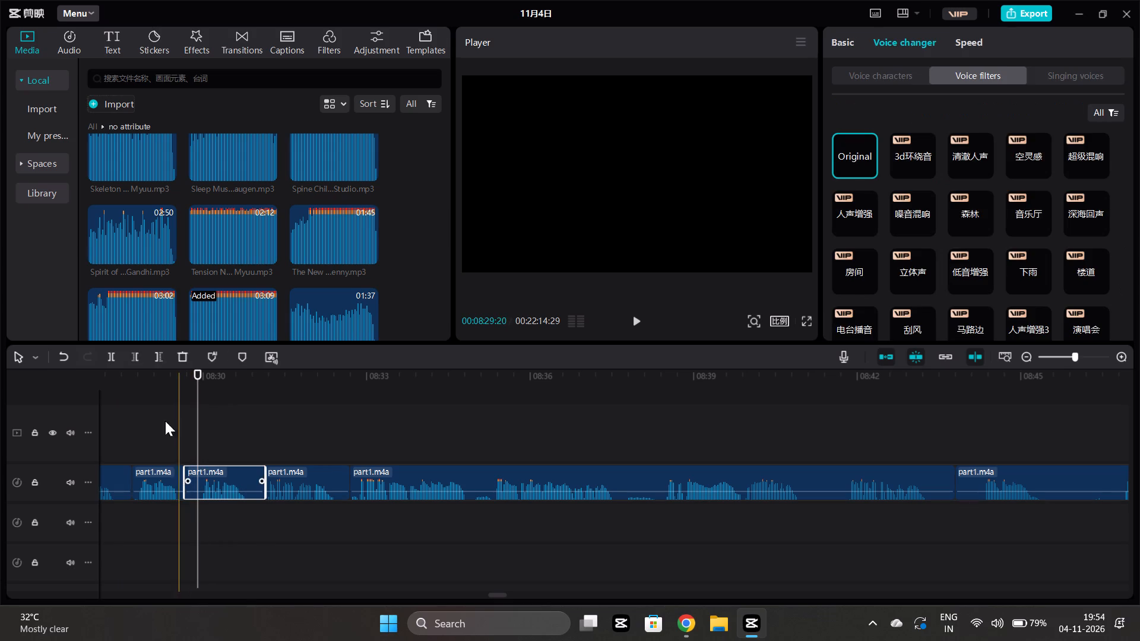
click(132, 355)
click(171, 525)
key(space)
key(space)
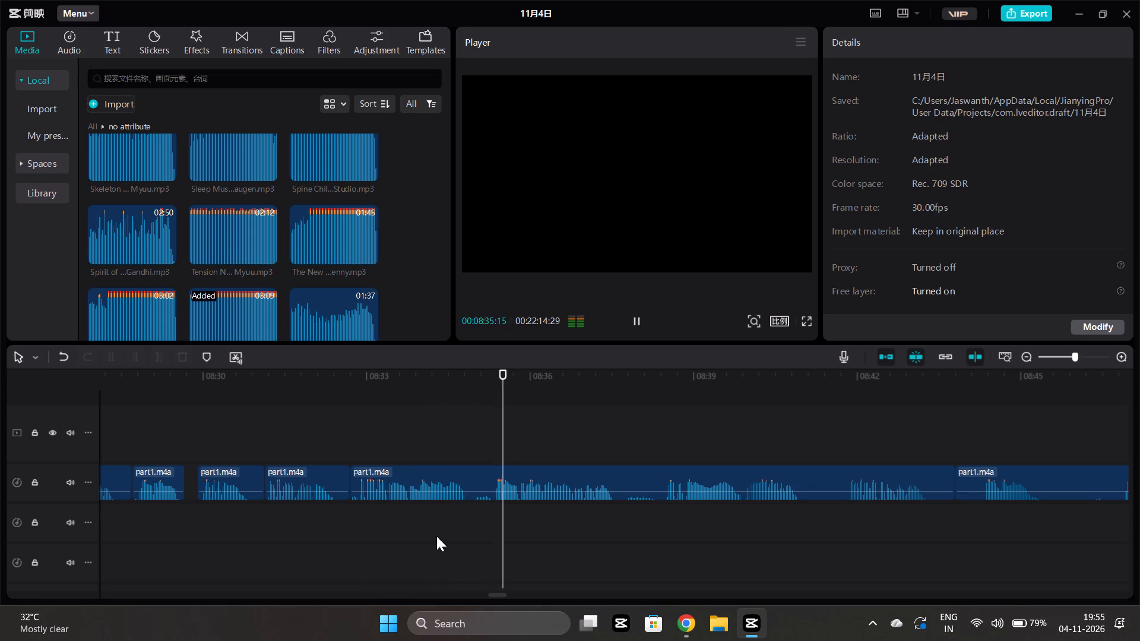
Split the narration at 08:34:27, trim the second part's start to 08:35:13, and play from there.
click(752, 619)
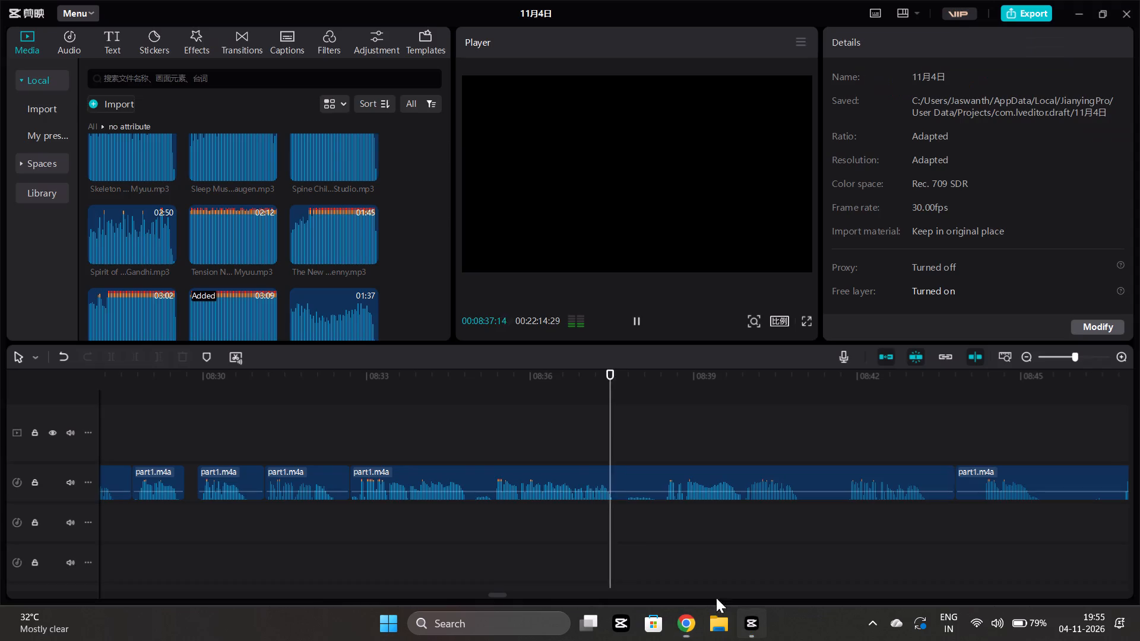
key(space)
click(471, 523)
click(485, 485)
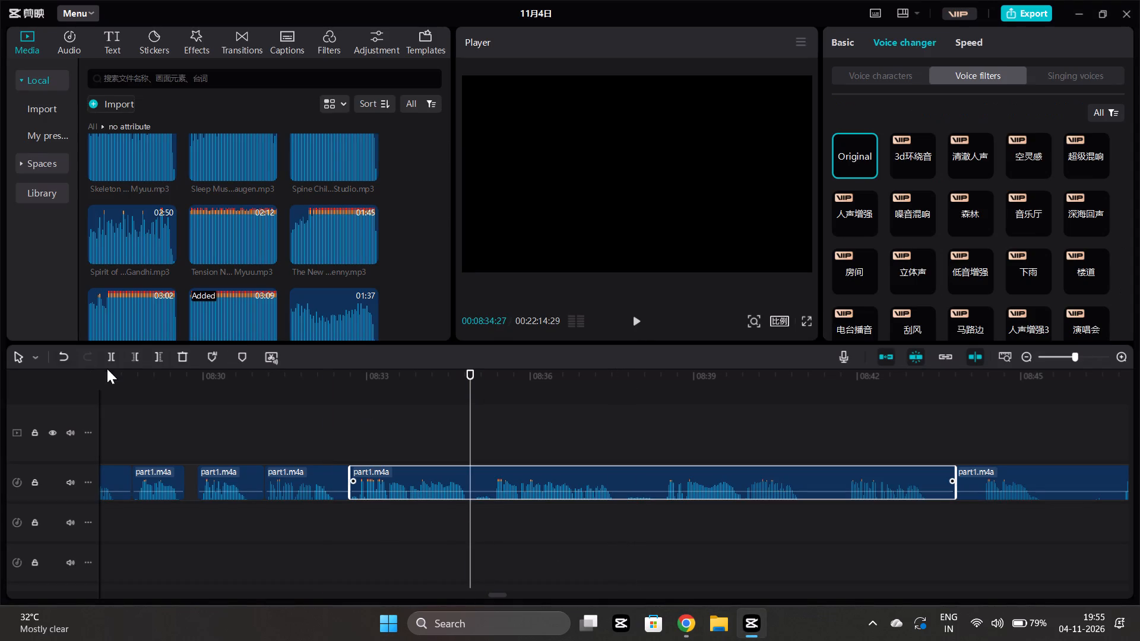
click(106, 358)
click(492, 527)
click(499, 494)
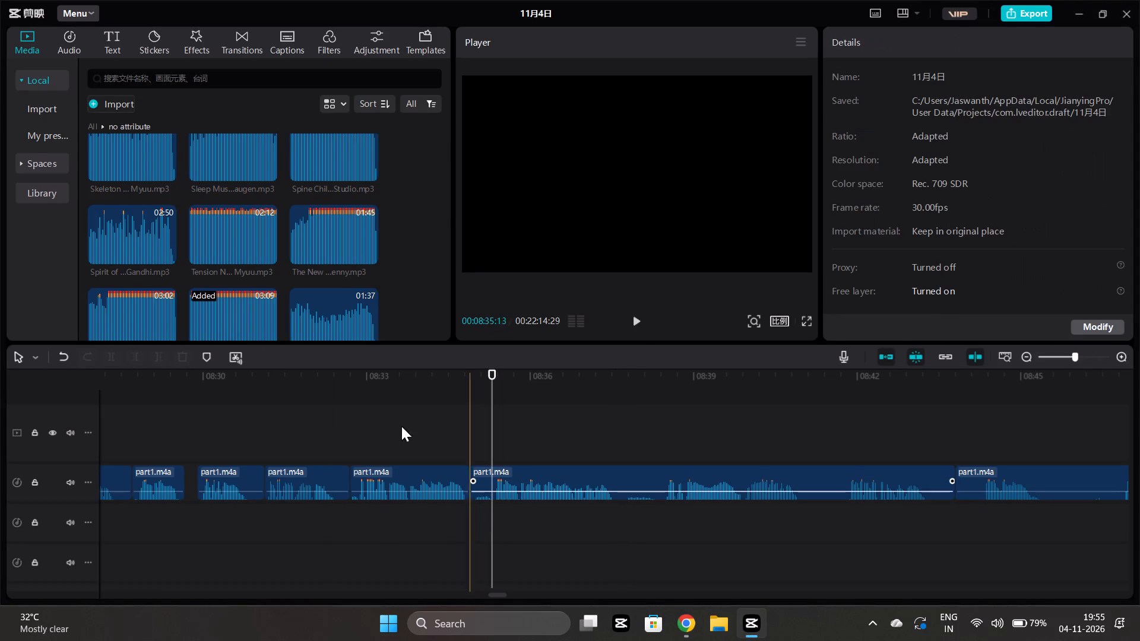
click(131, 360)
click(534, 518)
key(space)
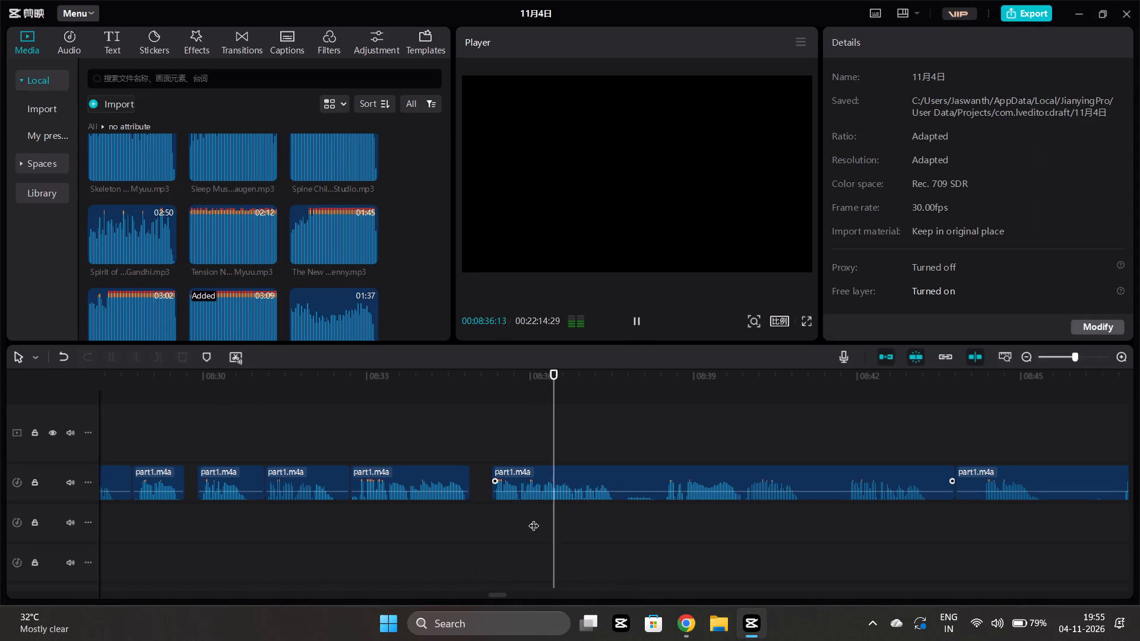
Split the playing clip at 08:37:22 after the phrase, trim the second part's start to about 08:38:09, and play it.
key(space)
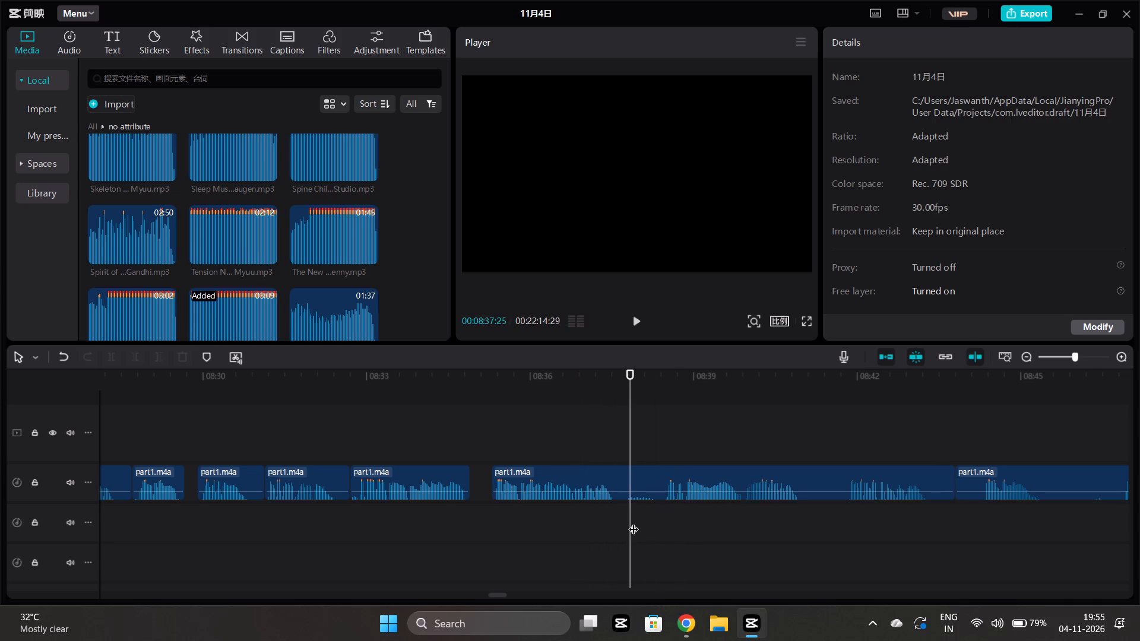
drag(632, 522, 625, 519)
click(626, 490)
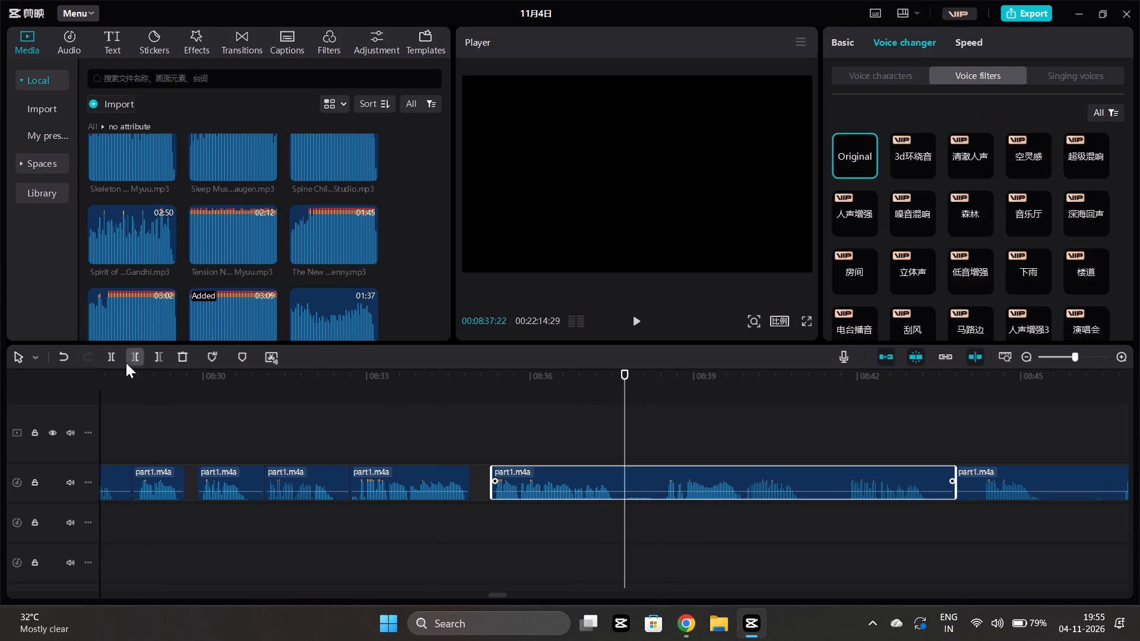
click(117, 361)
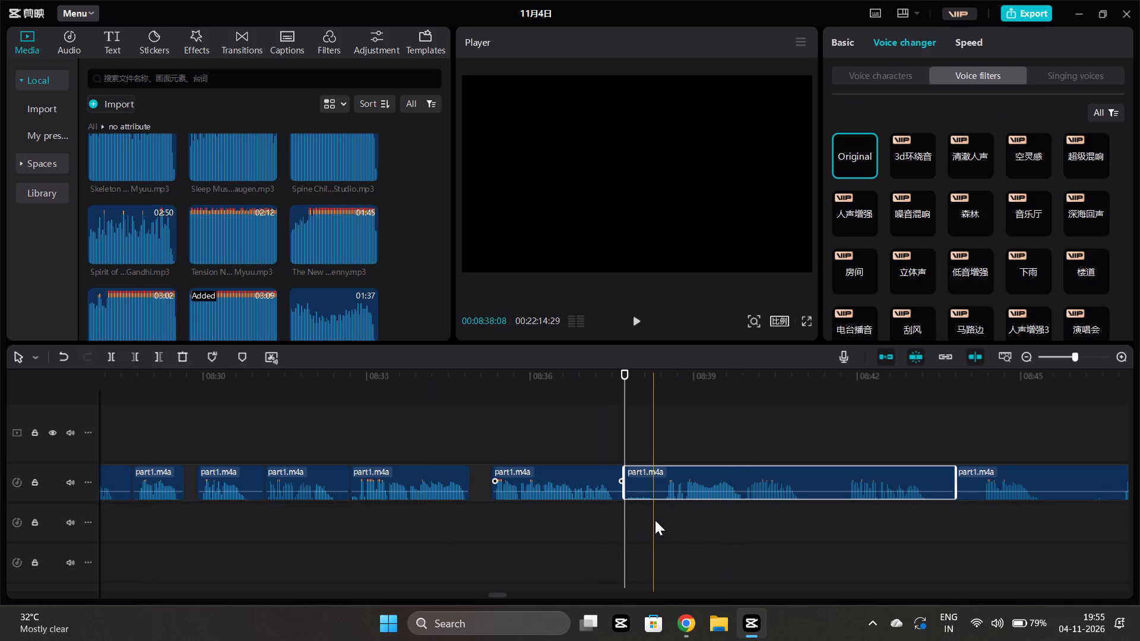
click(655, 519)
click(655, 519)
click(645, 490)
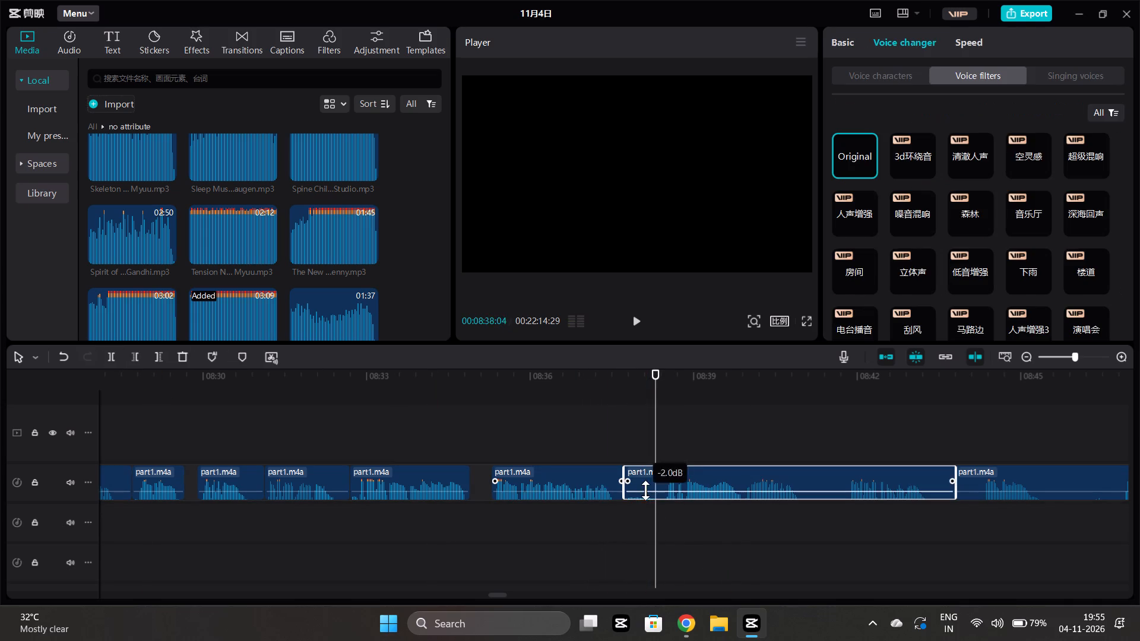
click(140, 360)
click(659, 535)
key(space)
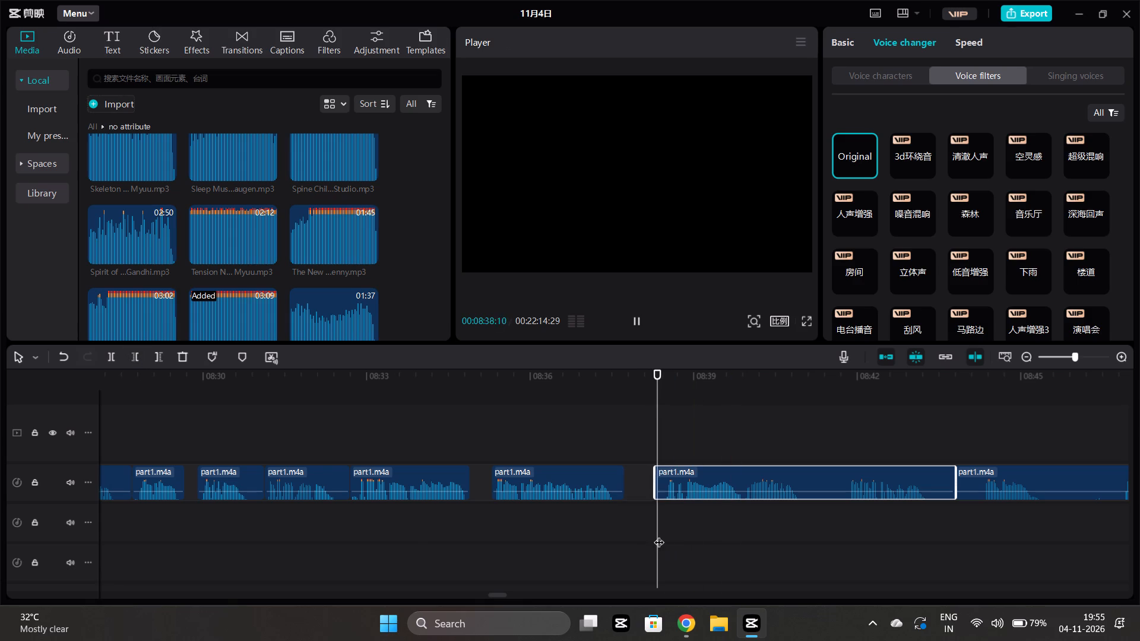
Split the clip at 08:41:18, trim the first part's end to 08:41:08, and play on.
scroll(1139, 640, left, 1)
scroll(772, 514, left, 1)
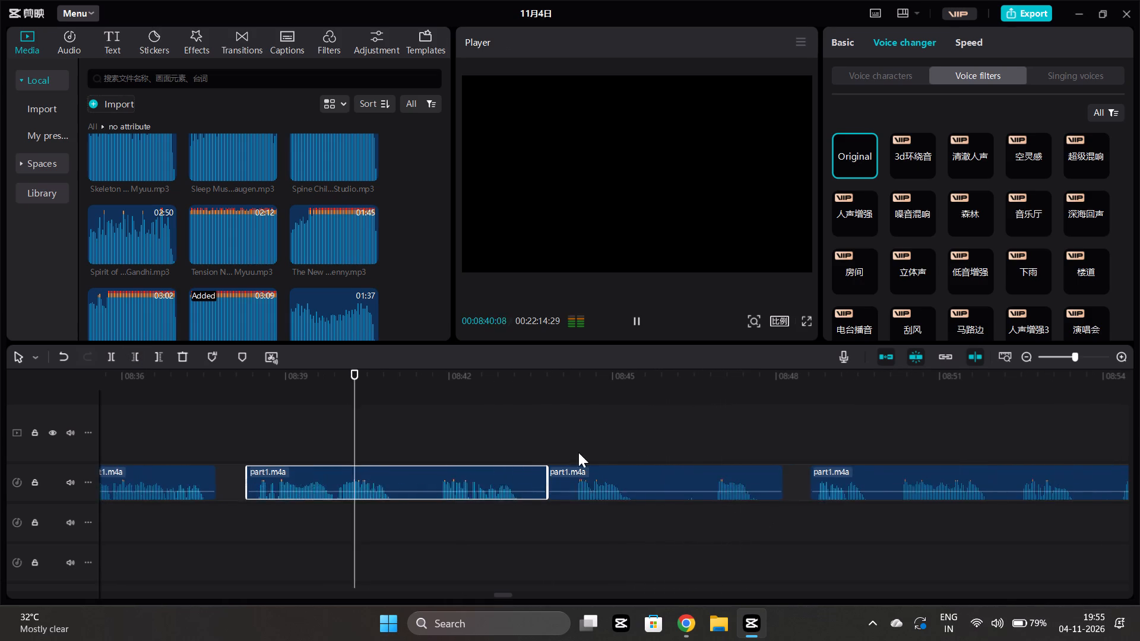
scroll(578, 452, left, 1)
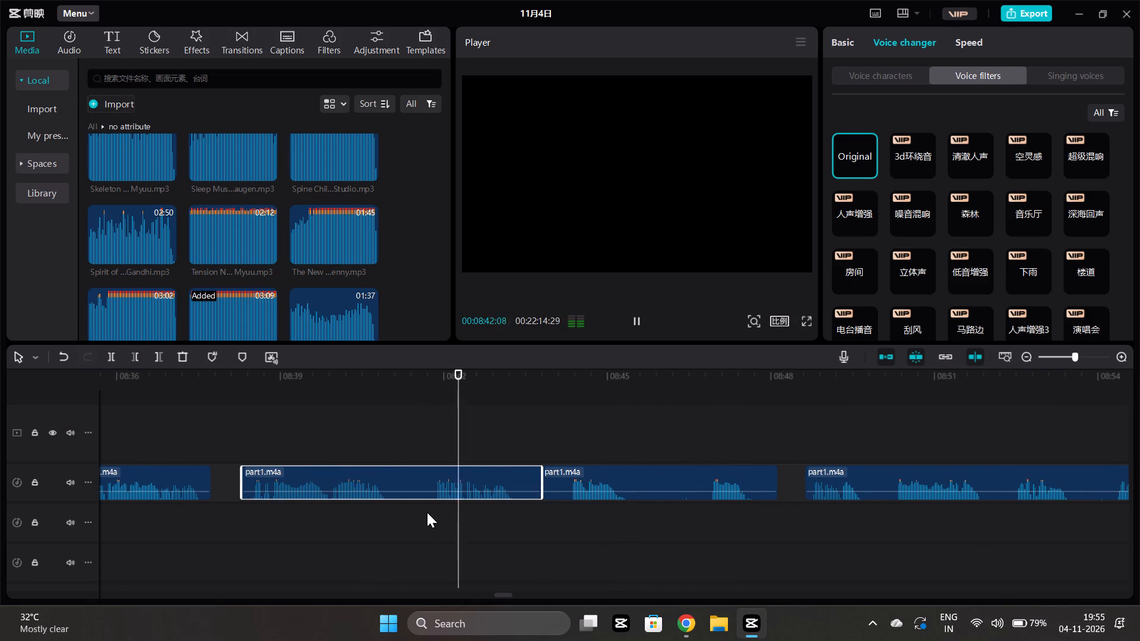
key(space)
click(422, 514)
click(426, 481)
click(113, 363)
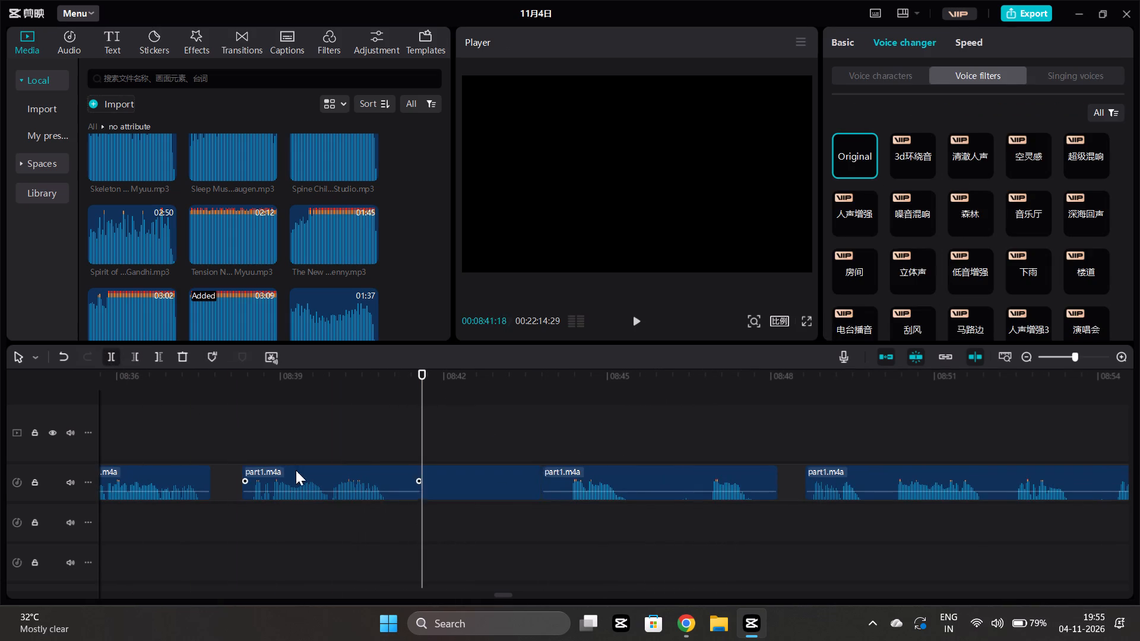
click(404, 521)
click(401, 490)
click(166, 360)
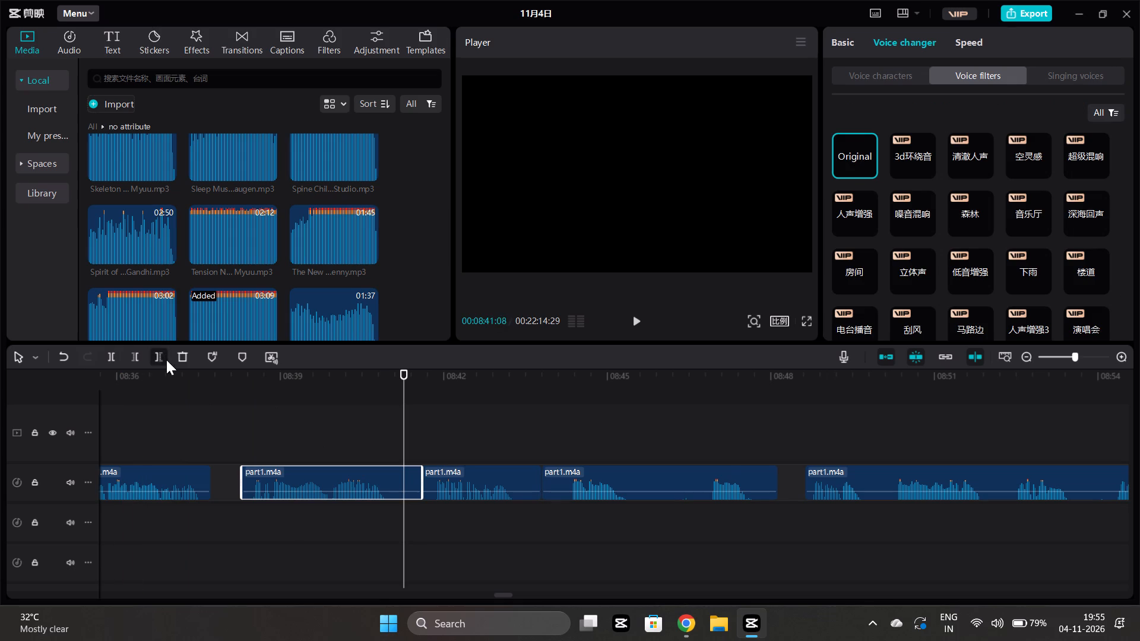
click(340, 524)
key(space)
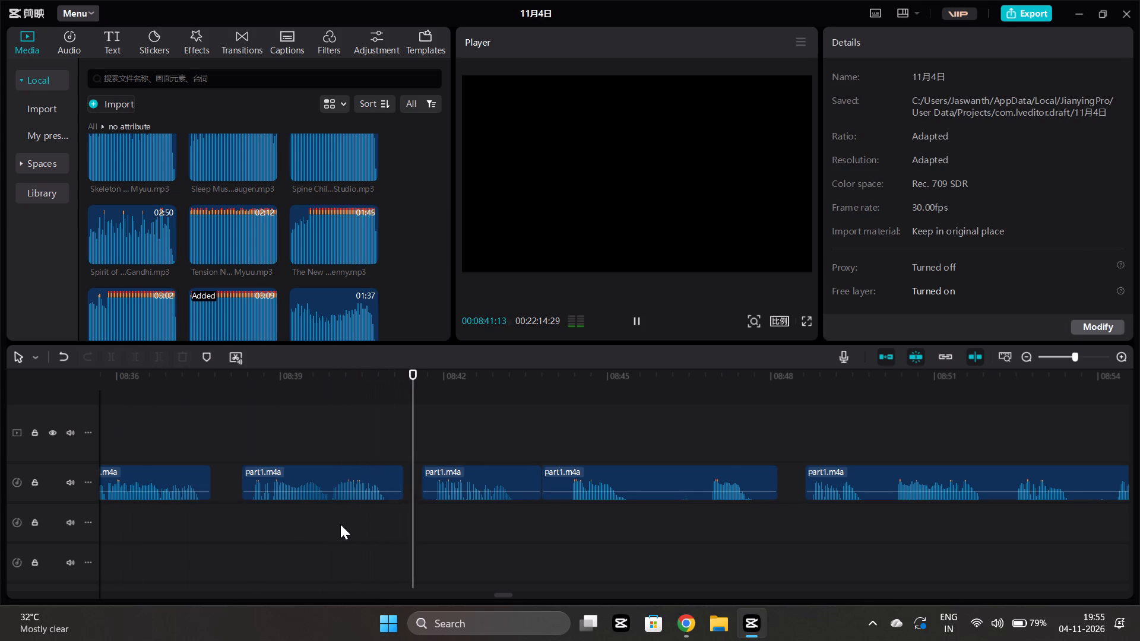
Trim the facing ends of the two clips after the gap and move the second against the first at about 08:43:22.
ctrl+scroll(340, 524, down, 1)
scroll(531, 504, left, 1)
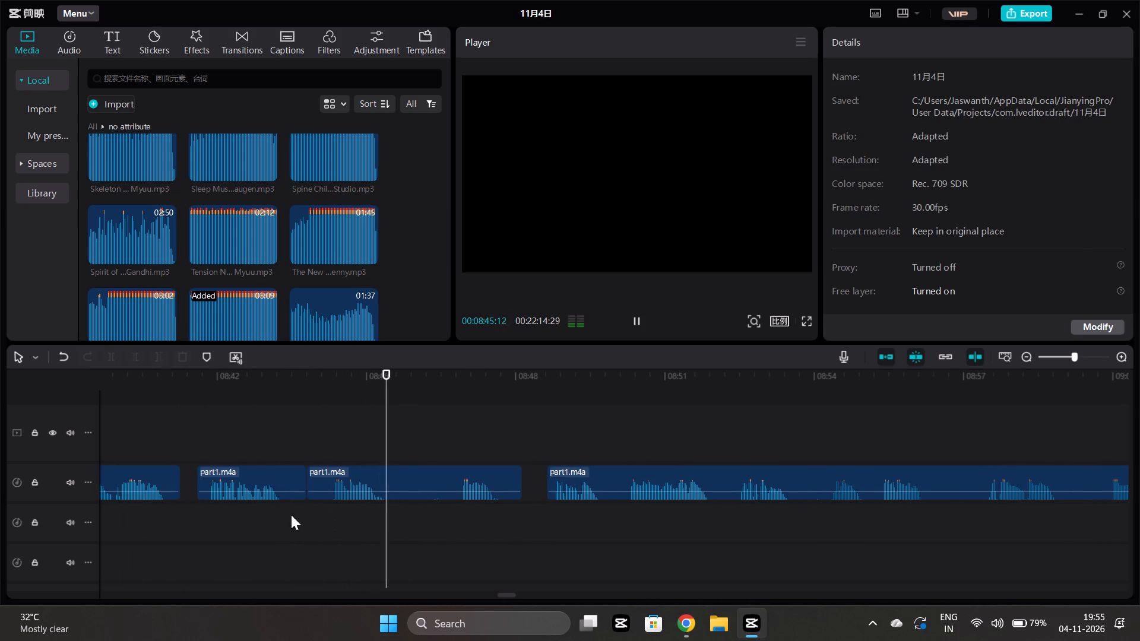
drag(307, 495, 318, 493)
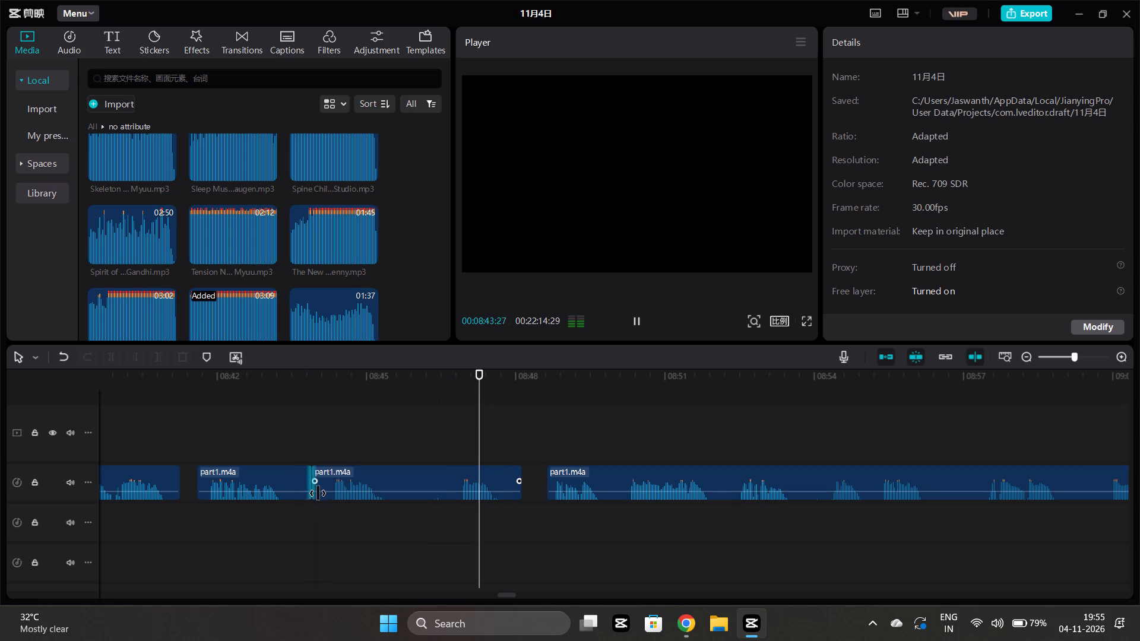
drag(318, 493, 321, 493)
click(311, 488)
drag(320, 487, 306, 488)
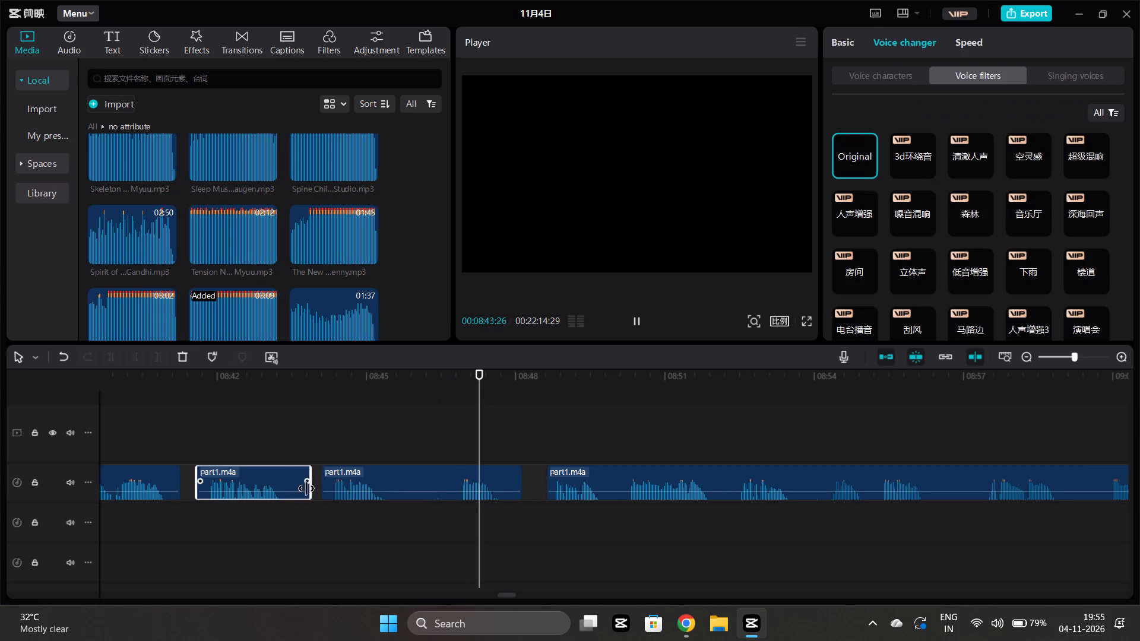
drag(306, 488, 302, 489)
drag(336, 470, 318, 474)
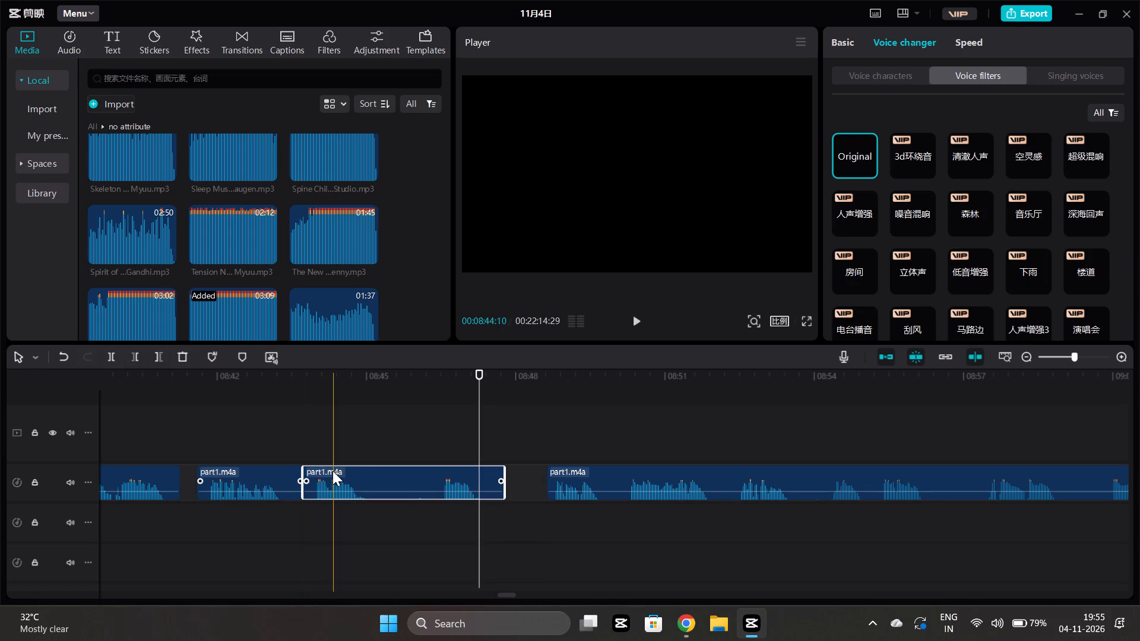
Apply the 超级混响 voice filter to the moved clip and set its strength to 51.
click(332, 471)
click(1076, 148)
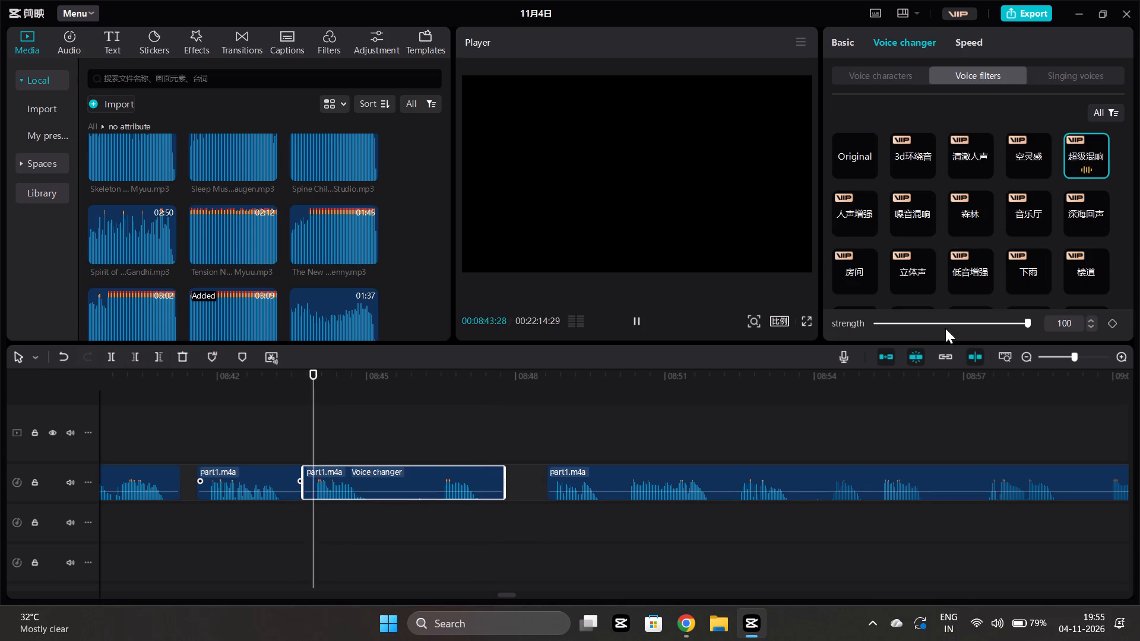
click(945, 322)
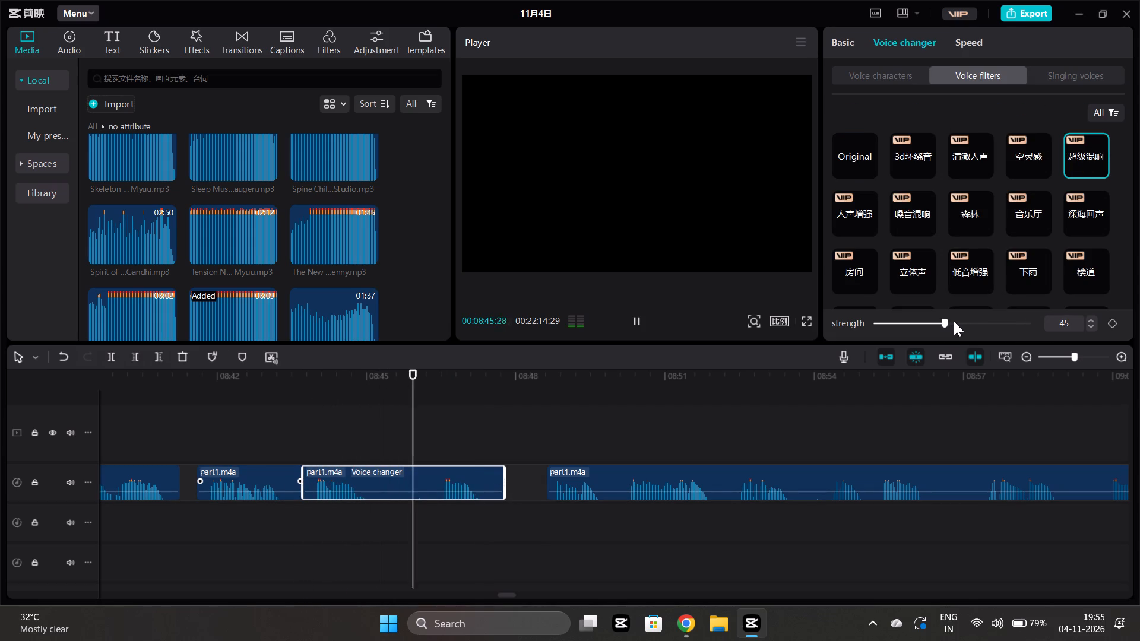
click(954, 321)
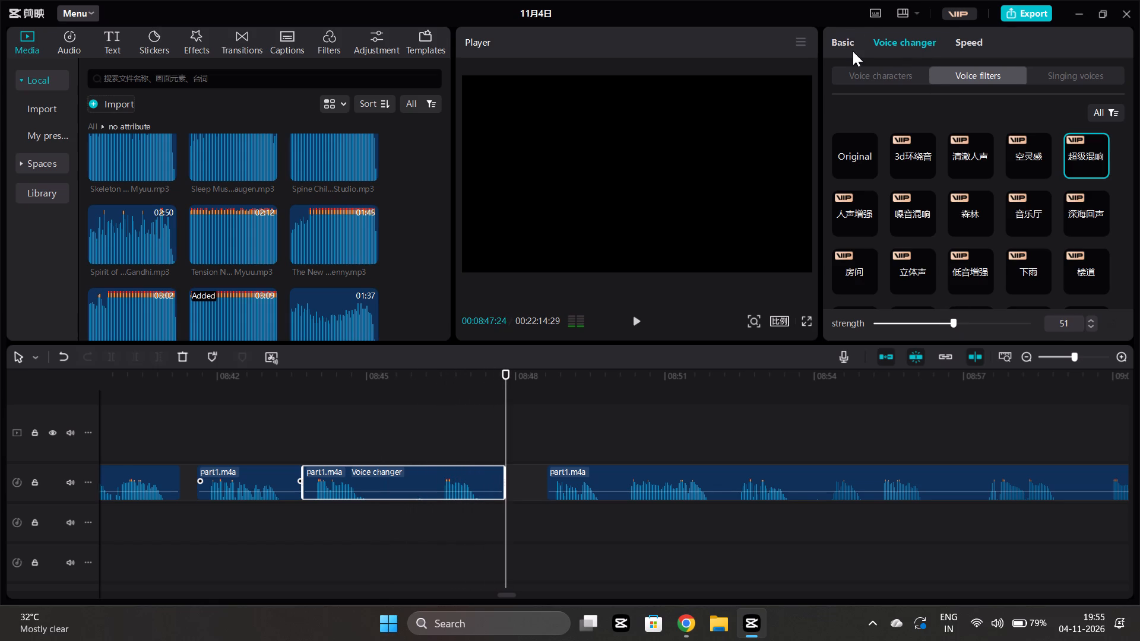
Set the filtered clip's volume to 4.9 dB and play it.
click(853, 51)
click(996, 107)
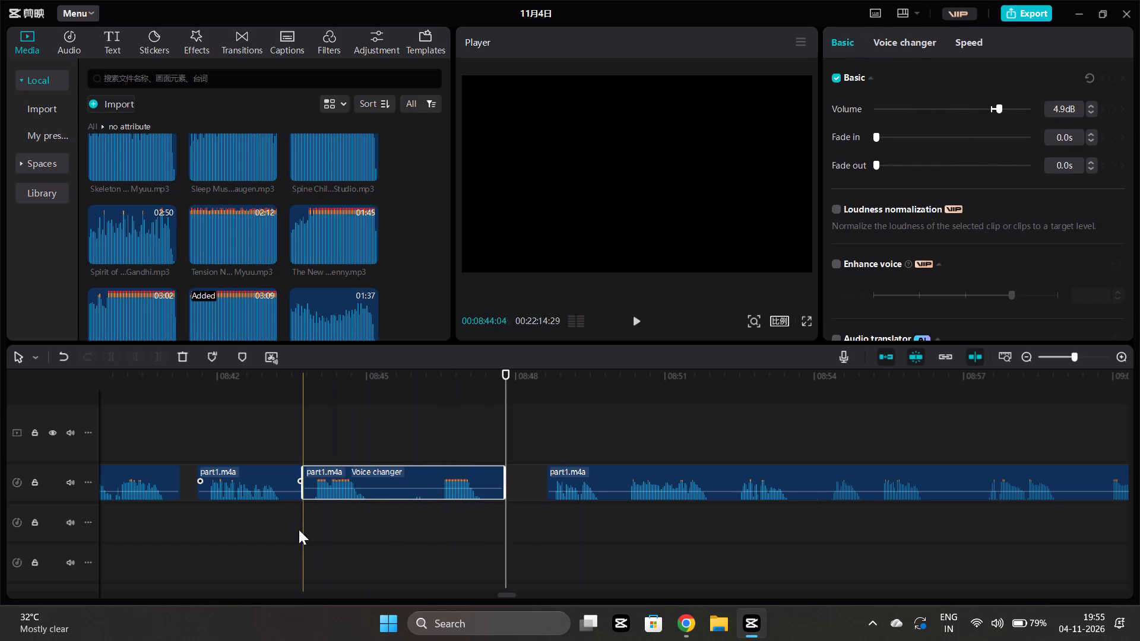
click(299, 529)
key(space)
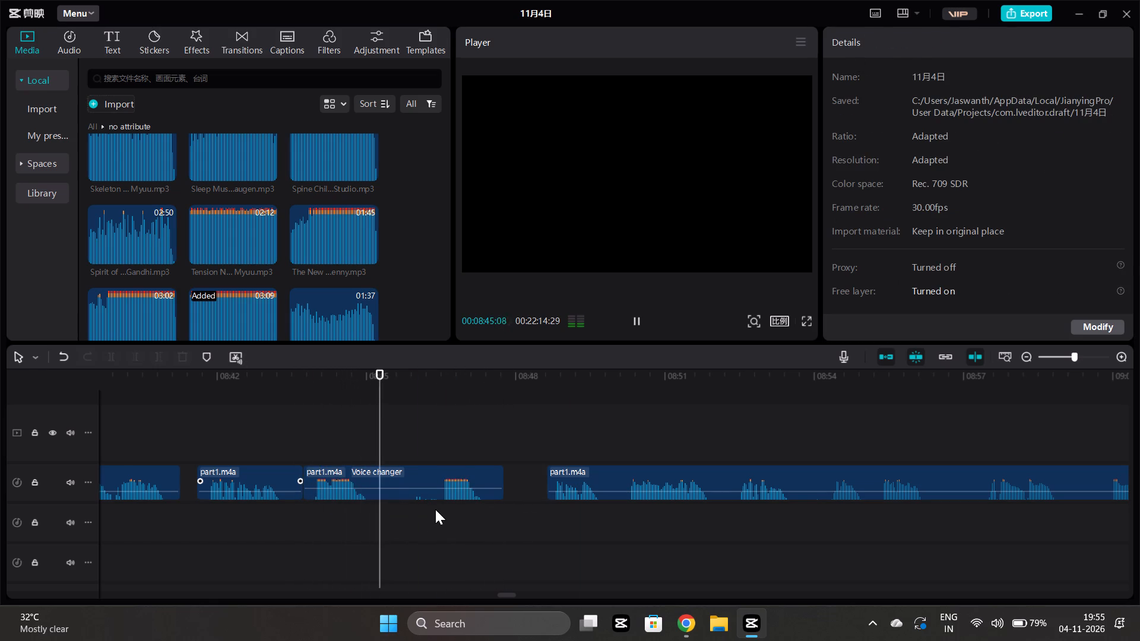
Split the filtered clip at 08:45:28, trim the second part's start to 08:46:13, move it against the first part, and play.
key(space)
click(417, 486)
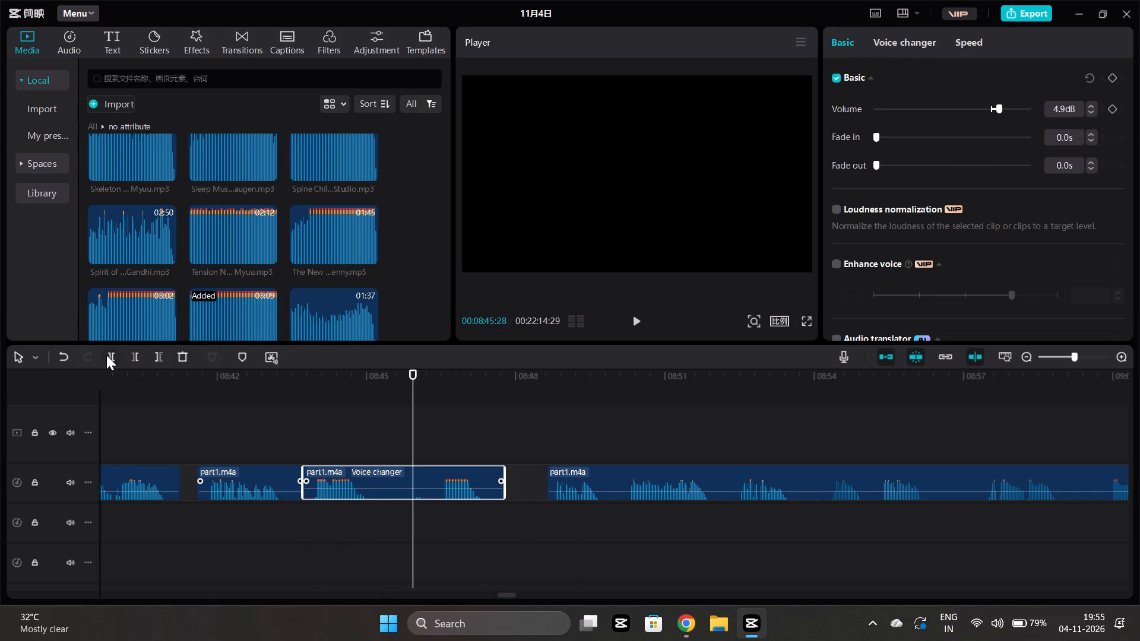
click(106, 355)
click(429, 525)
drag(431, 525, 441, 522)
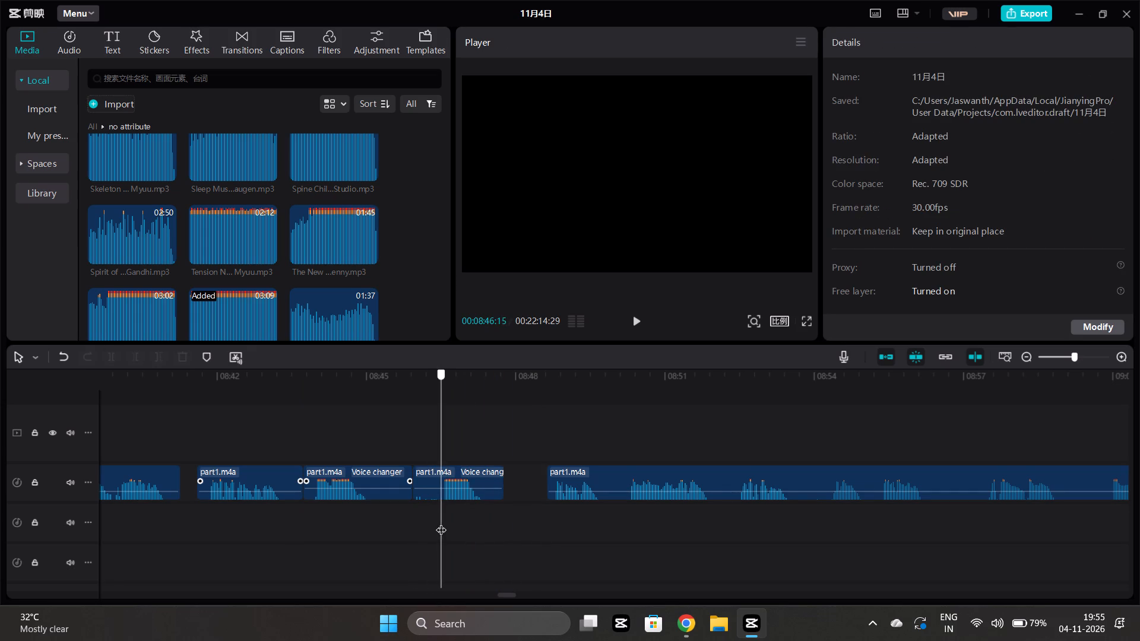
drag(441, 522, 437, 518)
click(448, 488)
click(135, 352)
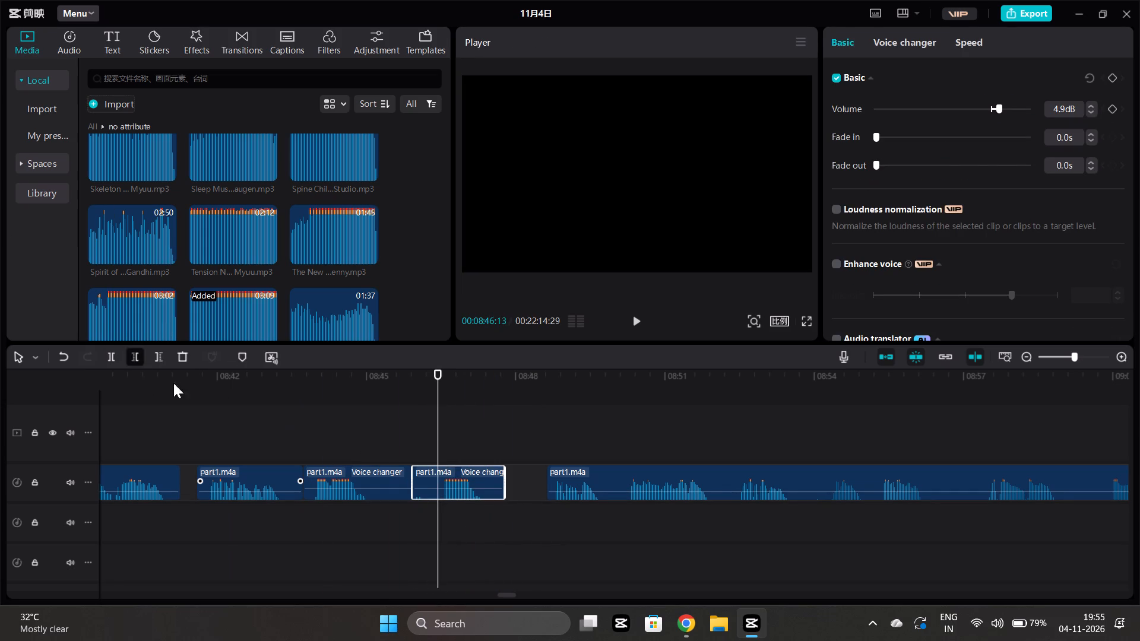
click(441, 468)
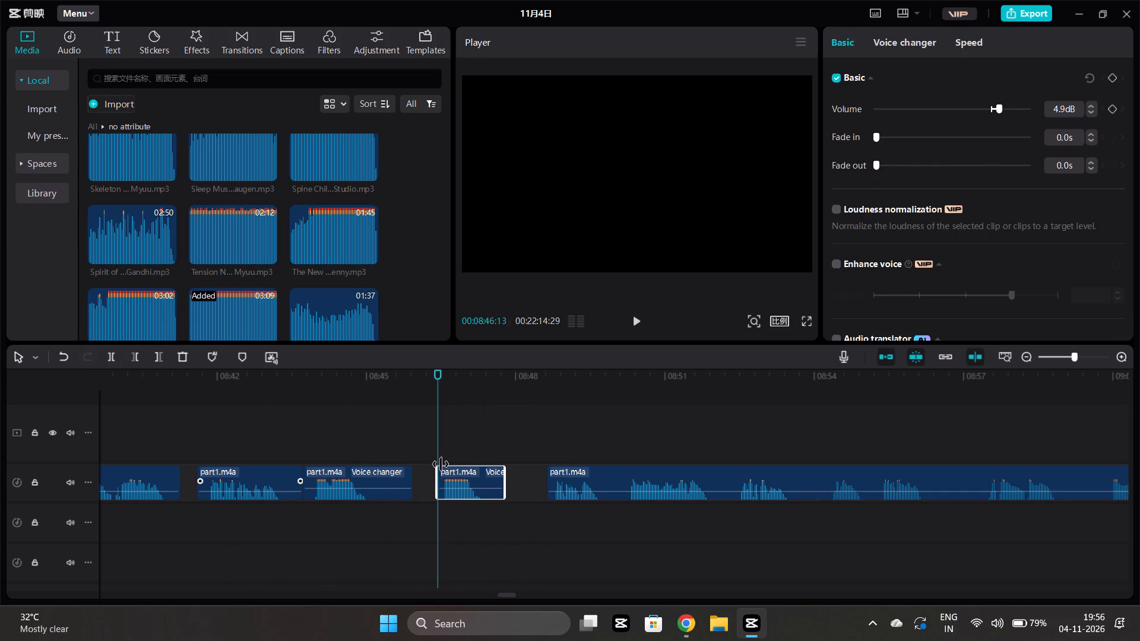
drag(456, 471, 433, 471)
click(360, 516)
key(space)
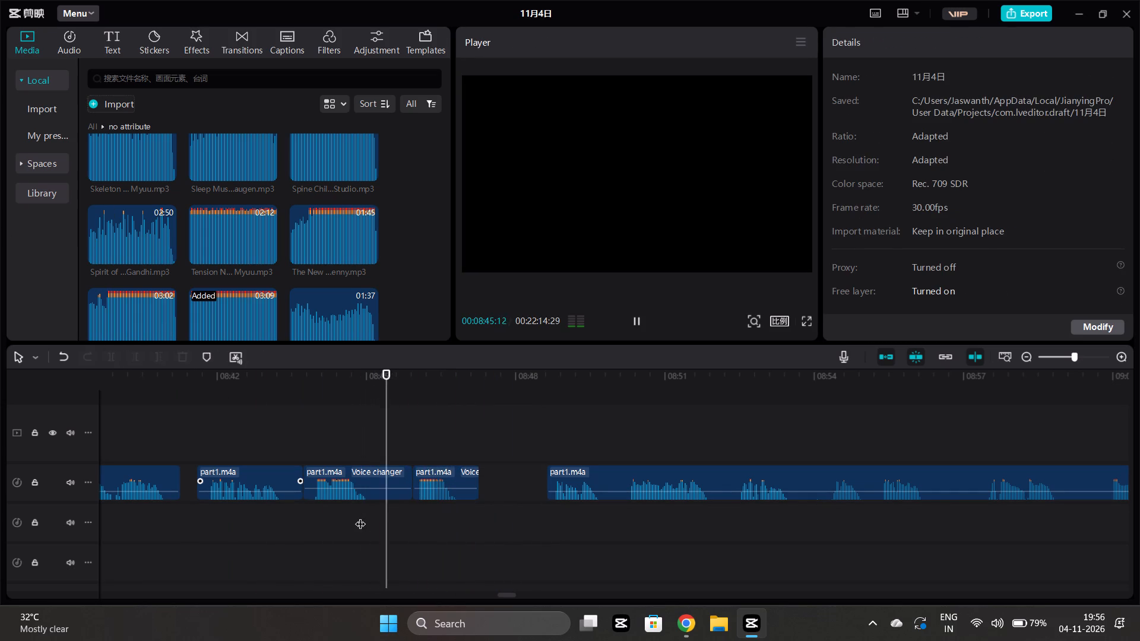
Extend the second filtered clip's end to about 08:48:03, move the following narration clip against it, and play the tail.
scroll(360, 516, left, 2)
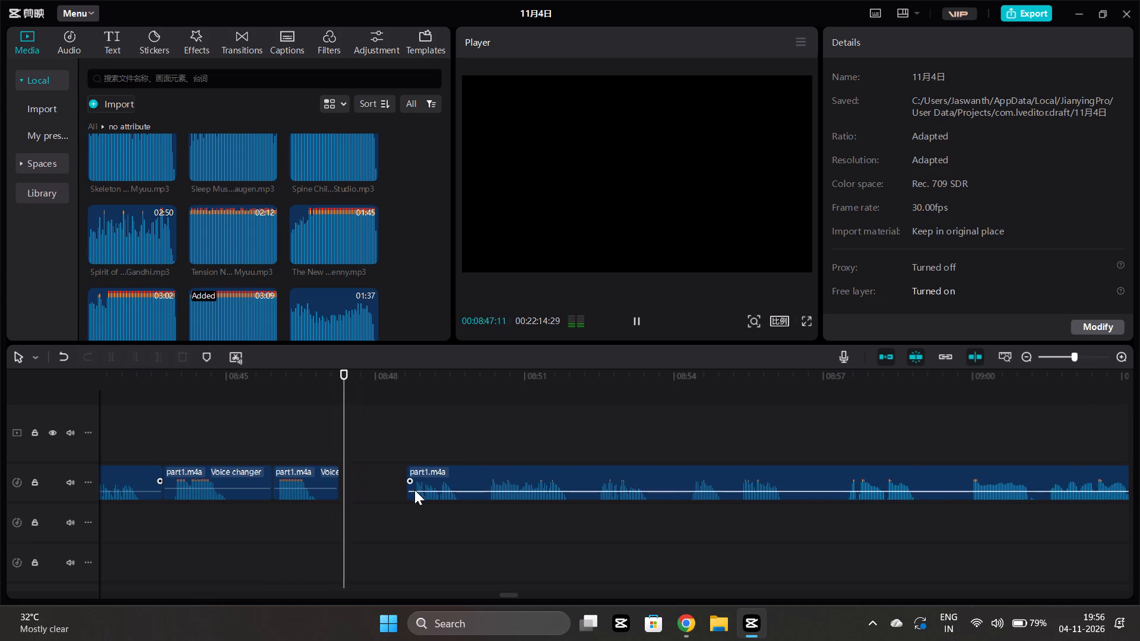
click(324, 484)
drag(338, 490, 376, 490)
drag(454, 478, 427, 483)
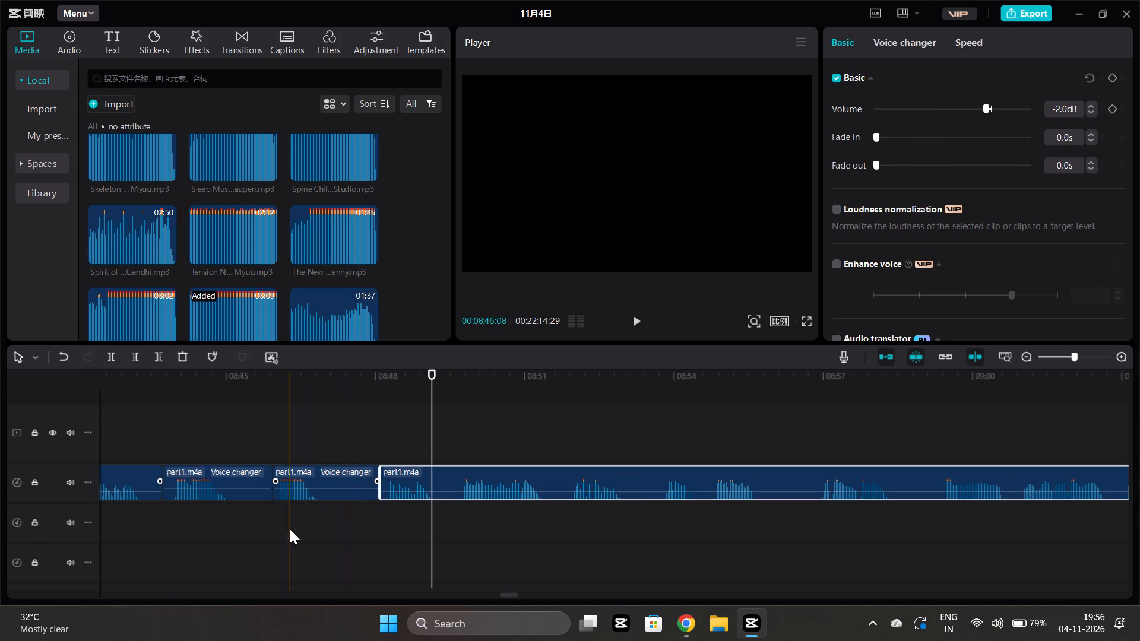
click(290, 529)
key(space)
Shorten the second filtered clip's end to about 08:47:24, move the following narration clip against it, and play the join.
click(357, 487)
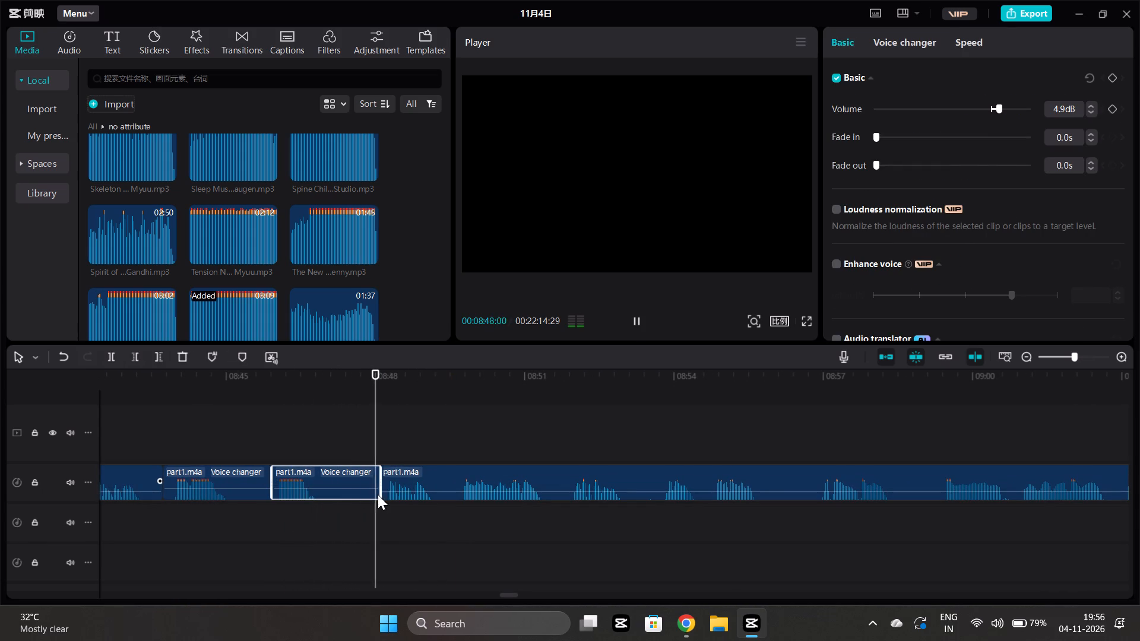
drag(378, 494, 363, 493)
drag(419, 468, 407, 471)
click(329, 519)
key(space)
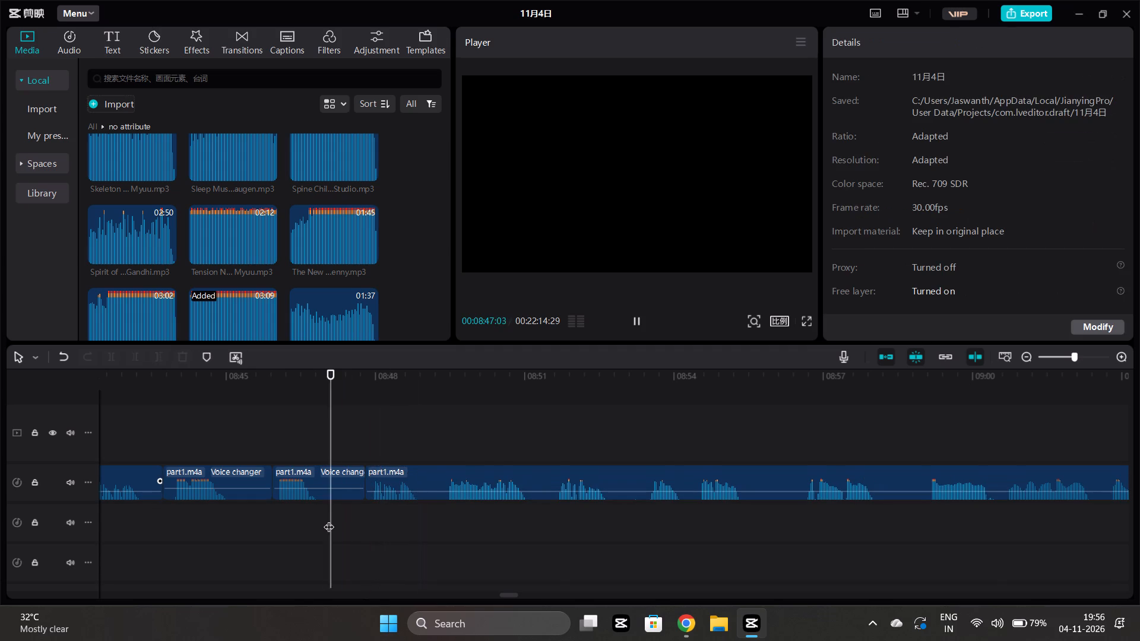
Split the narration at 08:53:12, trim the first part's end to 08:53:01, move the following clip against it, and play the join.
scroll(329, 519, left, 1)
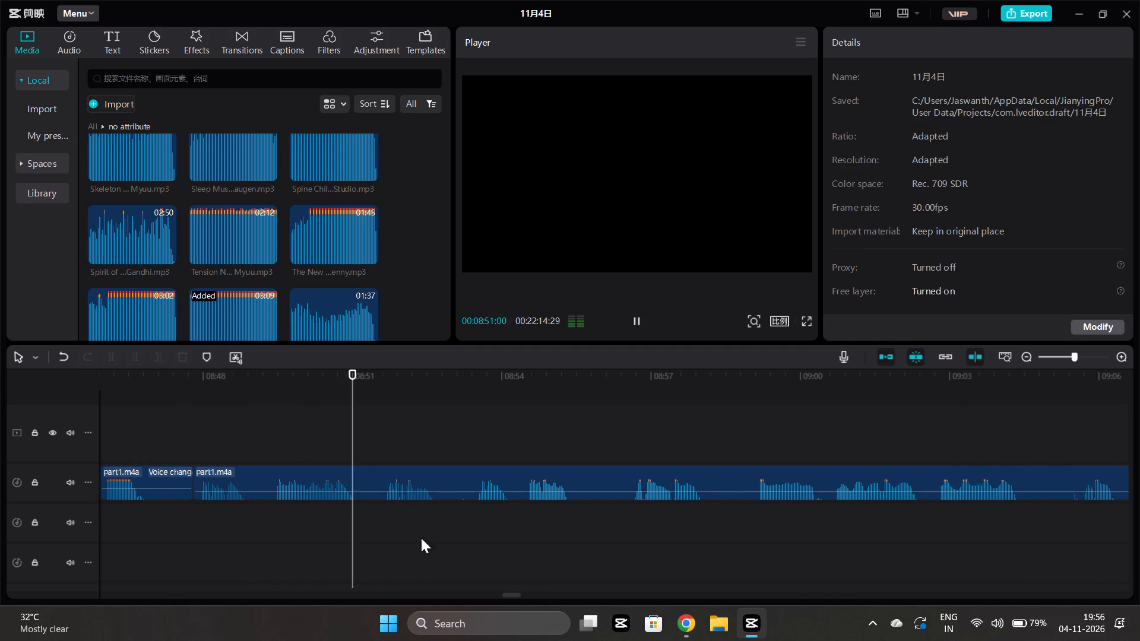
scroll(466, 474, left, 2)
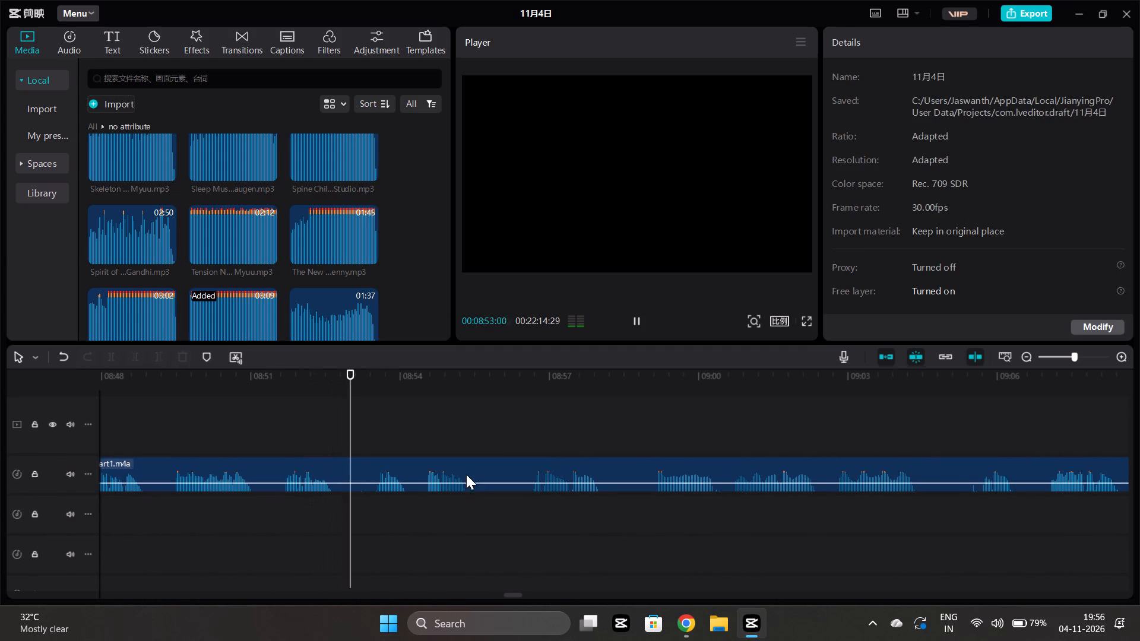
scroll(466, 474, left, 1)
key(space)
click(371, 522)
click(387, 476)
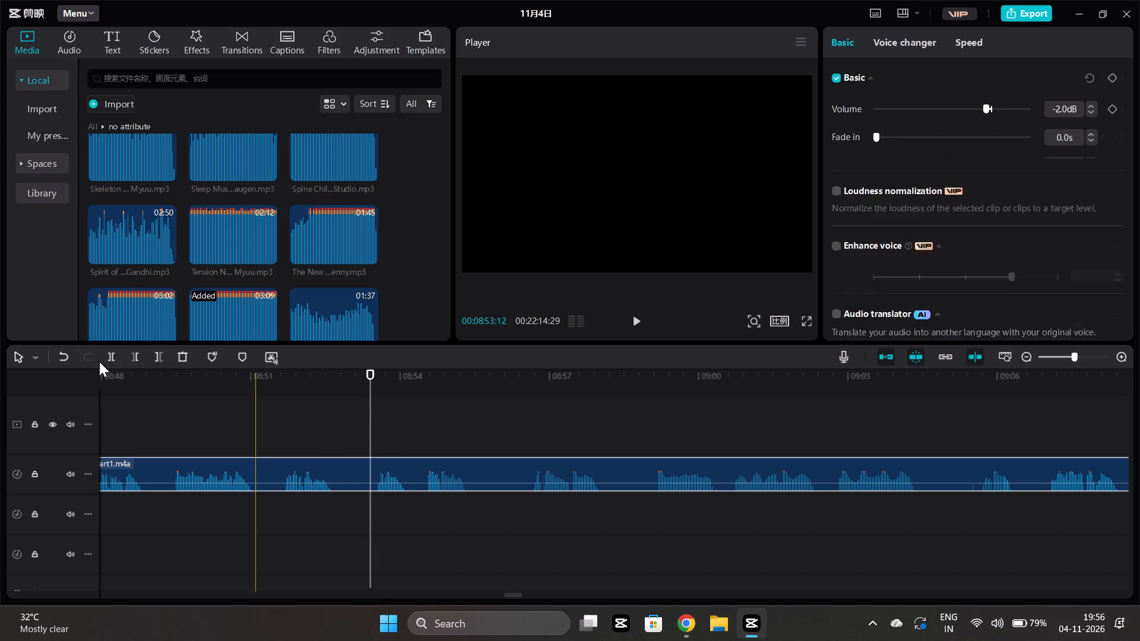
click(110, 357)
click(353, 518)
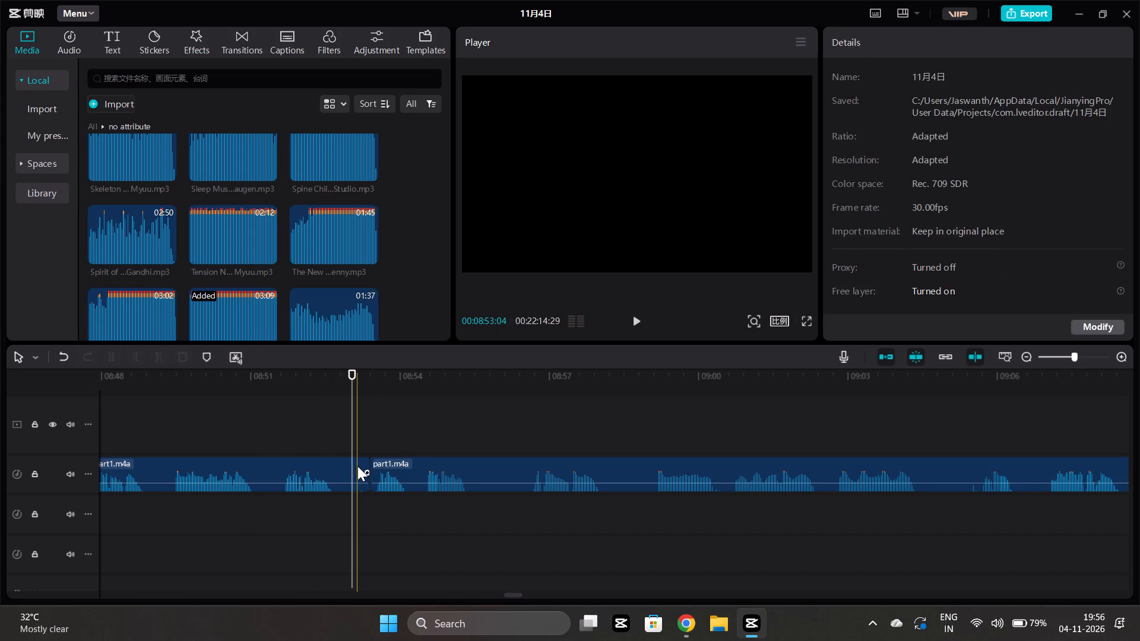
click(357, 466)
click(164, 356)
drag(421, 467, 410, 468)
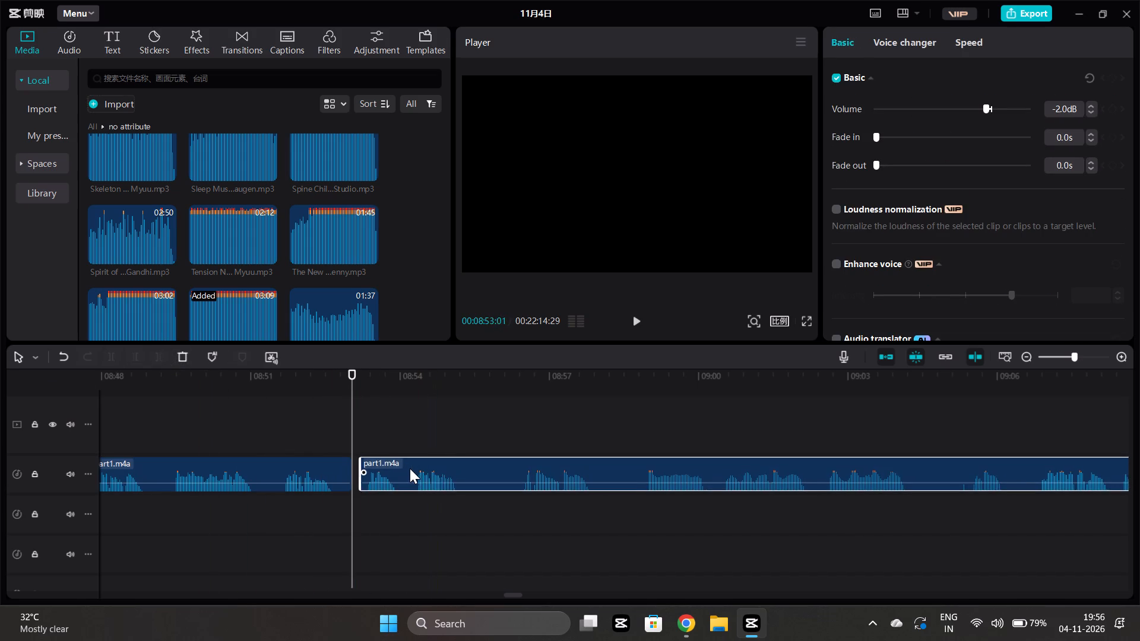
drag(410, 468, 405, 469)
click(319, 523)
key(space)
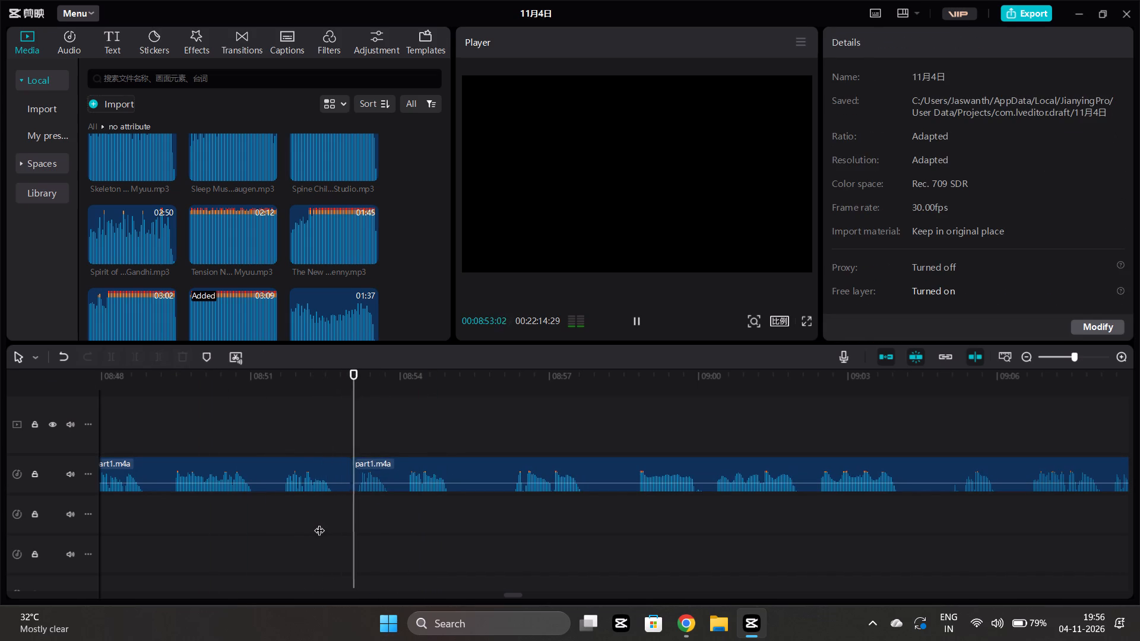
Split the narration at about 08:56:01, trim the first part's end to 08:55:11, move the following clip against it, and play the join.
scroll(319, 523, left, 1)
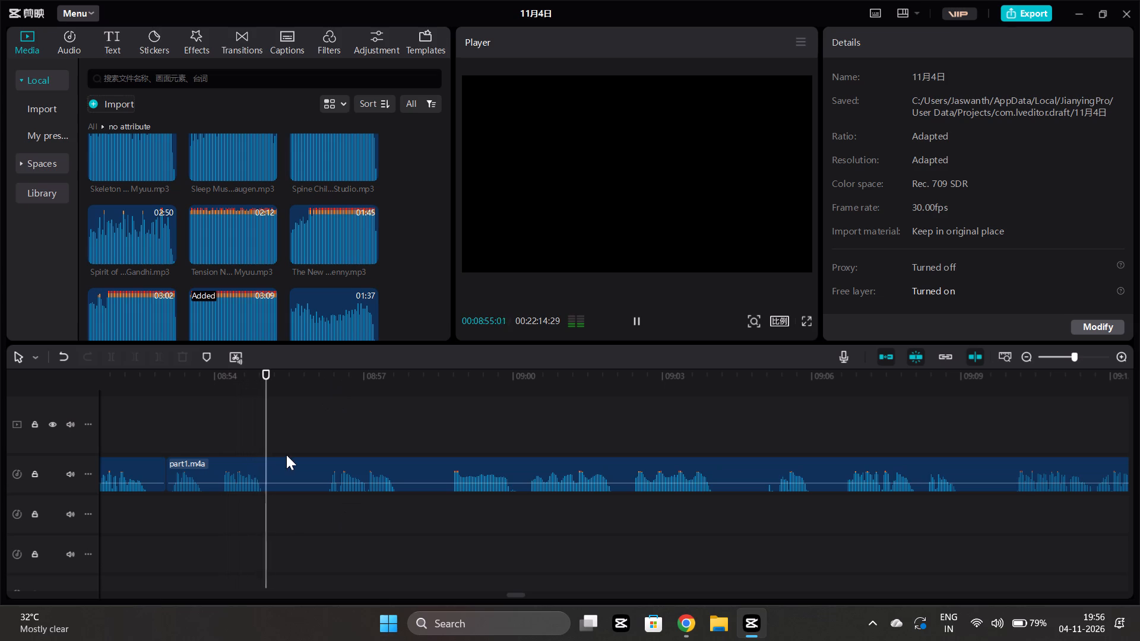
key(space)
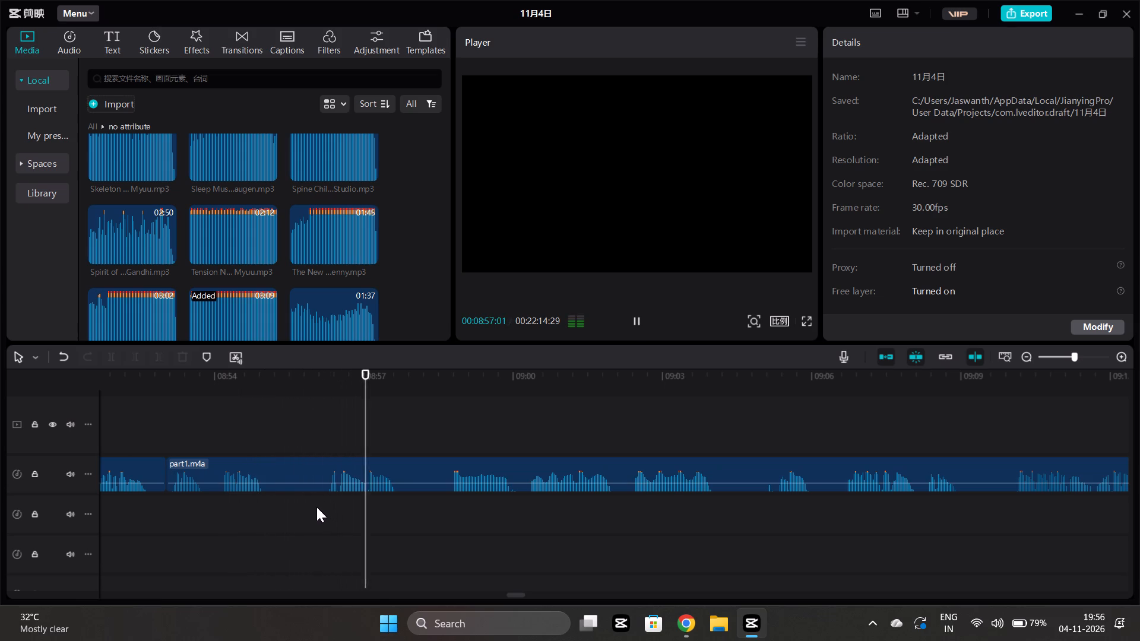
click(316, 507)
click(315, 468)
click(111, 349)
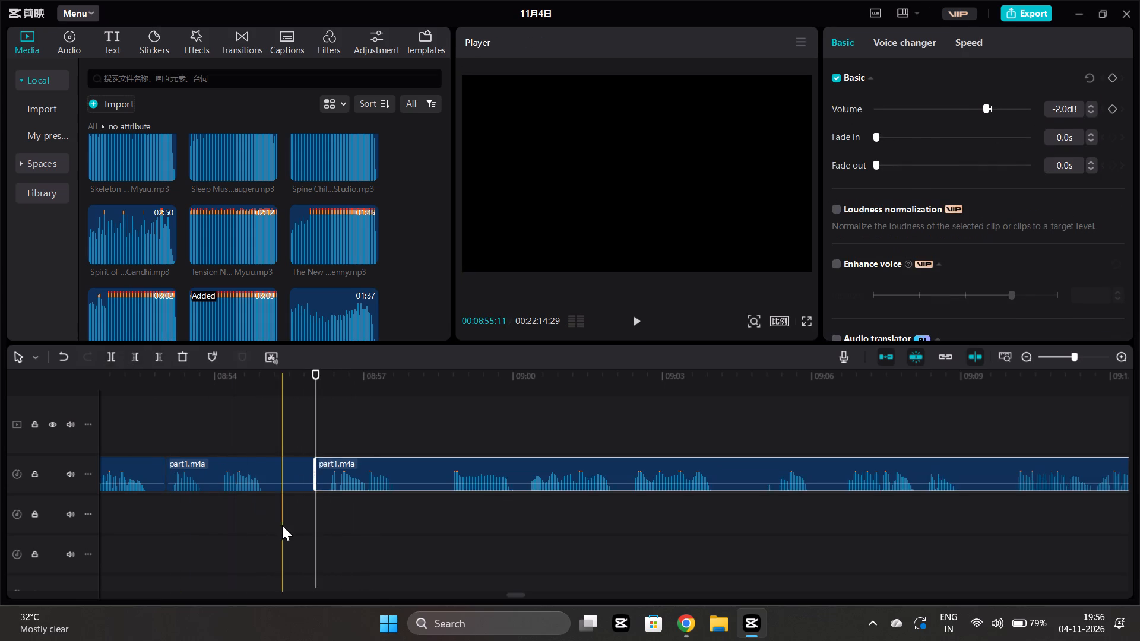
click(282, 525)
click(280, 475)
click(155, 361)
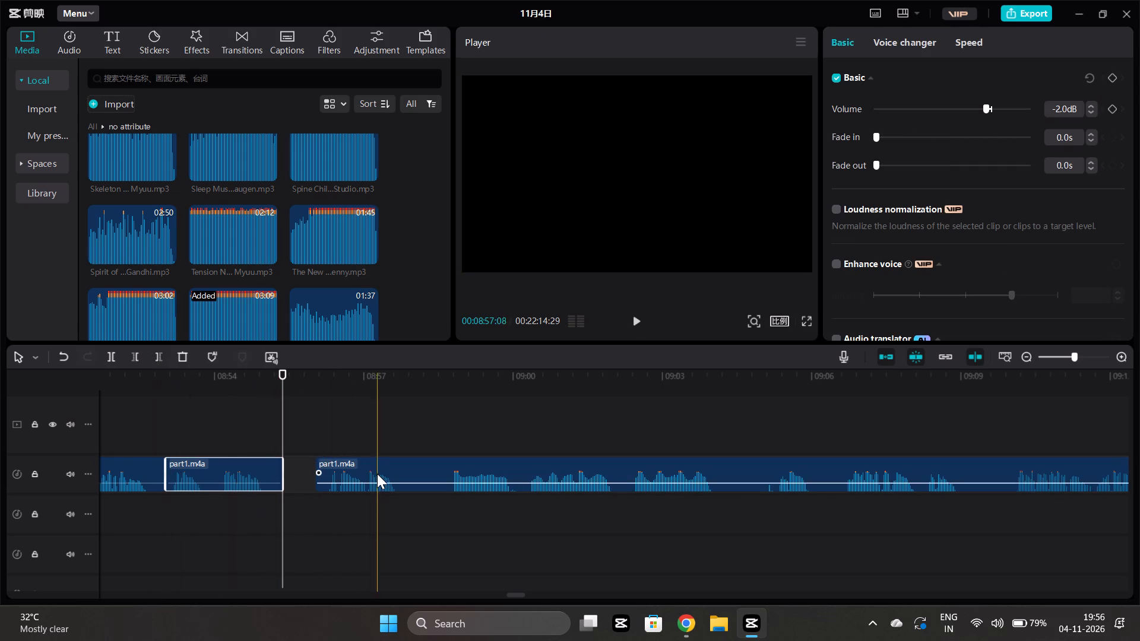
drag(371, 466, 339, 470)
click(280, 512)
key(space)
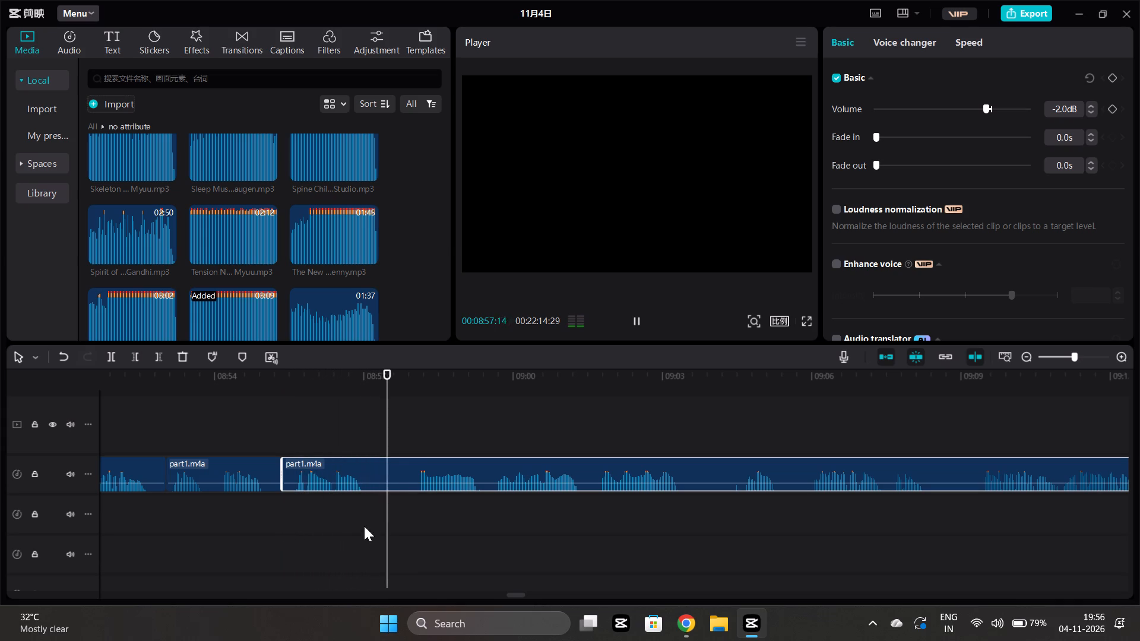
Split the narration at 08:57:25, trim the first part's end to 08:57:09, move the following clip against it, and play the join.
key(space)
click(405, 517)
click(404, 474)
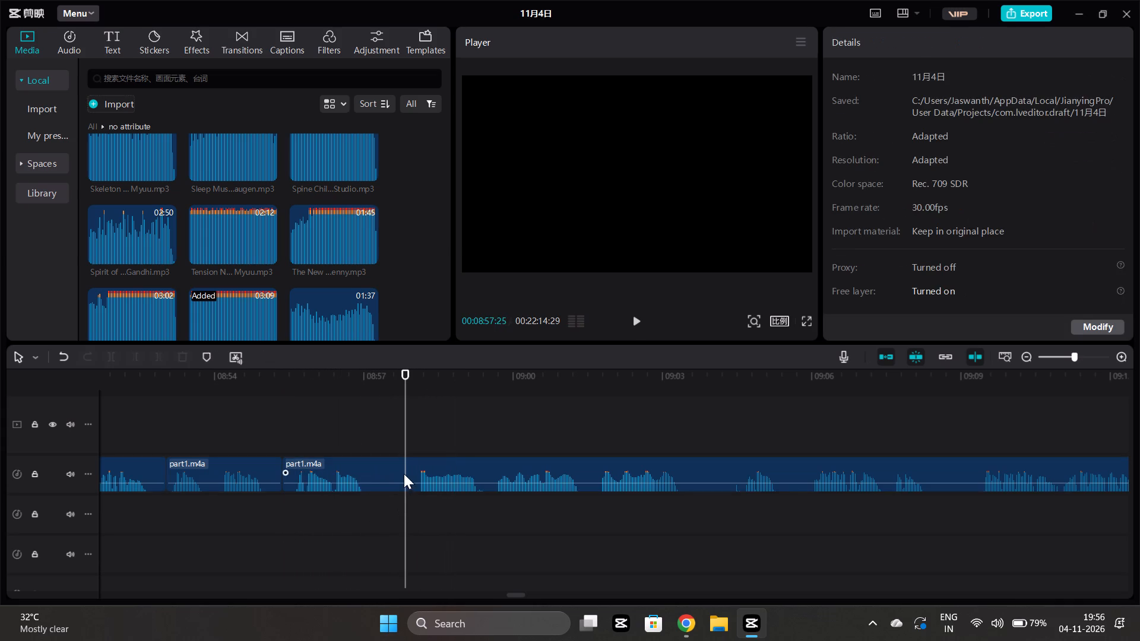
click(110, 357)
click(379, 506)
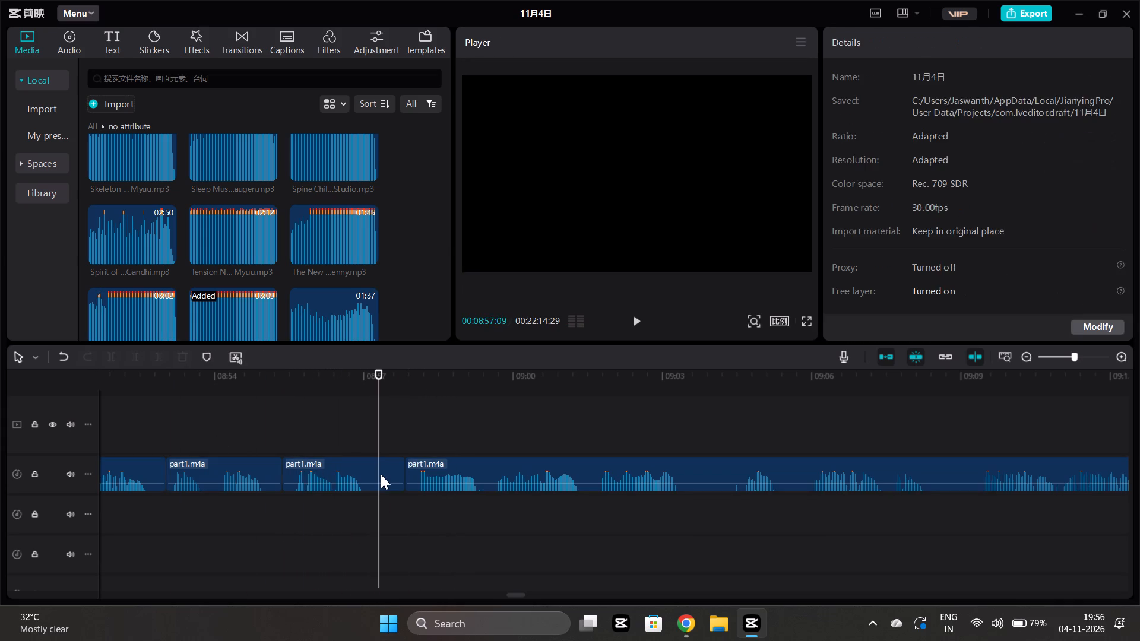
click(379, 472)
click(158, 355)
drag(450, 466, 427, 475)
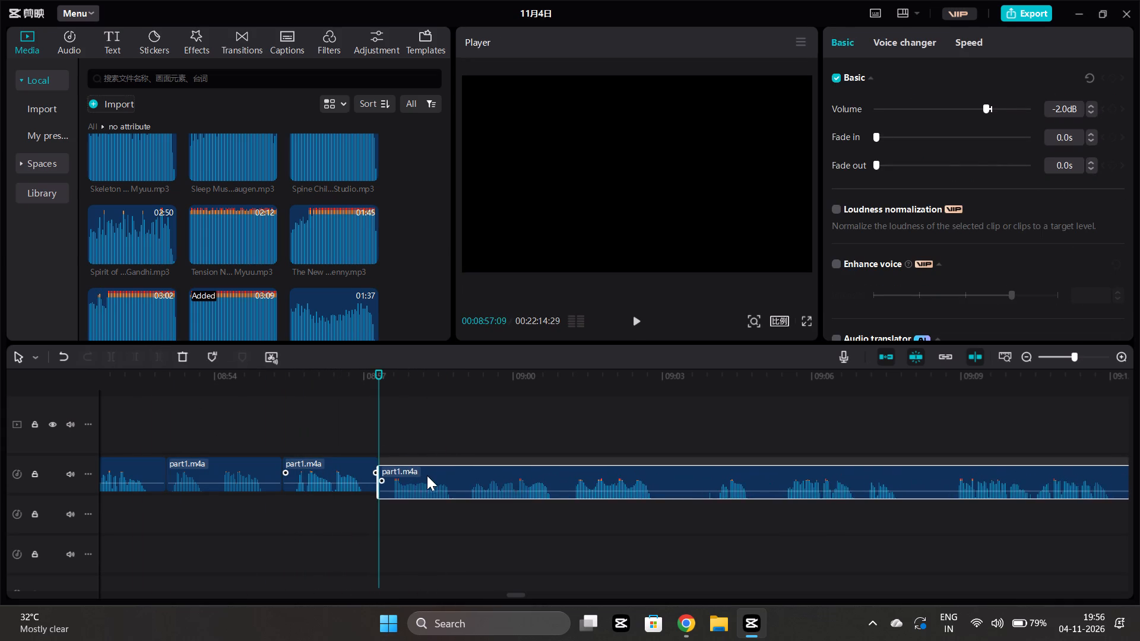
drag(427, 475, 426, 474)
click(341, 525)
key(space)
Split the narration at 09:04:01, trim the first part's end to 09:03:20, and move the following clip to just after it.
scroll(340, 525, left, 1)
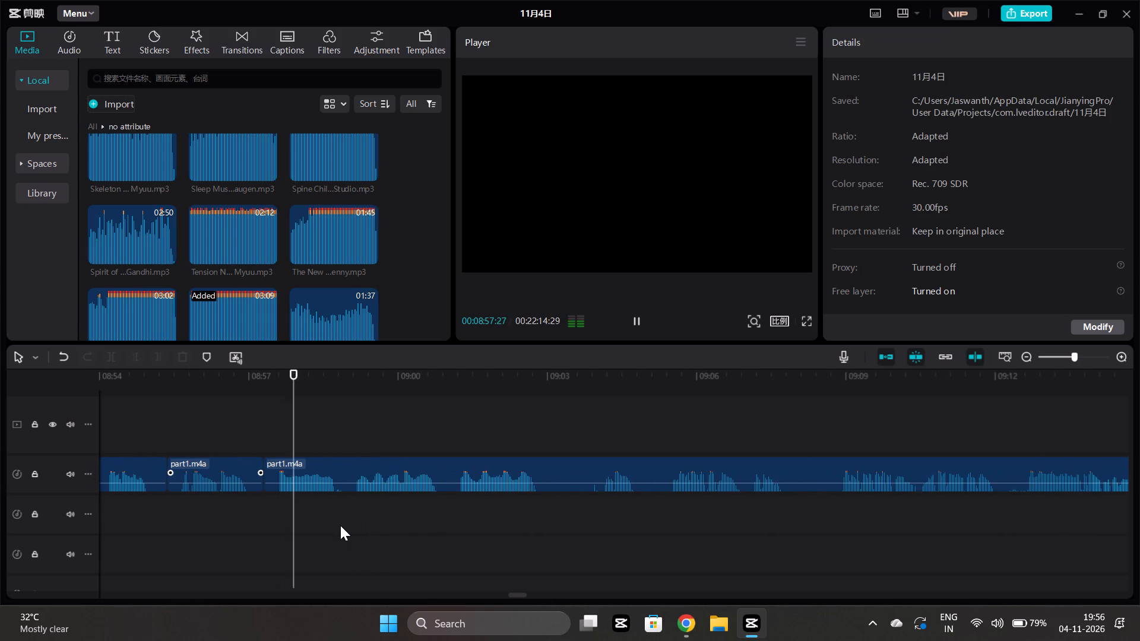
scroll(340, 525, left, 1)
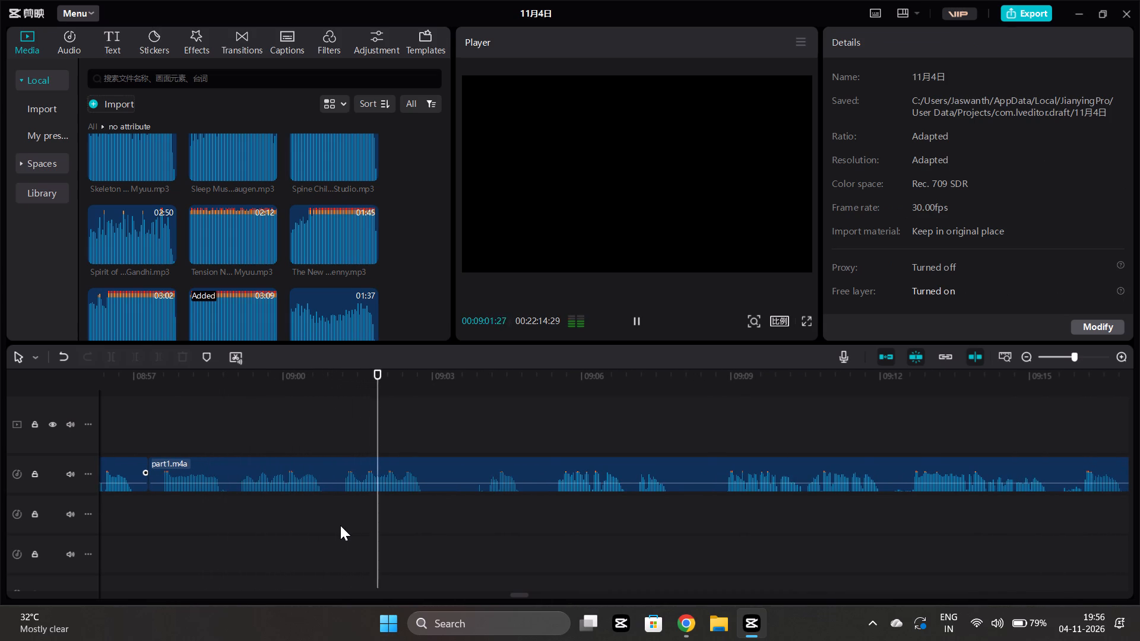
ctrl+scroll(476, 507, up, 2)
key(space)
click(479, 507)
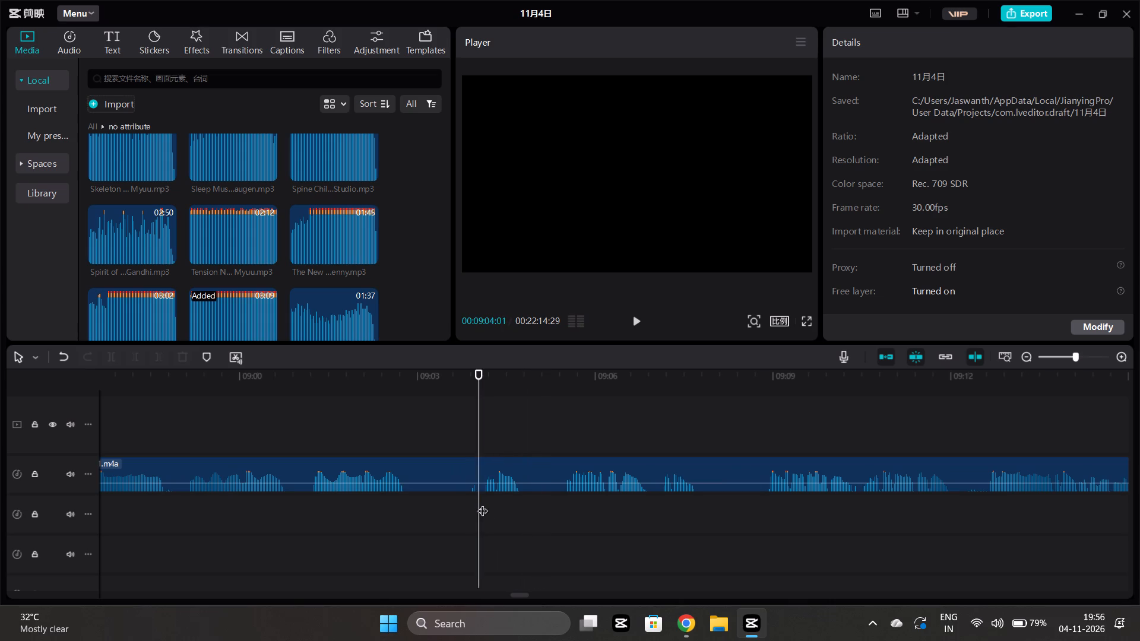
click(484, 480)
click(110, 363)
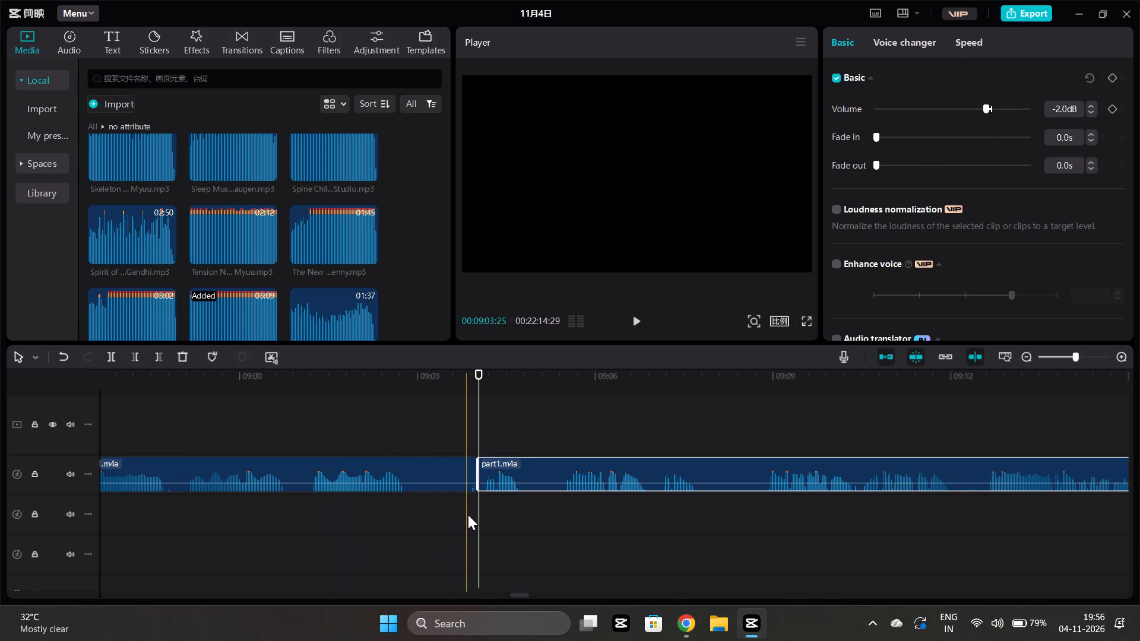
click(457, 504)
click(460, 472)
click(159, 355)
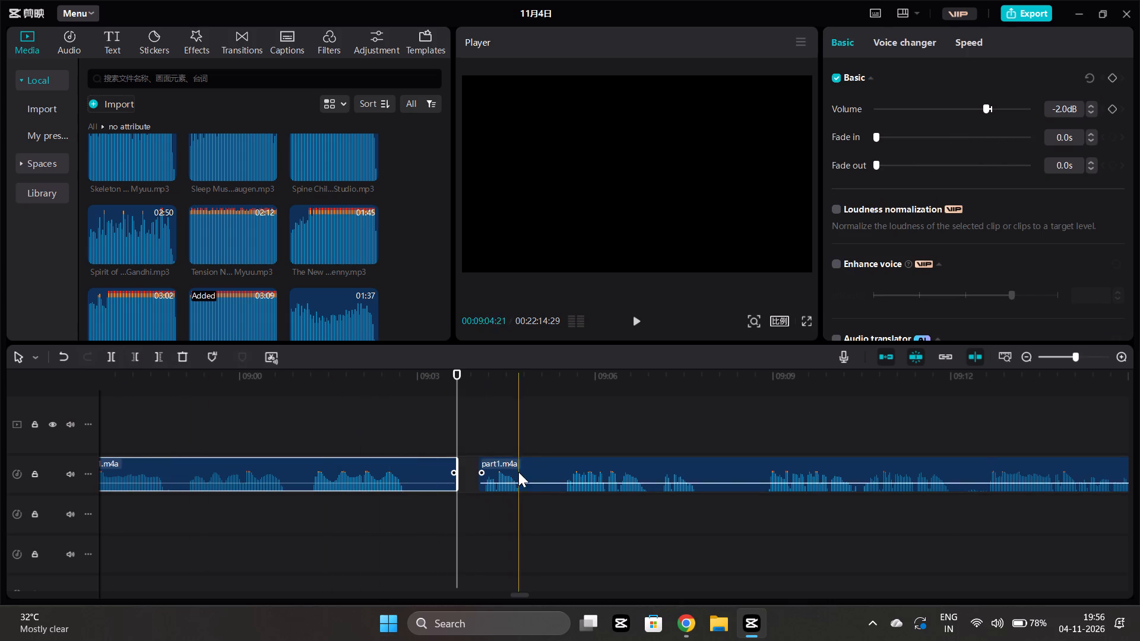
drag(515, 465, 498, 469)
Adjust the volume of the clip ending at 09:03:20, apply the 超级混响 voice filter at strength 56, and play it.
click(422, 474)
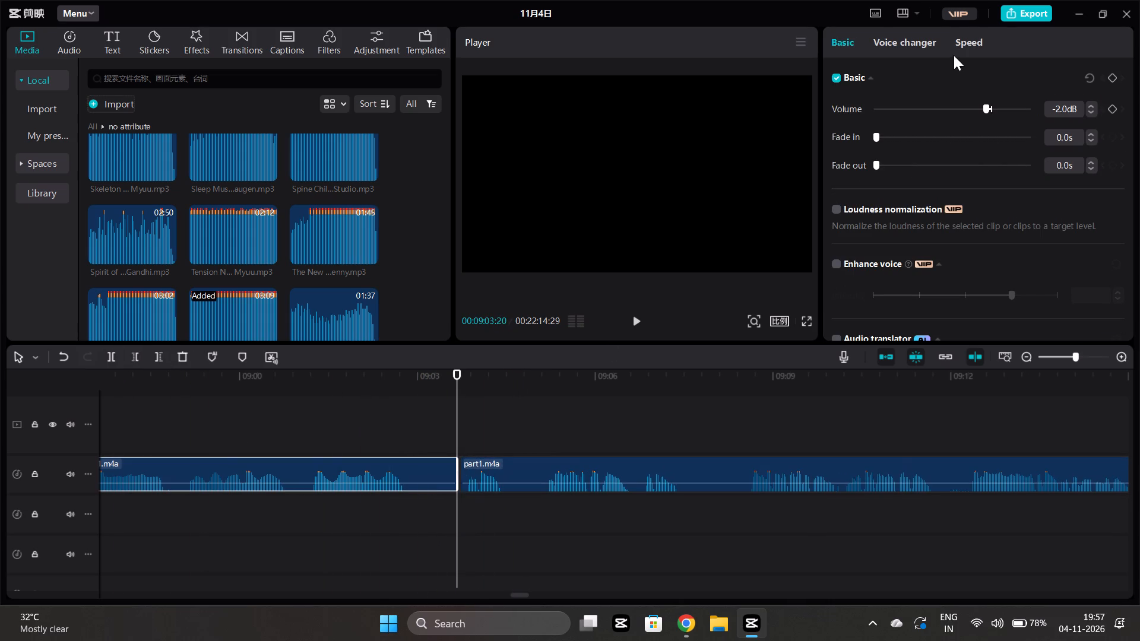
click(991, 107)
click(881, 34)
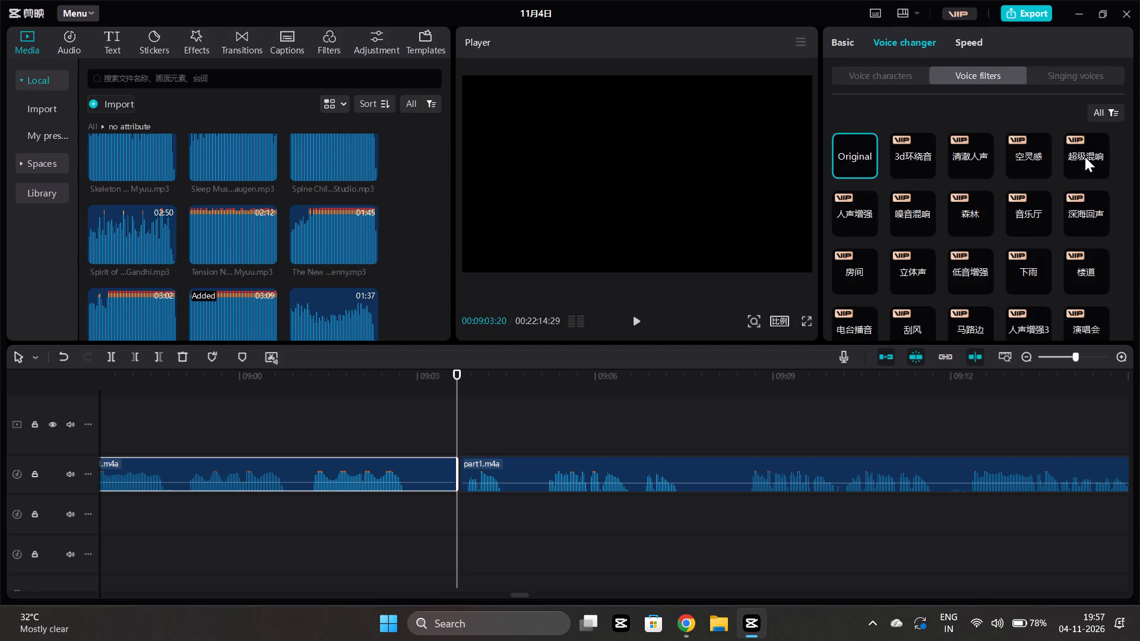
click(1085, 157)
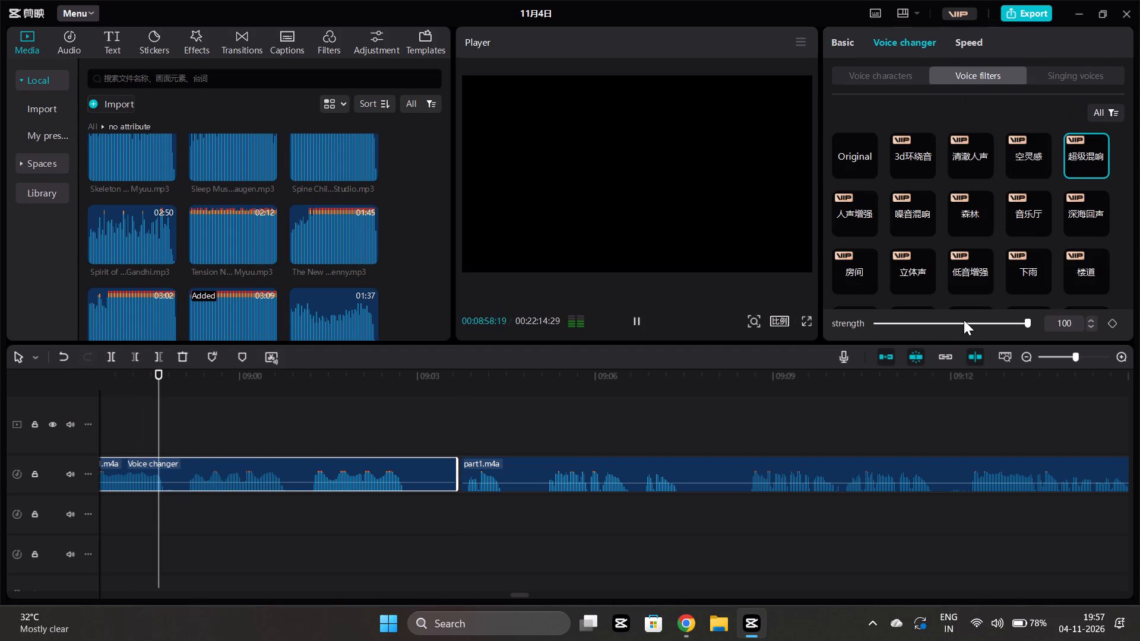
click(961, 320)
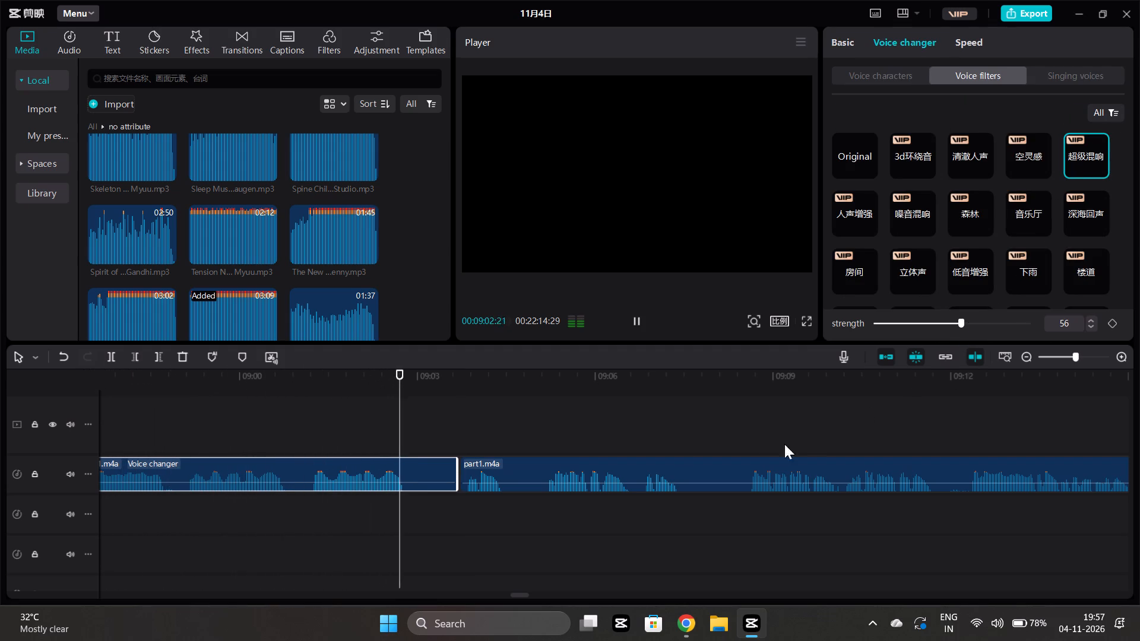
click(451, 500)
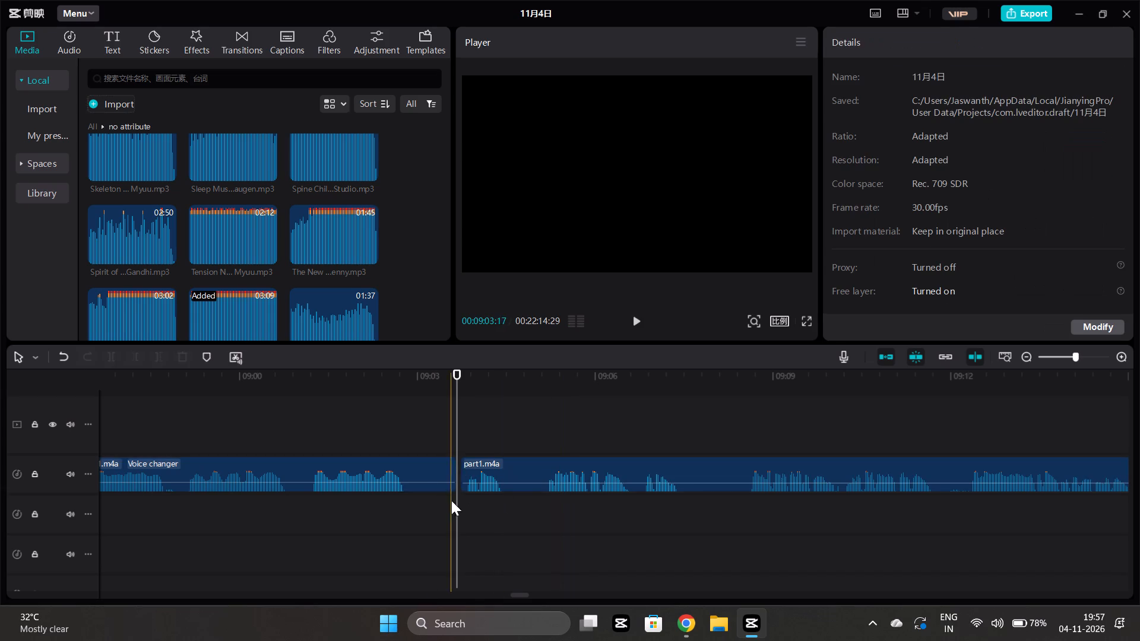
key(space)
Set the volume of the narration clip following the filtered one to 0.0 dB and play it.
scroll(451, 500, left, 1)
click(246, 452)
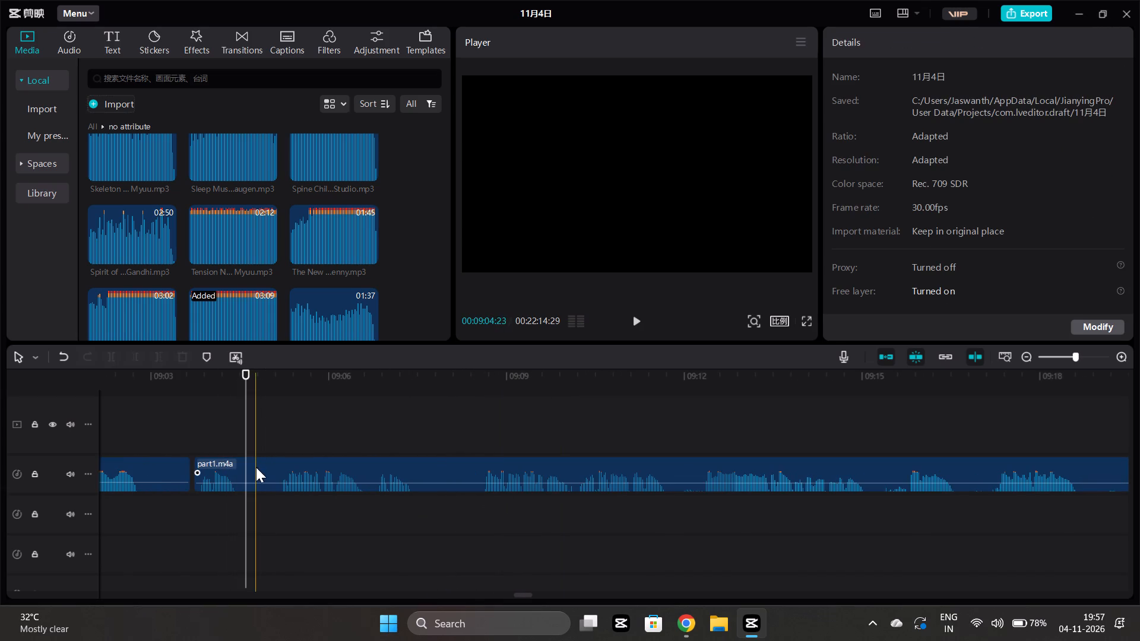
click(256, 467)
click(854, 37)
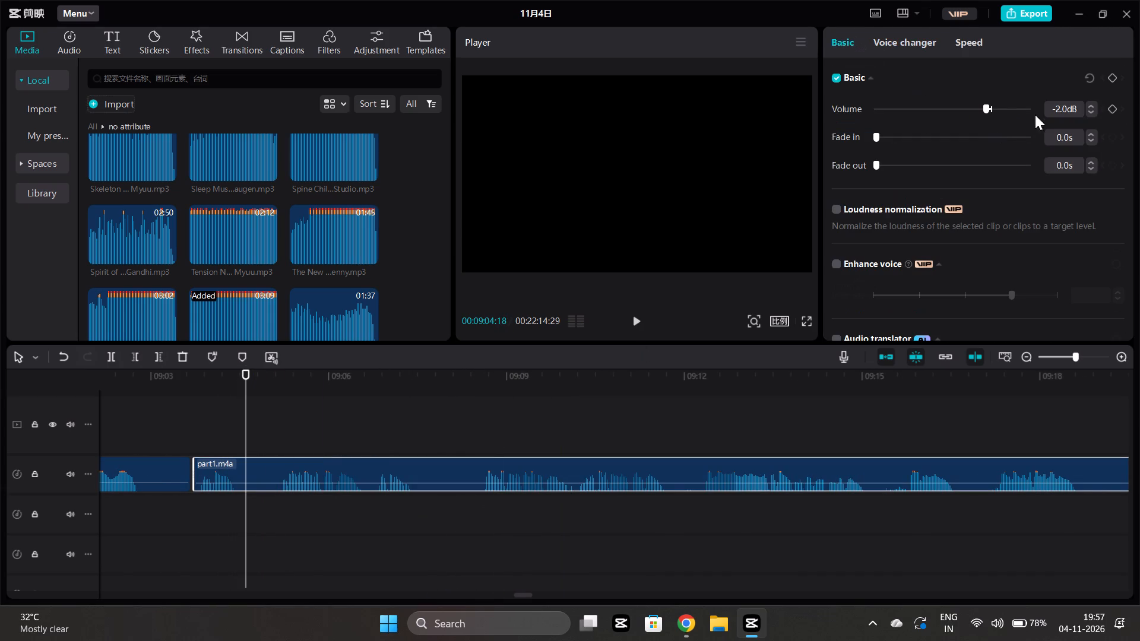
click(988, 109)
click(214, 507)
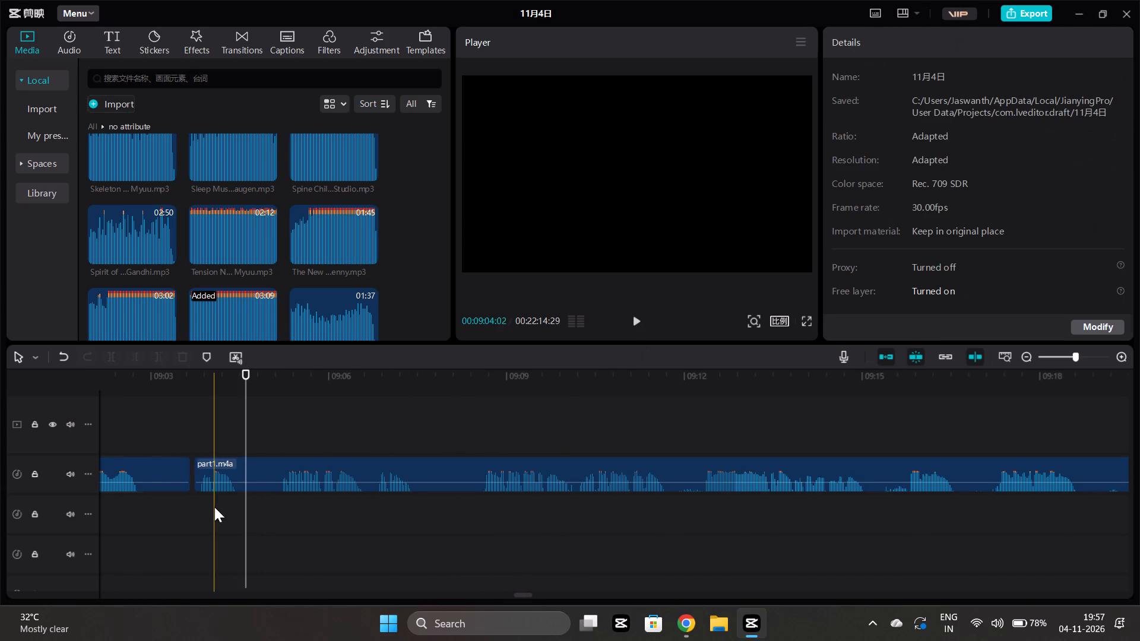
key(space)
Split the narration at about 09:08:09, trim the first part's end to 09:07:21, move the following clip against it, and play the join.
scroll(224, 506, left, 1)
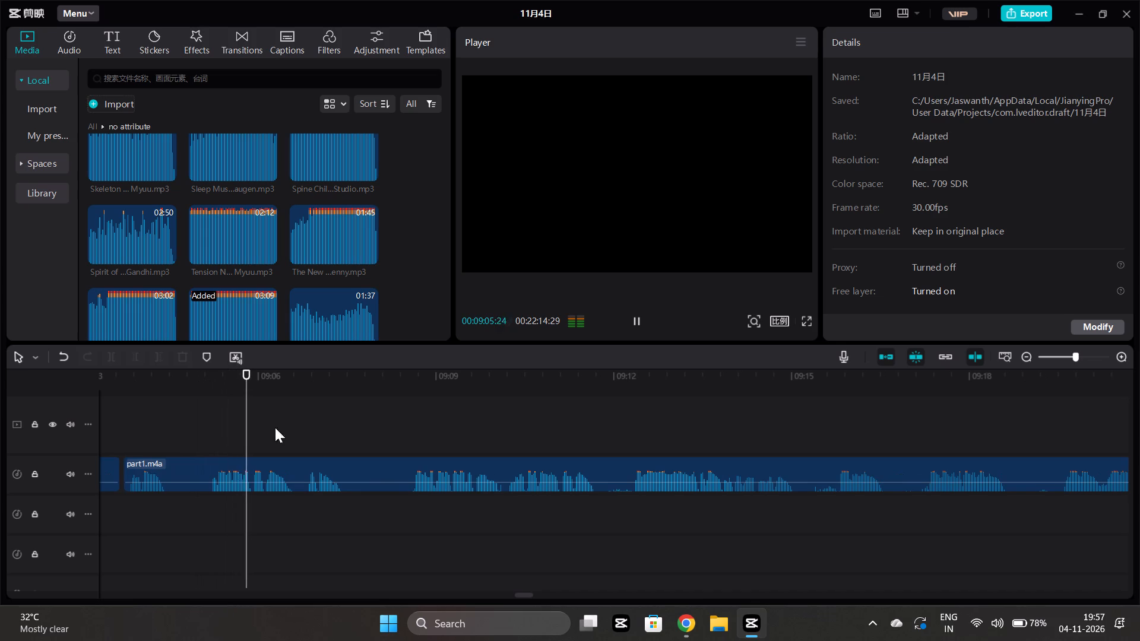
key(space)
click(394, 509)
click(401, 475)
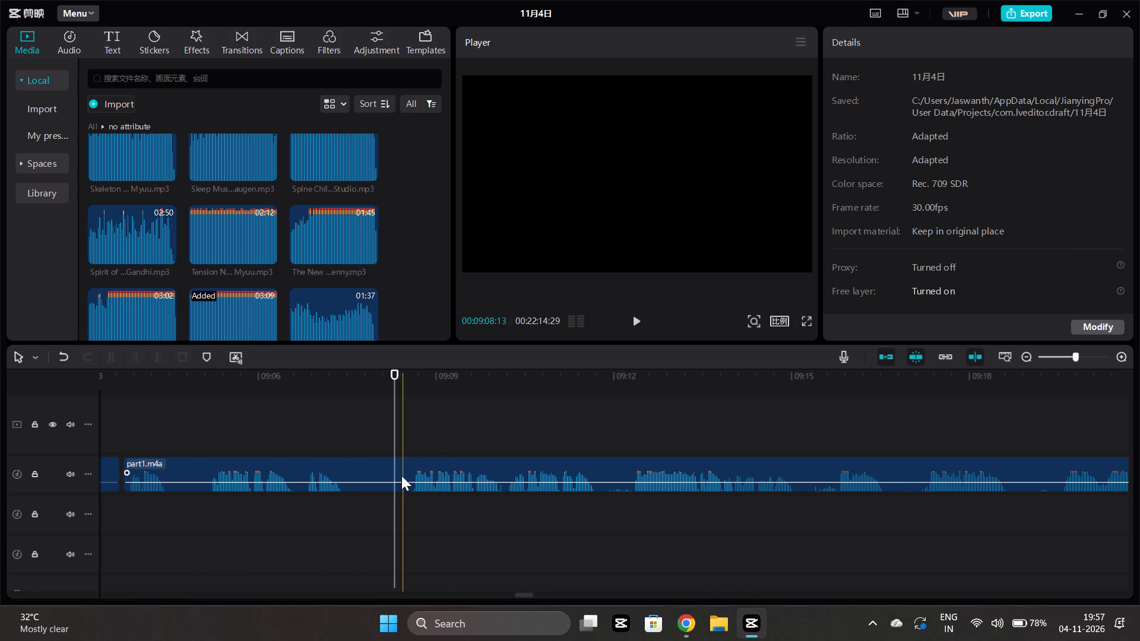
click(115, 357)
click(360, 501)
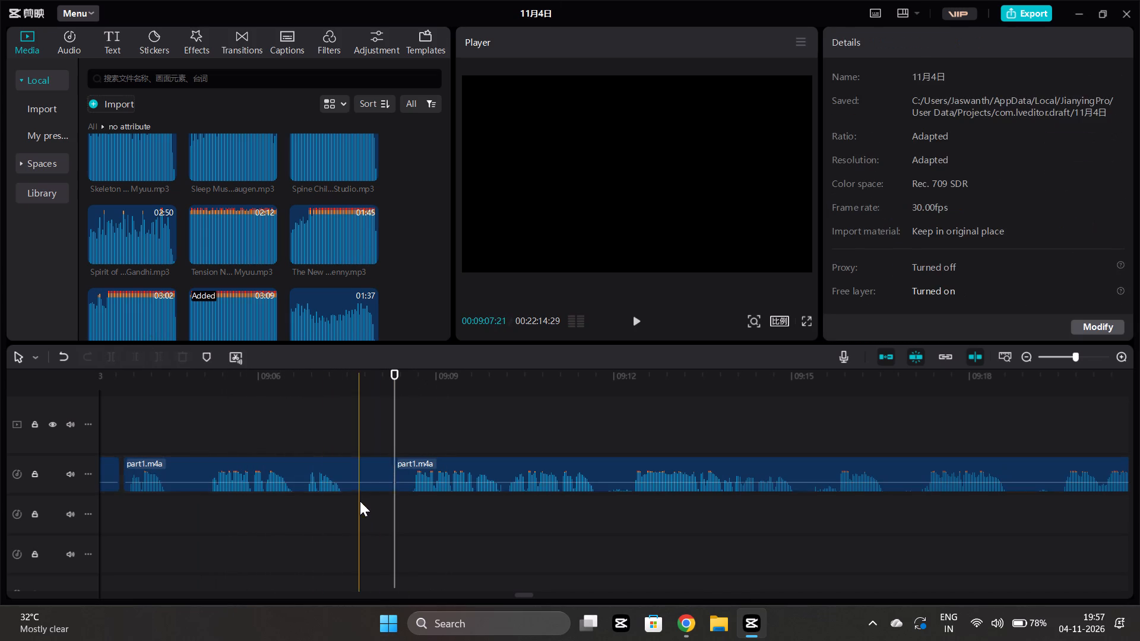
click(375, 471)
click(154, 357)
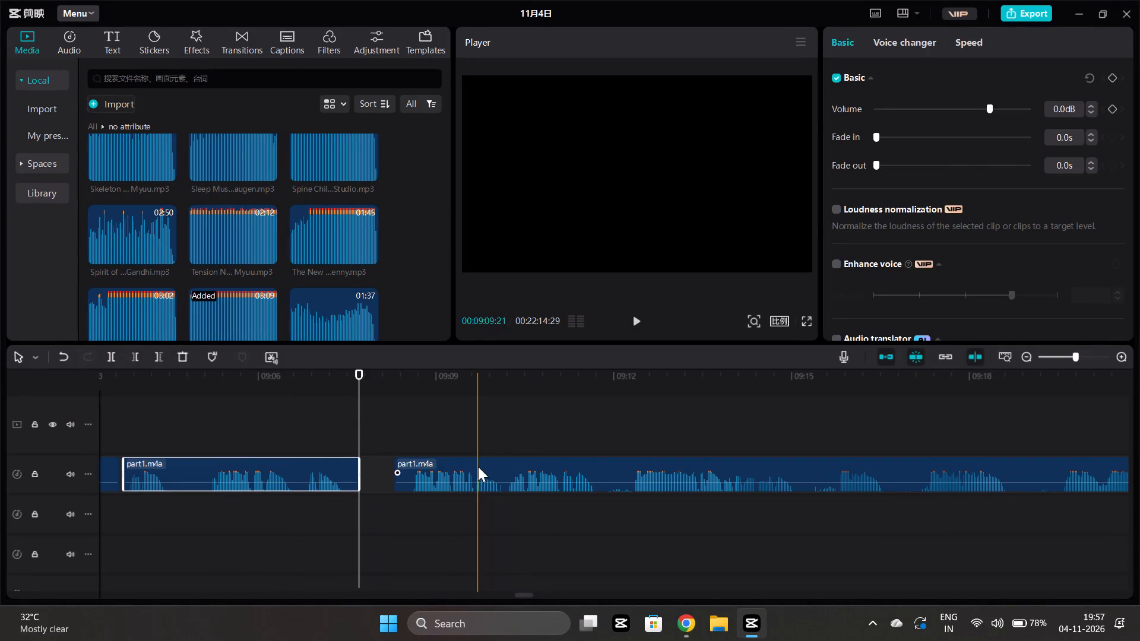
drag(478, 467, 444, 464)
click(384, 495)
key(space)
click(365, 499)
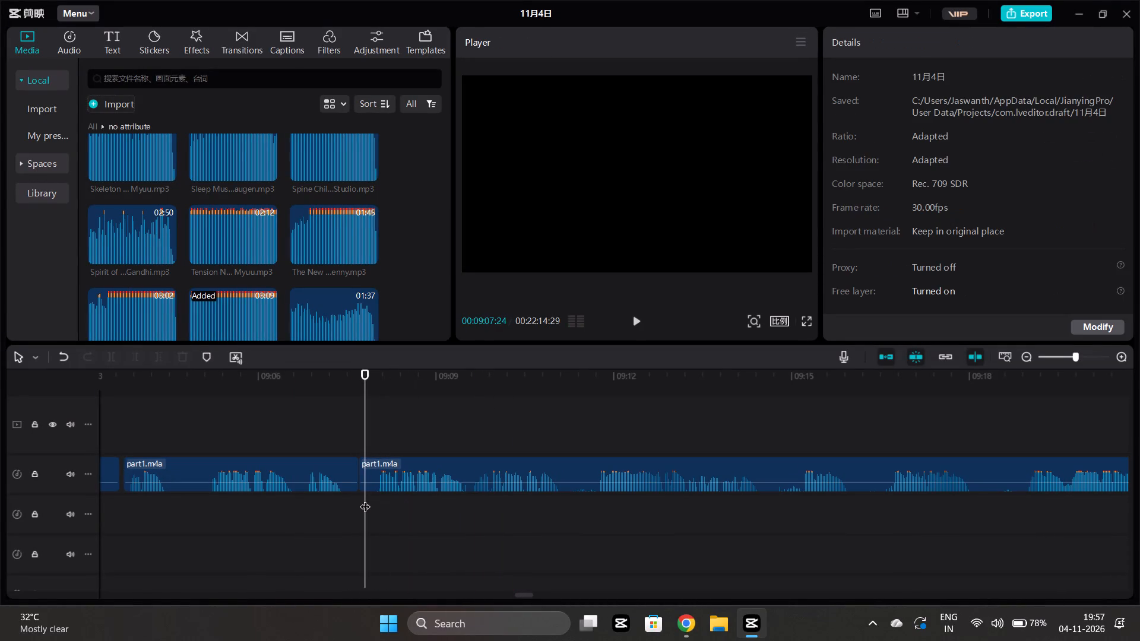
key(space)
Split the narration at 09:11:22, trim the first part's end to 09:11:07, and play across the gap.
scroll(365, 499, left, 1)
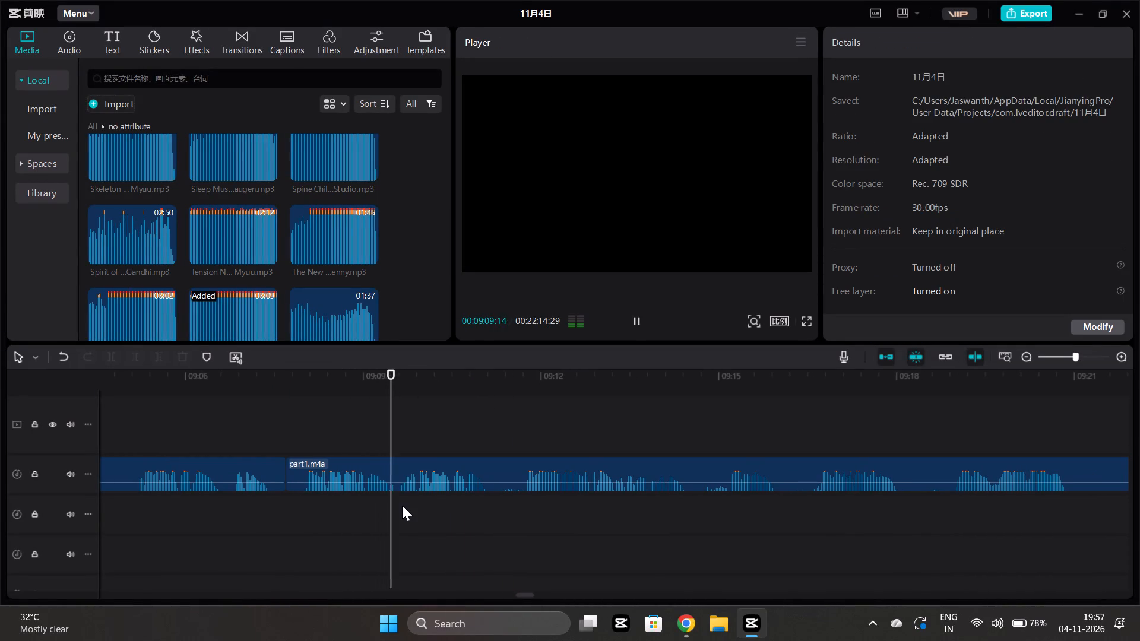
key(space)
click(528, 509)
click(531, 485)
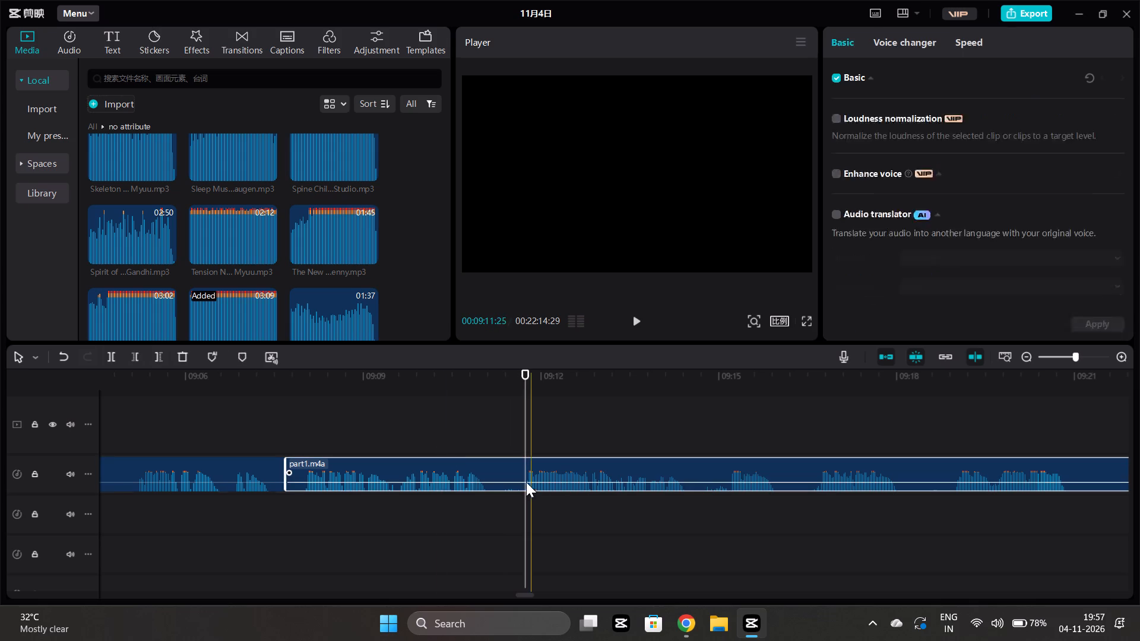
drag(109, 361, 108, 367)
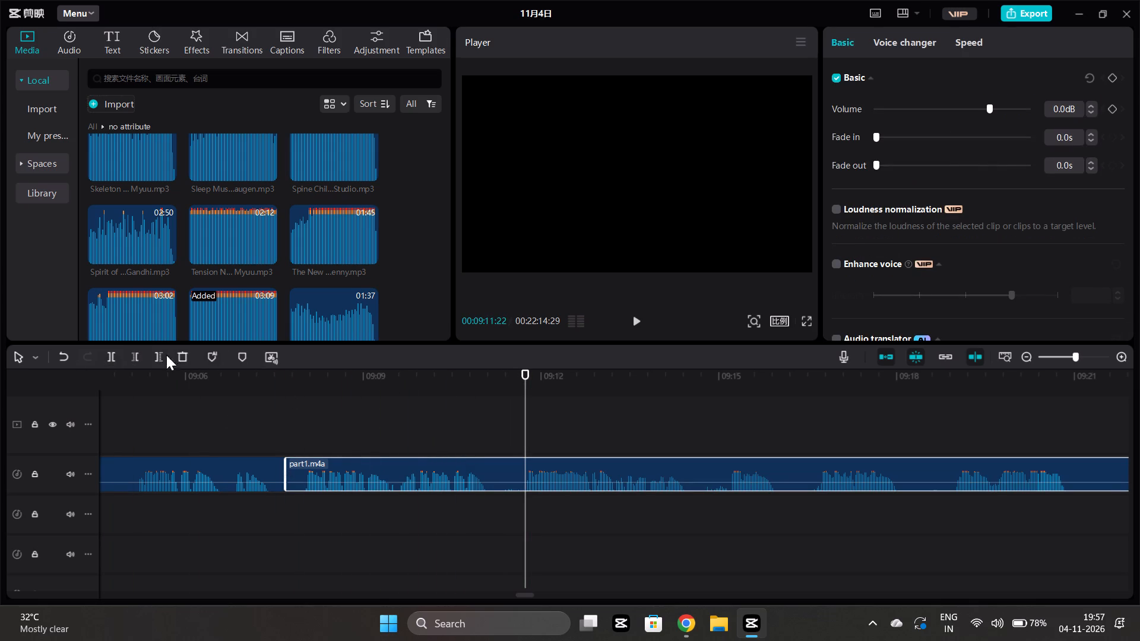
click(119, 358)
click(496, 506)
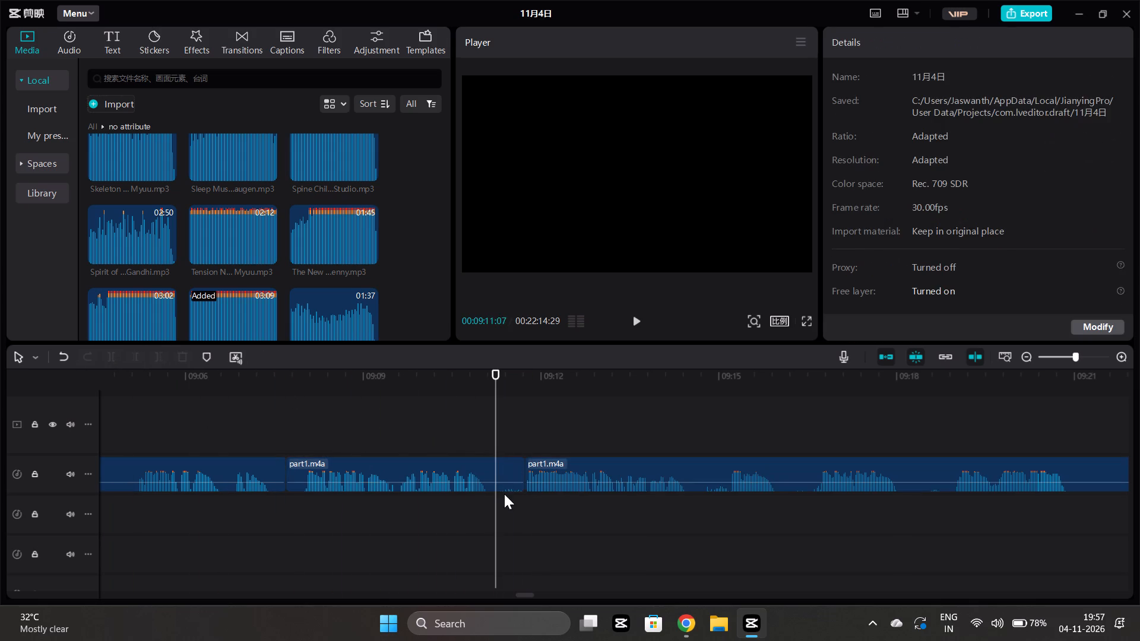
click(505, 486)
click(150, 349)
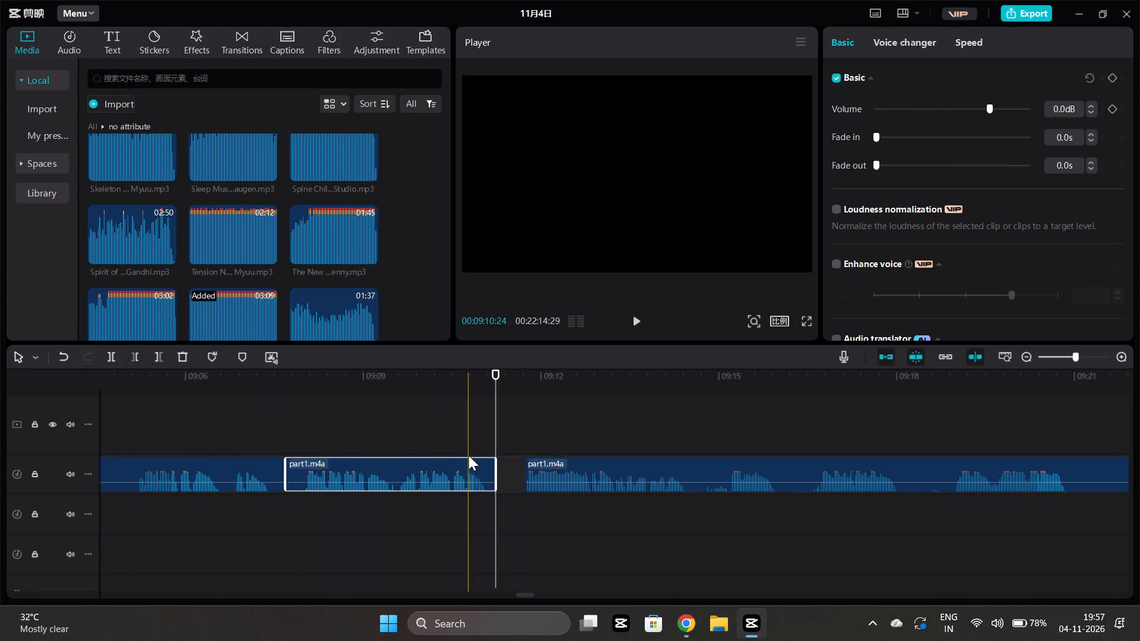
click(469, 485)
key(space)
scroll(547, 487, left, 1)
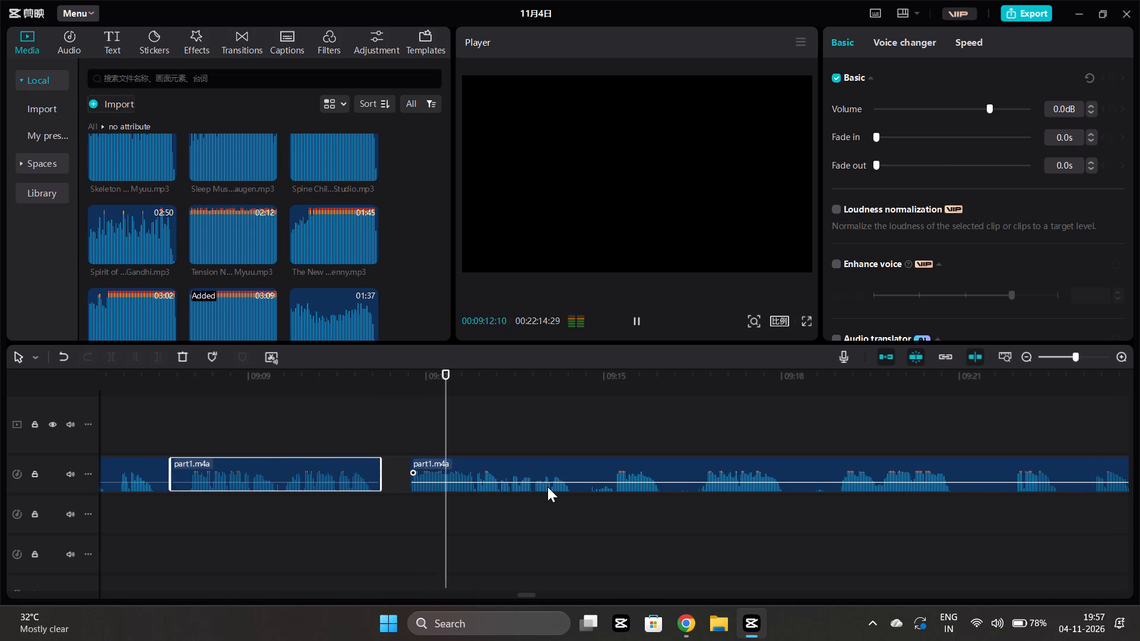
Split the narration at 09:15:04, trim the first part's end to about 09:14:21, move the following clip slightly earlier leaving a short gap, and play it.
scroll(547, 487, left, 1)
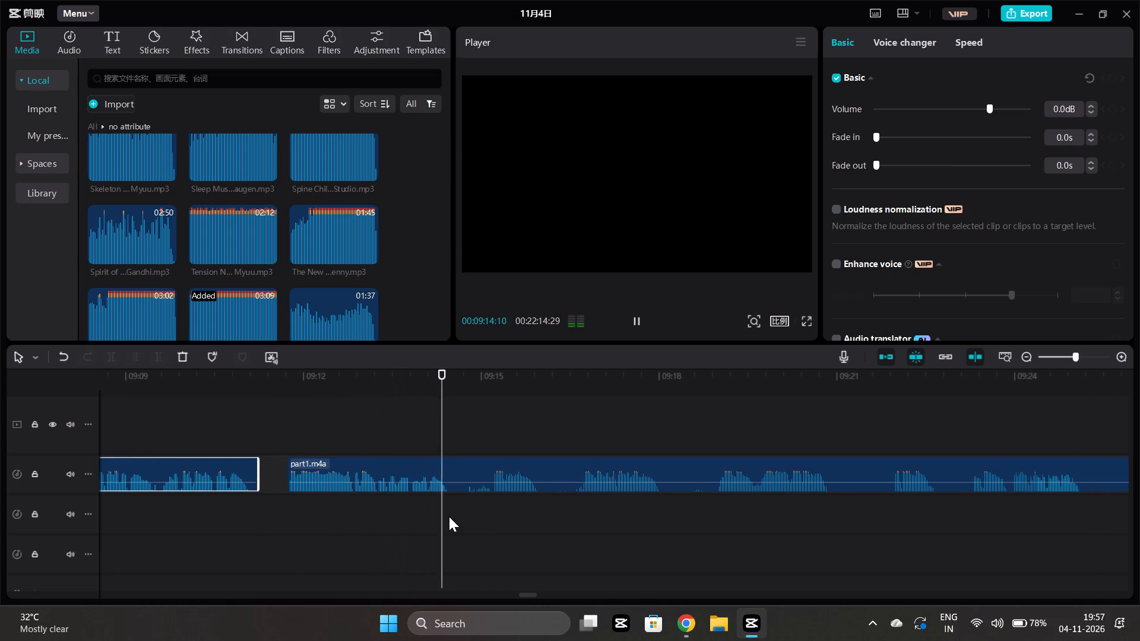
click(483, 519)
key(space)
click(490, 511)
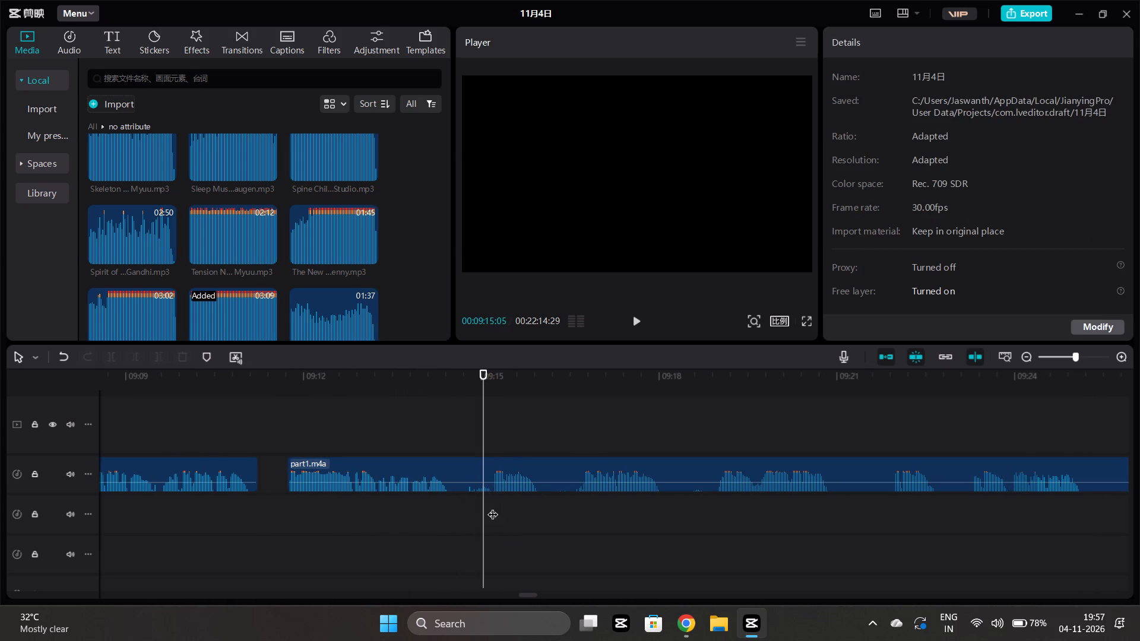
click(496, 485)
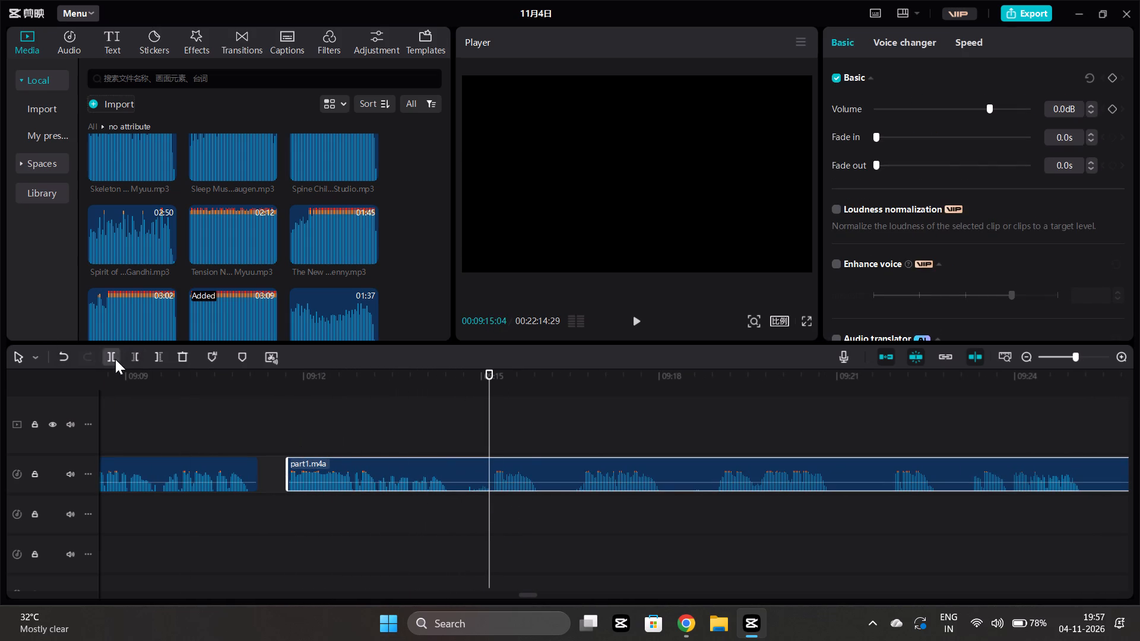
click(115, 359)
click(464, 499)
click(474, 468)
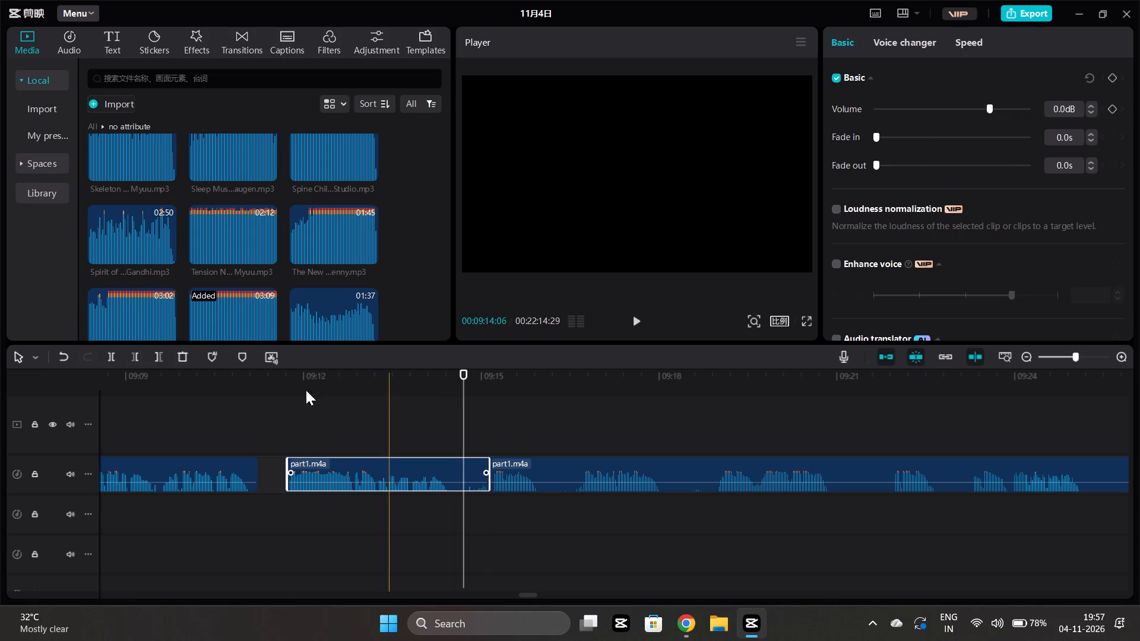
click(164, 353)
drag(516, 461, 515, 461)
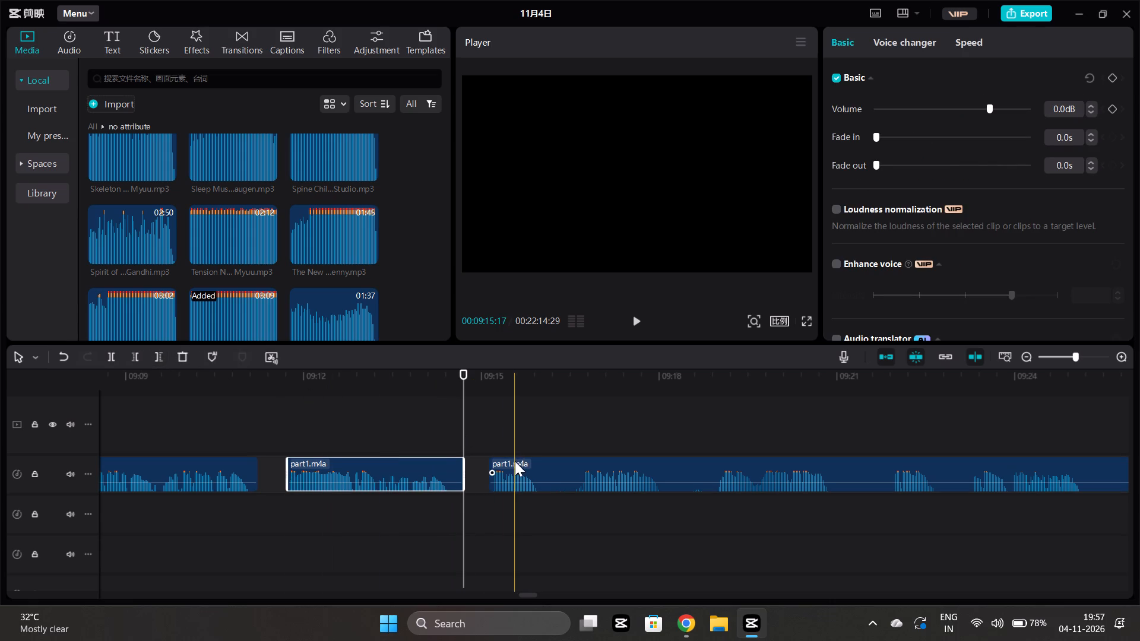
drag(515, 461, 498, 461)
click(444, 499)
key(space)
scroll(443, 499, left, 1)
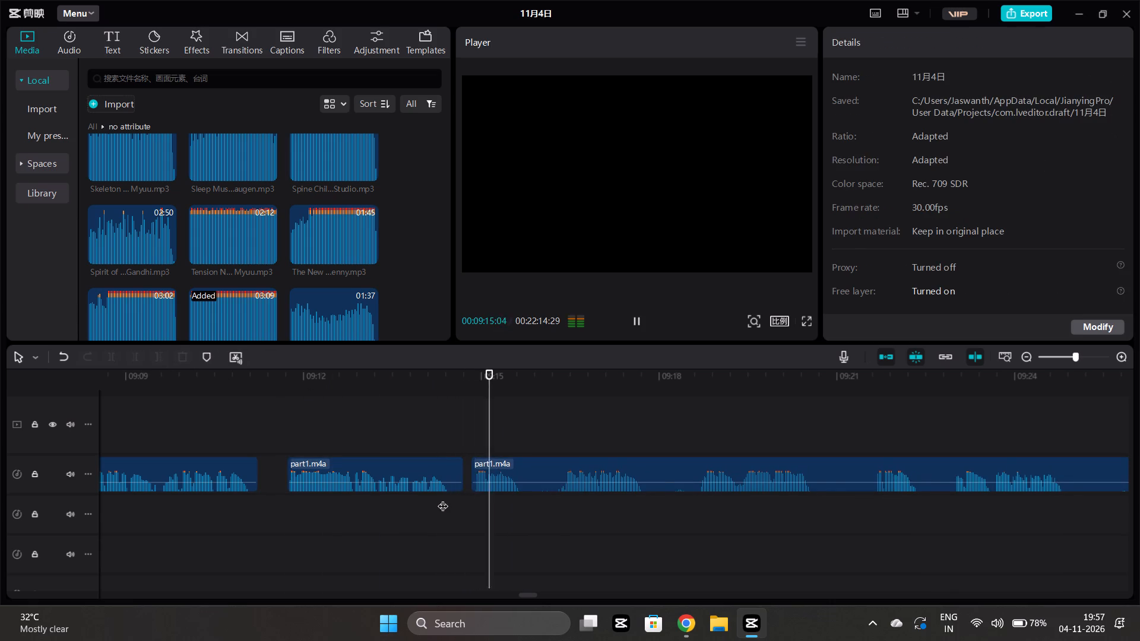
scroll(443, 499, left, 1)
Split the narration at 09:16:08, trim the first part's end to 09:16:00, and play across the gap.
key(space)
click(450, 504)
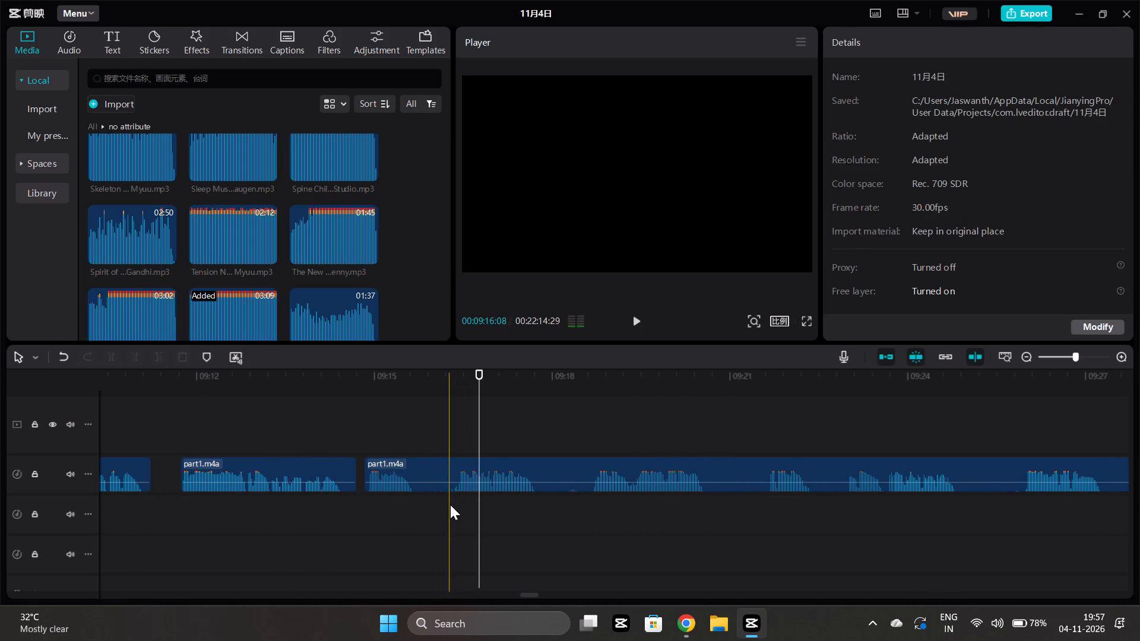
click(451, 469)
click(113, 350)
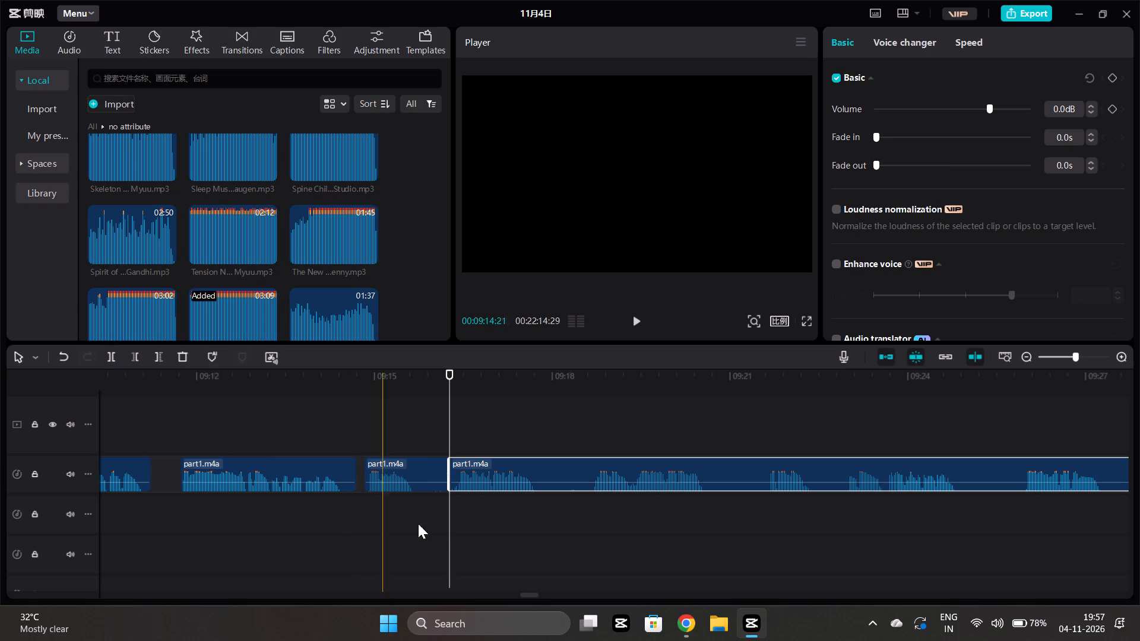
click(434, 514)
click(429, 486)
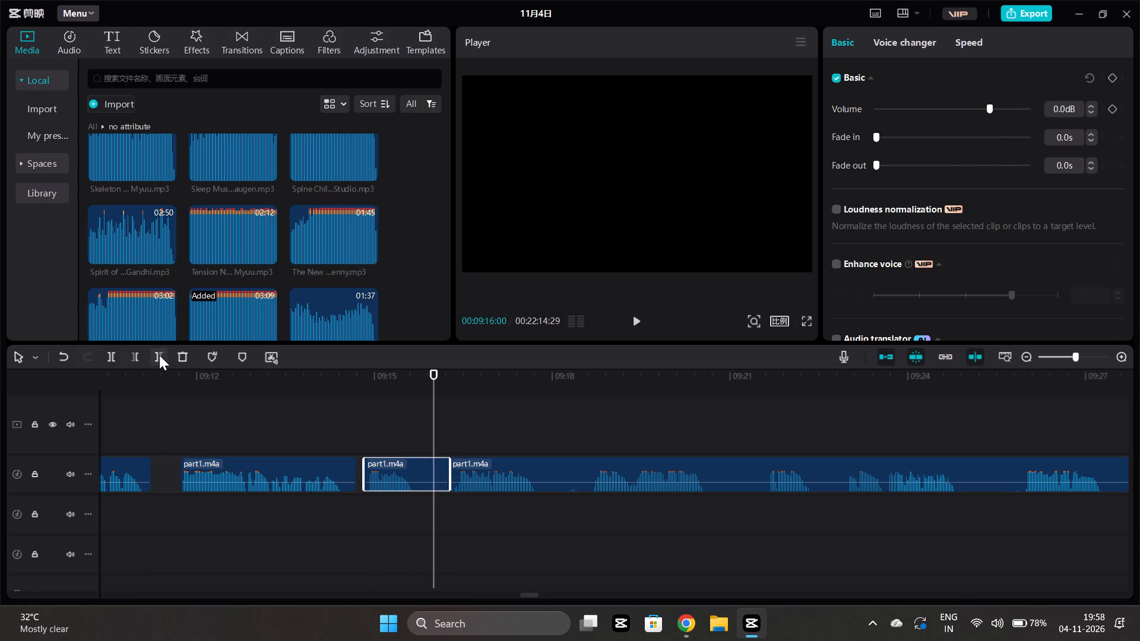
click(159, 355)
click(434, 517)
key(space)
scroll(620, 493, left, 1)
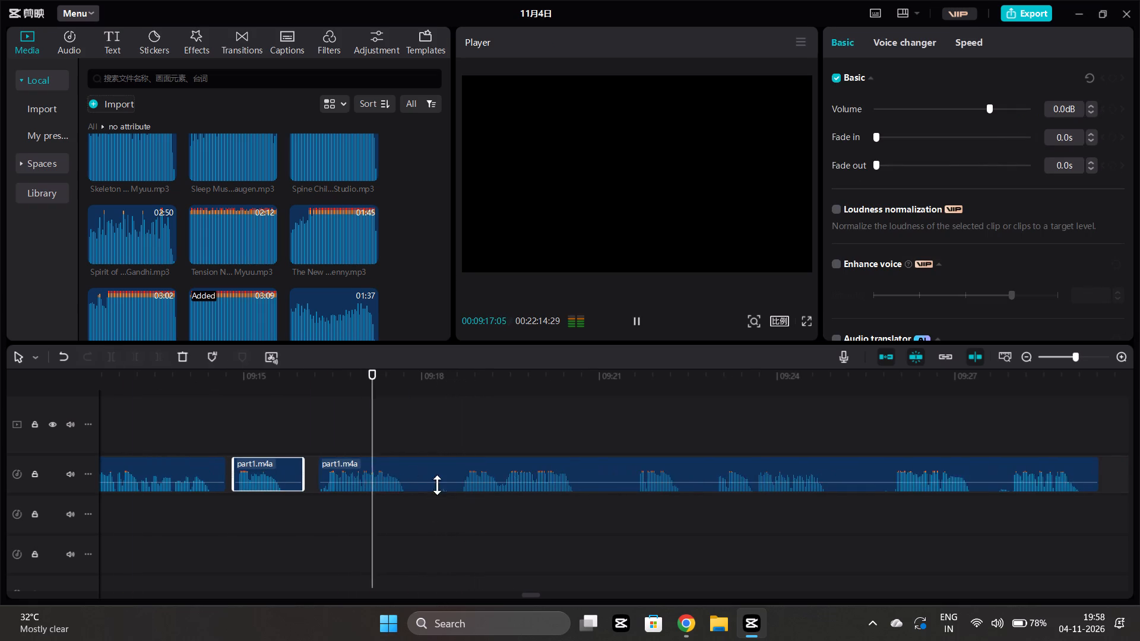
Split the narration at 09:18:02, trim the second part's start to 09:18:15, and play across the gap.
key(space)
click(436, 472)
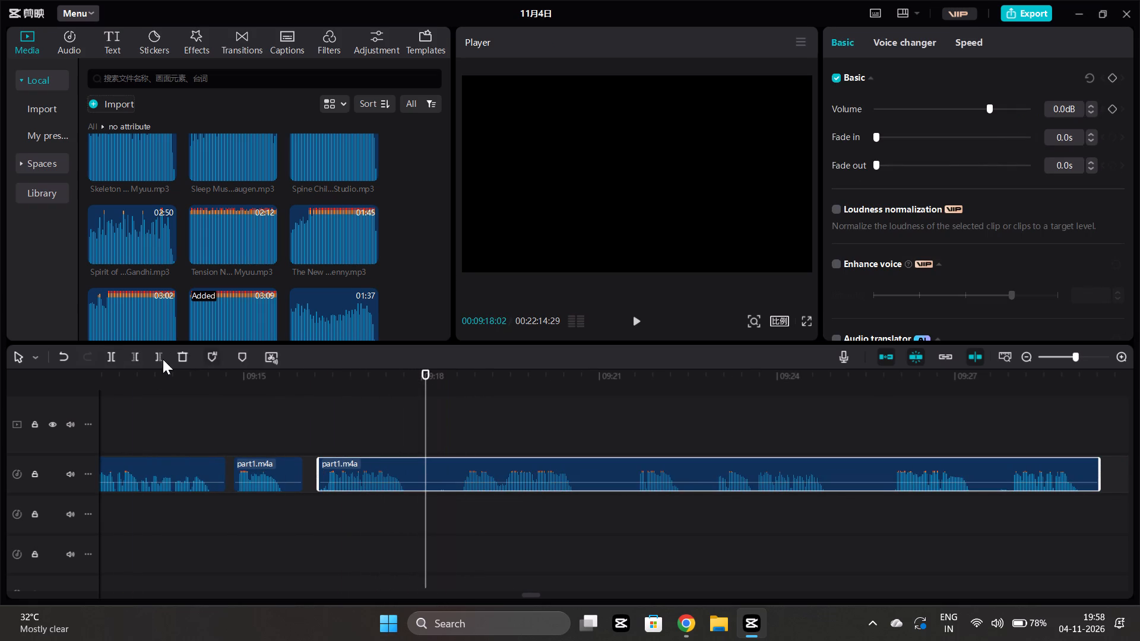
click(113, 353)
click(452, 503)
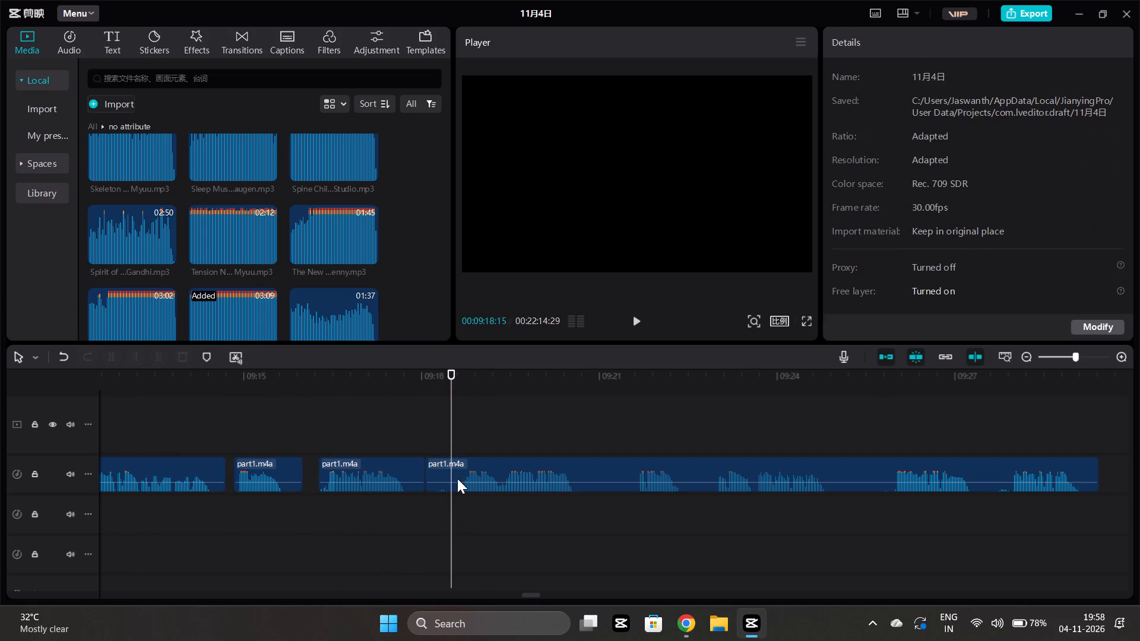
click(458, 478)
click(134, 354)
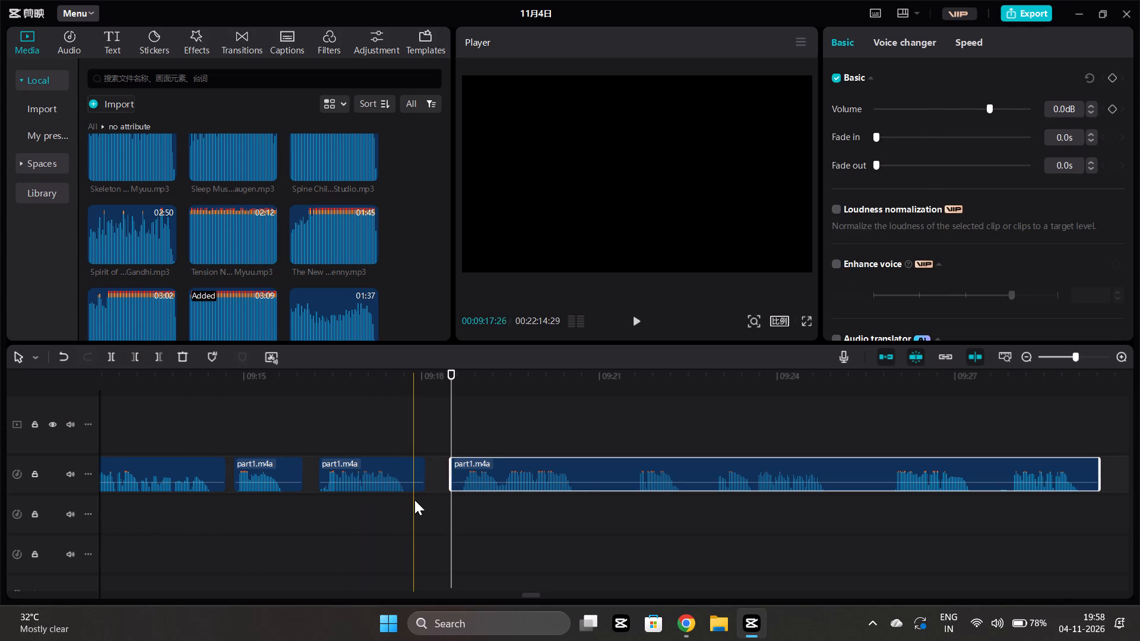
click(415, 500)
key(space)
scroll(452, 500, left, 1)
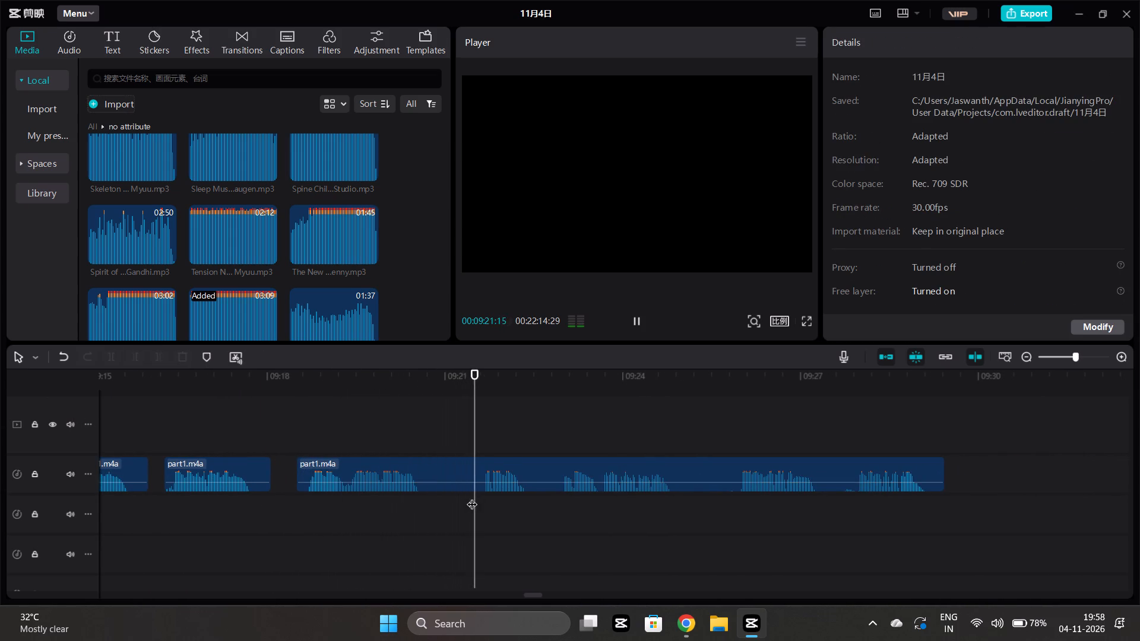
Split the narration at 09:21:14, trim the first part's end to 09:21:02, move the following clip against it, and play the join.
key(space)
click(473, 502)
click(468, 485)
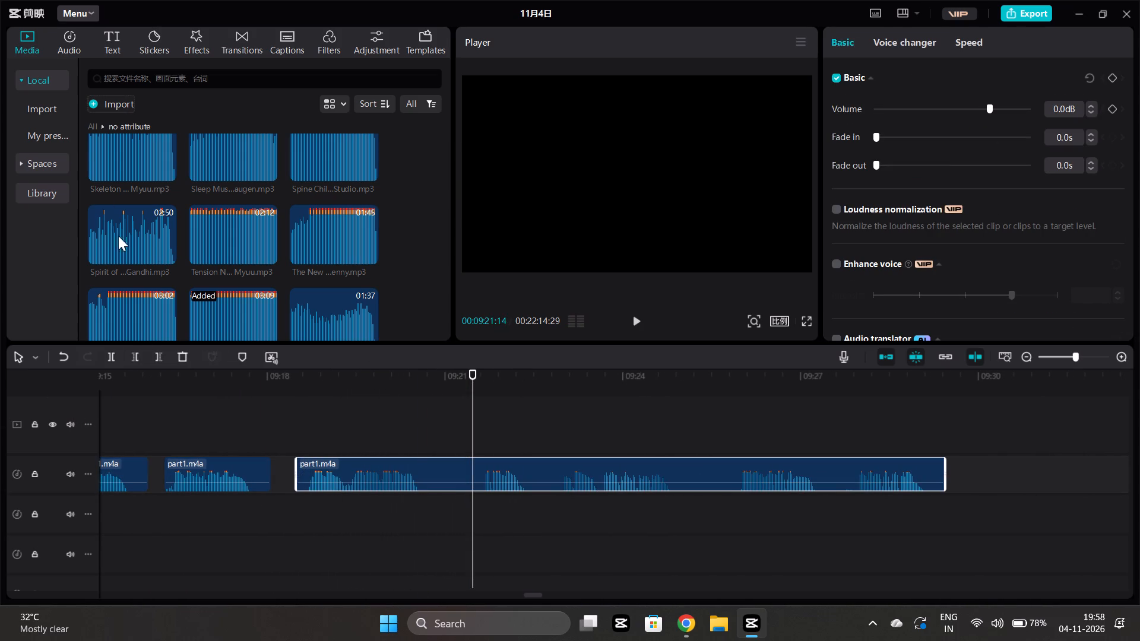
click(112, 358)
click(448, 506)
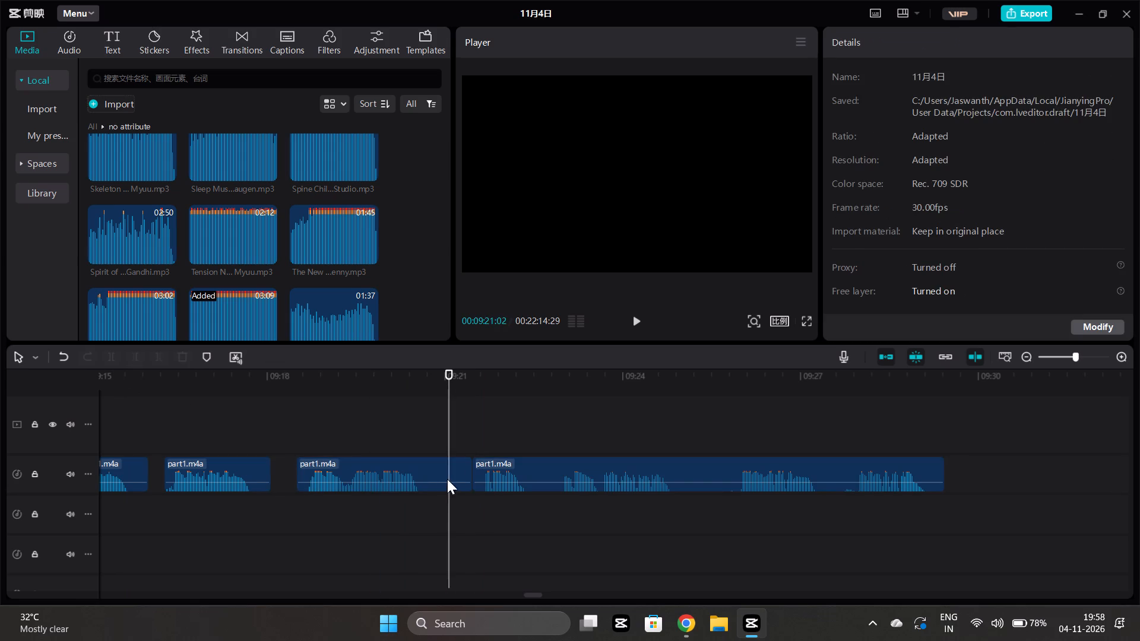
click(447, 479)
click(155, 366)
click(161, 358)
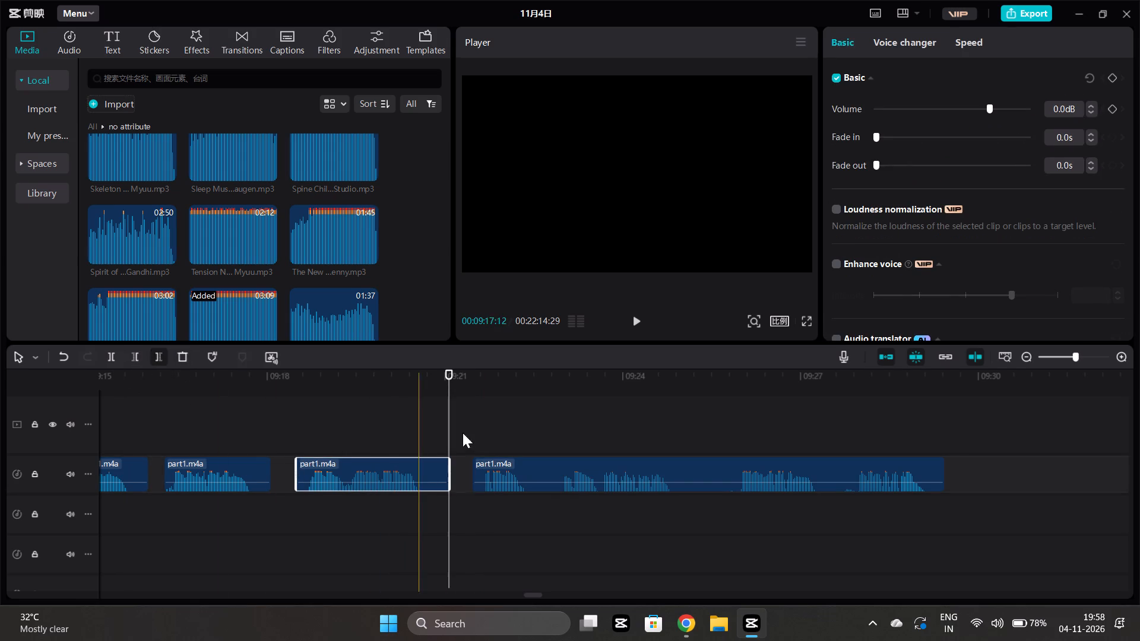
drag(517, 469, 490, 469)
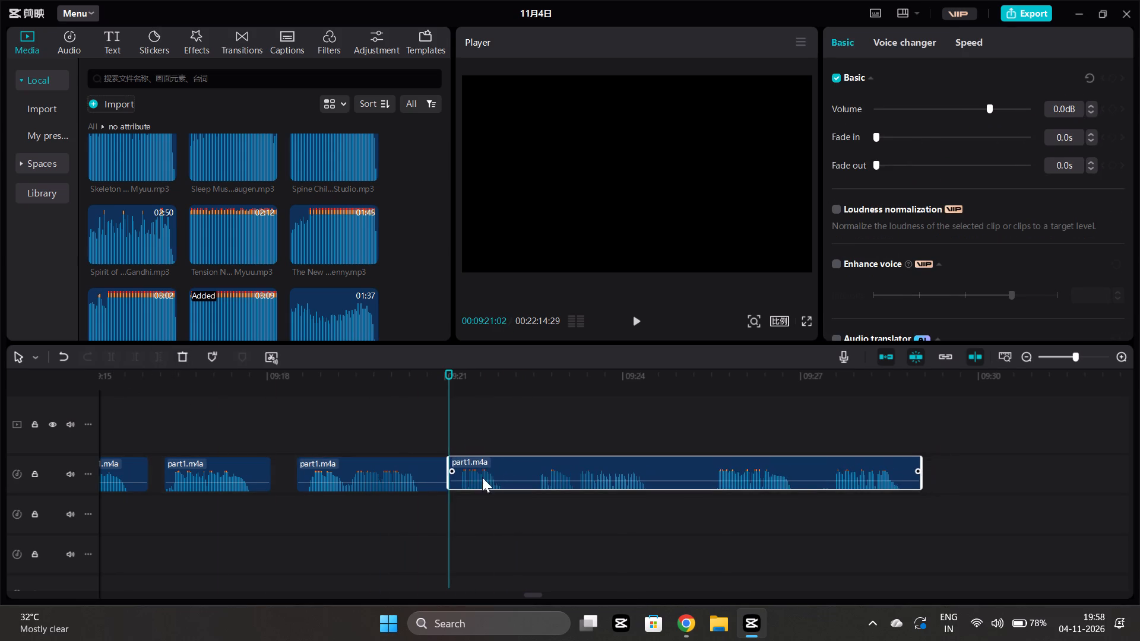
click(430, 497)
key(space)
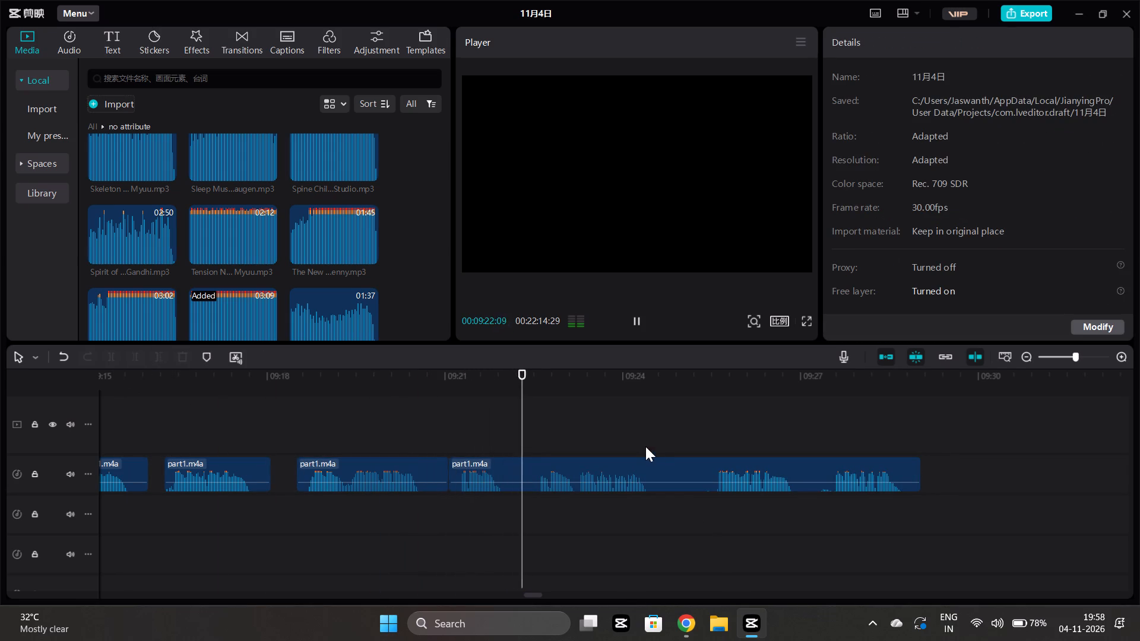
Split the narration at 09:22:07, trim the second part's start to about 09:22:19, move it back to just after the first part, and play.
scroll(642, 409, left, 1)
key(space)
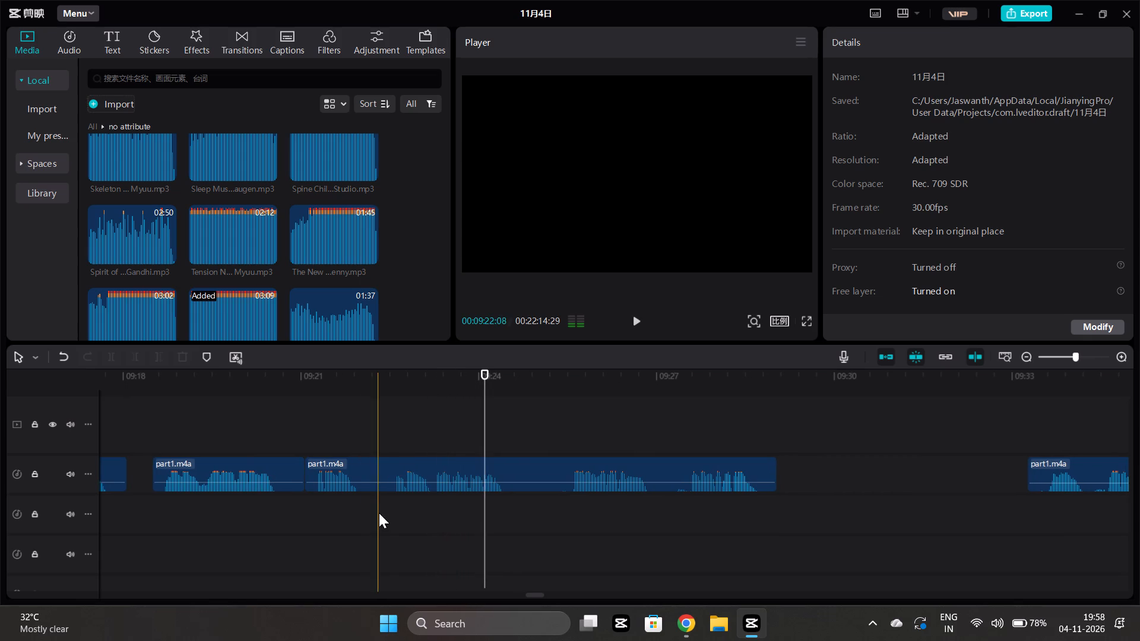
click(387, 509)
click(374, 516)
click(382, 472)
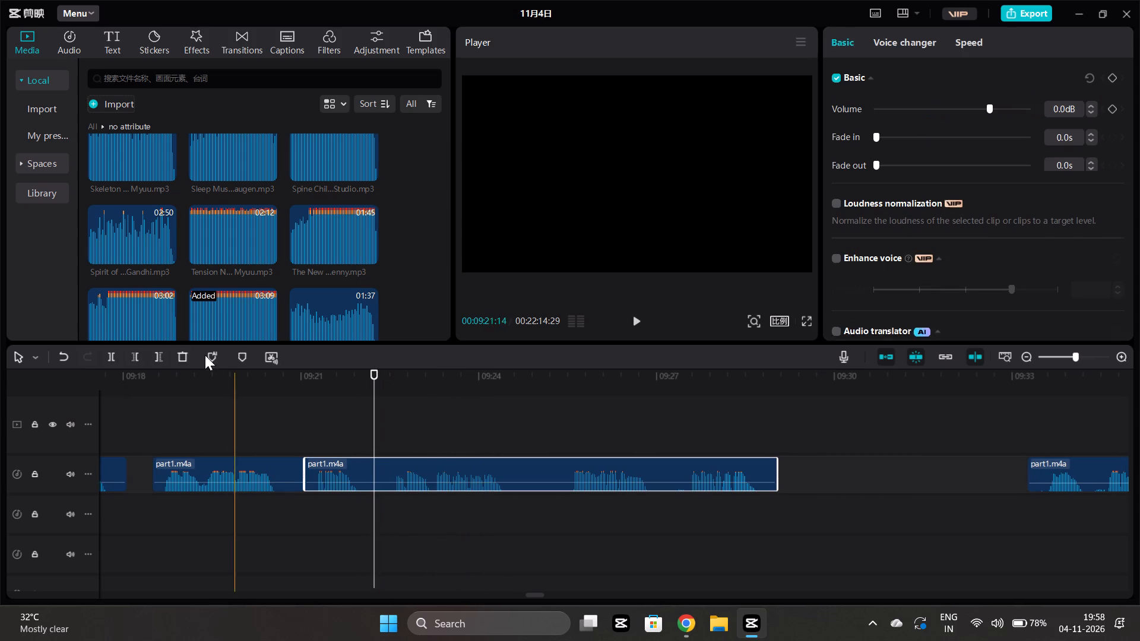
drag(132, 353, 140, 353)
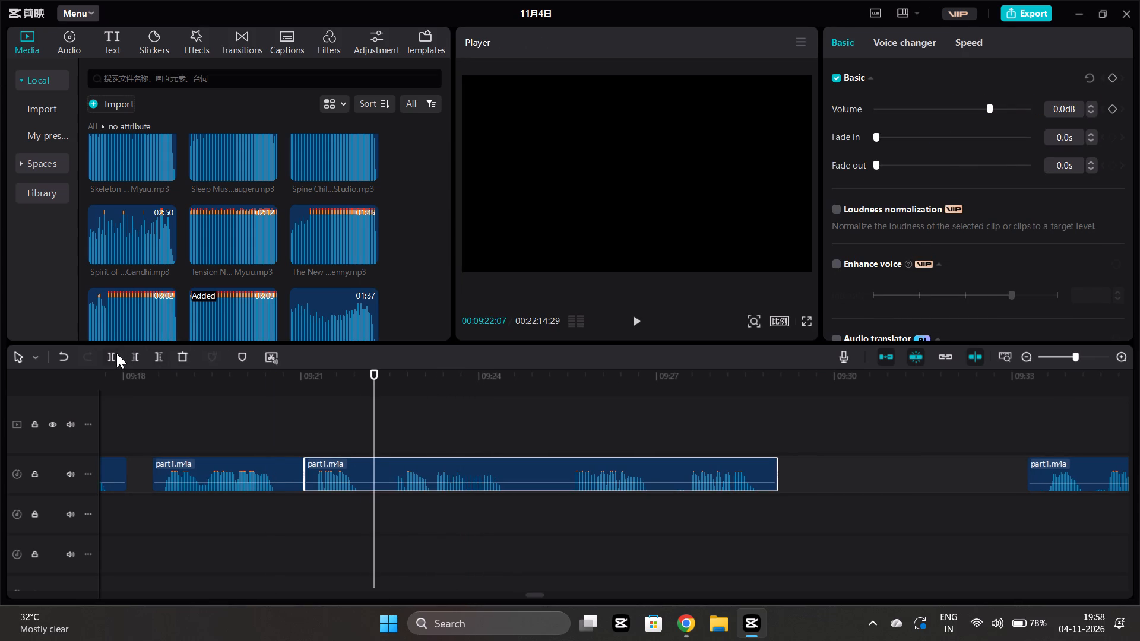
click(116, 356)
drag(376, 479, 400, 479)
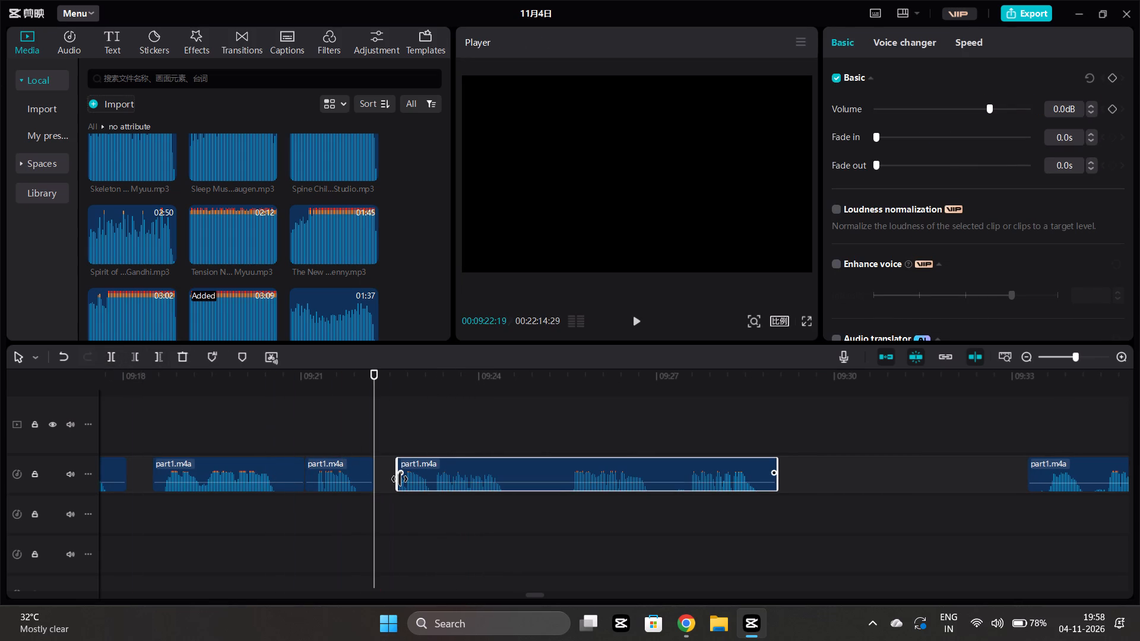
drag(400, 479, 399, 480)
drag(417, 459, 400, 461)
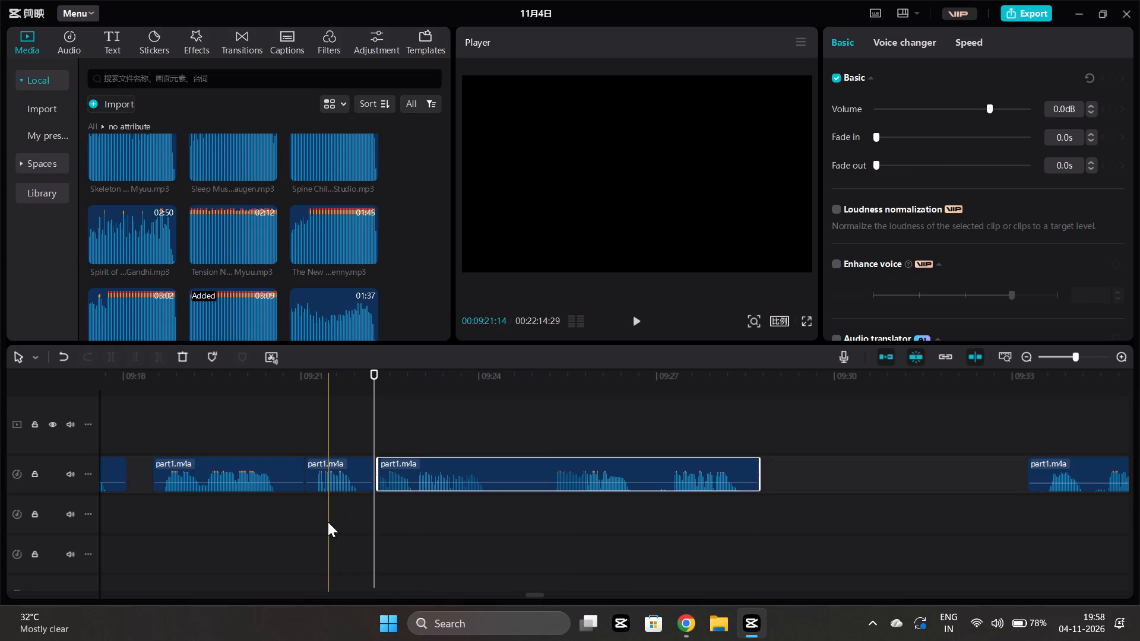
click(328, 522)
key(space)
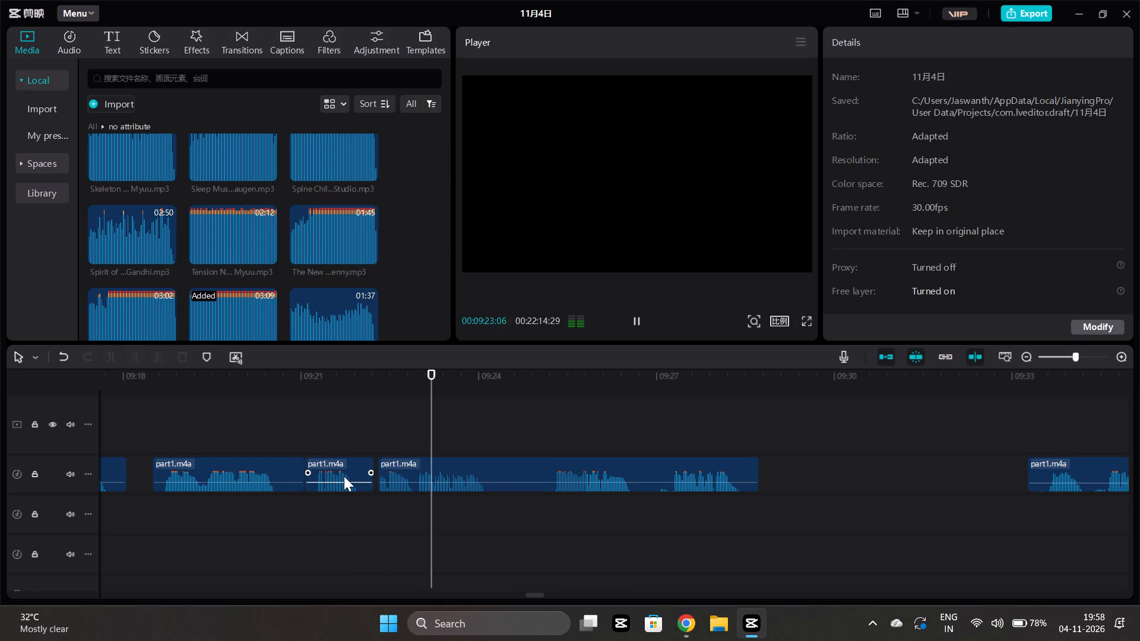
Apply the 超级混响 voice filter at strength 50 to the short narration clip between 09:21:02 and 09:22:07.
click(344, 476)
click(911, 37)
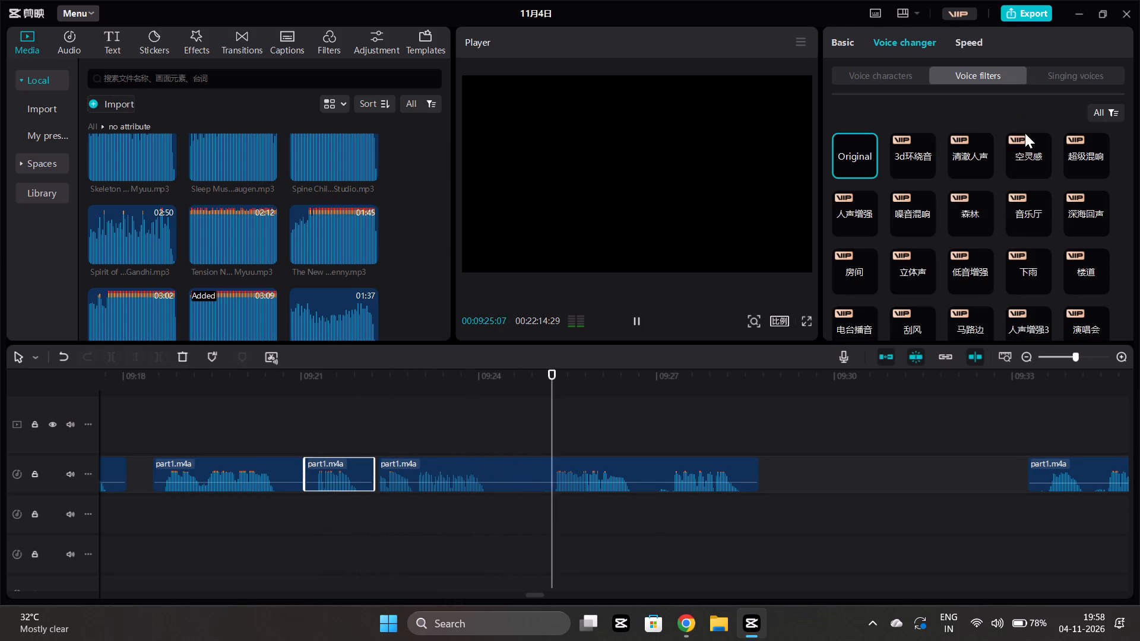
click(1069, 154)
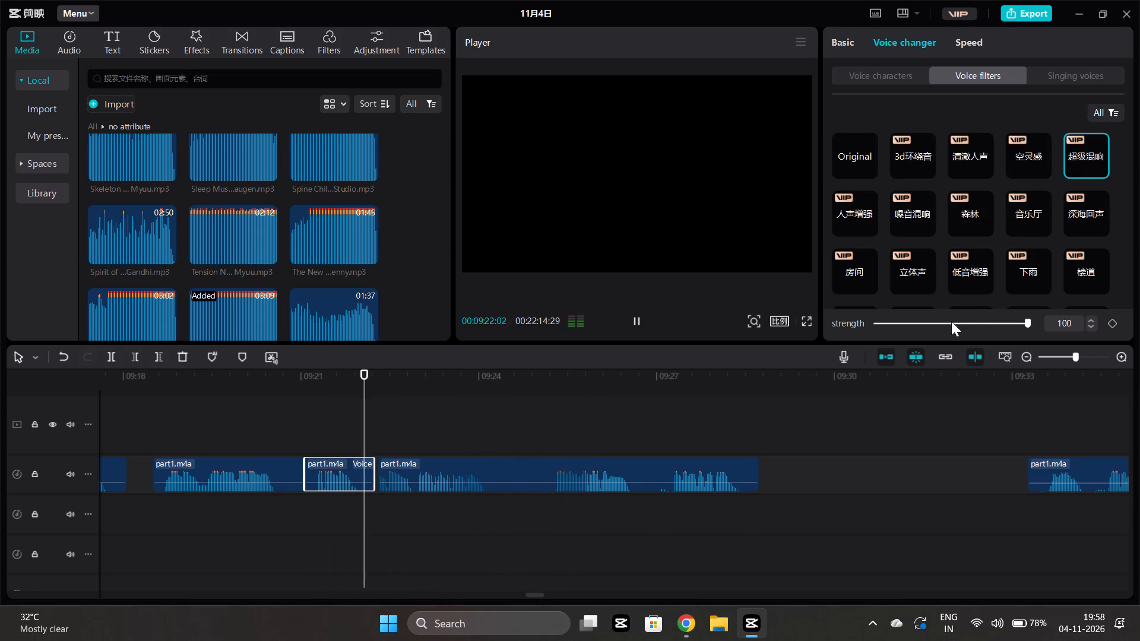
click(947, 318)
click(952, 318)
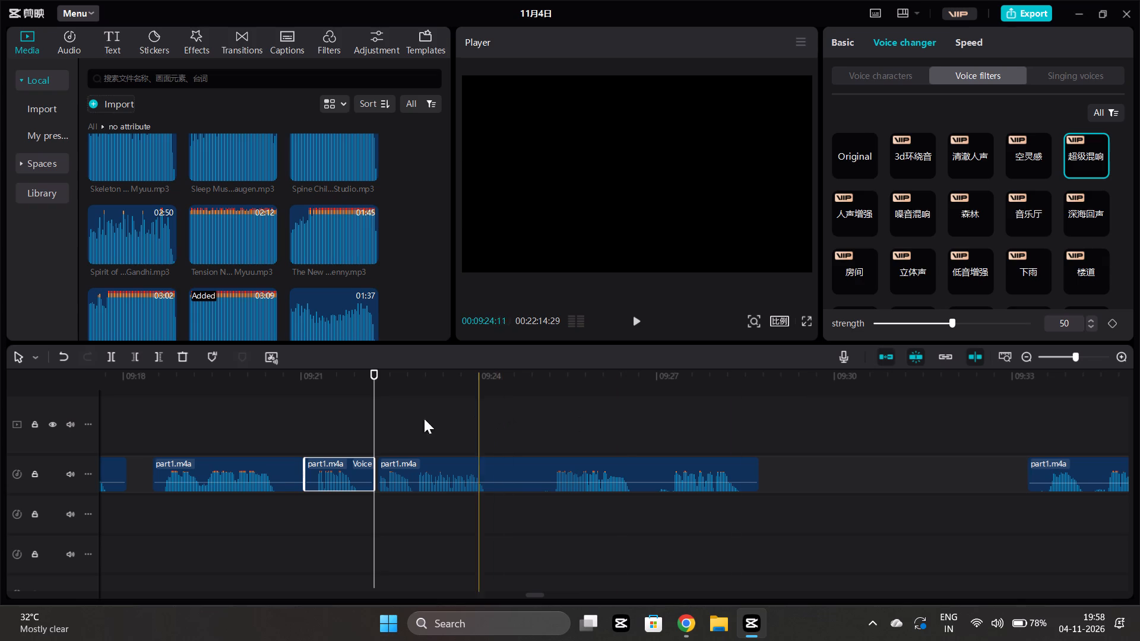
Apply the 超级混响 voice filter at strength 54 to the narration clip between 09:18:15 and 09:21:02, and play it.
click(278, 469)
click(1072, 160)
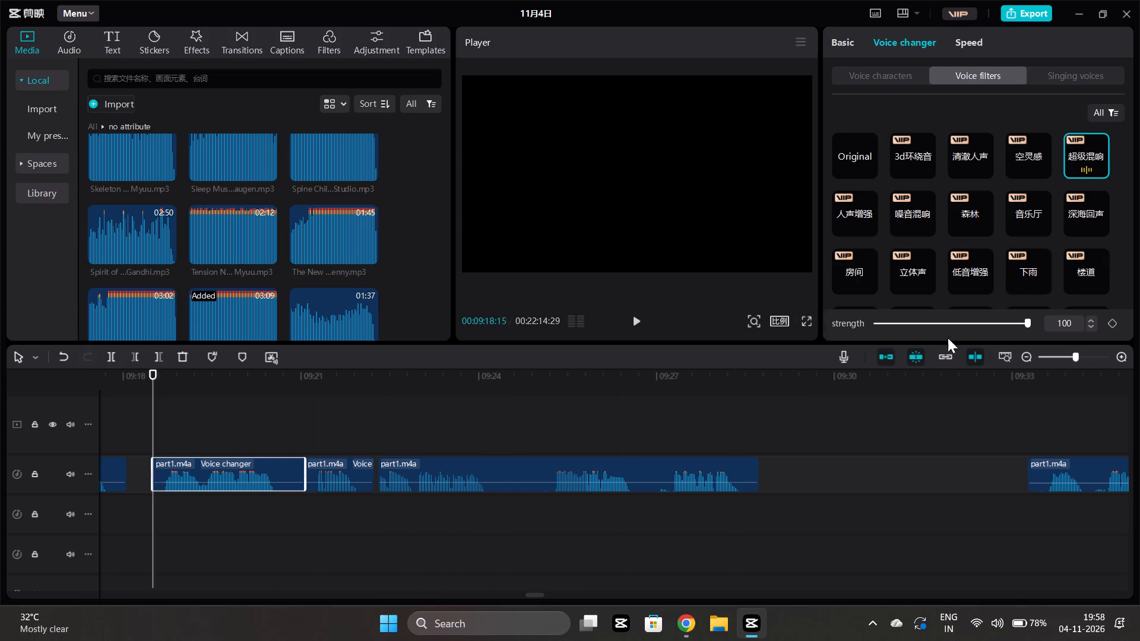
click(958, 319)
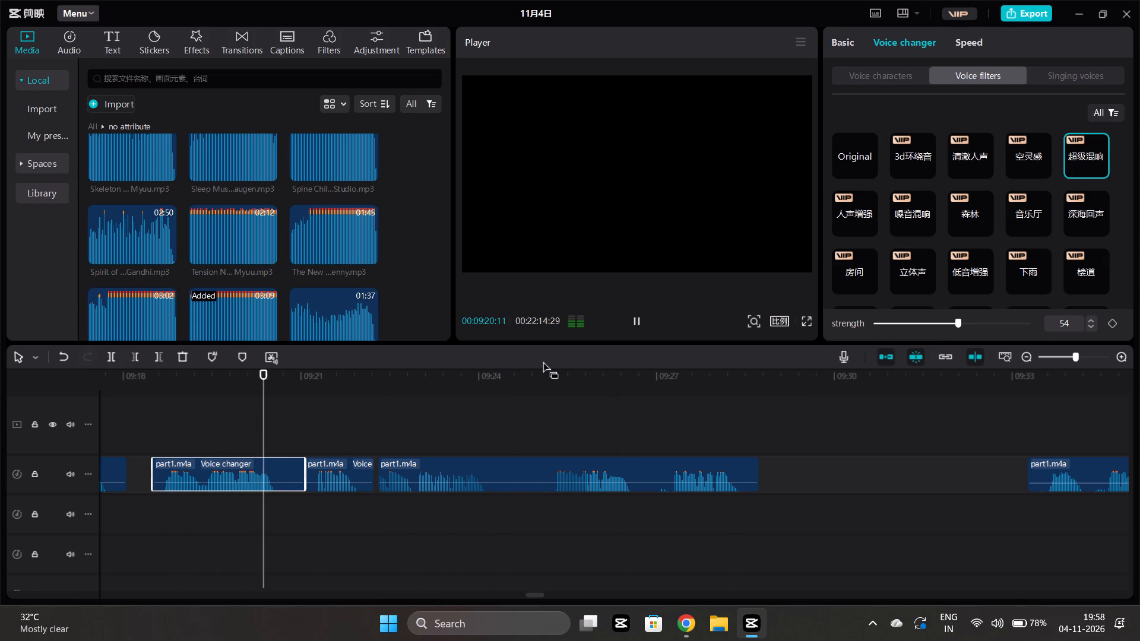
click(270, 513)
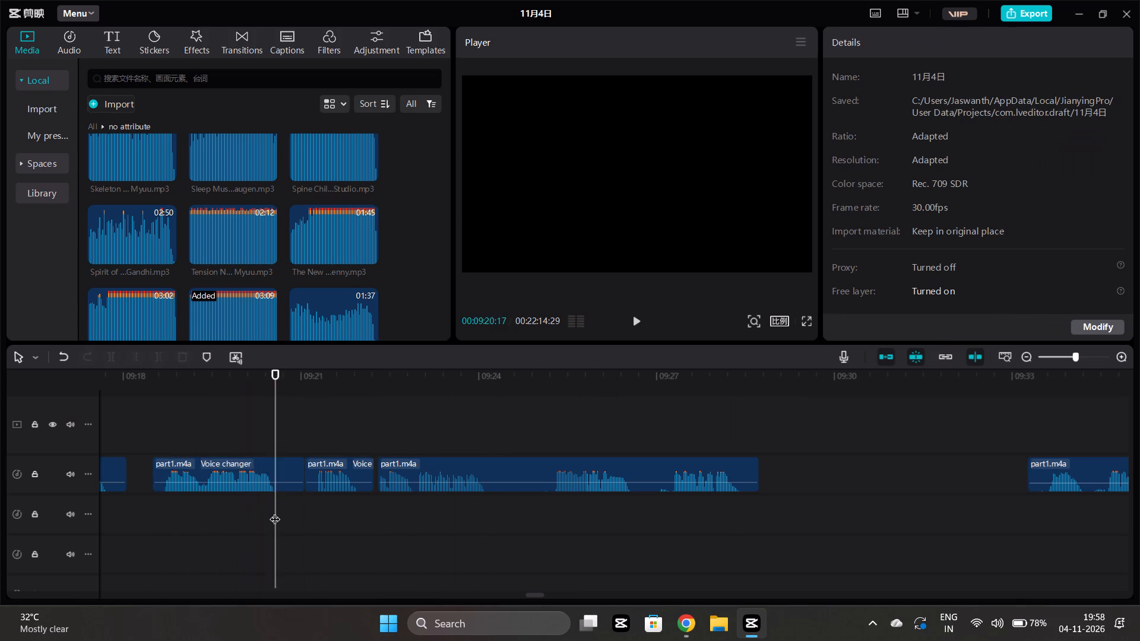
key(space)
scroll(275, 512, left, 1)
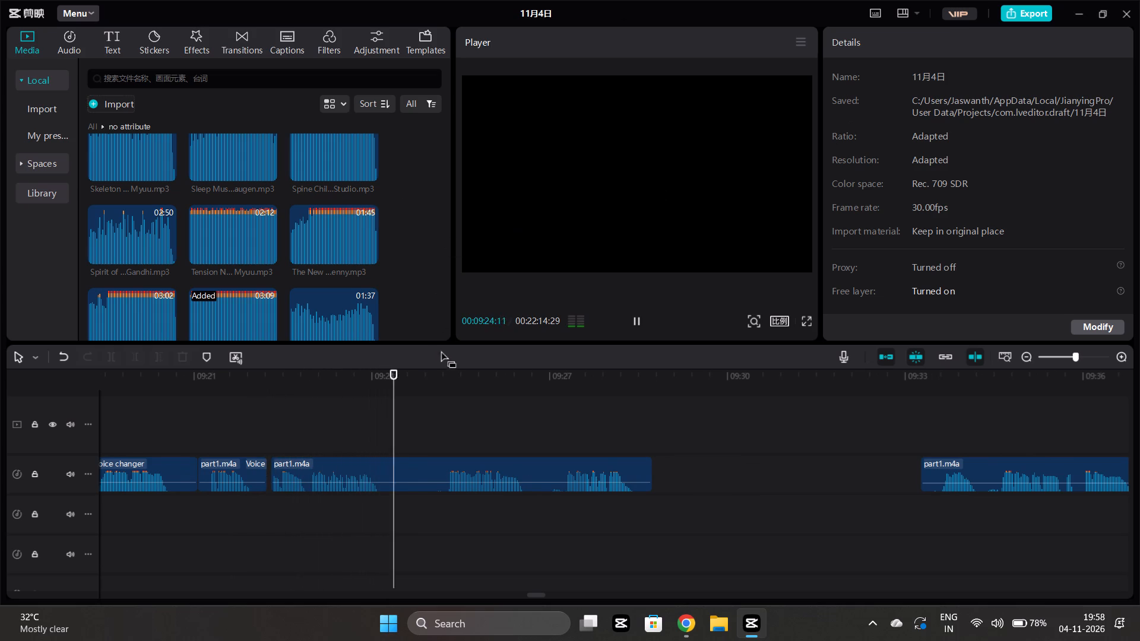
Shift the clip after the short reverb clip to about 09:22:12, extend the reverb clip's end to meet it, and play the join.
drag(299, 465, 305, 464)
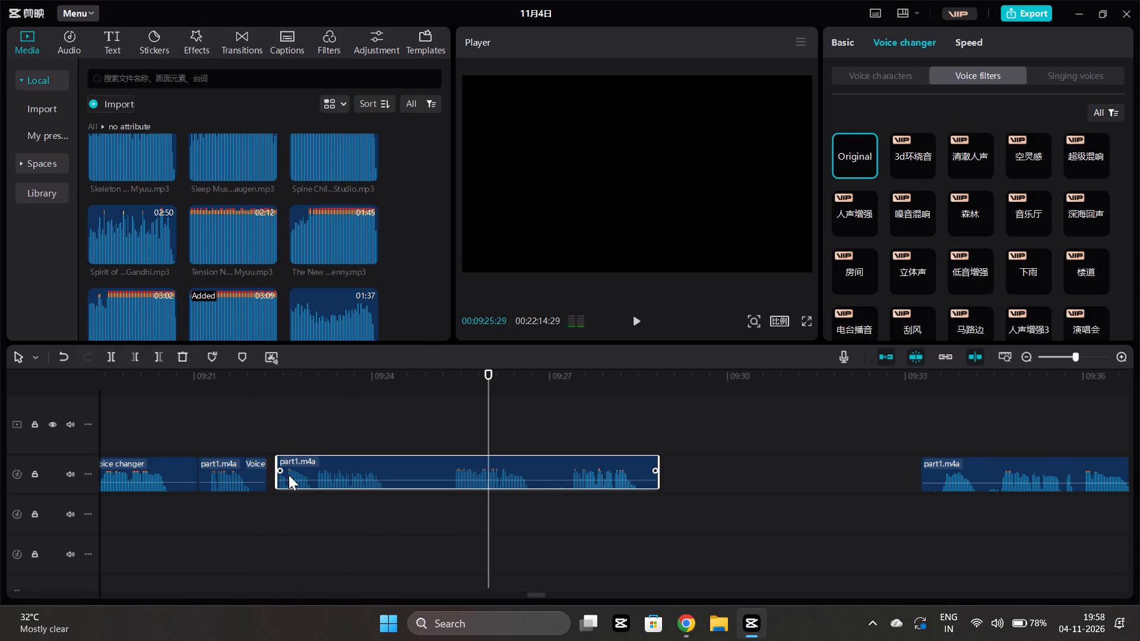
click(254, 478)
drag(267, 482, 280, 483)
click(262, 511)
key(space)
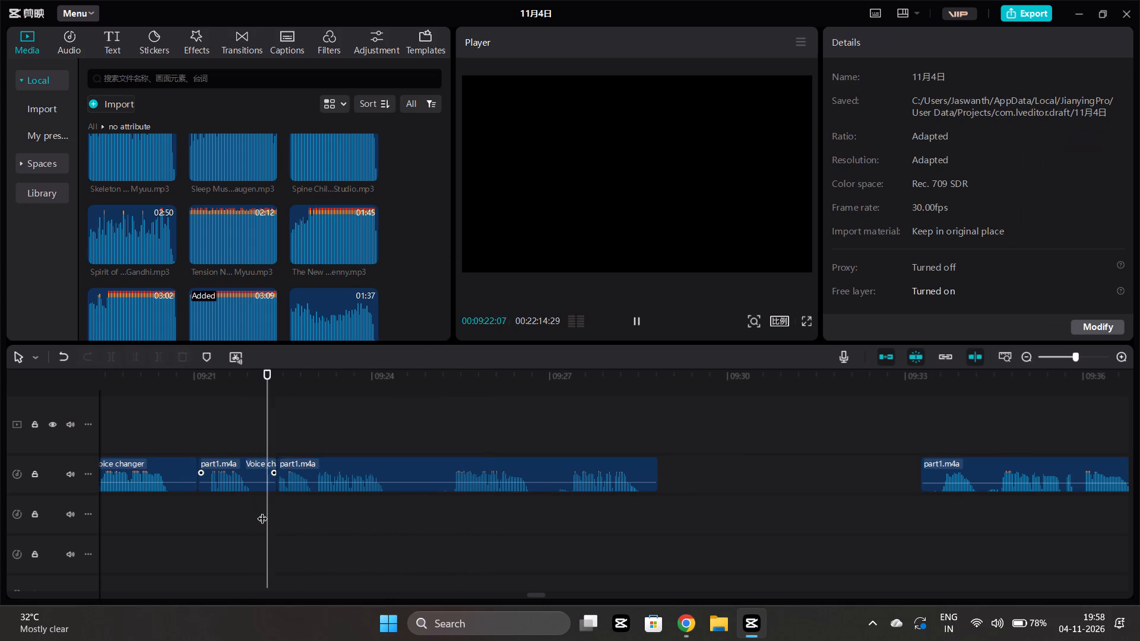
scroll(267, 511, left, 1)
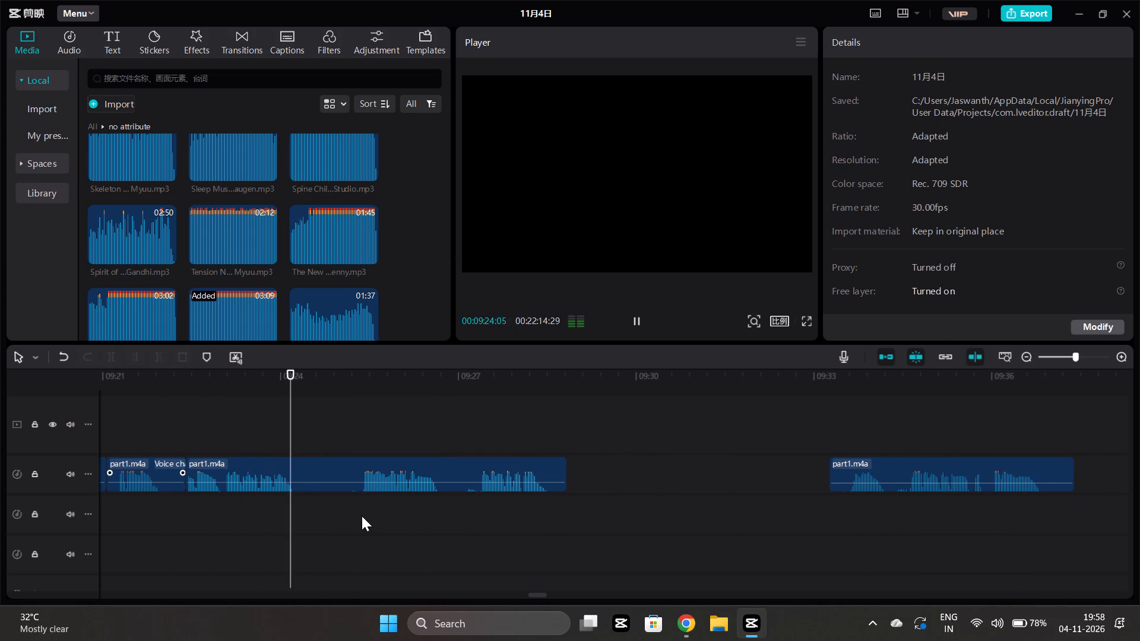
key(space)
Split the narration at about 09:25:10, trim the first part's end to 09:24:27, and move the second part against it.
click(369, 468)
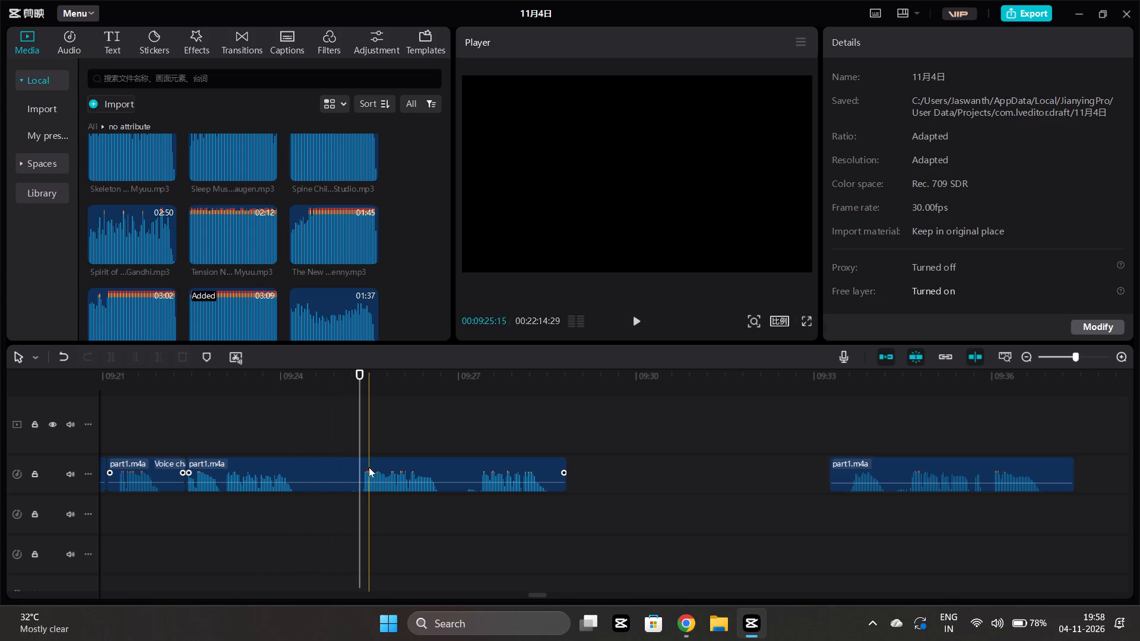
click(109, 357)
click(334, 519)
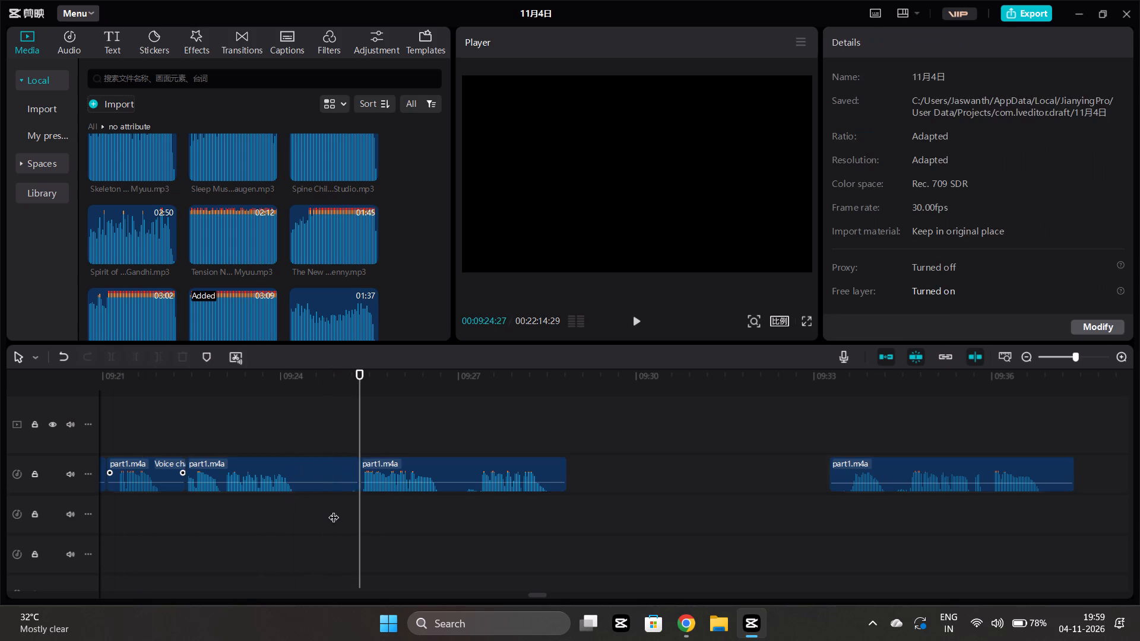
click(332, 477)
click(158, 361)
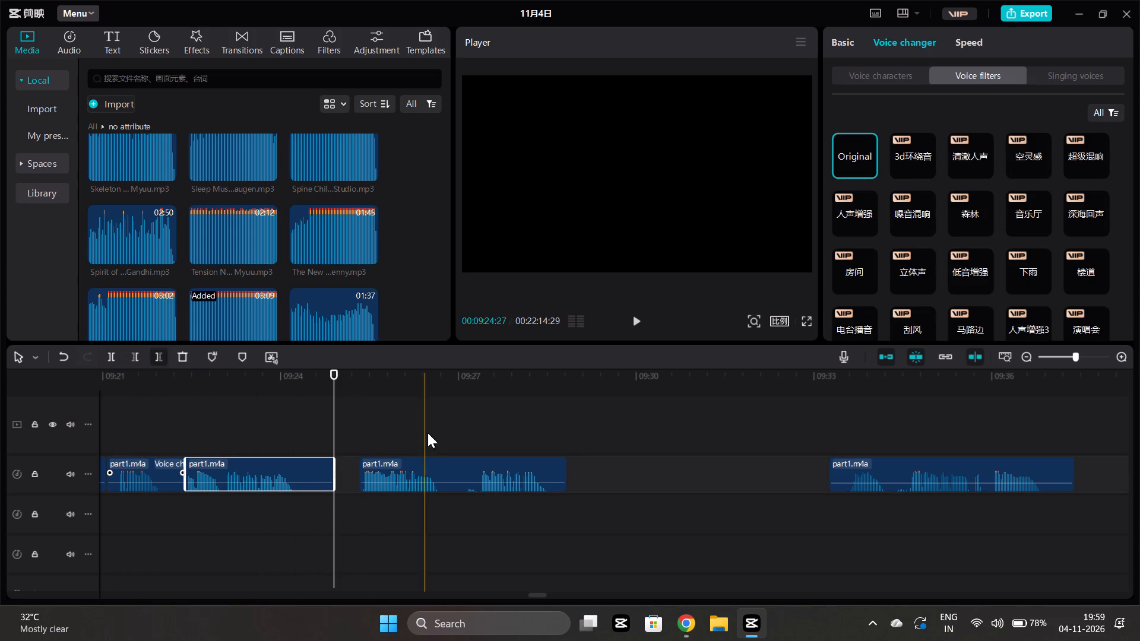
drag(420, 461, 398, 463)
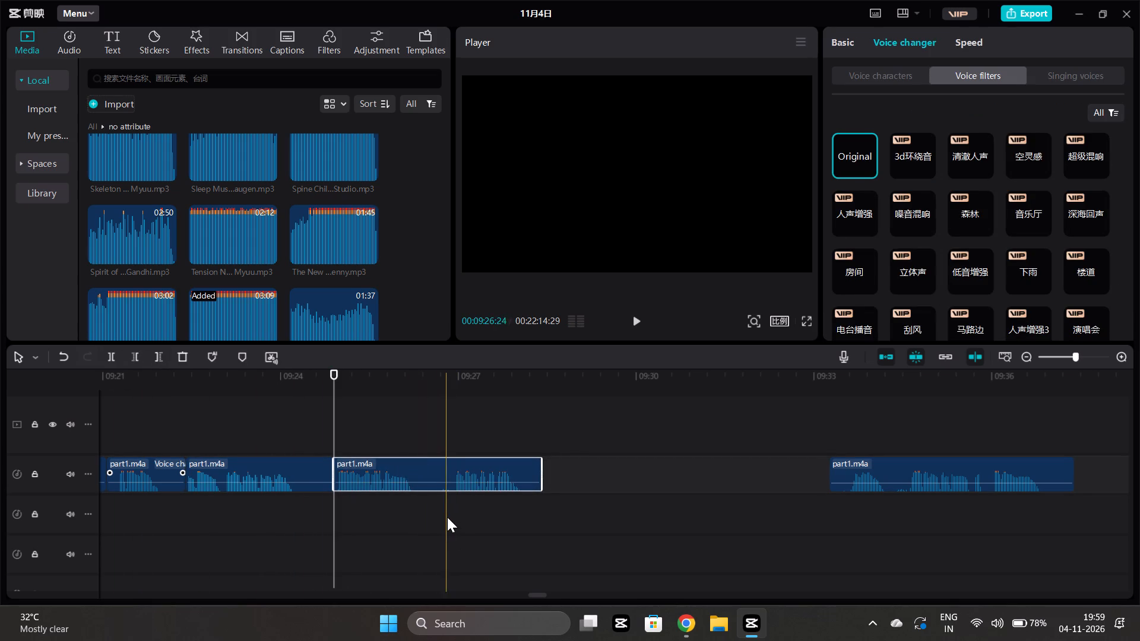
Split the narration at about 09:26:27, trim the first part's end to 09:26:18, move the following clip against it, and play.
click(452, 518)
click(450, 477)
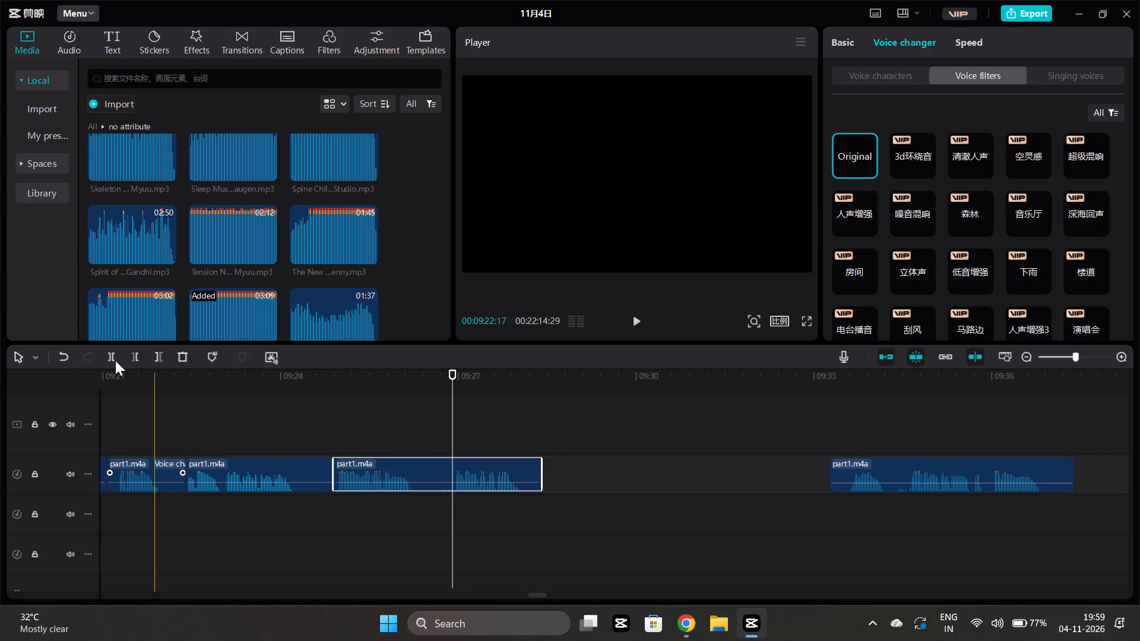
click(113, 359)
click(436, 501)
click(436, 485)
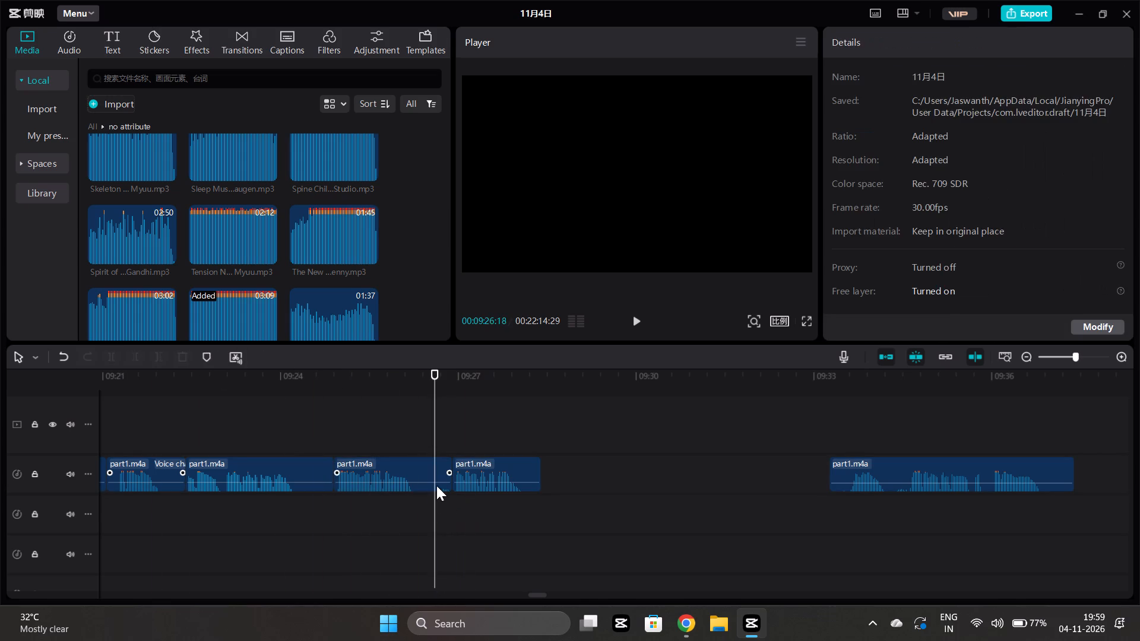
click(163, 358)
drag(506, 464, 492, 465)
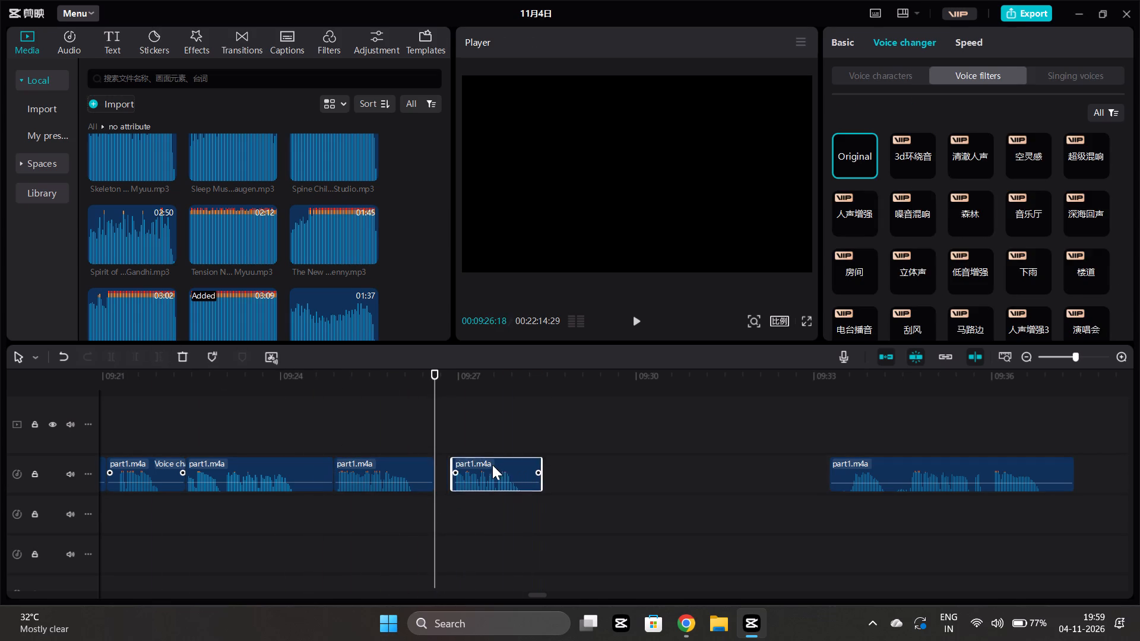
drag(492, 465, 491, 465)
click(425, 516)
key(space)
scroll(537, 494, left, 1)
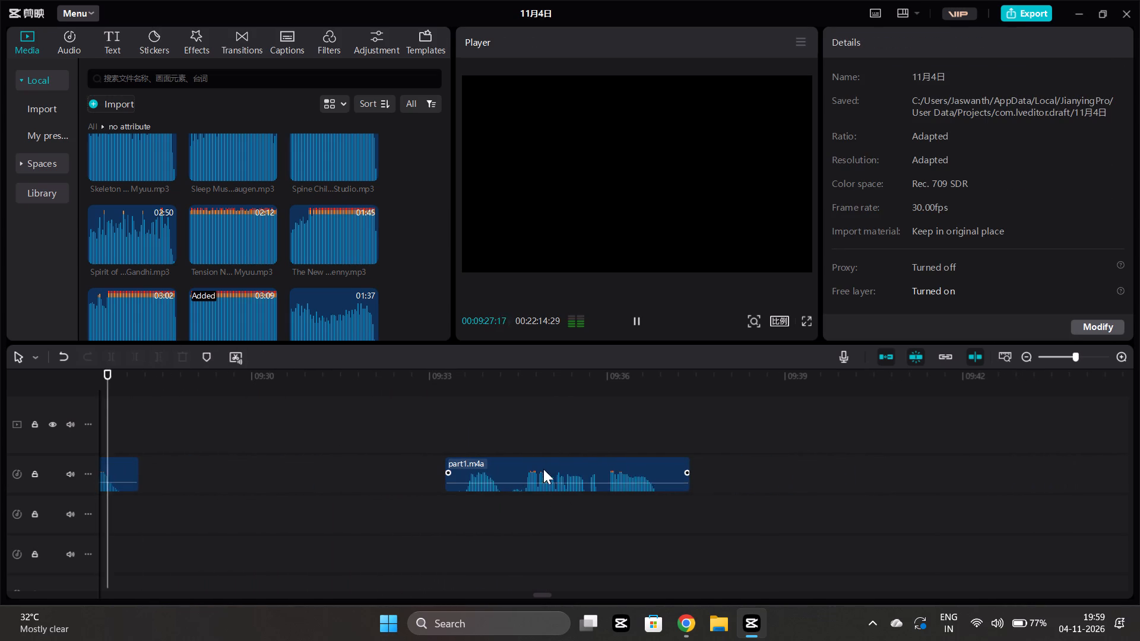
Move the next narration clip back against the preceding clip's end at about 09:28:03 and play across the join.
drag(546, 467, 241, 469)
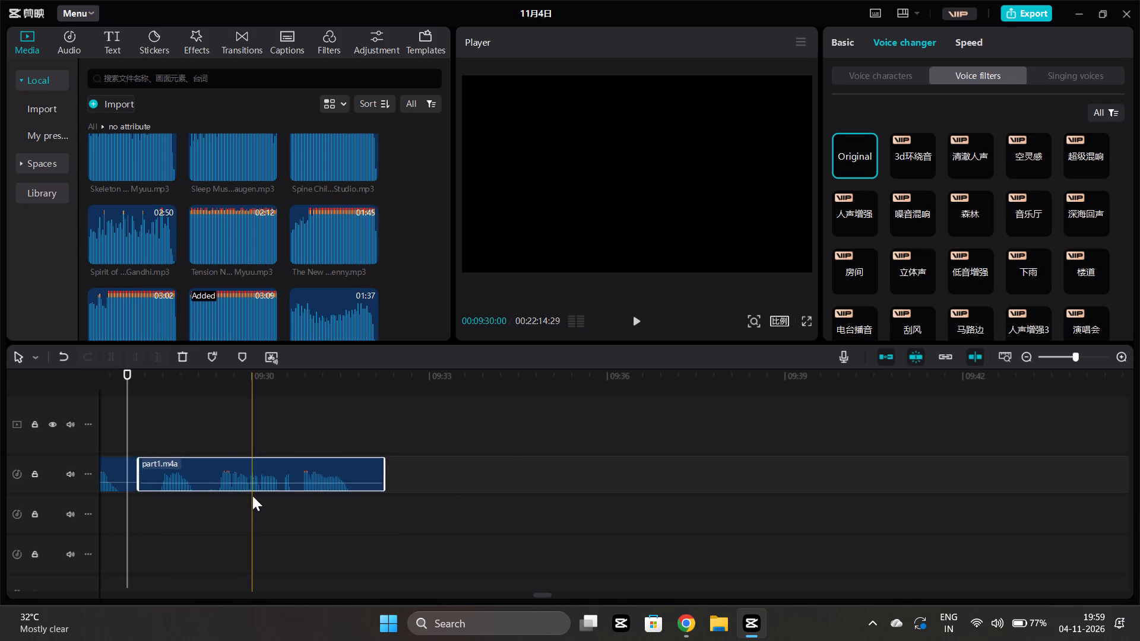
scroll(252, 497, right, 1)
click(217, 506)
key(space)
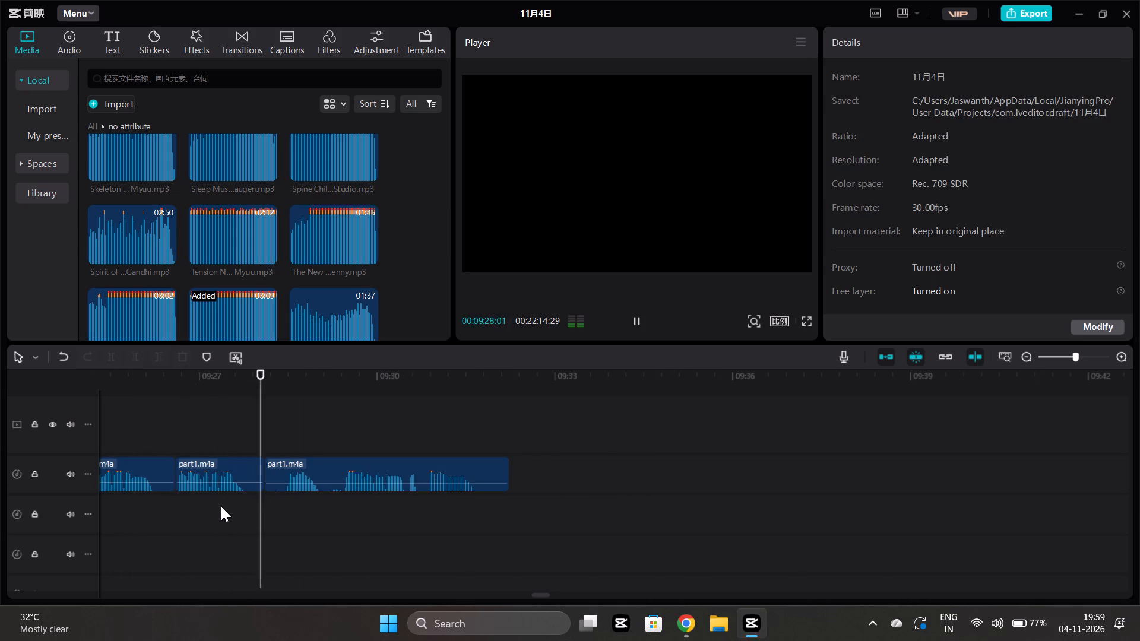
key(space)
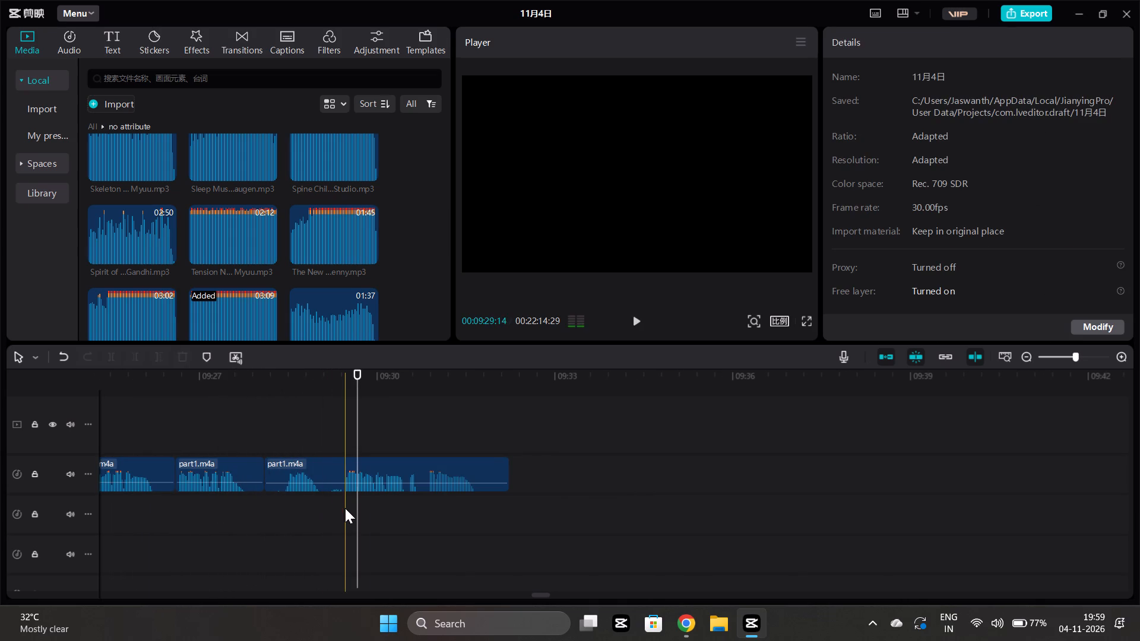
Split the narration at 09:29:12, trim the first part's end to about 09:29:07, and play across the gap.
click(341, 504)
click(342, 483)
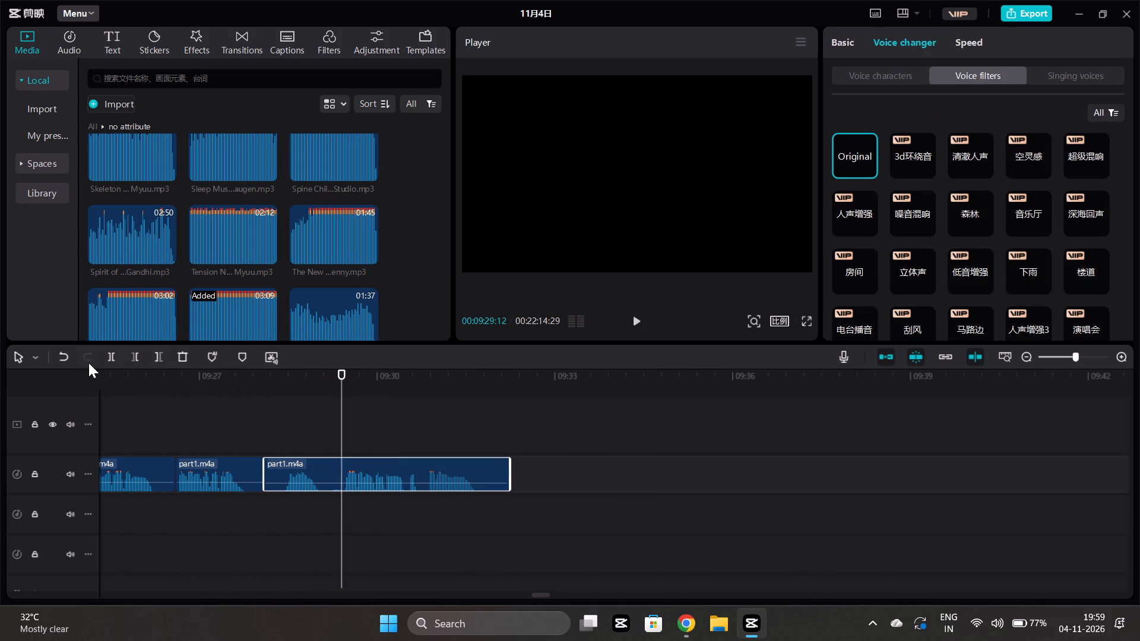
click(114, 357)
click(331, 515)
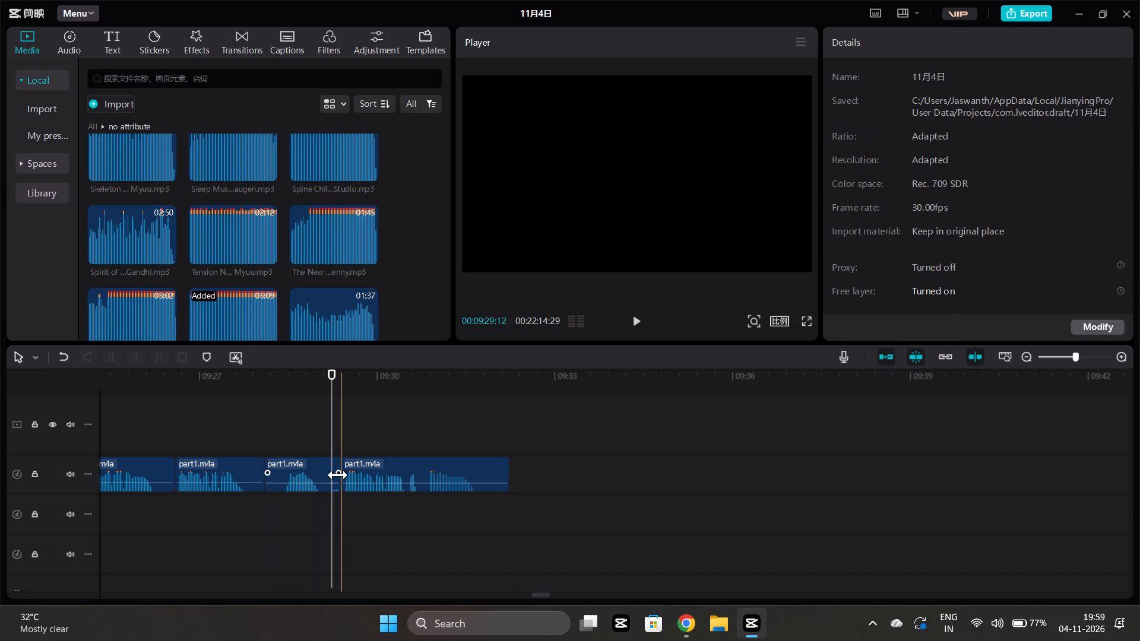
click(338, 475)
click(163, 354)
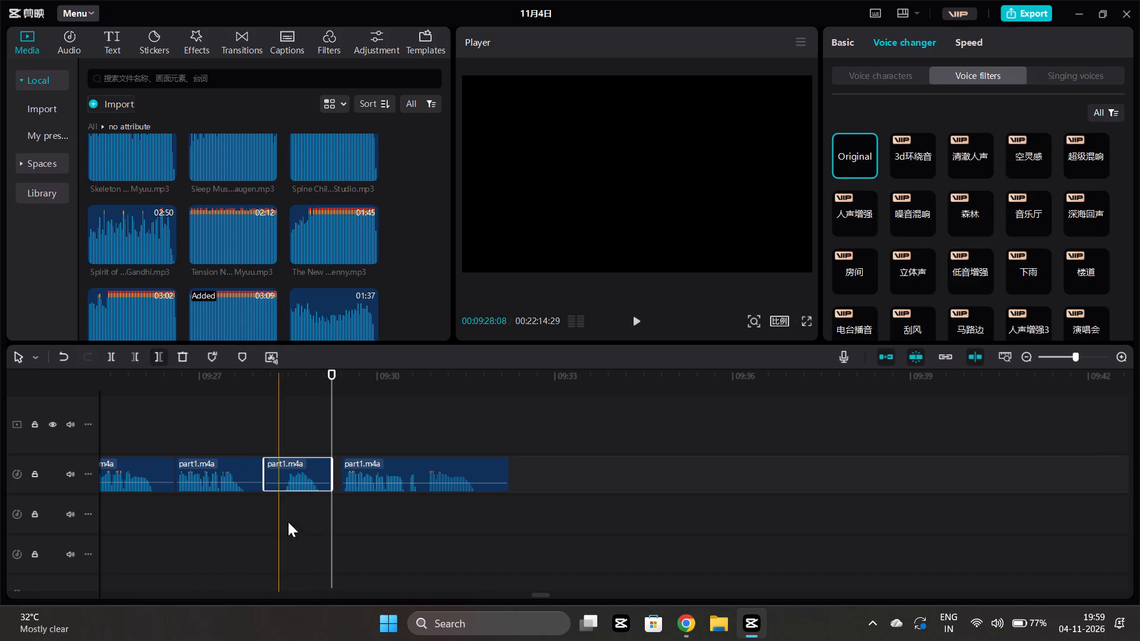
click(319, 500)
key(space)
scroll(321, 500, left, 1)
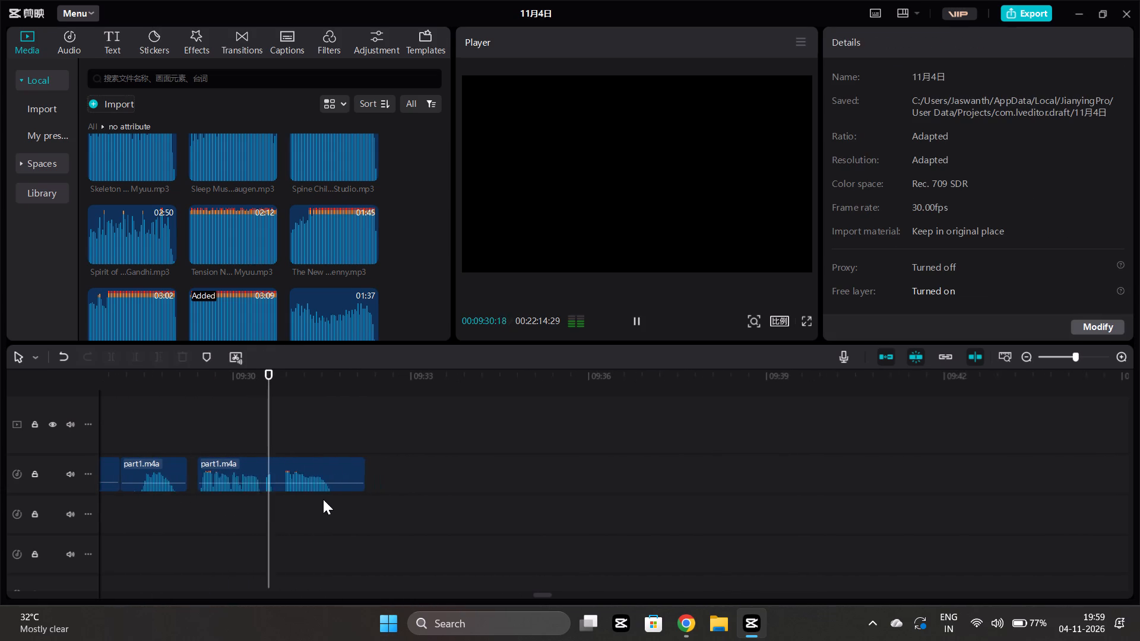
scroll(323, 499, left, 1)
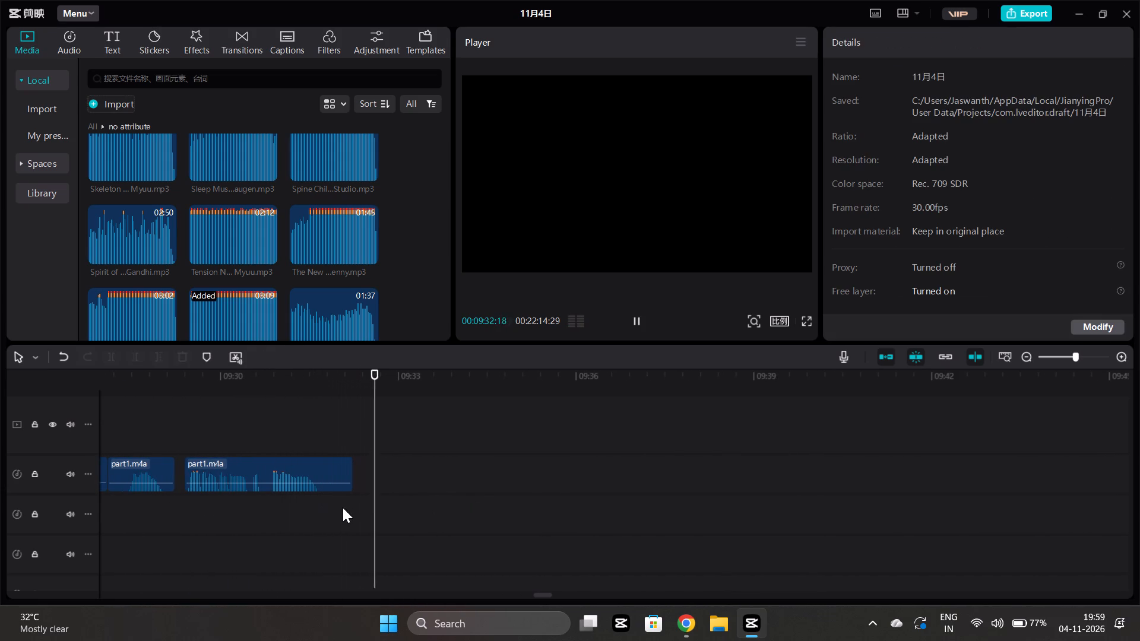
Move the long narration clip near 09:58 back against the preceding clip's end at about 09:32:06 and play the preceding phrase.
ctrl+scroll(372, 488, down, 8)
scroll(408, 483, left, 1)
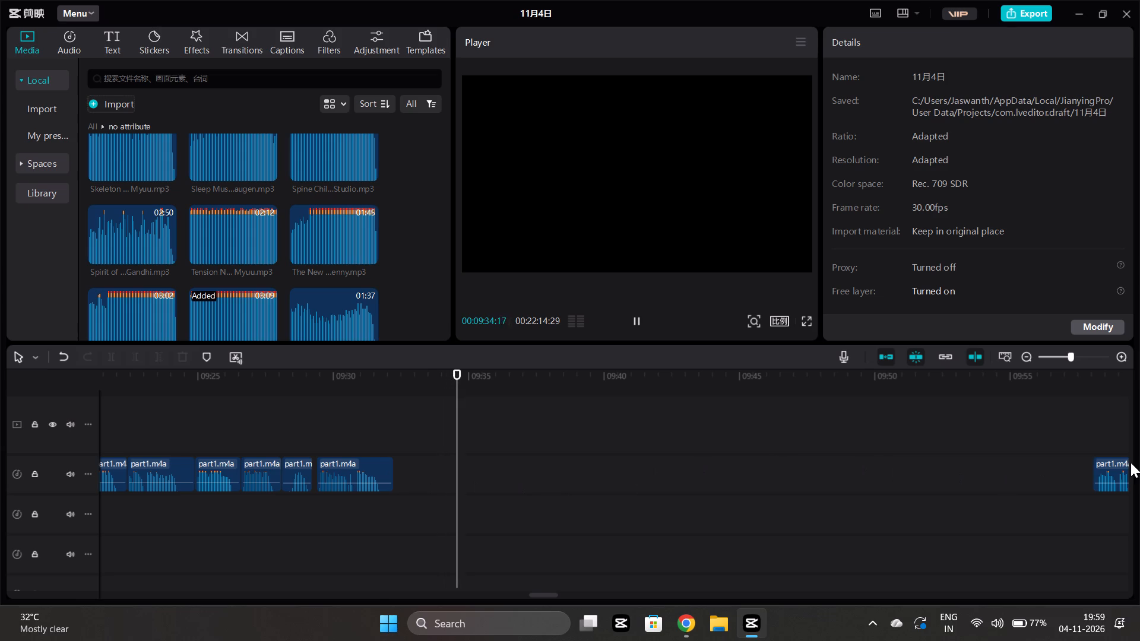
drag(1109, 464, 423, 473)
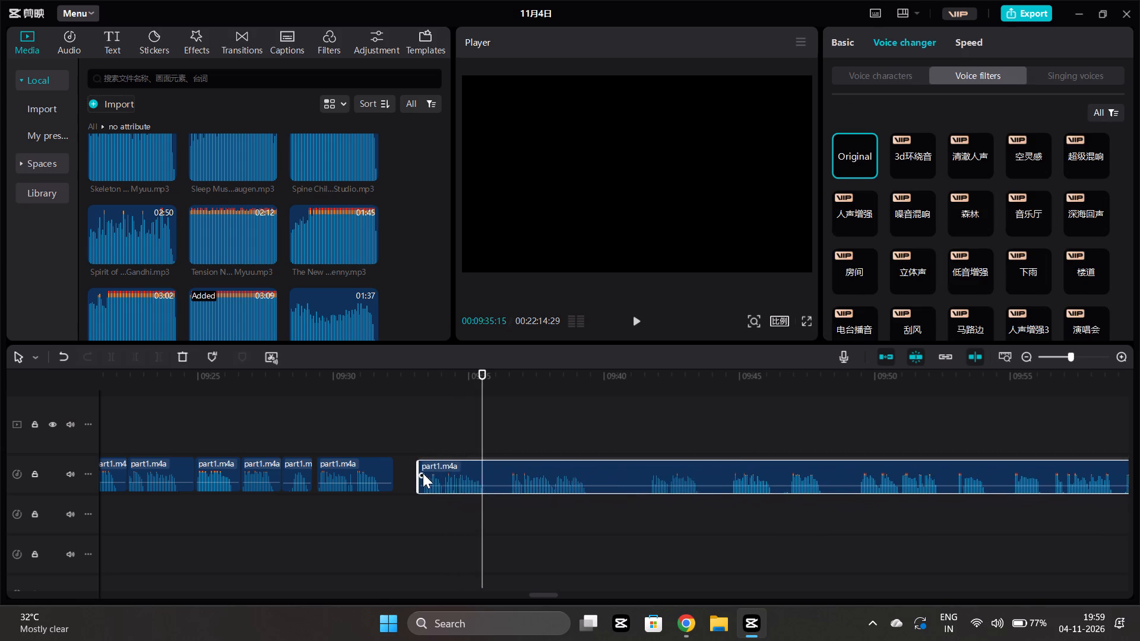
drag(423, 473, 414, 474)
click(332, 500)
key(space)
scroll(360, 489, left, 1)
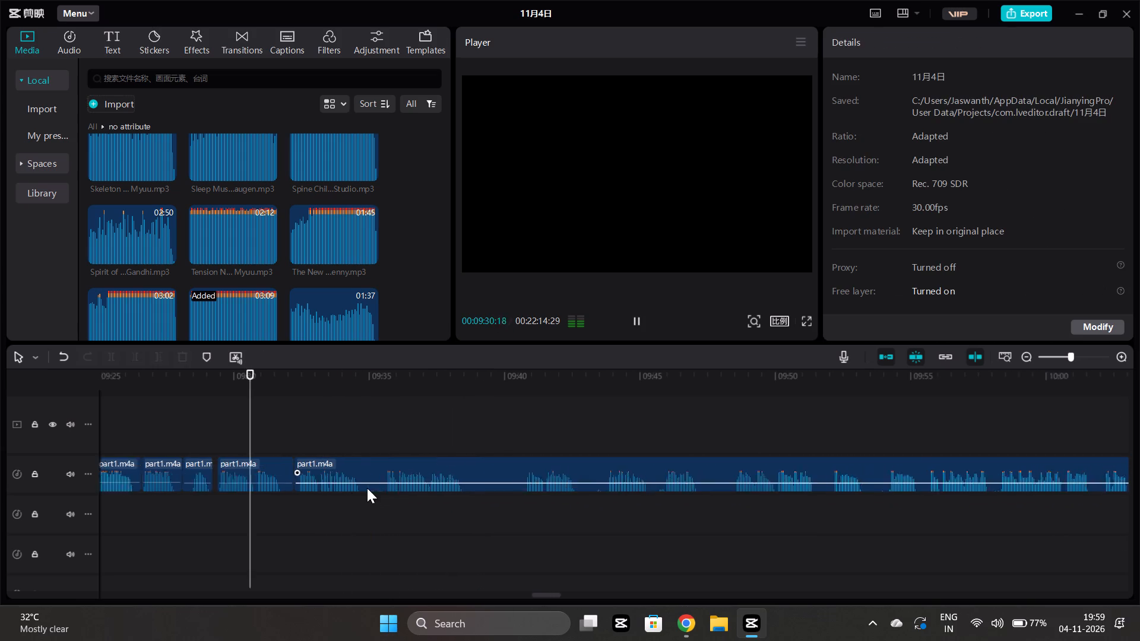
scroll(367, 488, left, 1)
Shift the long narration clip forward to start at about 09:33:27, leaving a pause before it, and play across the gap.
drag(241, 465, 277, 469)
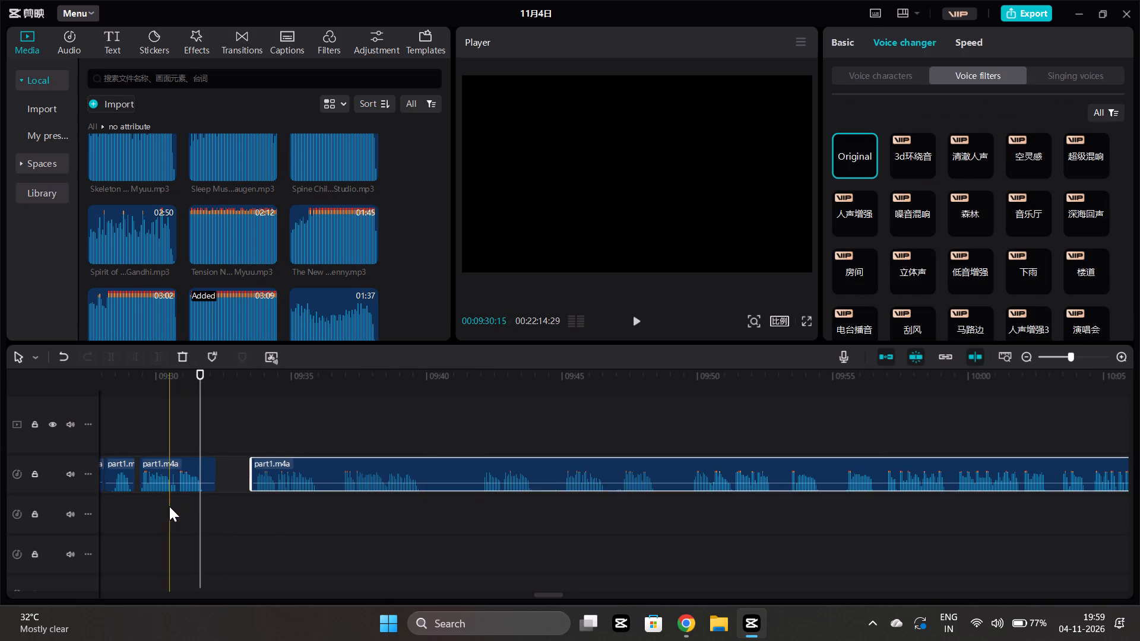
click(169, 506)
key(space)
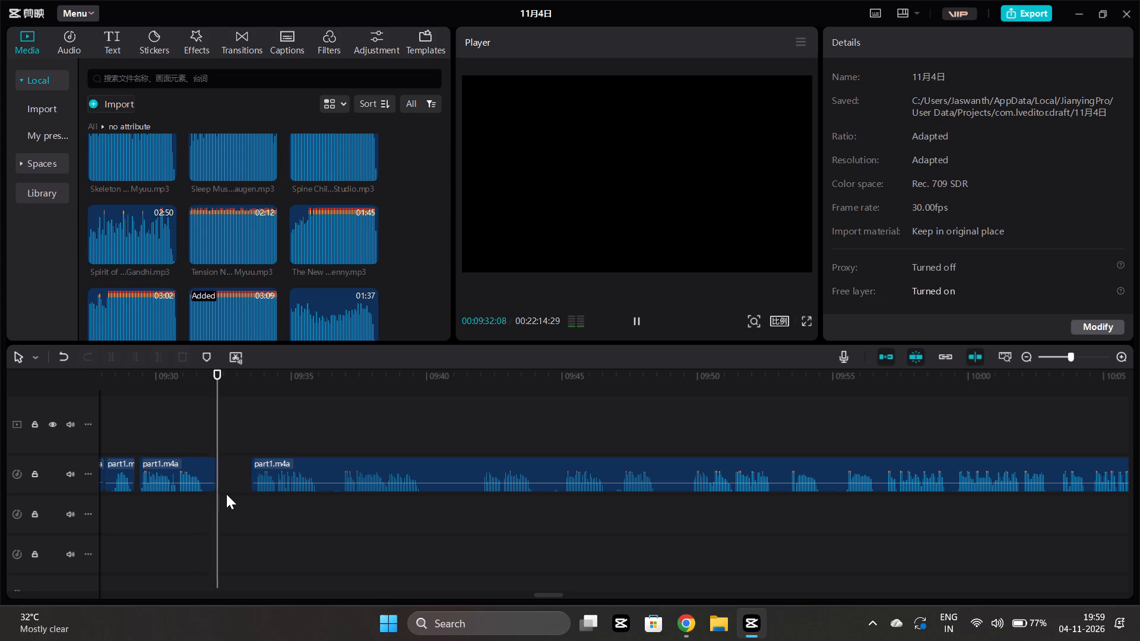
drag(270, 464, 278, 464)
click(224, 511)
key(space)
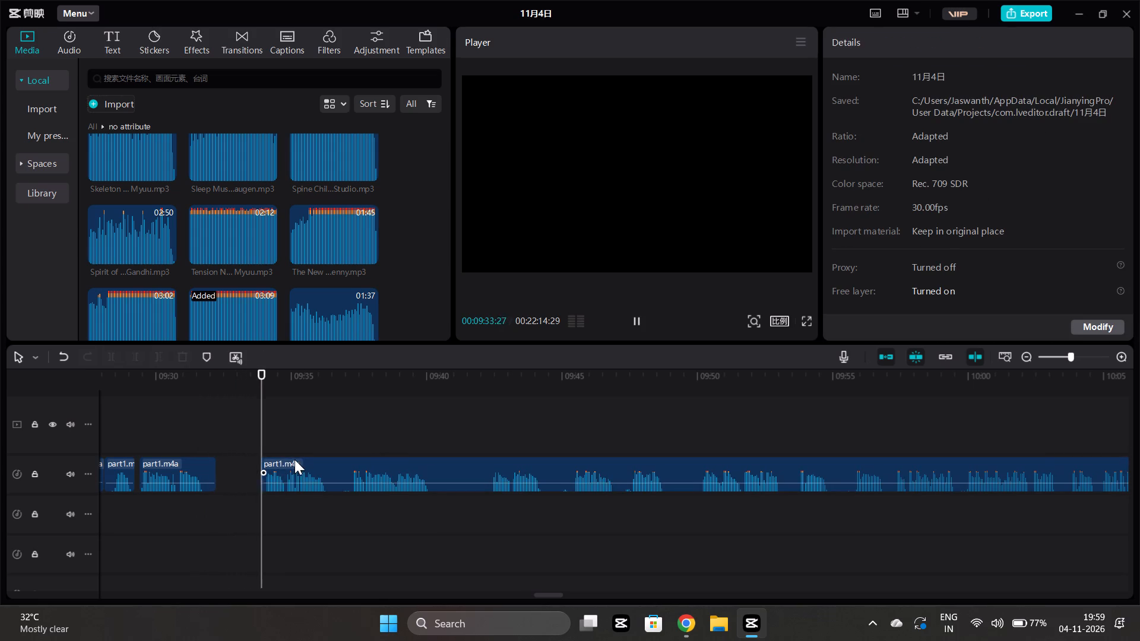
Split the long narration clip at 09:36:23, trim the second part's start to 09:37:05, and play on from the gap.
scroll(300, 466, left, 1)
ctrl+scroll(259, 499, up, 7)
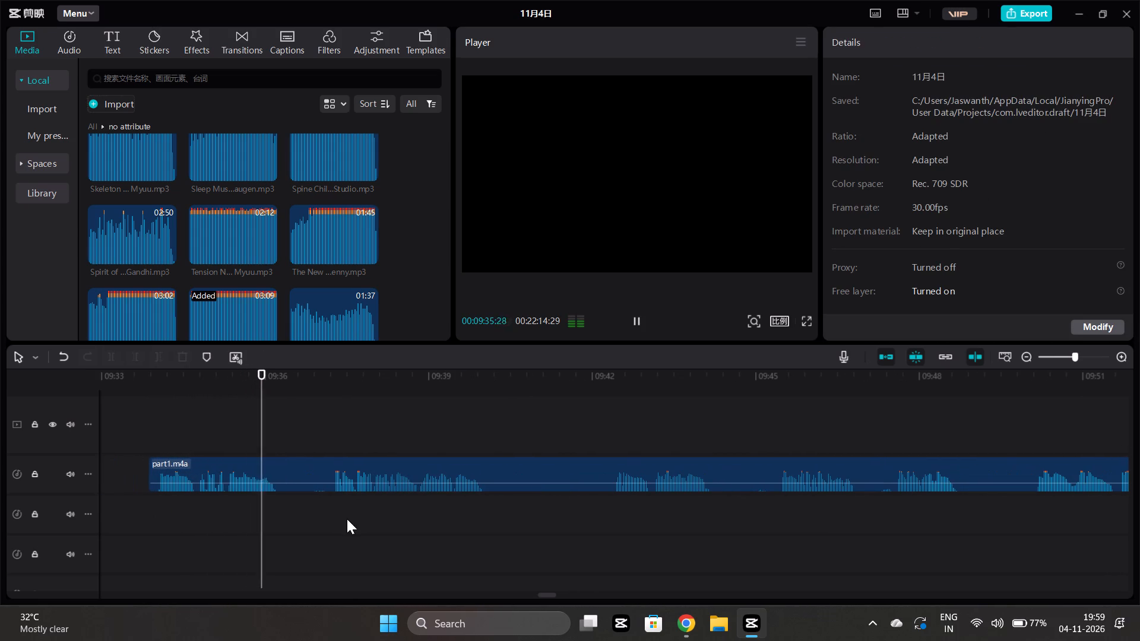
key(space)
click(321, 477)
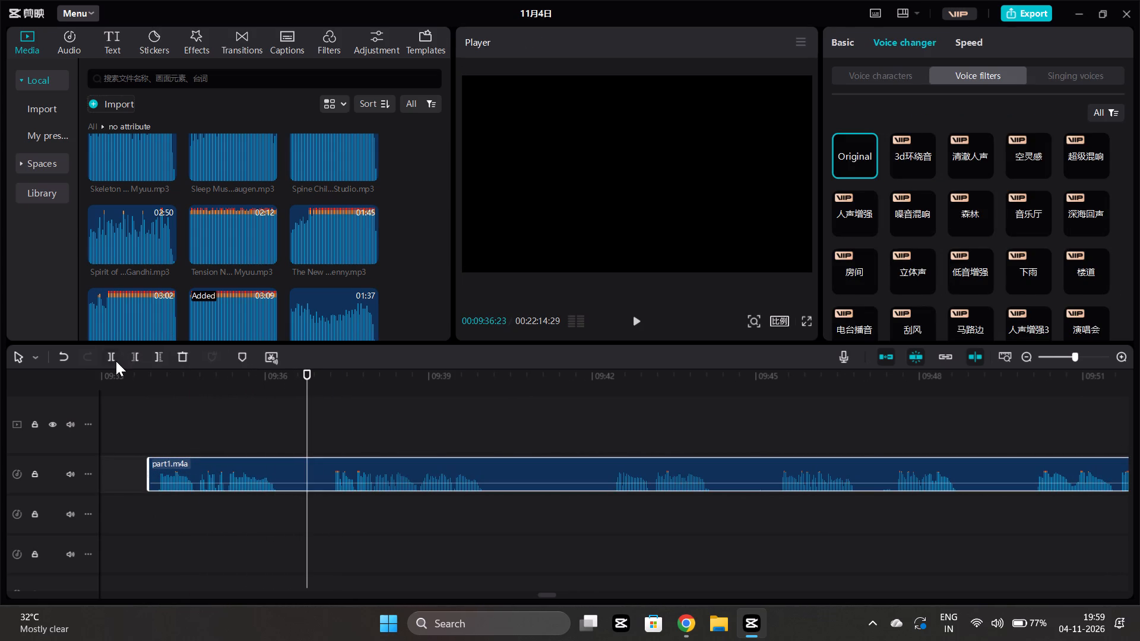
click(113, 361)
click(322, 509)
drag(322, 509, 328, 507)
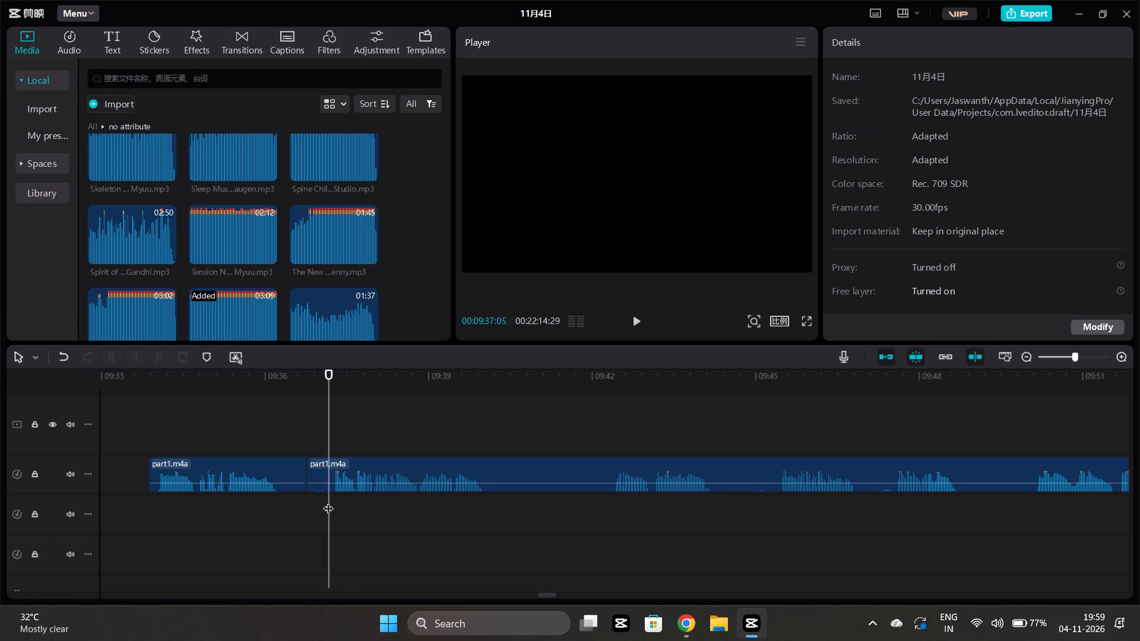
click(326, 479)
click(141, 356)
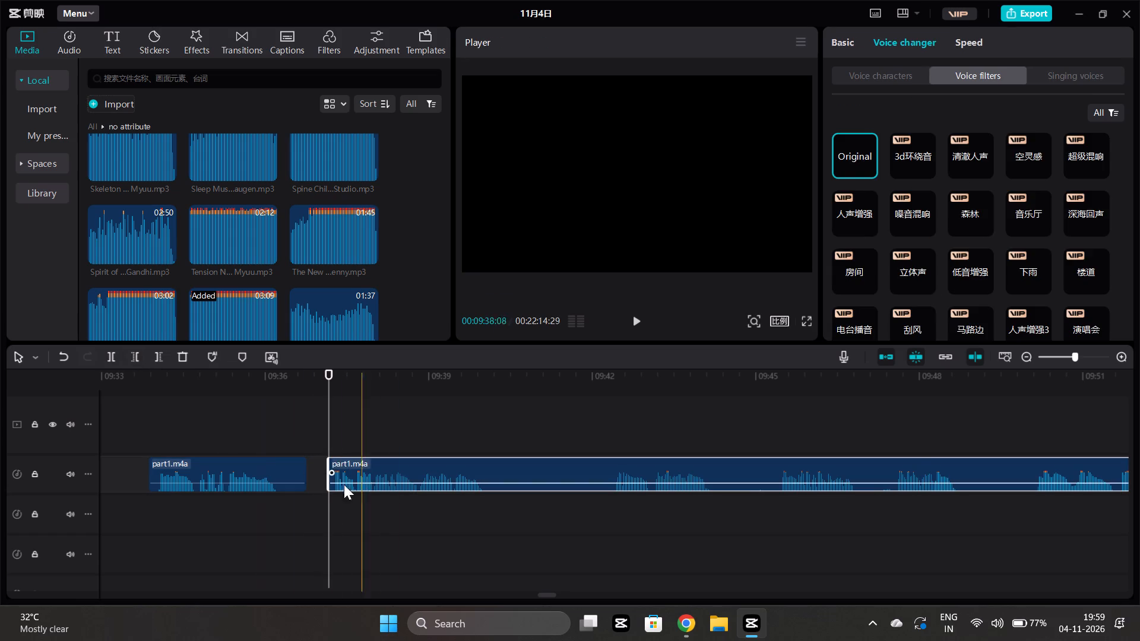
click(322, 490)
key(space)
scroll(322, 491, left, 1)
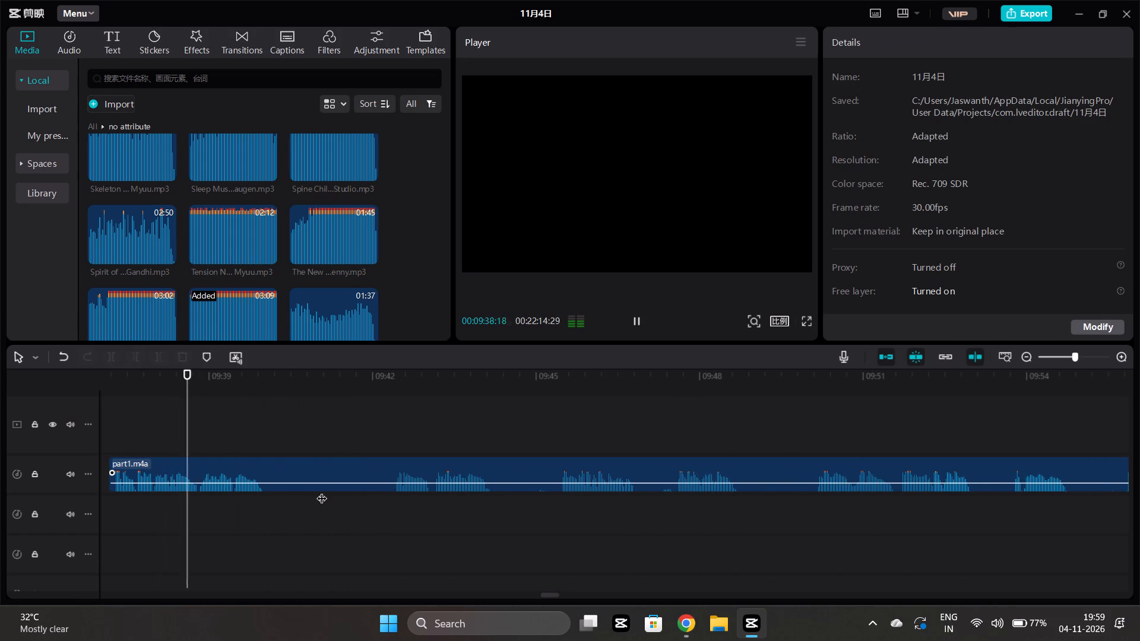
Split the narration at 09:41:28 and trim the first part's end to 09:40:29.
click(369, 513)
click(369, 477)
click(109, 363)
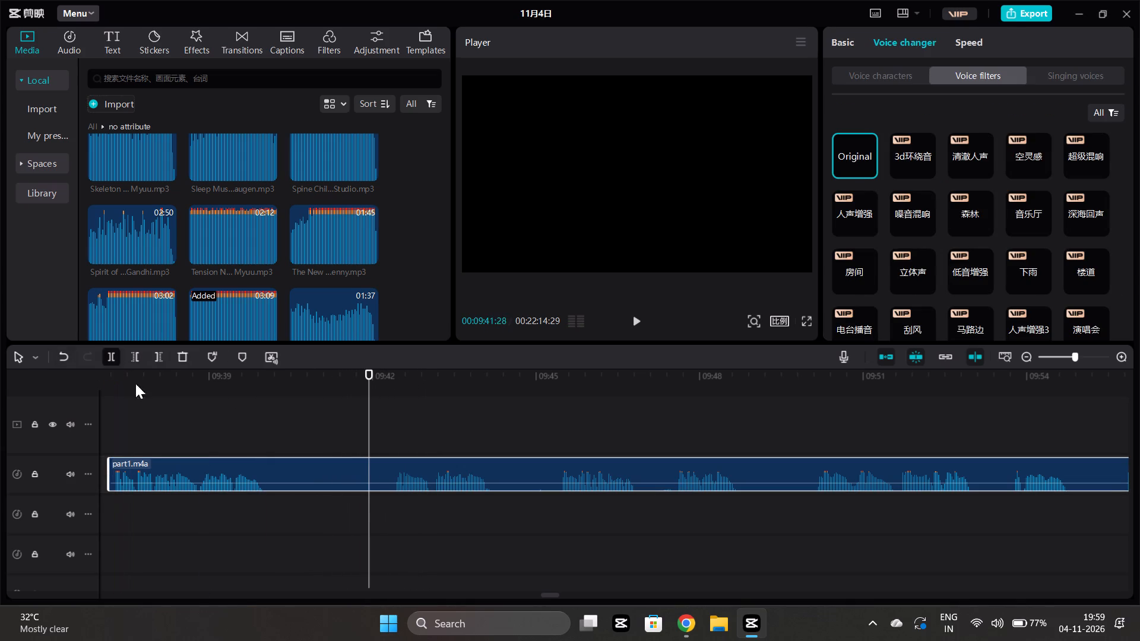
click(316, 517)
click(325, 471)
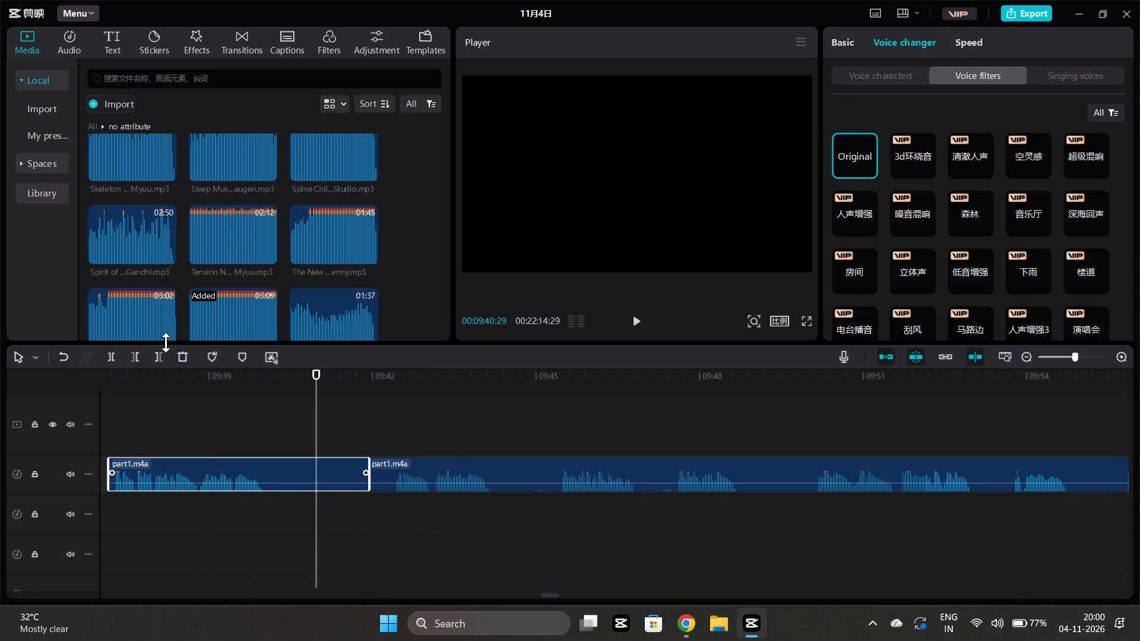
click(161, 362)
Trim about 0.4 s off the following narration clip's start, butt it against the preceding clip's end at 09:40:29, and play on.
drag(433, 477, 392, 474)
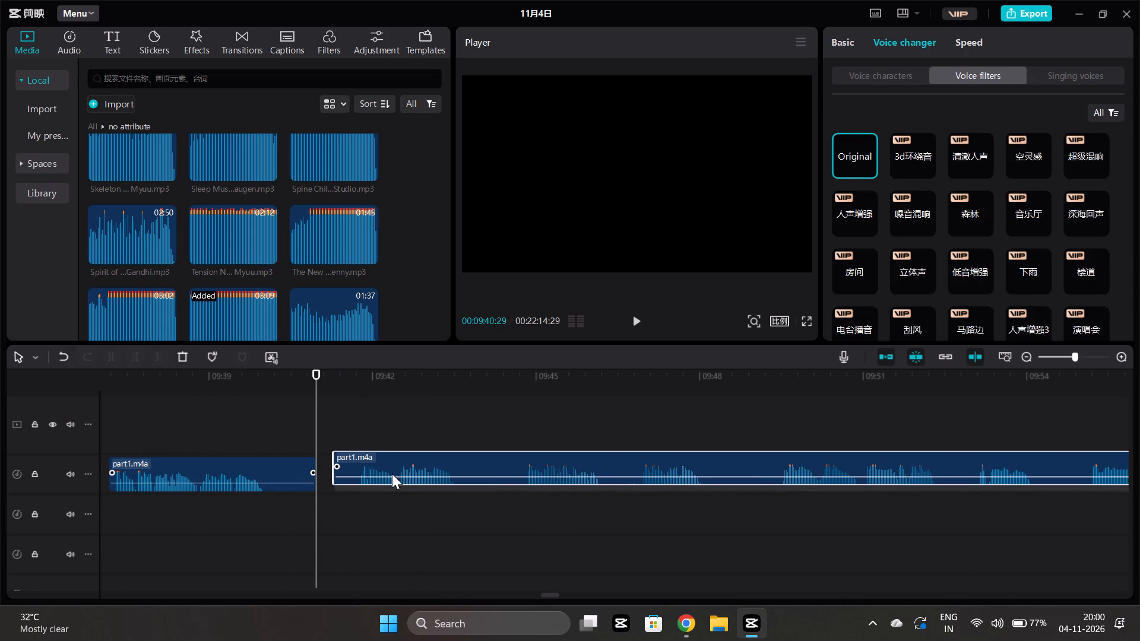
drag(392, 474, 384, 477)
drag(316, 482, 341, 484)
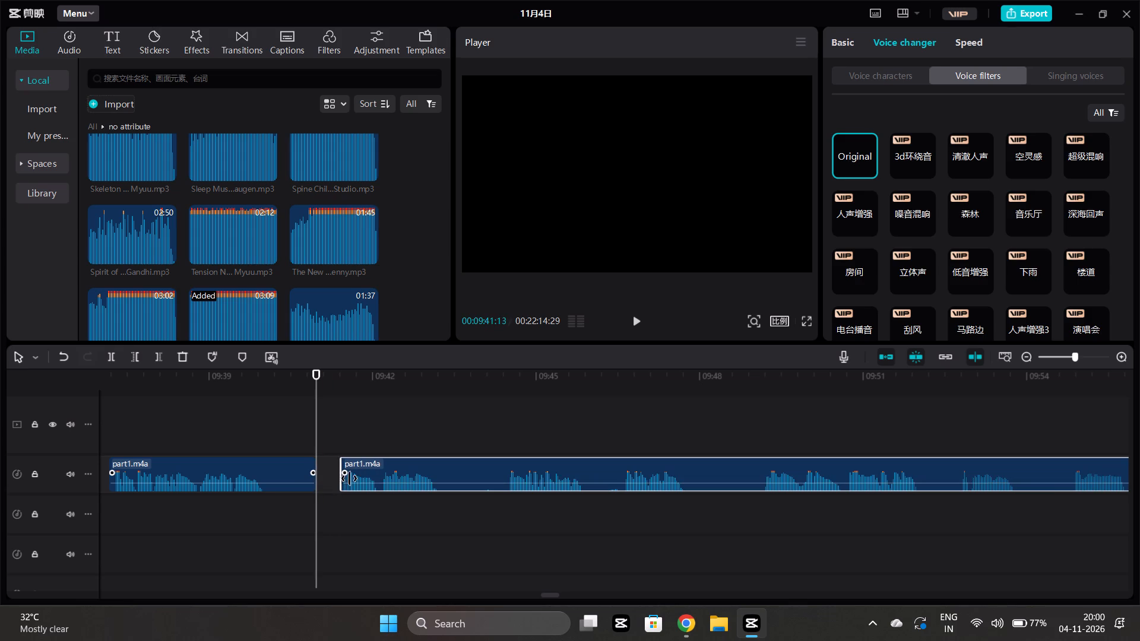
click(340, 485)
drag(369, 466, 357, 468)
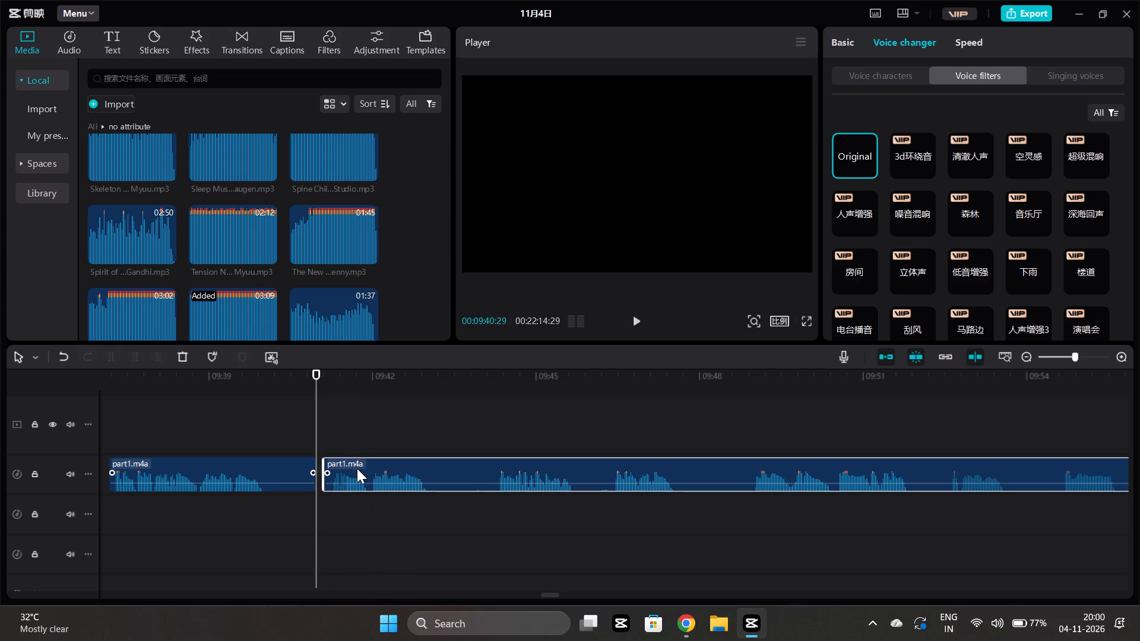
drag(357, 468, 353, 468)
click(307, 500)
key(space)
scroll(369, 378, left, 1)
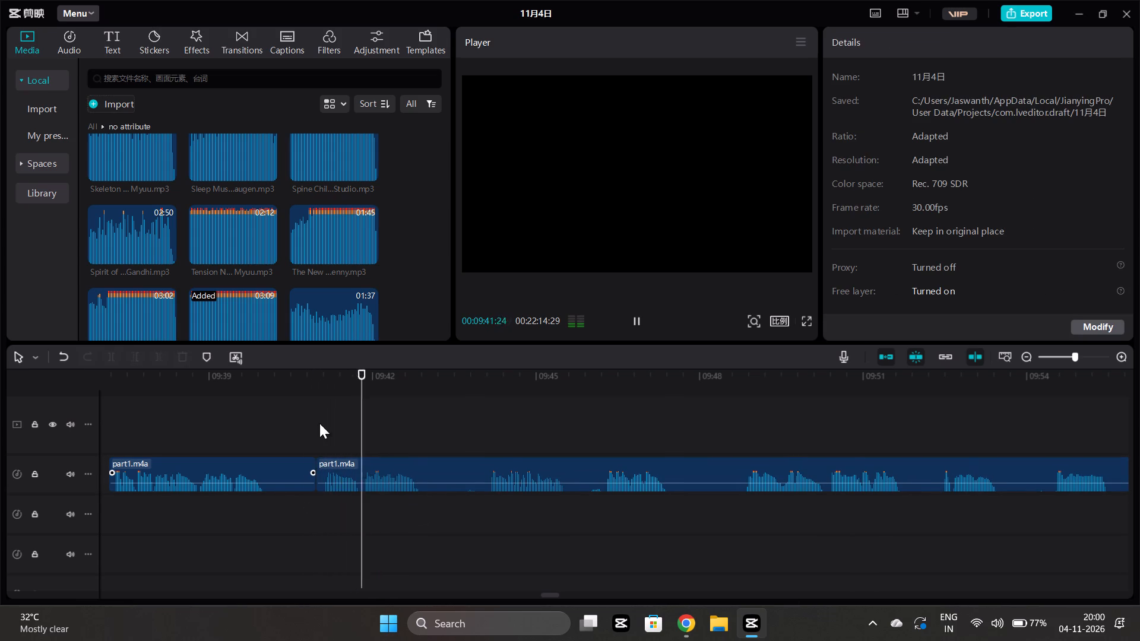
scroll(319, 423, left, 1)
scroll(407, 445, left, 1)
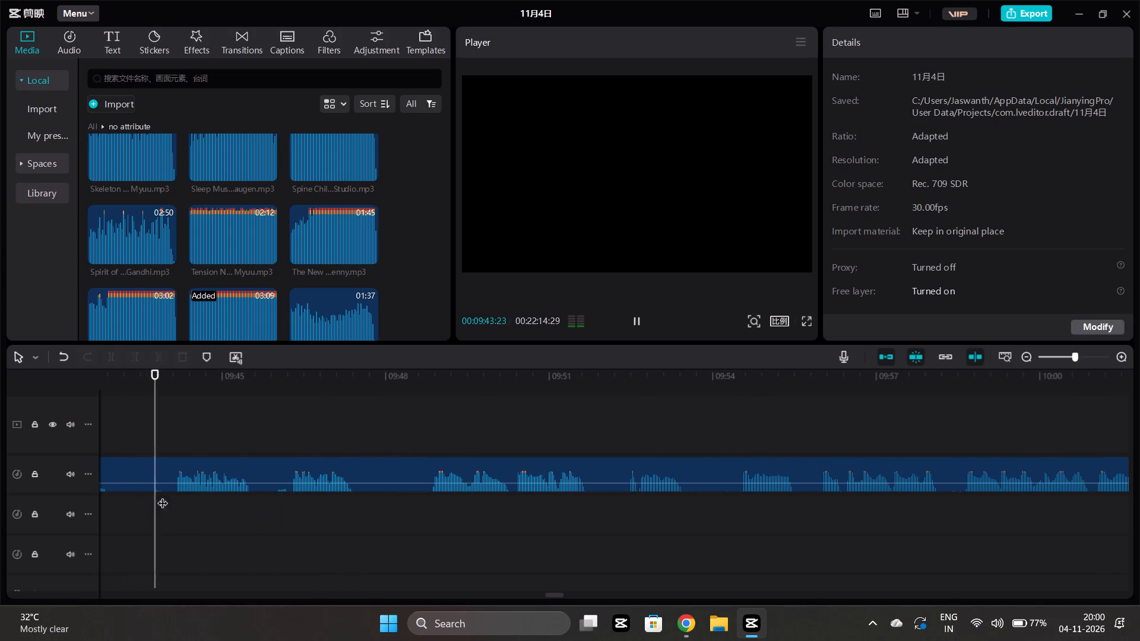
Split the narration at 09:43:29, trim the first part's end to 09:43:14, close the gap with the second part, and play on.
key(space)
click(167, 510)
click(170, 478)
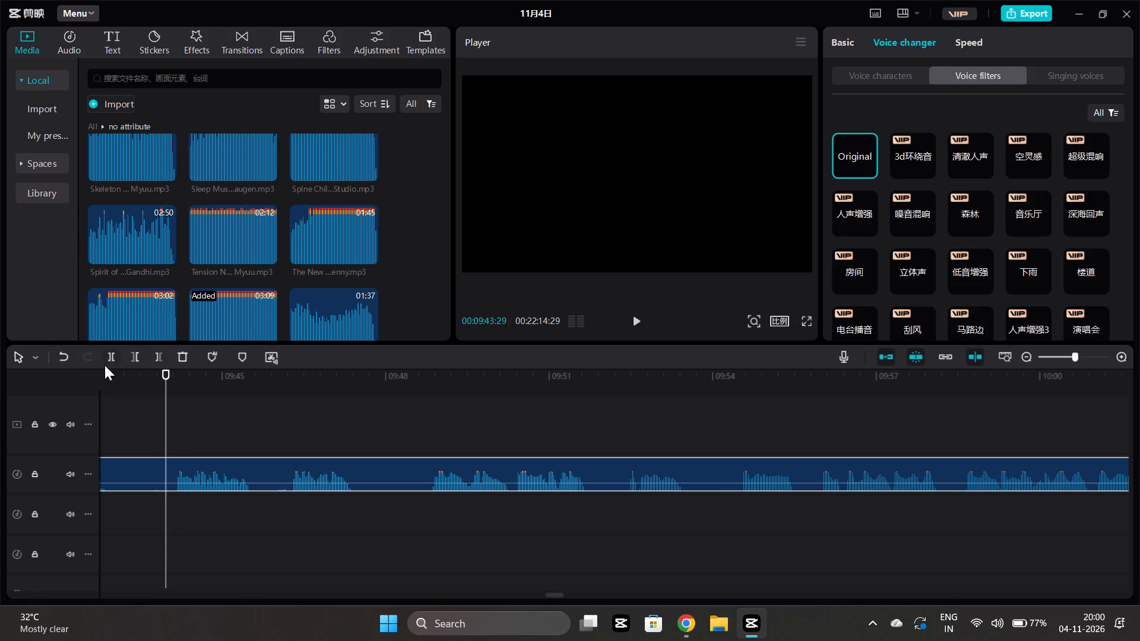
click(107, 356)
click(139, 507)
click(142, 465)
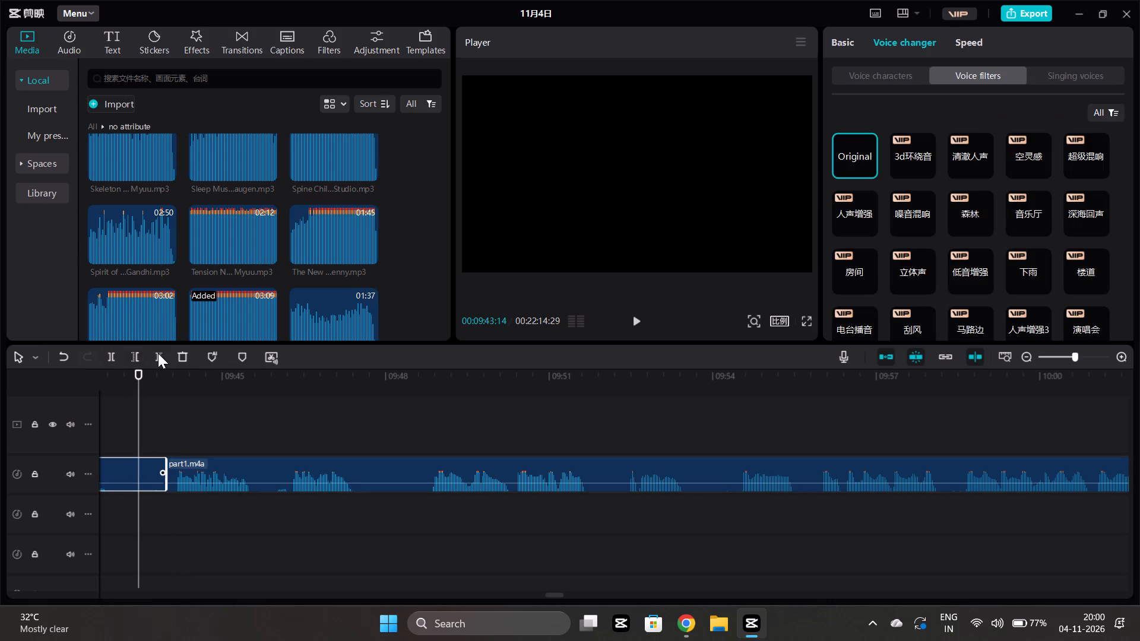
click(156, 353)
drag(220, 468, 196, 475)
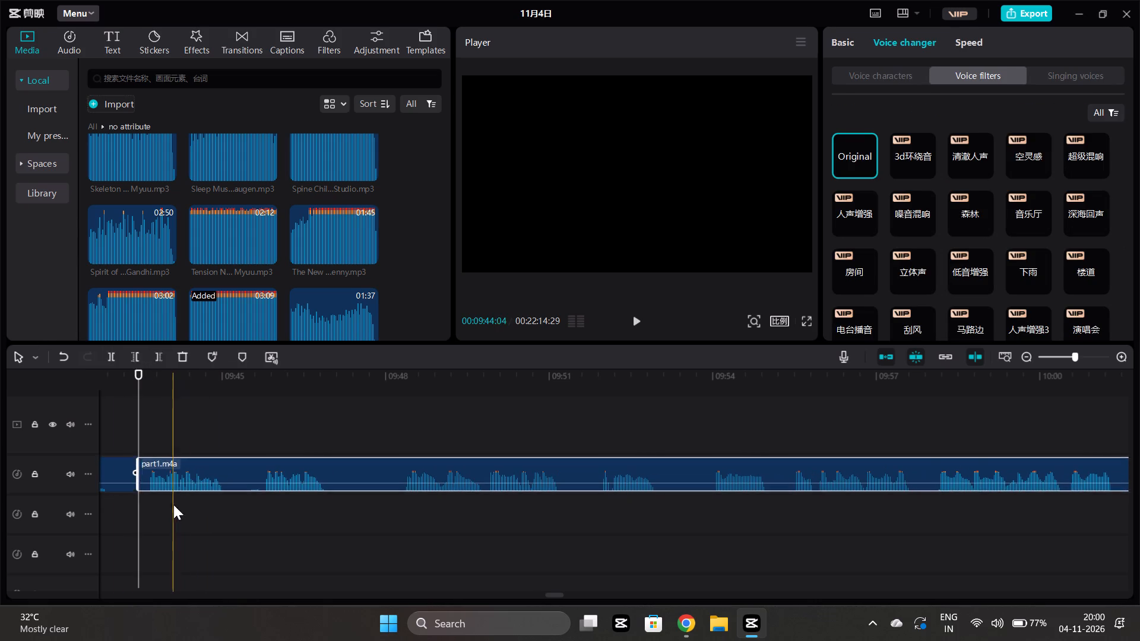
click(173, 504)
key(space)
Split the narration at 09:45:22, trim the first part's end to 09:45:08, move the second part to start at about 09:45:17, and play.
key(space)
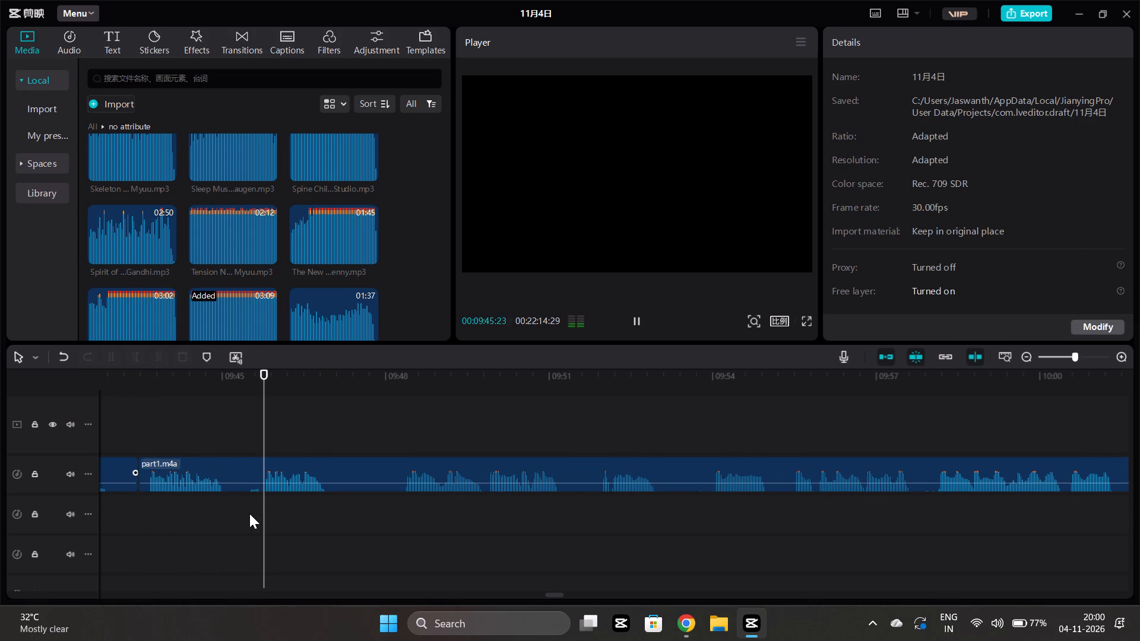
click(264, 513)
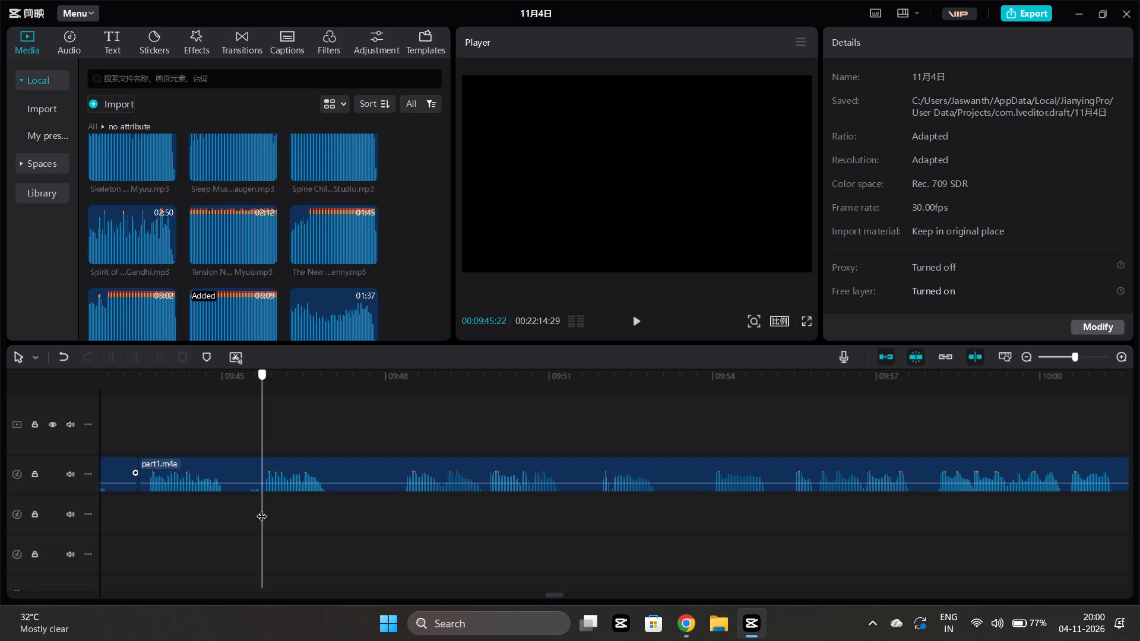
click(261, 485)
click(110, 355)
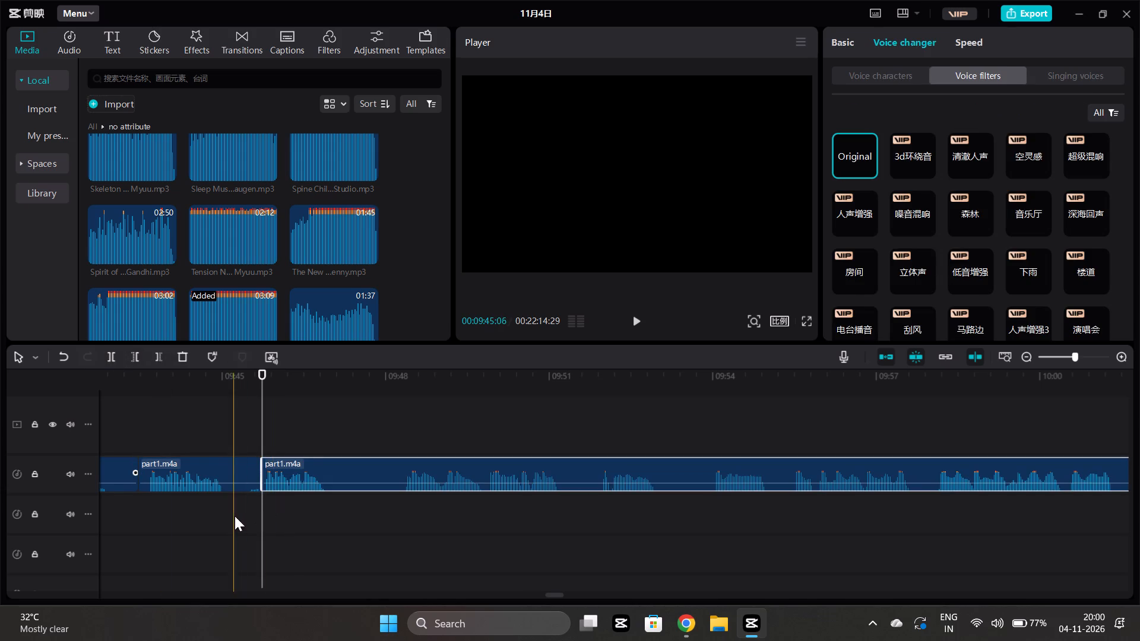
click(236, 514)
click(240, 455)
click(242, 471)
click(157, 355)
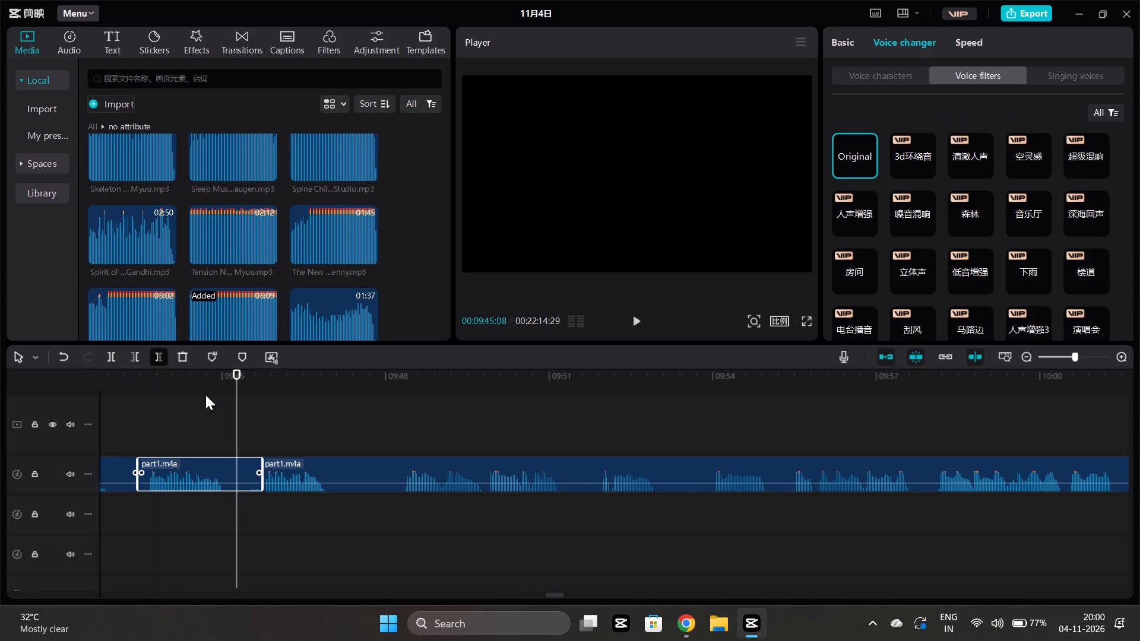
drag(282, 469, 274, 468)
click(239, 500)
key(space)
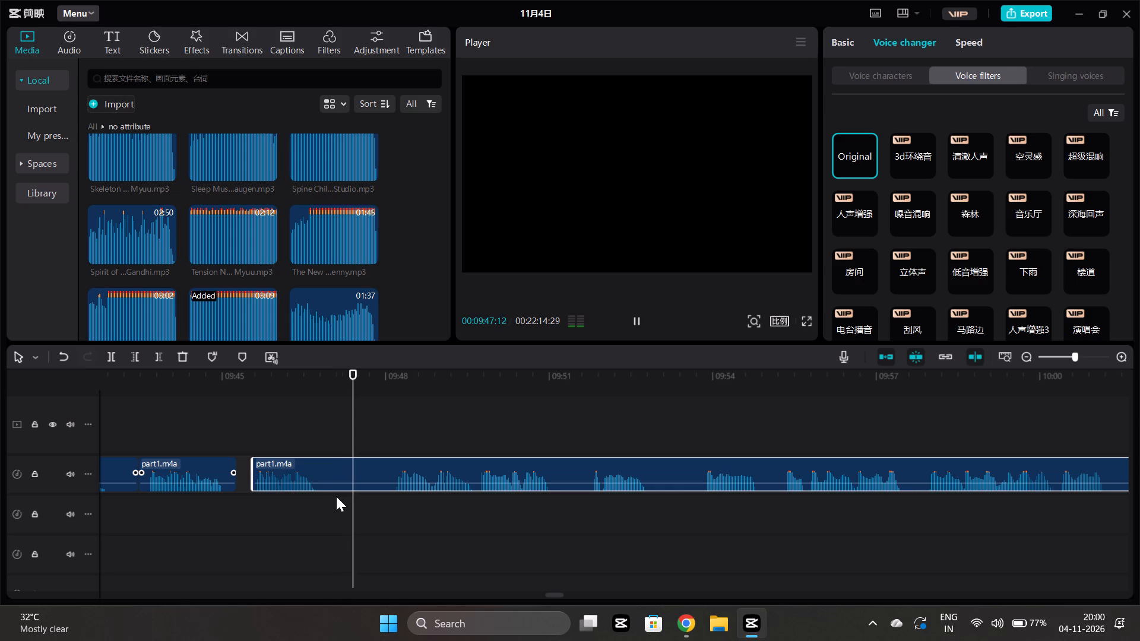
Split the narration at about 09:47:24, trim the first part's end to 09:46:27, move the second part to about 09:47:04, and play.
key(space)
click(375, 510)
click(370, 481)
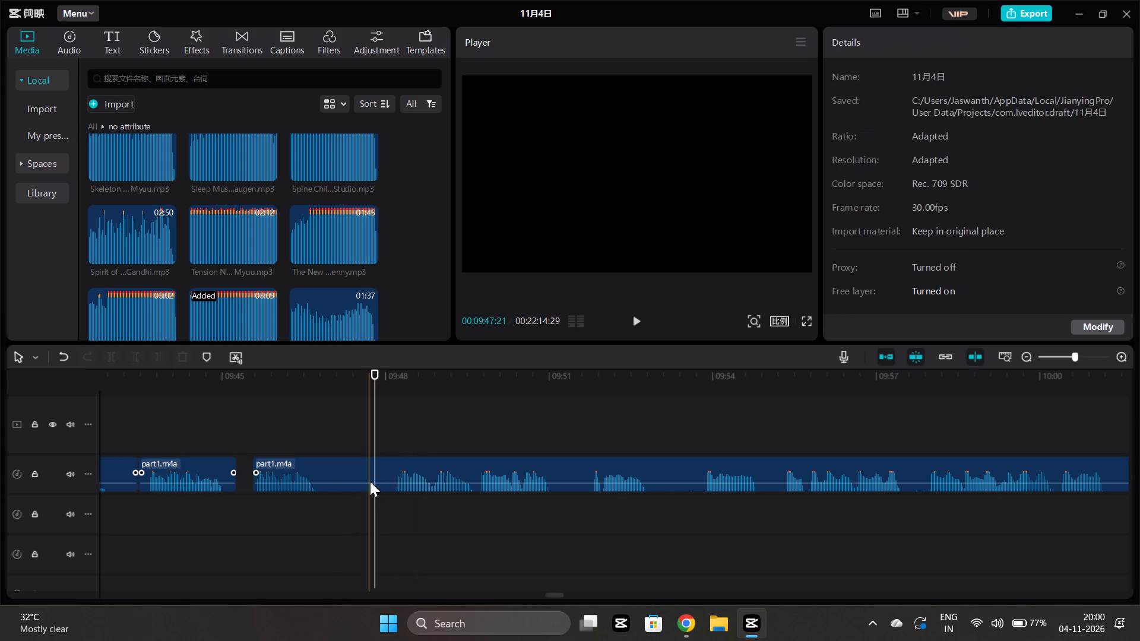
click(118, 357)
click(327, 509)
click(329, 456)
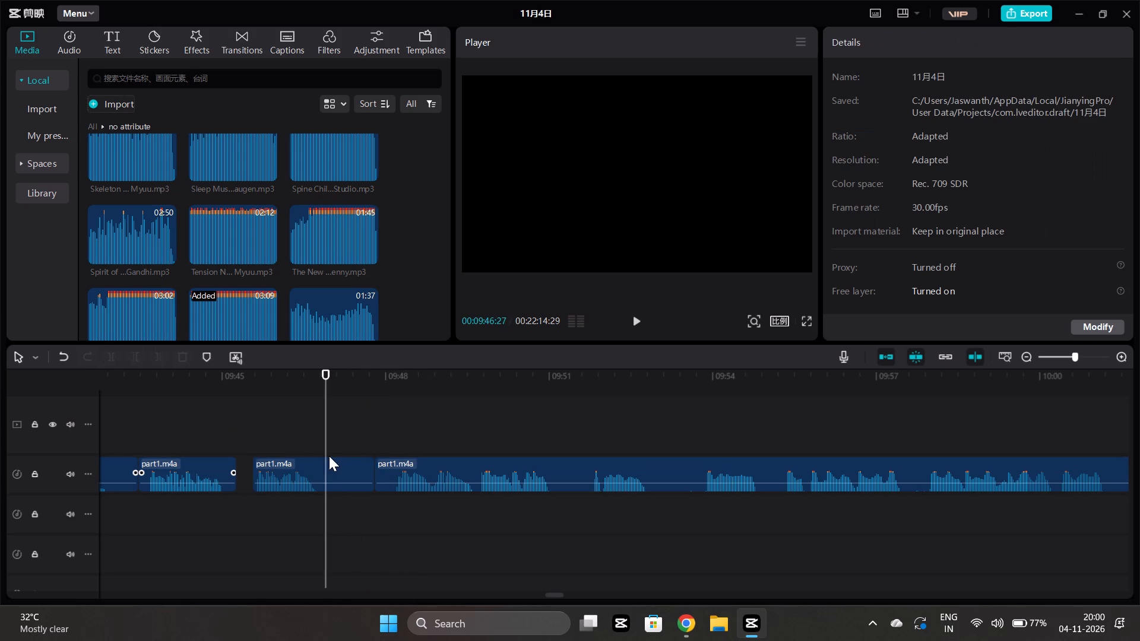
click(332, 467)
click(162, 360)
drag(453, 468, 416, 472)
click(332, 525)
key(space)
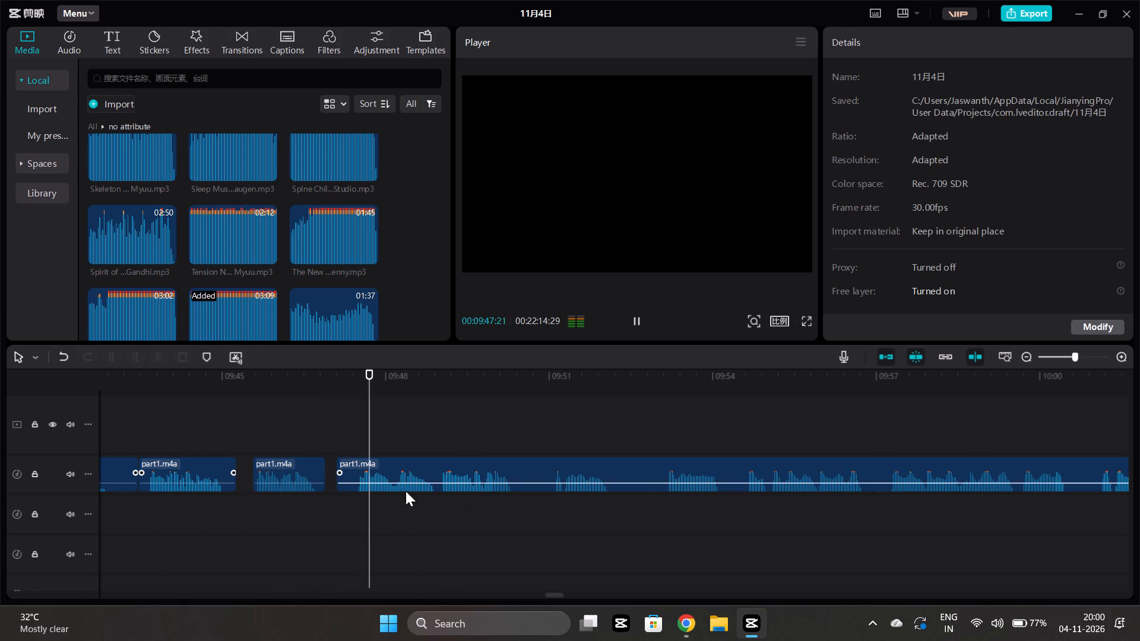
scroll(422, 493, left, 1)
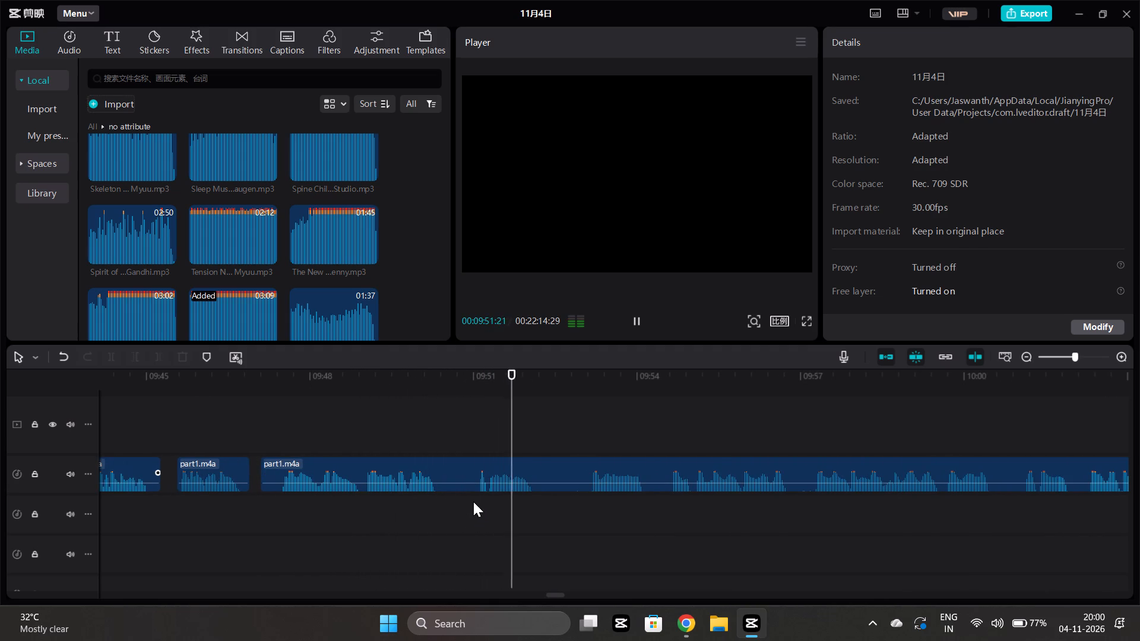
Split the narration at 09:50:28, apply the 超级混响 voice filter at strength 50 to the part before the cut, and play on.
key(space)
click(470, 505)
click(472, 468)
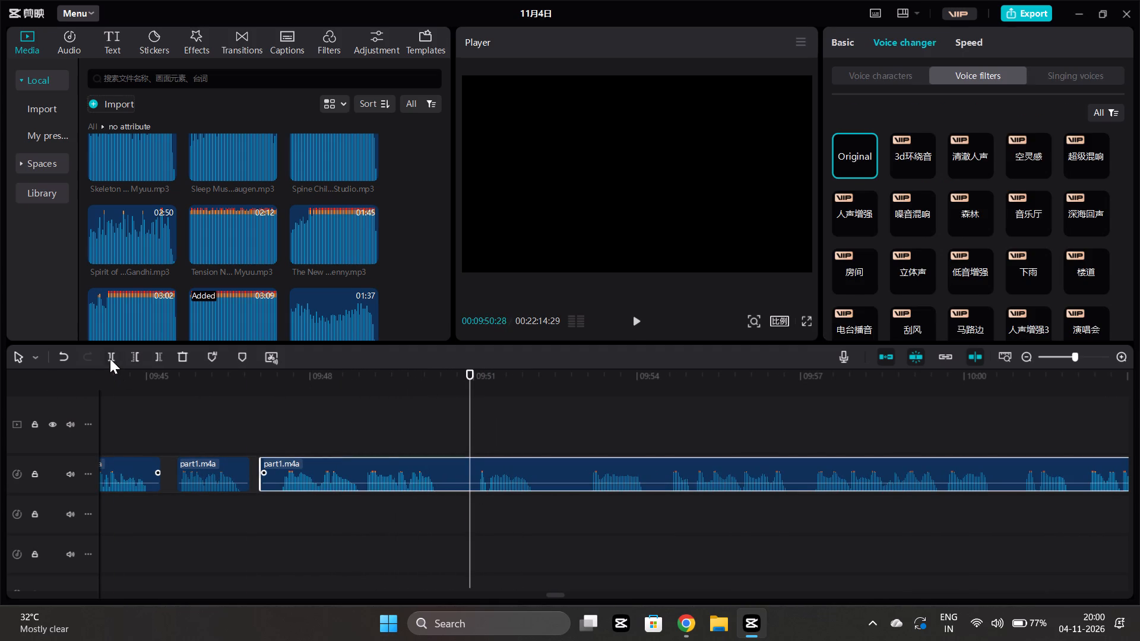
click(110, 358)
click(413, 477)
click(1082, 163)
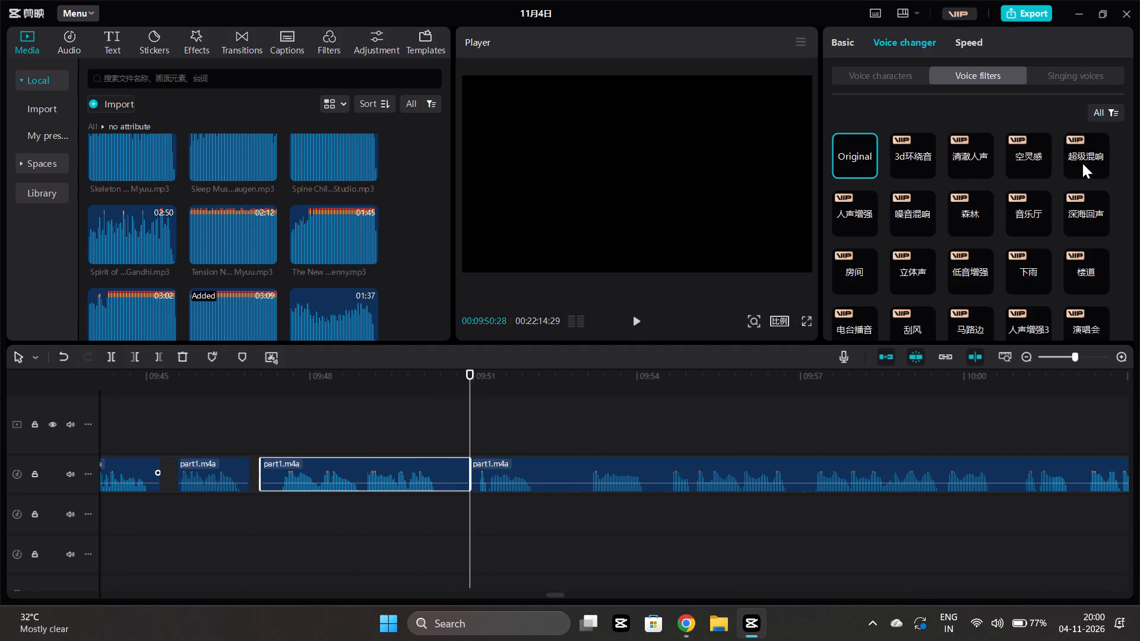
click(952, 320)
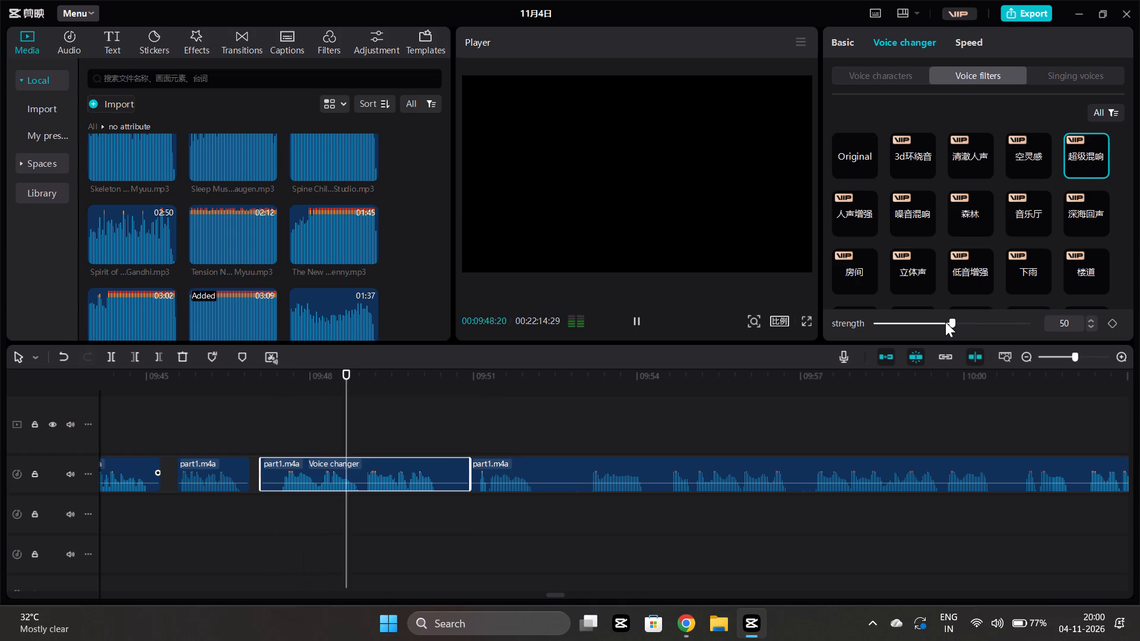
scroll(412, 476, left, 2)
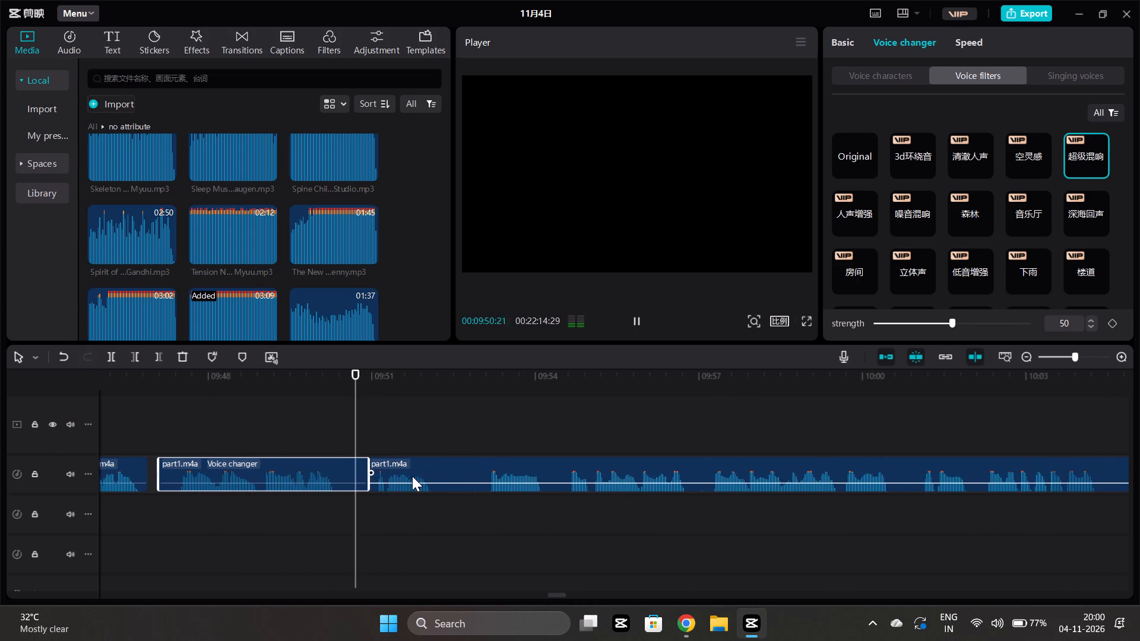
scroll(412, 476, left, 1)
click(358, 507)
key(space)
scroll(358, 507, left, 1)
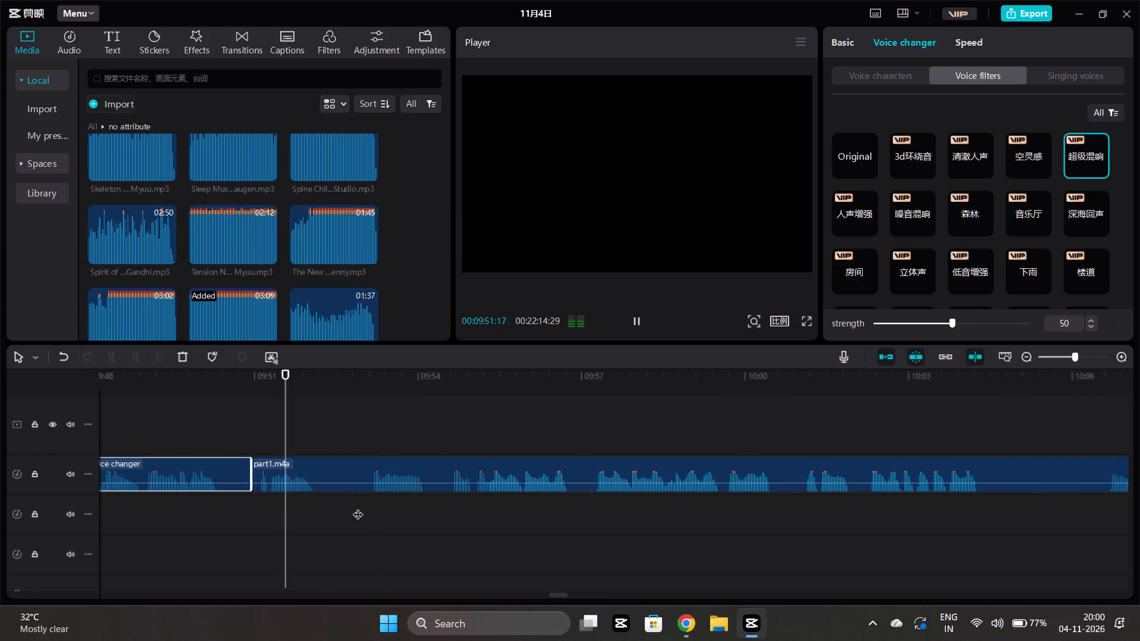
scroll(358, 507, left, 1)
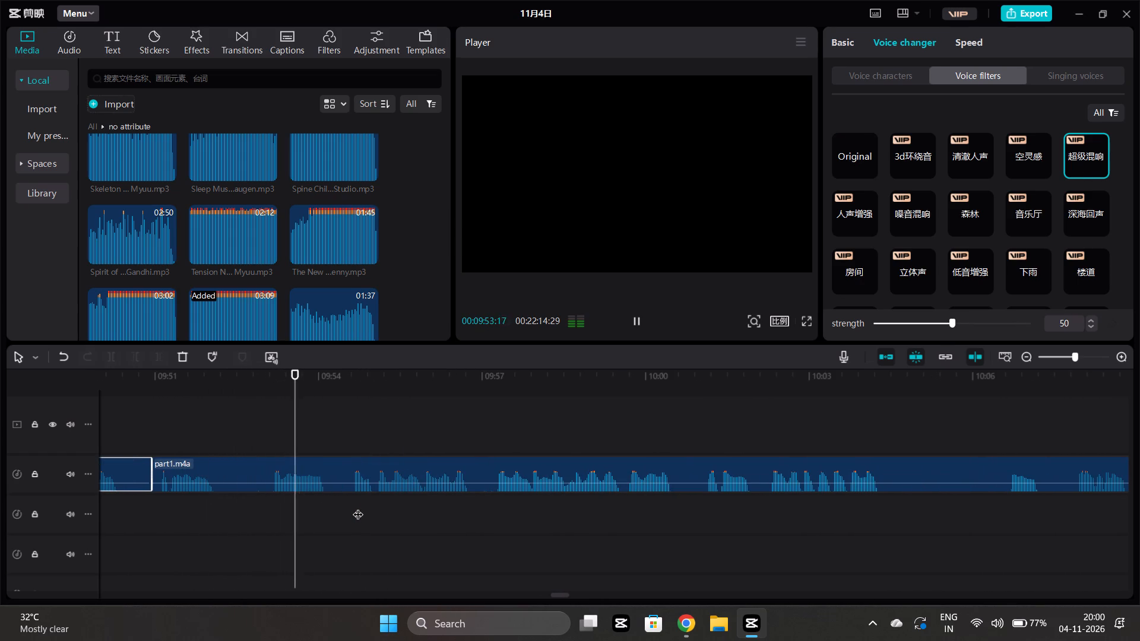
Split the narration at 09:52:21, trim the second part's start to 09:53:02, and play on from the gap.
key(space)
click(249, 508)
click(248, 480)
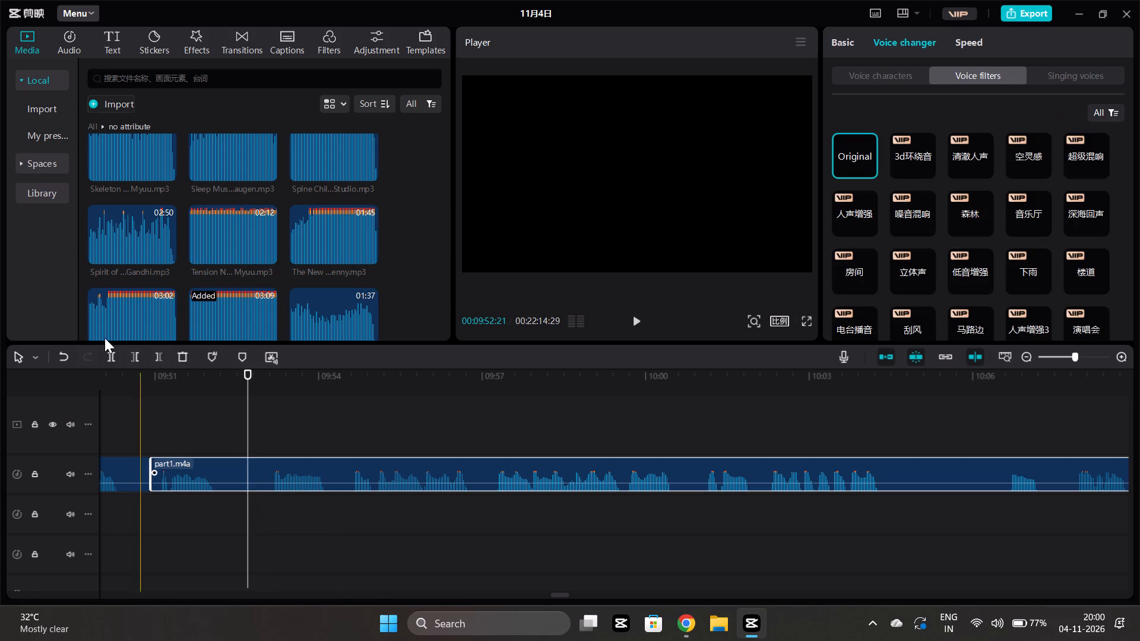
click(113, 361)
click(274, 518)
drag(274, 518, 269, 518)
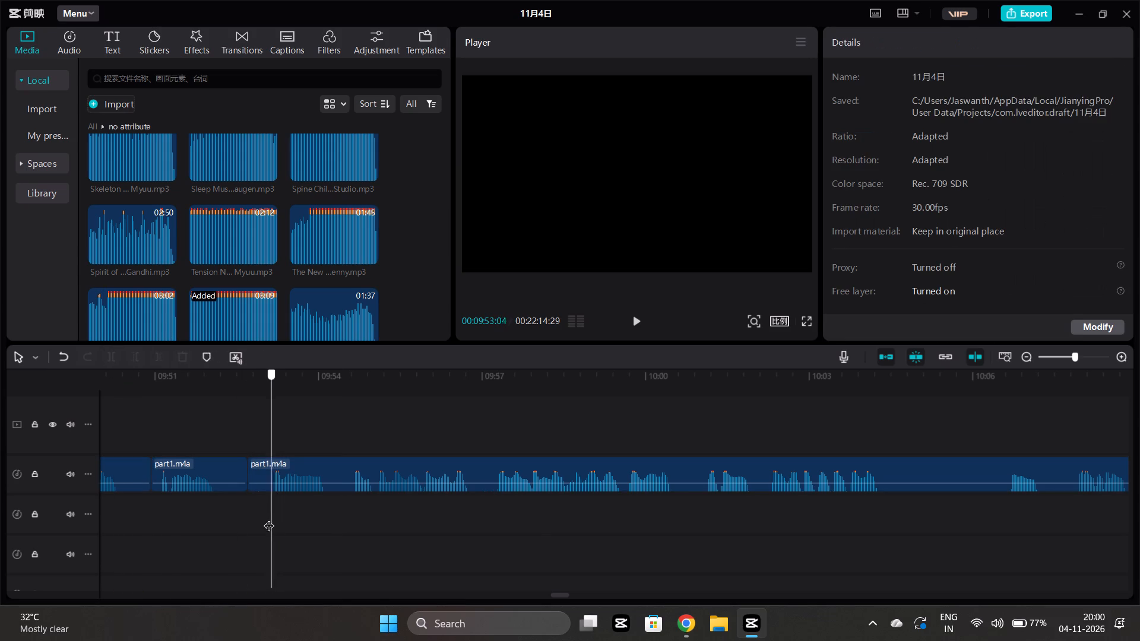
drag(269, 518, 268, 518)
click(265, 479)
click(134, 356)
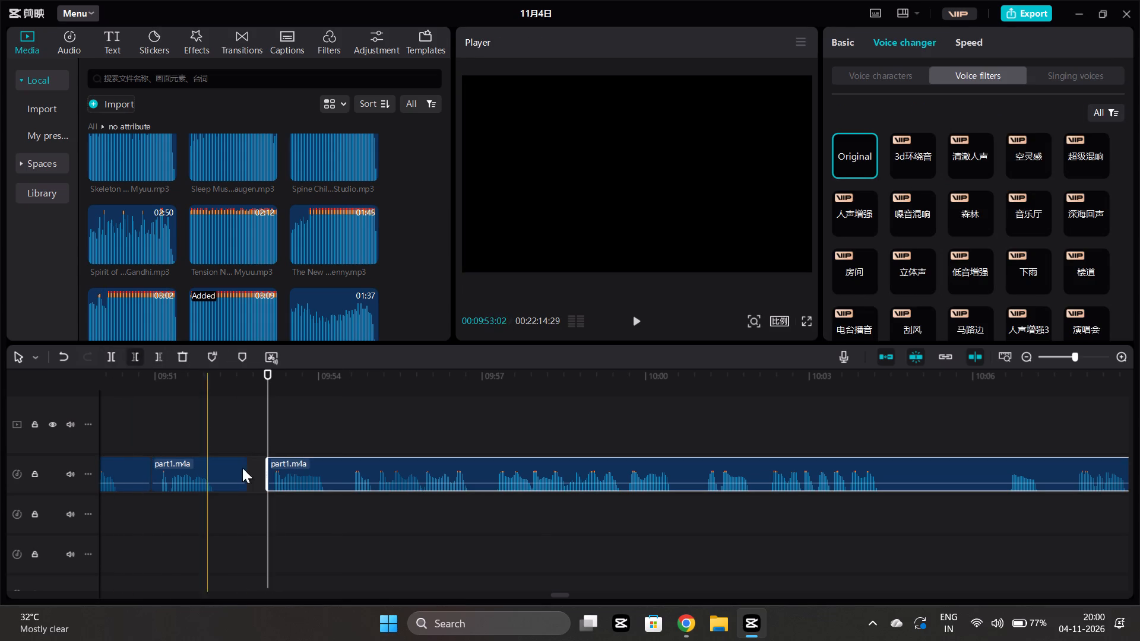
click(268, 499)
key(space)
scroll(268, 499, left, 1)
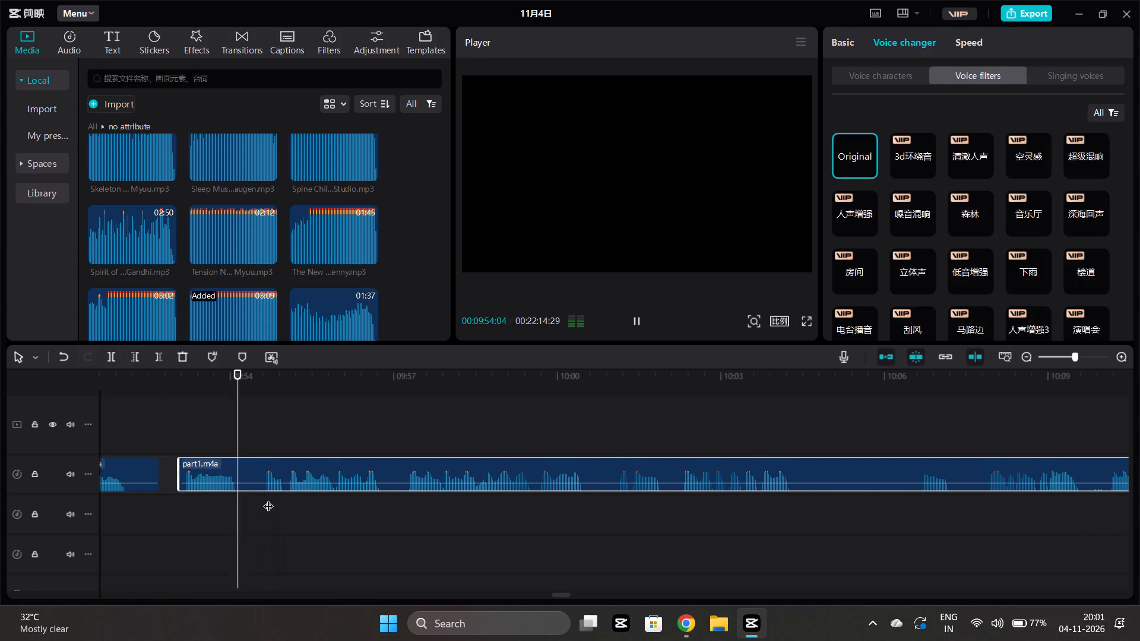
scroll(268, 499, left, 1)
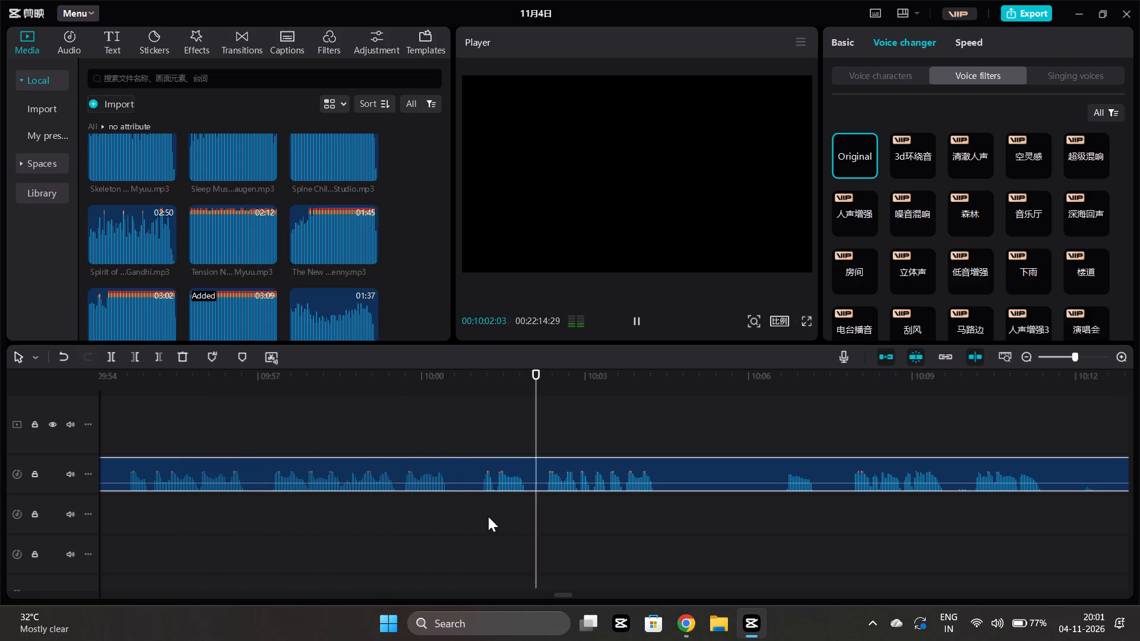
scroll(488, 516, left, 1)
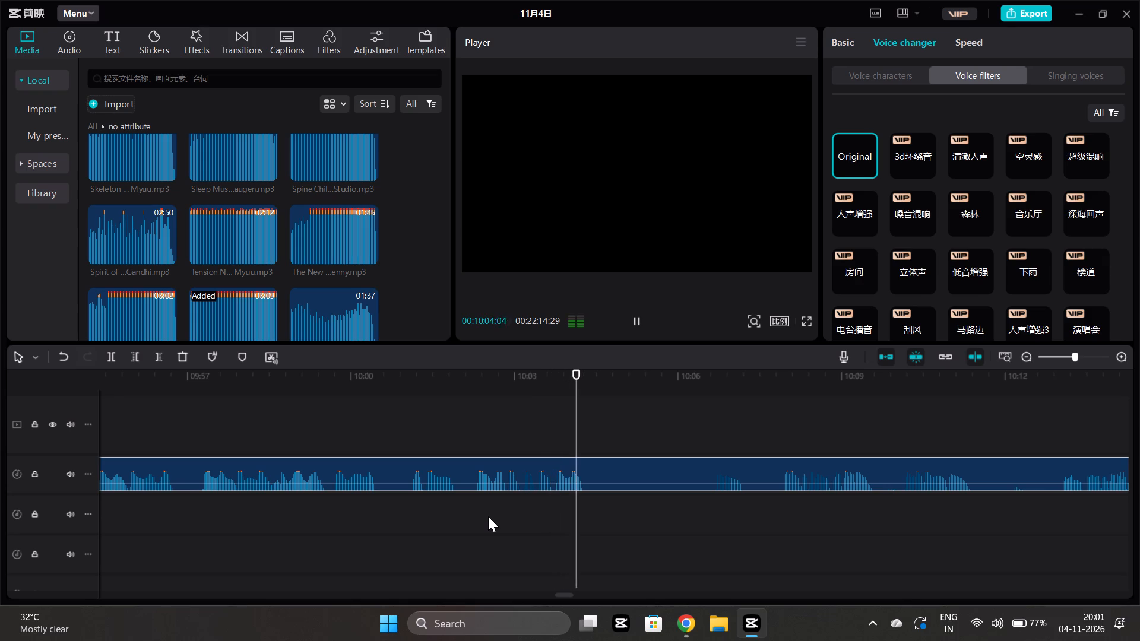
Split the narration at 10:05:01 and apply the 超级混响 voice filter at strength 52 to the part before the cut.
key(space)
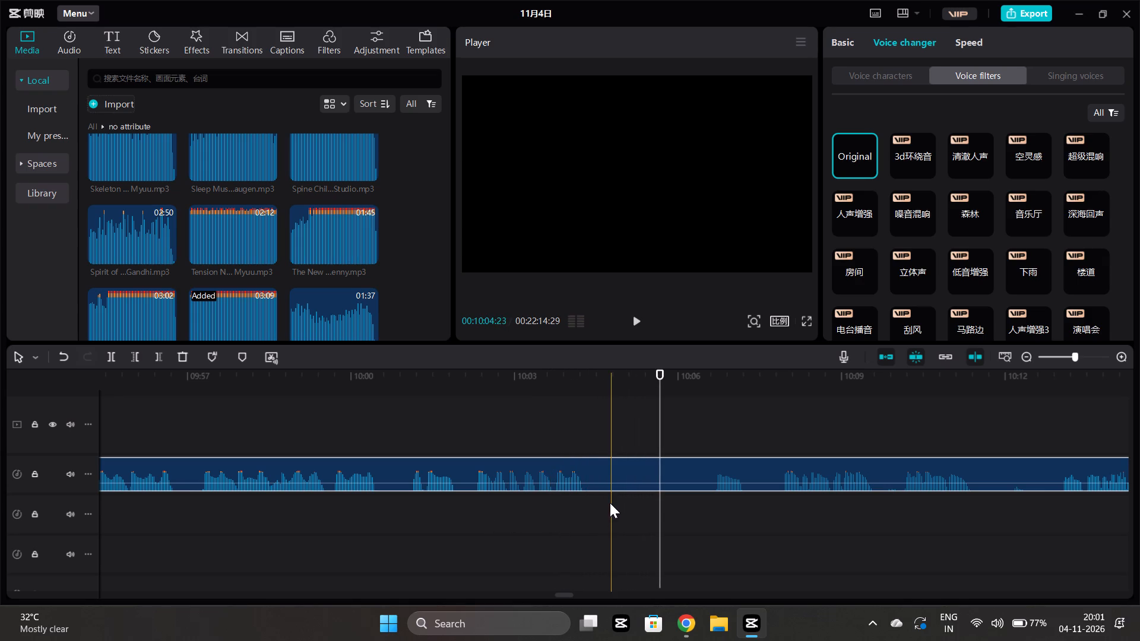
click(613, 512)
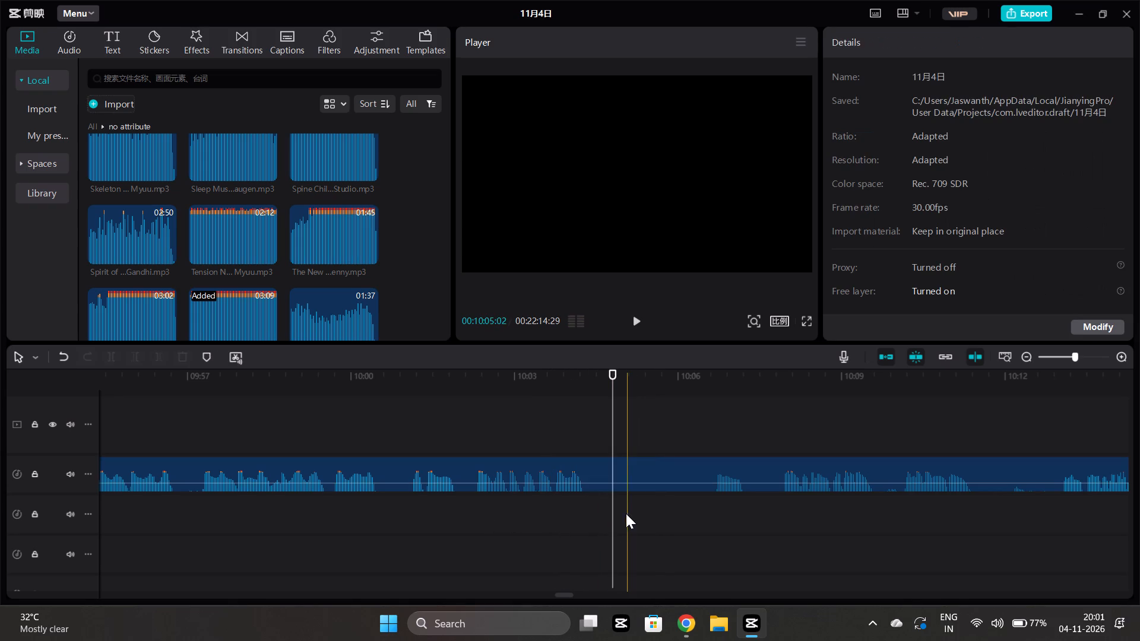
click(625, 505)
click(644, 479)
click(115, 358)
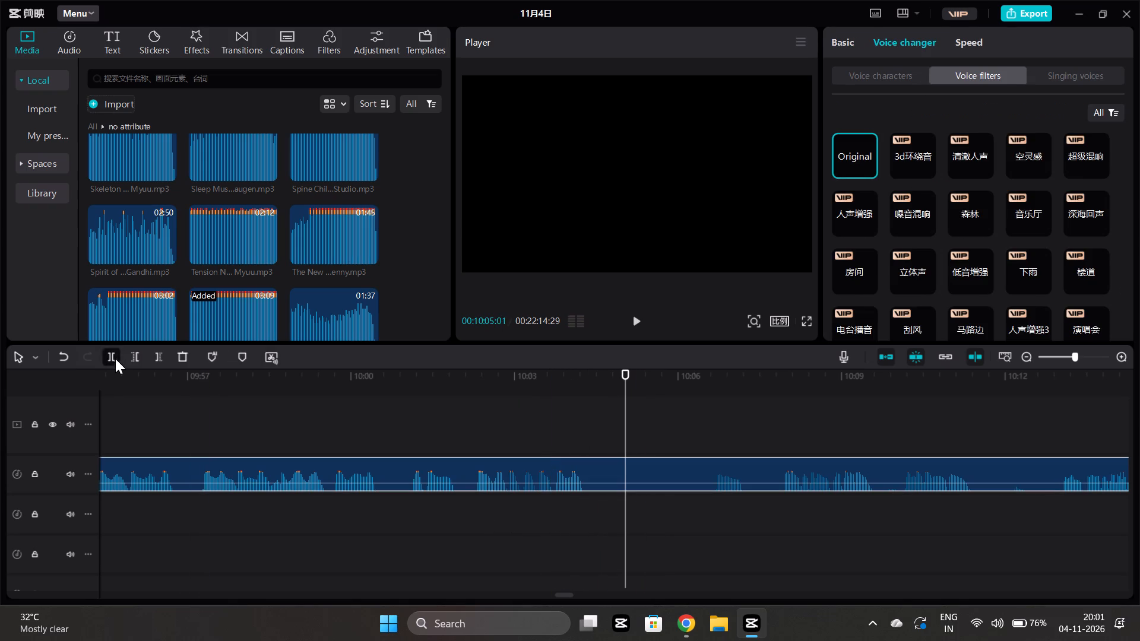
click(381, 482)
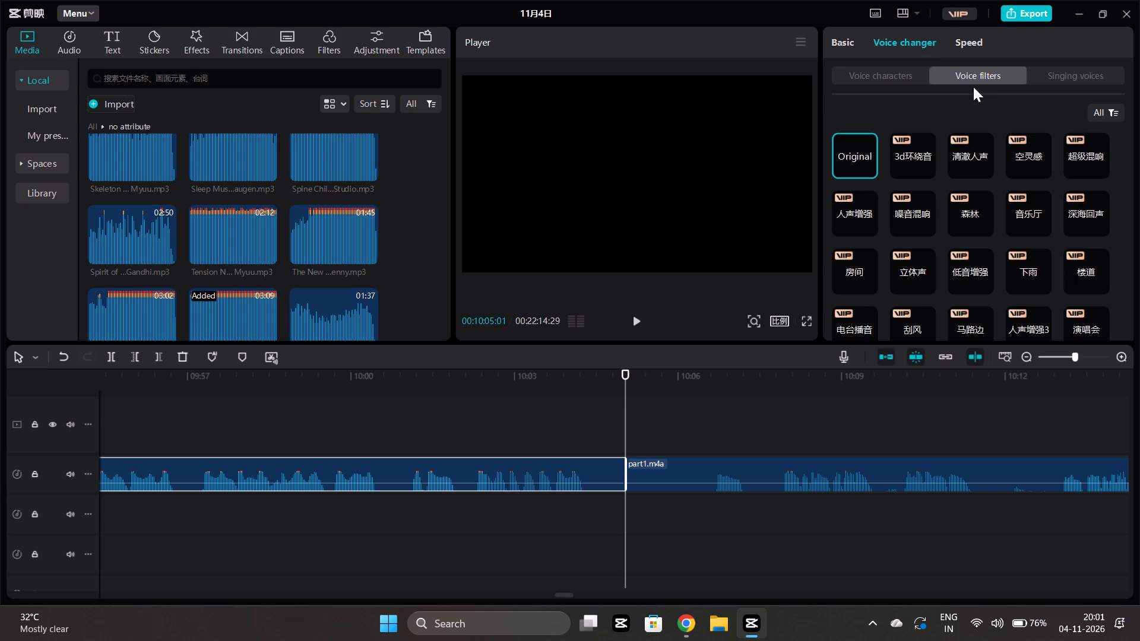
click(1064, 164)
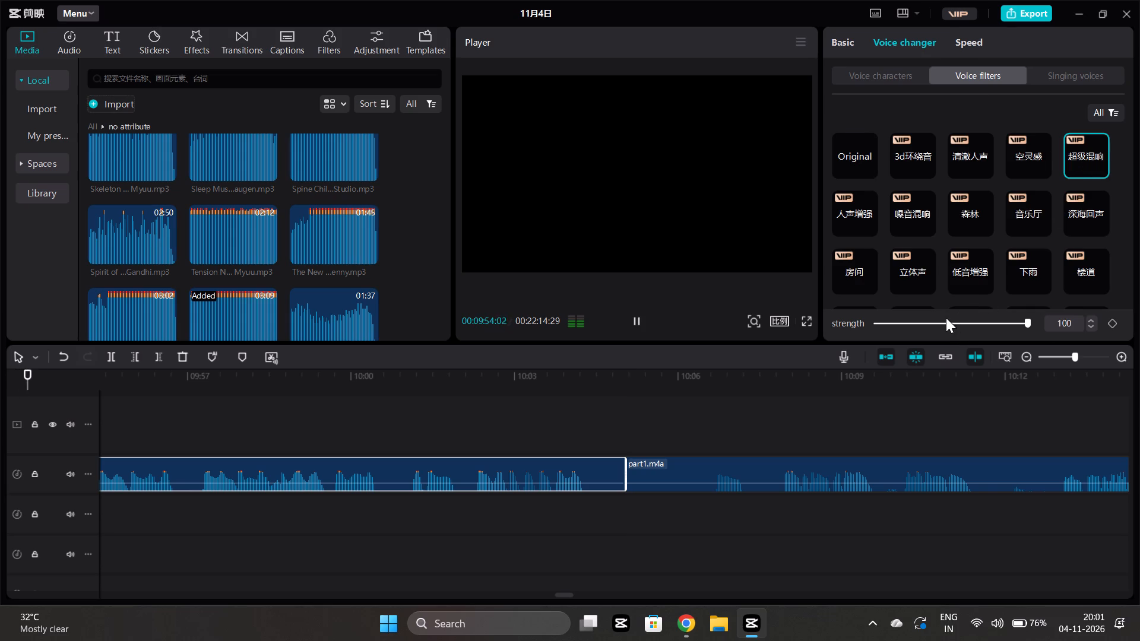
click(946, 318)
click(955, 319)
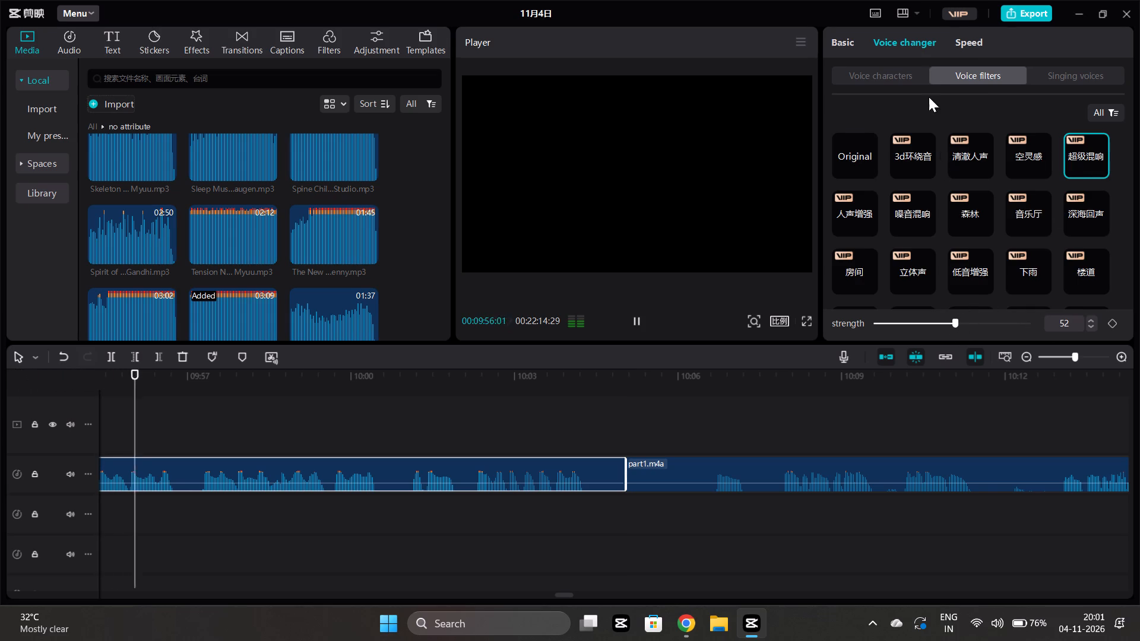
Set the volume of the reverb-filtered part before the 10:05:01 cut to 0.0 dB.
click(857, 36)
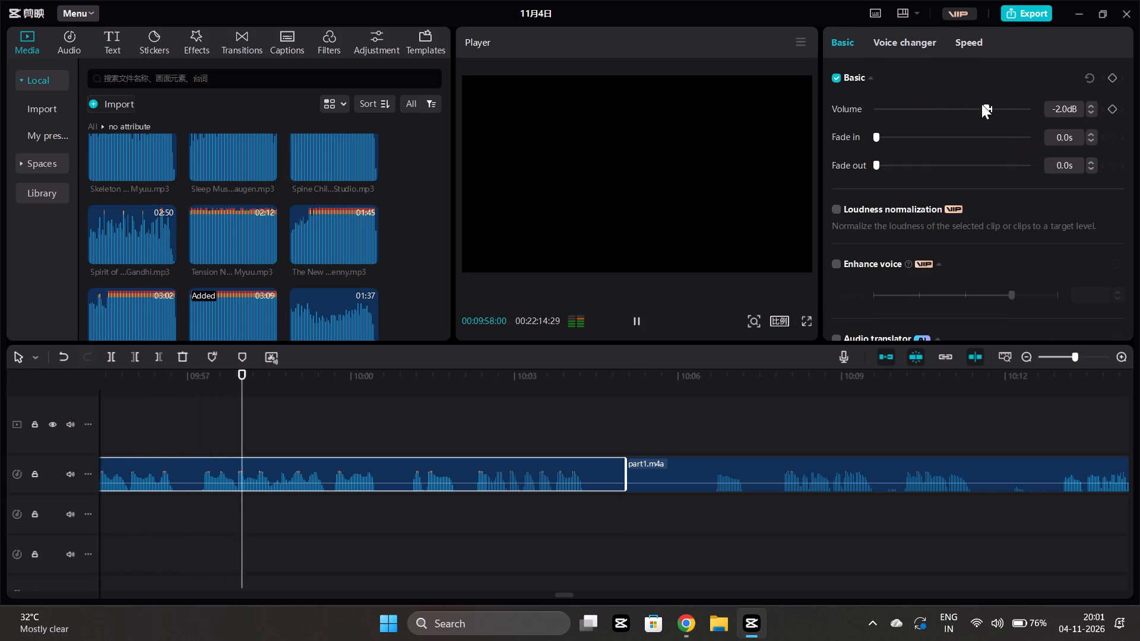
click(993, 110)
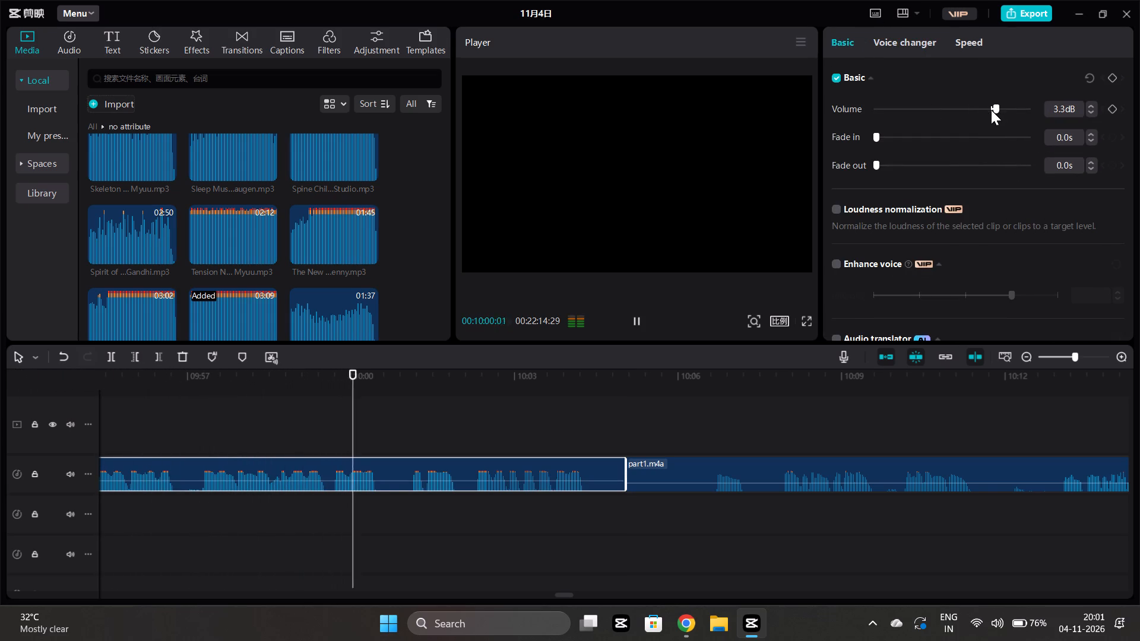
click(991, 110)
Extend the first part's end to about 10:05:08, trim about 1.5 s off the second part's start, butt them together, and play.
scroll(388, 473, left, 1)
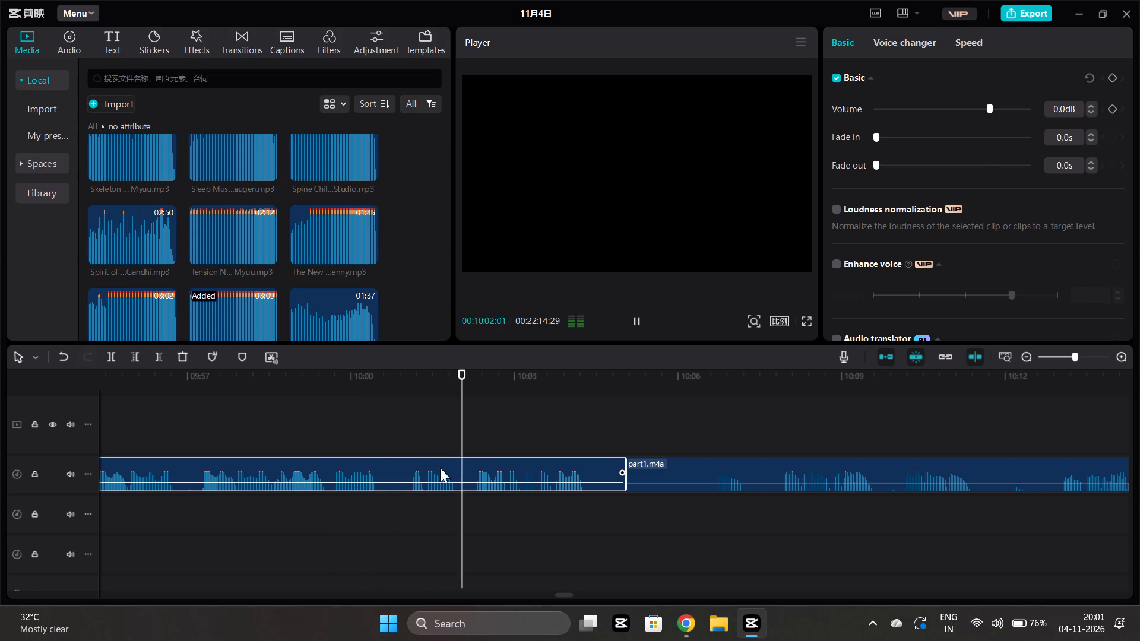
scroll(440, 468, left, 1)
scroll(501, 469, left, 1)
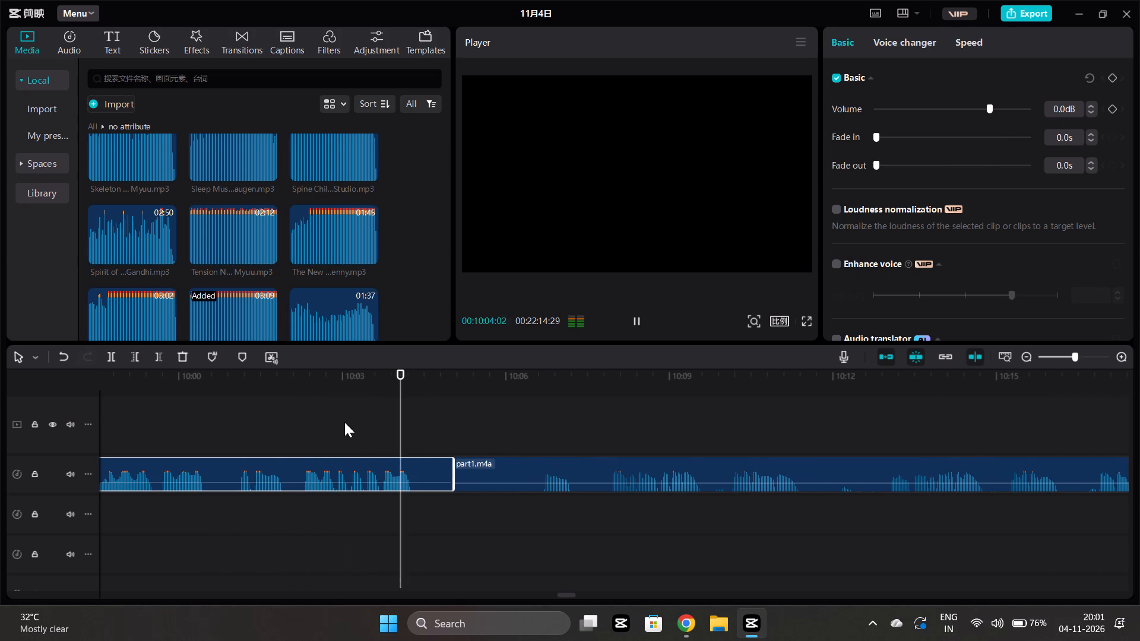
click(468, 479)
drag(454, 482, 518, 480)
click(449, 480)
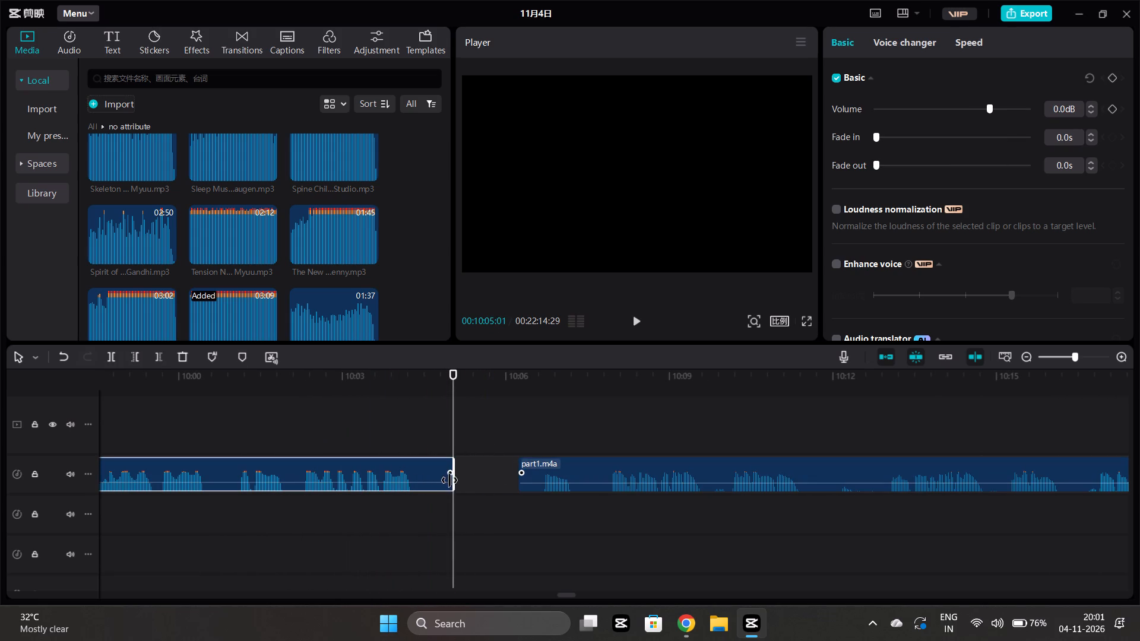
drag(454, 479, 465, 480)
drag(531, 467, 498, 474)
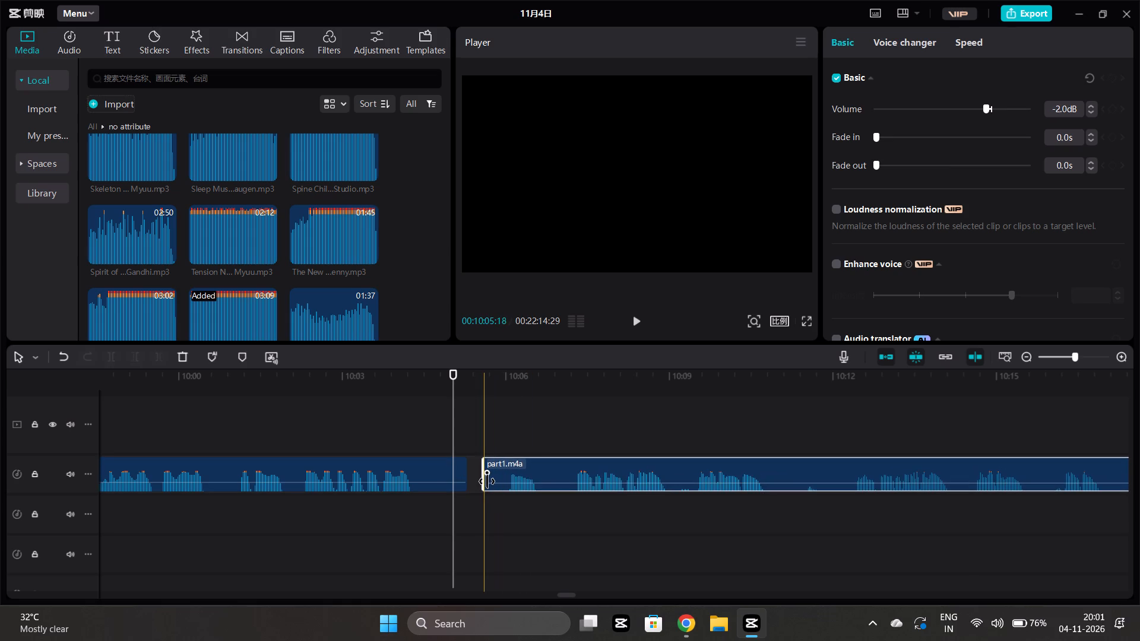
drag(487, 481, 506, 484)
drag(533, 457, 509, 466)
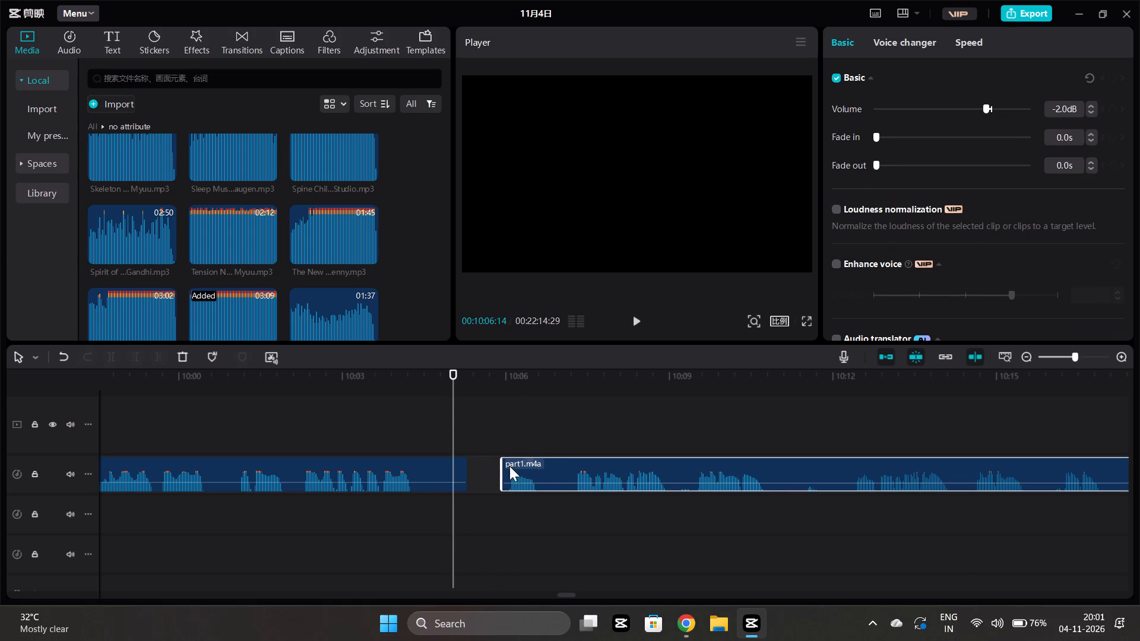
drag(509, 466, 508, 467)
drag(519, 465, 487, 469)
click(465, 498)
key(space)
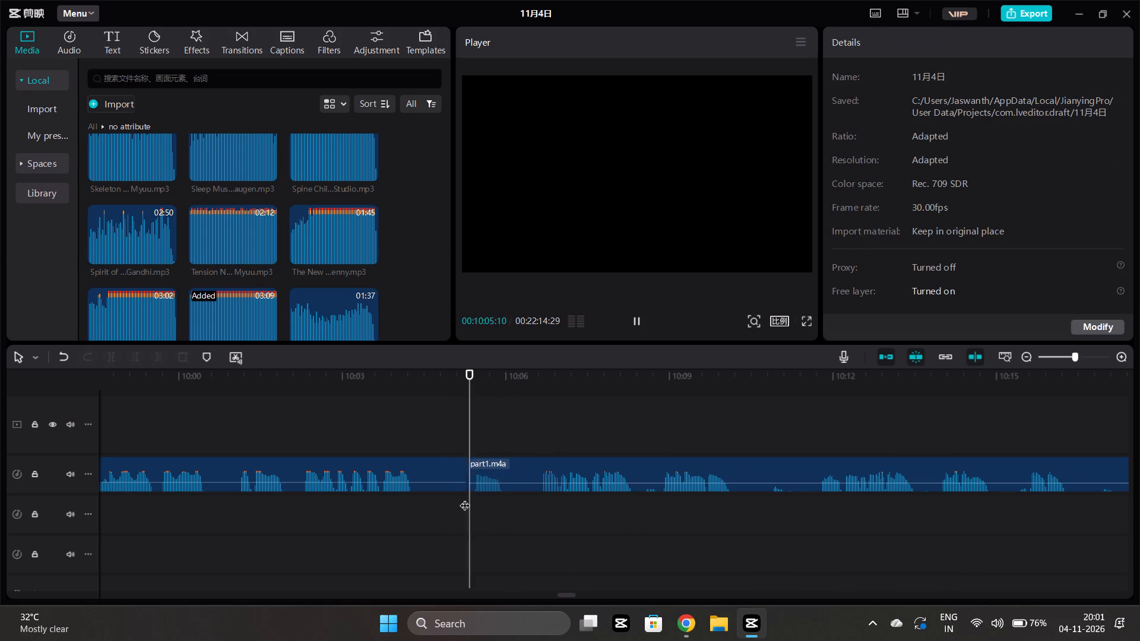
Set the volume of the narration part starting at about 10:05:08 to 0.0 dB.
click(484, 477)
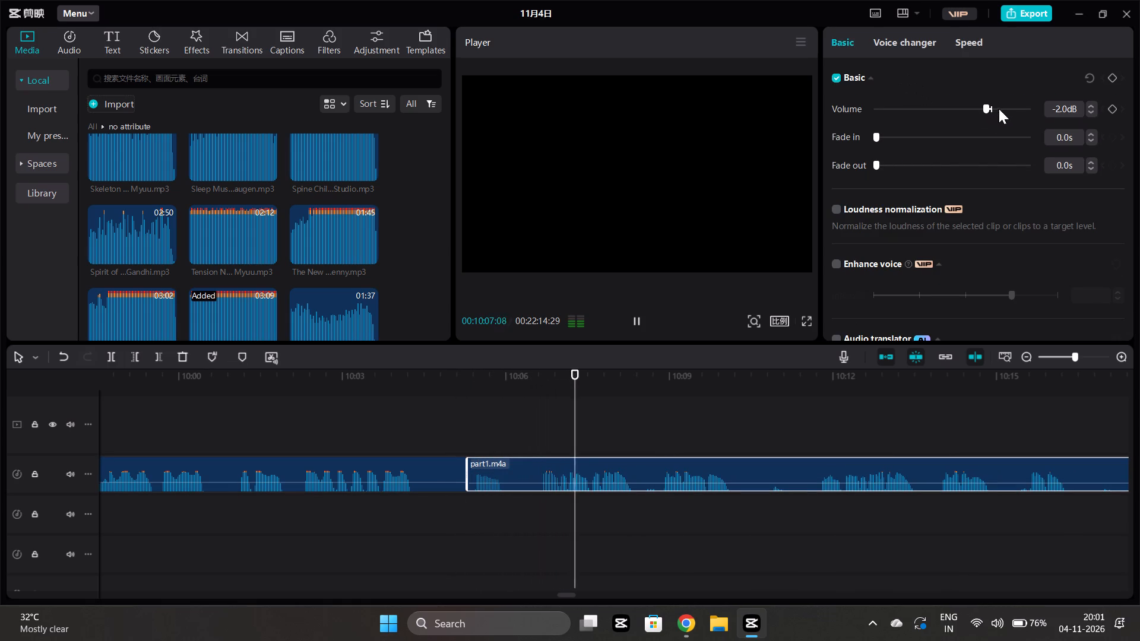
click(991, 104)
Split the narration at 10:08:15, trim the second part's start to 10:08:24, and play on from there.
scroll(660, 375, left, 1)
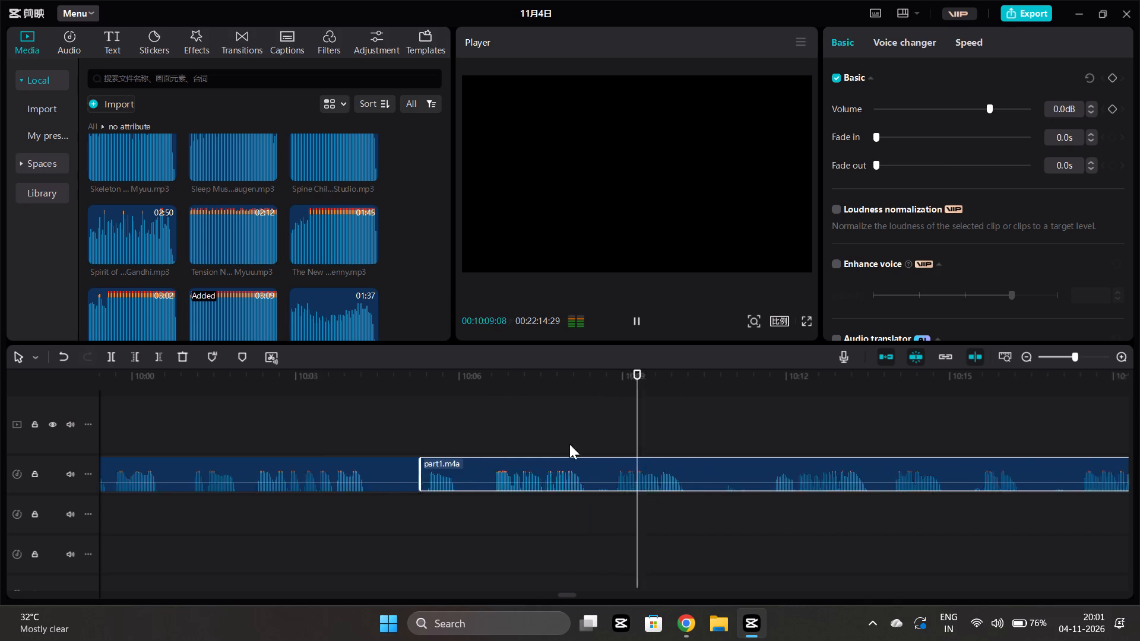
scroll(569, 444, left, 1)
ctrl+scroll(470, 499, up, 4)
key(space)
click(451, 509)
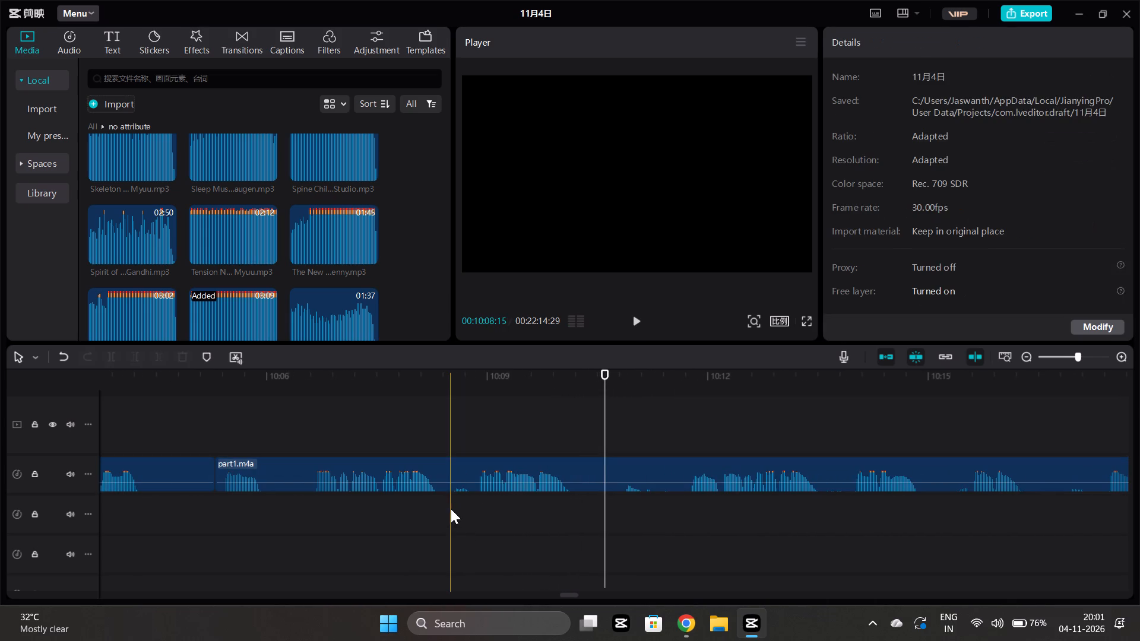
click(450, 477)
click(113, 356)
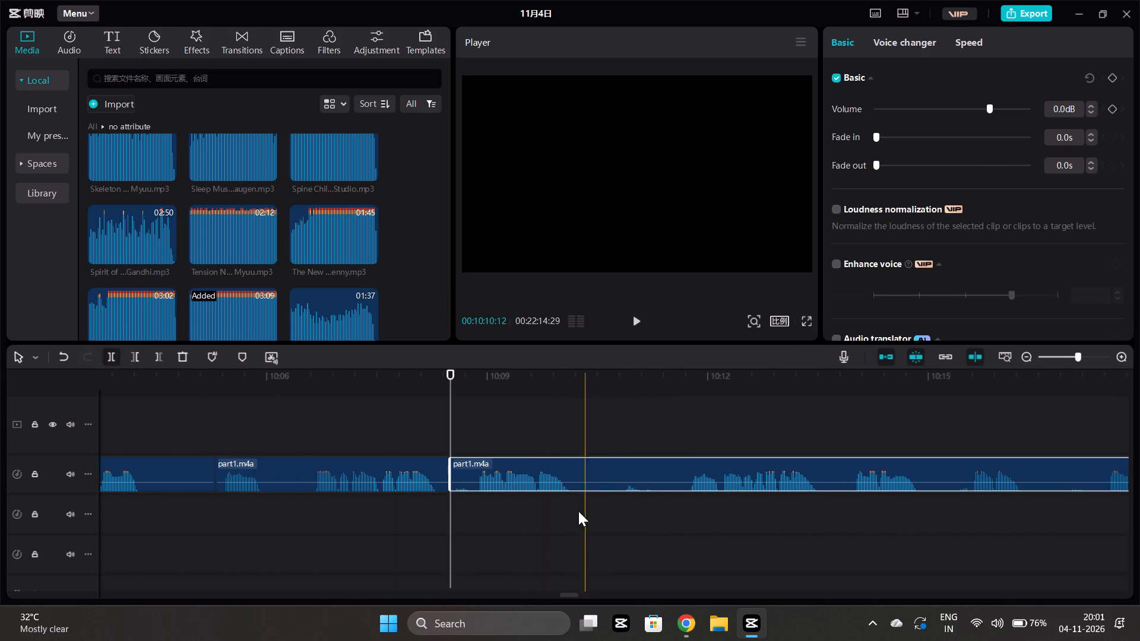
click(474, 511)
click(474, 481)
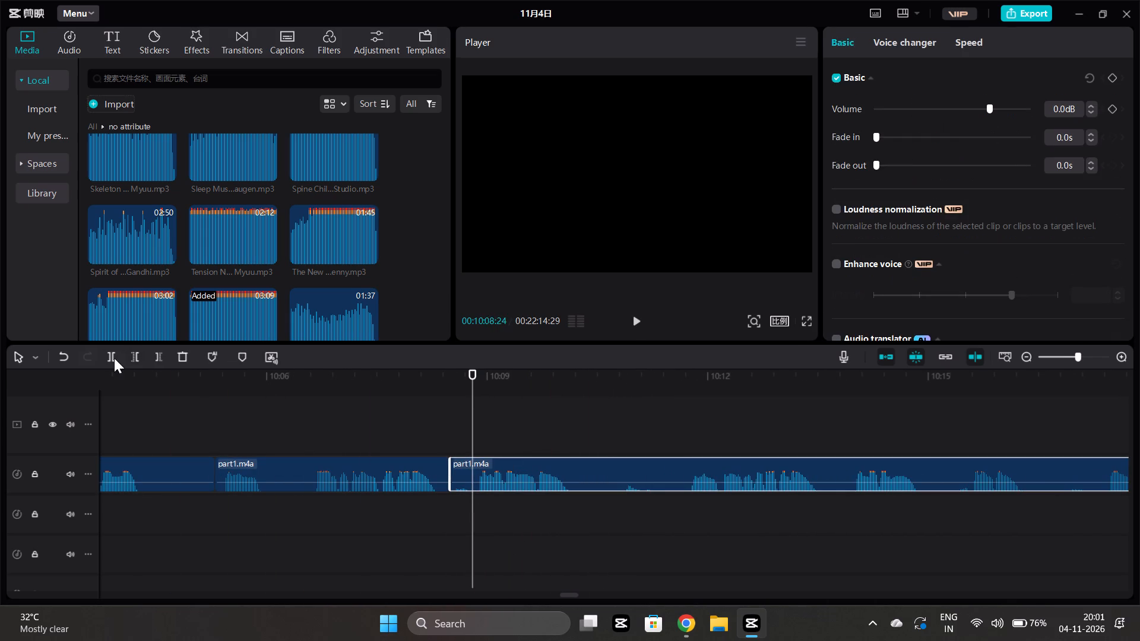
click(124, 361)
click(132, 360)
click(472, 488)
key(space)
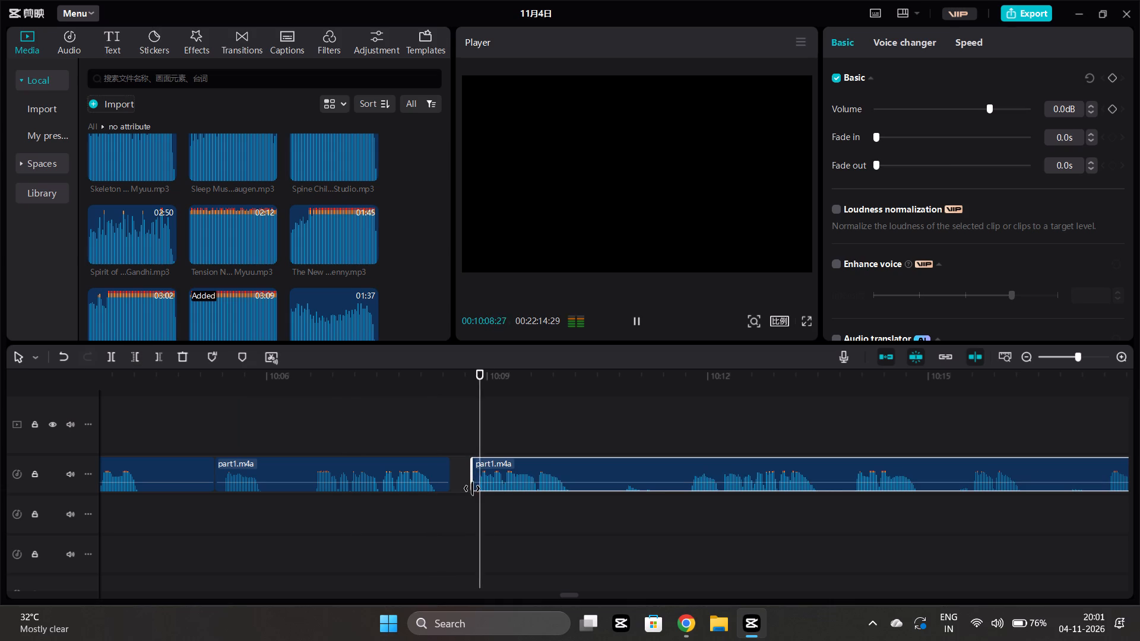
Split the narration at about 10:10:23 and trim the second part's start to 10:11:15.
key(space)
click(618, 505)
click(626, 478)
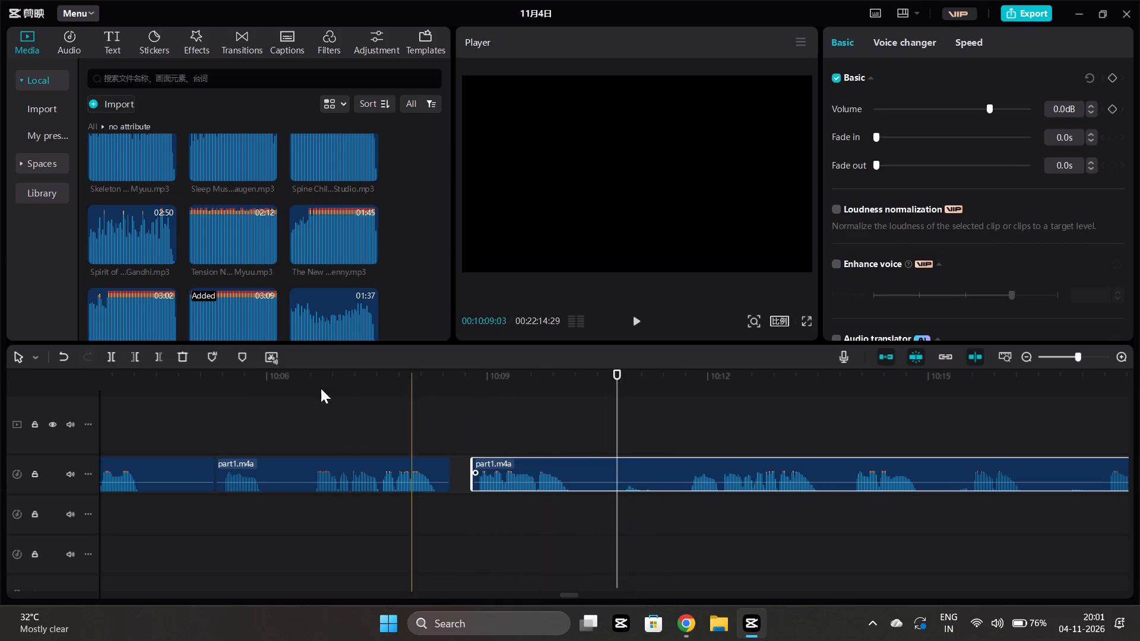
click(103, 359)
click(671, 536)
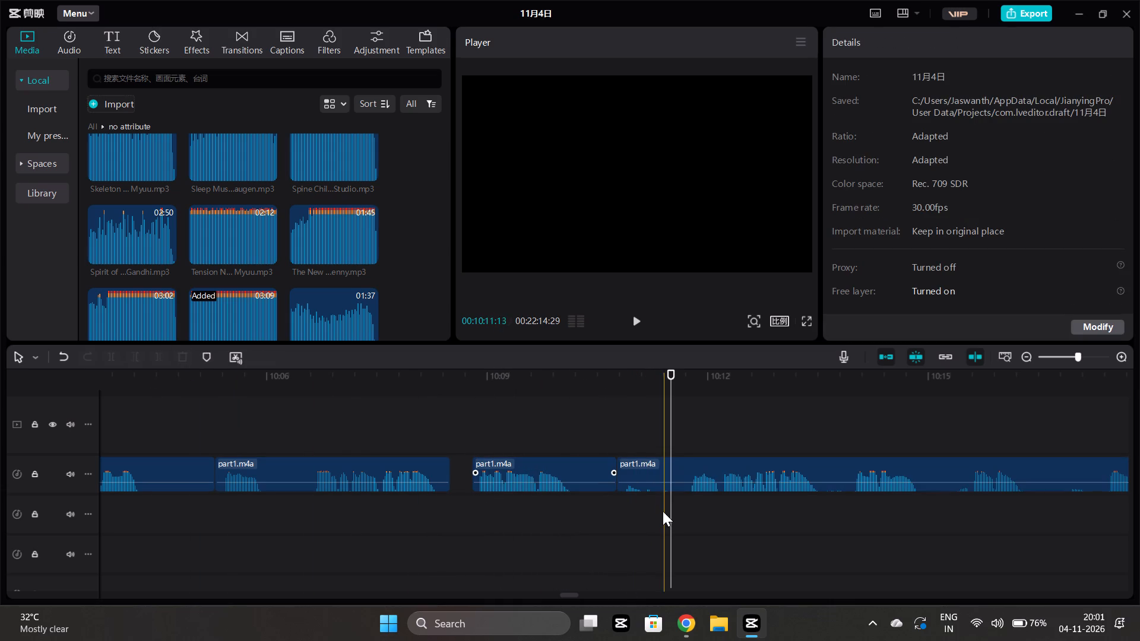
click(682, 477)
click(134, 361)
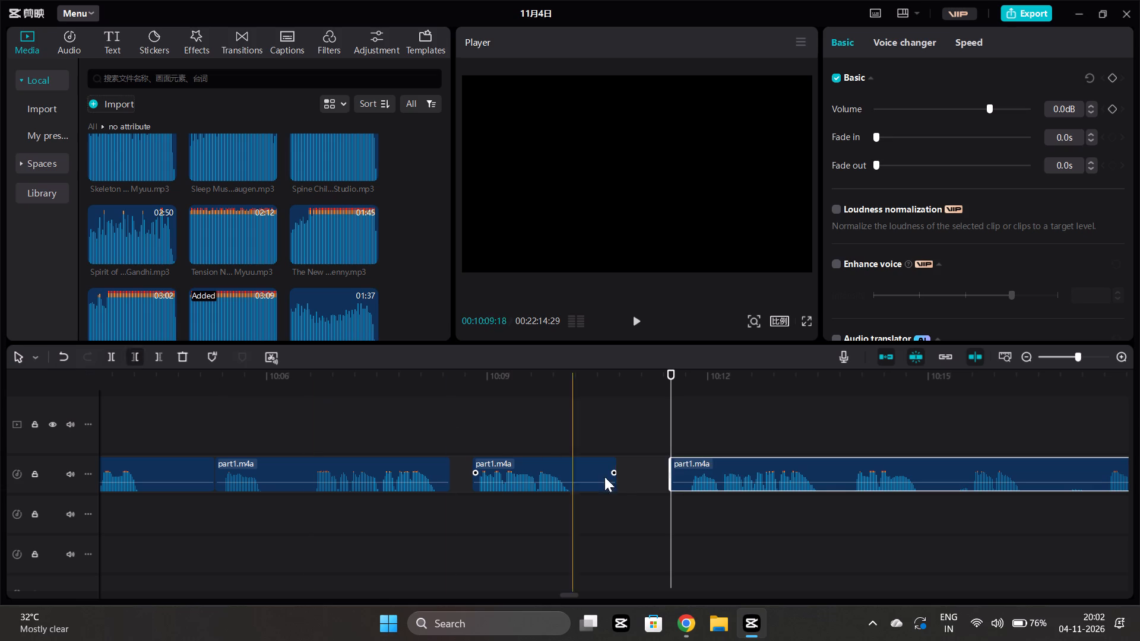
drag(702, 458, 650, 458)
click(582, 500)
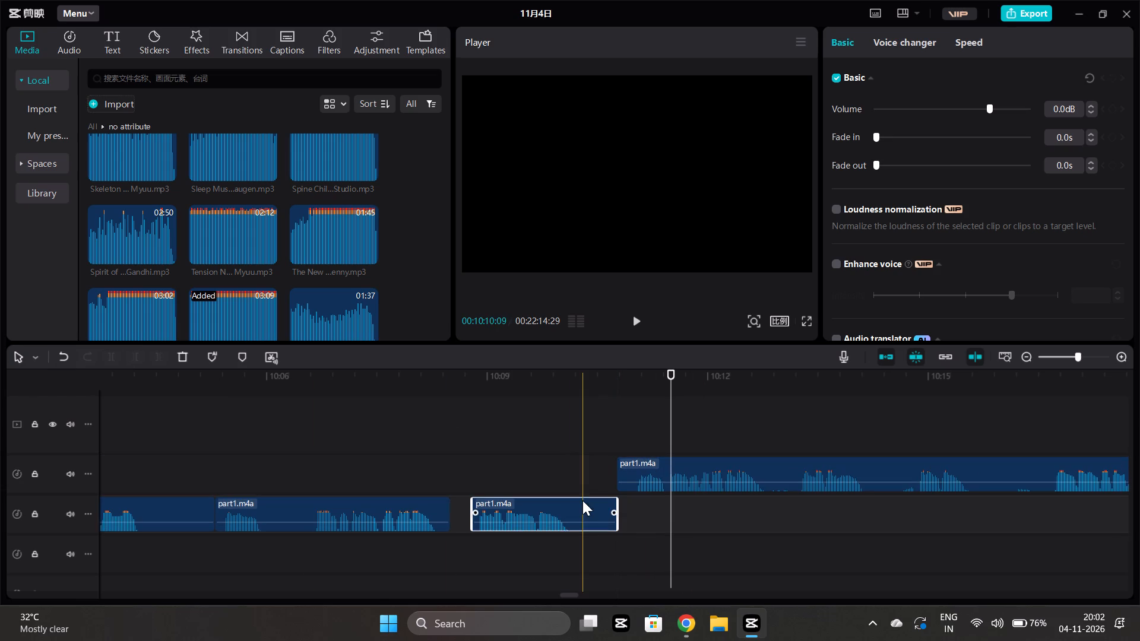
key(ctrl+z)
Move the trimmed part back against the previous phrase's end at about 10:10:23 on the same track, and play across the join.
drag(721, 461, 673, 470)
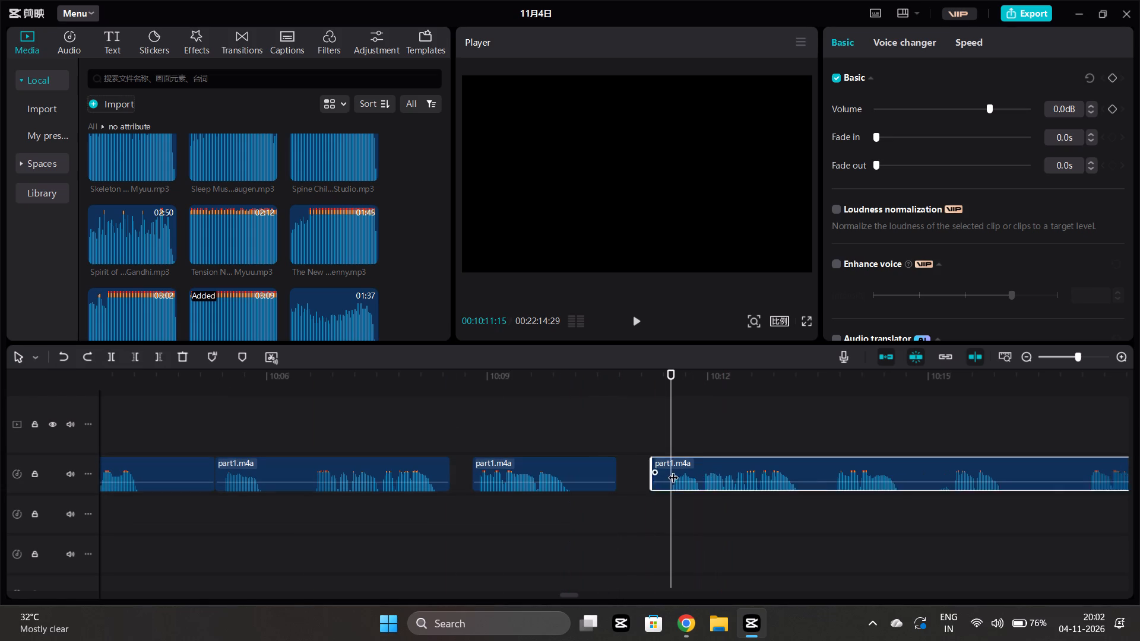
drag(673, 470, 670, 471)
click(552, 535)
key(space)
Split the narration at 10:12:26, trim the second part's start to 10:13:05, and play on from the cut.
scroll(556, 529, left, 1)
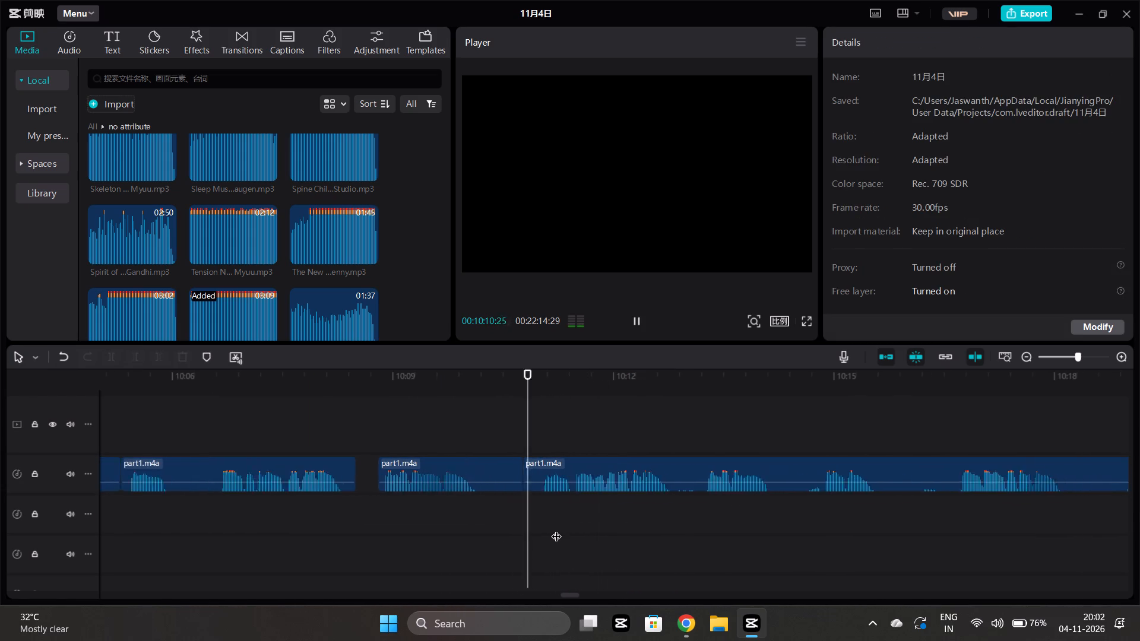
scroll(556, 529, left, 2)
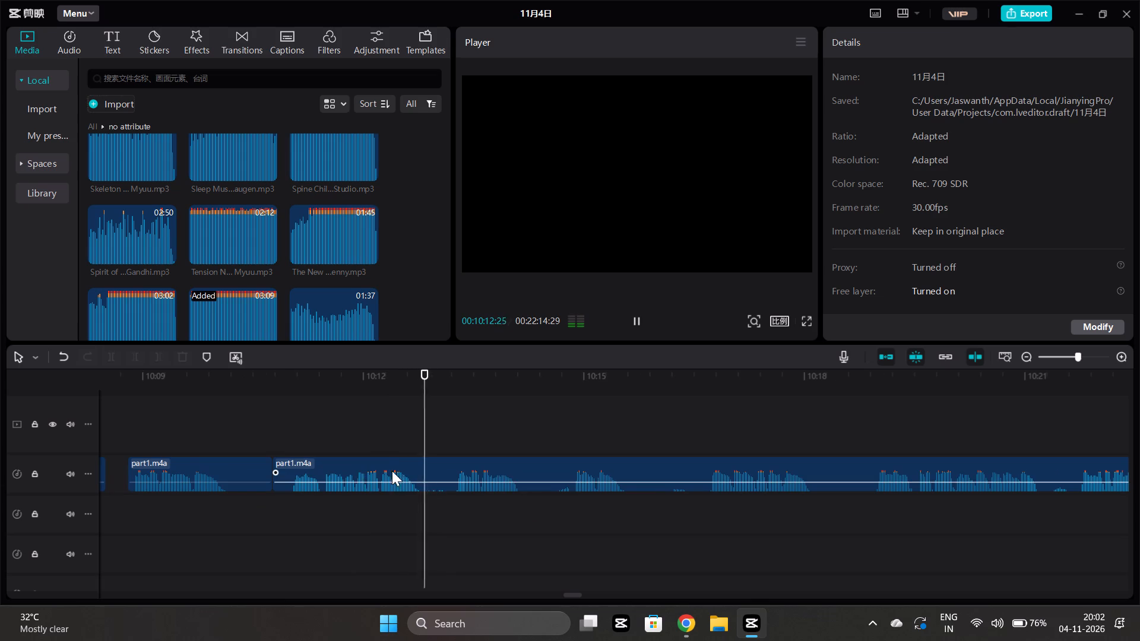
key(space)
click(406, 504)
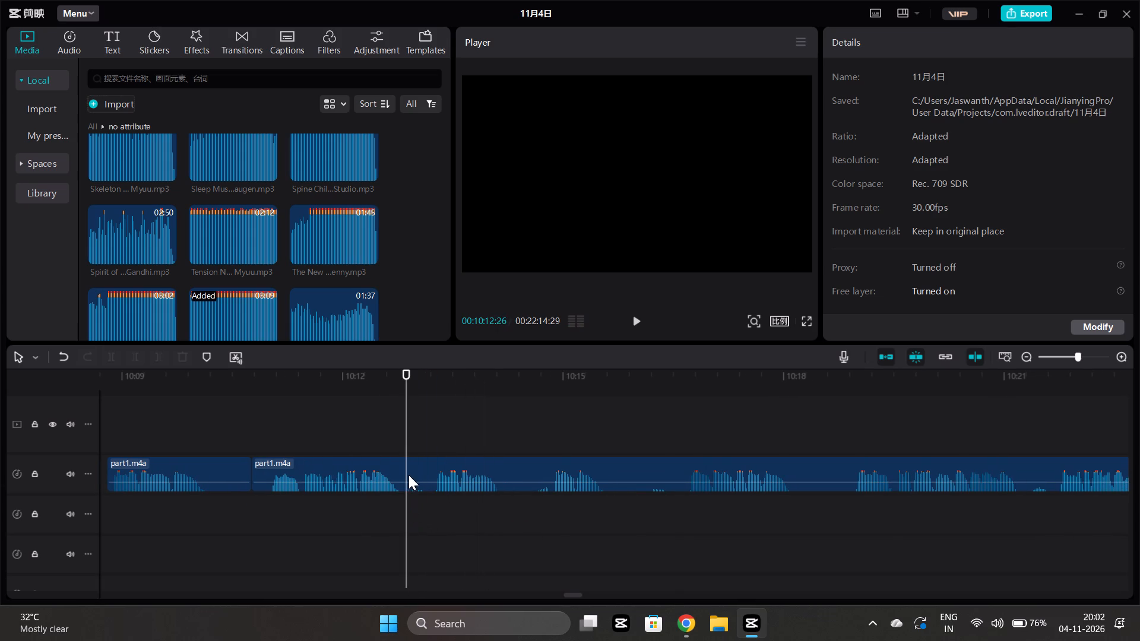
click(408, 475)
click(114, 358)
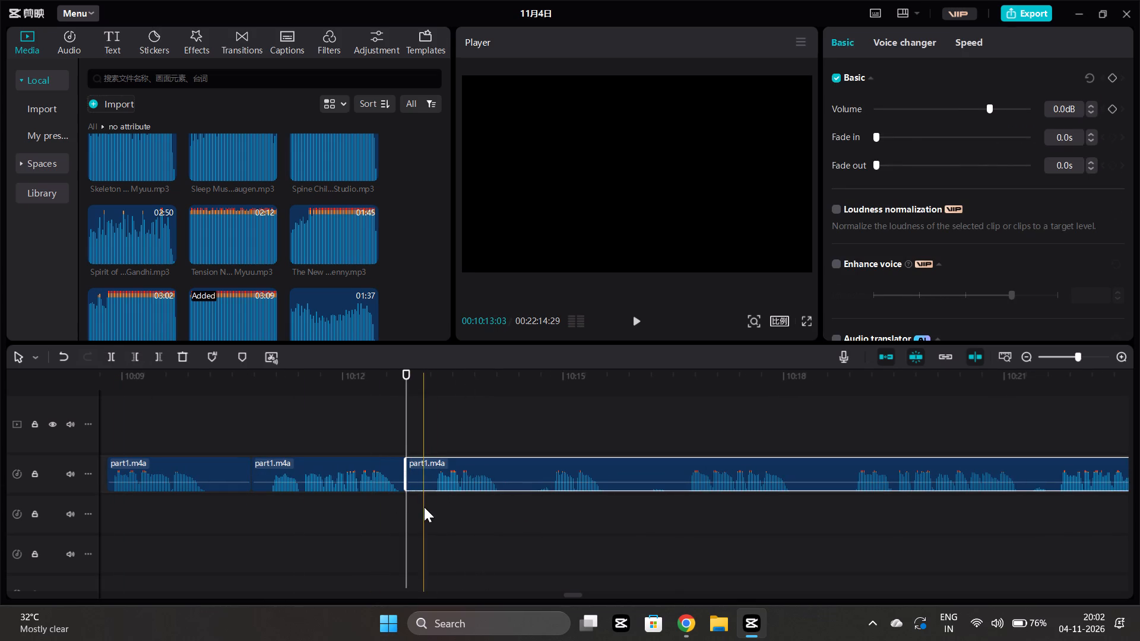
click(424, 507)
click(426, 504)
click(426, 487)
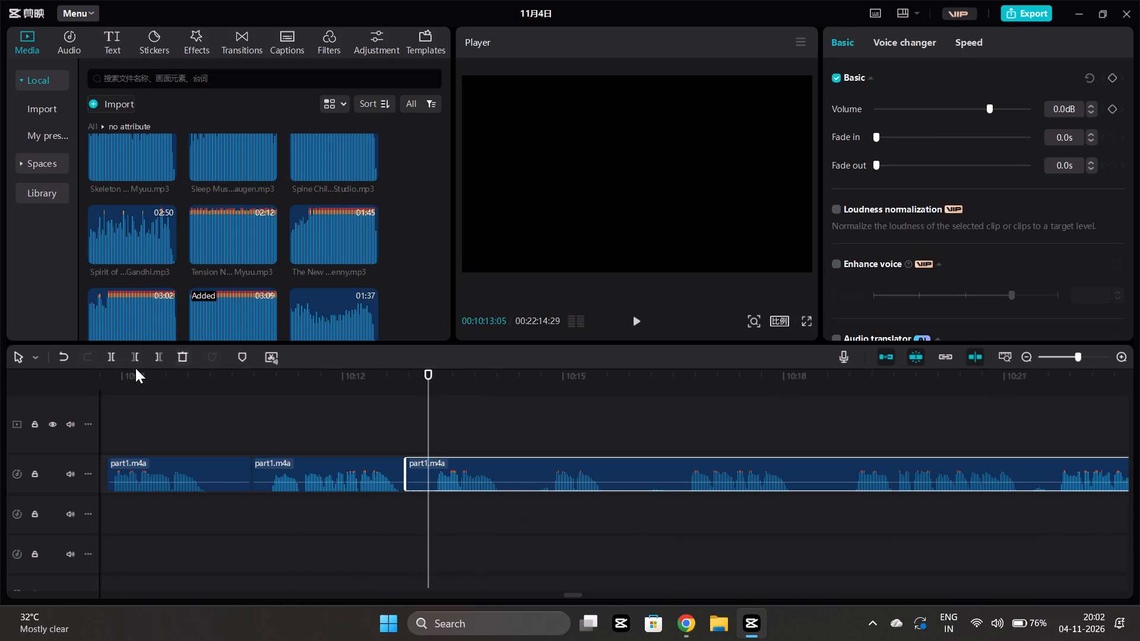
click(131, 361)
click(401, 502)
key(space)
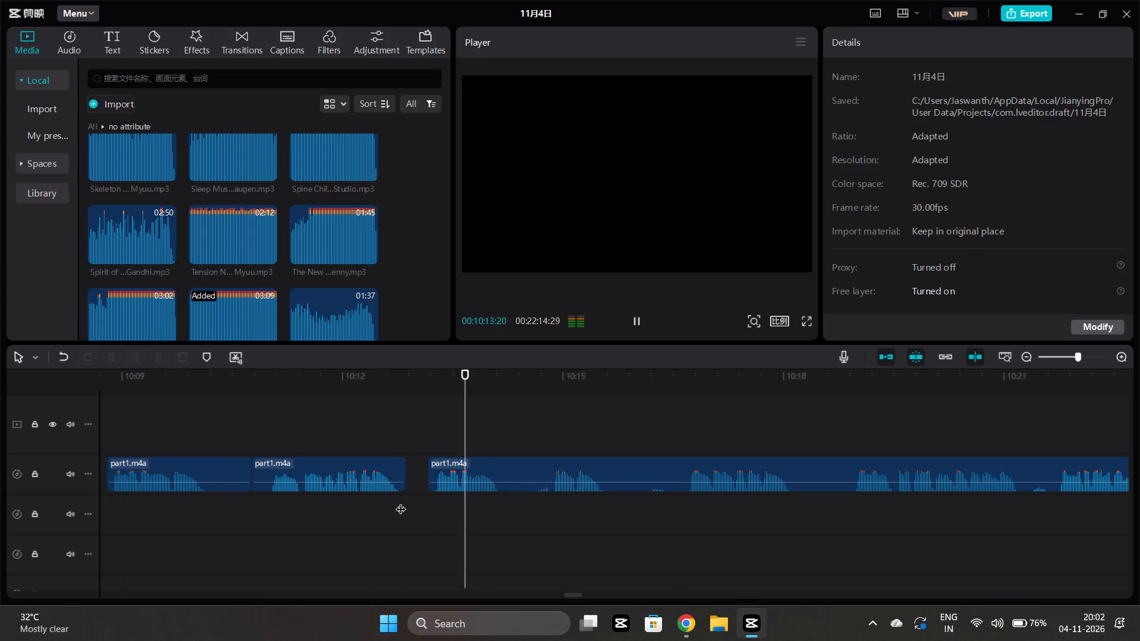
Split the narration at 10:14:25 and trim the first part's end to 10:14:19.
scroll(401, 502, left, 1)
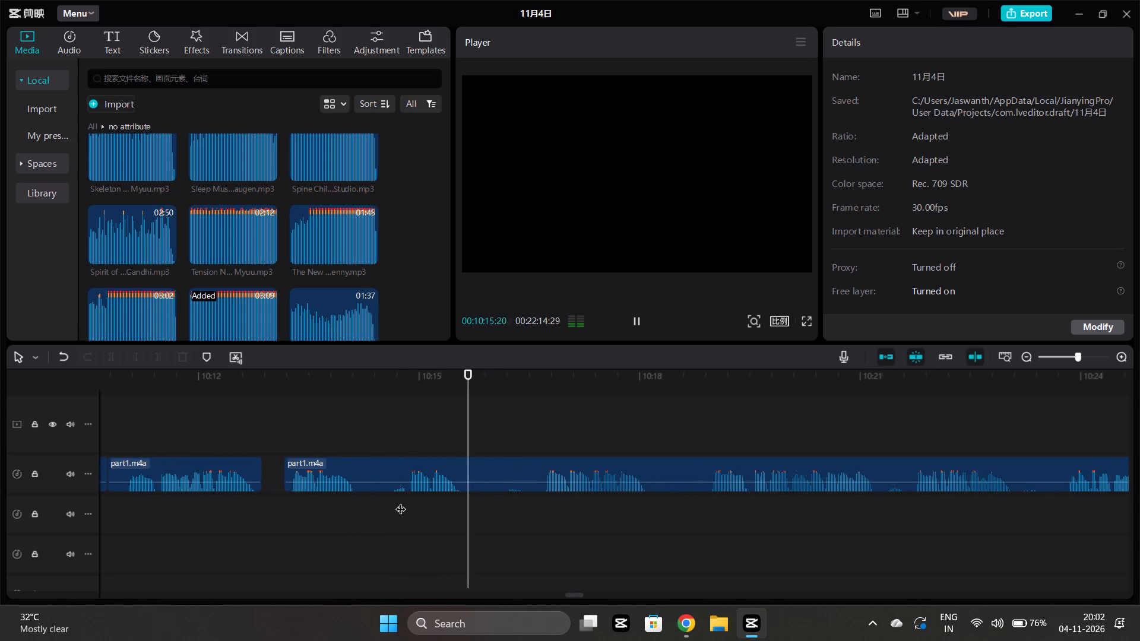
key(space)
click(387, 504)
key(space)
key(space)
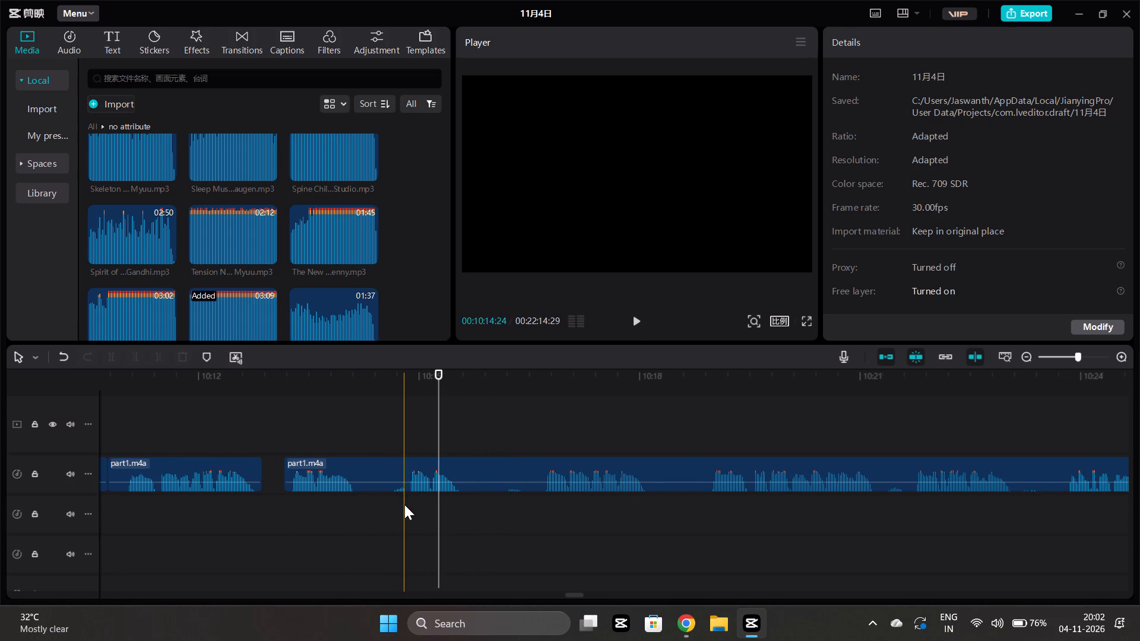
double_click(404, 504)
click(410, 487)
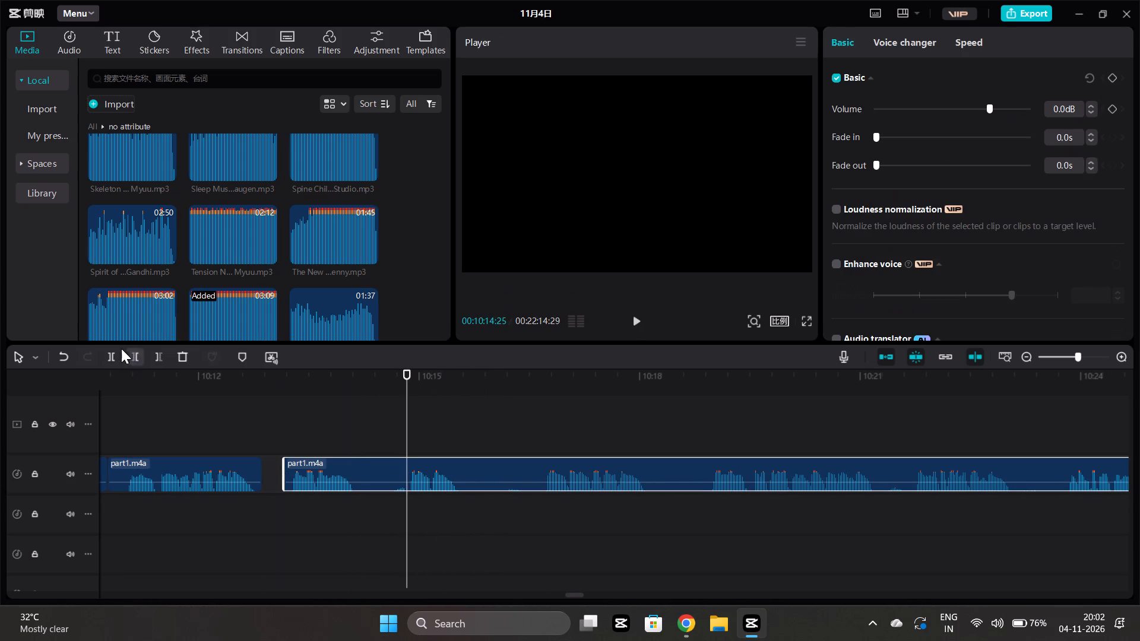
click(115, 349)
click(392, 509)
click(387, 481)
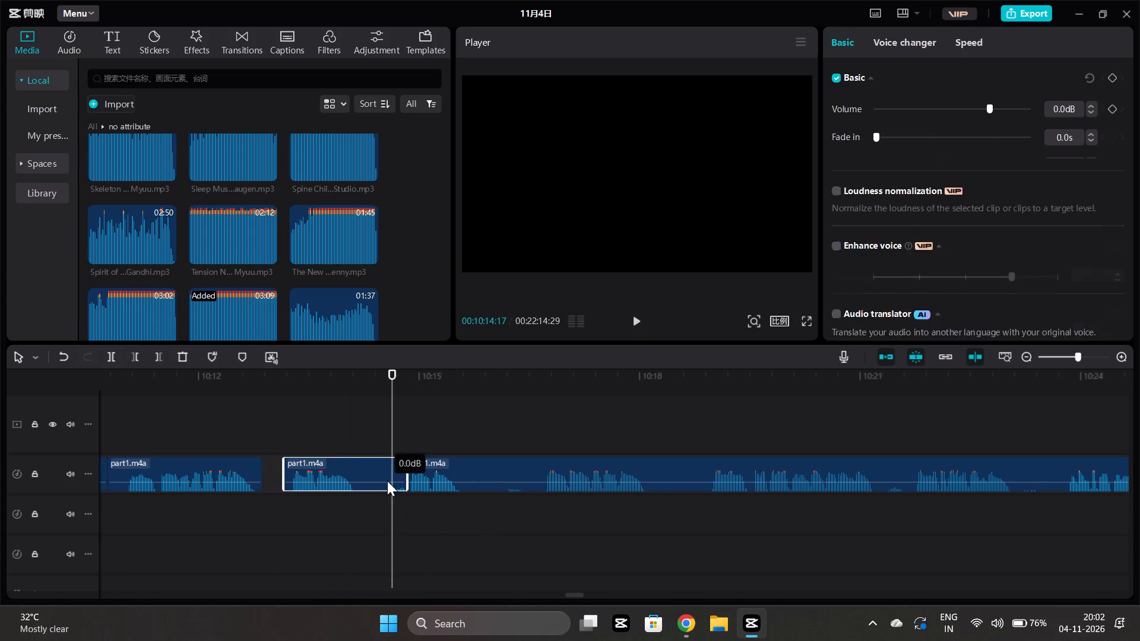
click(144, 362)
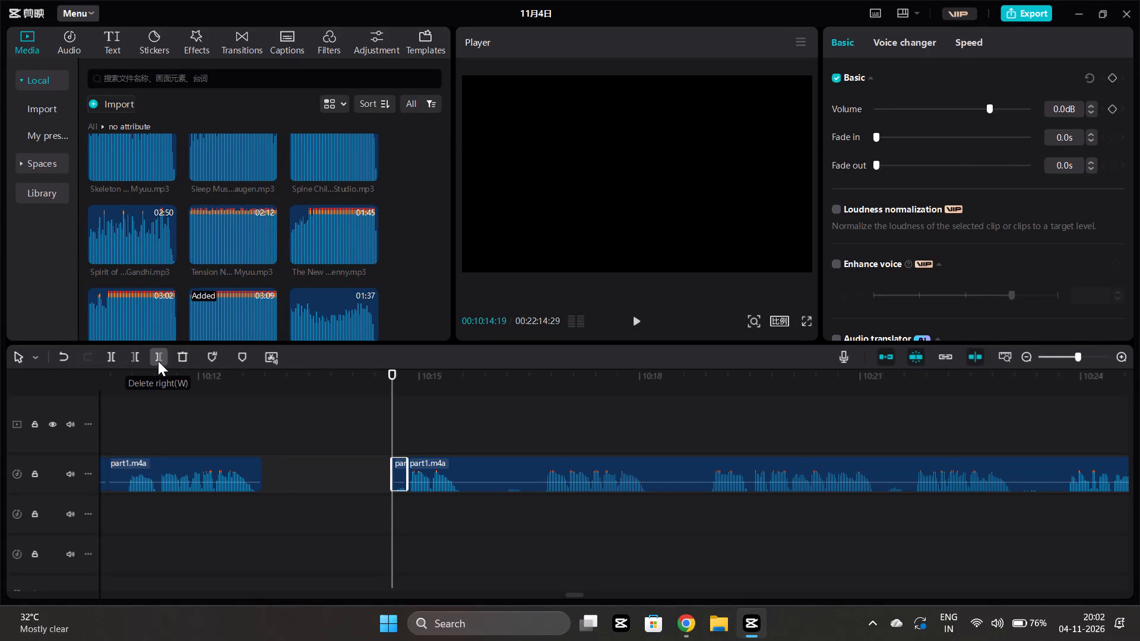
key(ctrl+z)
click(166, 358)
Move the following part back against the trimmed phrase's end at 10:14:19 on the same track, and play on from there.
drag(463, 459, 448, 461)
click(455, 504)
key(space)
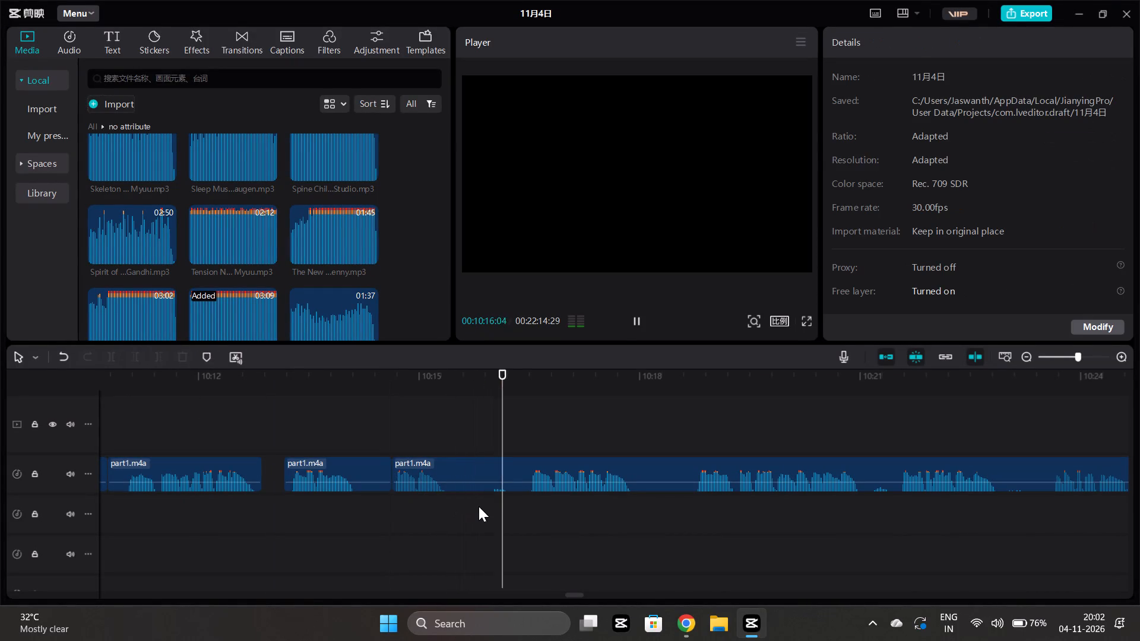
Split the narration at about 10:15:27 and trim the second part's start to about 10:16:11.
key(space)
click(485, 506)
click(499, 470)
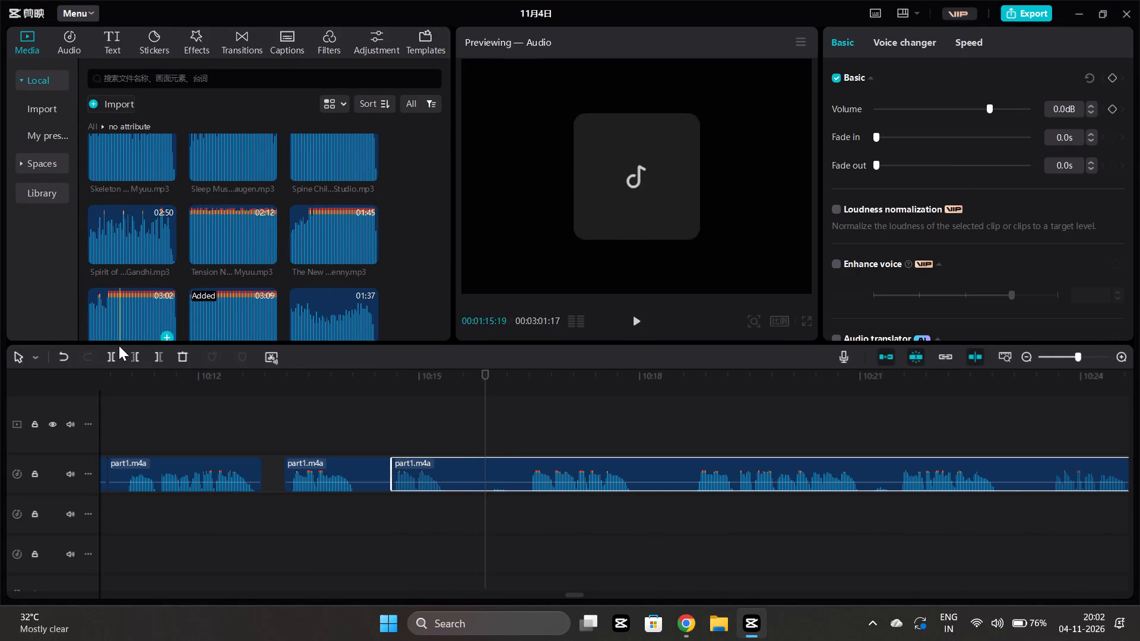
click(115, 349)
click(520, 523)
click(527, 477)
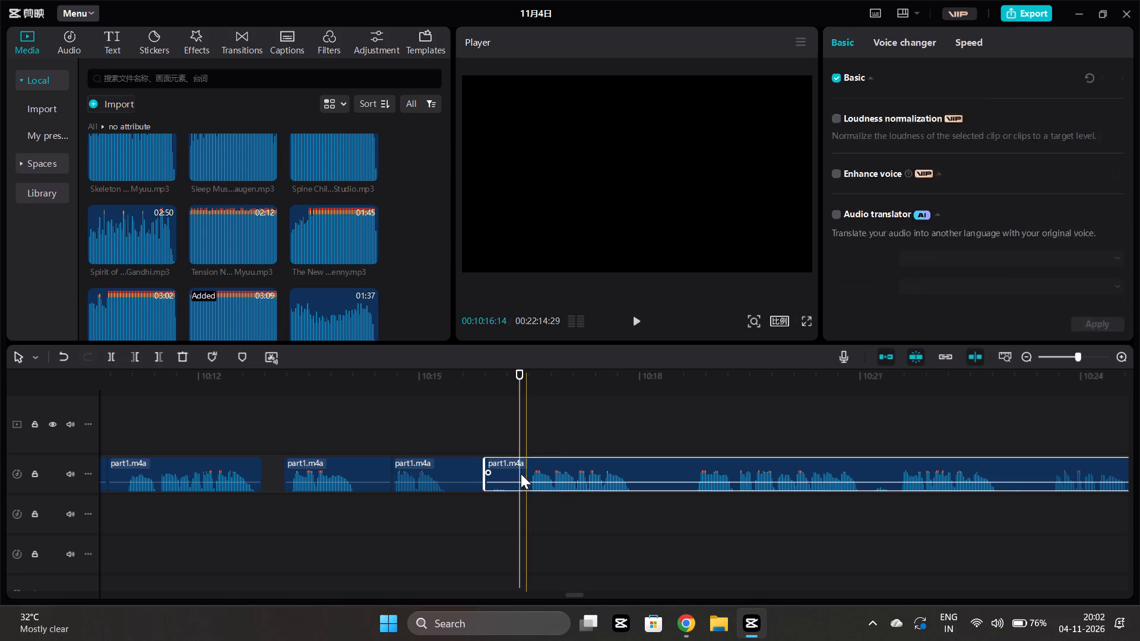
click(140, 355)
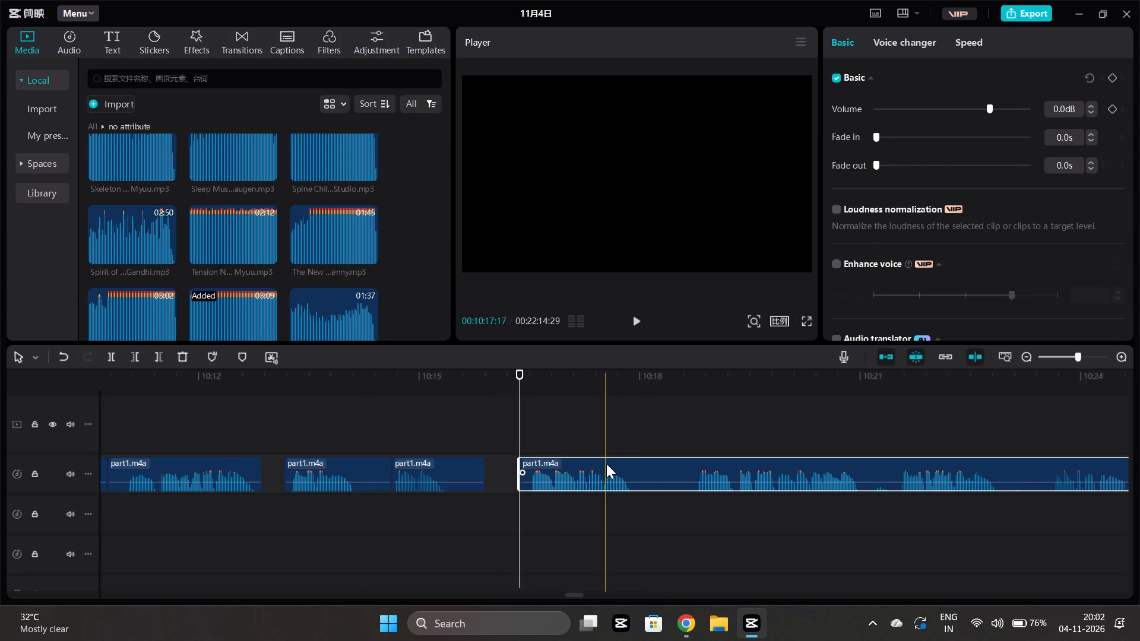
Move the trimmed part back against the previous phrase's end at about 10:15:27, and play on through the next phrases.
drag(606, 464, 573, 465)
click(517, 509)
key(space)
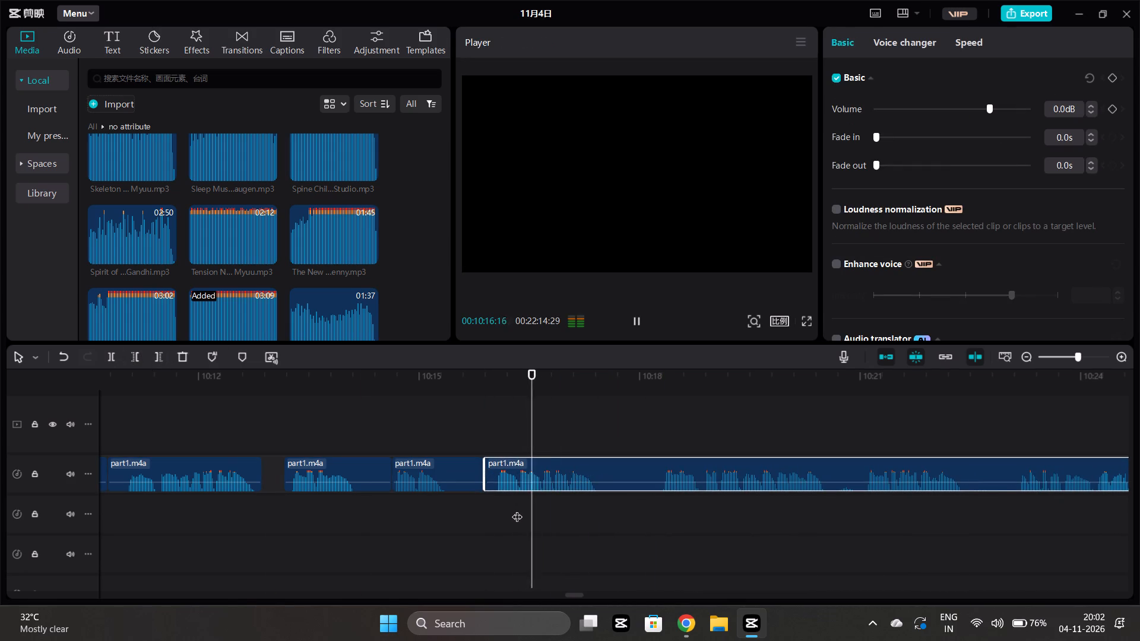
scroll(517, 509, left, 1)
click(344, 503)
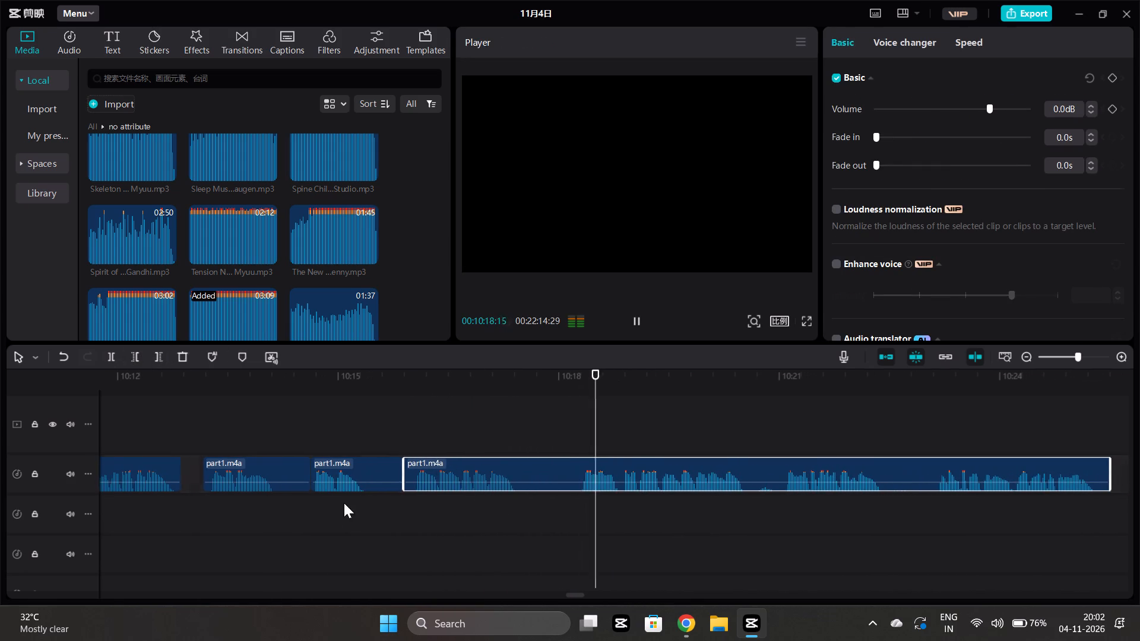
key(space)
scroll(366, 504, left, 1)
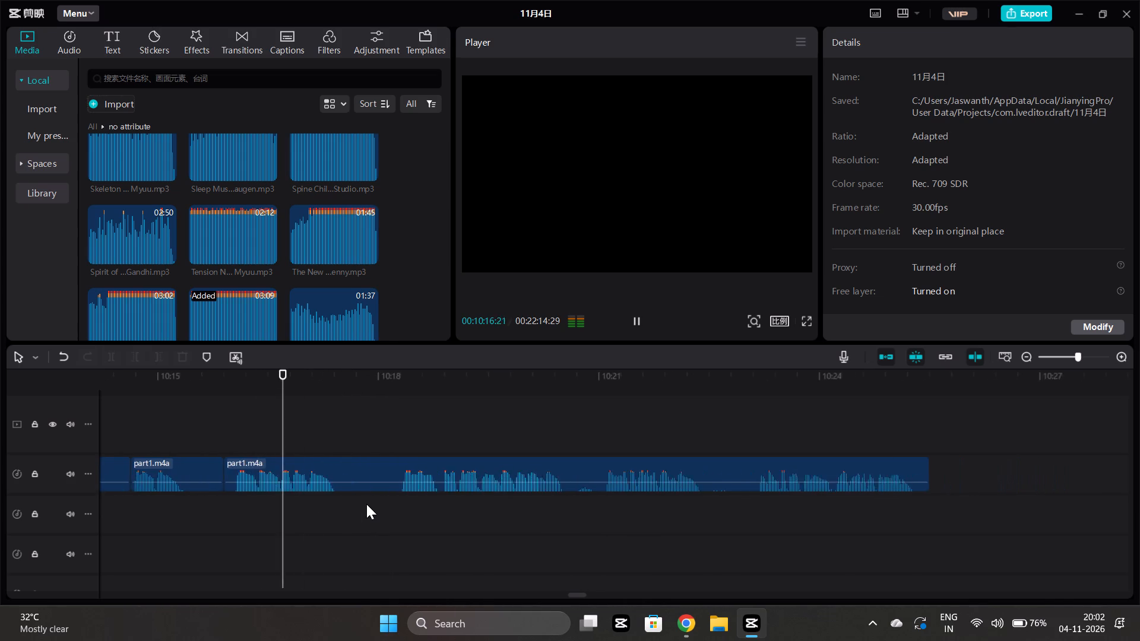
scroll(366, 504, left, 1)
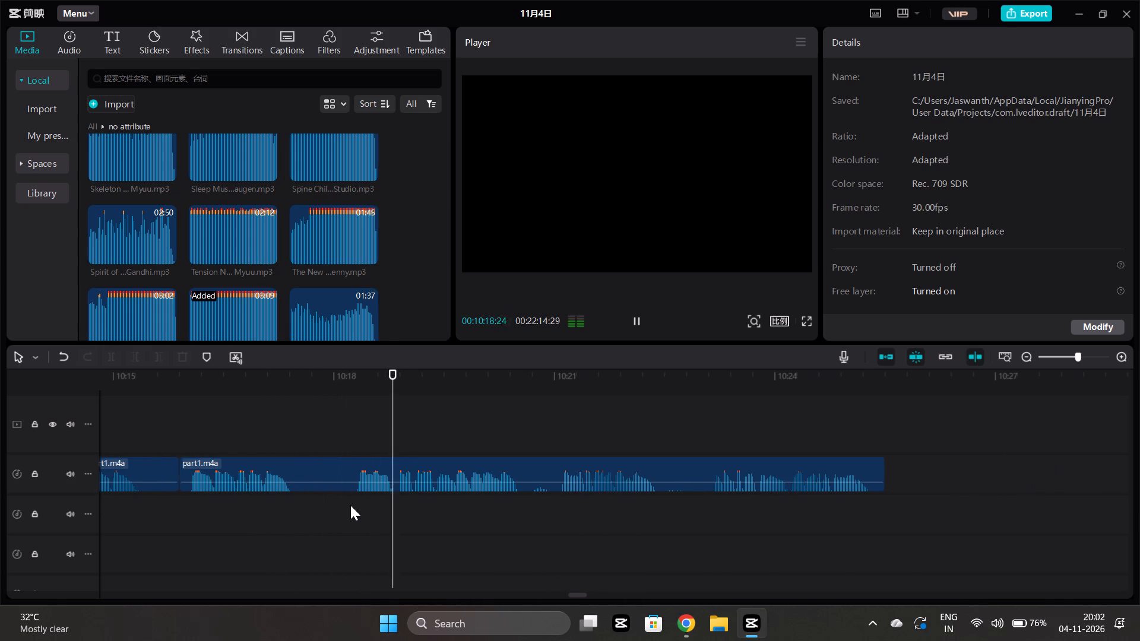
Split the narration at about 10:18:04 and trim the first part's end to 10:17:21.
key(space)
click(346, 502)
click(352, 478)
click(108, 355)
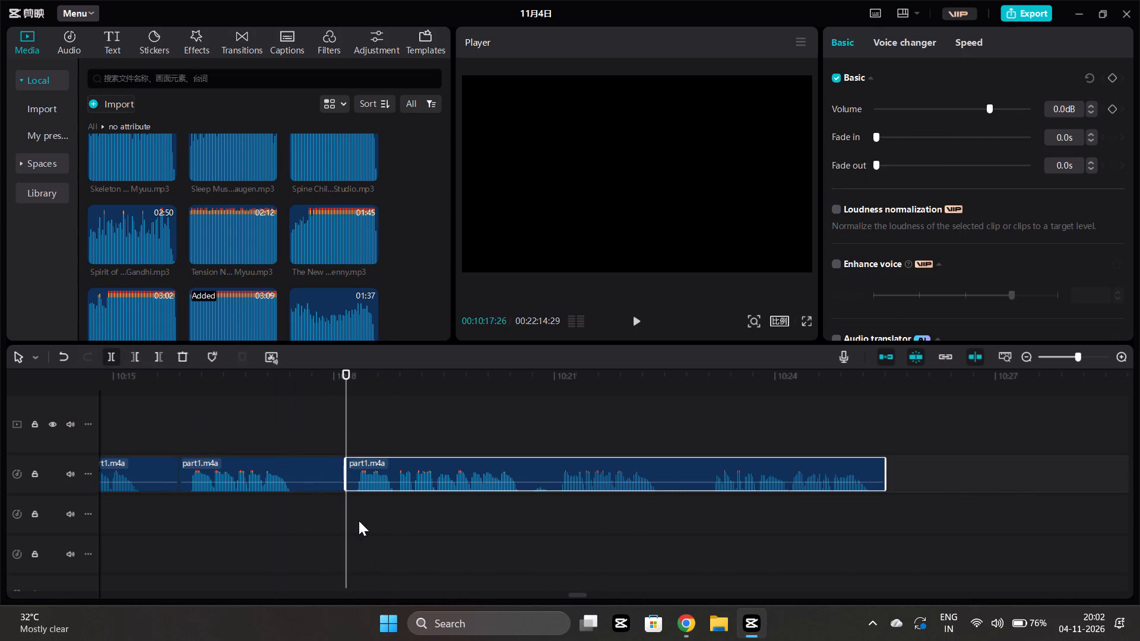
click(302, 518)
click(312, 504)
click(314, 487)
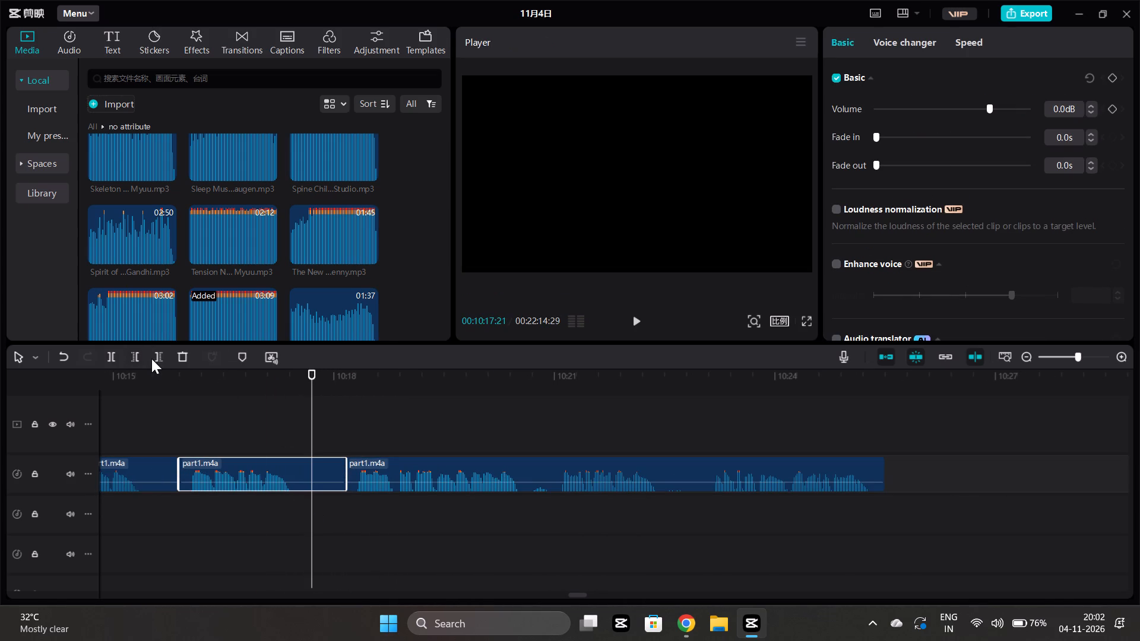
click(156, 358)
Move the following part back against the trimmed phrase's end at 10:17:21, and play on from there.
drag(436, 471, 404, 471)
click(367, 485)
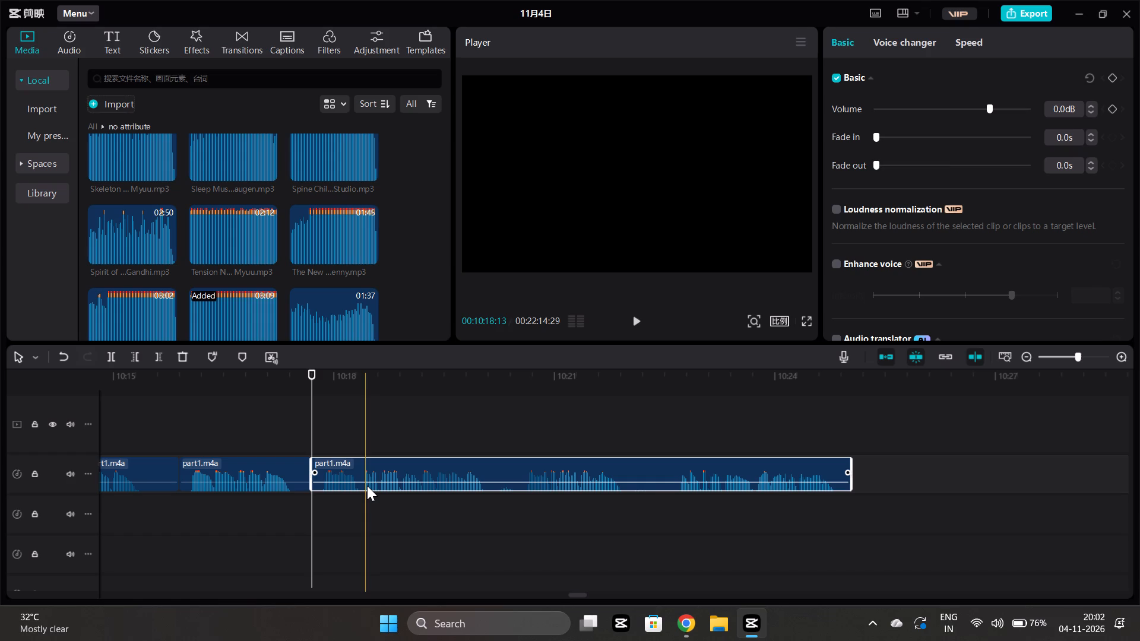
key(space)
scroll(367, 485, left, 1)
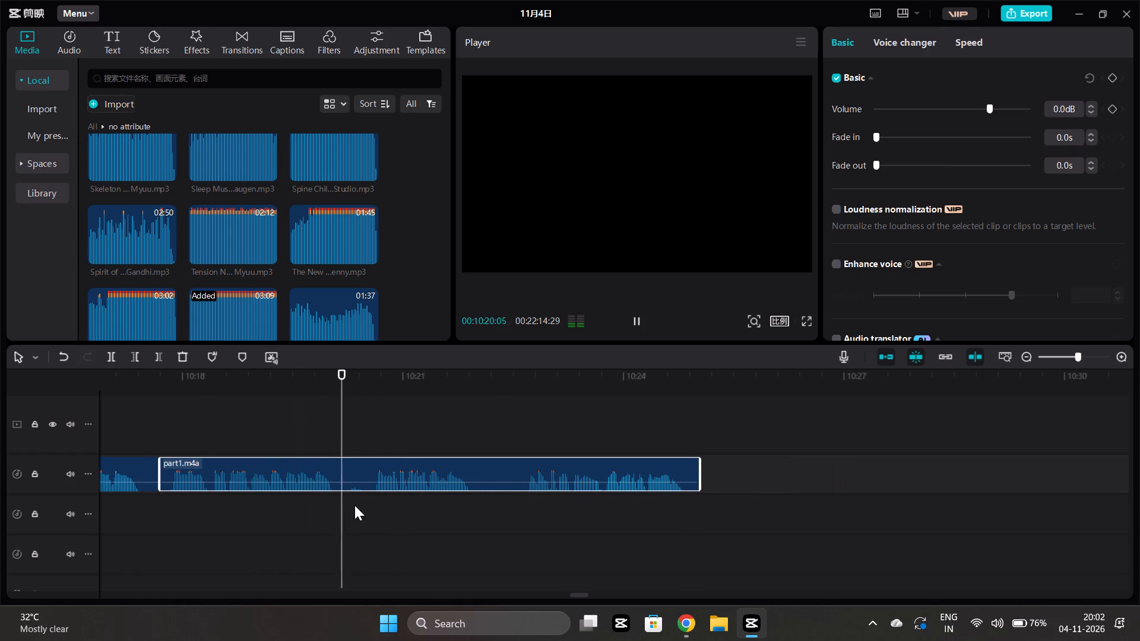
Split the narration at 10:20:05 and trim the second part's start to 10:20:15.
key(space)
click(338, 497)
click(343, 502)
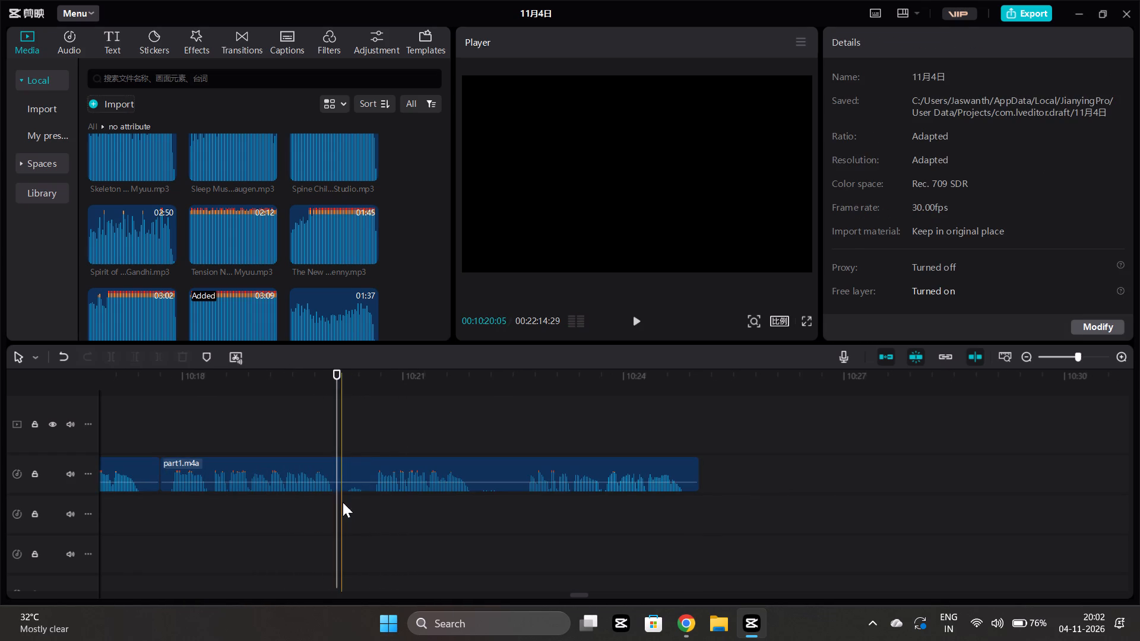
click(346, 480)
click(112, 354)
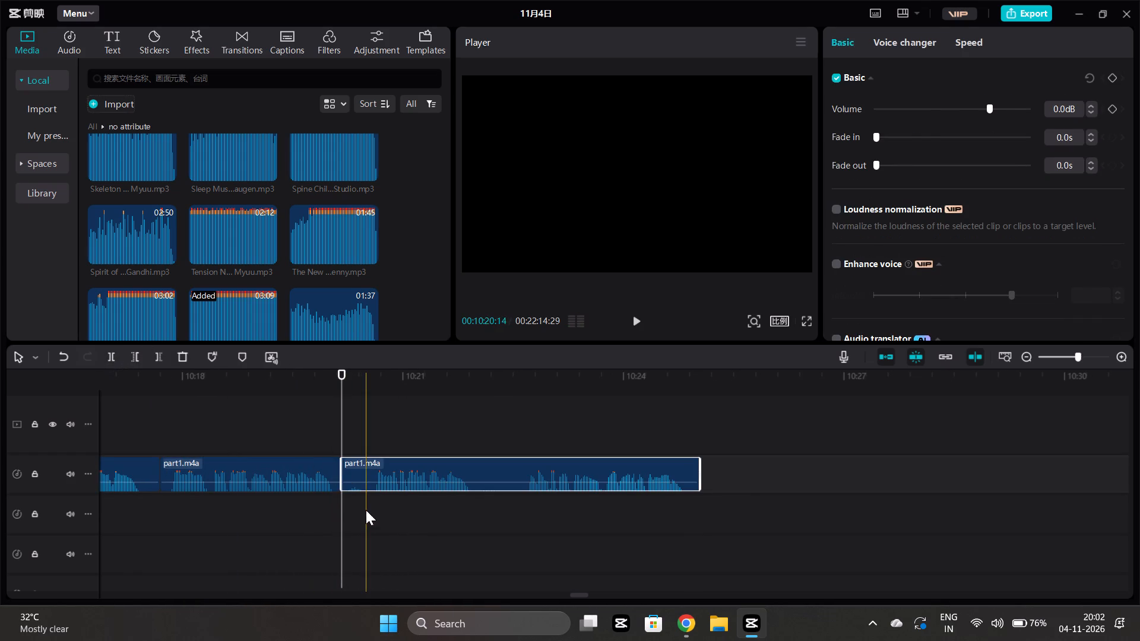
click(366, 510)
click(360, 484)
click(134, 351)
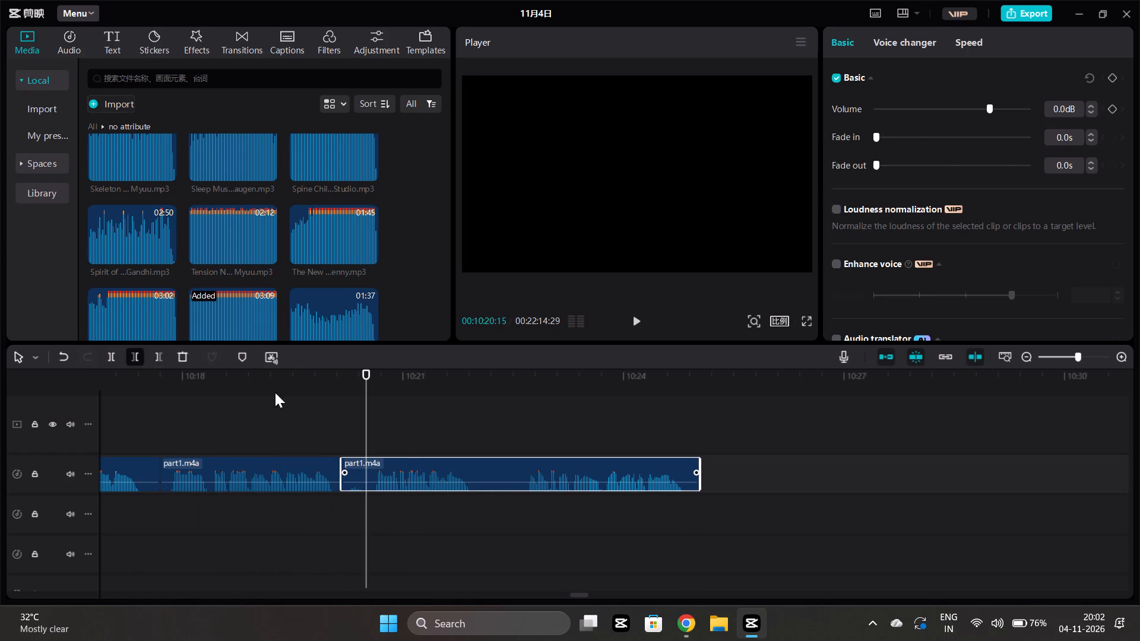
Move the trimmed part back against the previous phrase's end at 10:20:05, and play across the join.
drag(403, 464, 379, 472)
click(341, 489)
key(space)
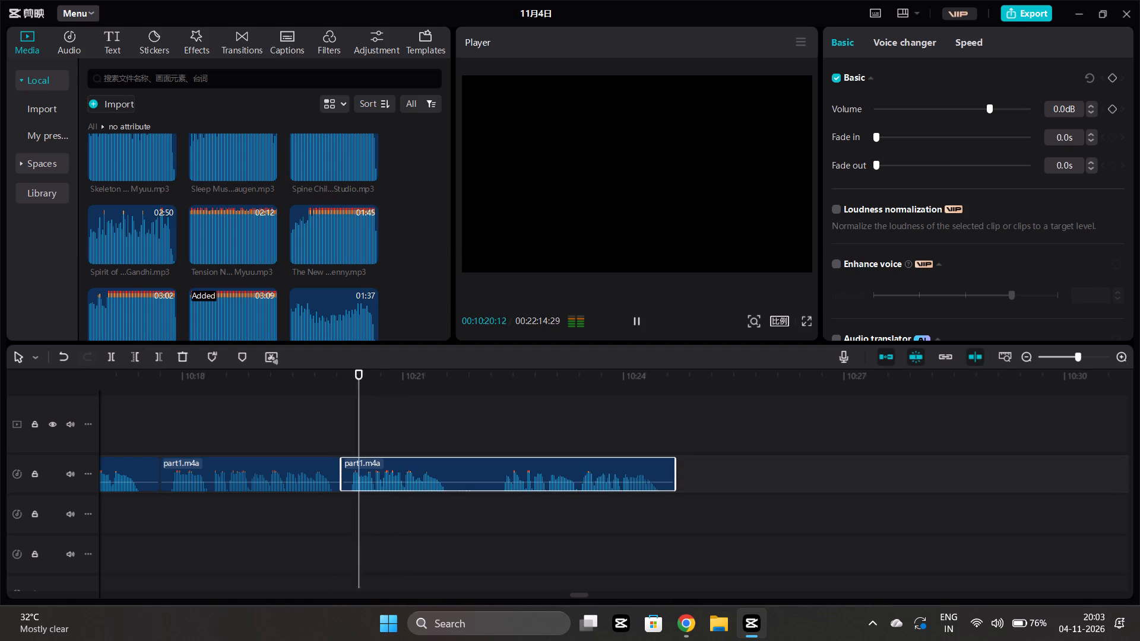
scroll(645, 616, left, 1)
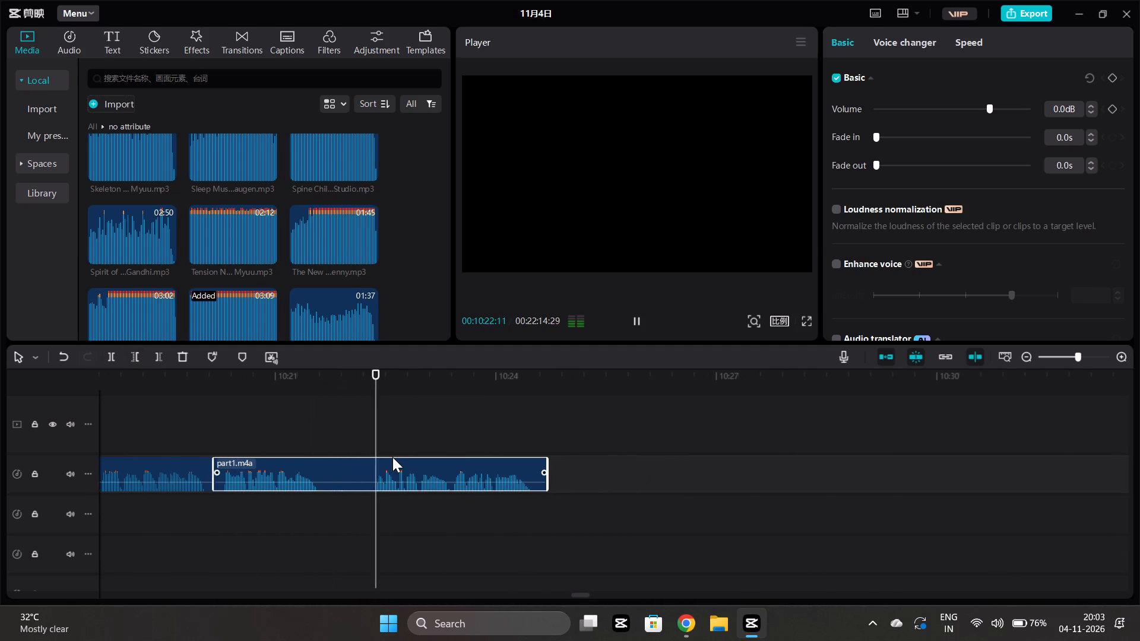
Split the narration at about 10:21:20 and trim the second part's start to 10:22:00.
key(space)
click(267, 498)
click(268, 481)
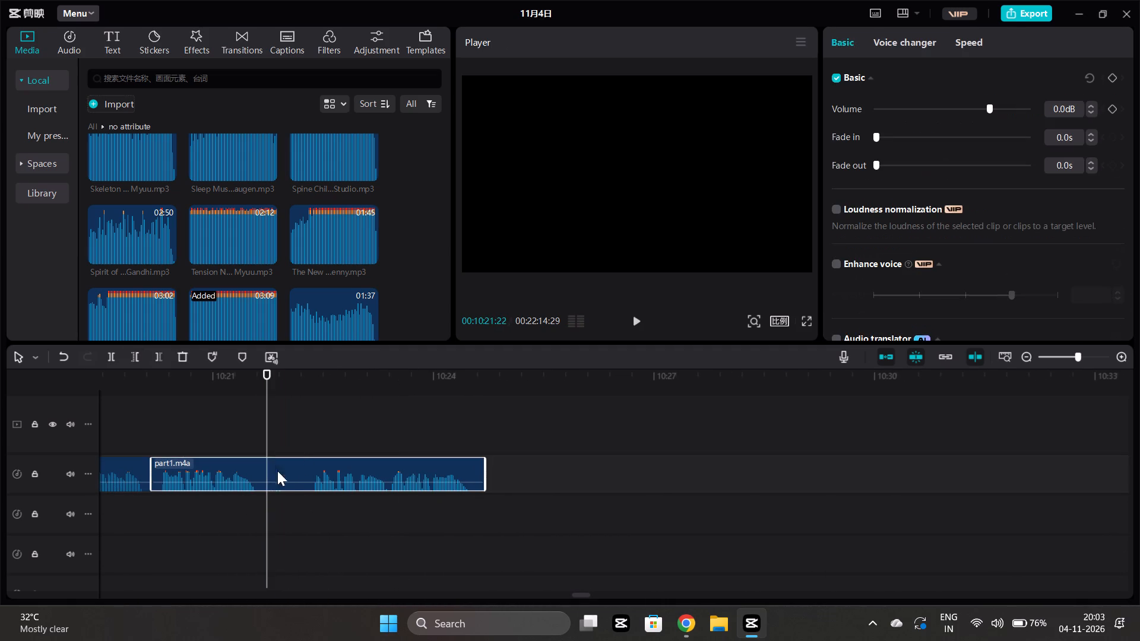
drag(272, 522, 262, 517)
click(276, 480)
click(112, 352)
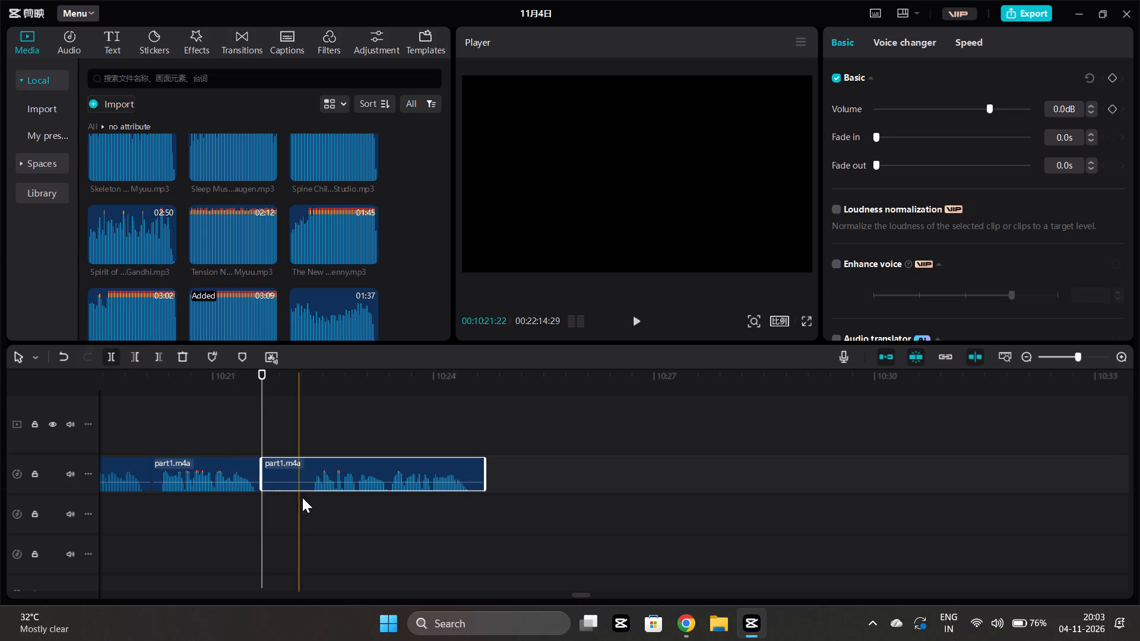
click(286, 509)
click(287, 473)
click(135, 351)
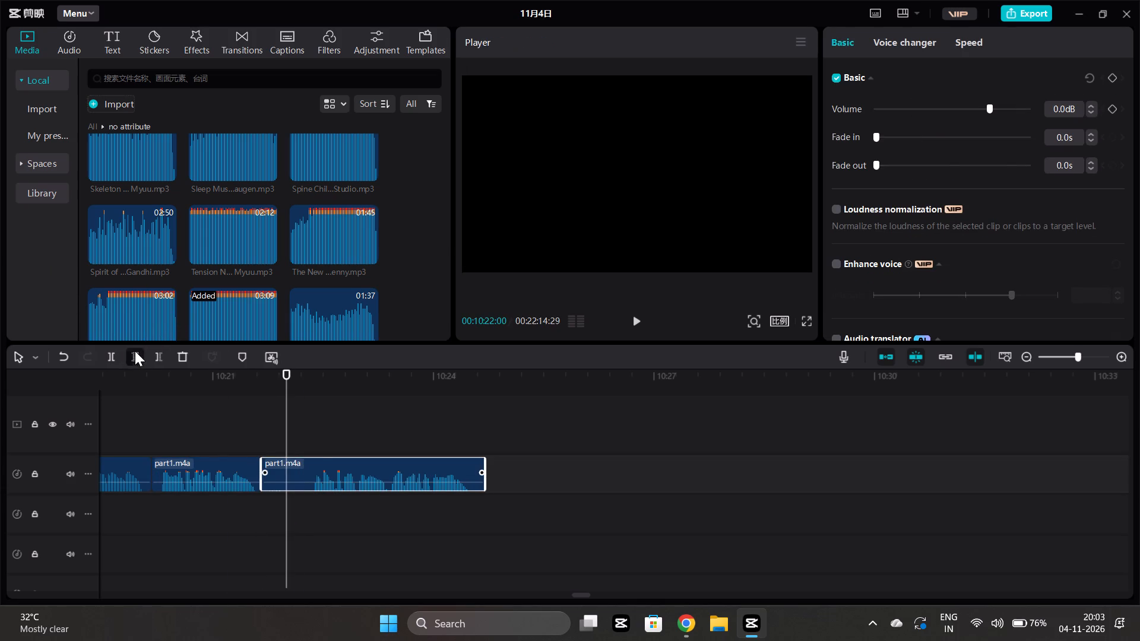
Move the trimmed last part back against the previous phrase's end at about 10:21:20, and play through to the narration's end.
drag(309, 464, 284, 460)
click(243, 507)
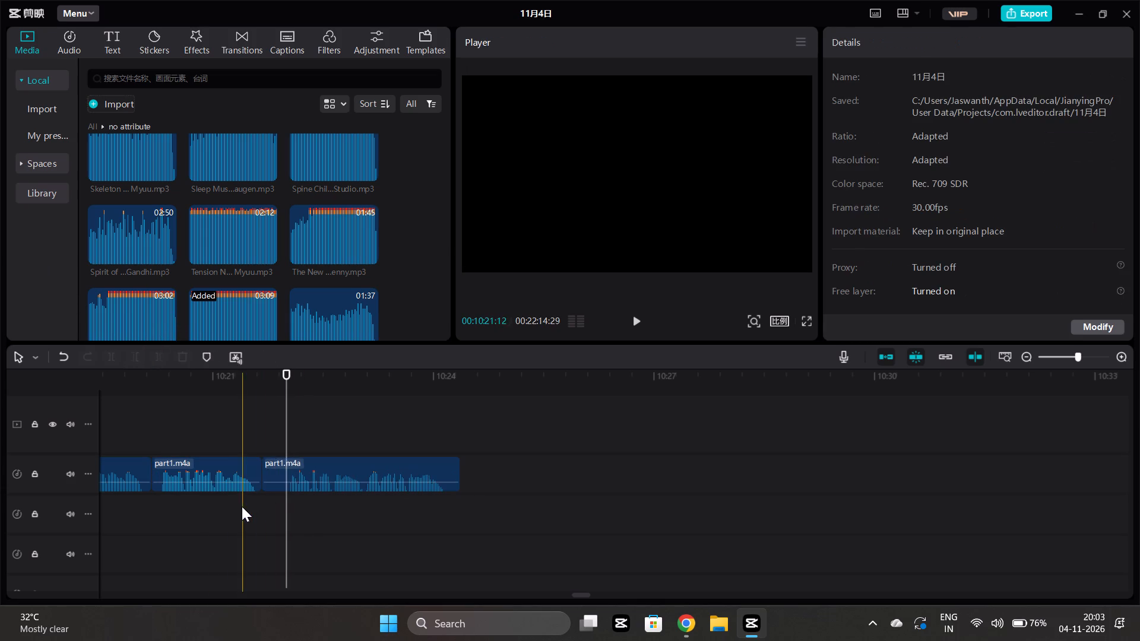
key(space)
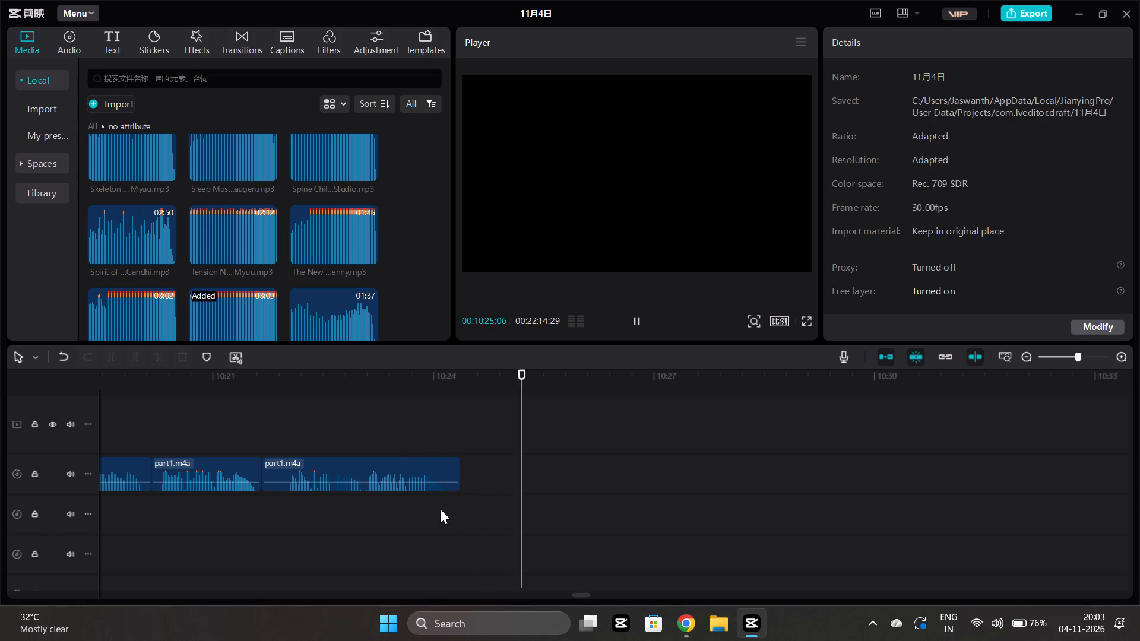
key(space)
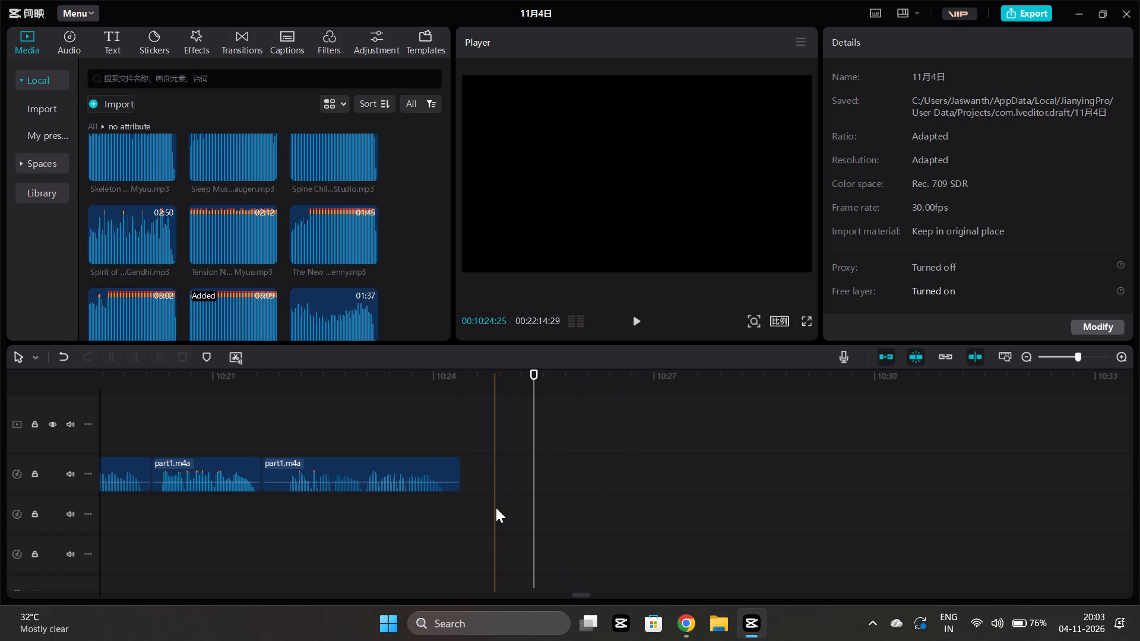
scroll(496, 507, left, 1)
ctrl+scroll(496, 507, down, 5)
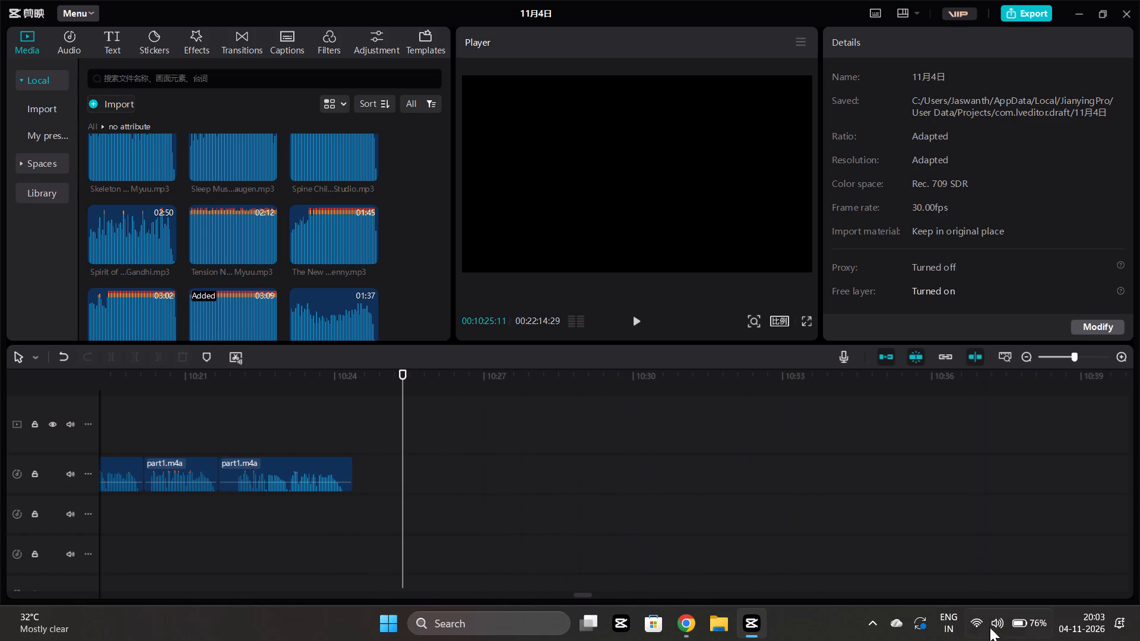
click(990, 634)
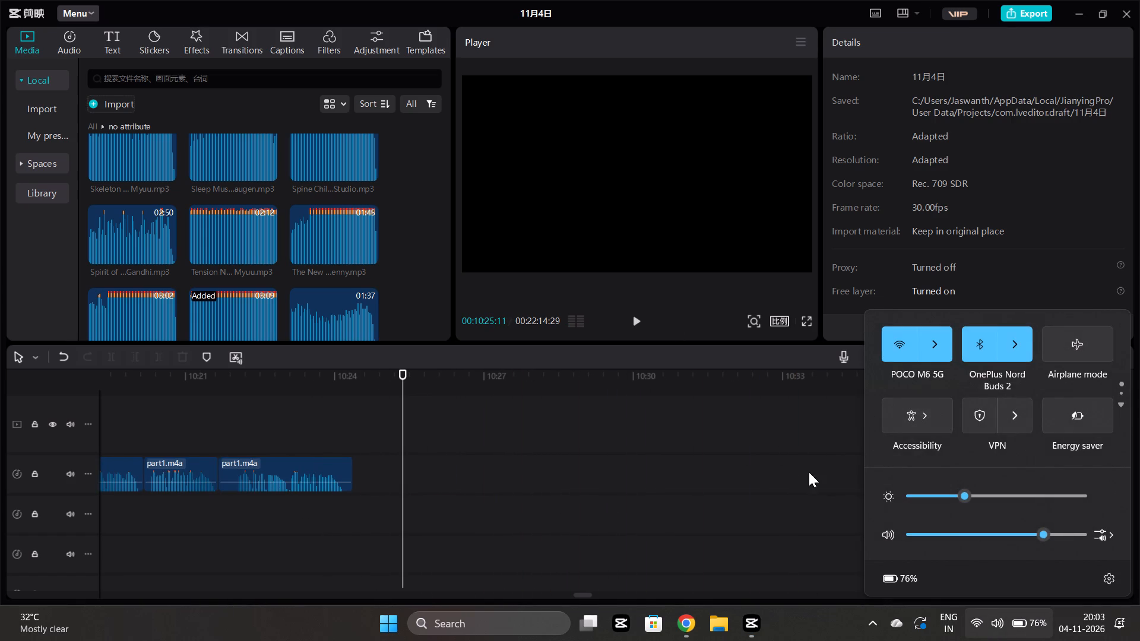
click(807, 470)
Minimize the editor and close the browser window showing the Mixkit whistle sound effects.
click(1073, 6)
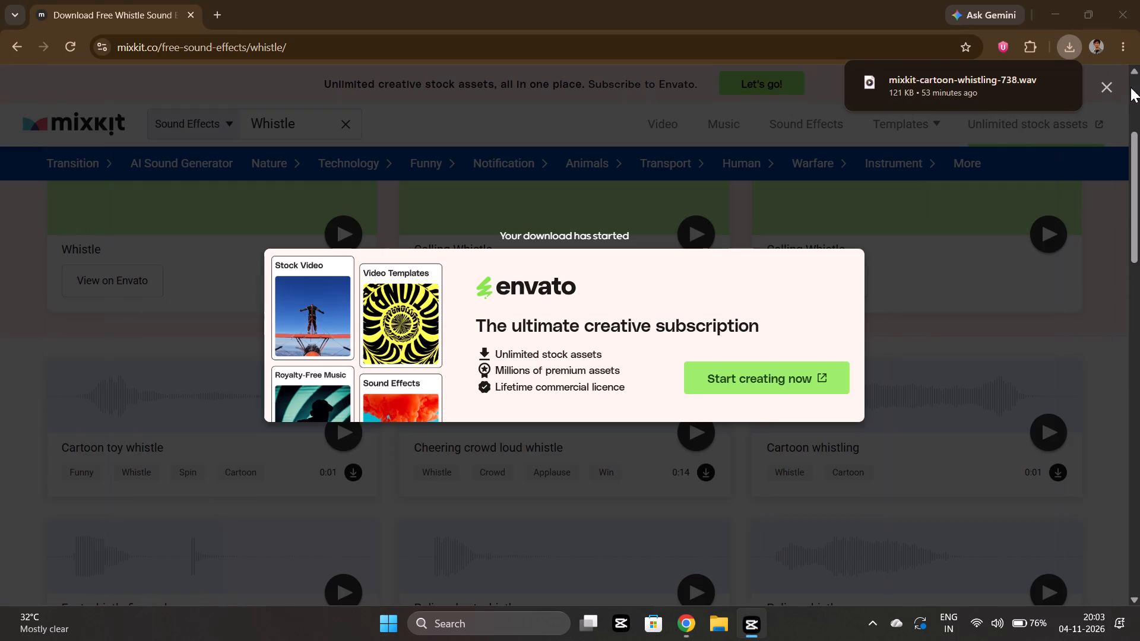
click(1134, 0)
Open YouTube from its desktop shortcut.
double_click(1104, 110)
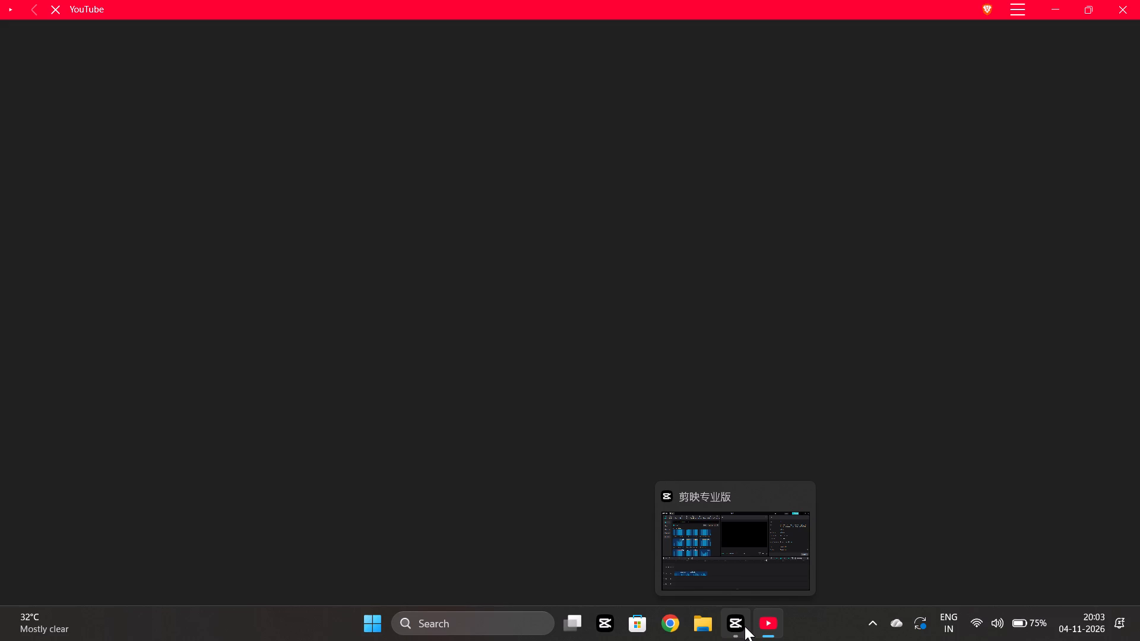
Switch back to the video editor and play the last narration phrase through to its end.
click(745, 626)
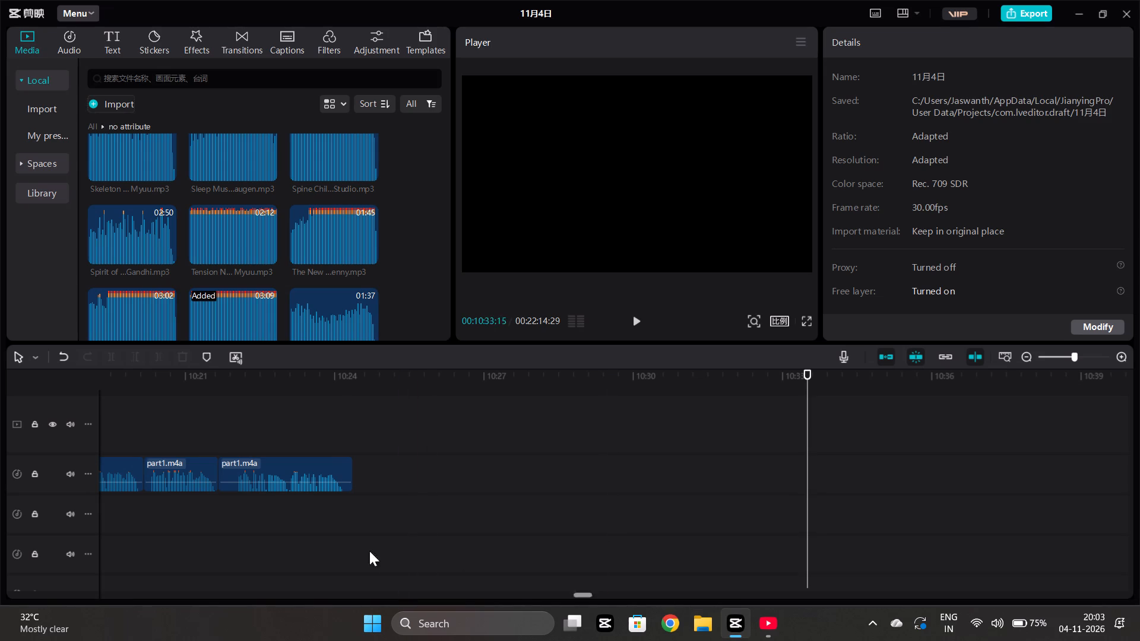
click(279, 525)
key(space)
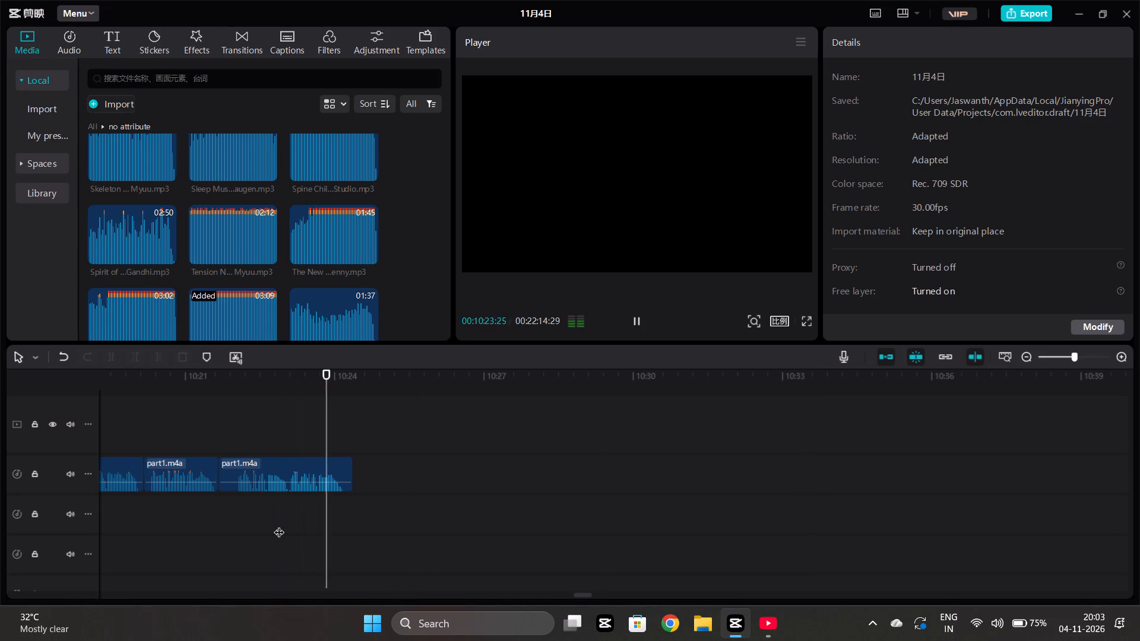
Close the 11月4日 project and exit the video editor's home window.
click(1125, 13)
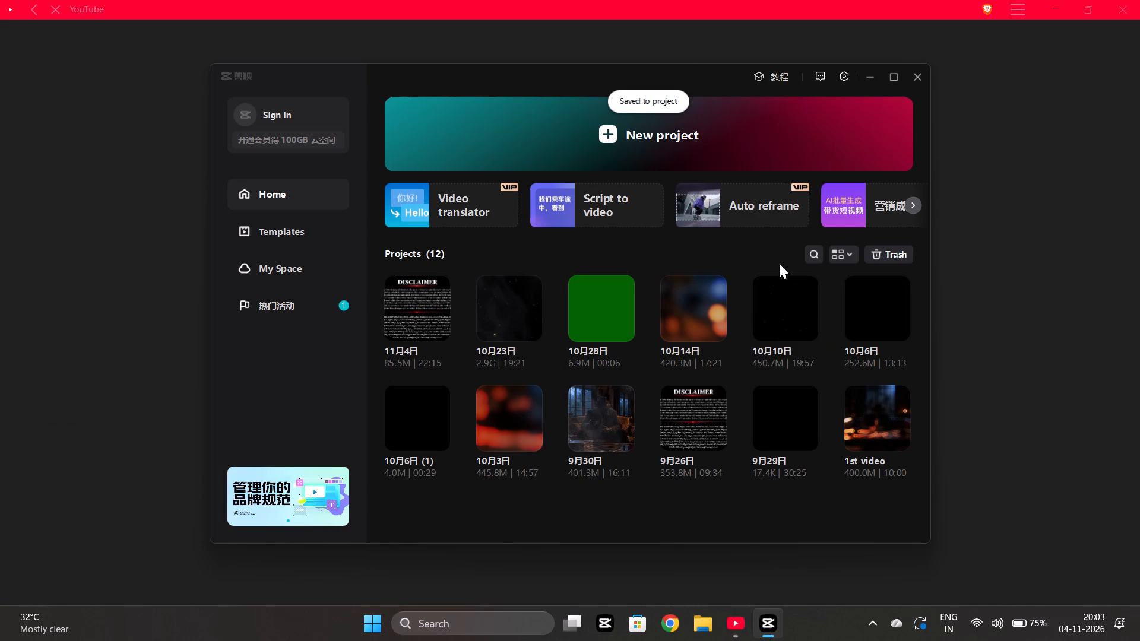
click(914, 80)
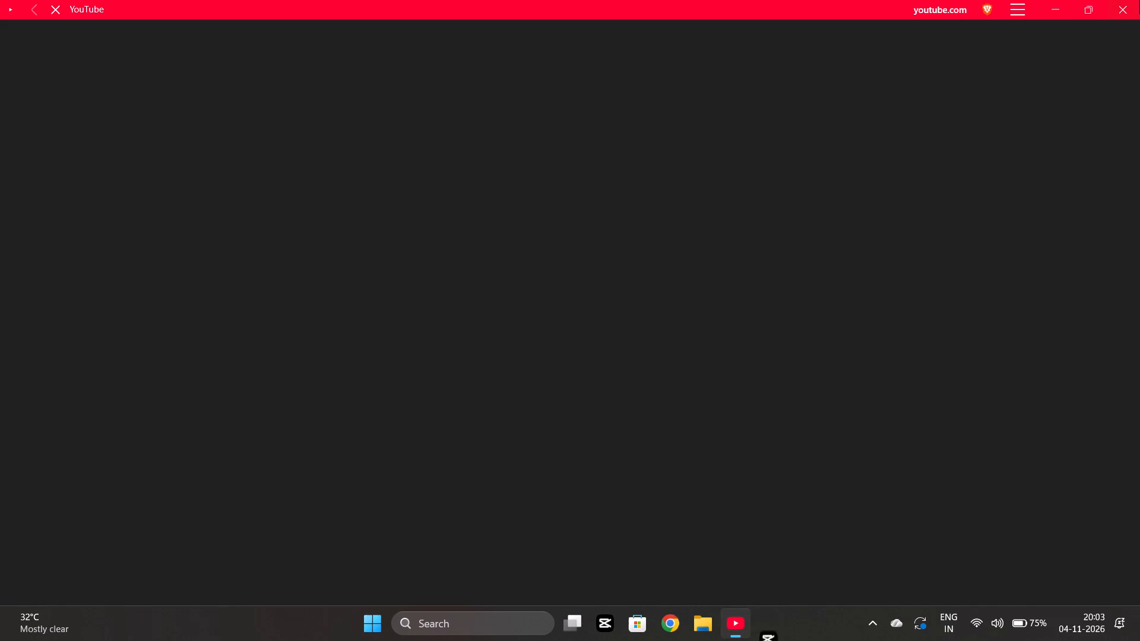
Close the YouTube window and refresh the desktop.
click(1139, 0)
right_click(721, 252)
click(778, 308)
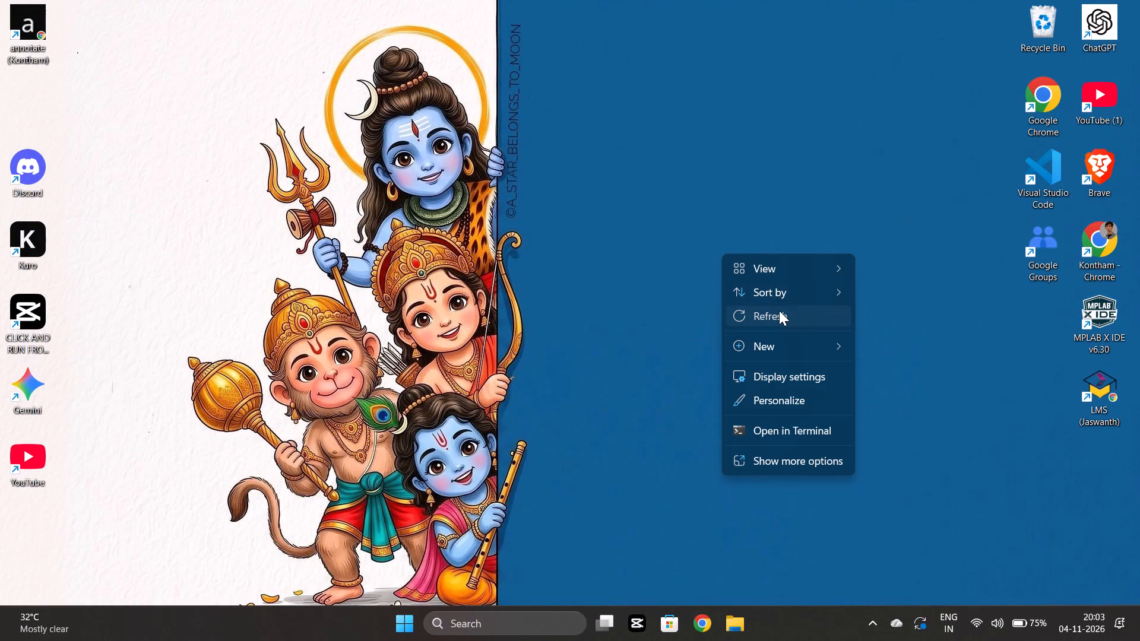